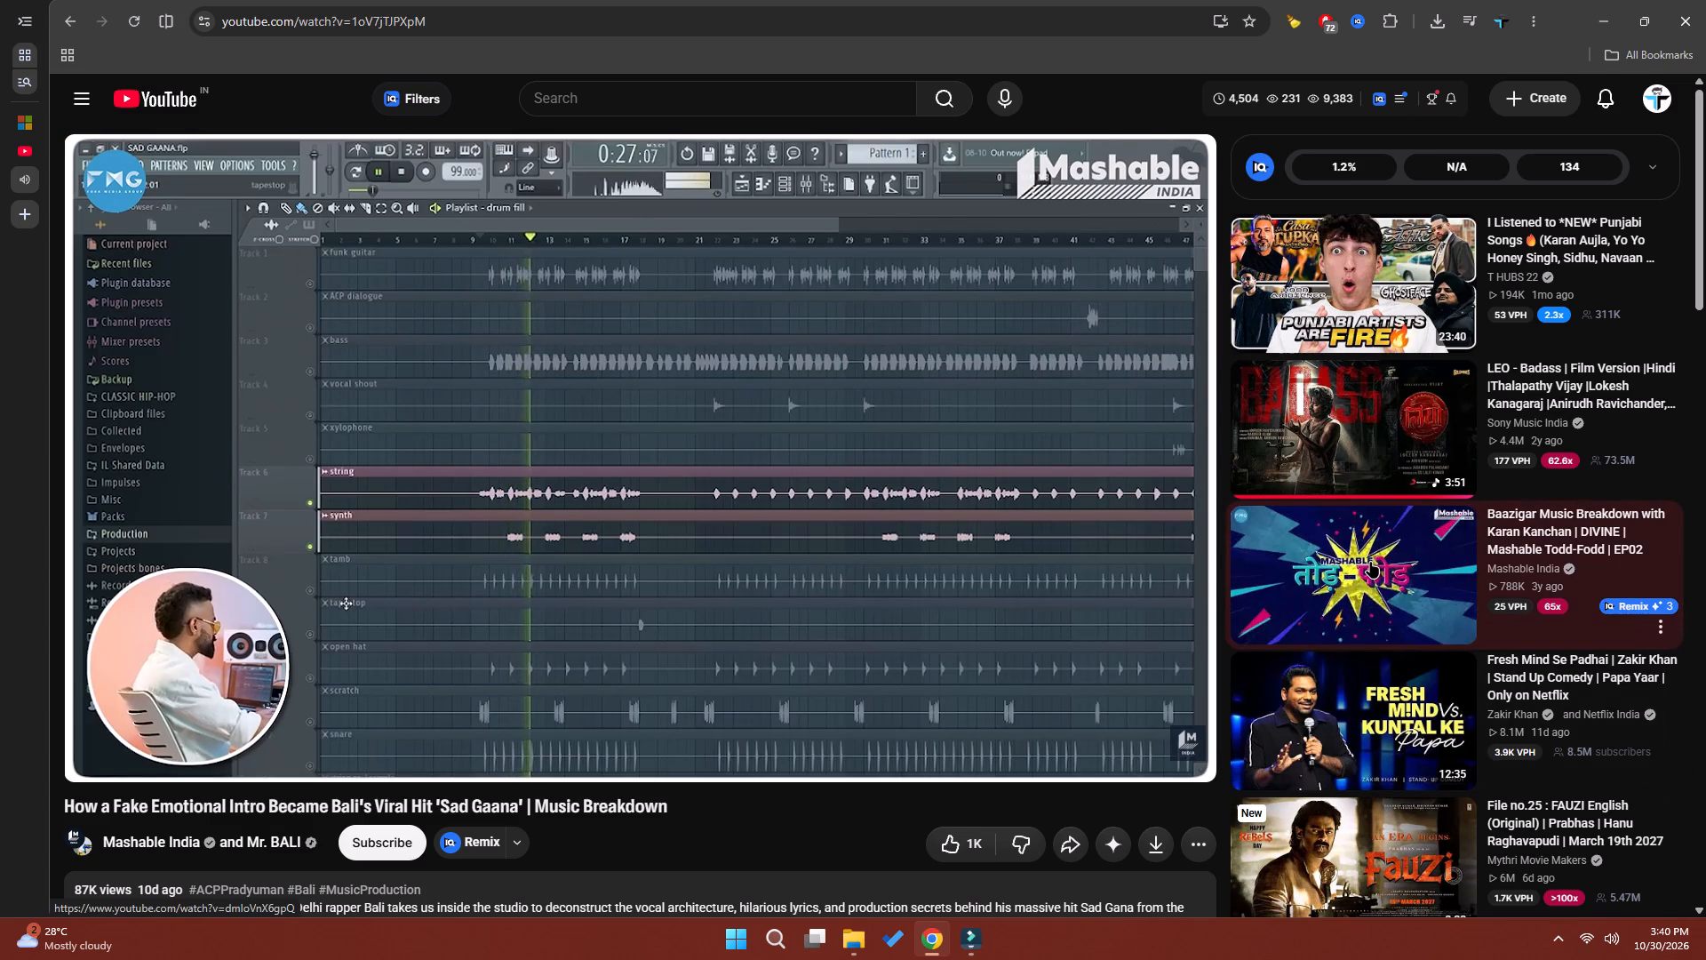
Open the Baazigar Music Breakdown video, skim it at successive points up to about 5:56, and close its tab.
click(1370, 562)
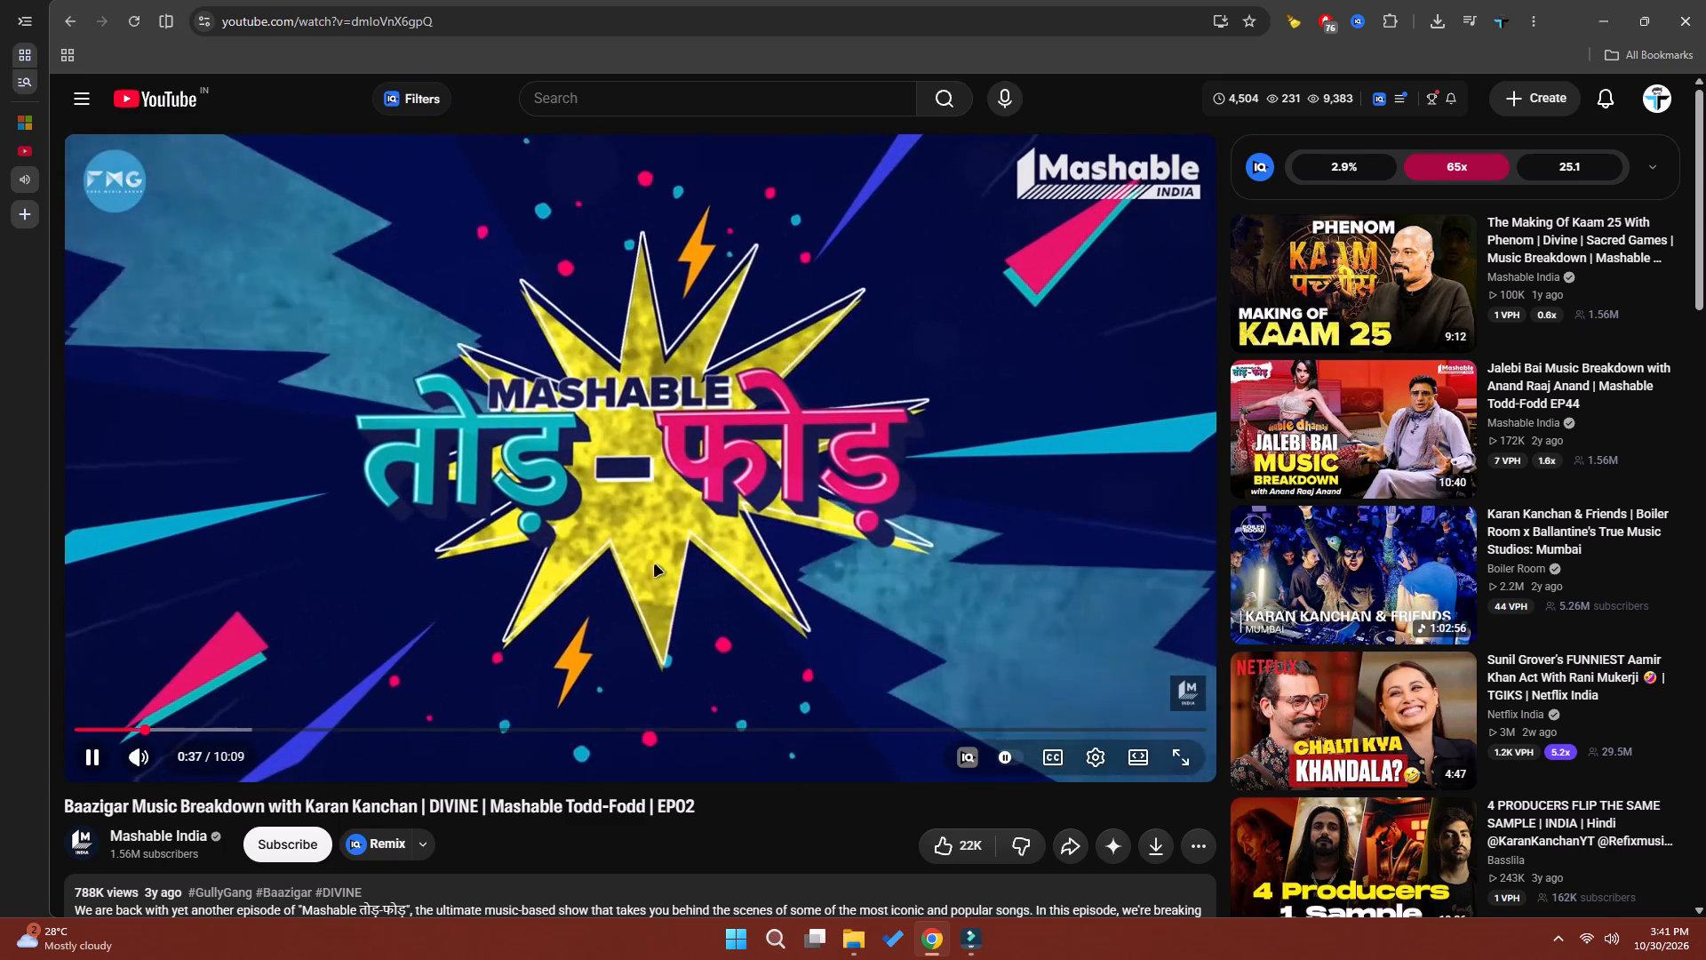
click(203, 725)
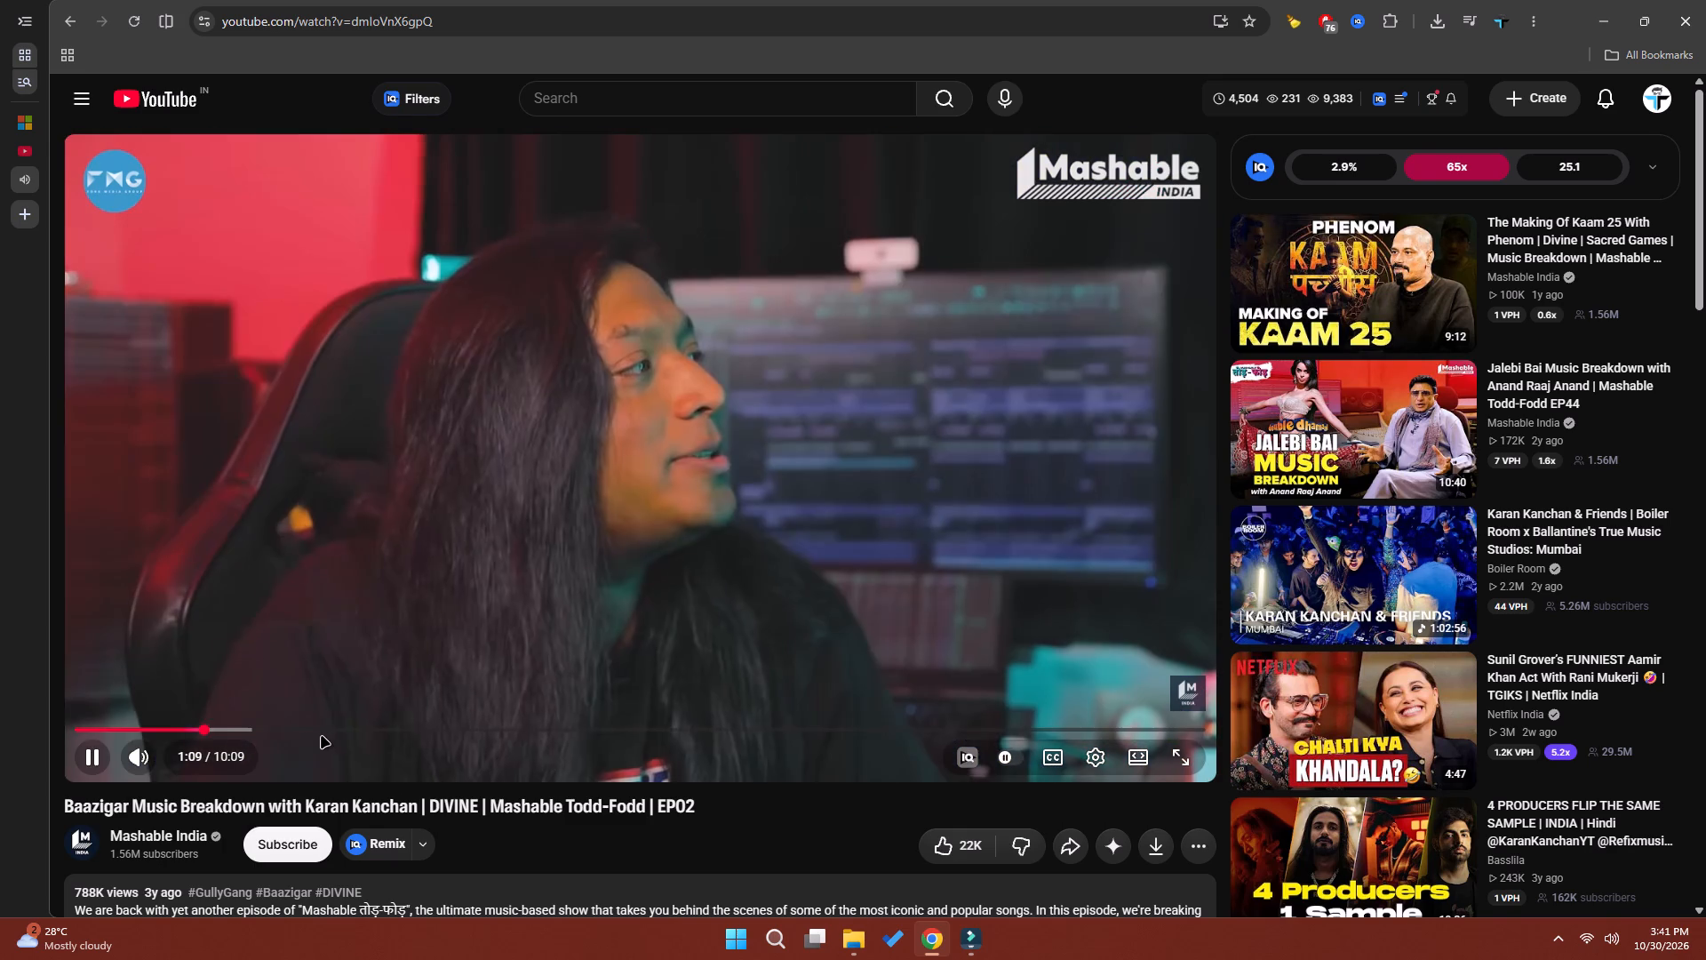
click(309, 725)
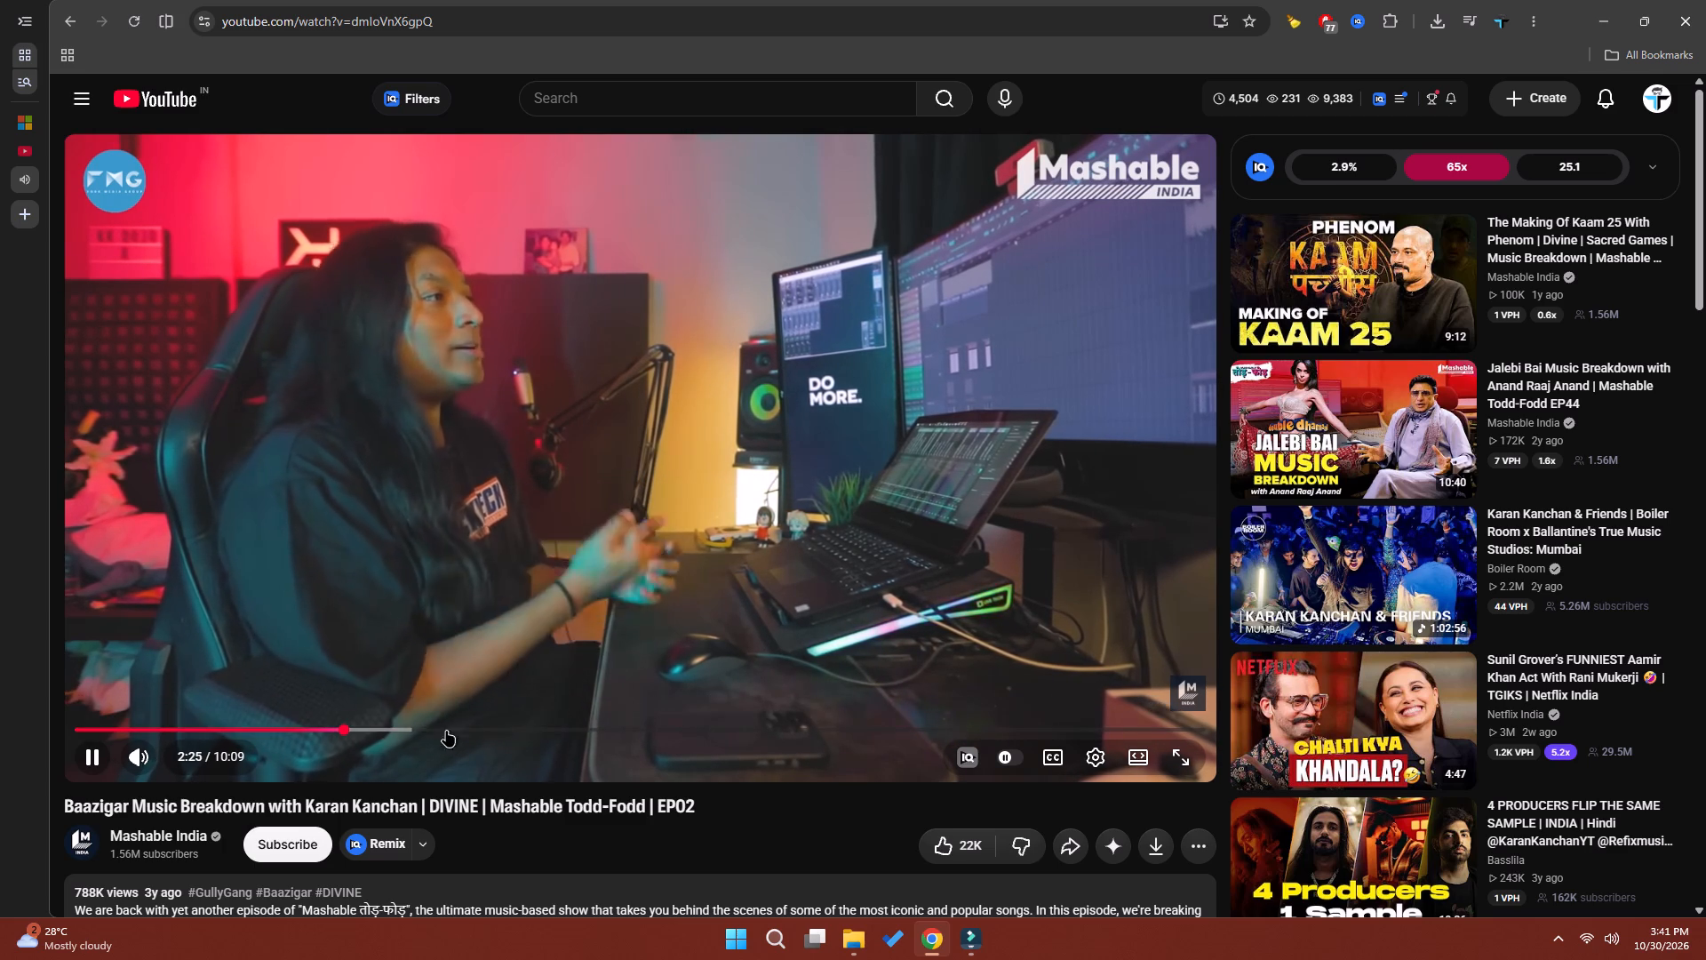
click(403, 728)
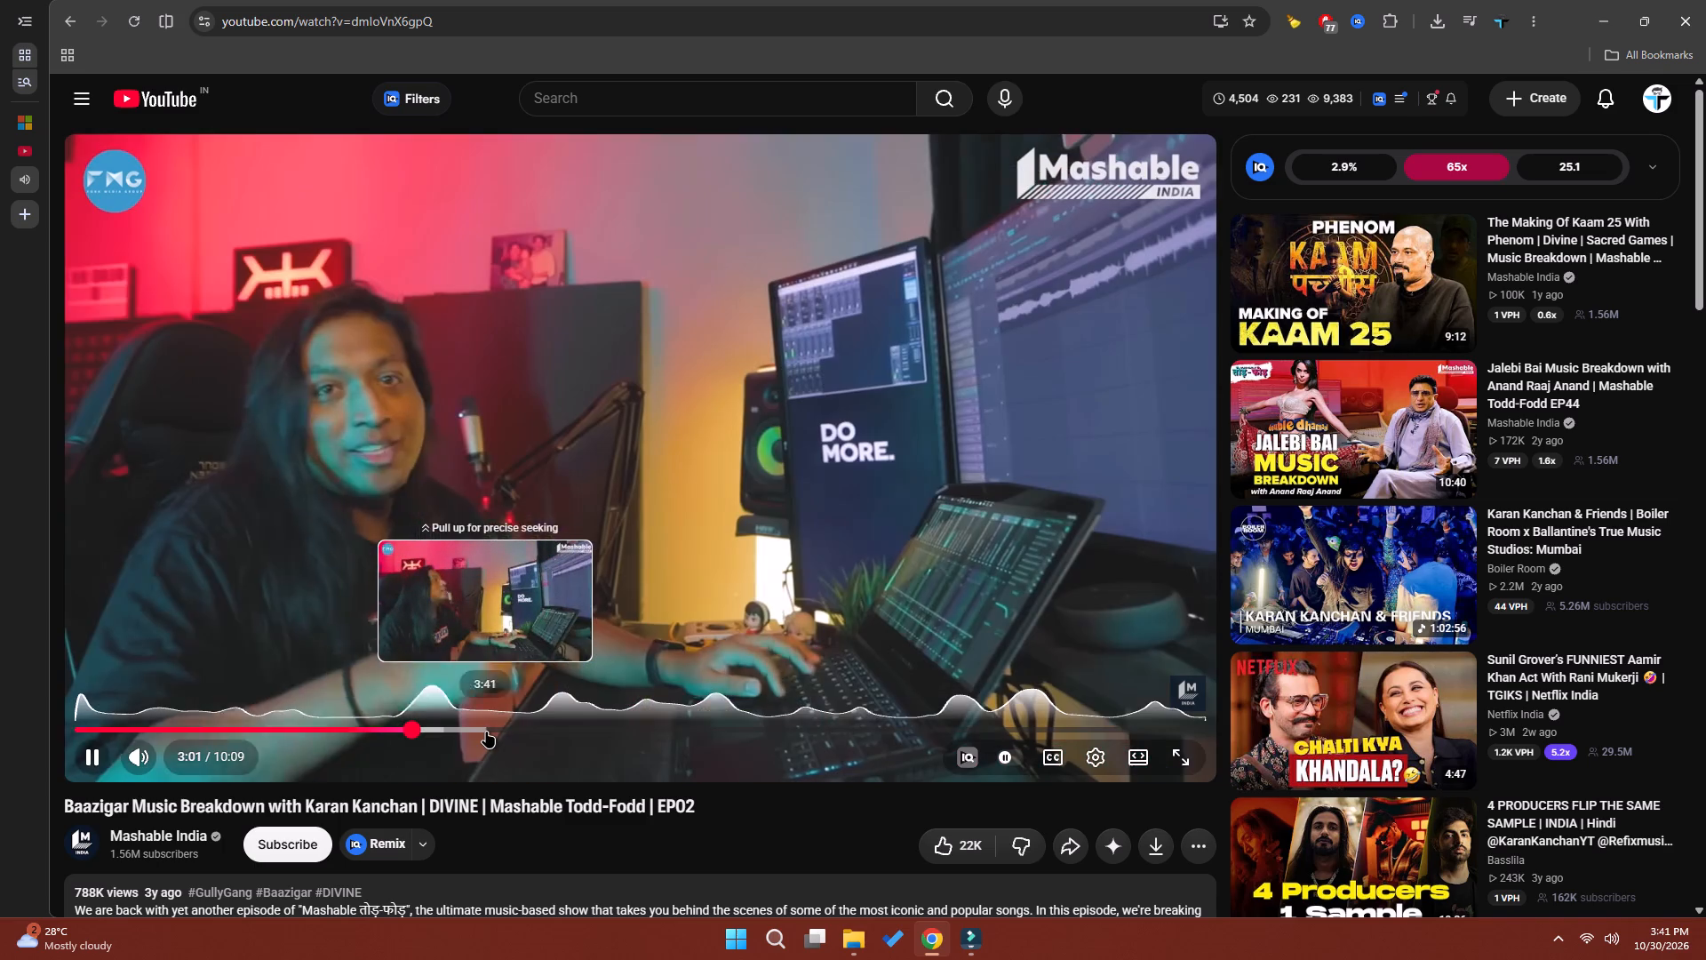
click(484, 730)
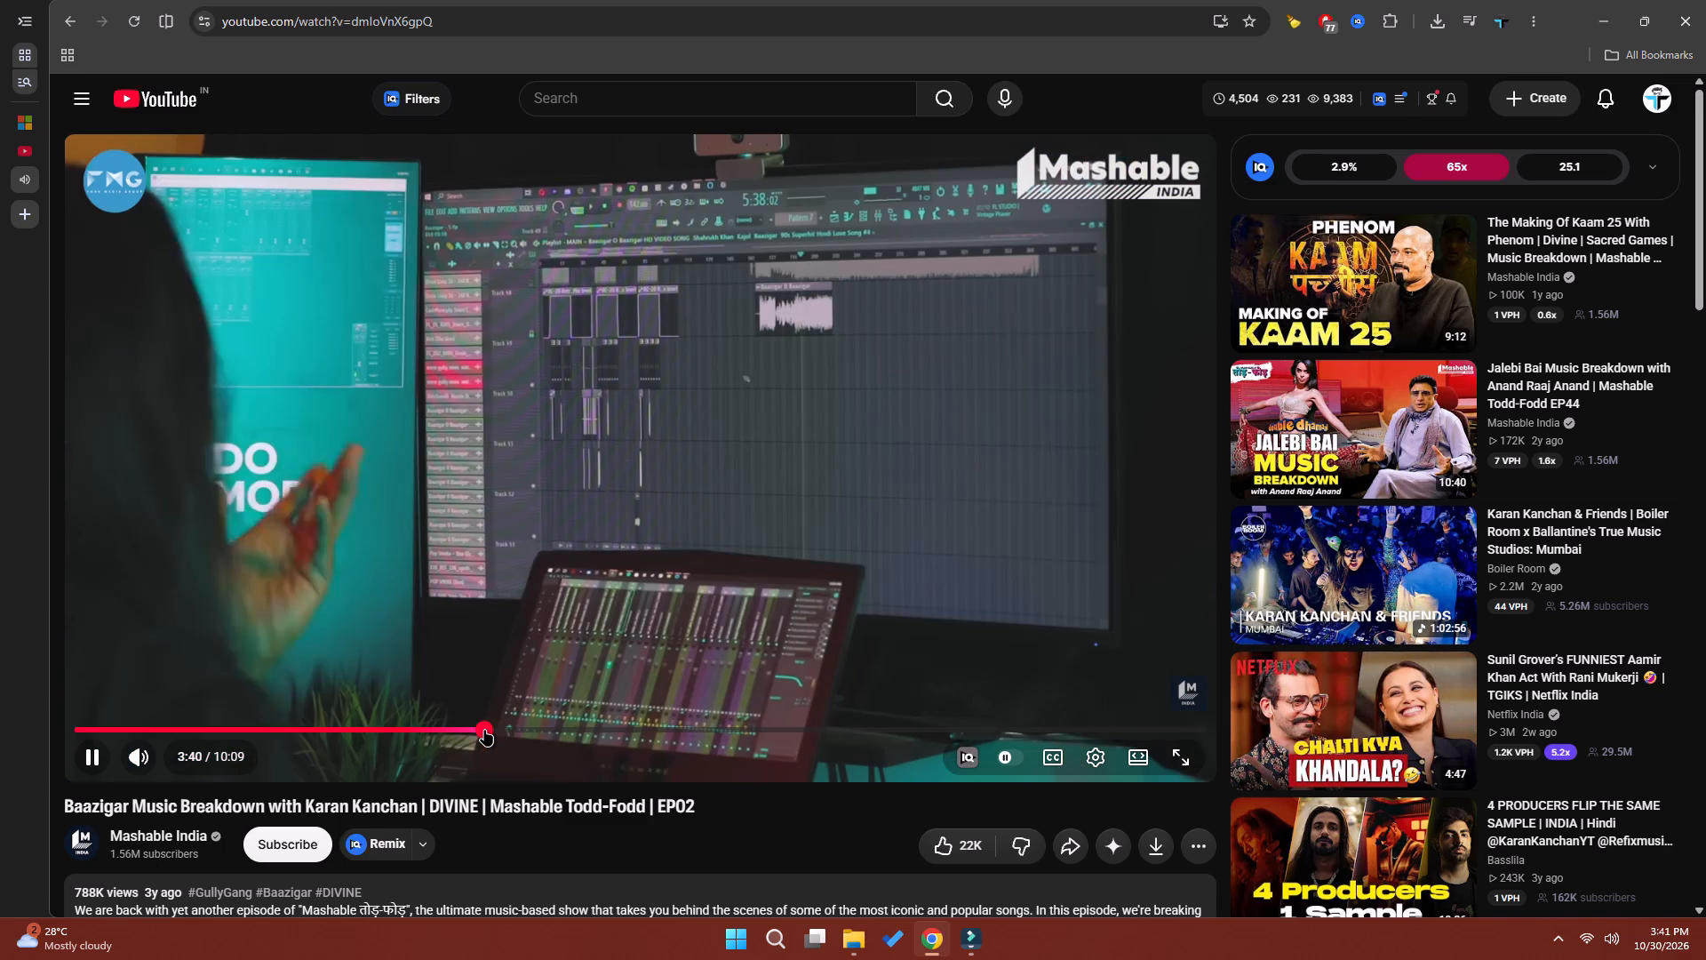
click(582, 730)
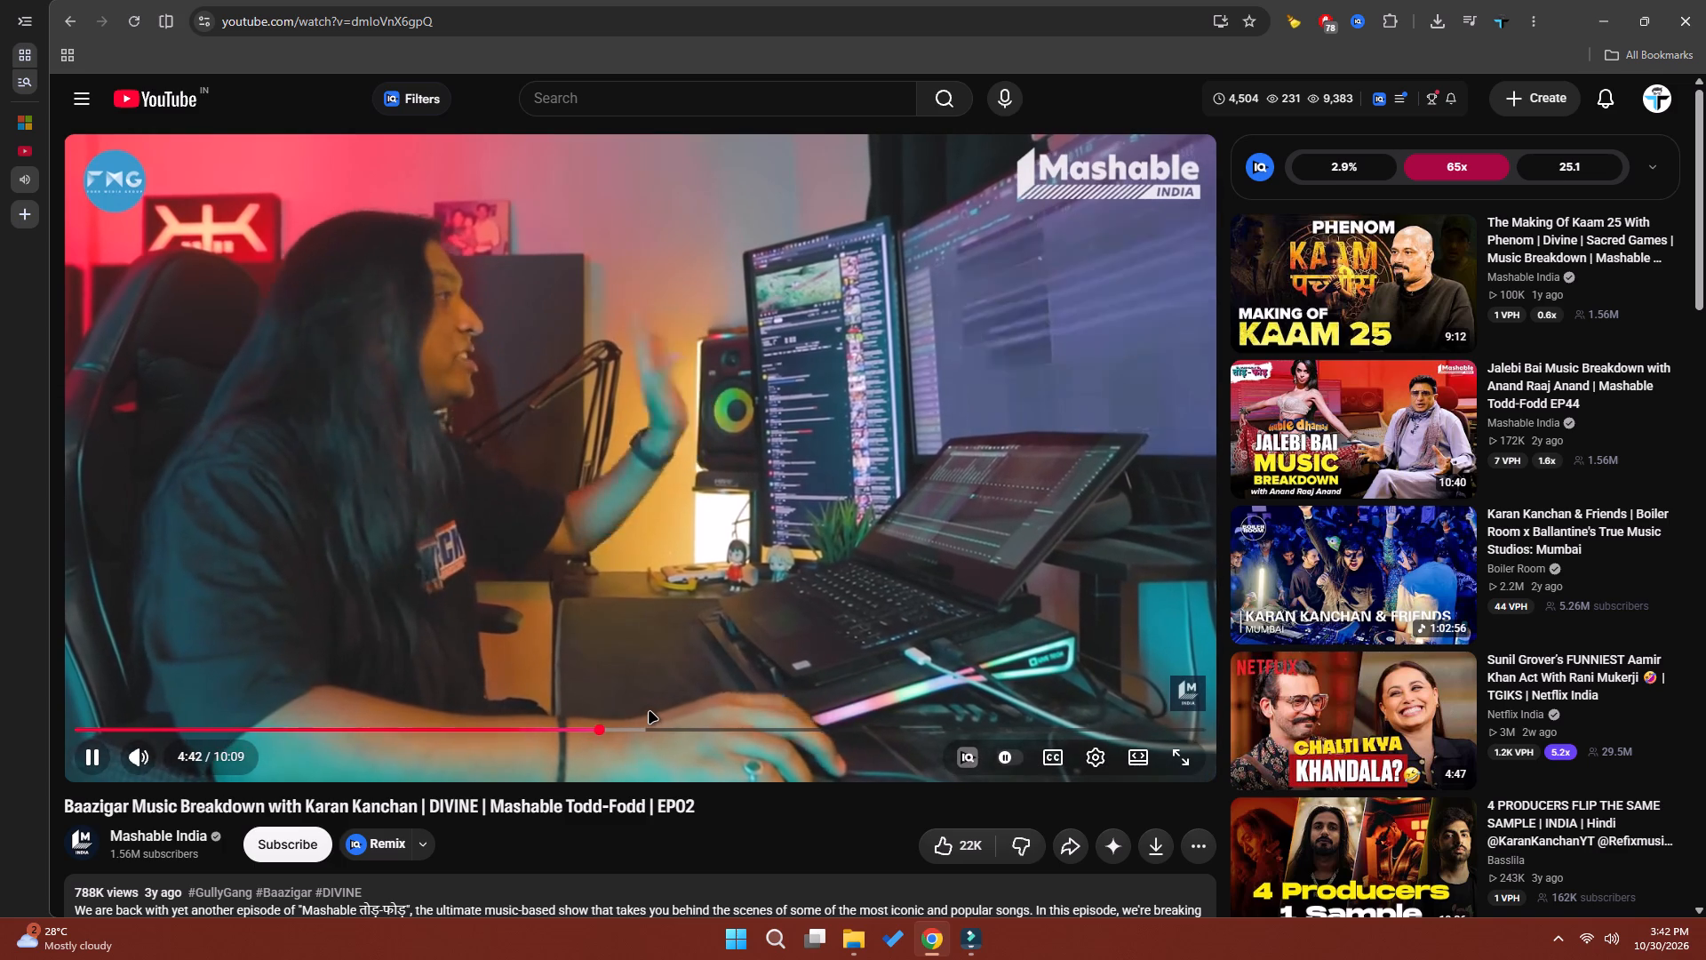
click(650, 728)
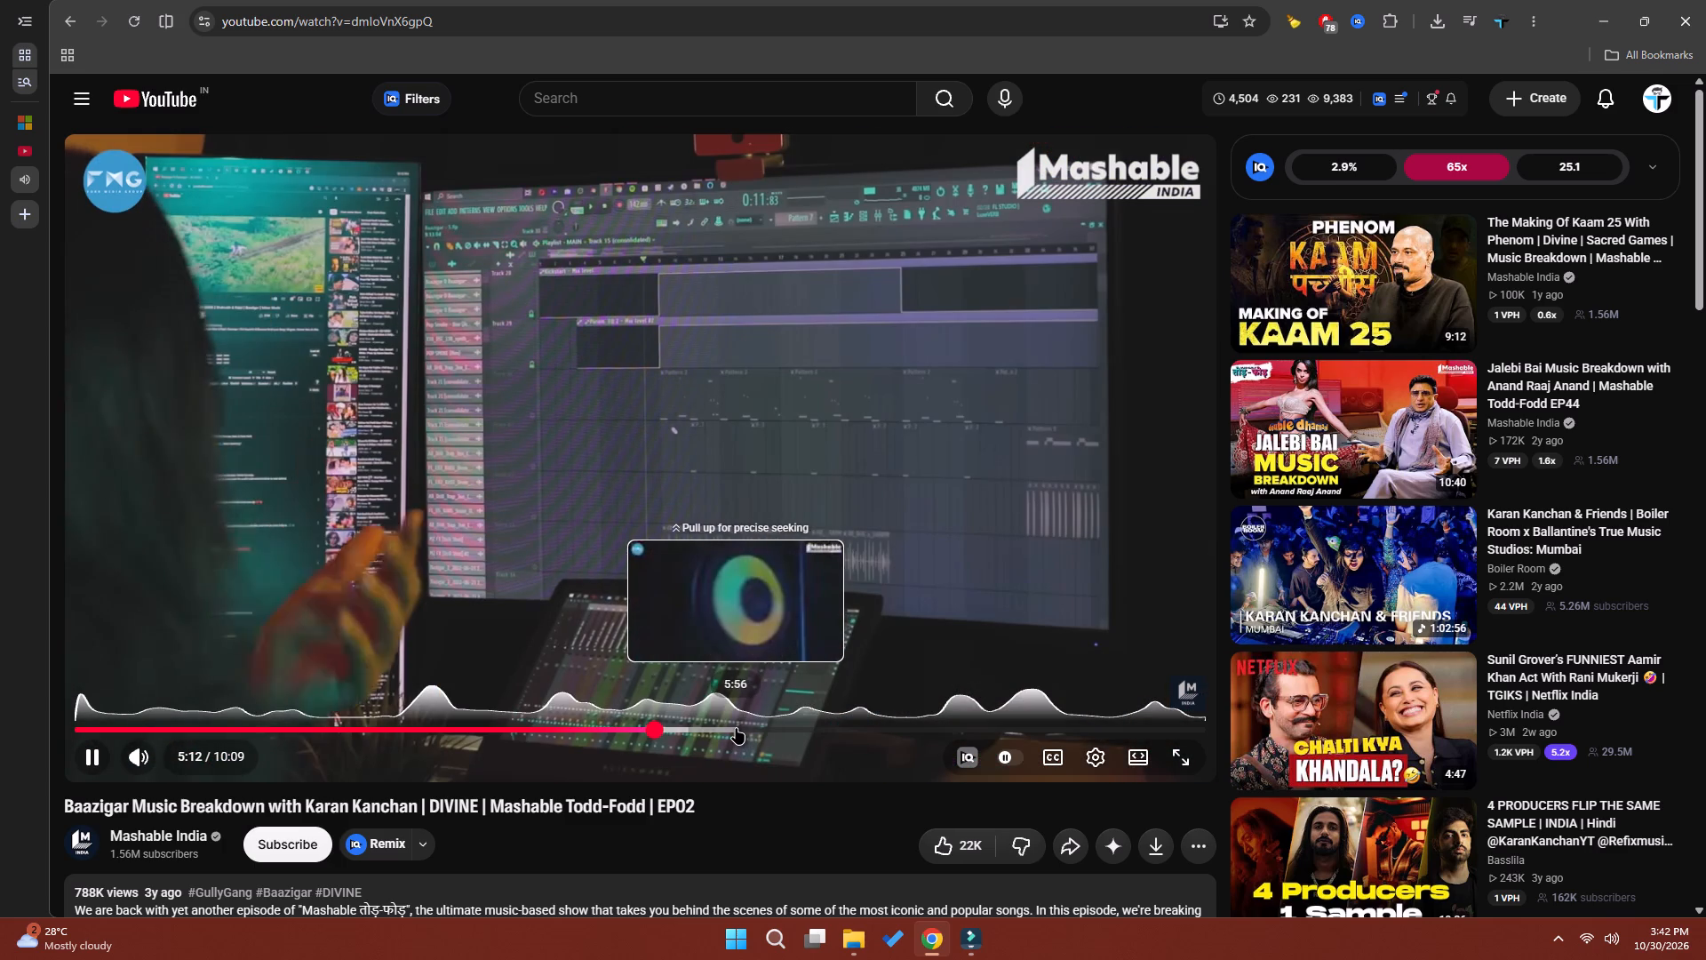
click(736, 728)
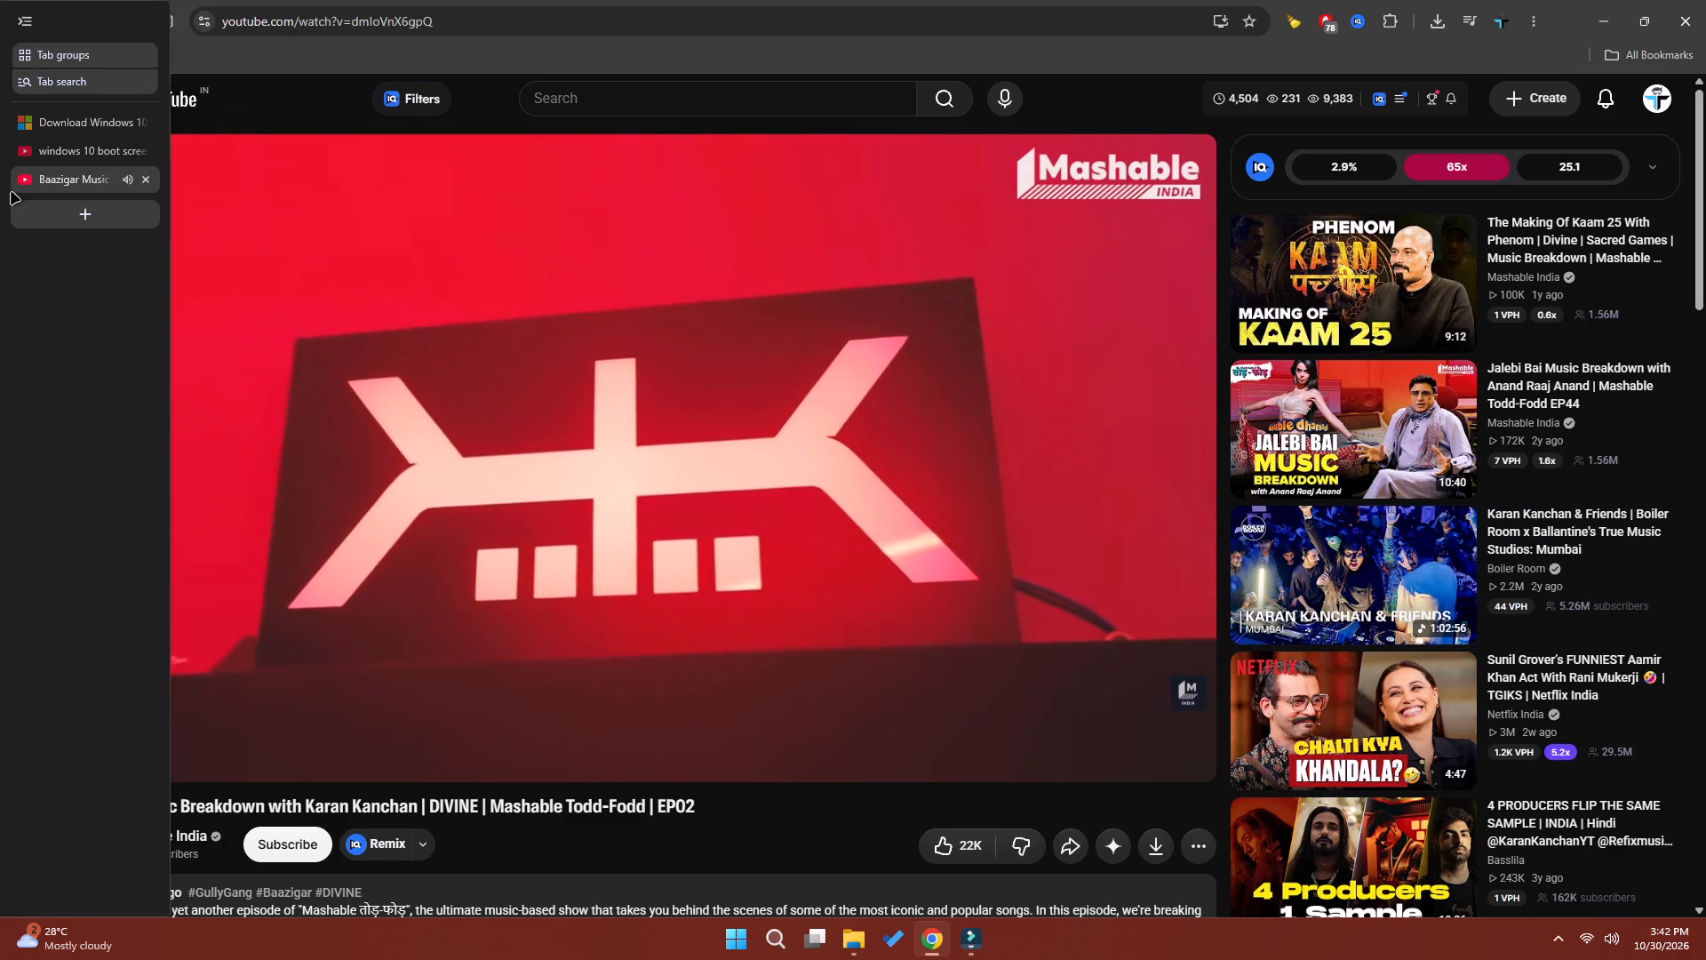
click(194, 181)
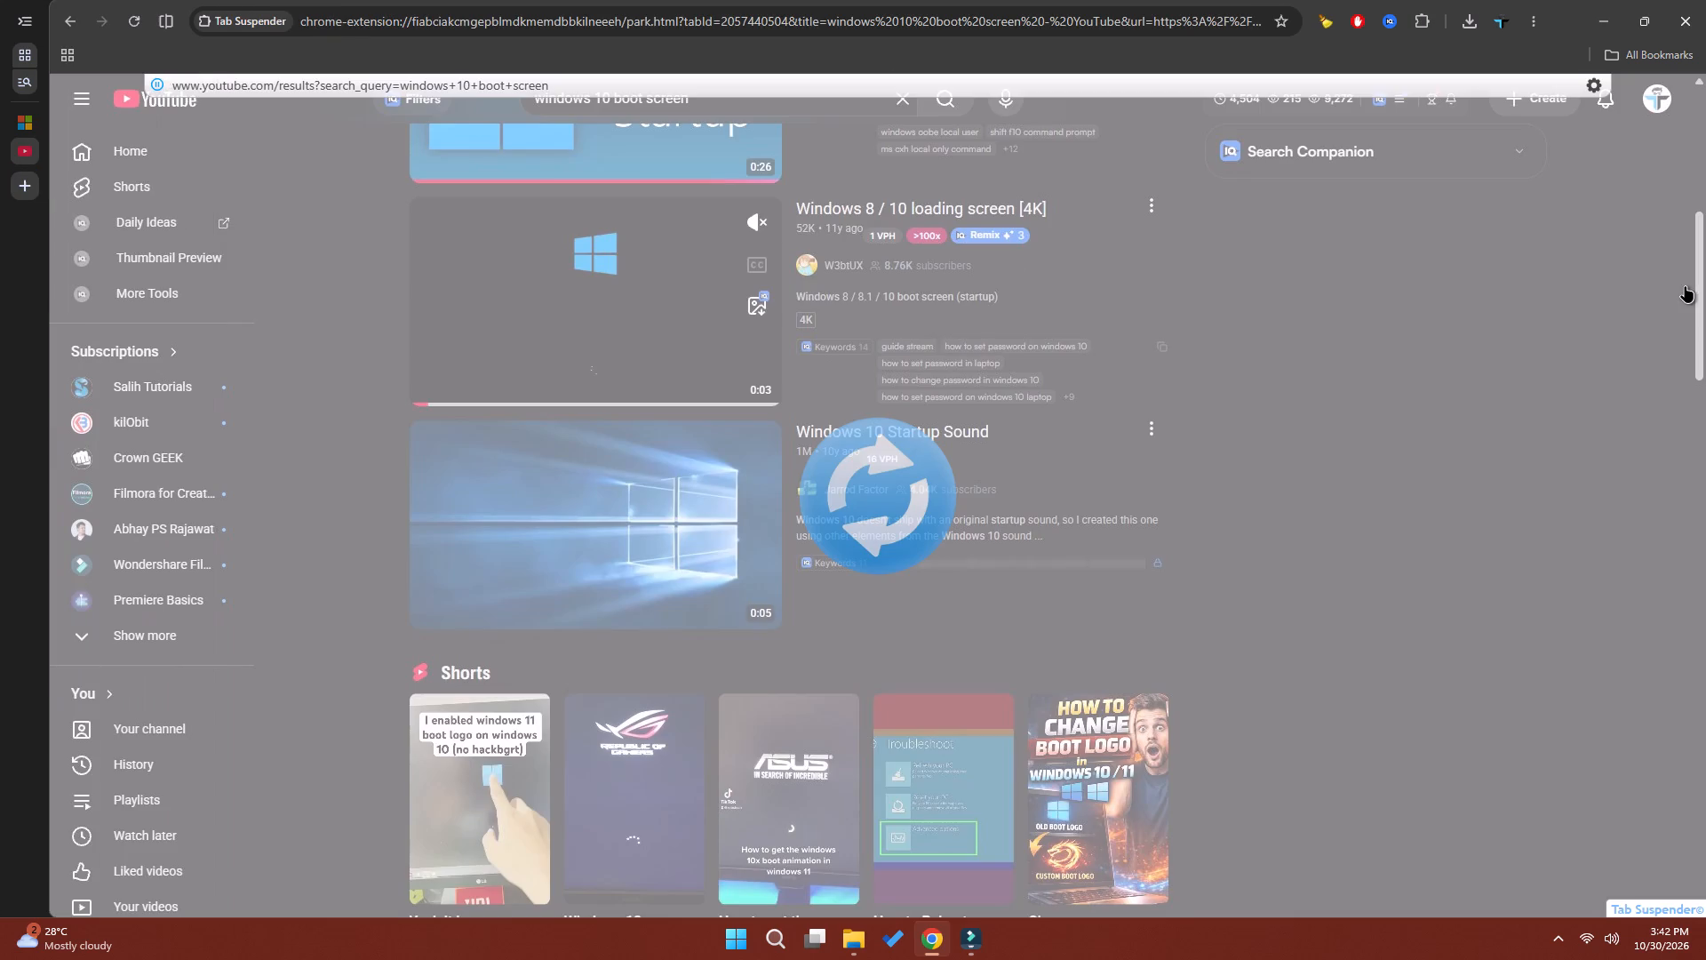
Switch to Wondershare Filmora and place the VID_20261030_150513 clip at the start of the Video 1 track.
click(1608, 5)
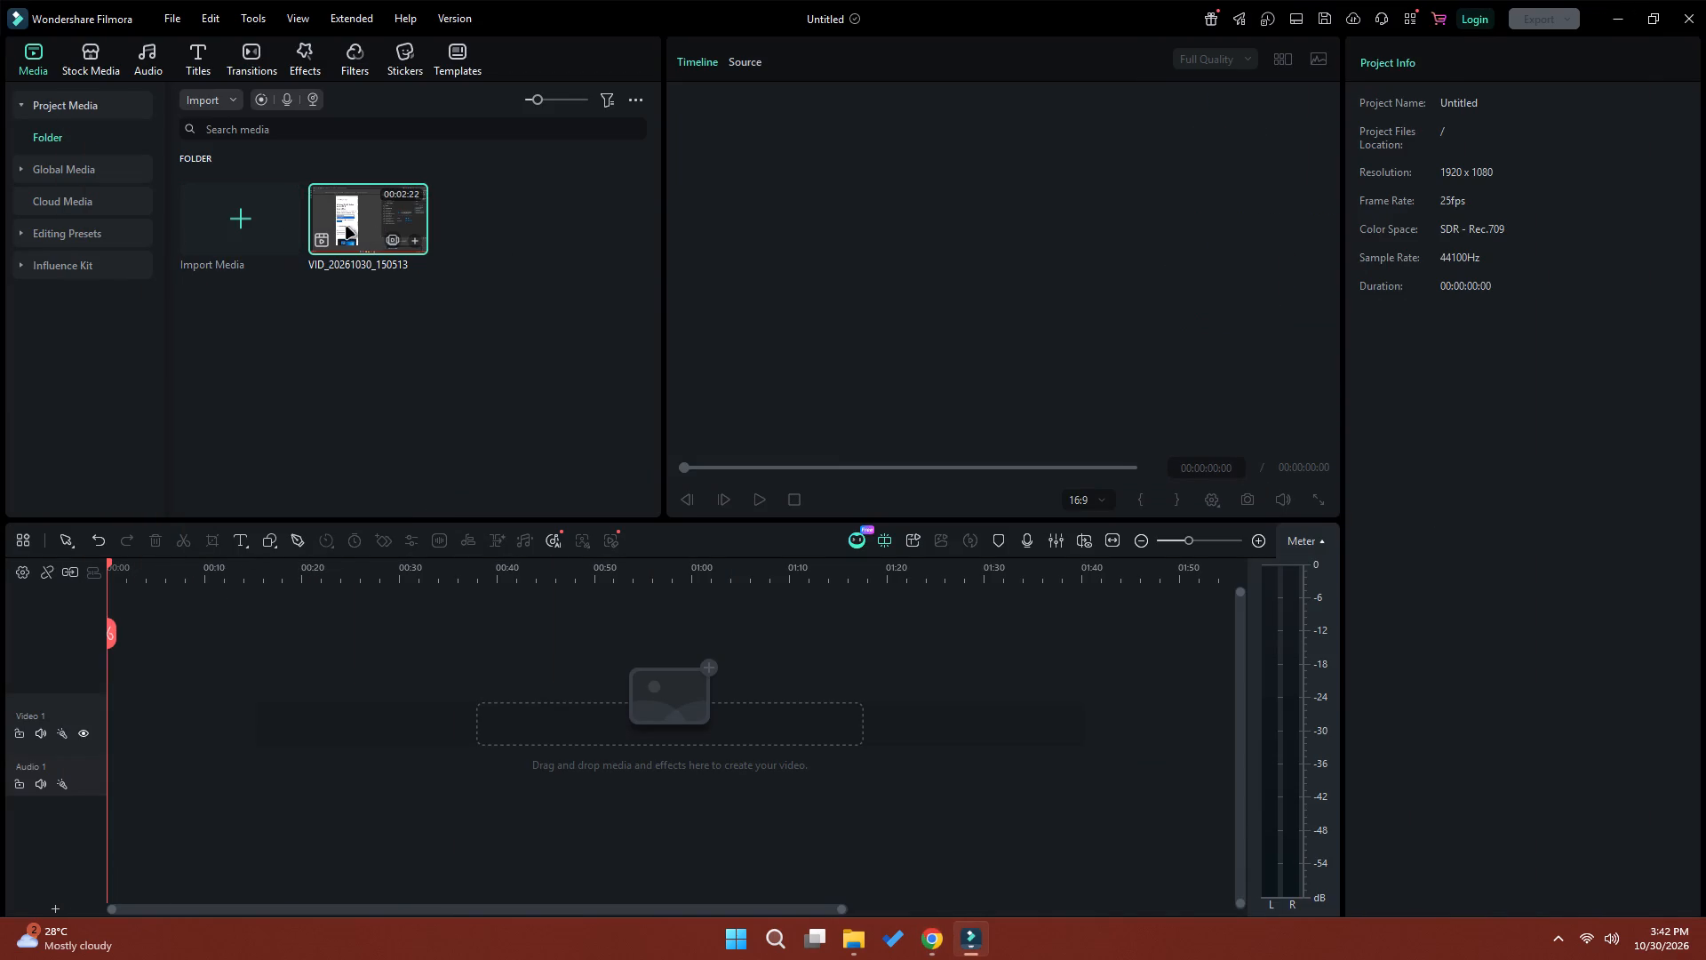
drag(371, 228, 54, 732)
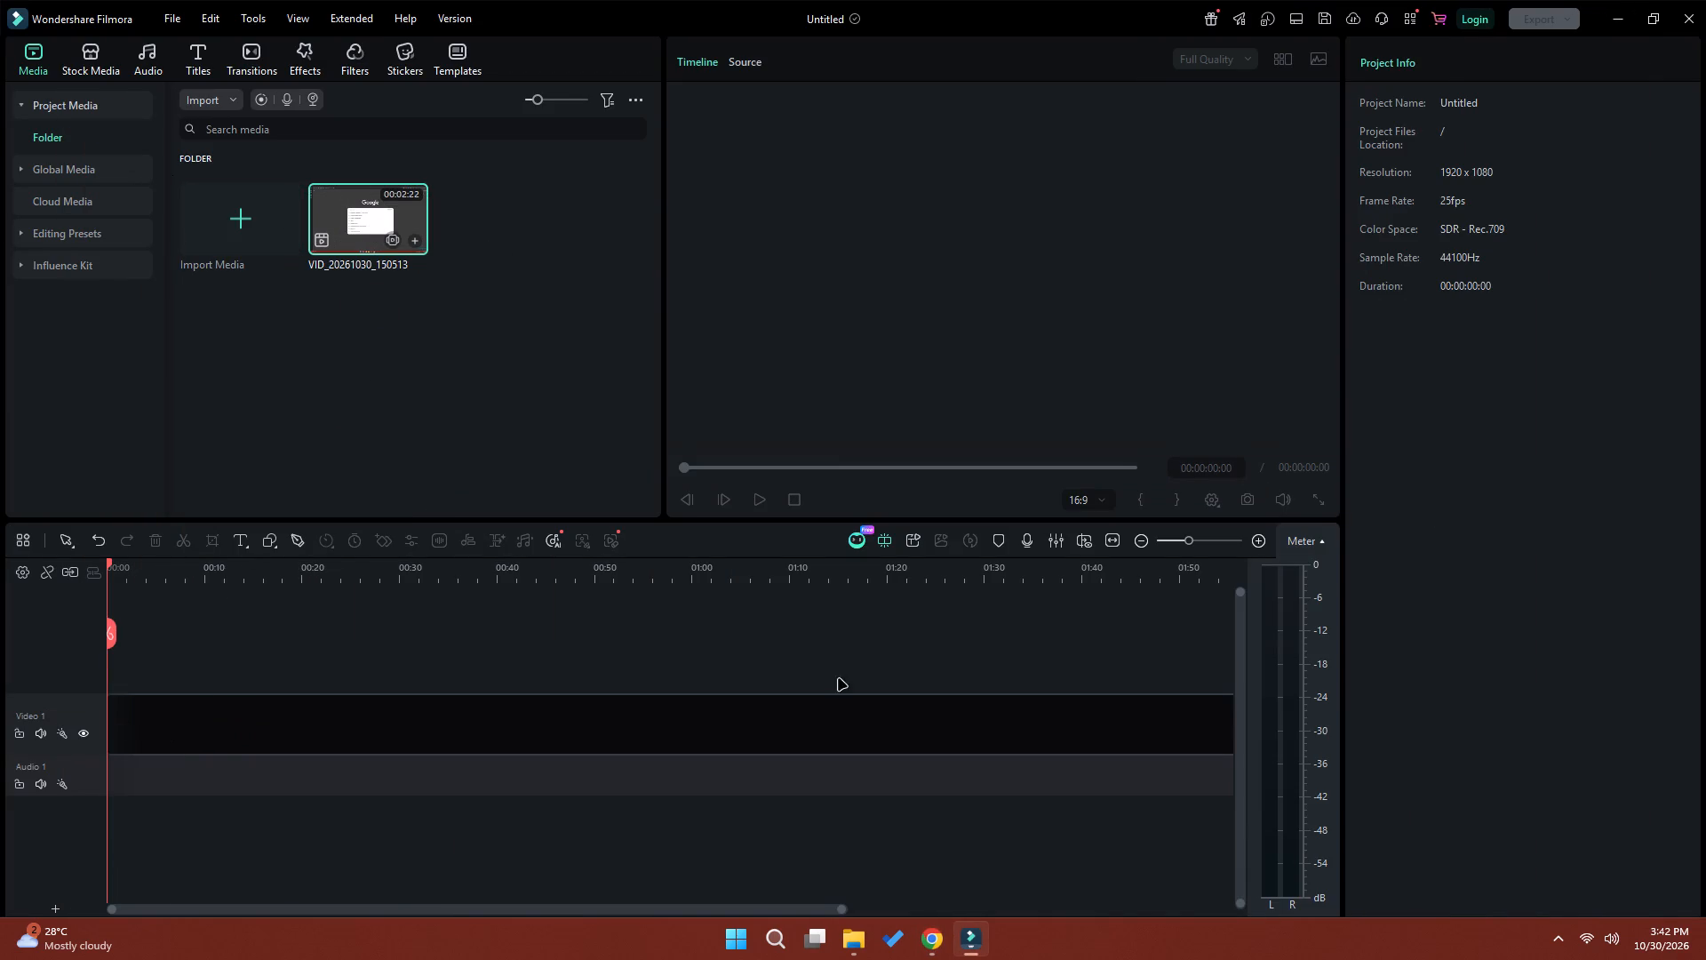
Preview the opening seconds of the screen recording clip on the timeline, pausing and resuming playback.
click(761, 496)
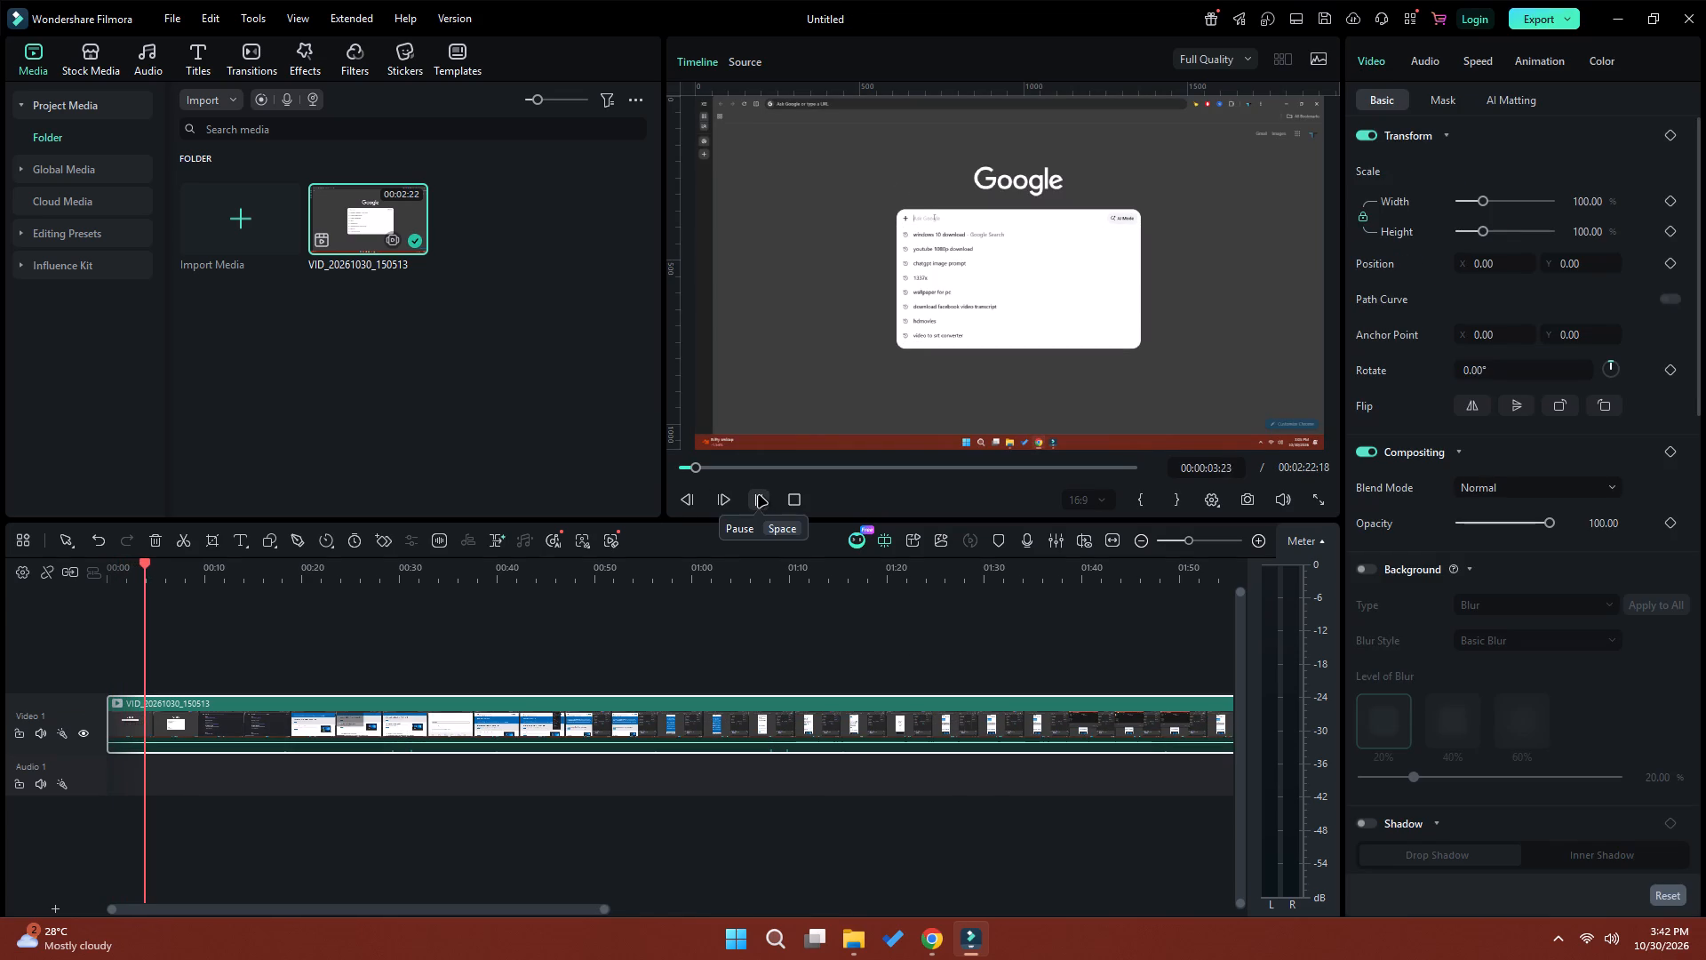
click(759, 496)
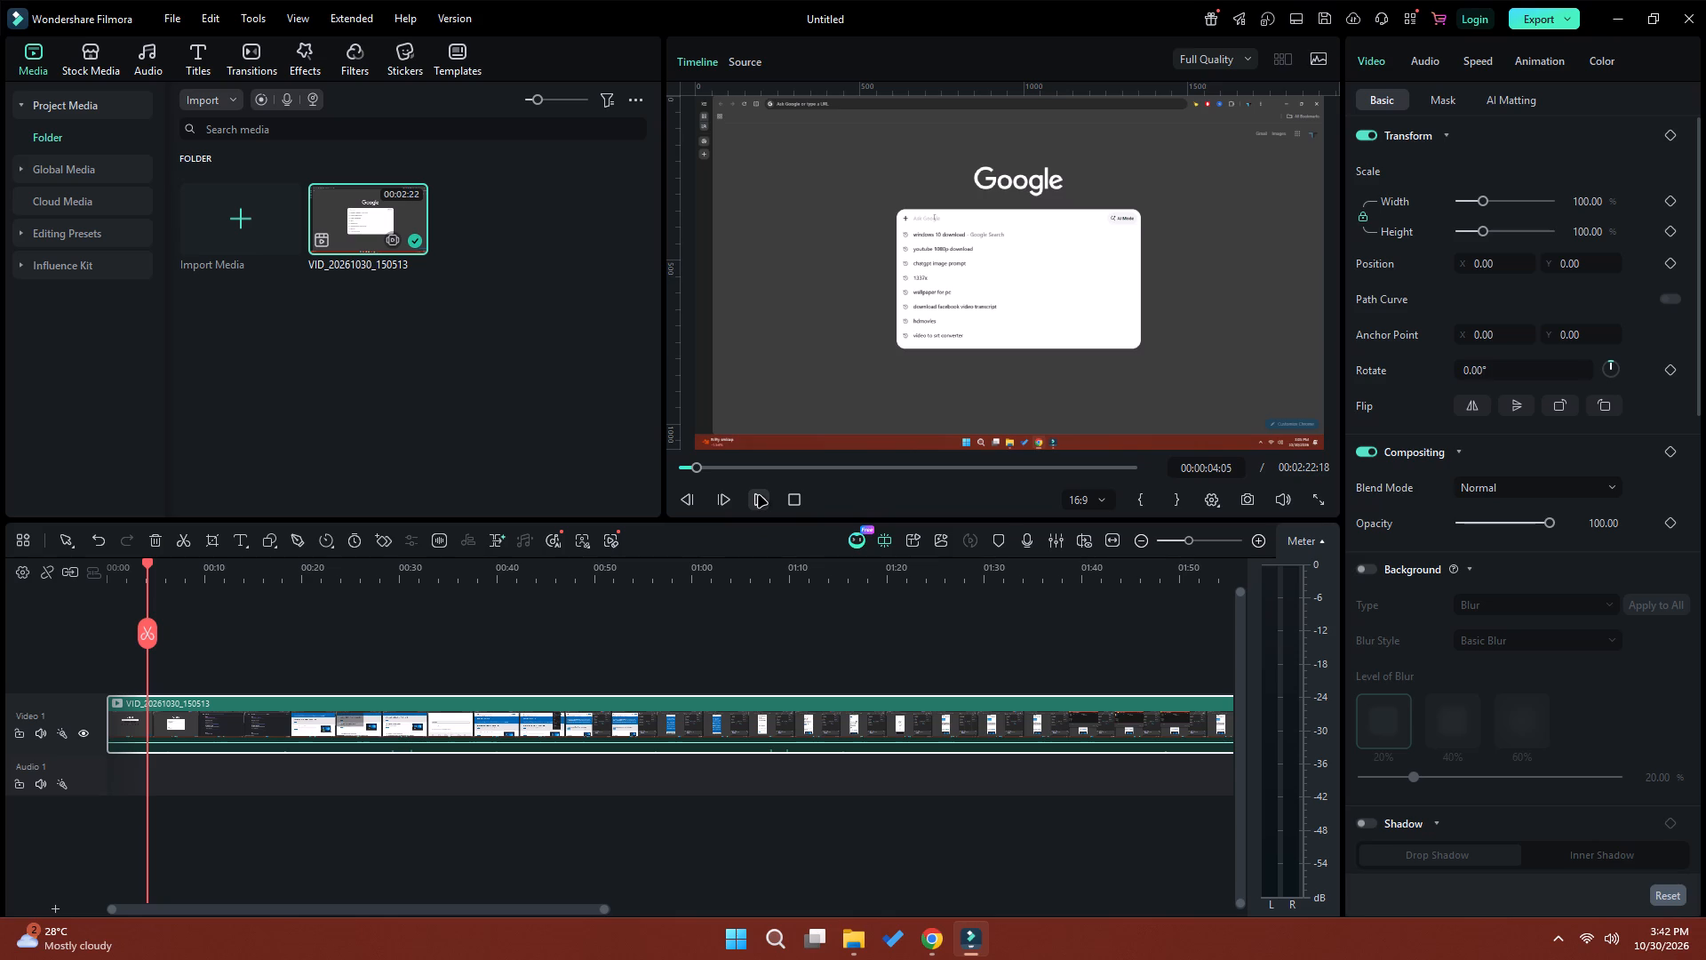
click(761, 498)
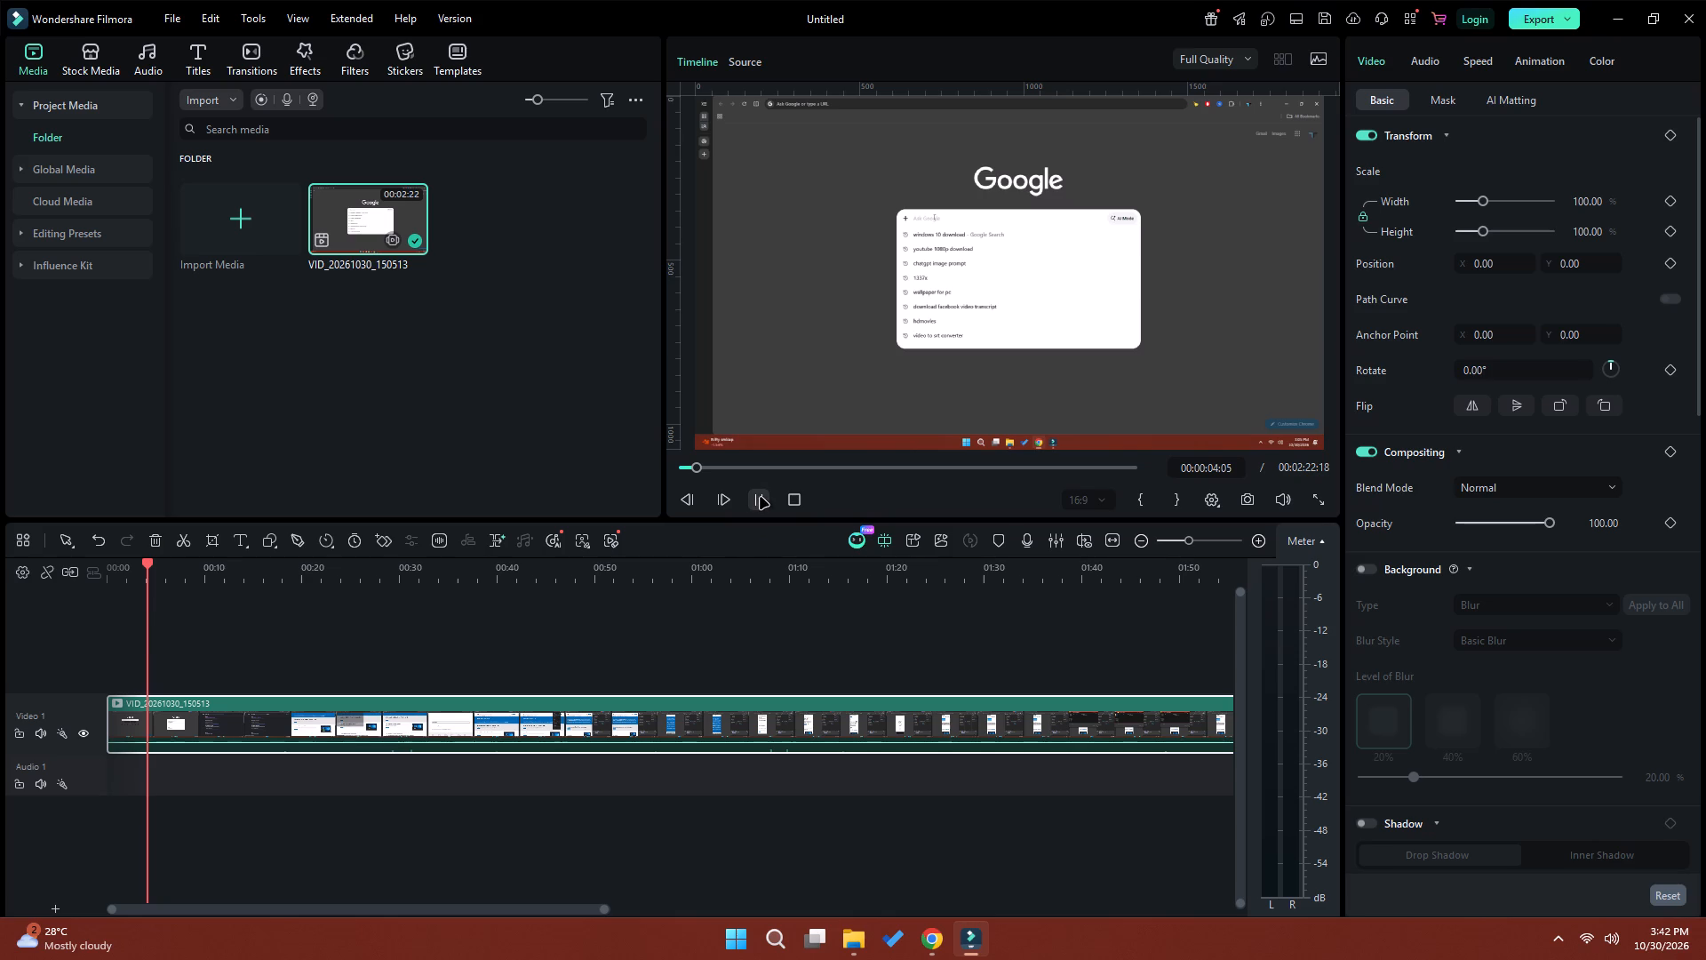
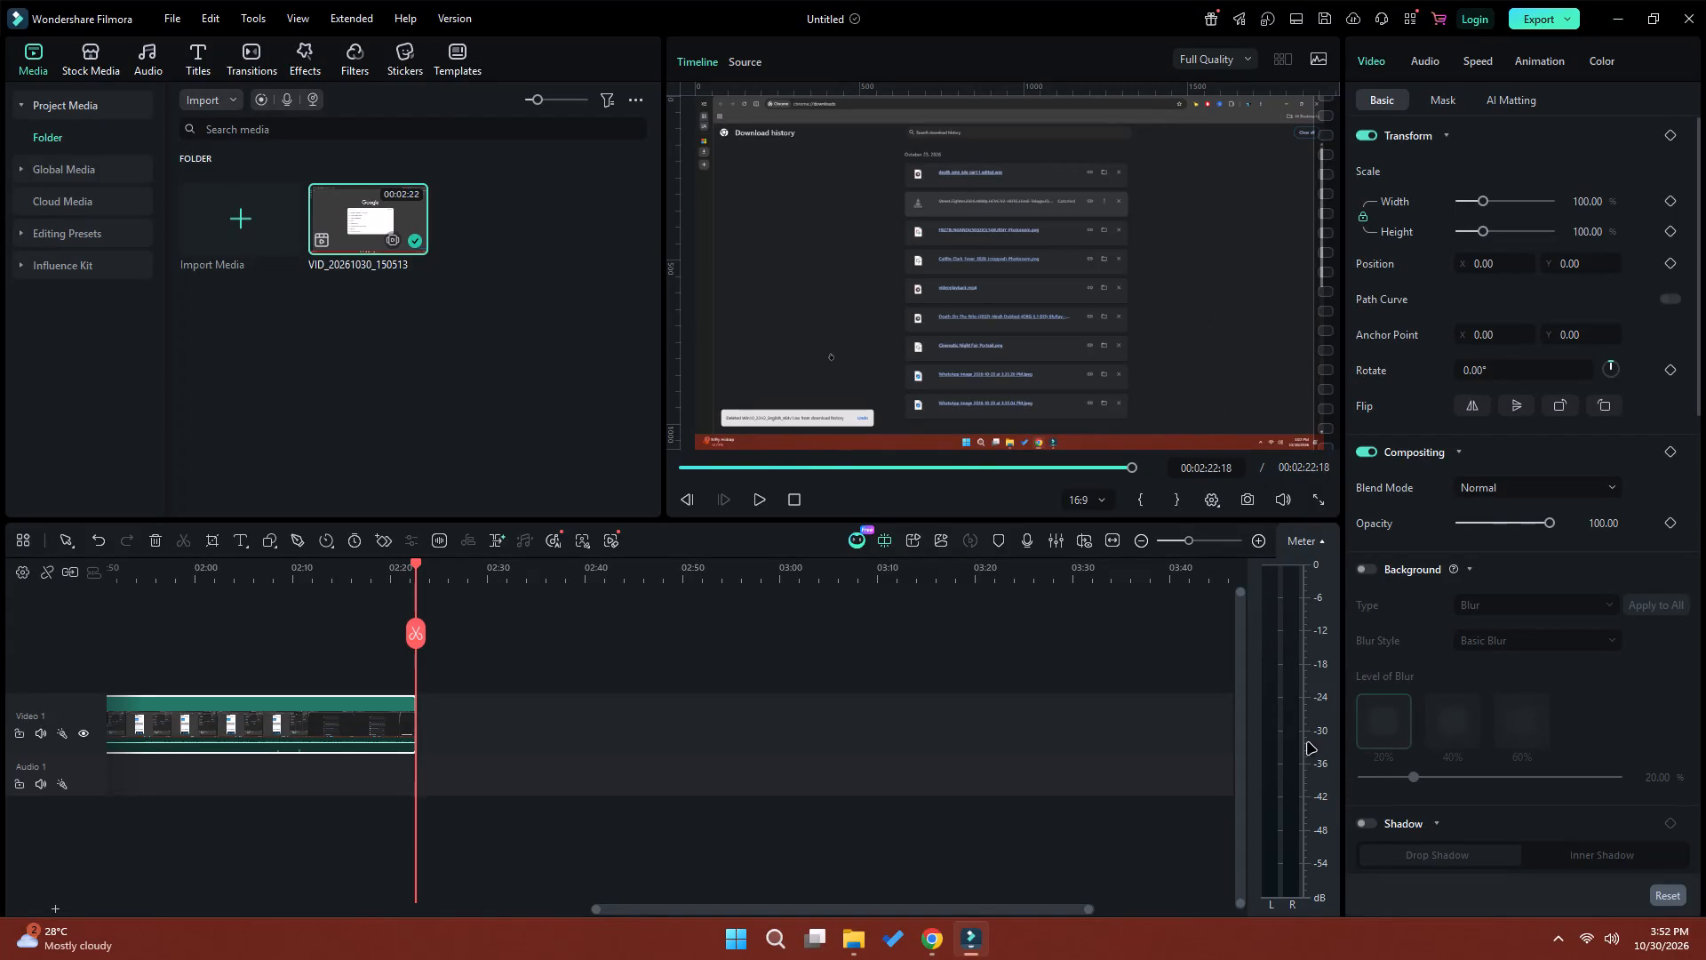
Switch to Notepad and bring up the existing video narration script.
click(944, 940)
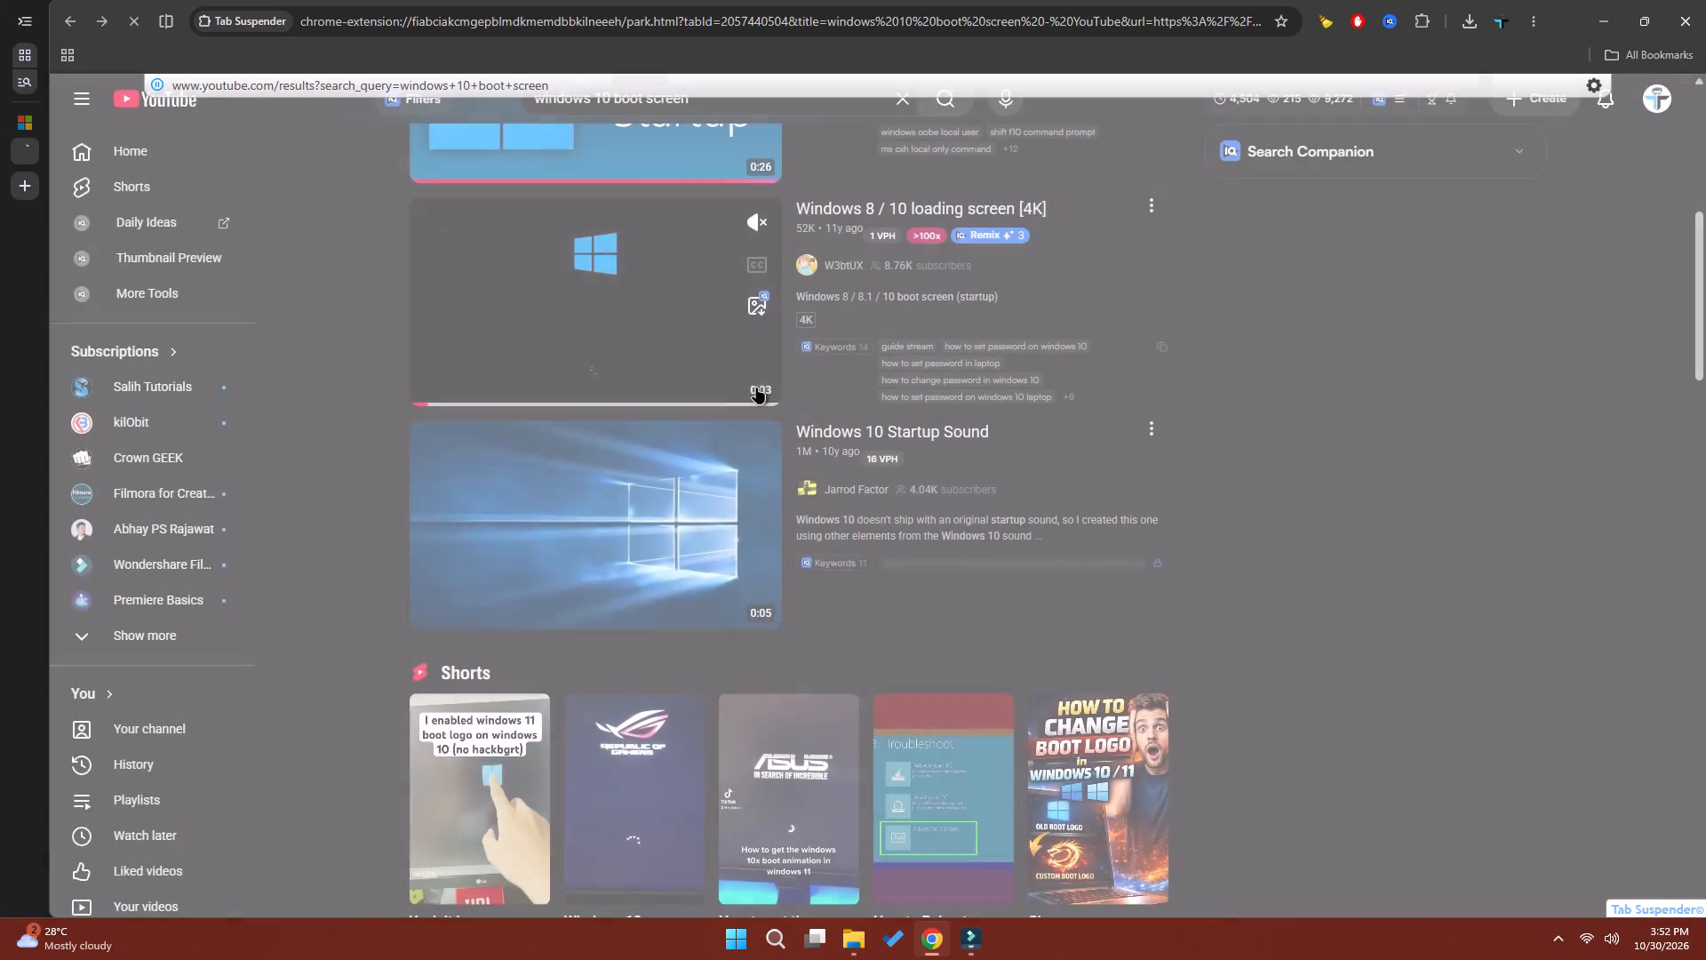
click(742, 943)
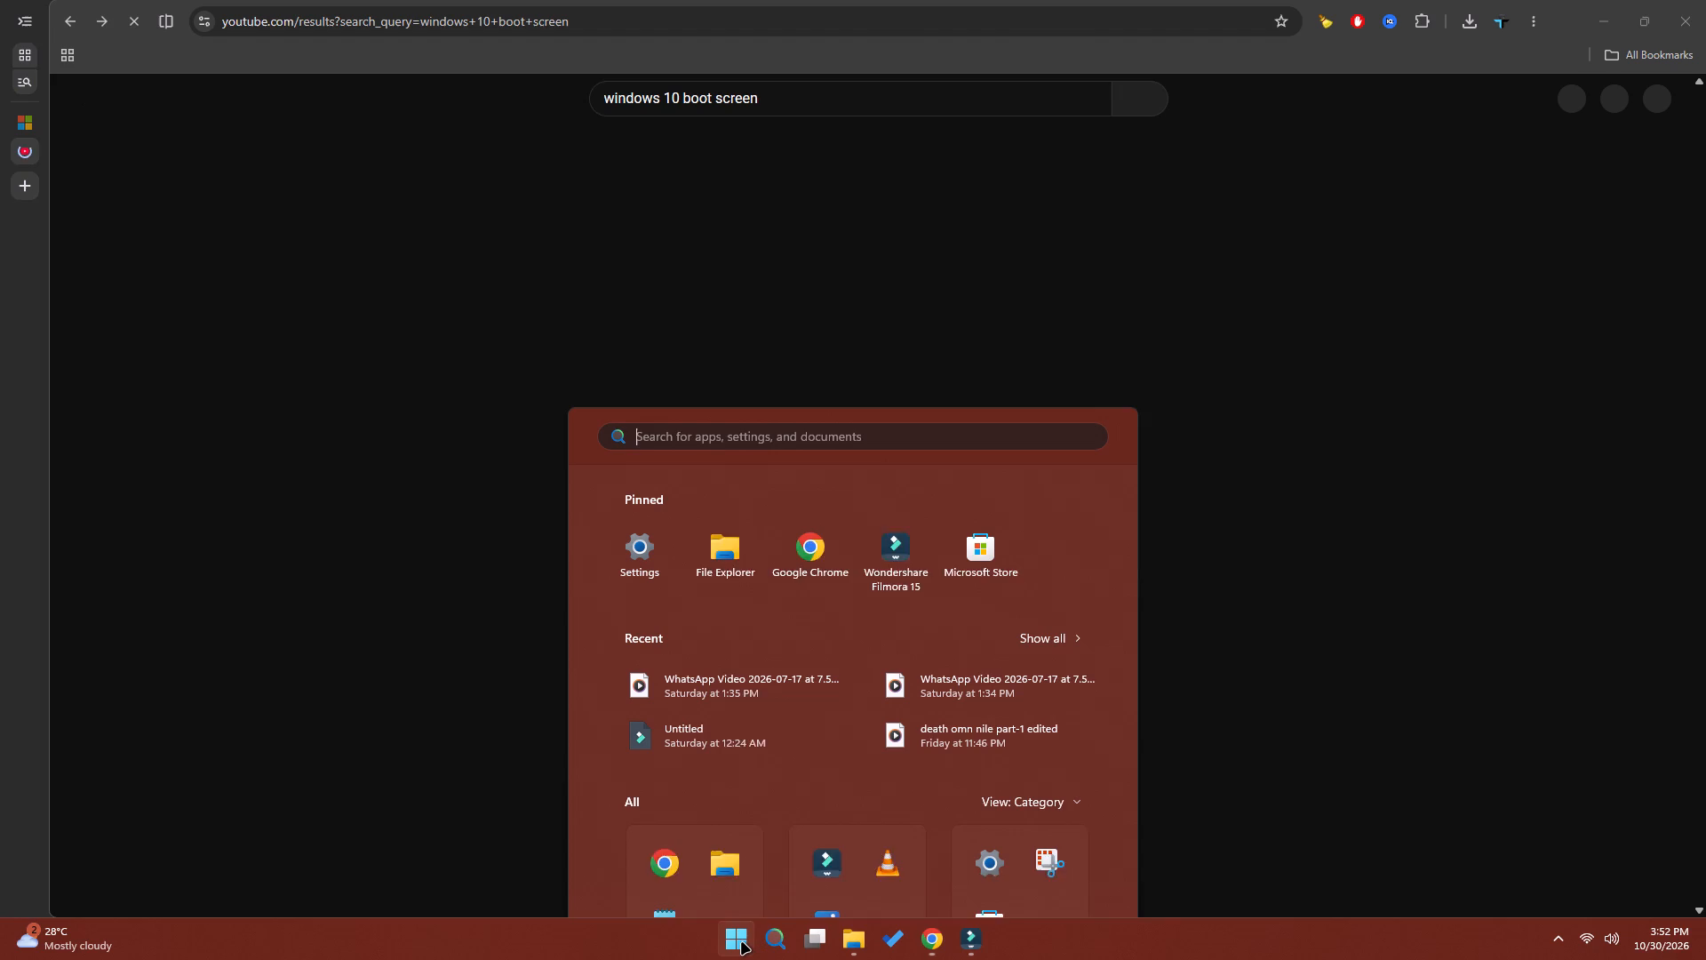
click(666, 776)
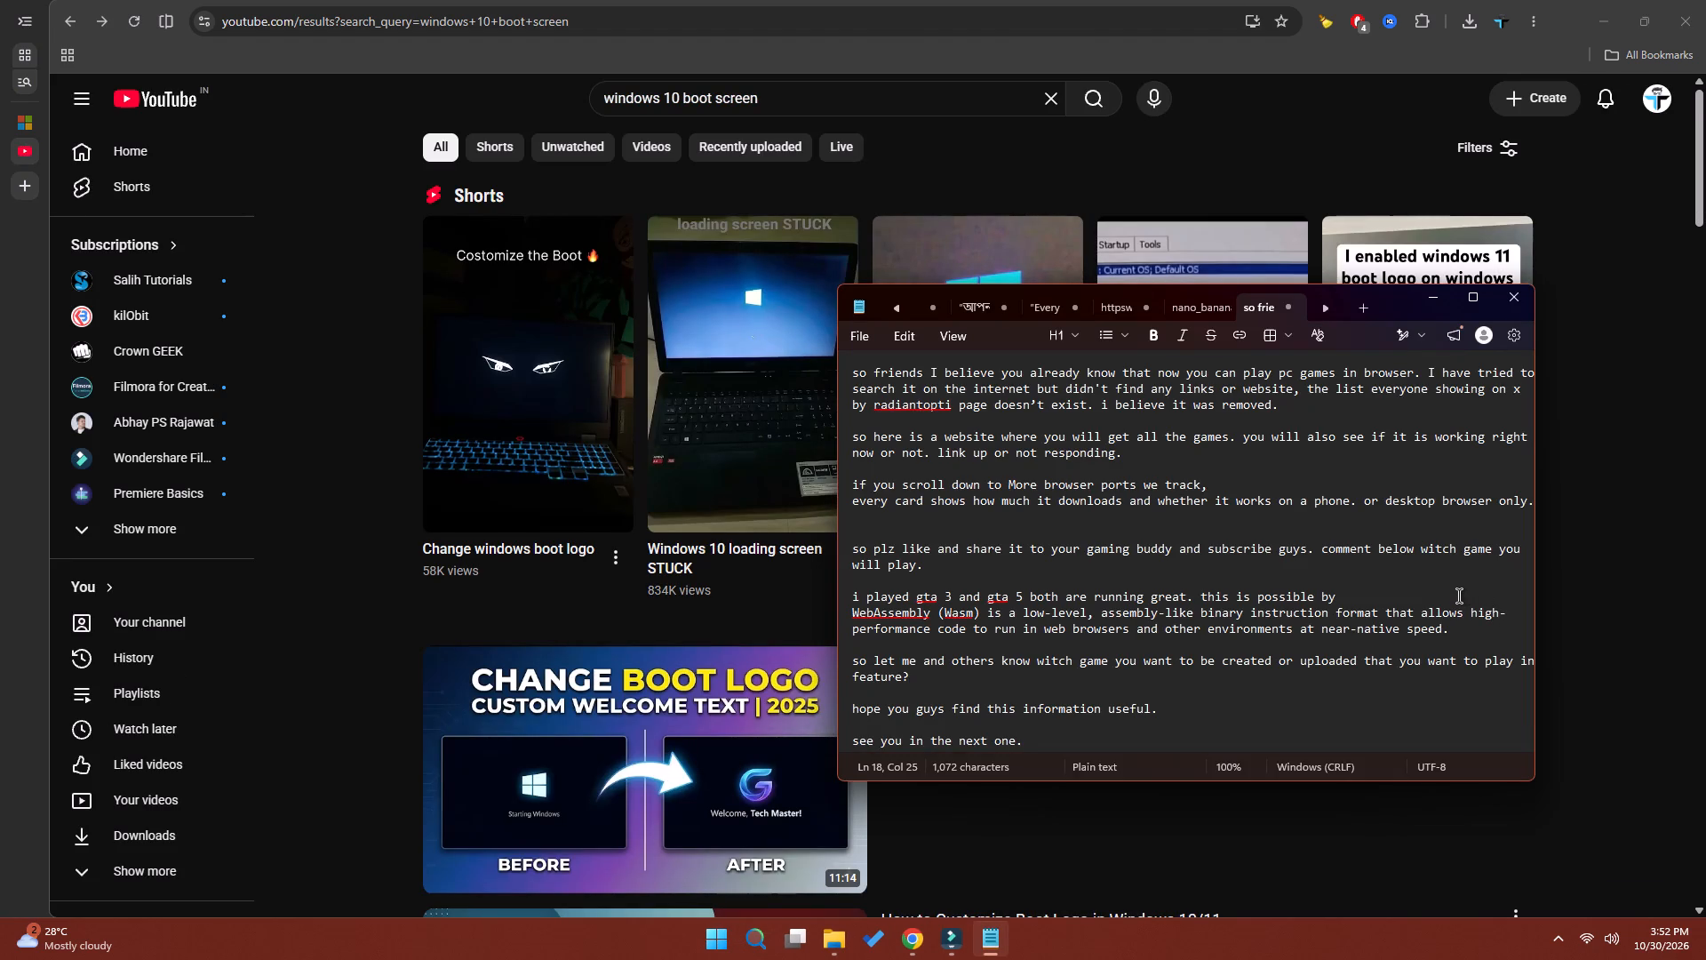
Replace the whole old script with "hello guys, many of us still use windows 10 for our older pc.".
click(1258, 534)
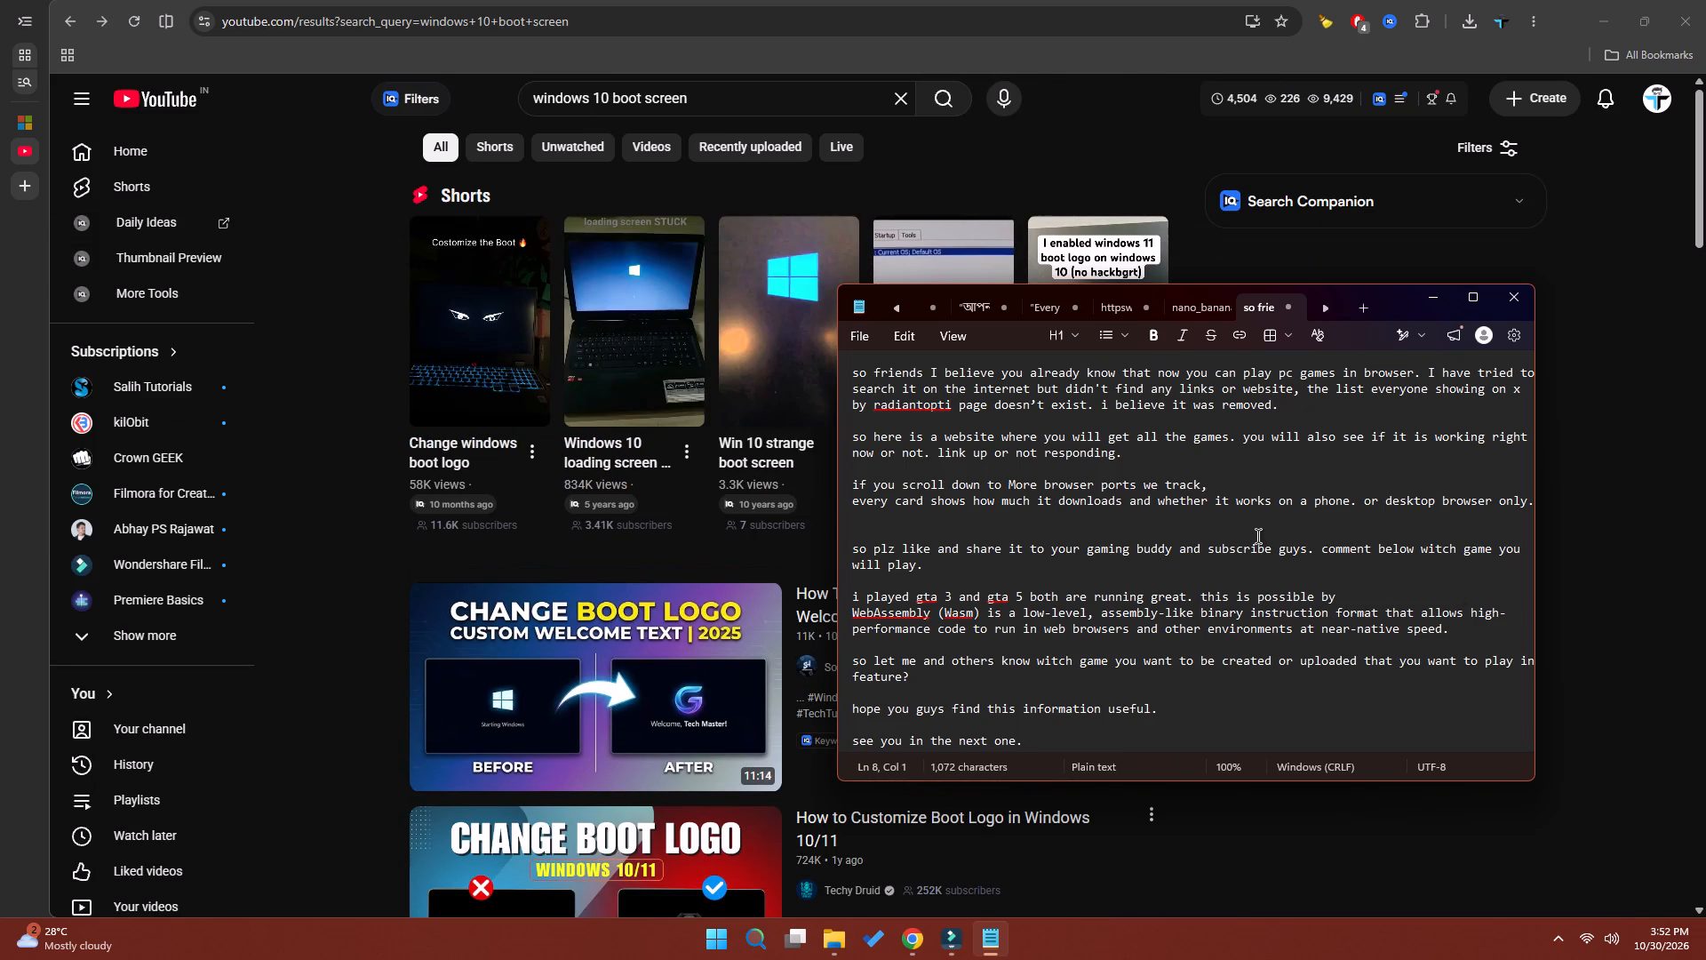
key(ctrl+a)
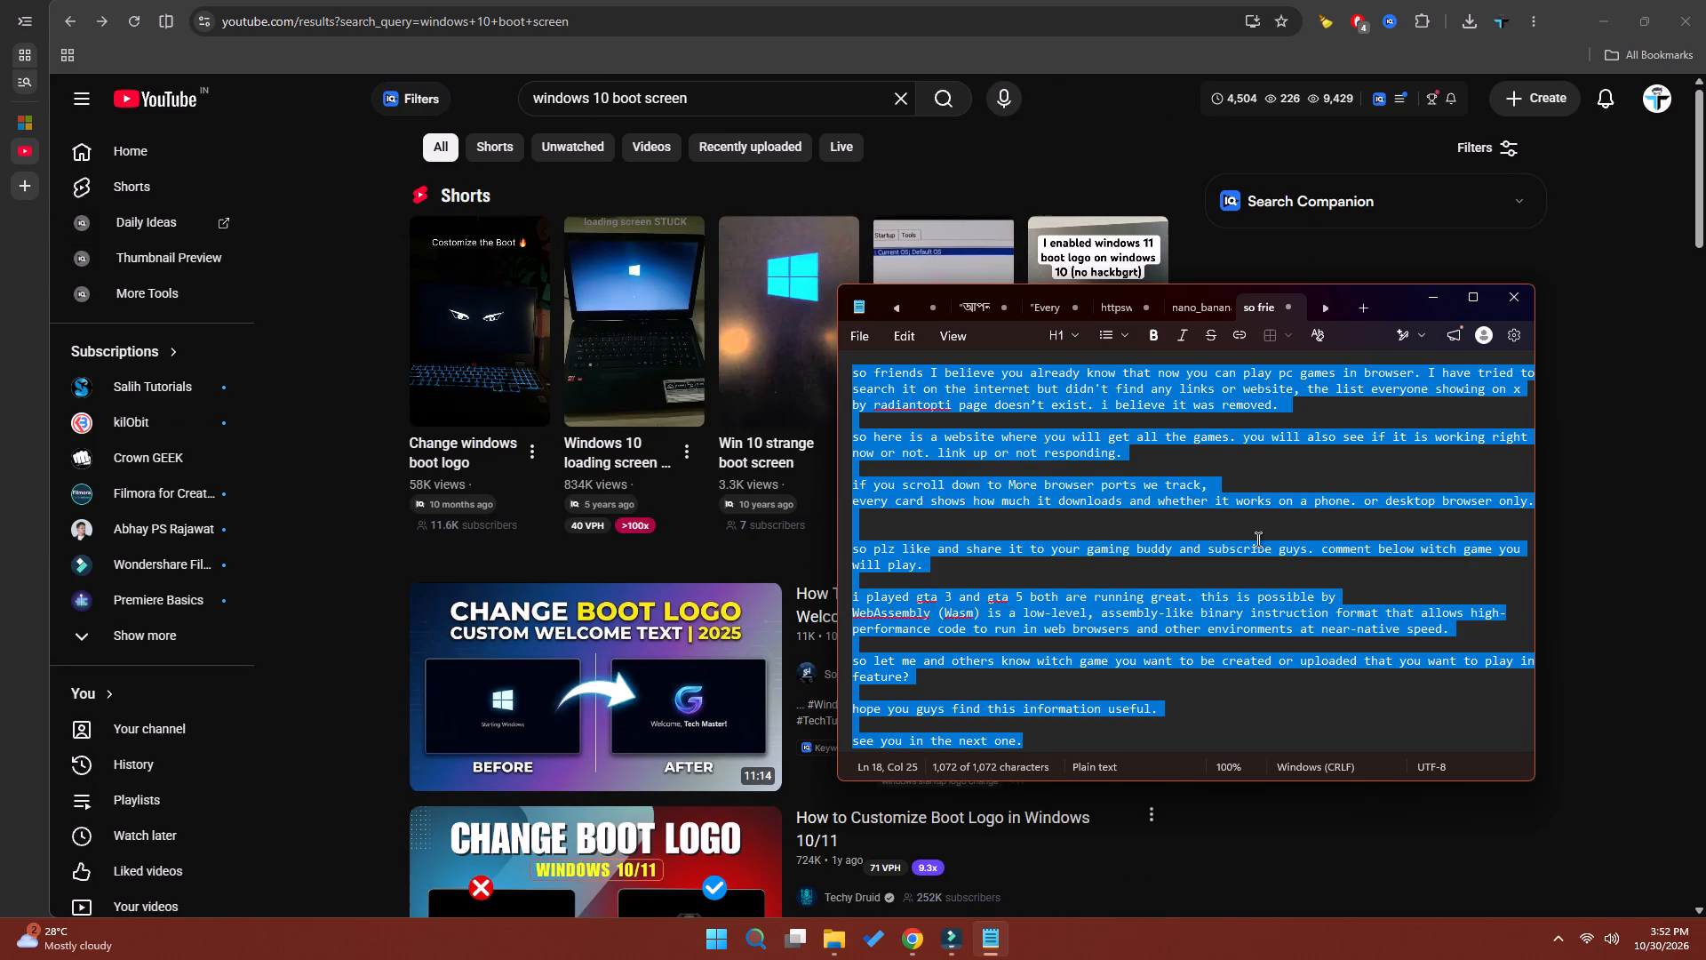
text(he)
text(ll)
text(o guys)
text(,)
key(space)
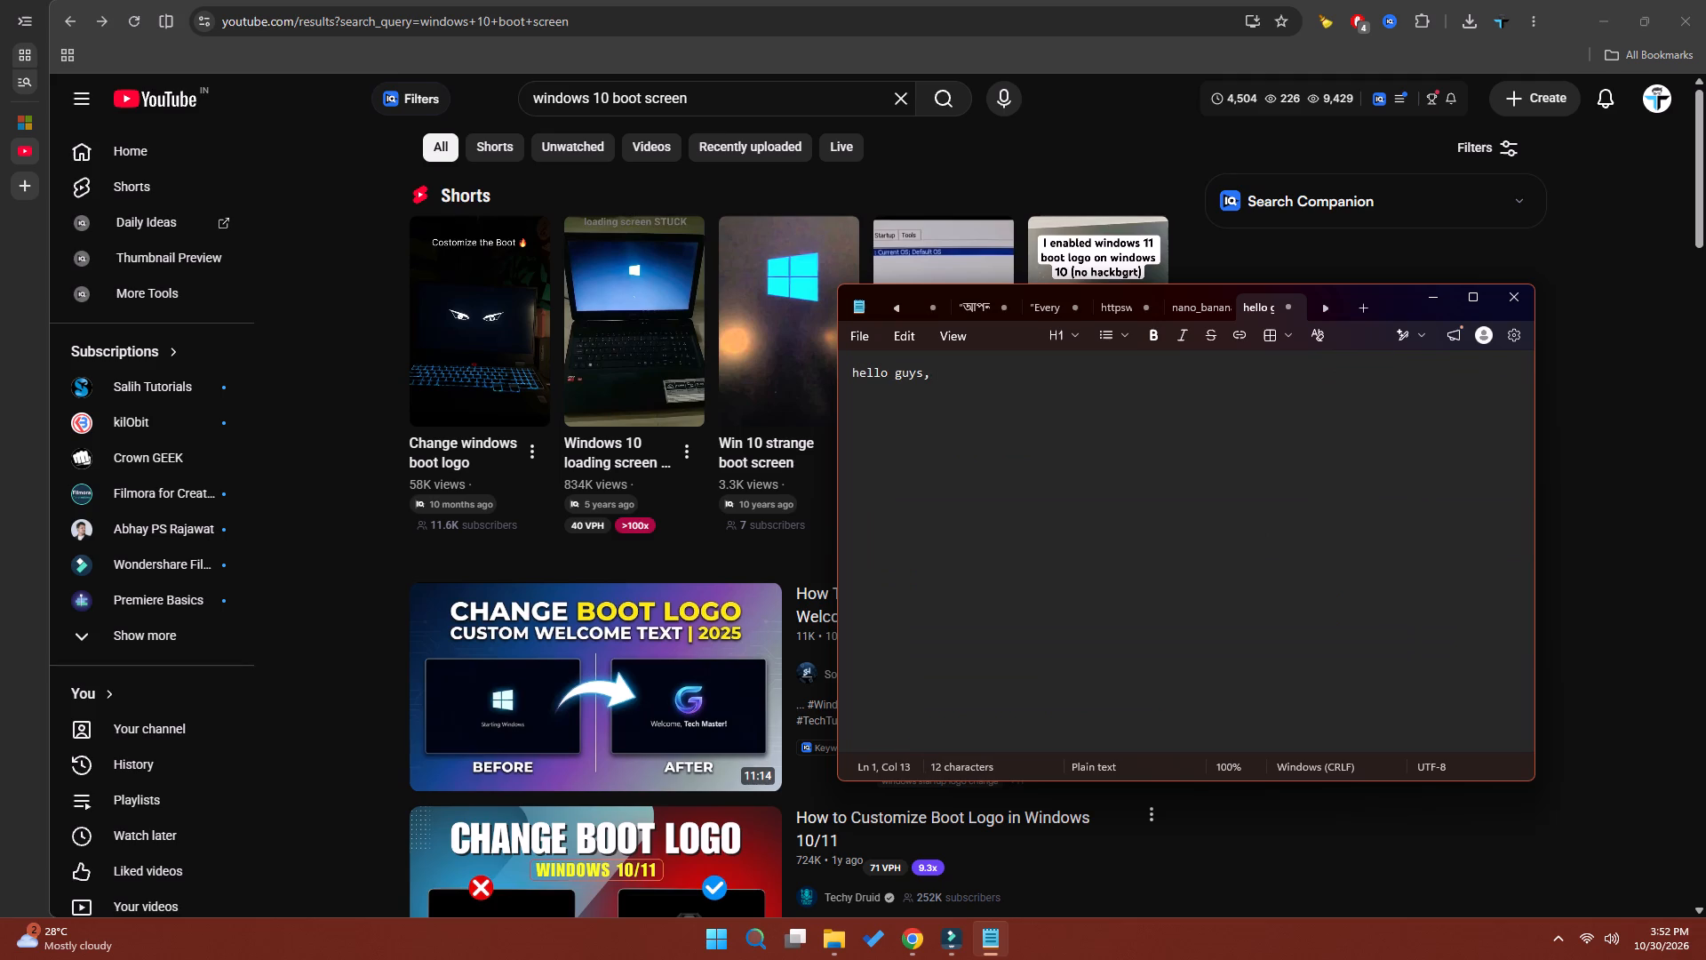
text(many of us still)
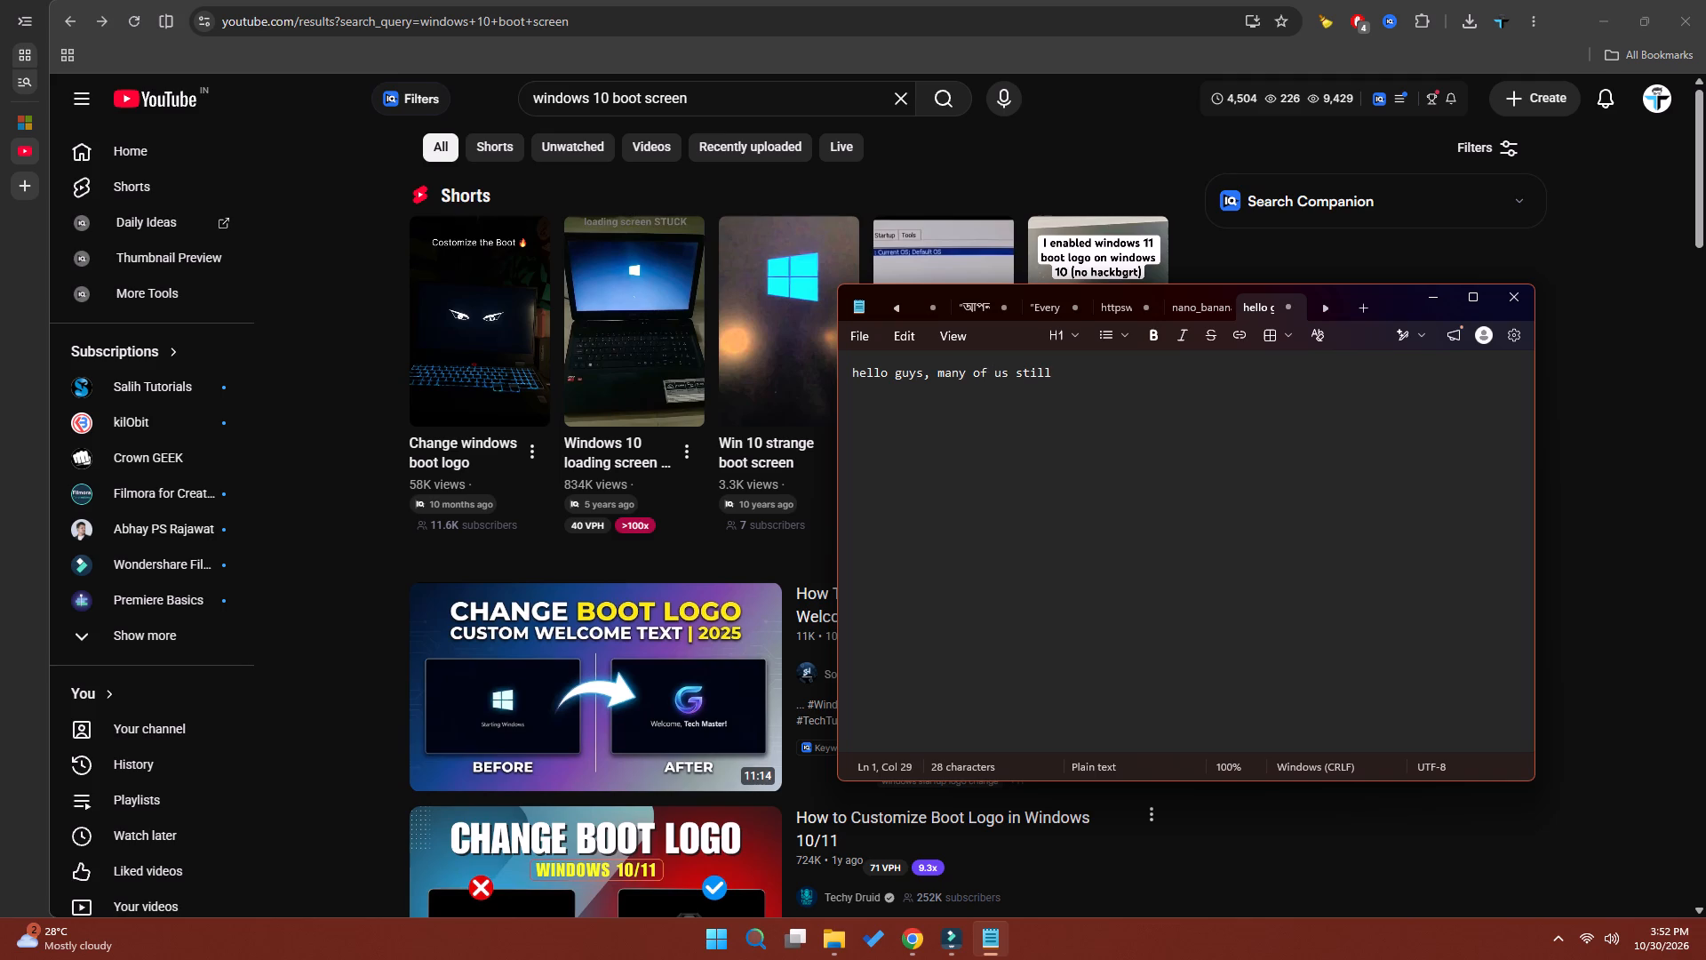
key(space)
text(use)
key(space)
text(windows 10 for our)
key(space)
text(older pc)
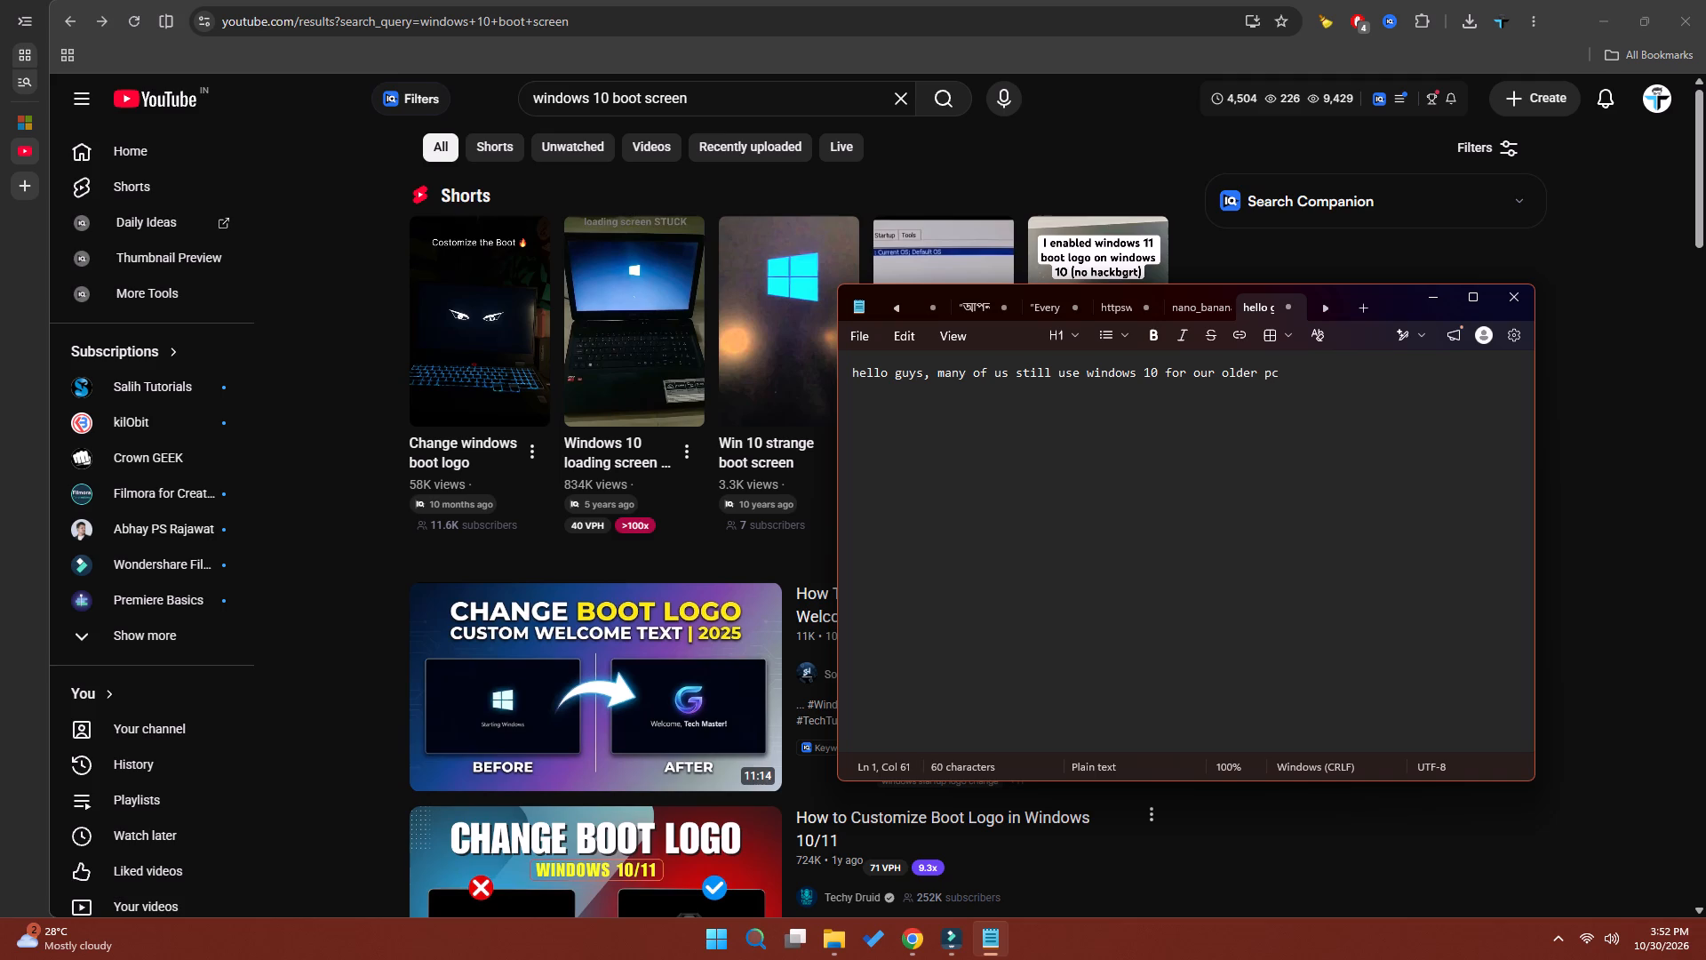
key(comma)
key(BackSpace)
text(.)
key(space)
Continue the script with "to day I will show you how you can download windows 10 official iso from Microsoft websit.".
text(to day)
key(space)
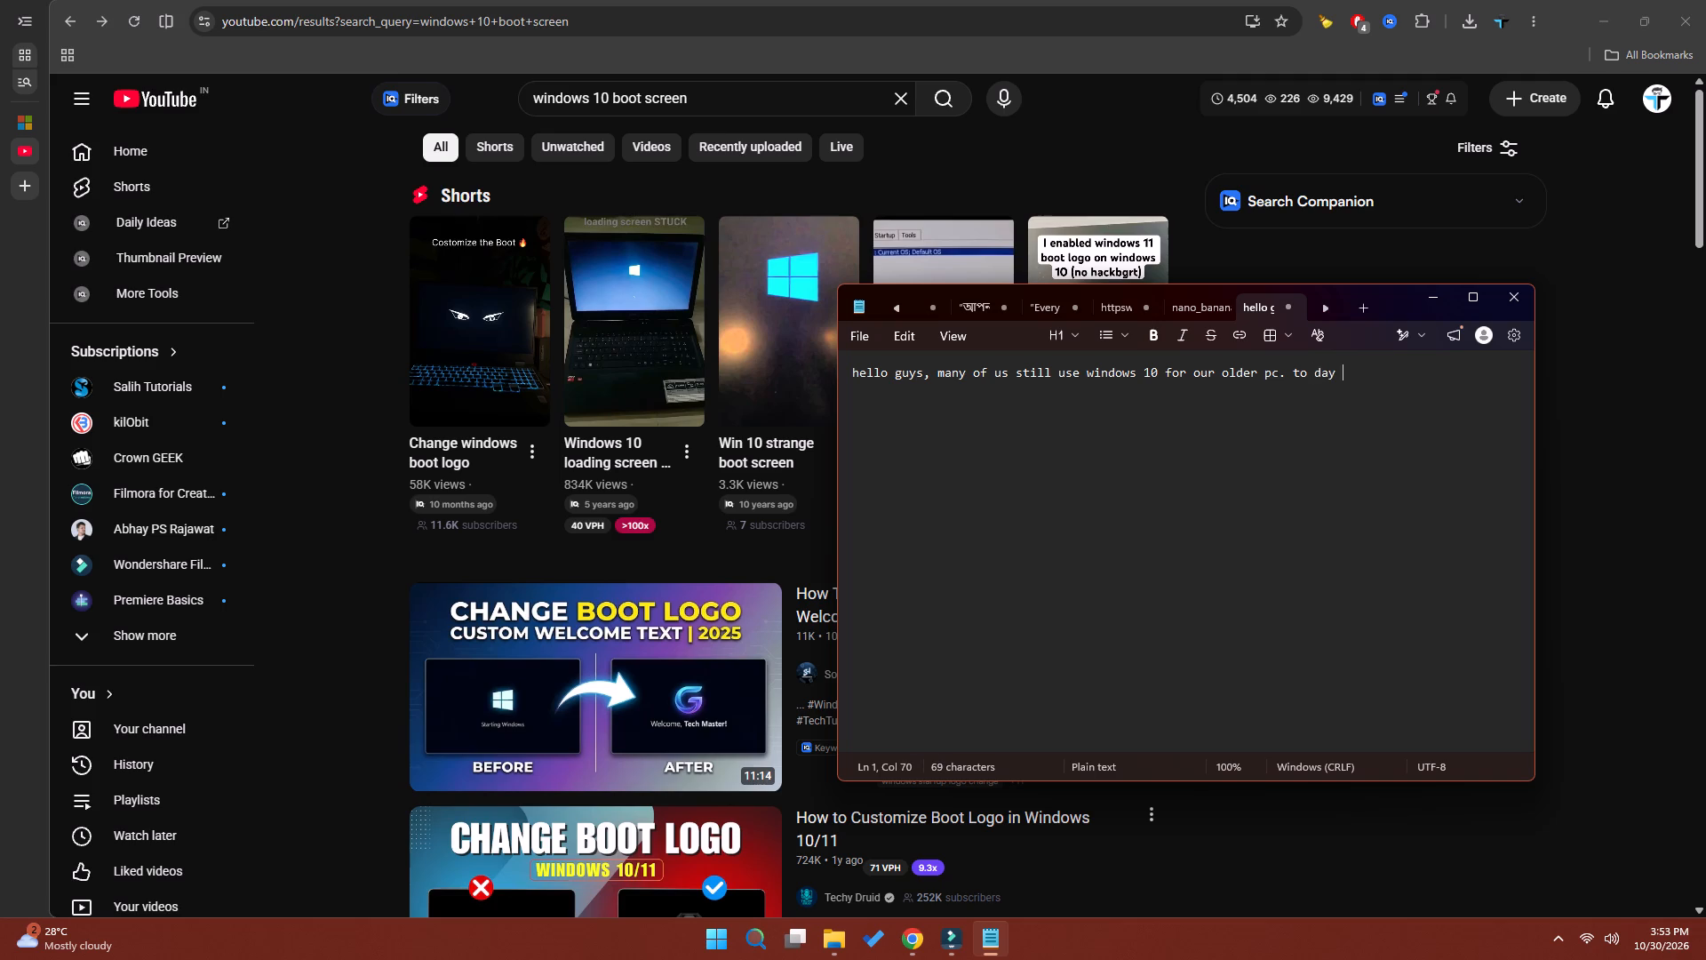
text(I will show you how you can)
key(space)
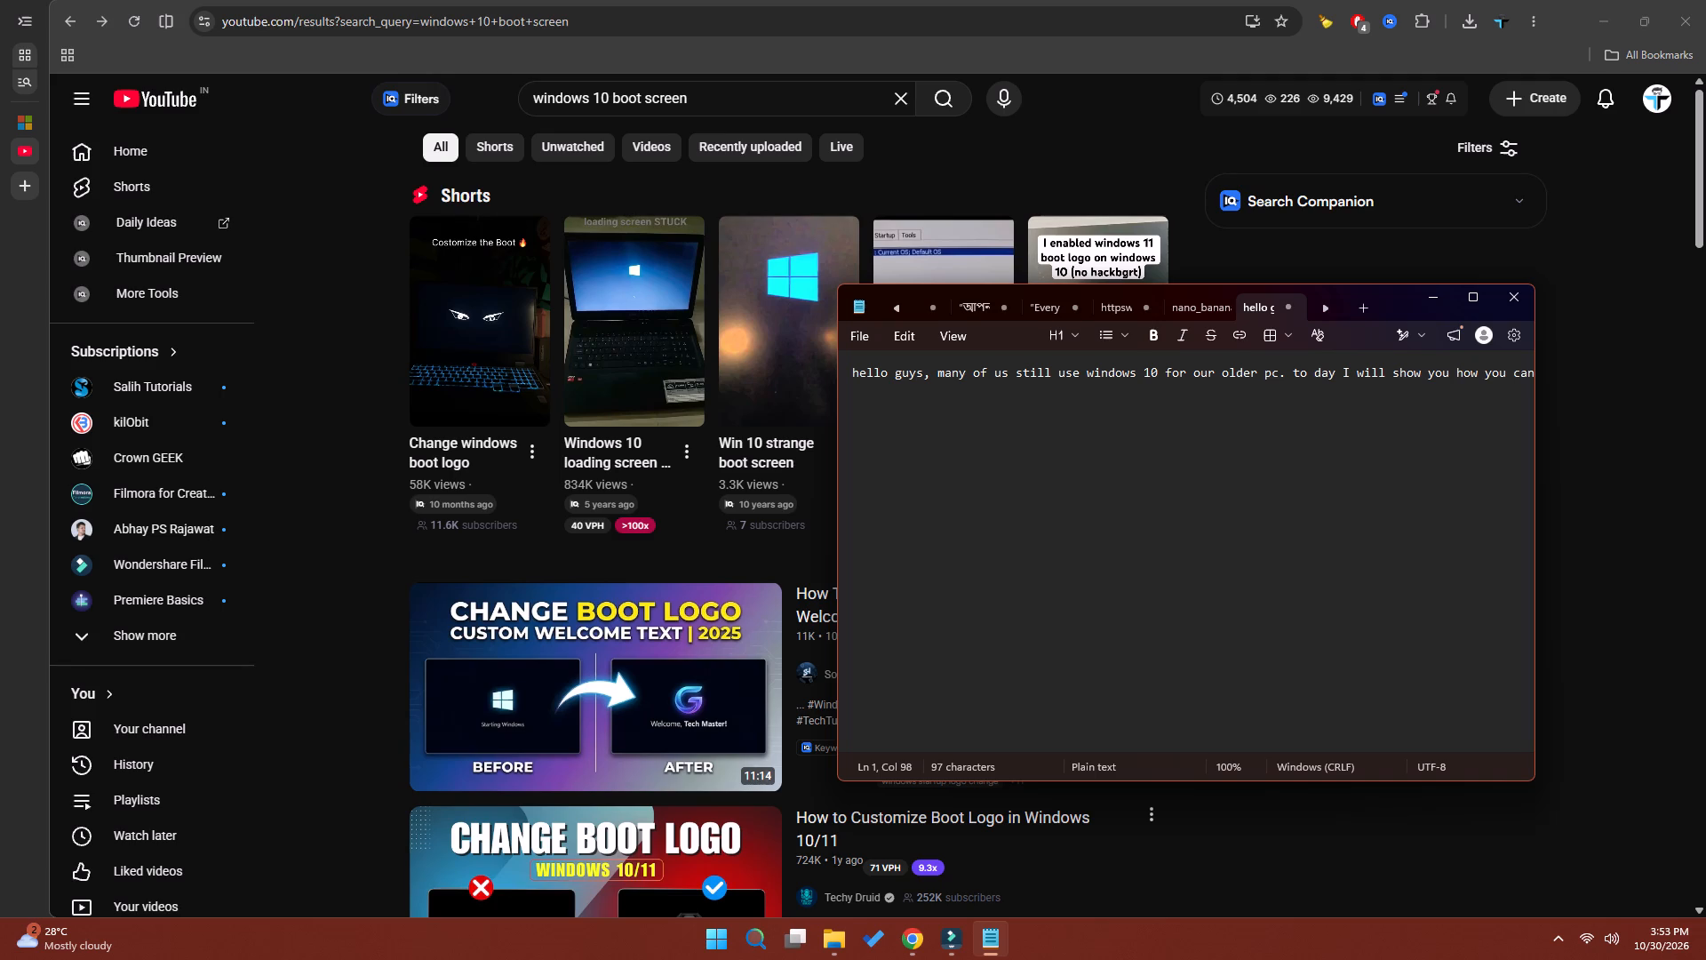
text(download)
key(space)
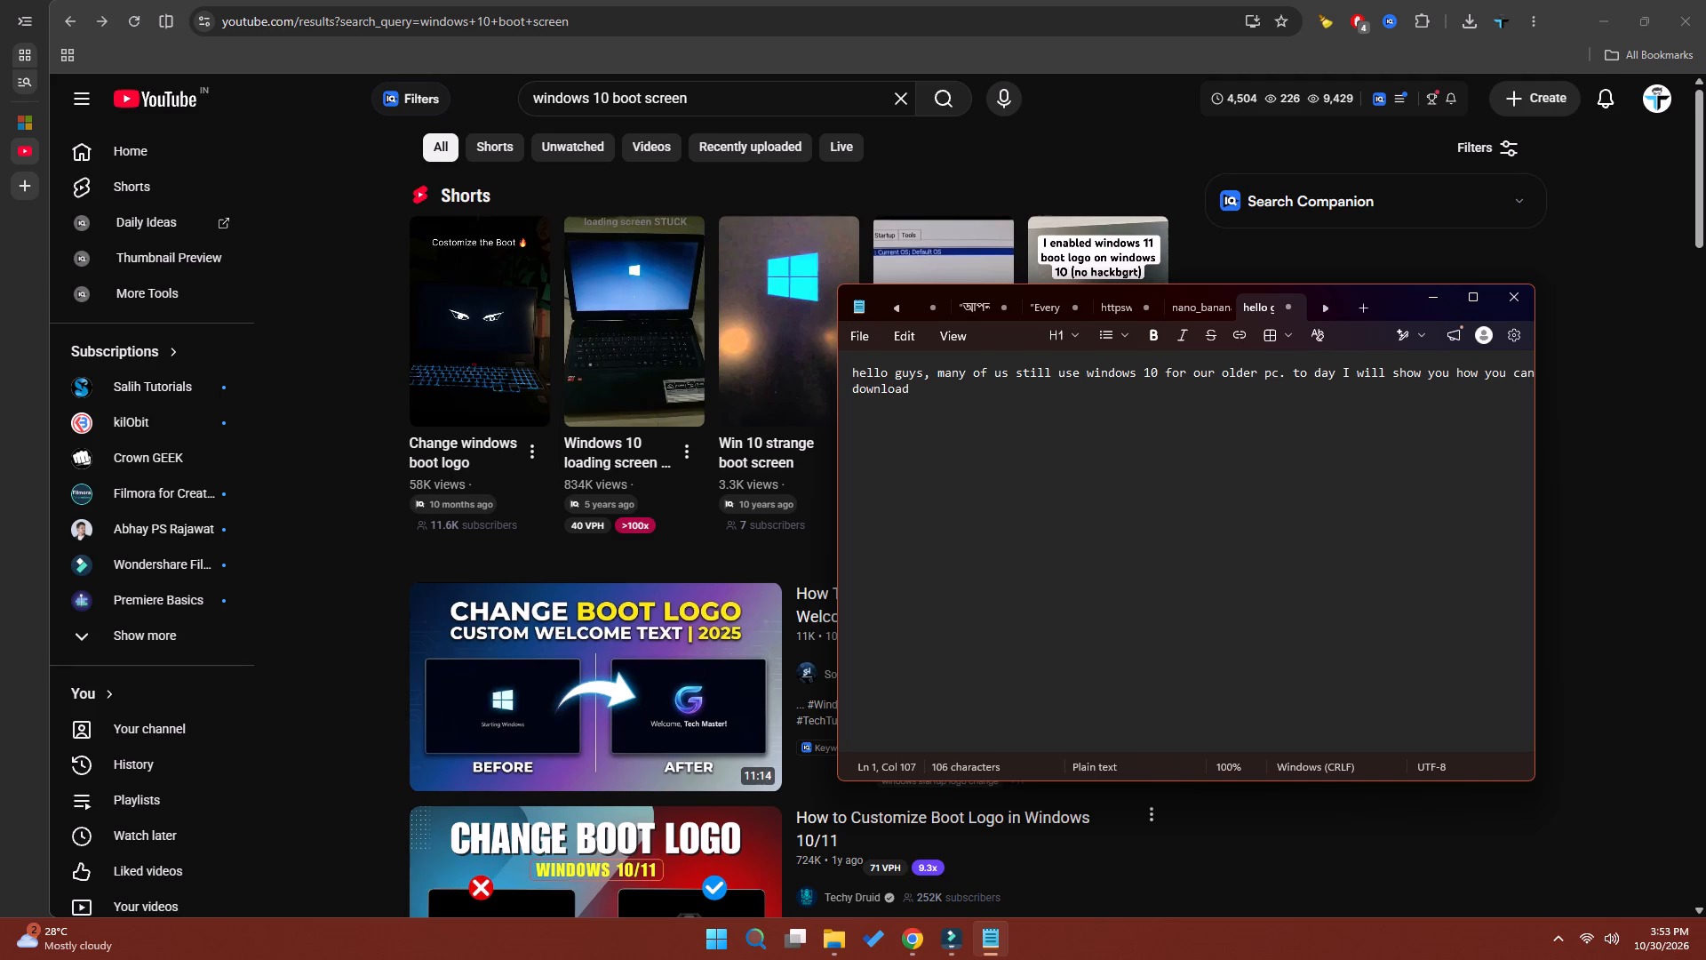
text(wi)
text(ndows 10)
key(space)
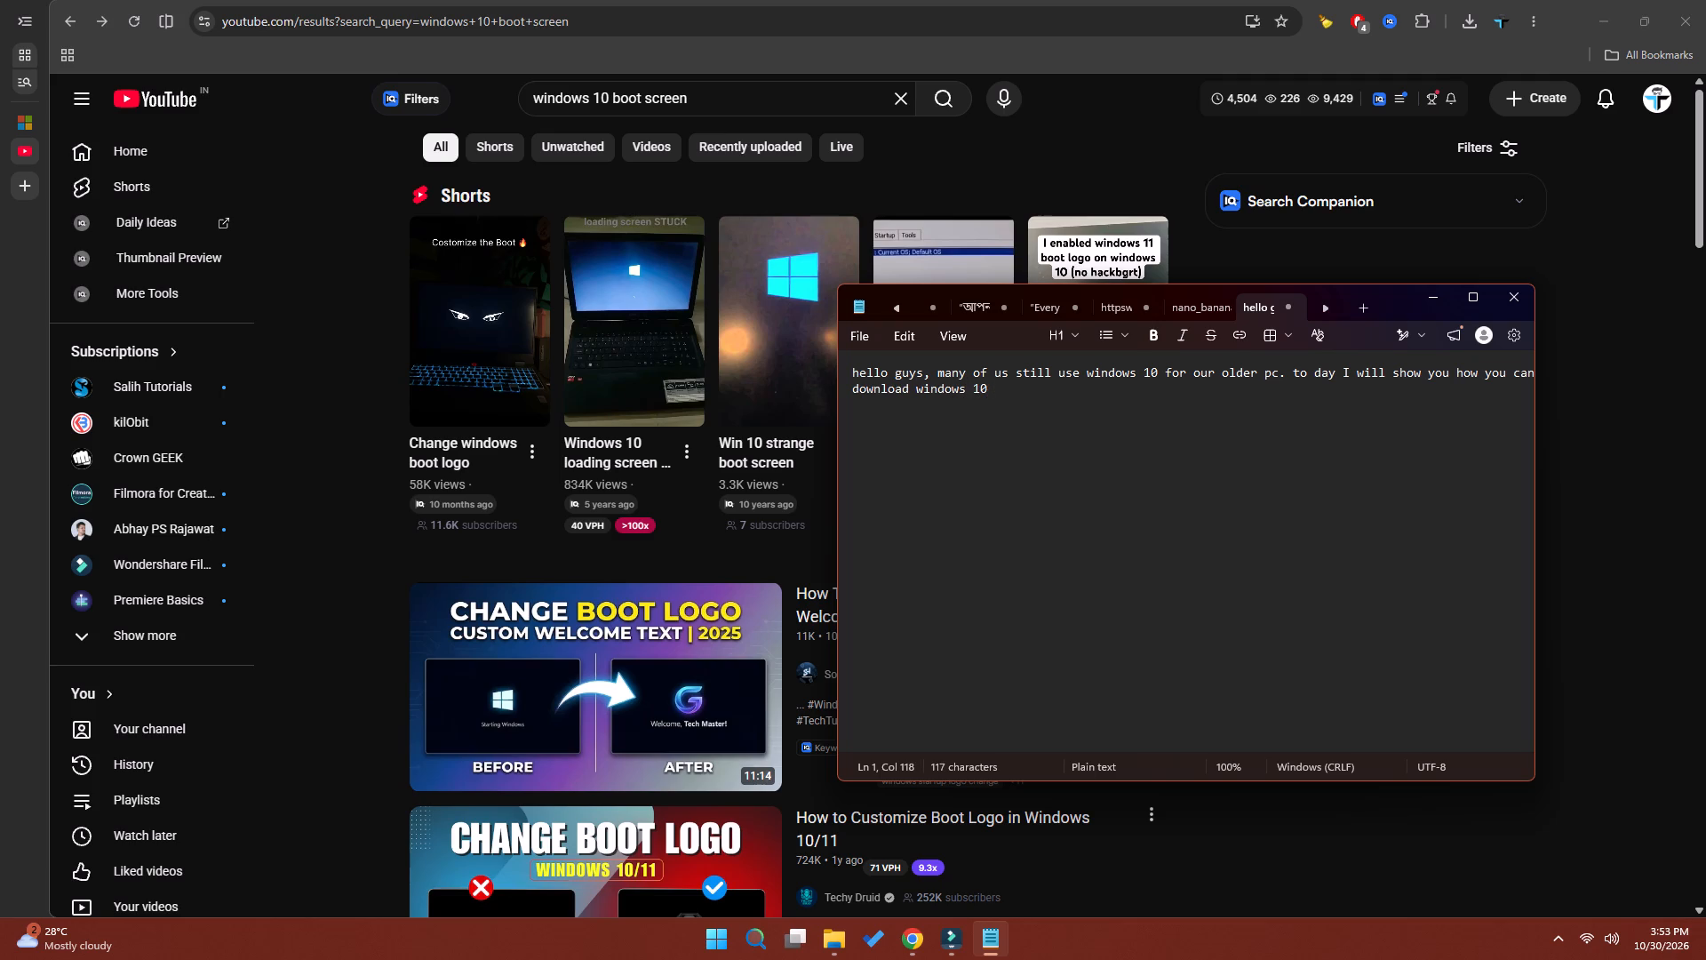
text(ofiici)
text(al iso from)
key(space)
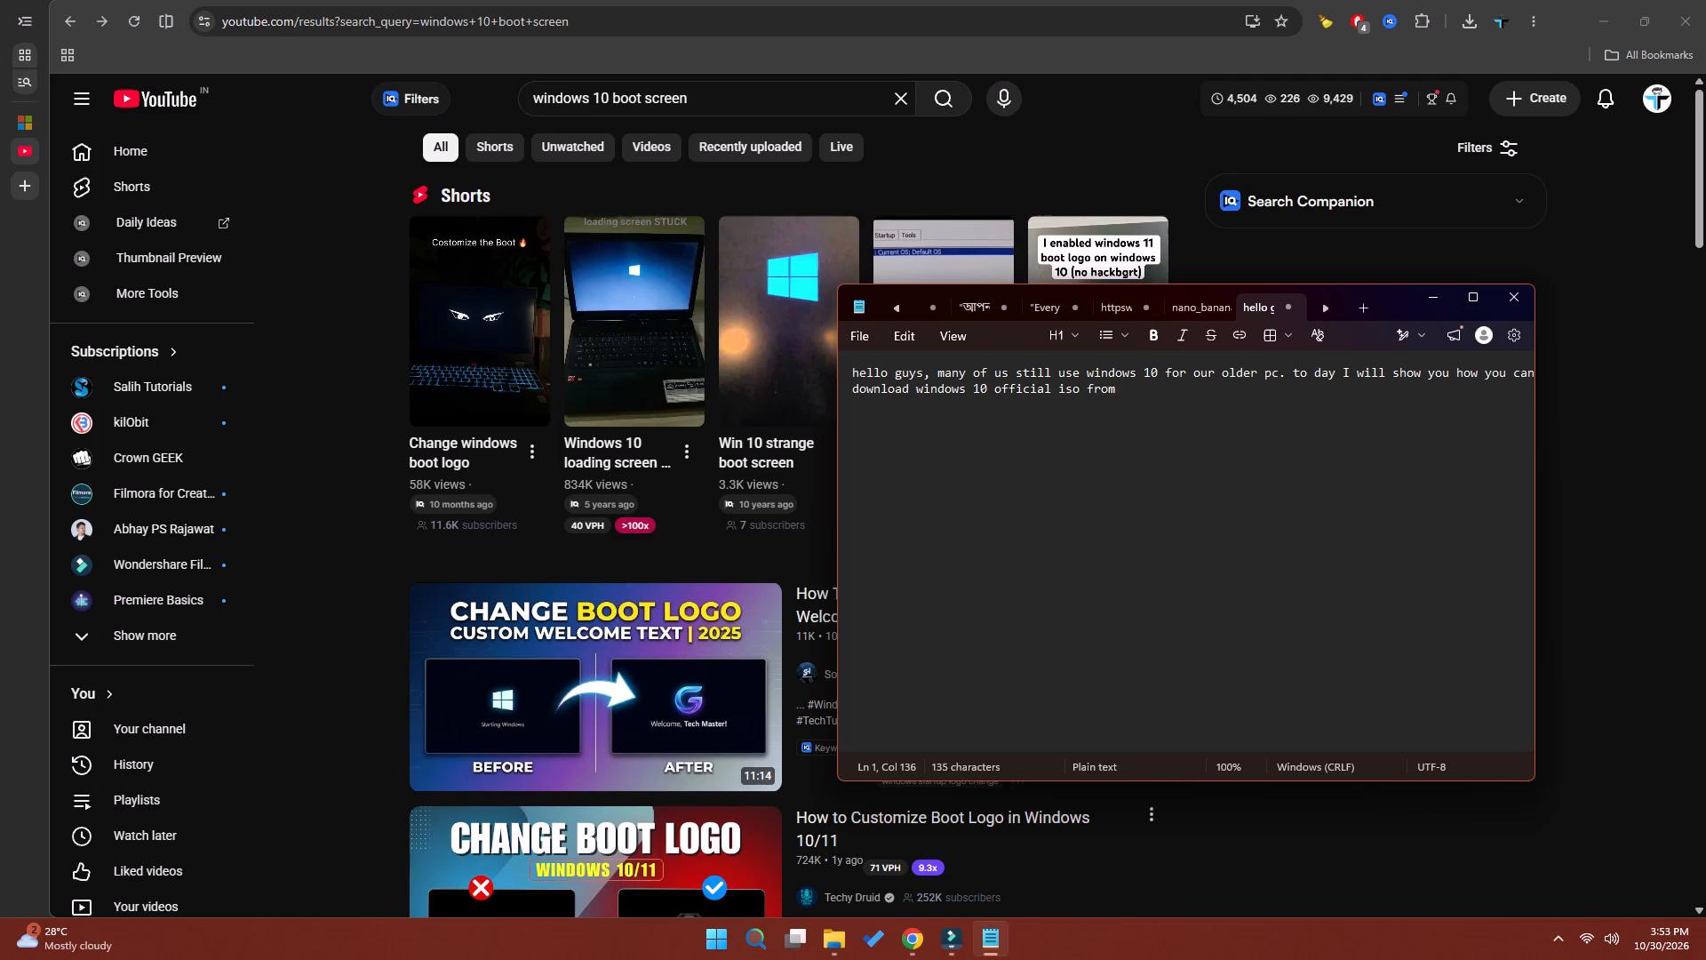
text(microsoft websit)
key(period)
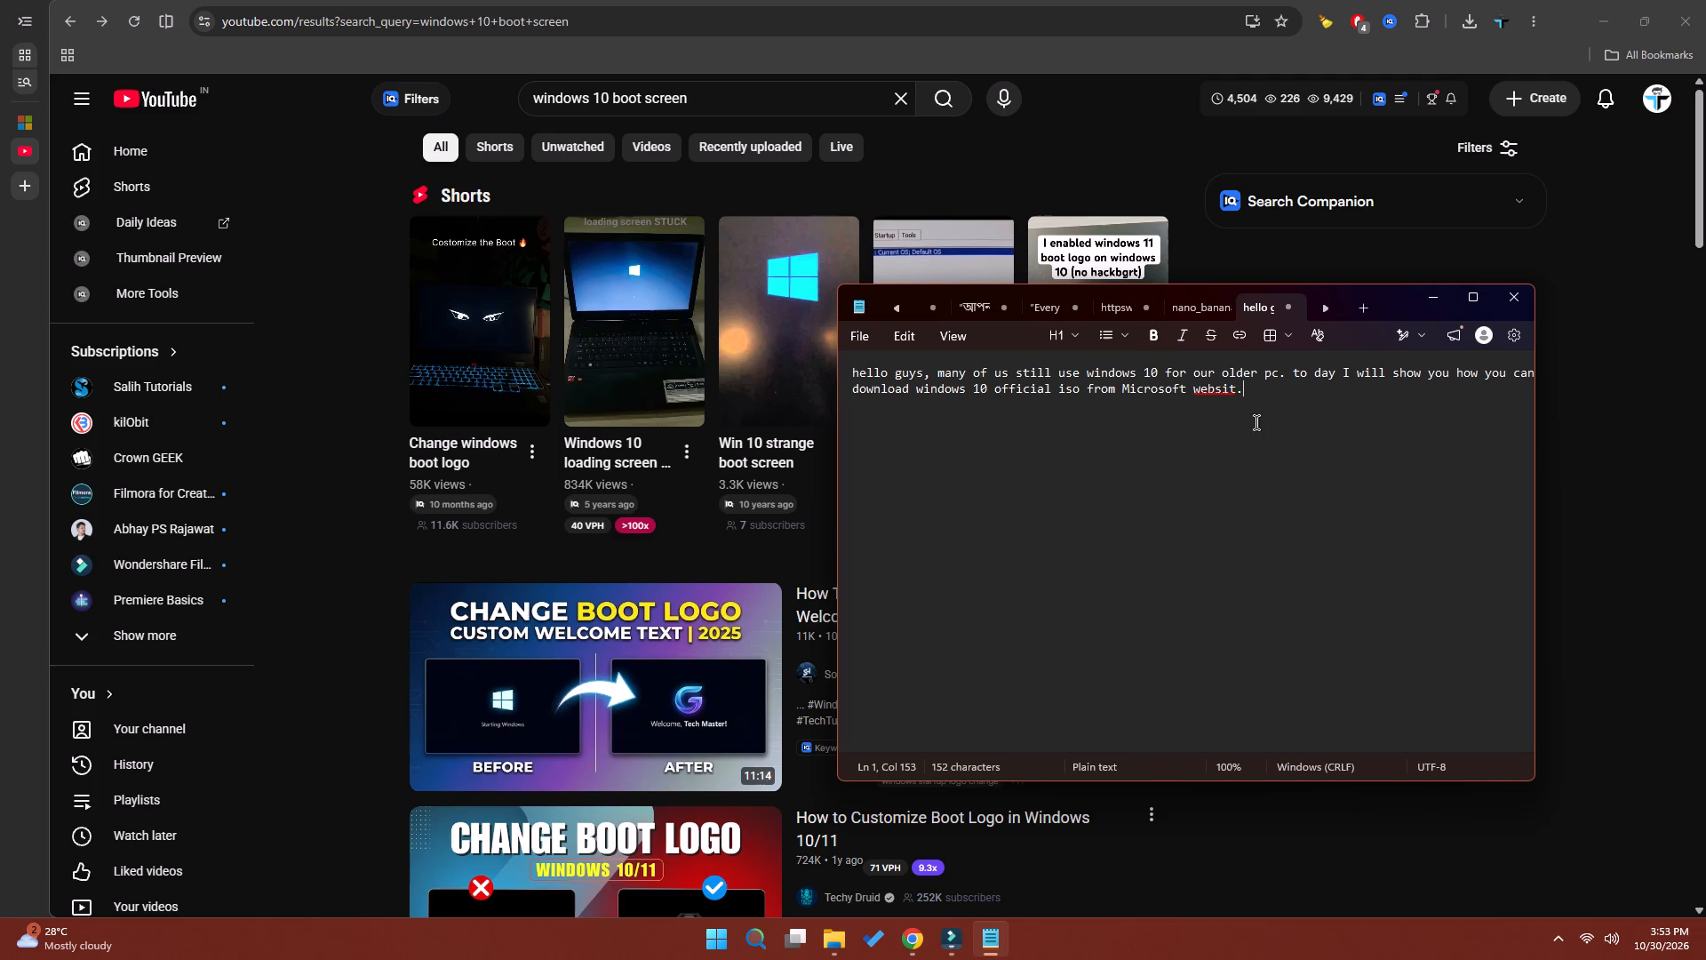
Correct the misspelled last word to "website" and start a new paragraph after a blank line.
click(1222, 386)
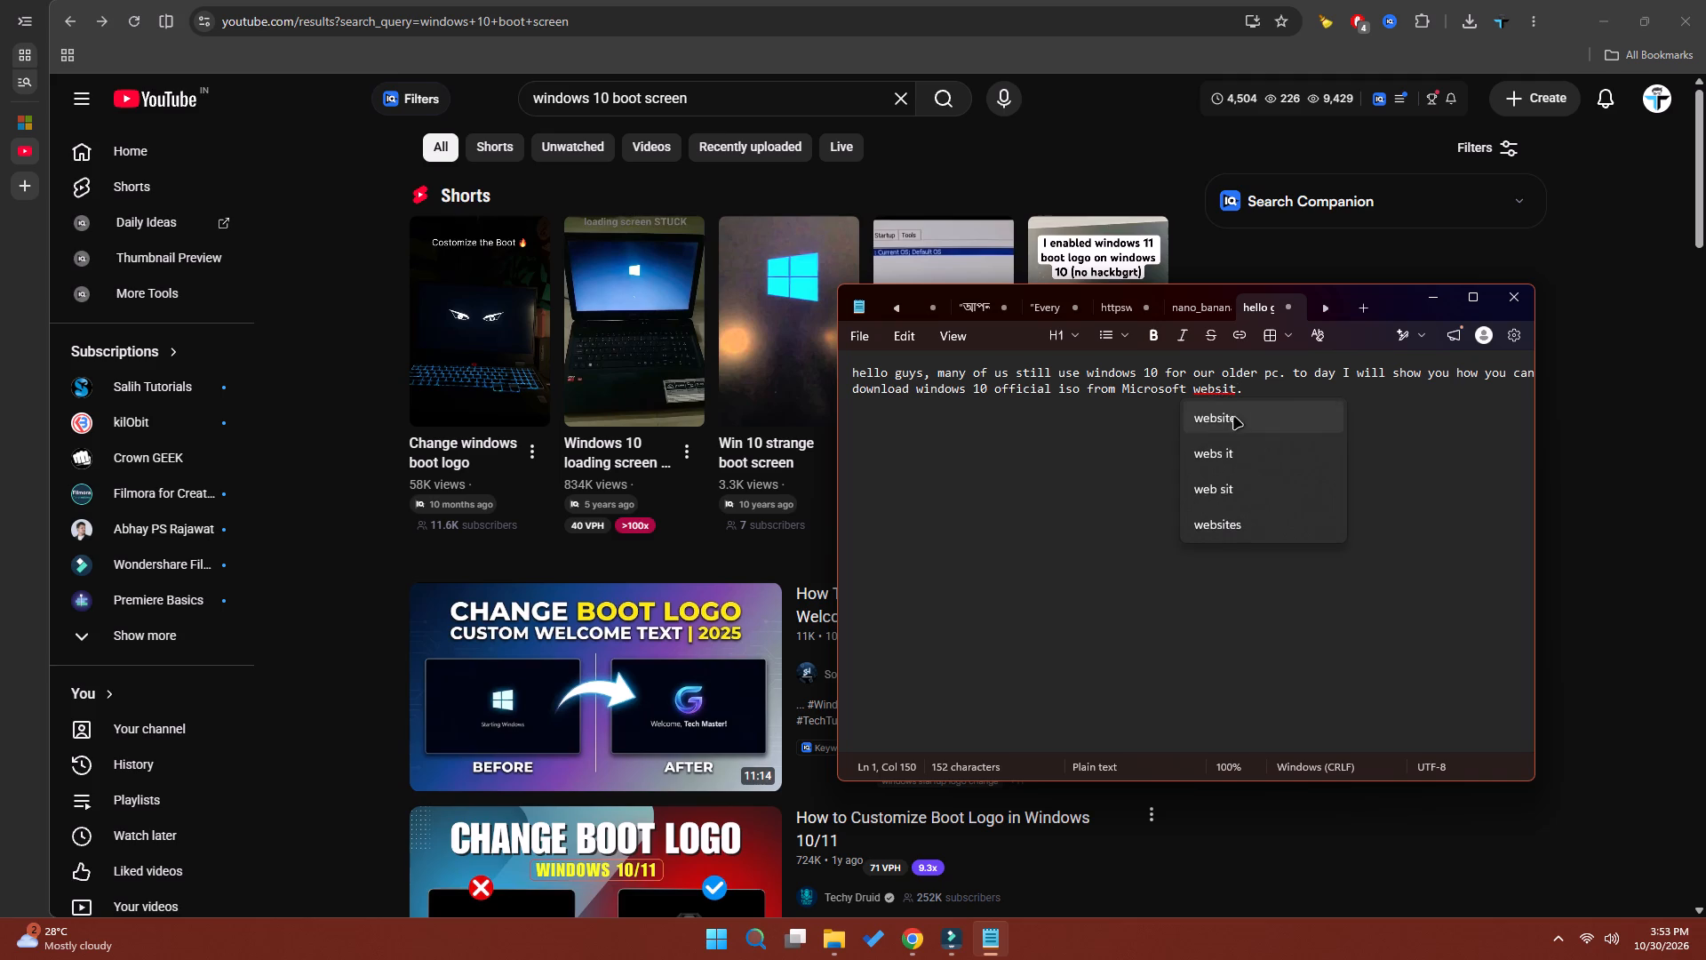
click(1235, 418)
click(1277, 398)
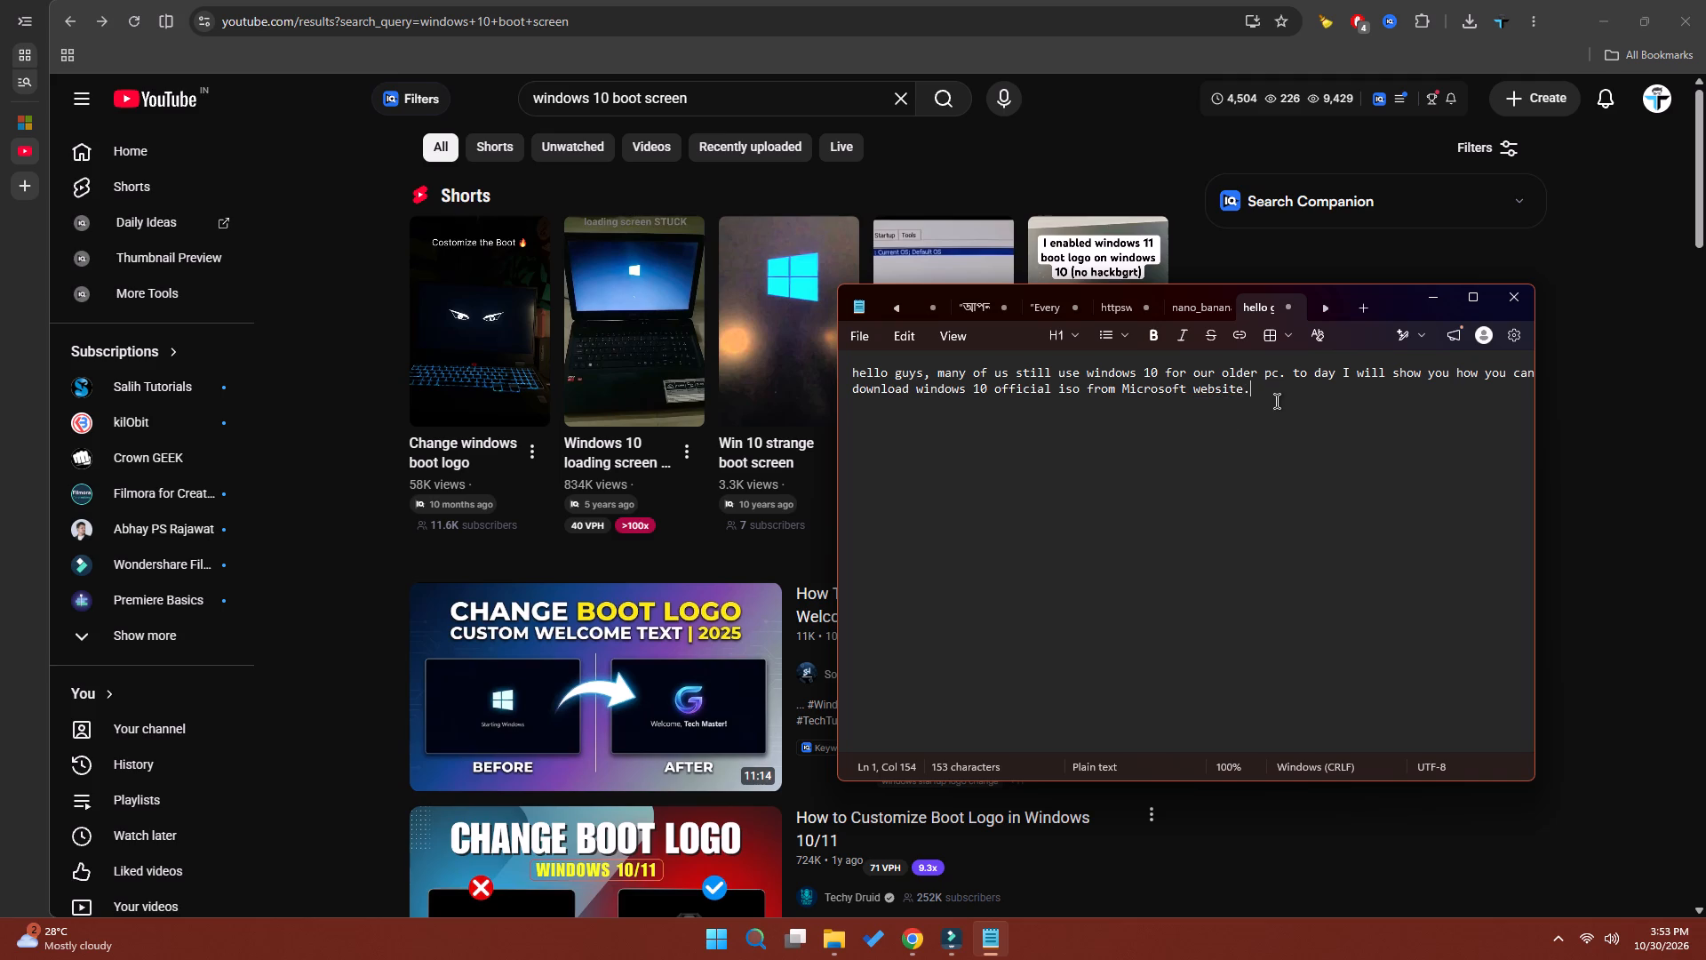
key(Return)
key(Return)
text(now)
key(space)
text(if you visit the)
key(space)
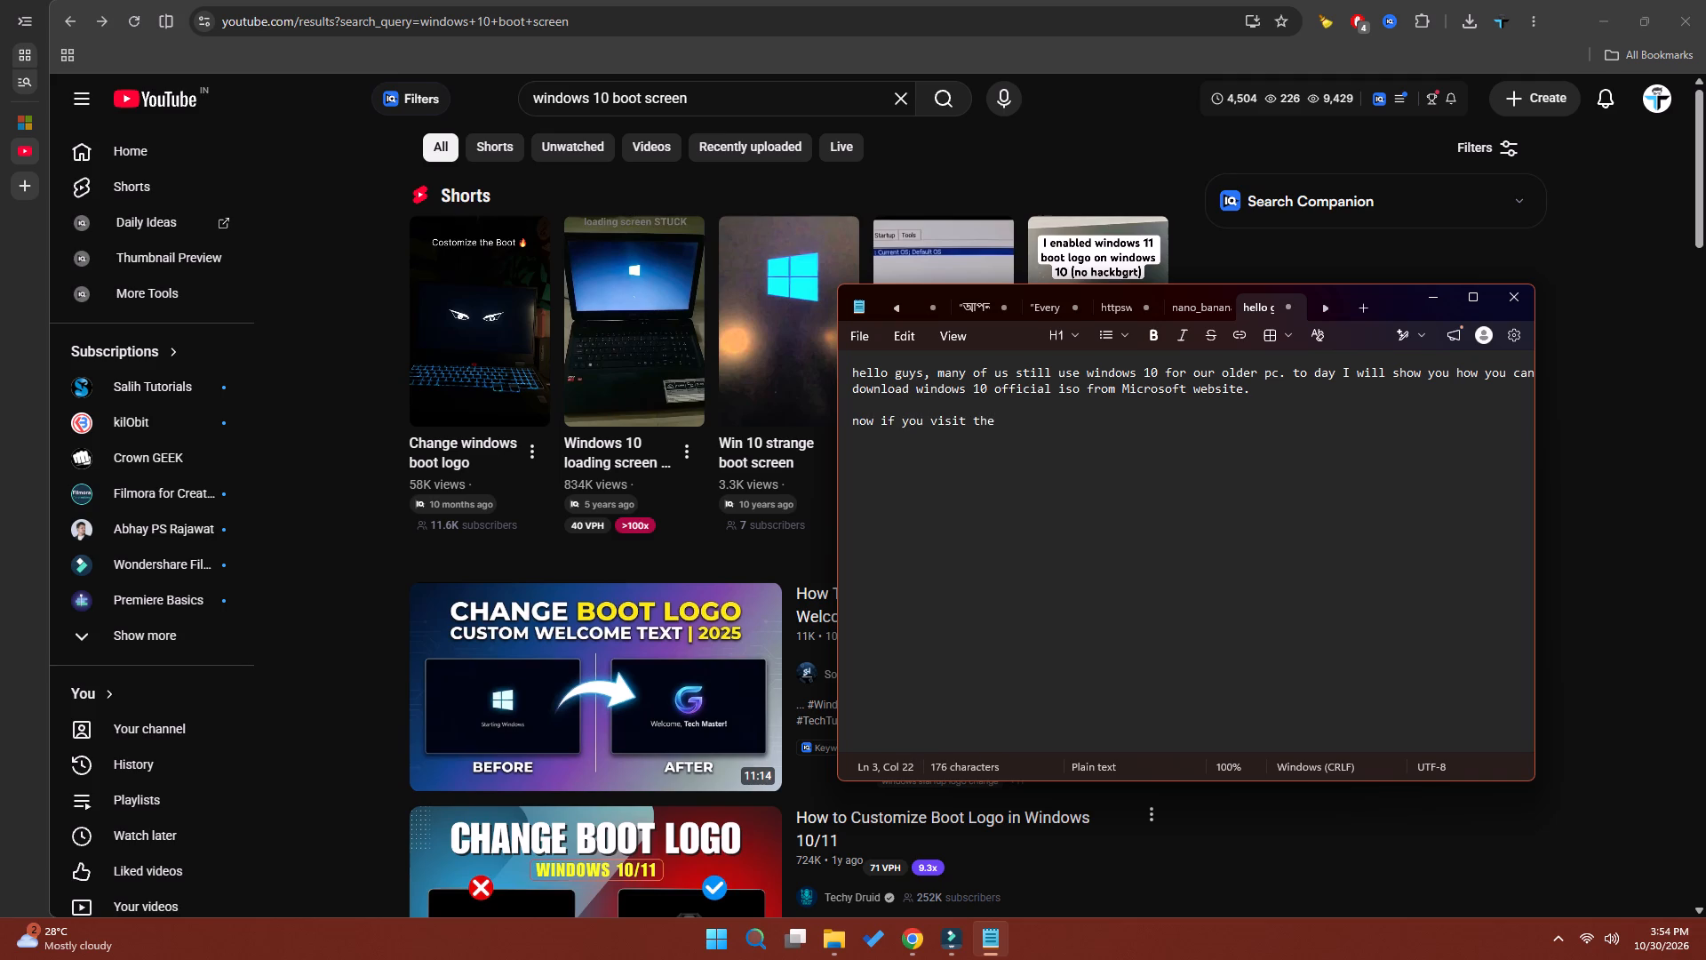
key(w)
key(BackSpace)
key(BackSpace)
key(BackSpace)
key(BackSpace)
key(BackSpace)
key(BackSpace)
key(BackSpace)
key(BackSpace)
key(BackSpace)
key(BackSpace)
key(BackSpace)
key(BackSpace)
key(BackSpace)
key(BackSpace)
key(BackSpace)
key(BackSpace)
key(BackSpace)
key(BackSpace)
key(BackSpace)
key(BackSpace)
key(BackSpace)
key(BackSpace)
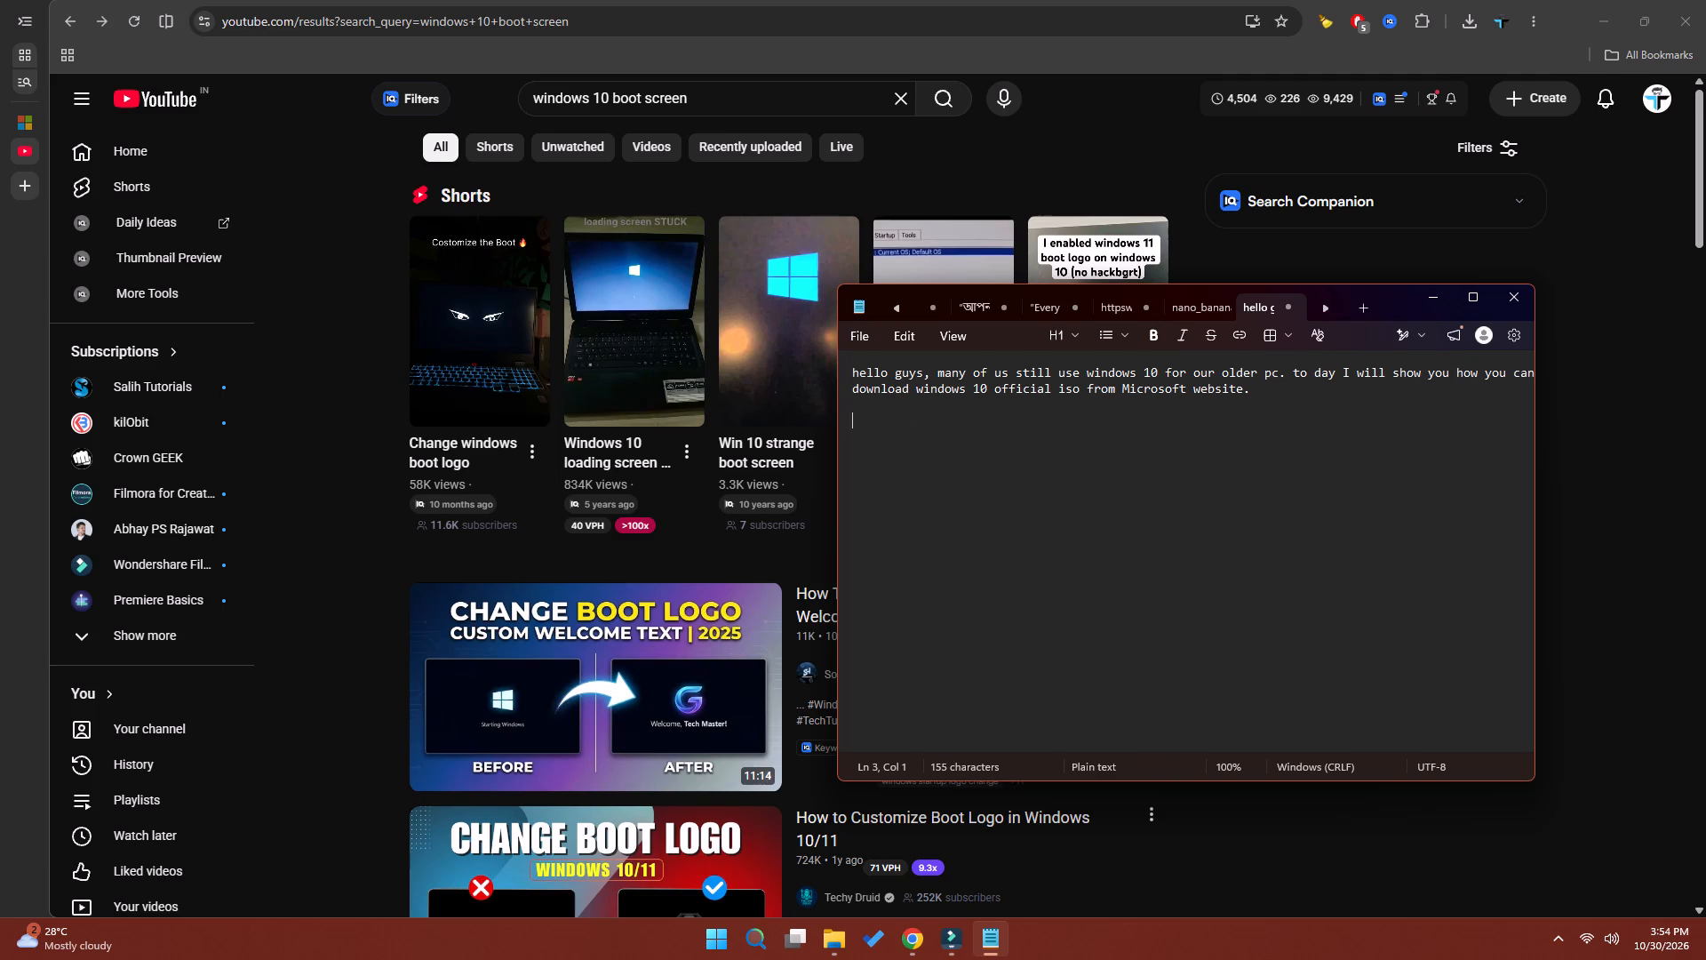
Begin the second paragraph of the script with "first search in google windows 10".
text(first)
key(space)
text(go to)
key(space)
key(BackSpace)
key(BackSpace)
key(BackSpace)
key(BackSpace)
key(BackSpace)
key(BackSpace)
text(search in google windows 10)
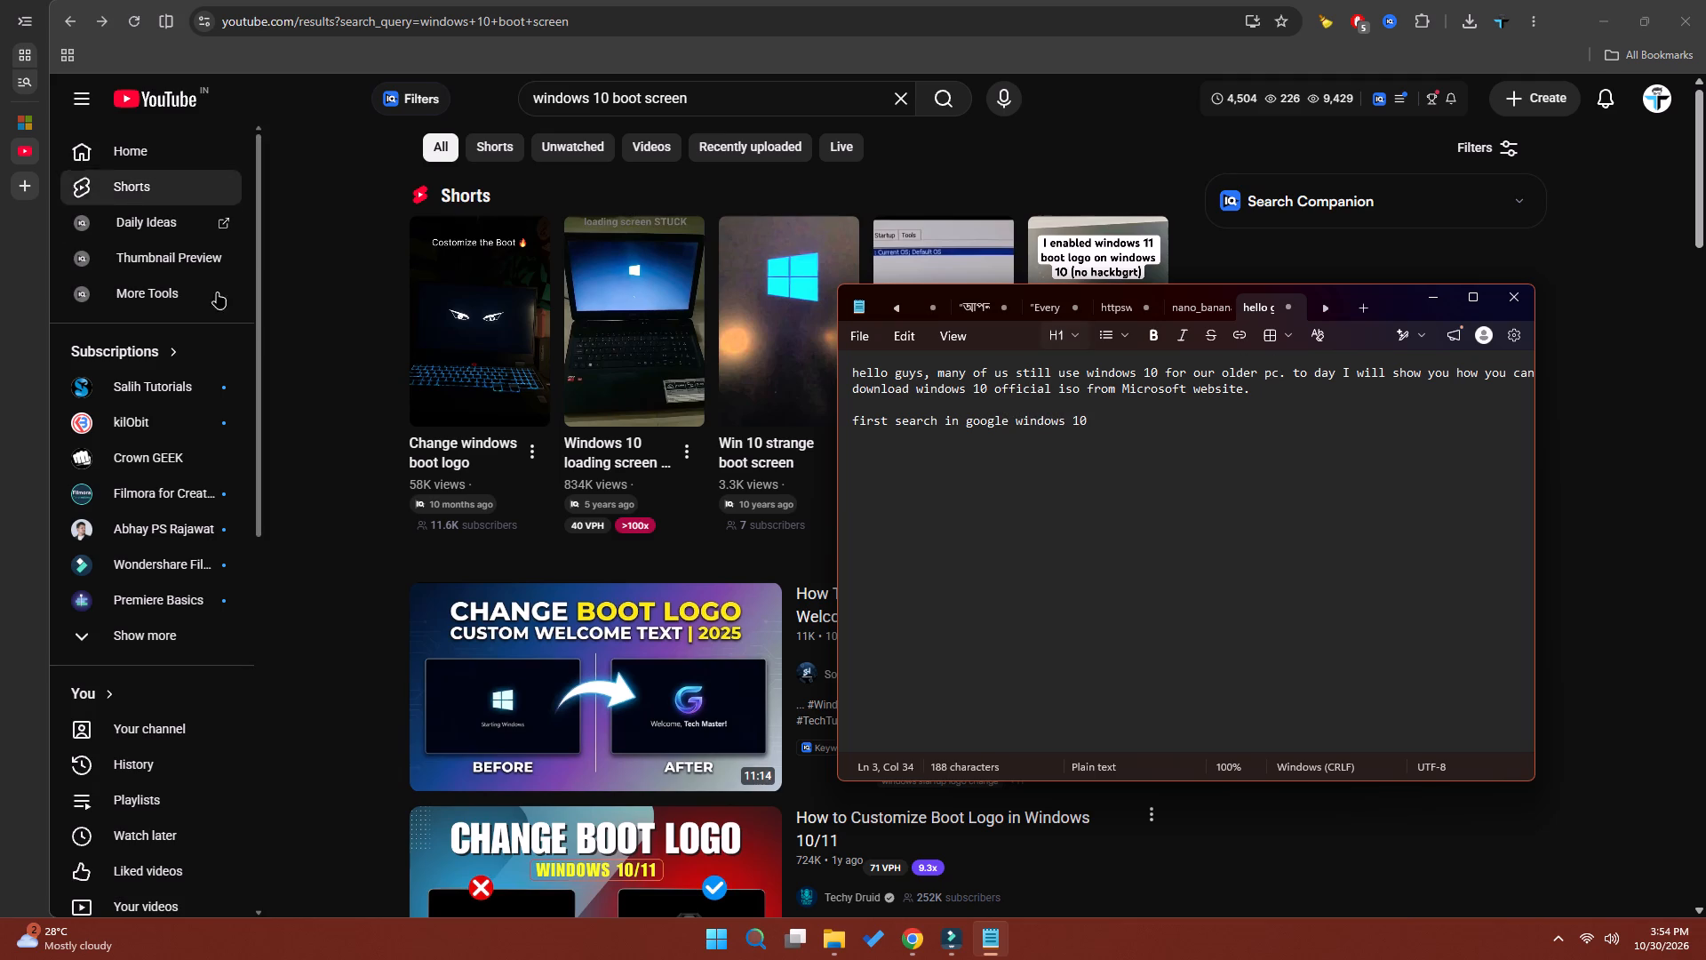
Switch to Wondershare Filmora and play the screen recording from its start, pausing at about 5 seconds.
click(950, 948)
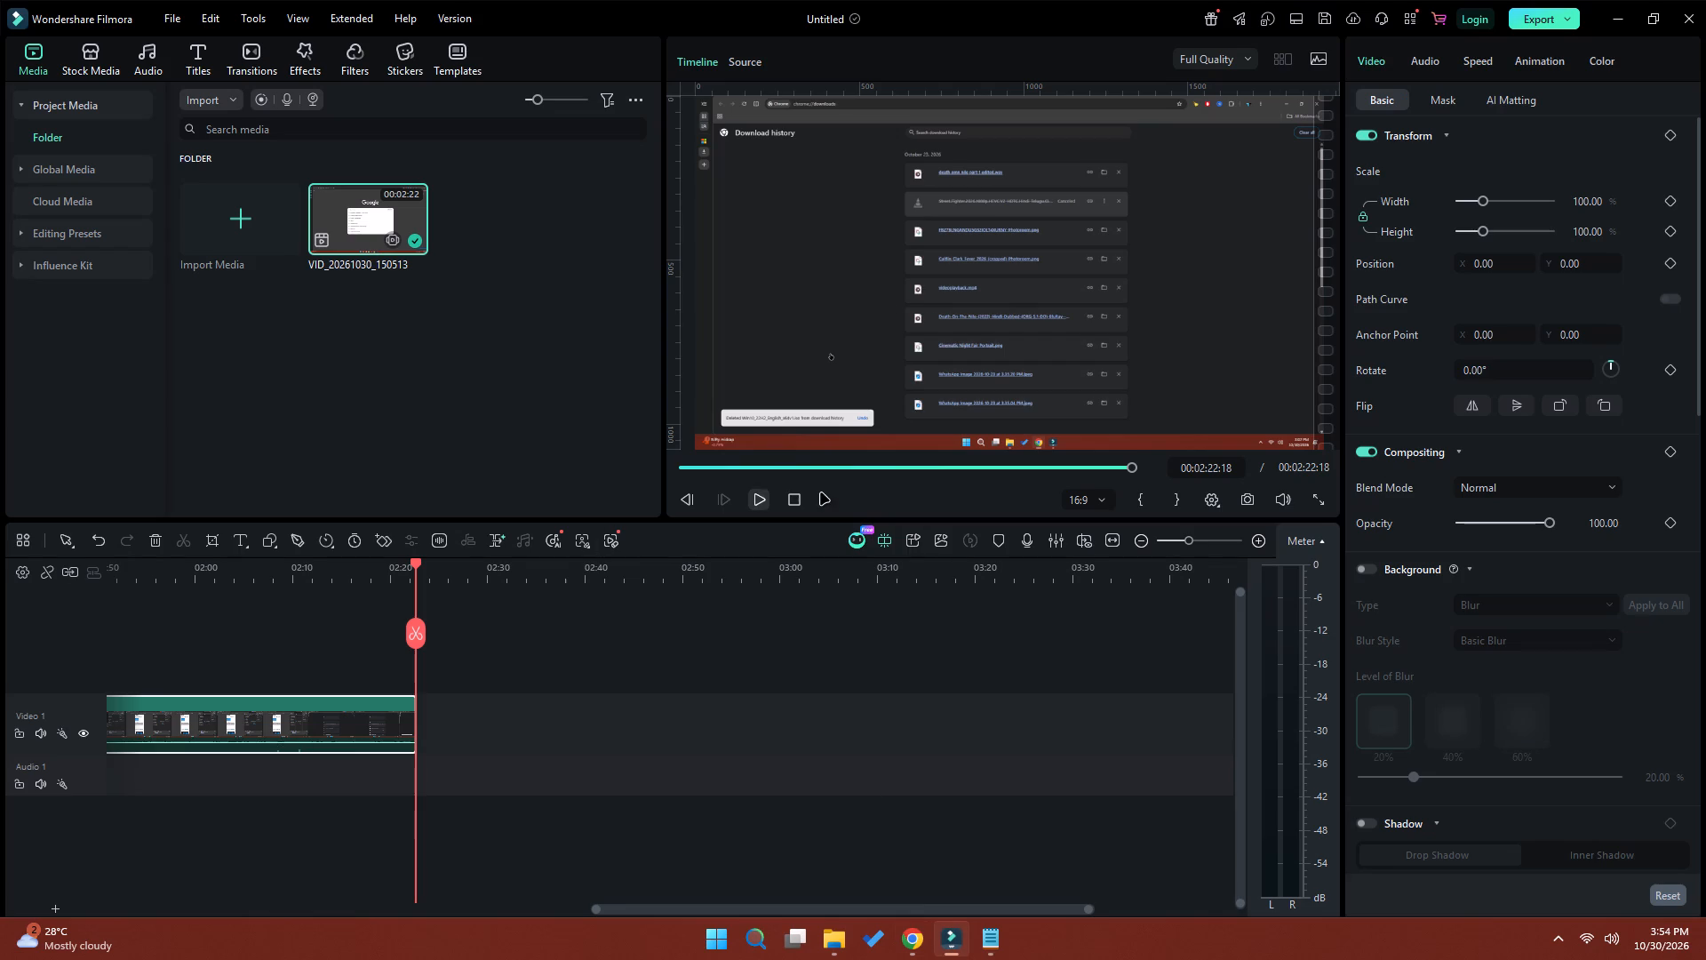
click(784, 501)
click(766, 501)
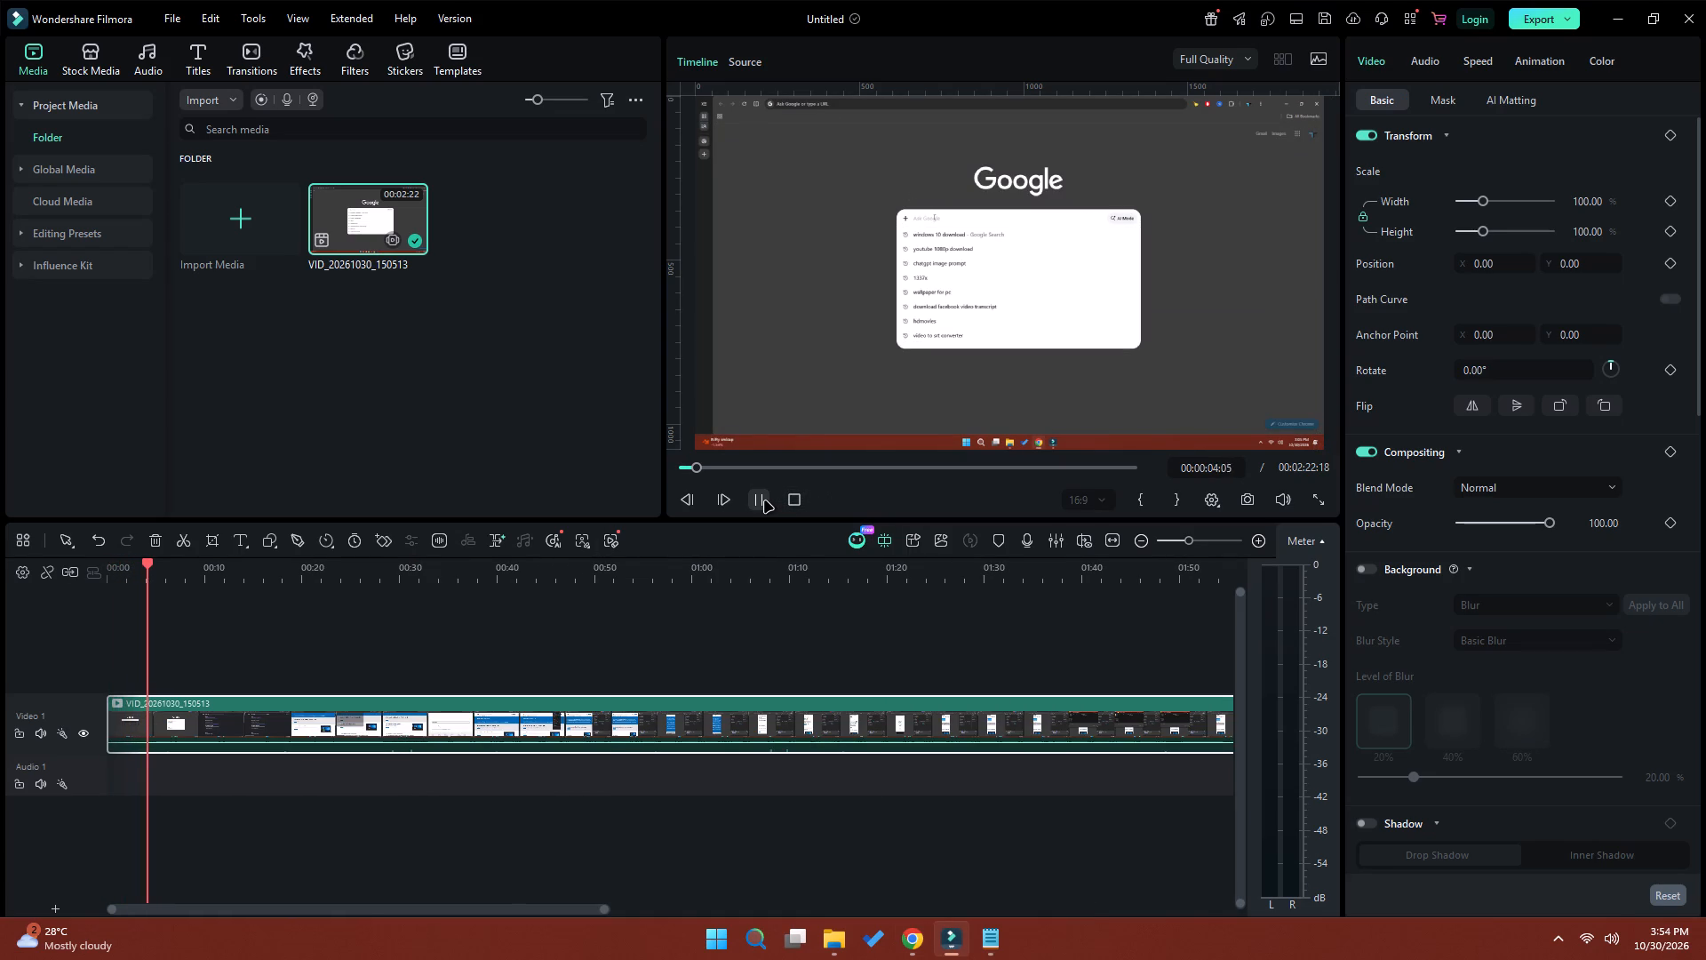
click(765, 501)
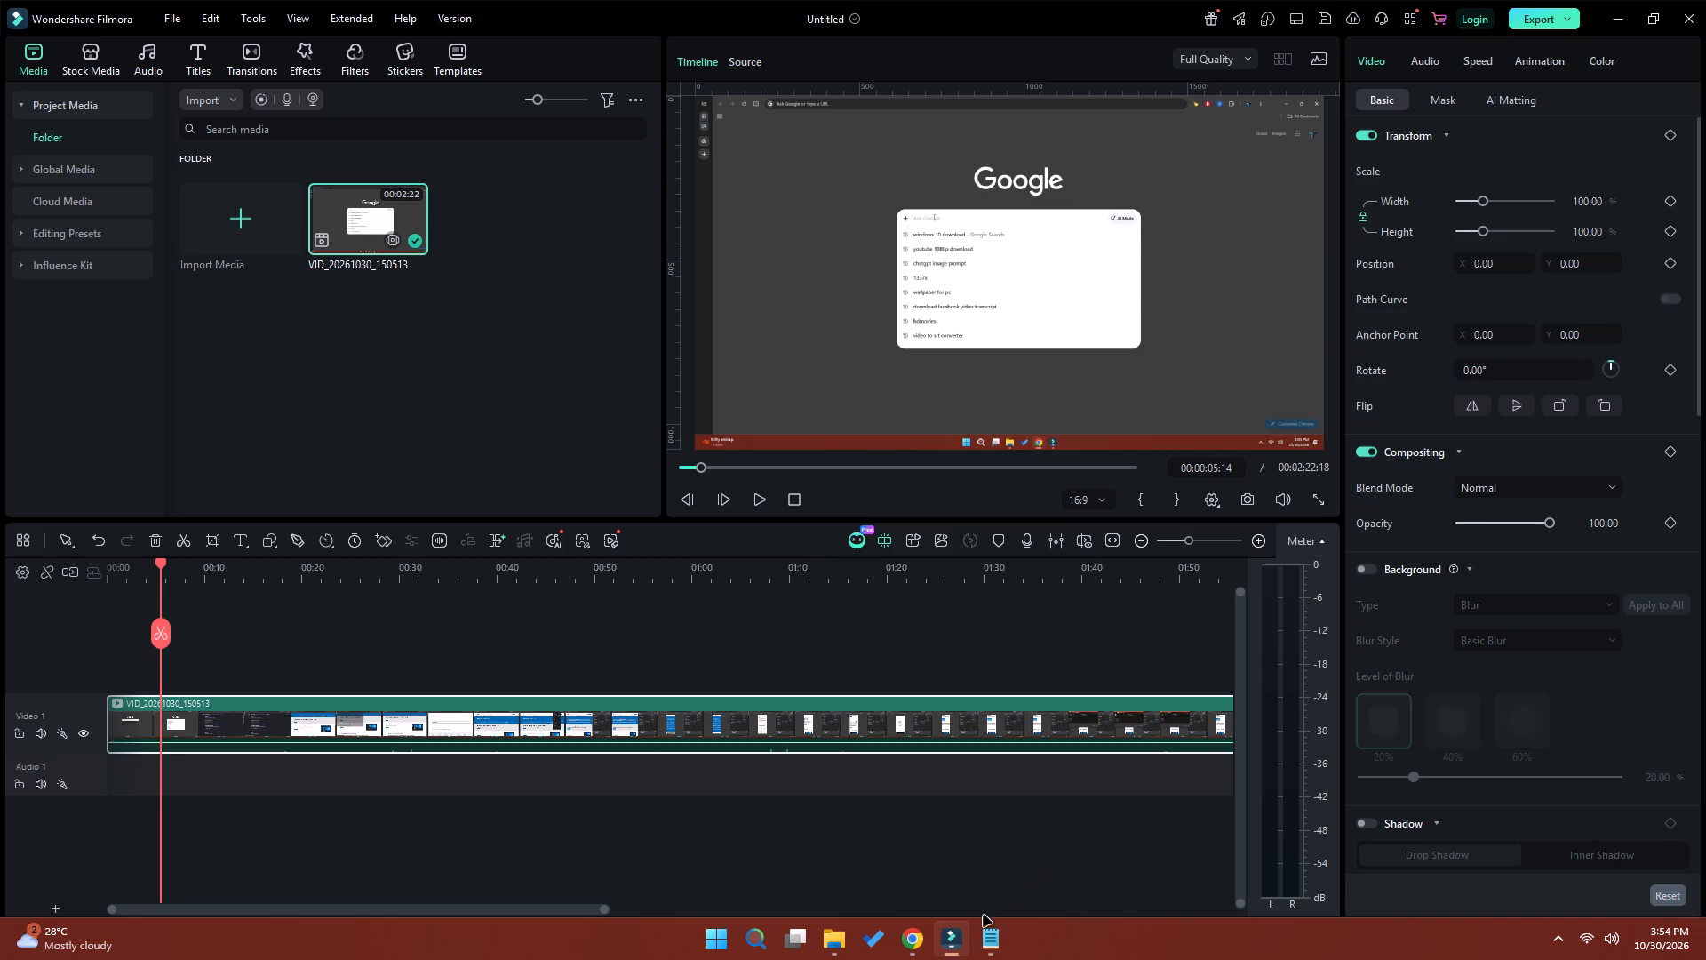
Switch to Notepad and continue the second paragraph of the script with "iso download or wi".
click(993, 948)
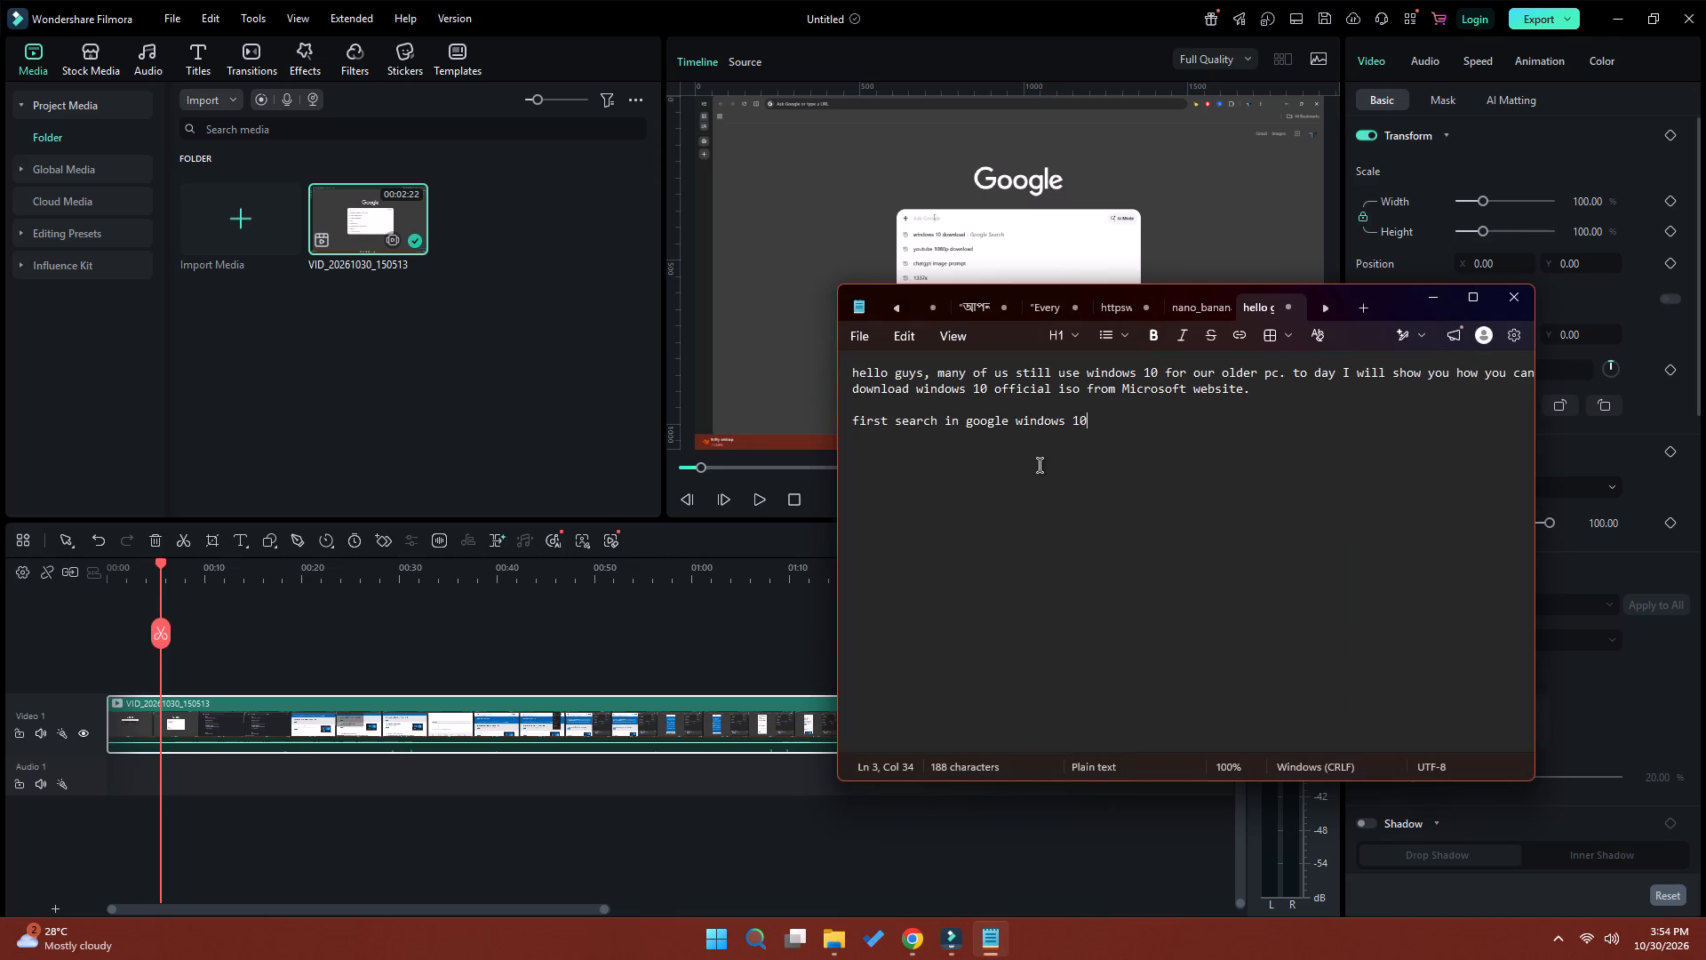
key(space)
text(iso download or)
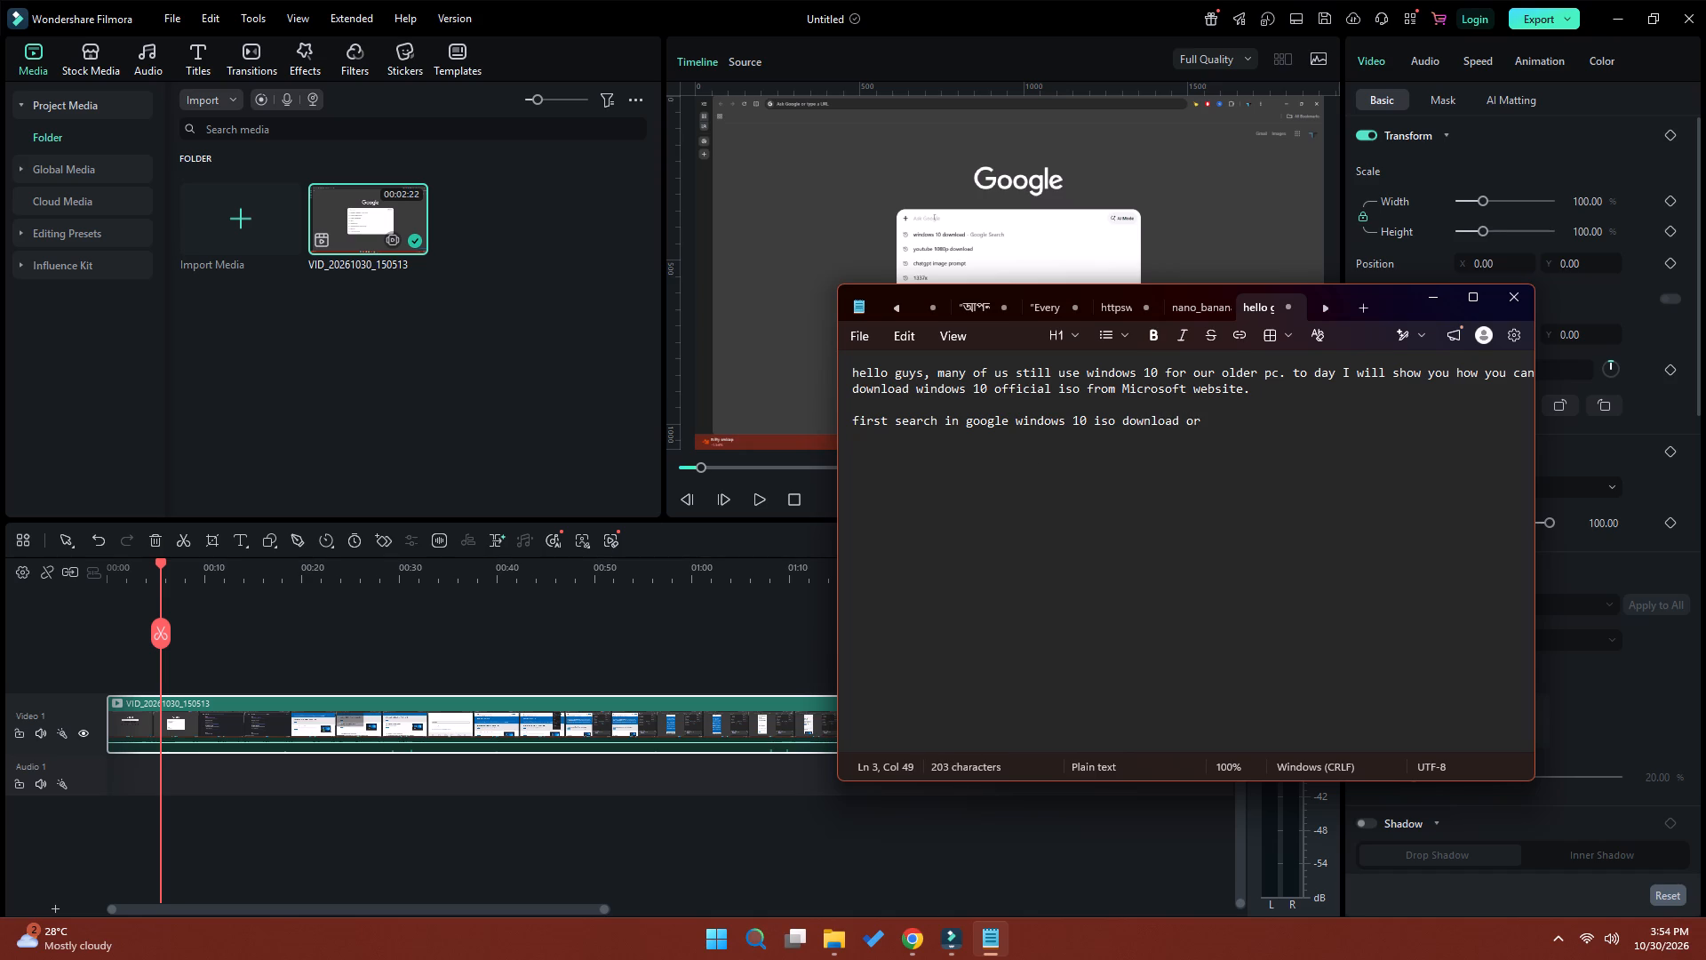
key(space)
key(i)
key(BackSpace)
text(wi)
Remove the word "iso" between "windows 10" and "download" in the second paragraph.
drag(1119, 418, 1093, 420)
drag(1093, 420, 1092, 421)
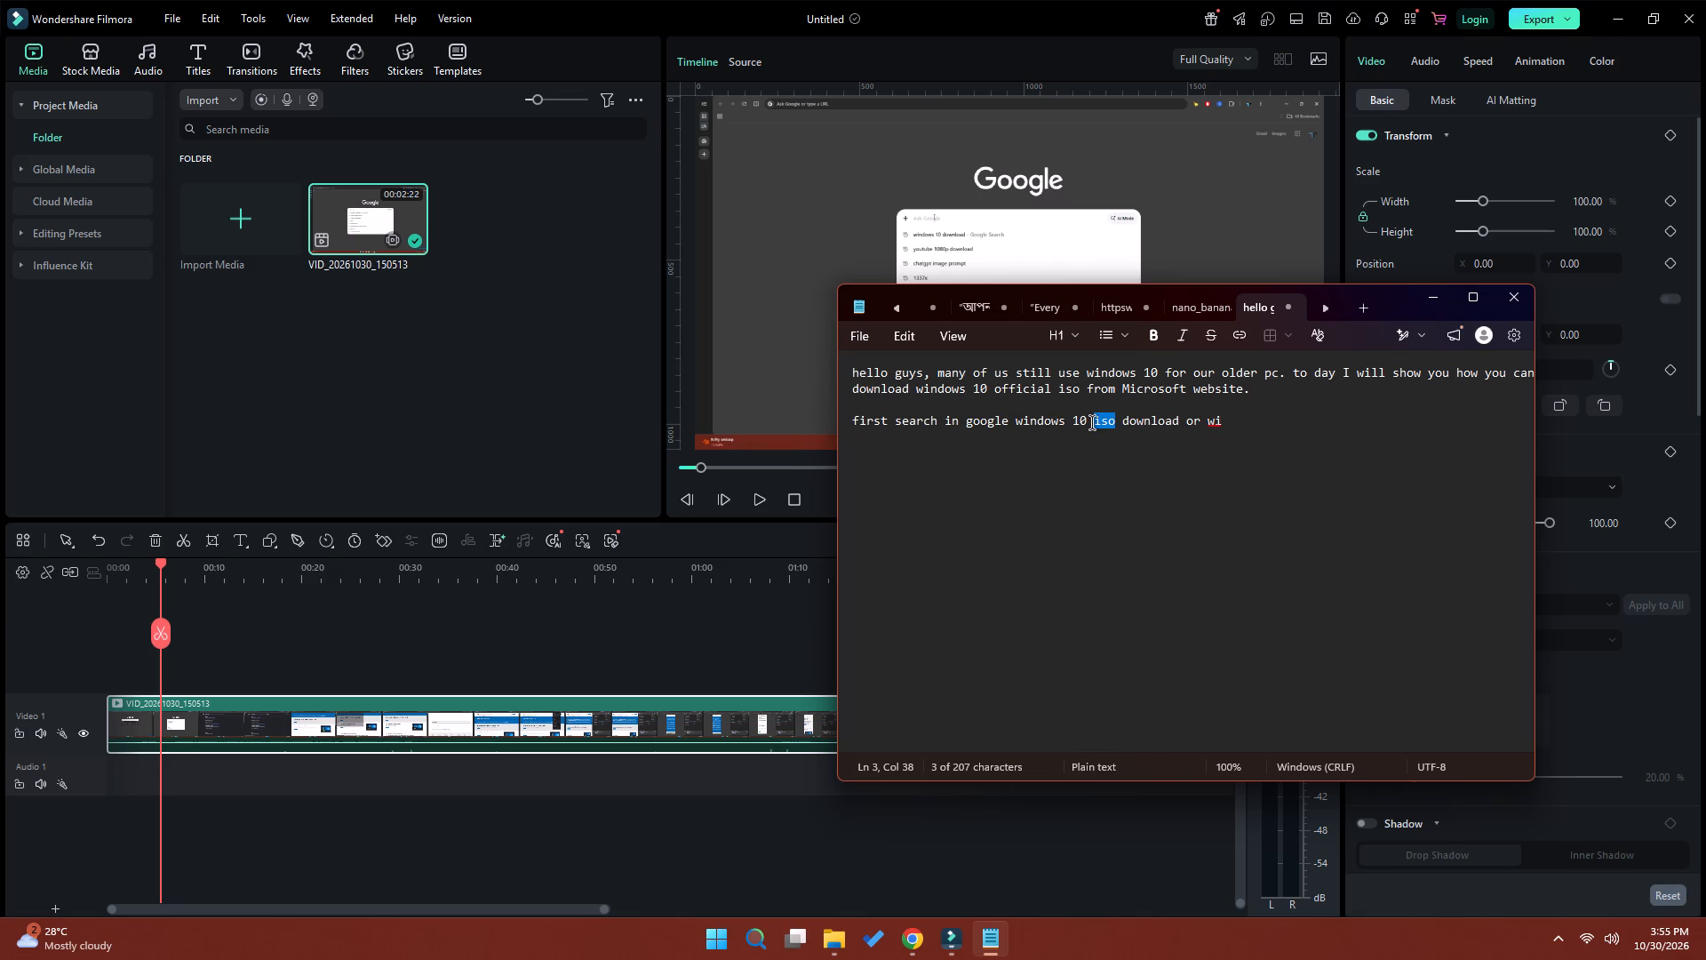
key(ctrl+x)
key(BackSpace)
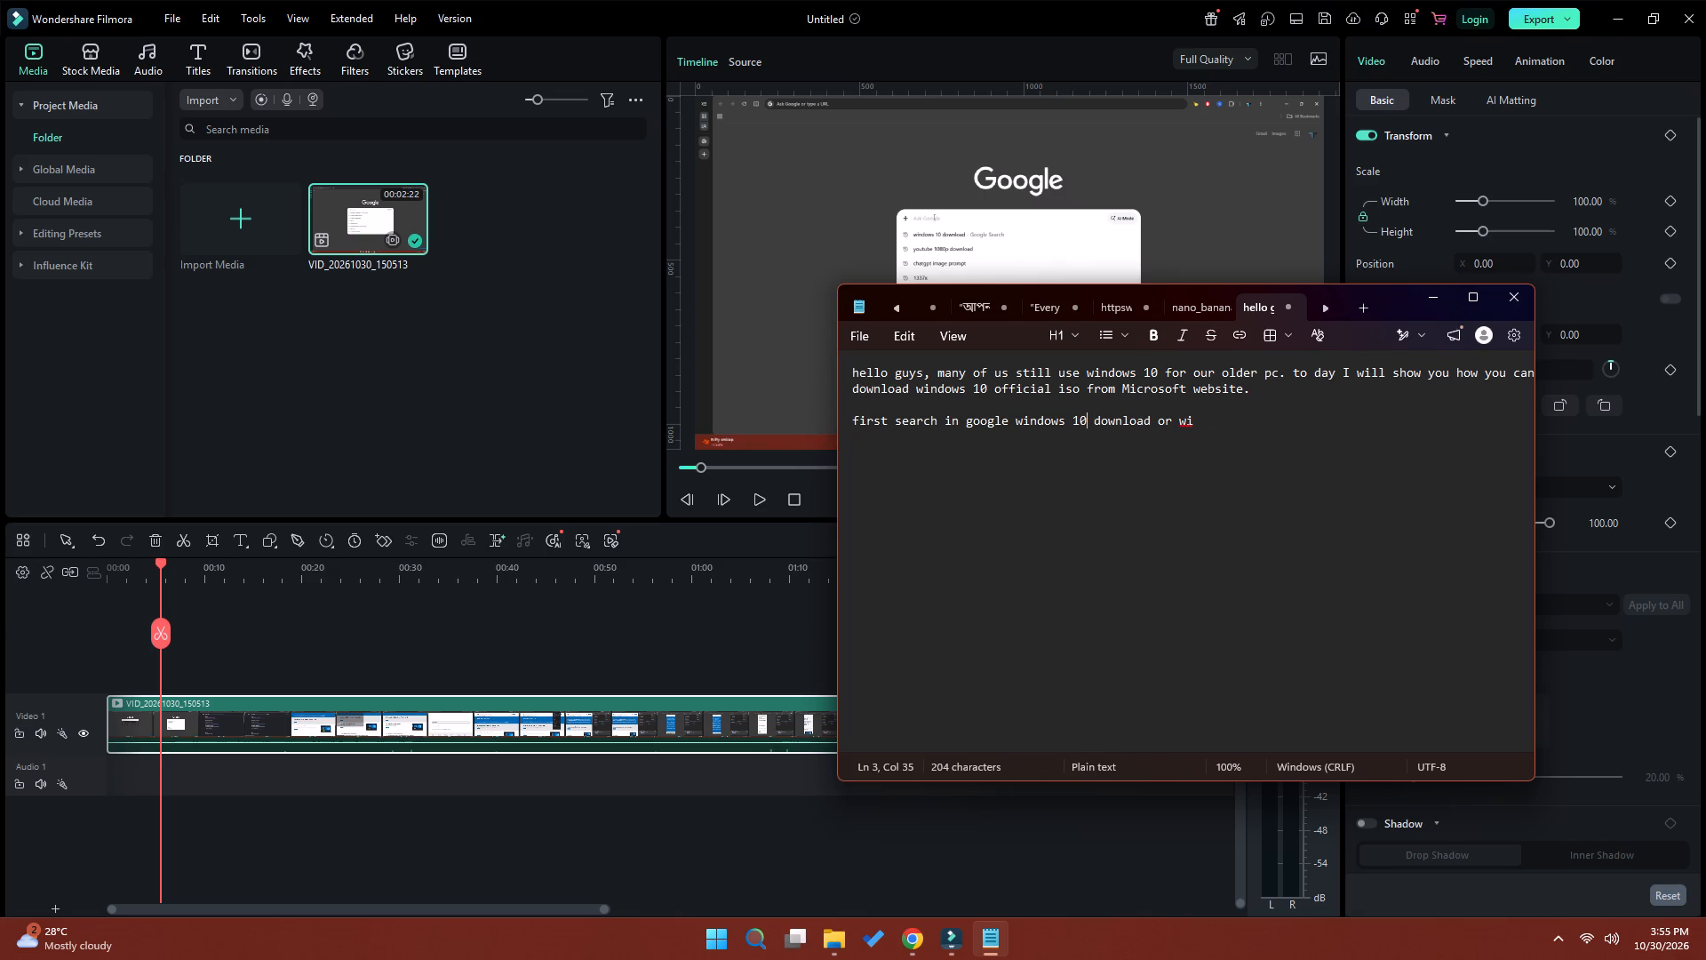
Complete the unfinished last word and extend the line to end with "windows 10 iso download. now".
click(1207, 426)
text(ndows 10)
key(space)
text(iso download)
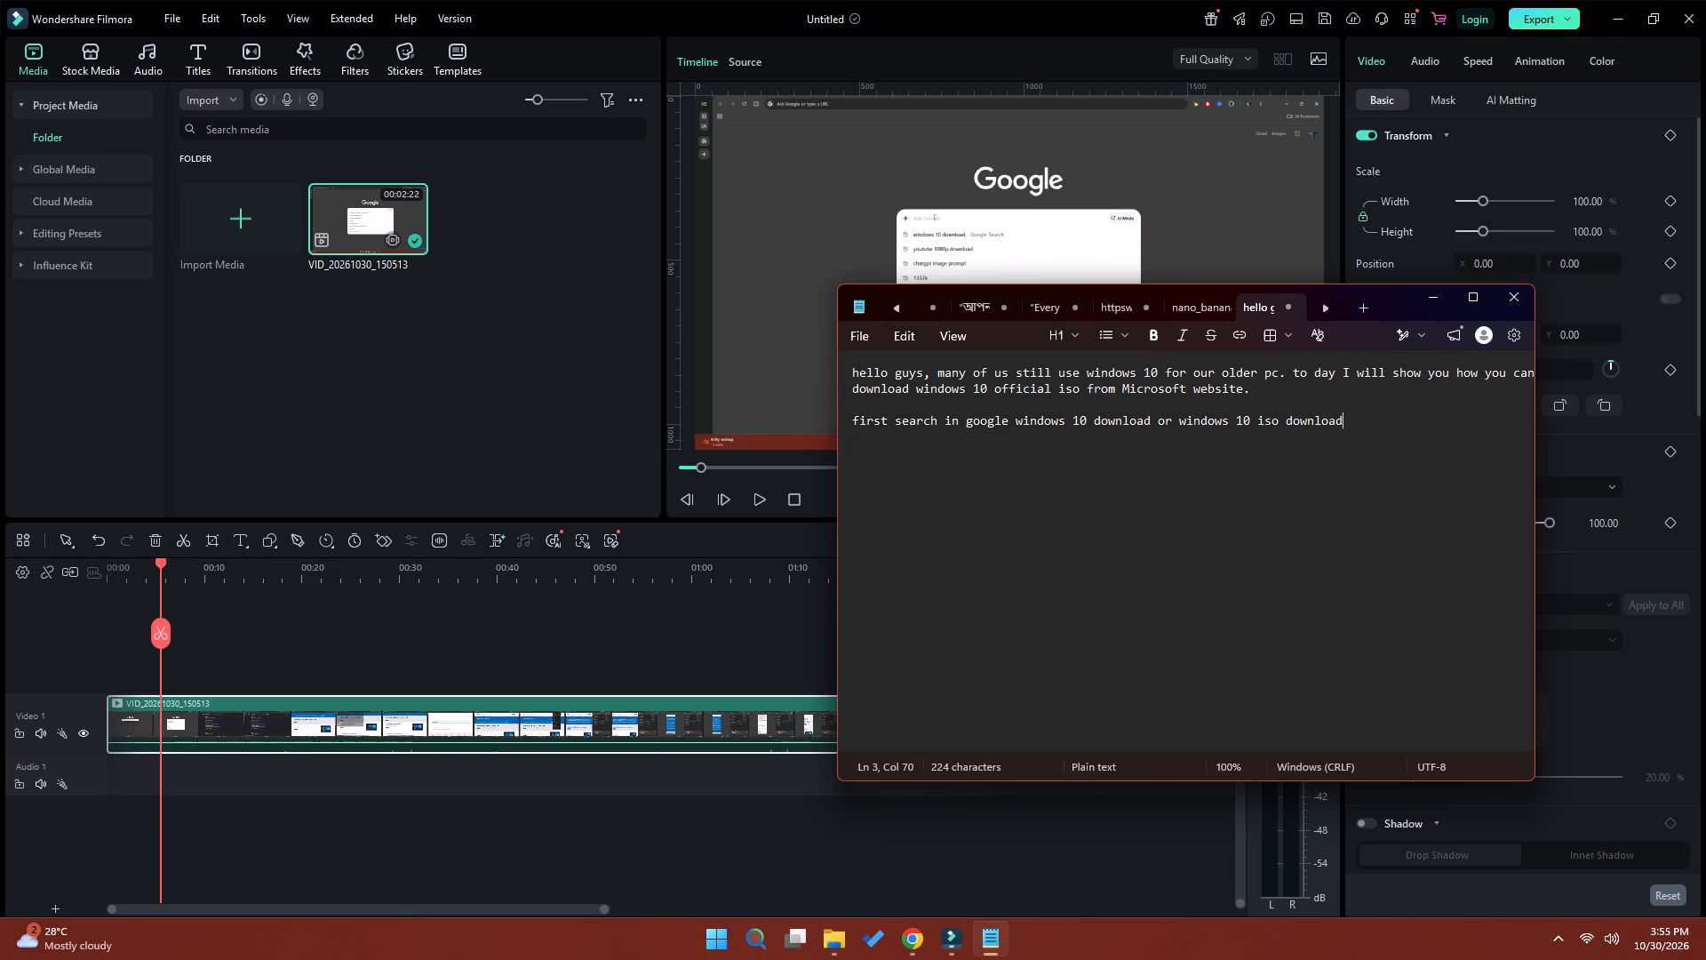
key(period)
key(space)
text(now)
key(space)
Switch to Wondershare Filmora and play the recording onward, pausing at about 9 seconds.
click(751, 500)
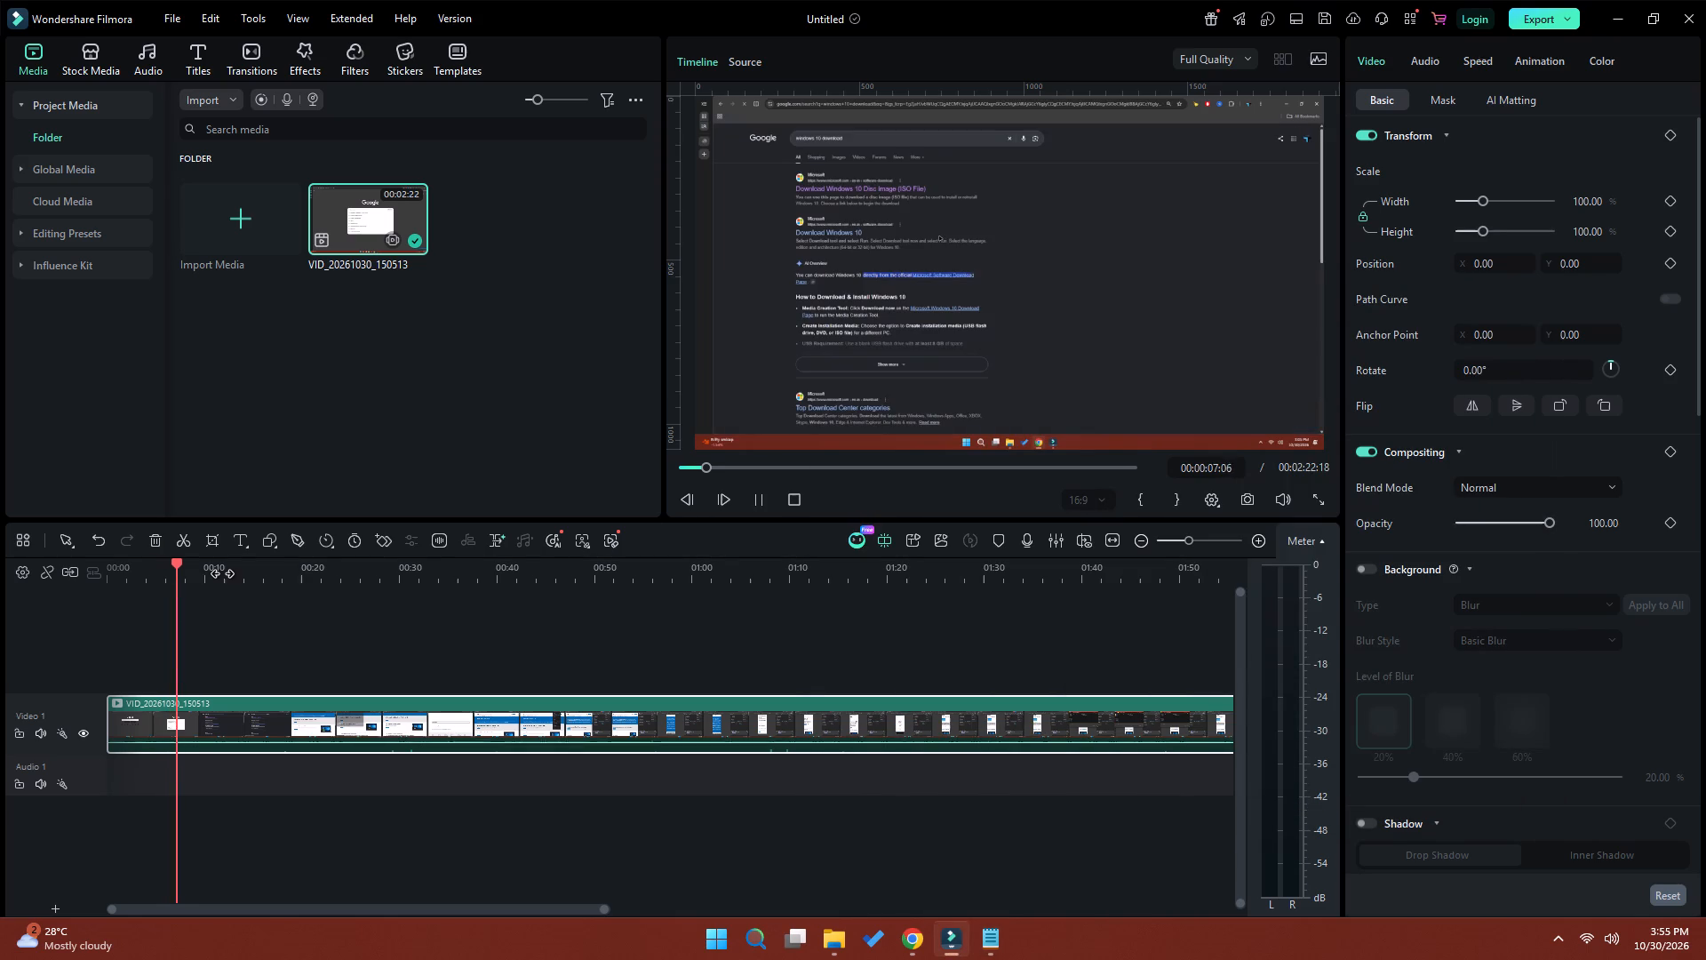
click(757, 499)
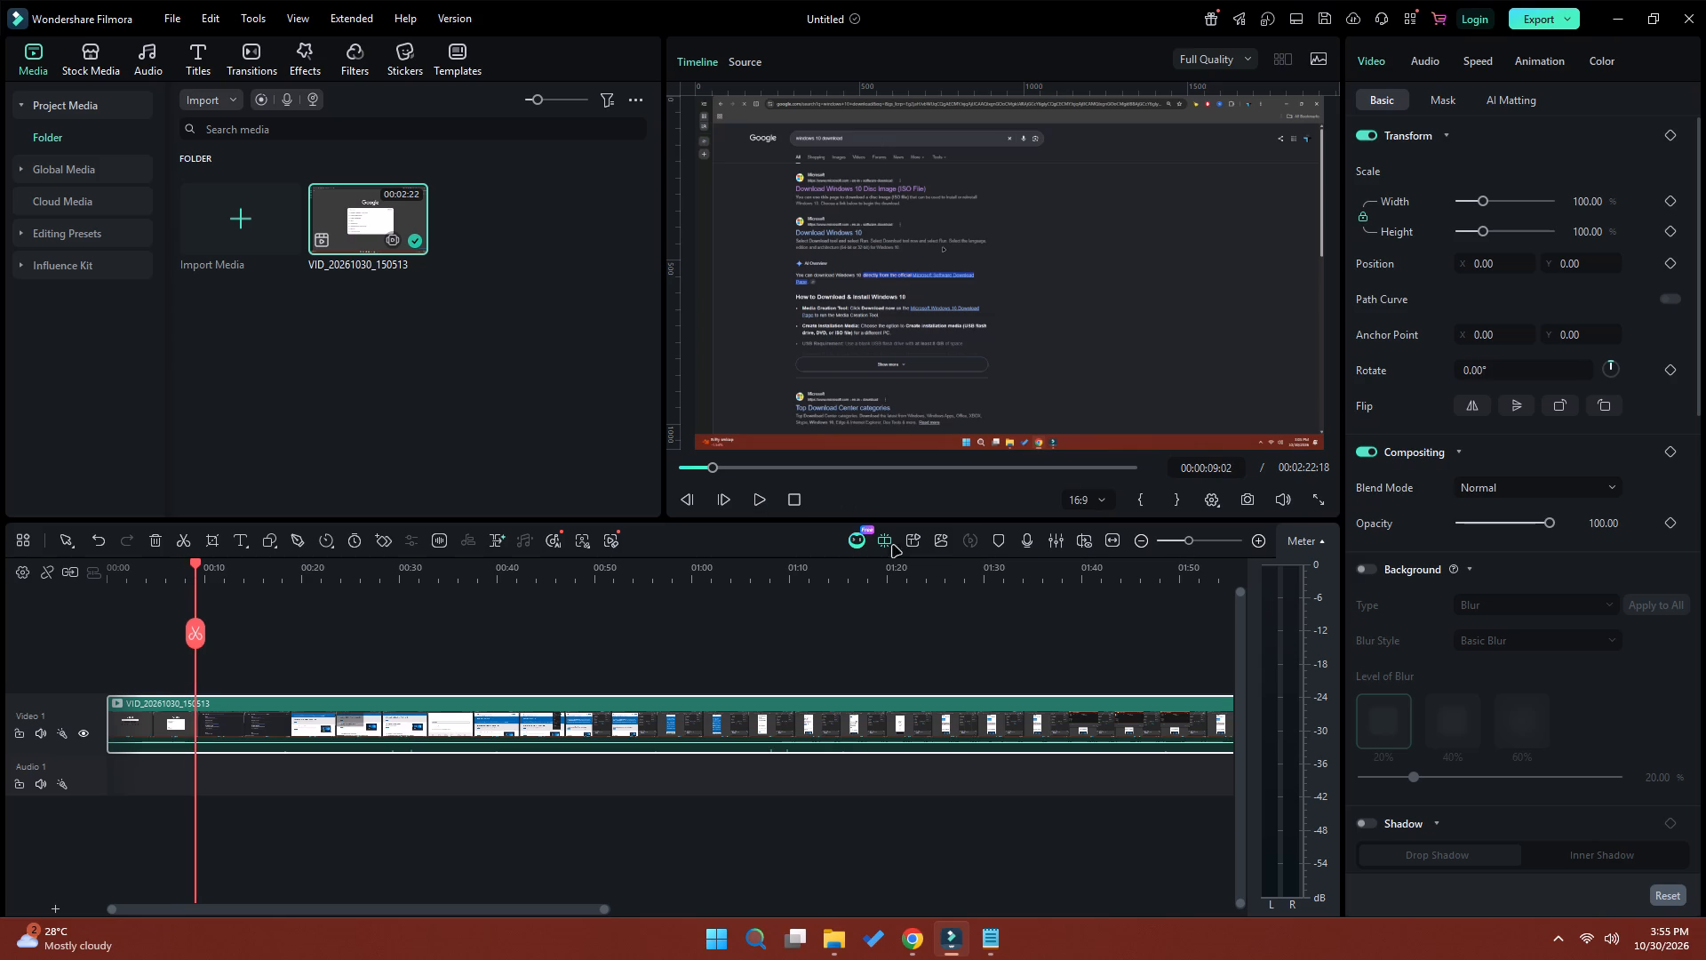
Switch to Notepad and continue the sentence after "now" with "open the official Microsoft website link.".
click(1000, 945)
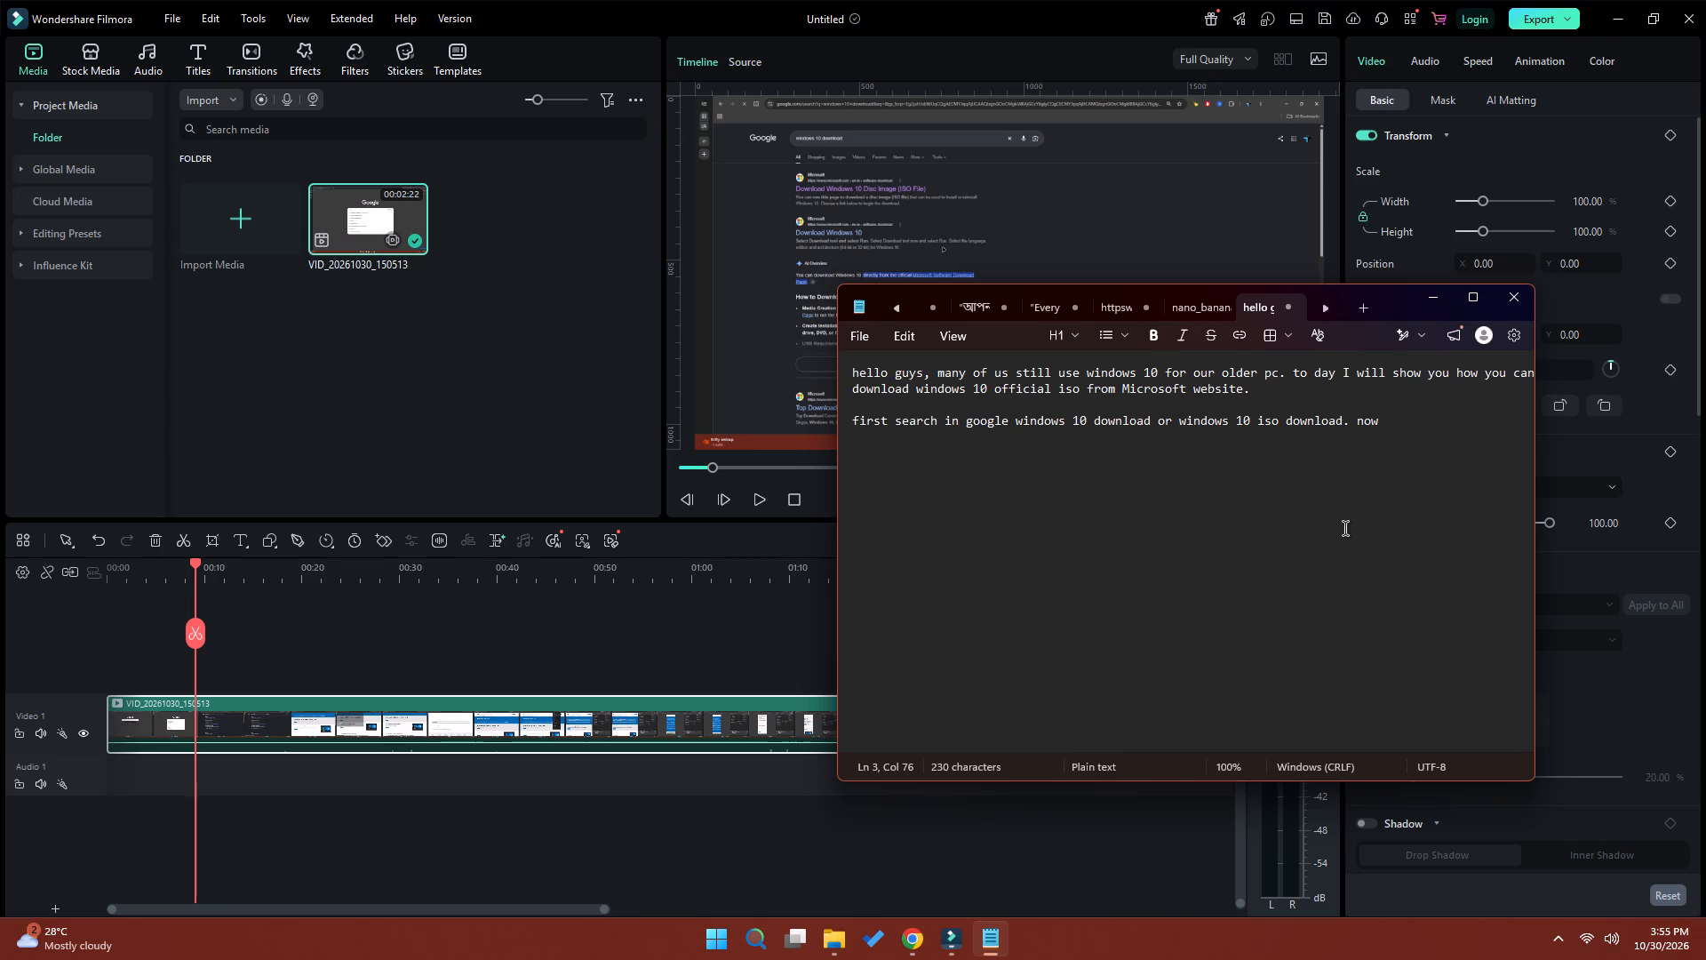
text(open the)
key(space)
text(official micro)
text(soft)
key(space)
text(website)
key(space)
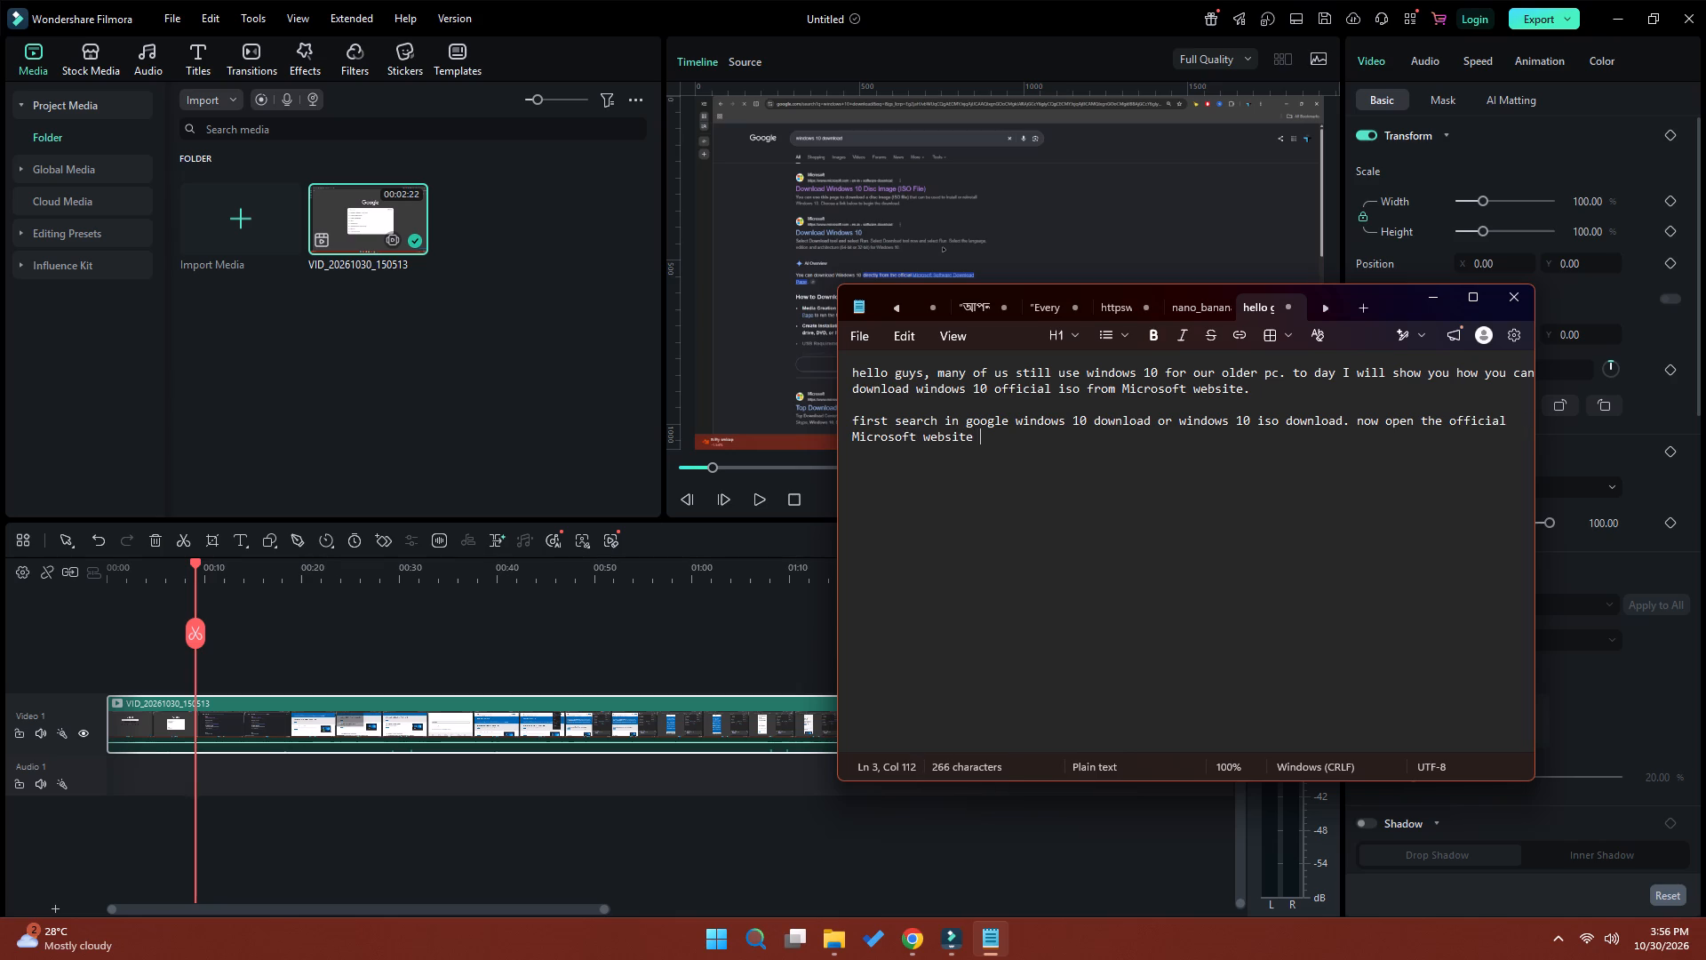
text(link)
key(period)
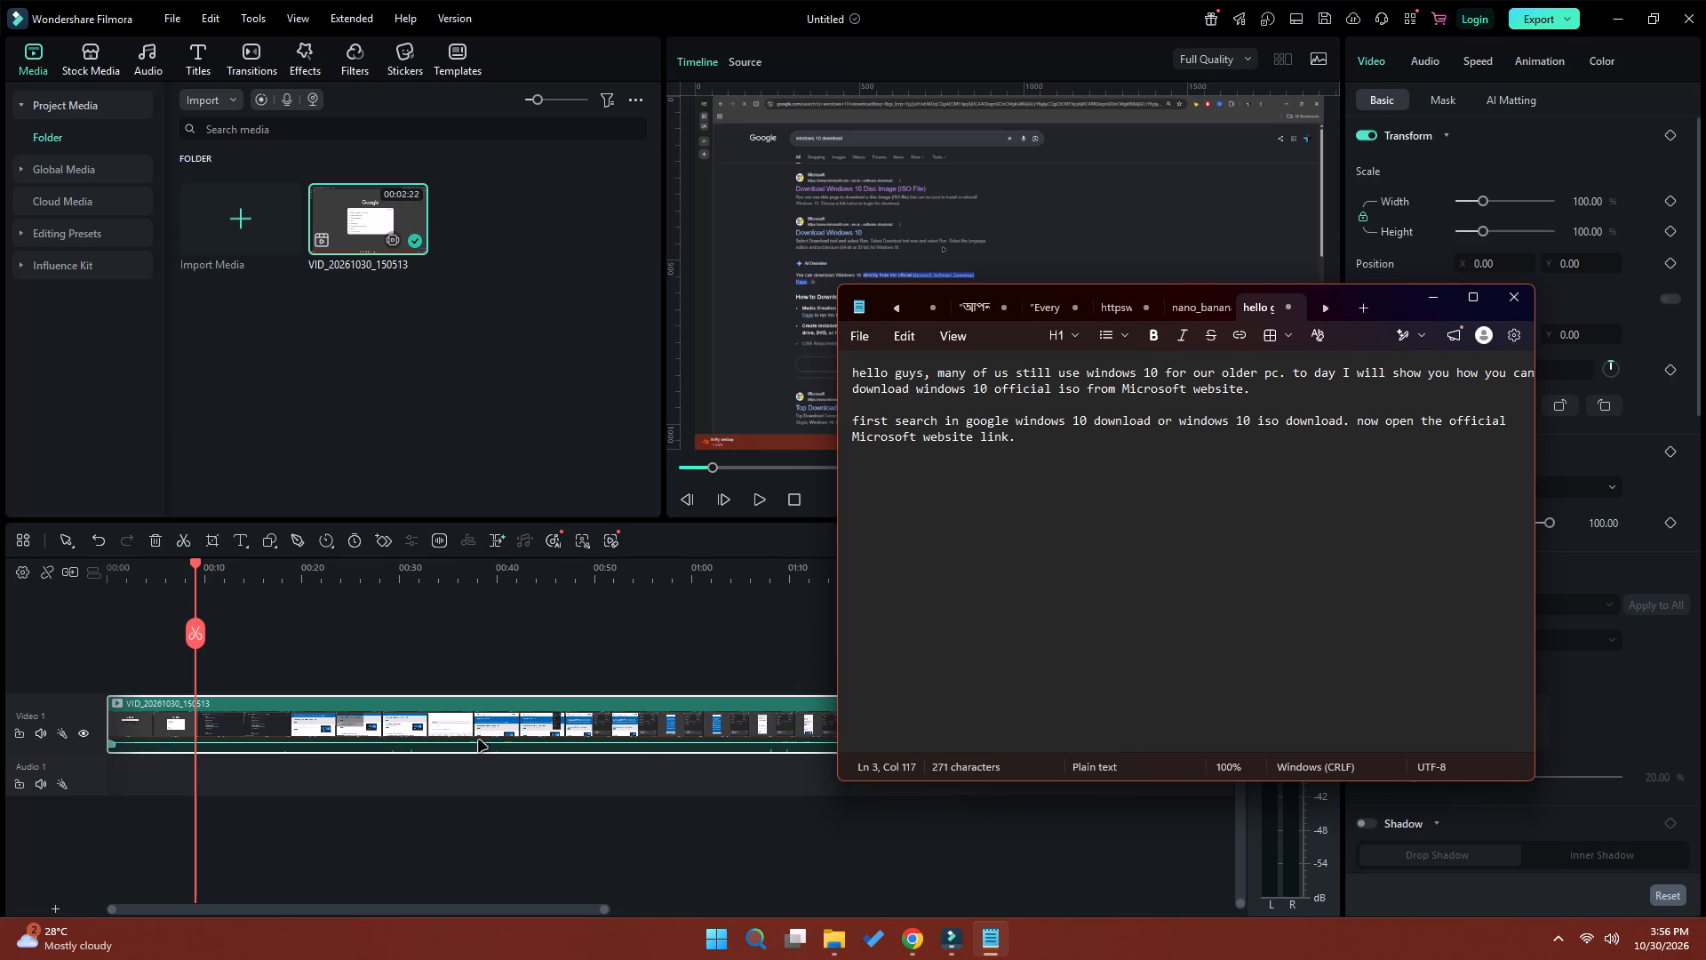
Switch to Wondershare Filmora and play the recording onward, pausing at about 17 seconds.
click(759, 501)
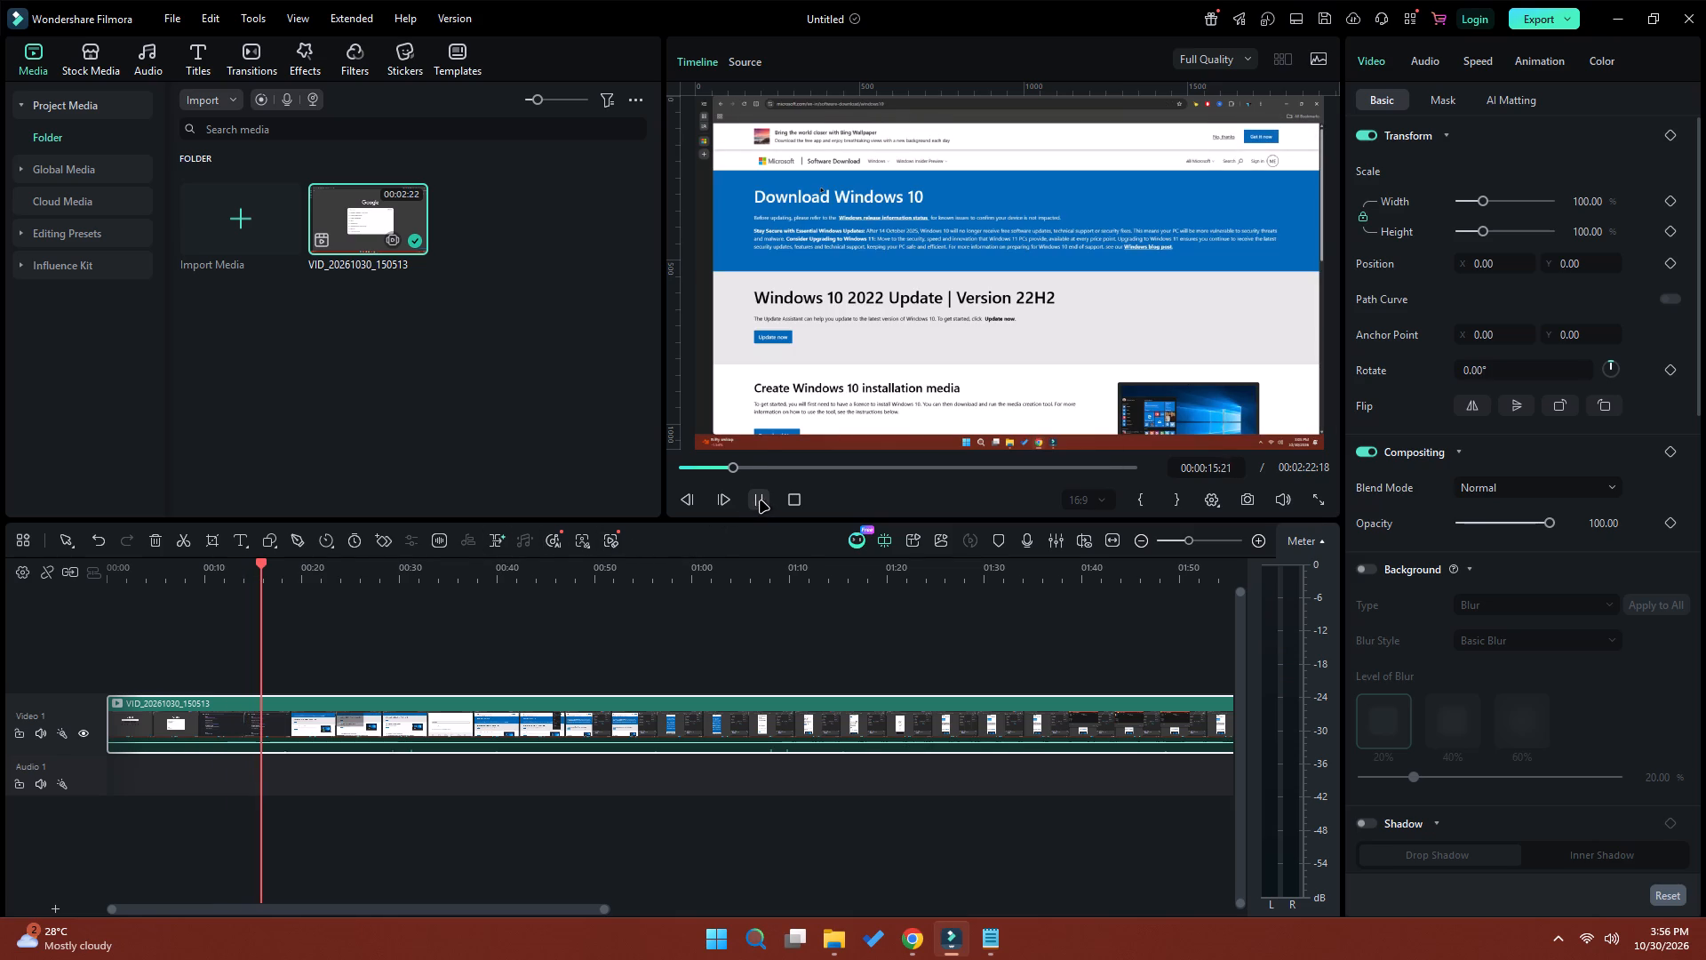
click(764, 501)
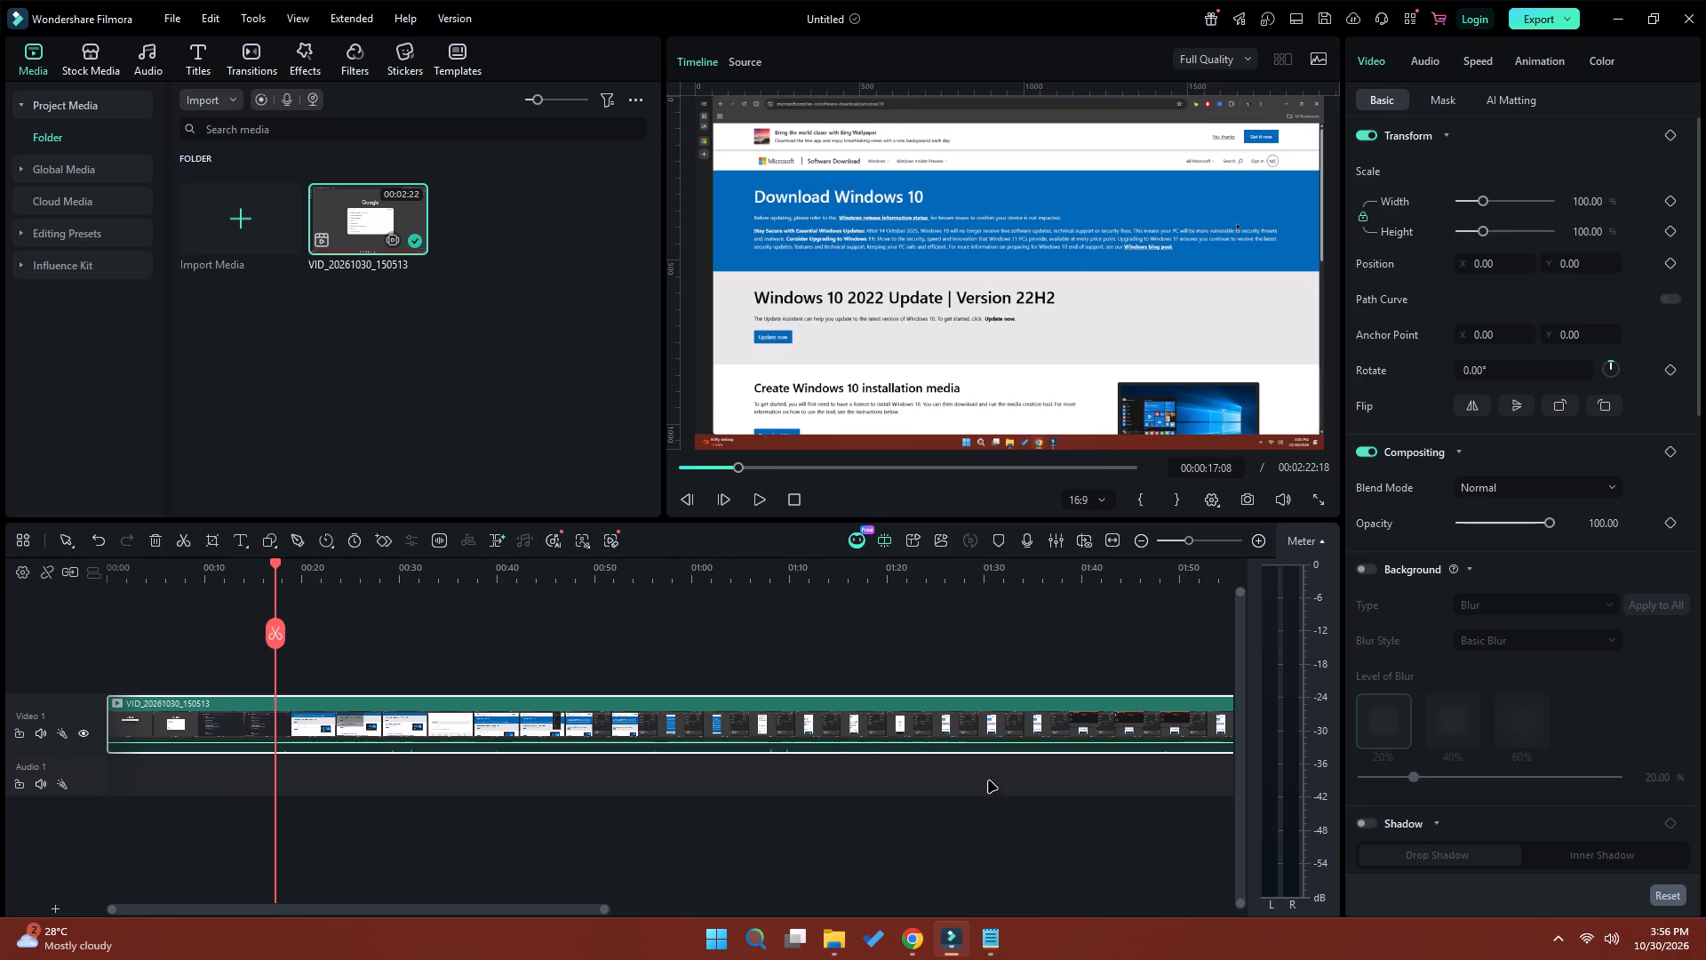
Switch to Notepad and add "here you will get options to update to windows 10" to the second paragraph.
click(997, 944)
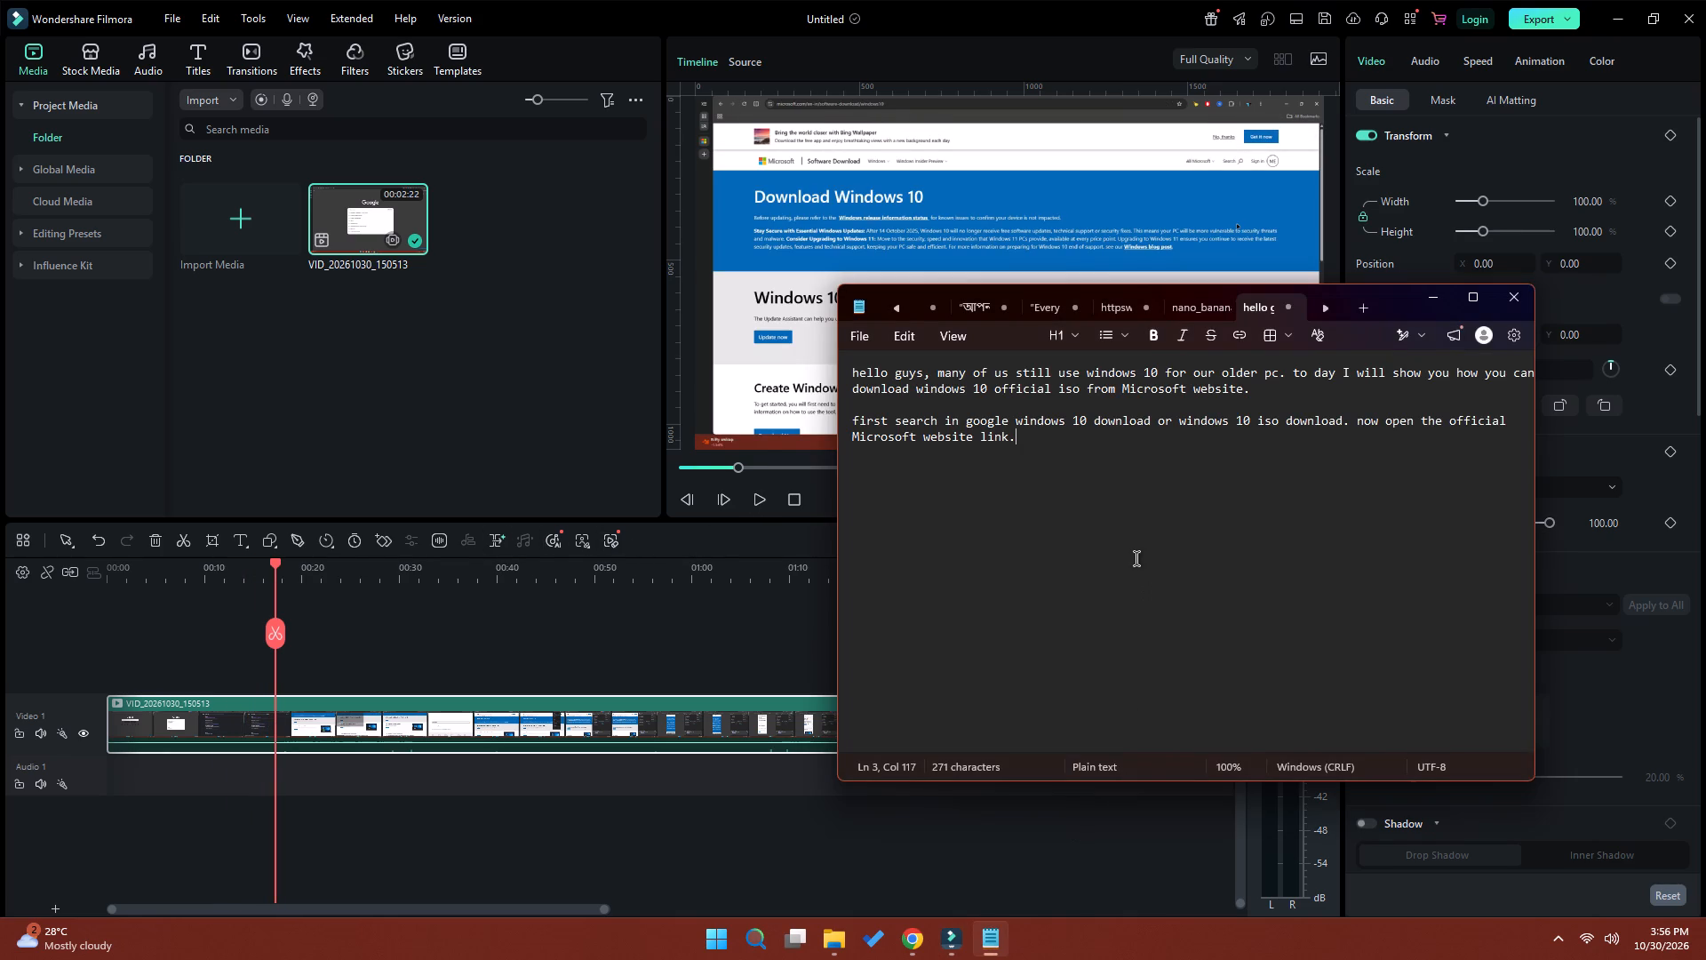
key(space)
text(here)
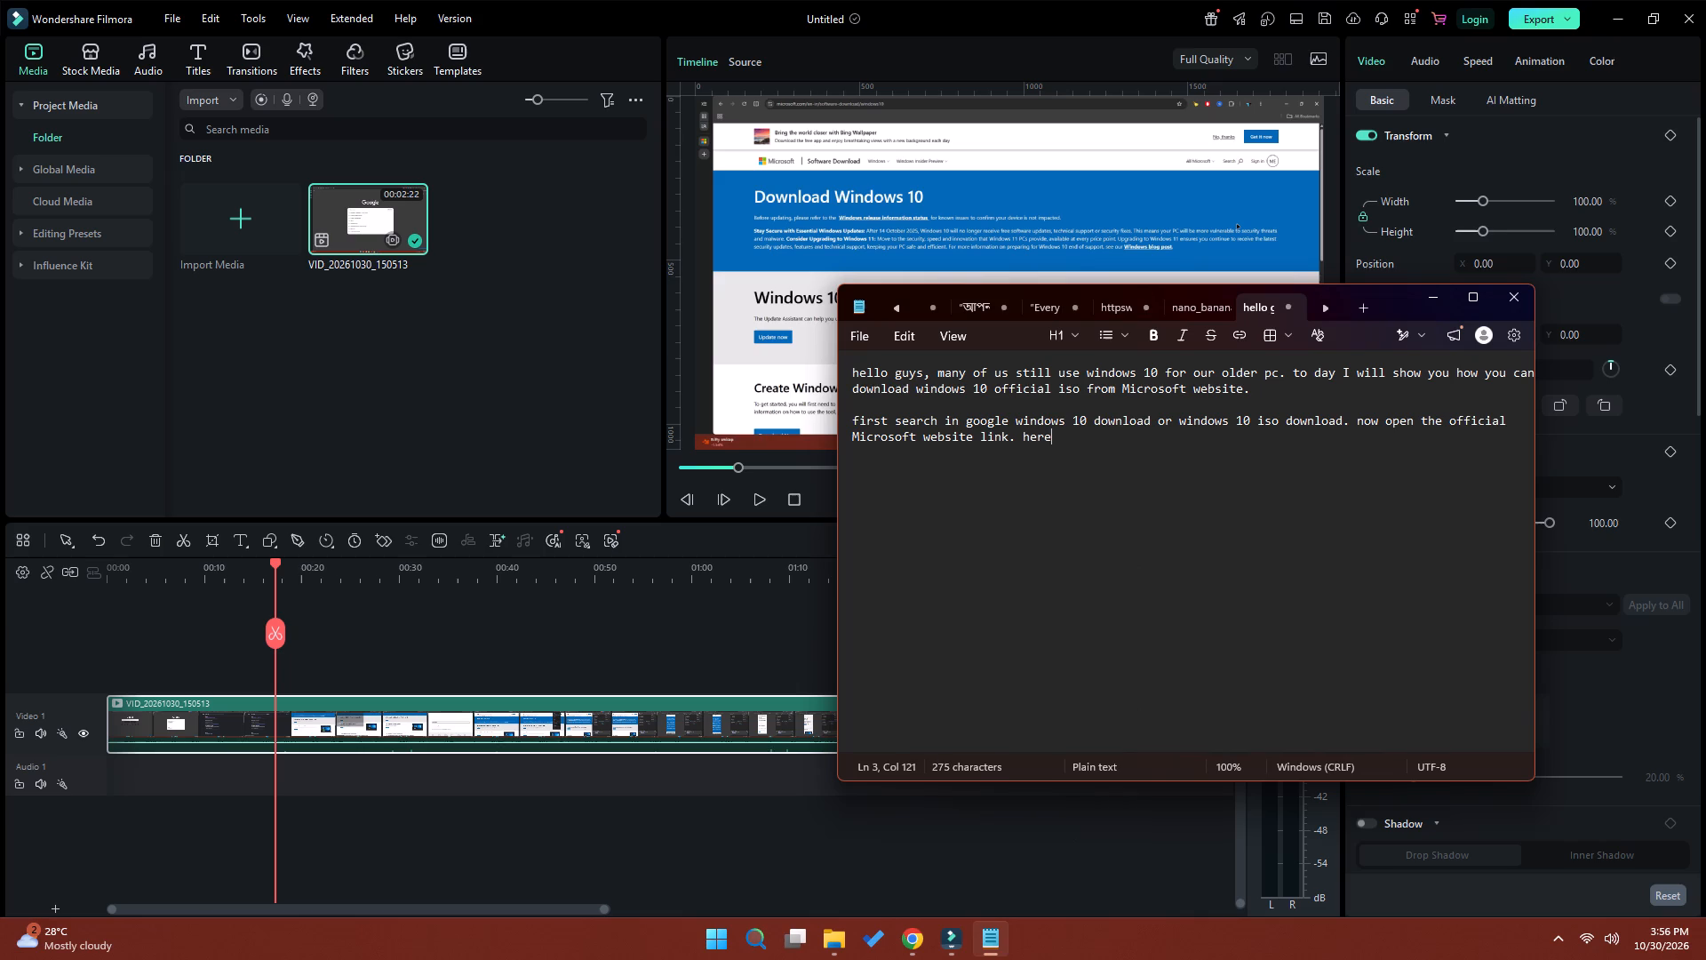
key(space)
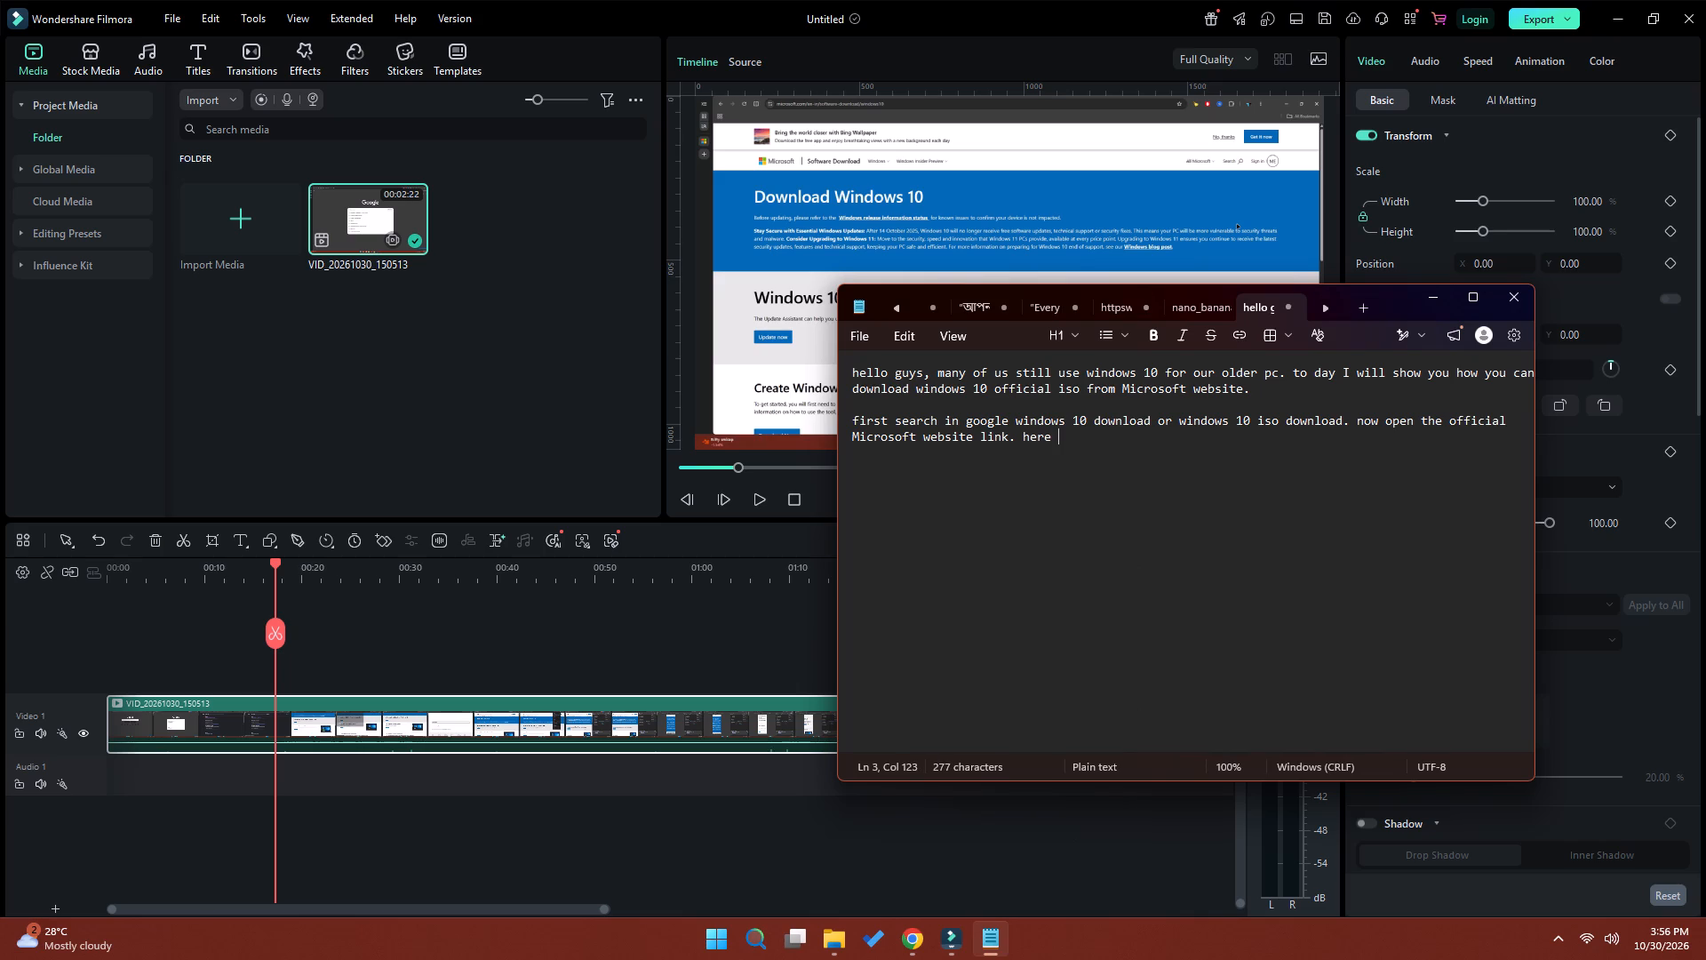
text(you will get options)
key(space)
text(to)
key(space)
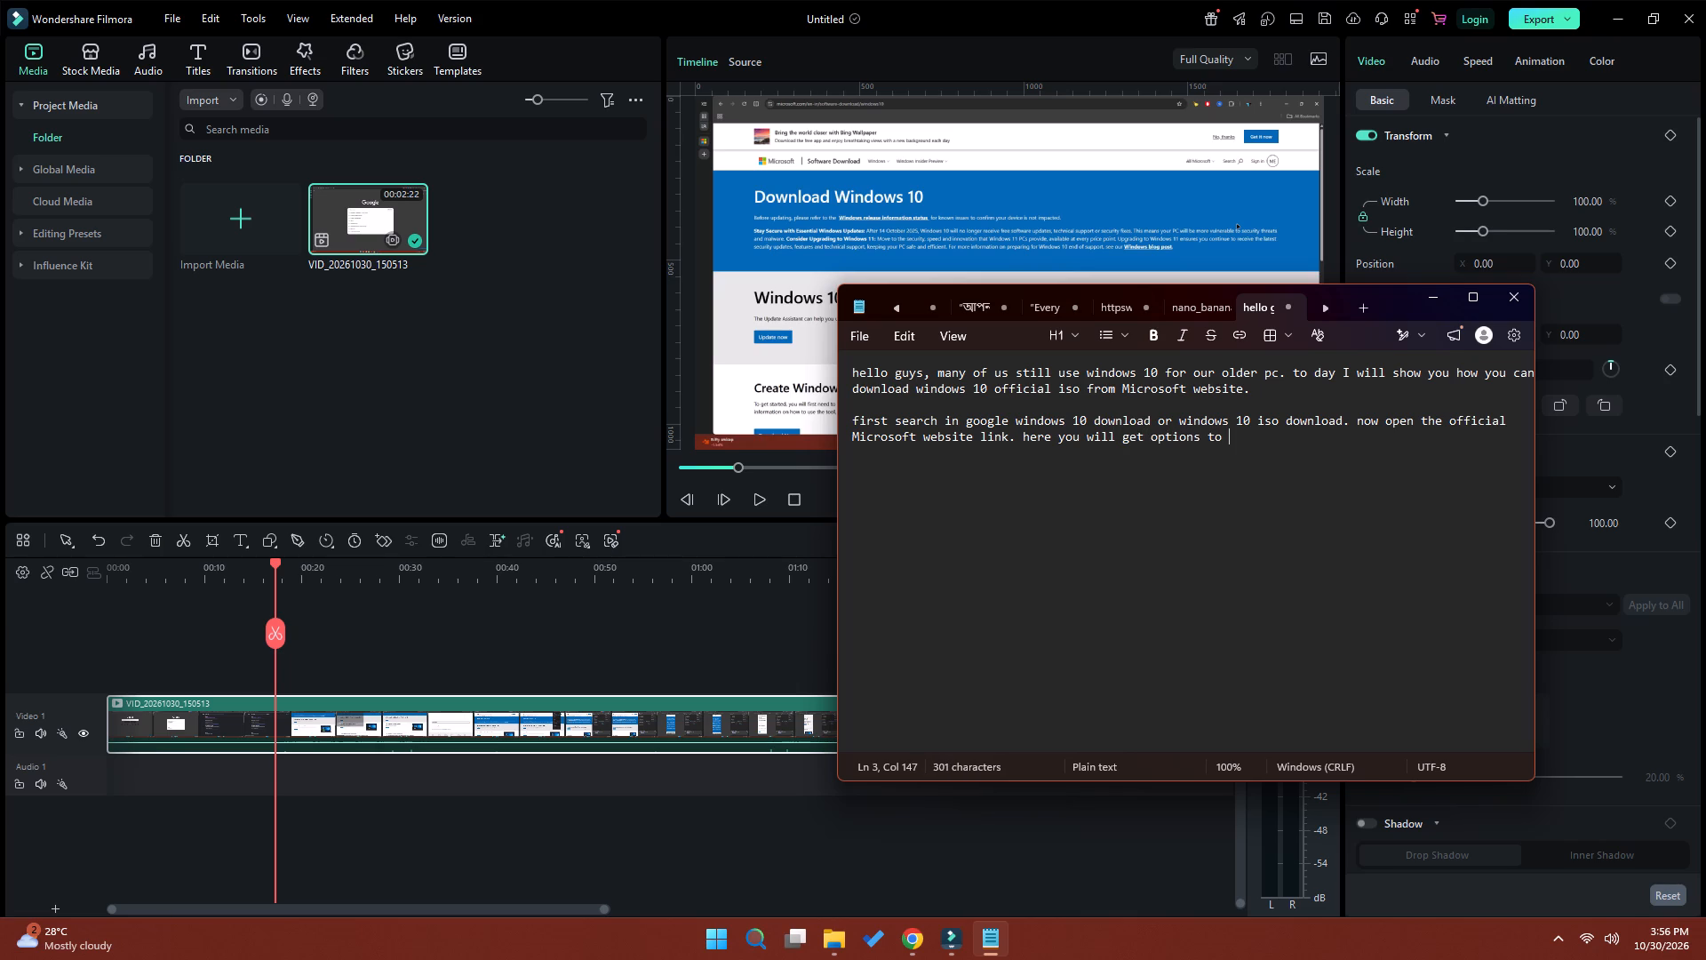
text(up)
text(date to windows)
key(space)
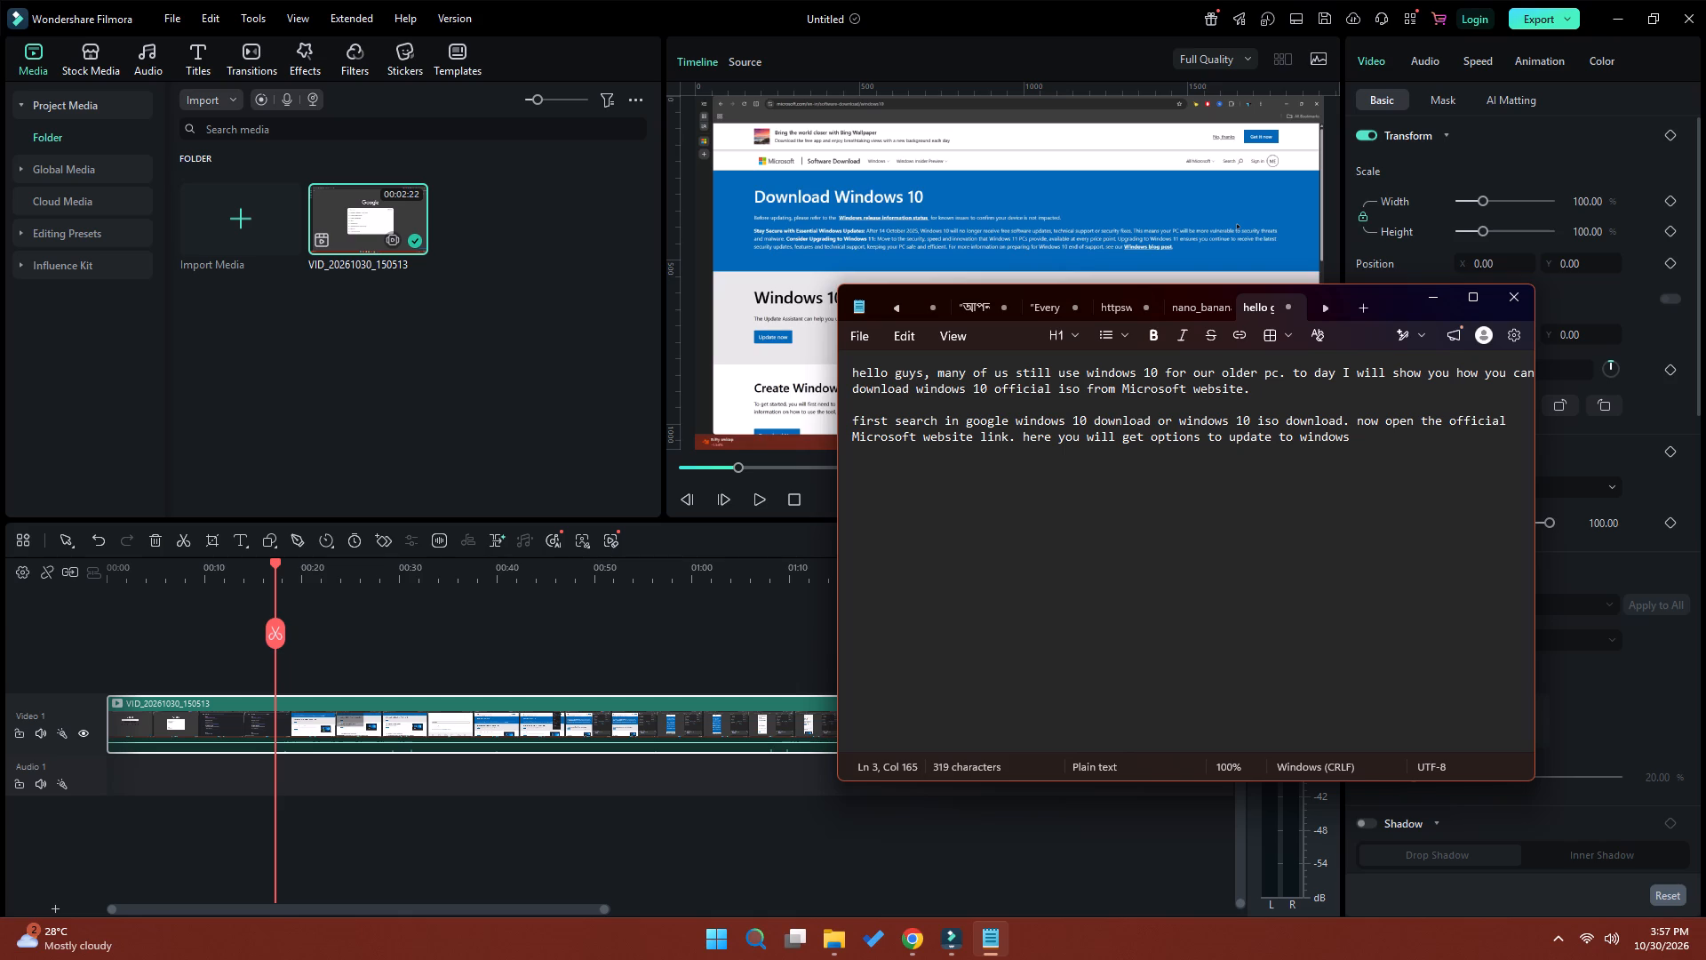
text(10)
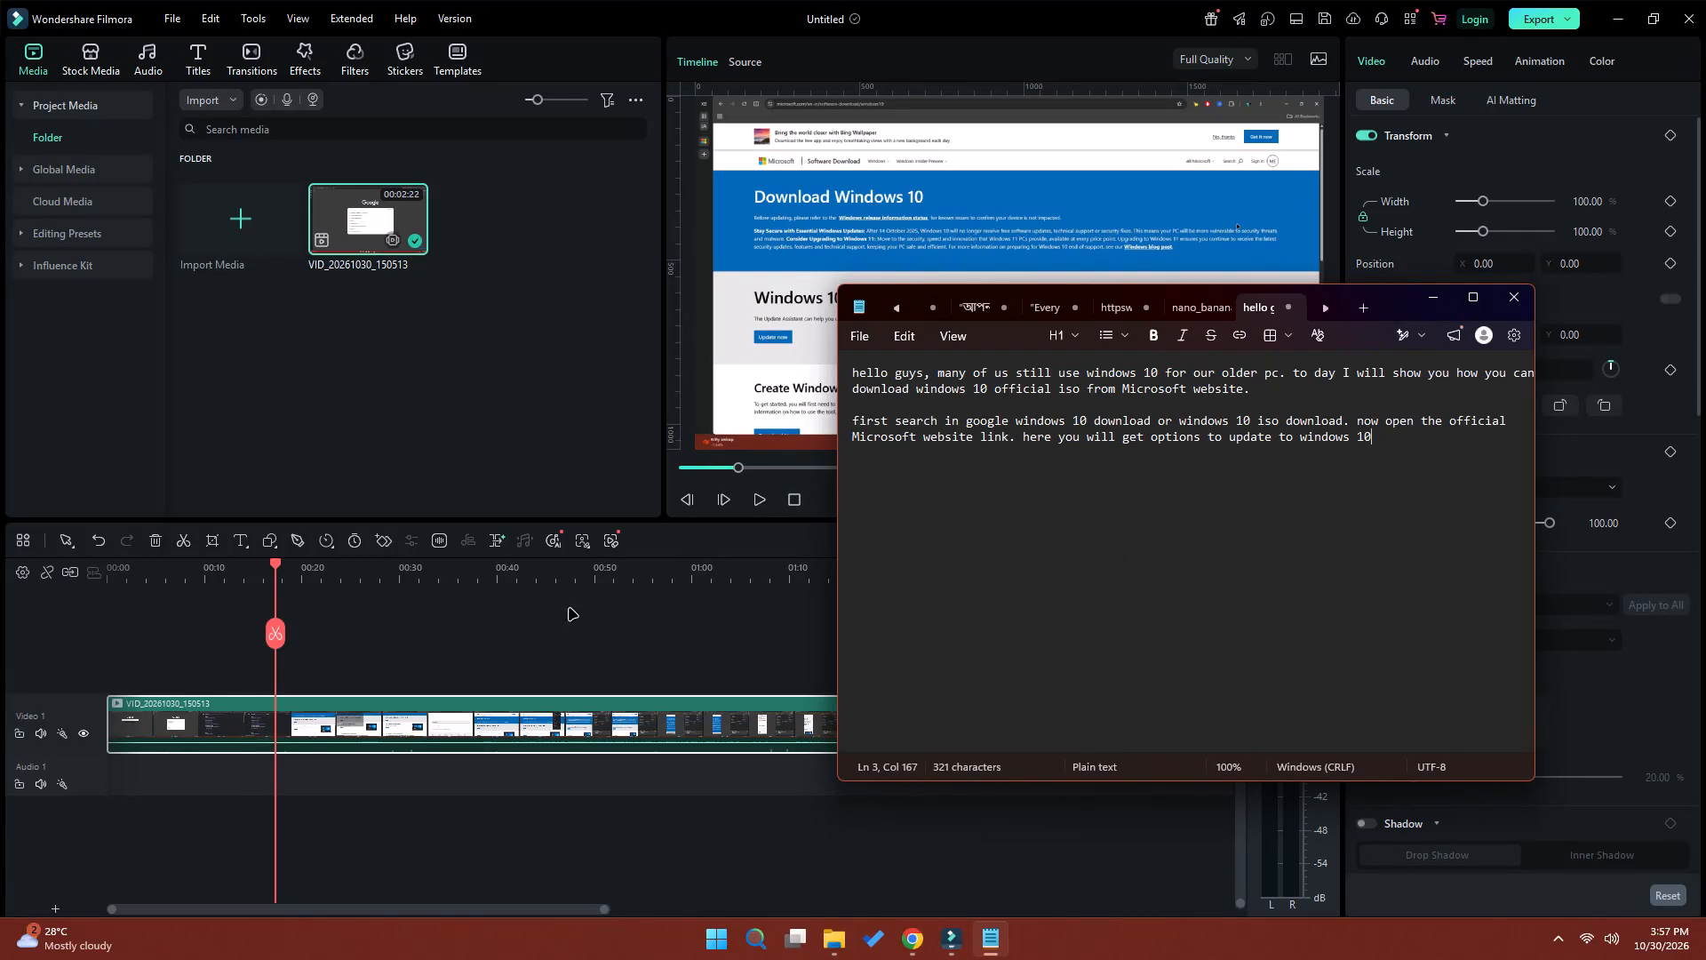
Switch to Wondershare Filmora and play the recording onward, pausing at about 20 seconds.
click(758, 501)
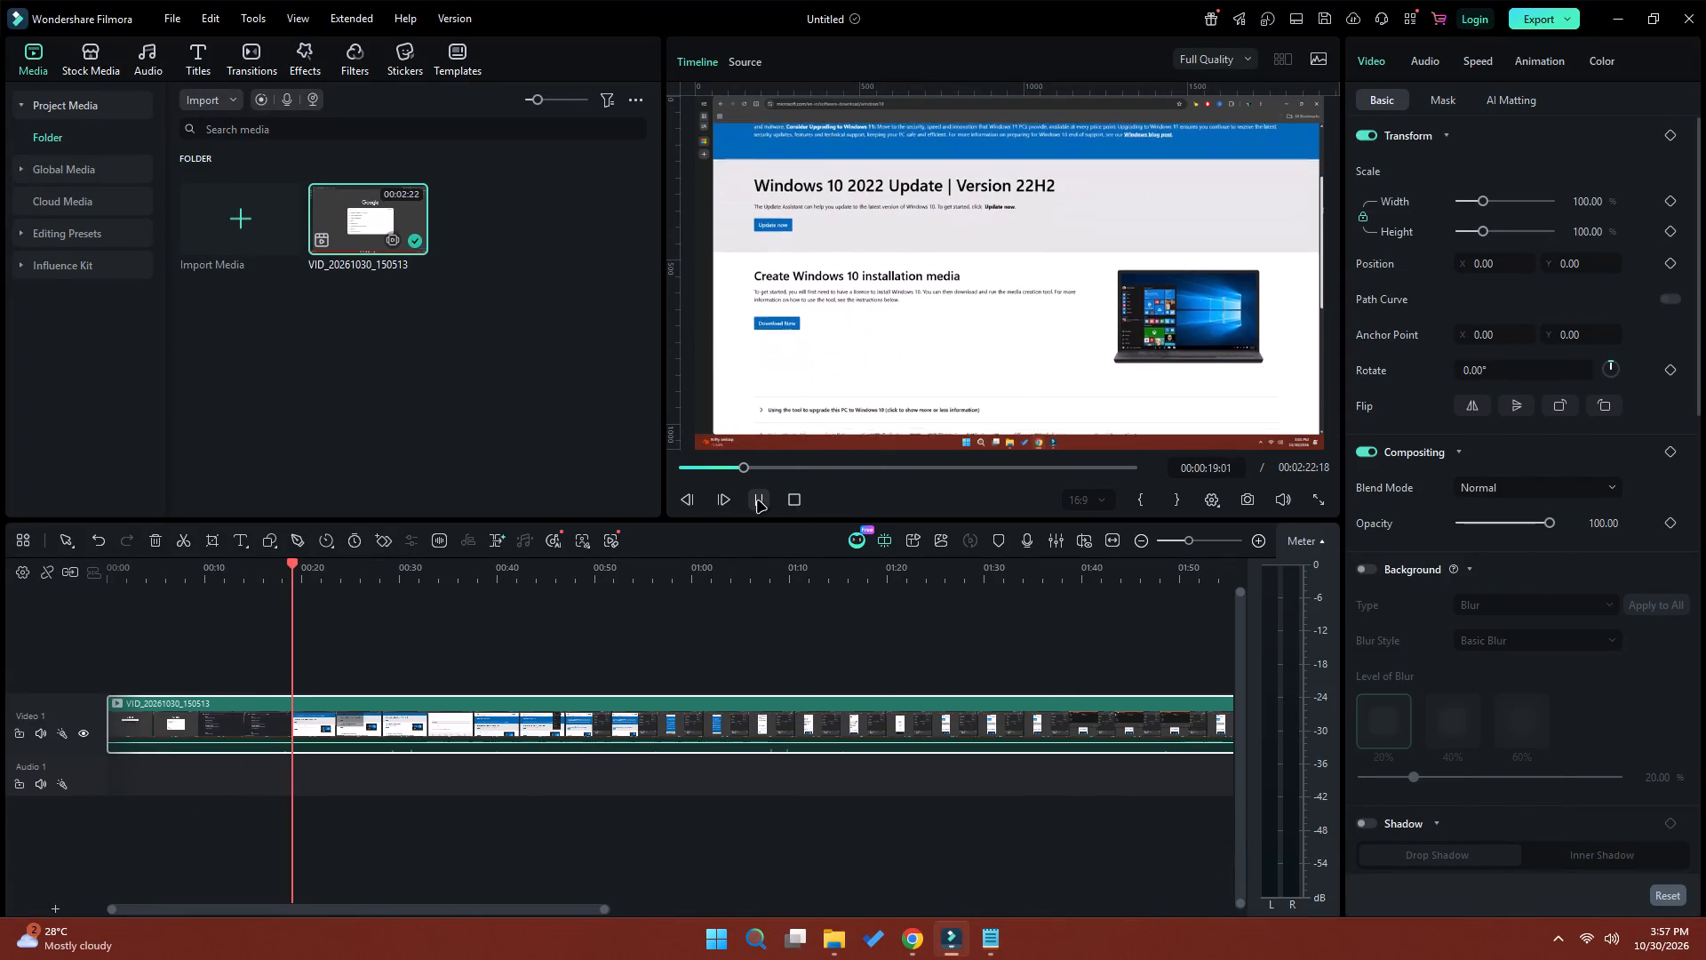
click(758, 501)
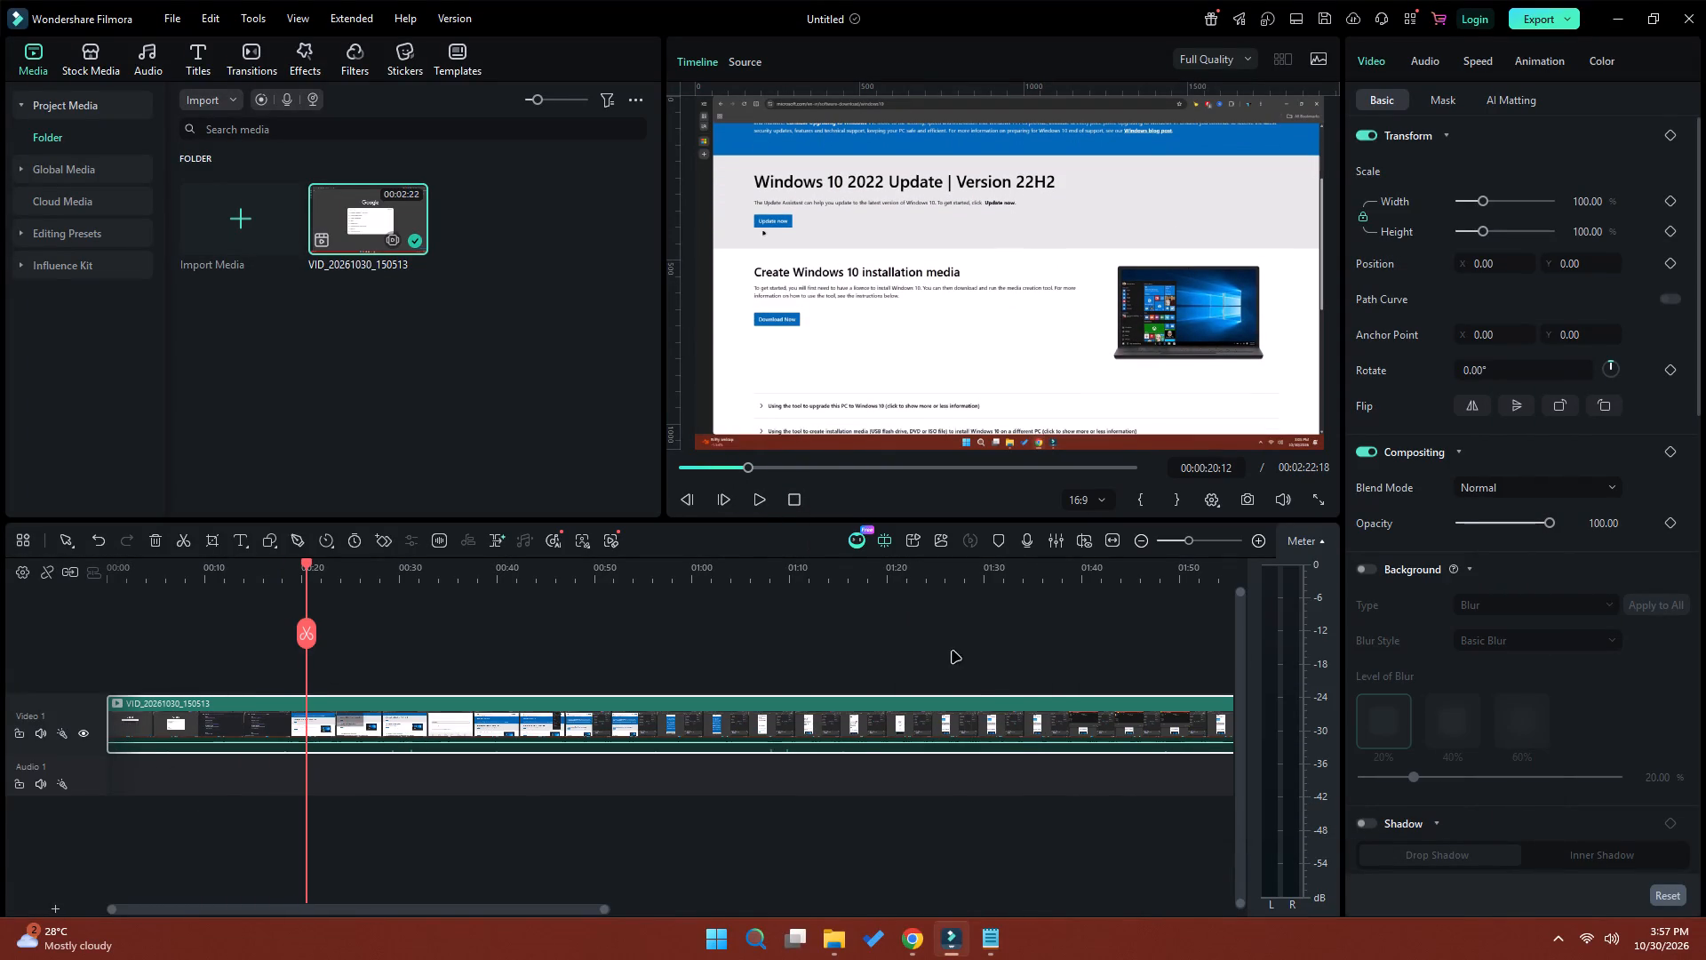
Switch to Notepad, end the second paragraph with a period and start a new paragraph after a blank line.
click(993, 953)
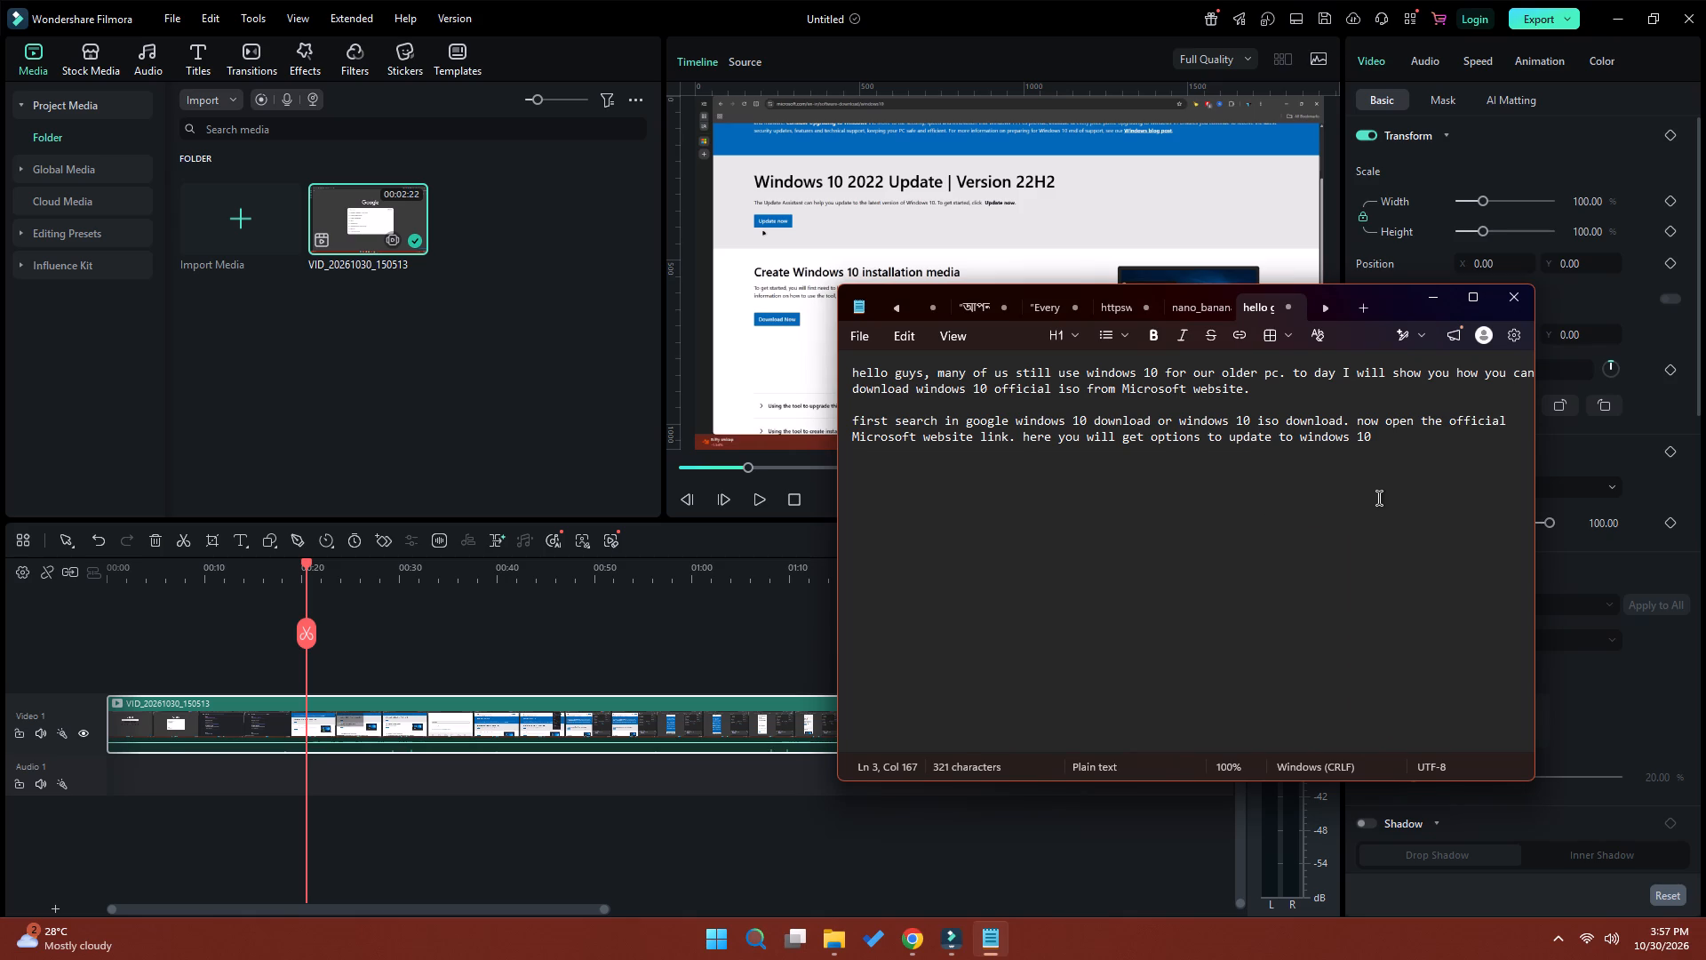
key(period)
key(Return)
key(Return)
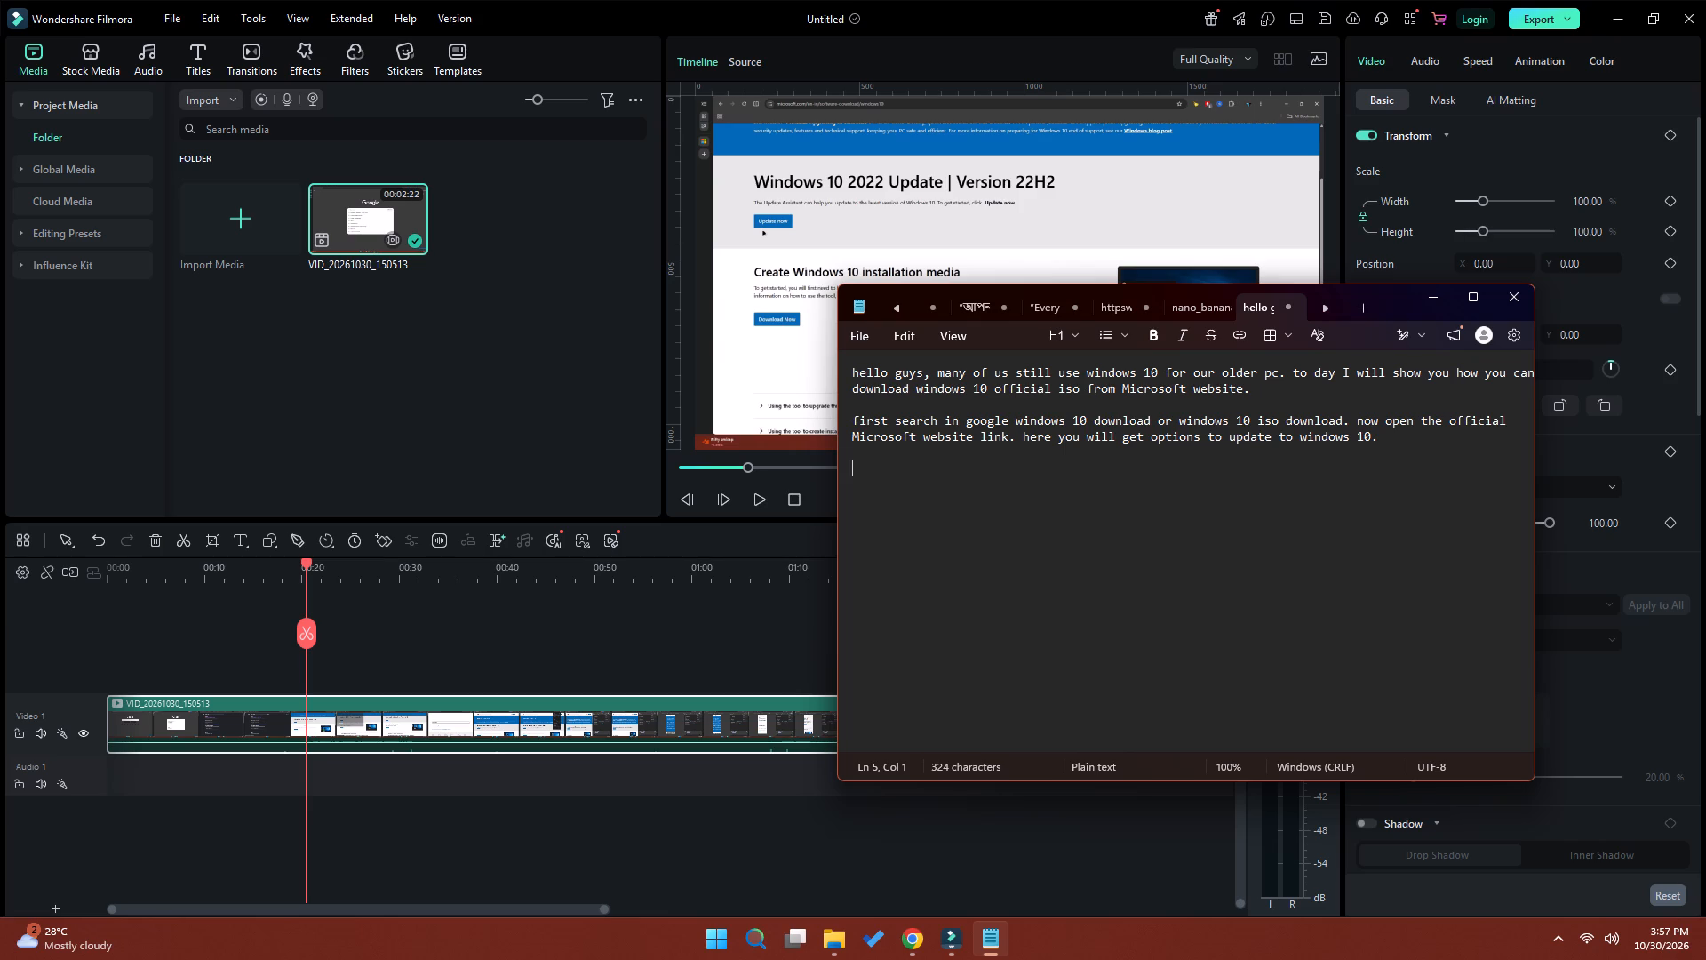
Begin the third paragraph of the script with "create windows 10 installation media".
text(create)
key(space)
text(windows 10)
key(space)
text(install)
text(ation)
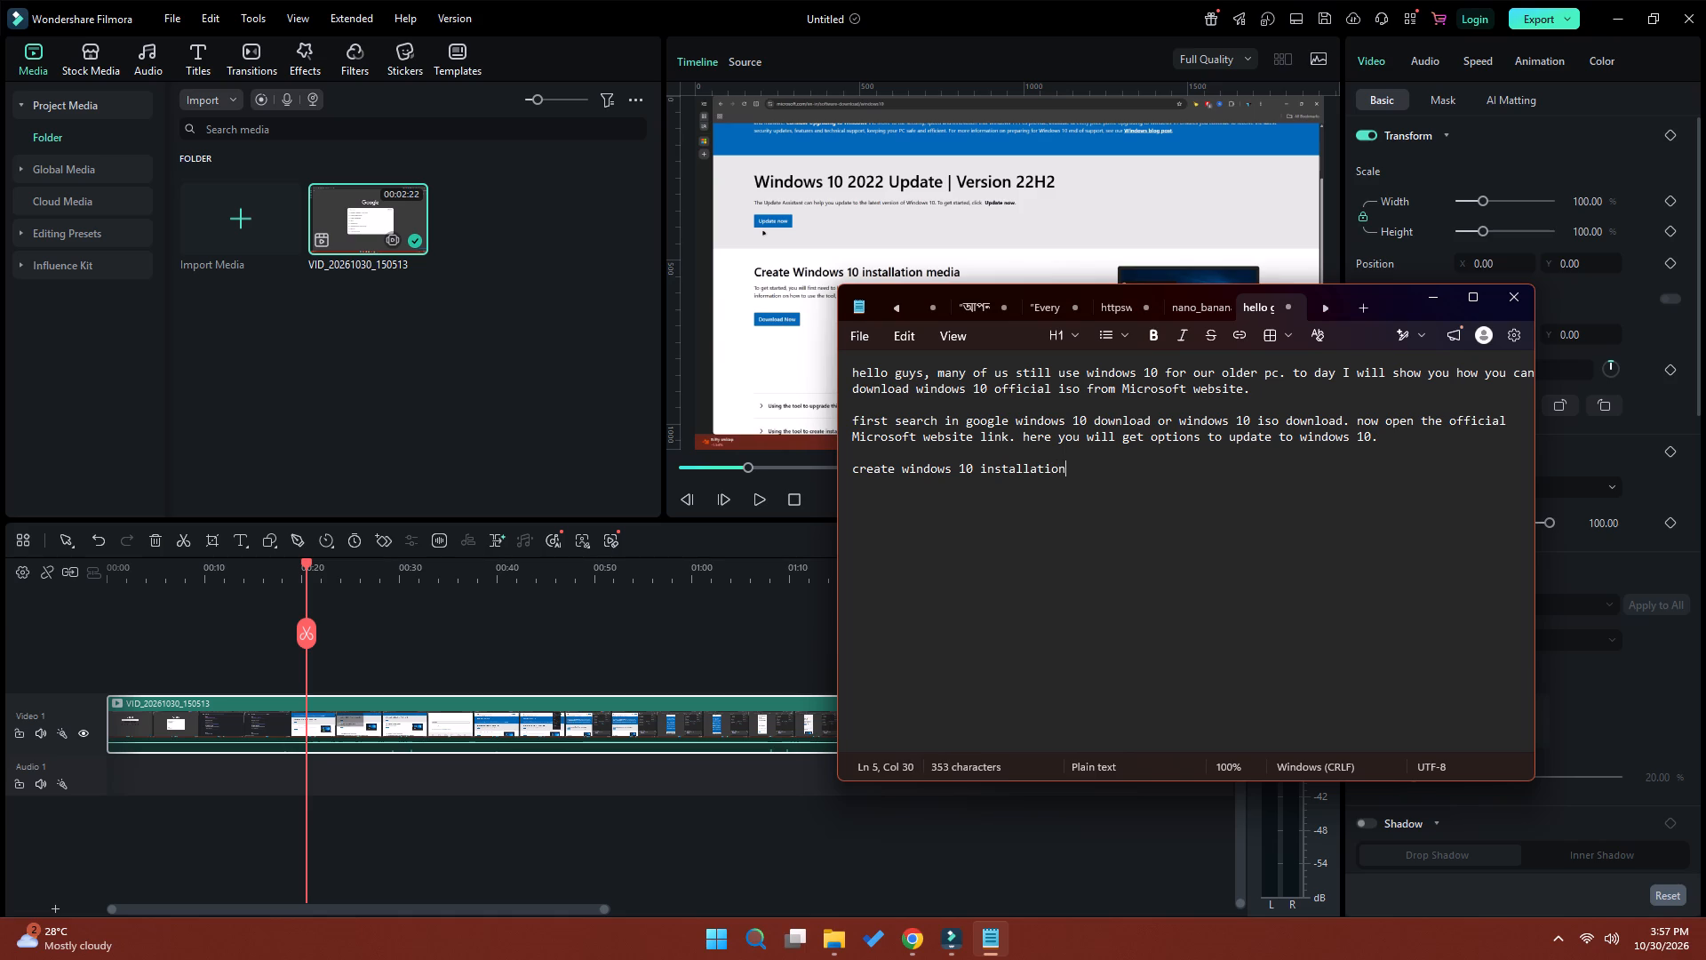
key(space)
text(media)
Switch to Wondershare Filmora and play the recording onward, pausing at about 23 seconds.
click(761, 500)
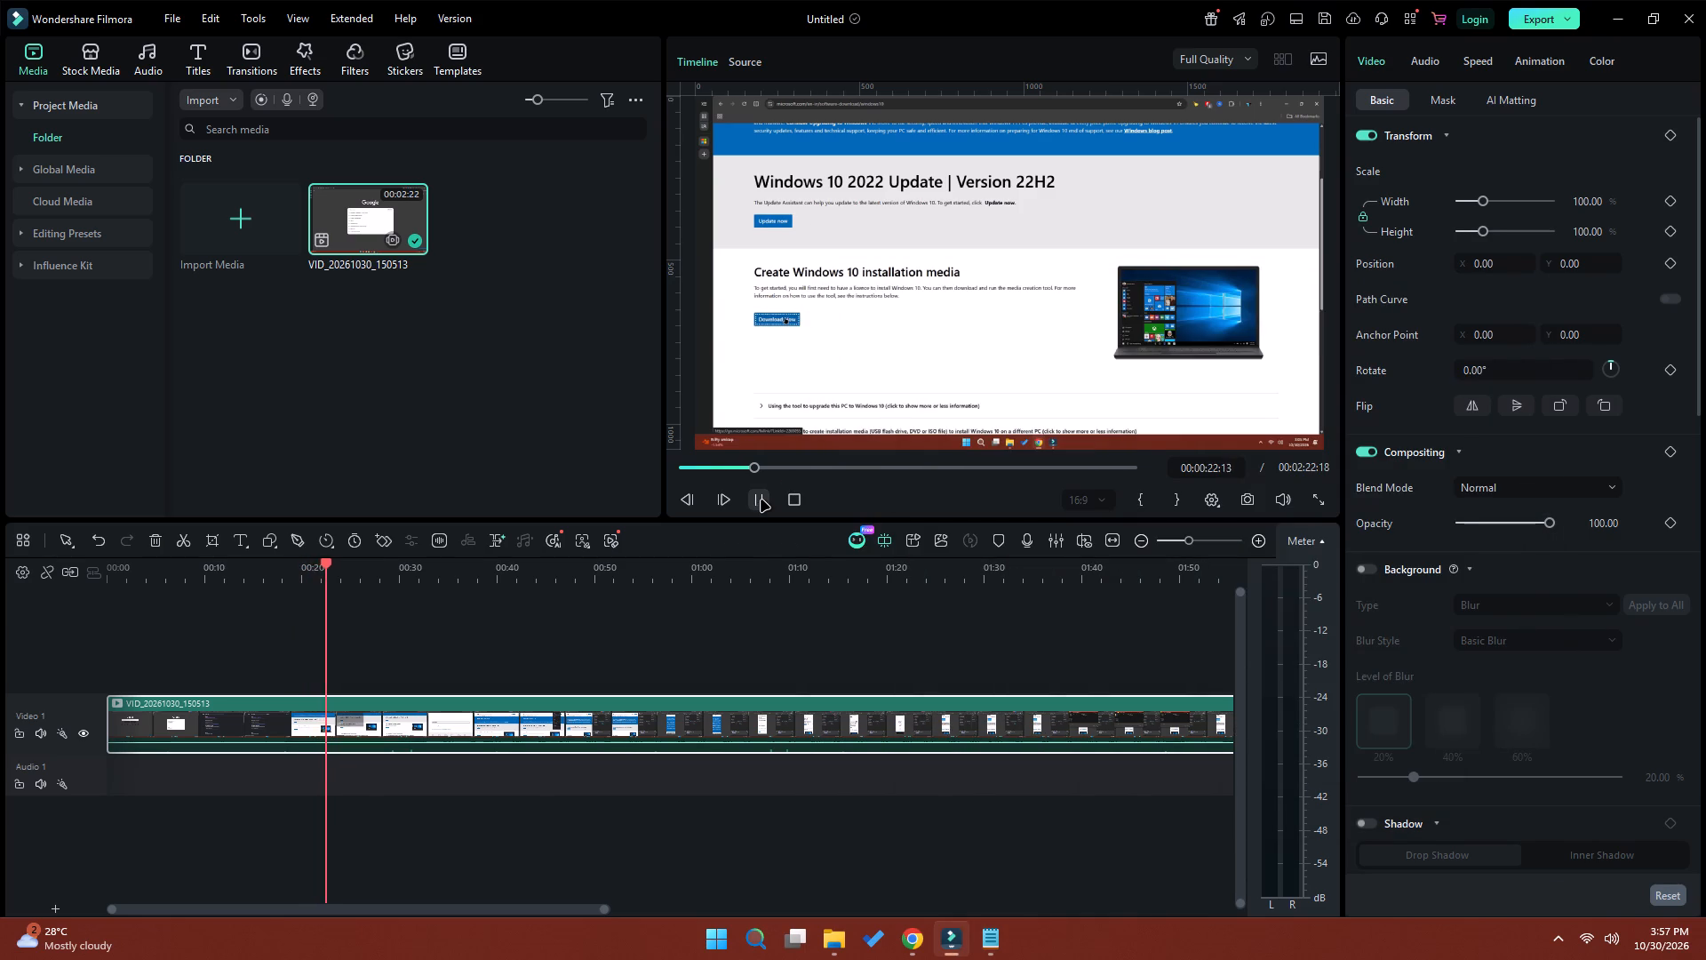
click(761, 500)
Switch to Notepad and continue the third paragraph with ", but if you click it you will see it would download an application".
click(1000, 947)
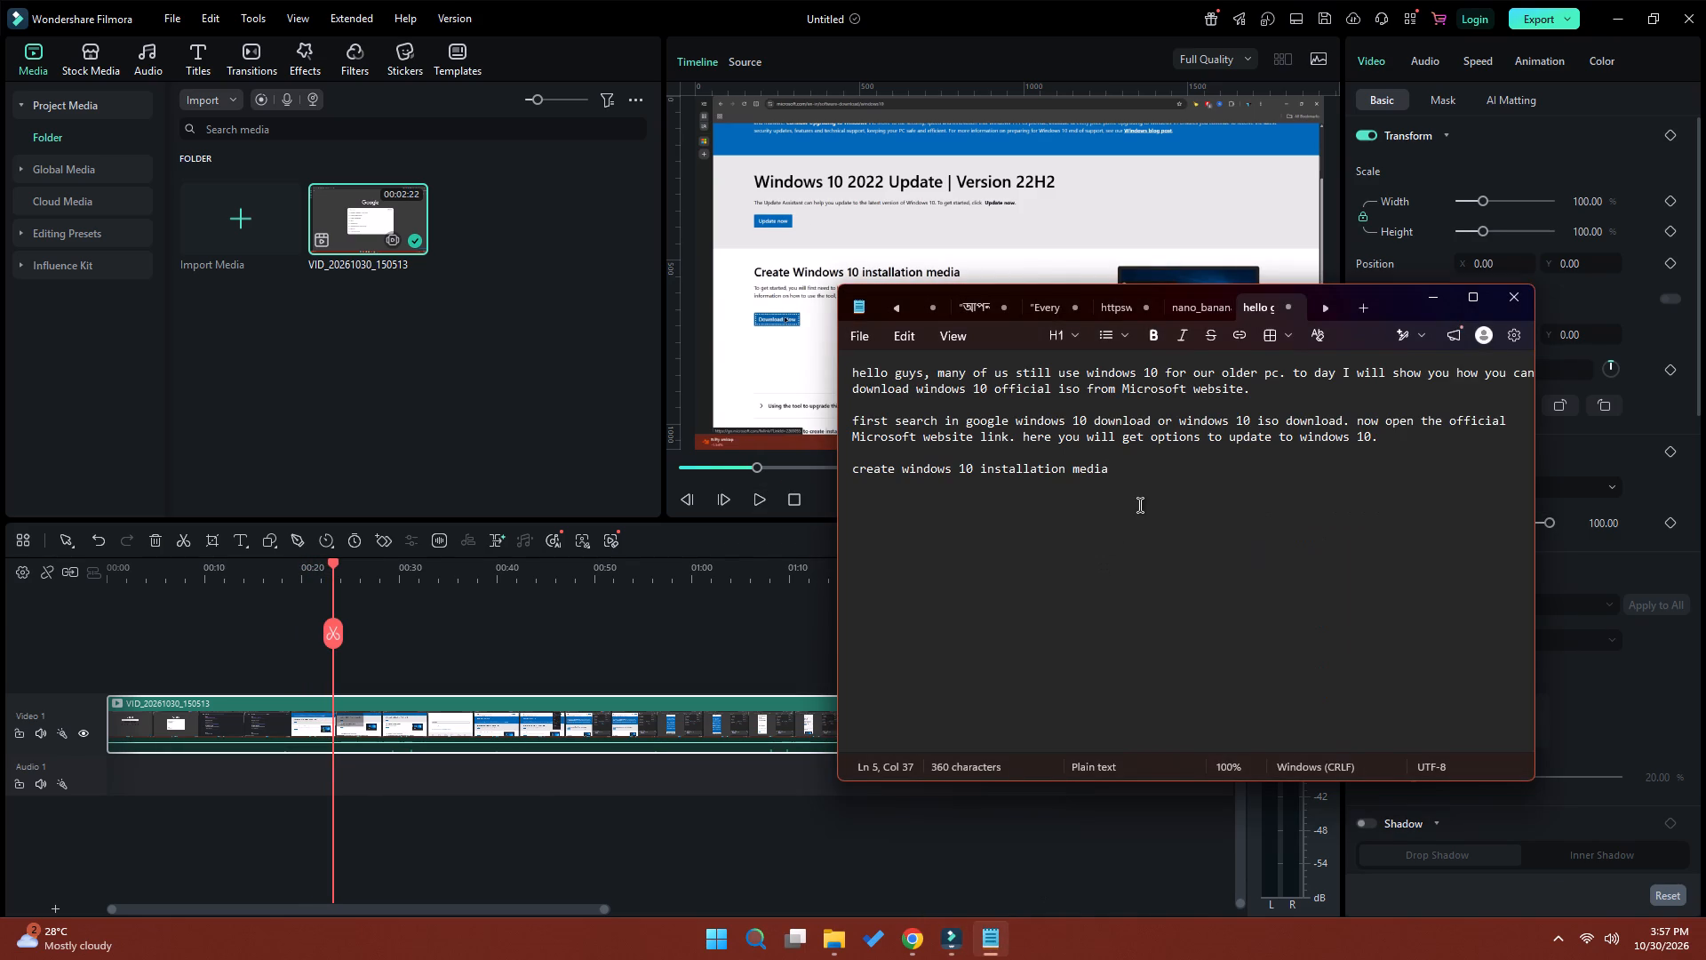
text(,)
key(space)
text(but)
key(space)
text(if you click it w)
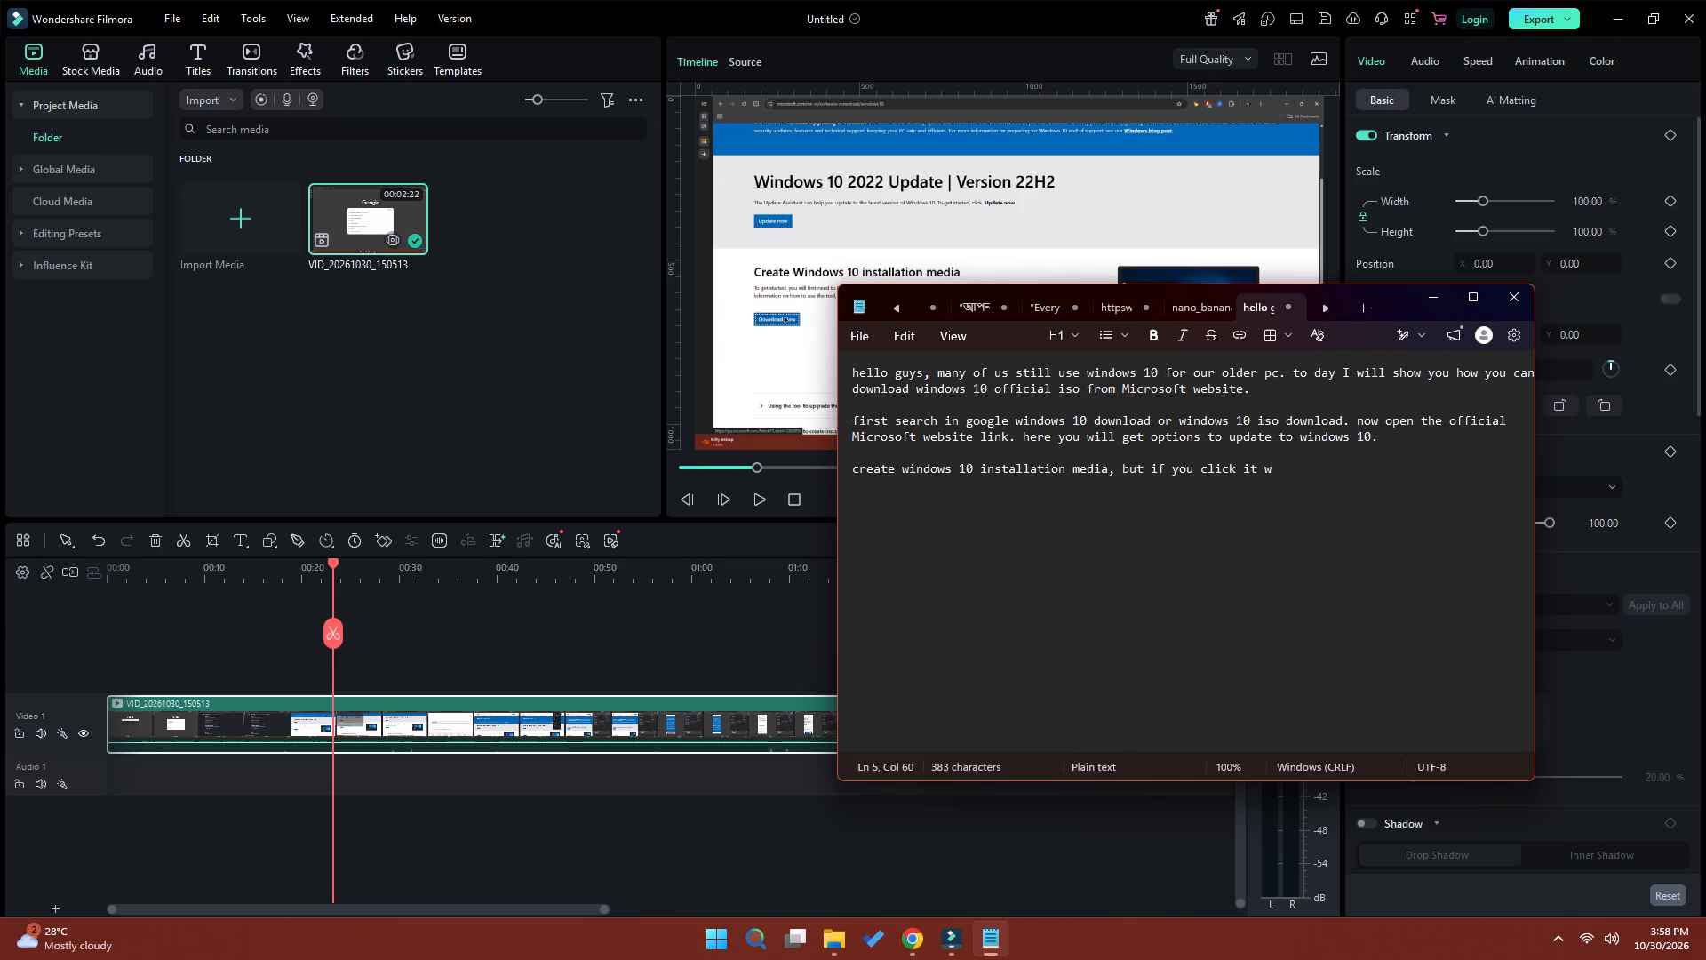
key(BackSpace)
text(you will see it)
key(space)
text(would download an application)
key(space)
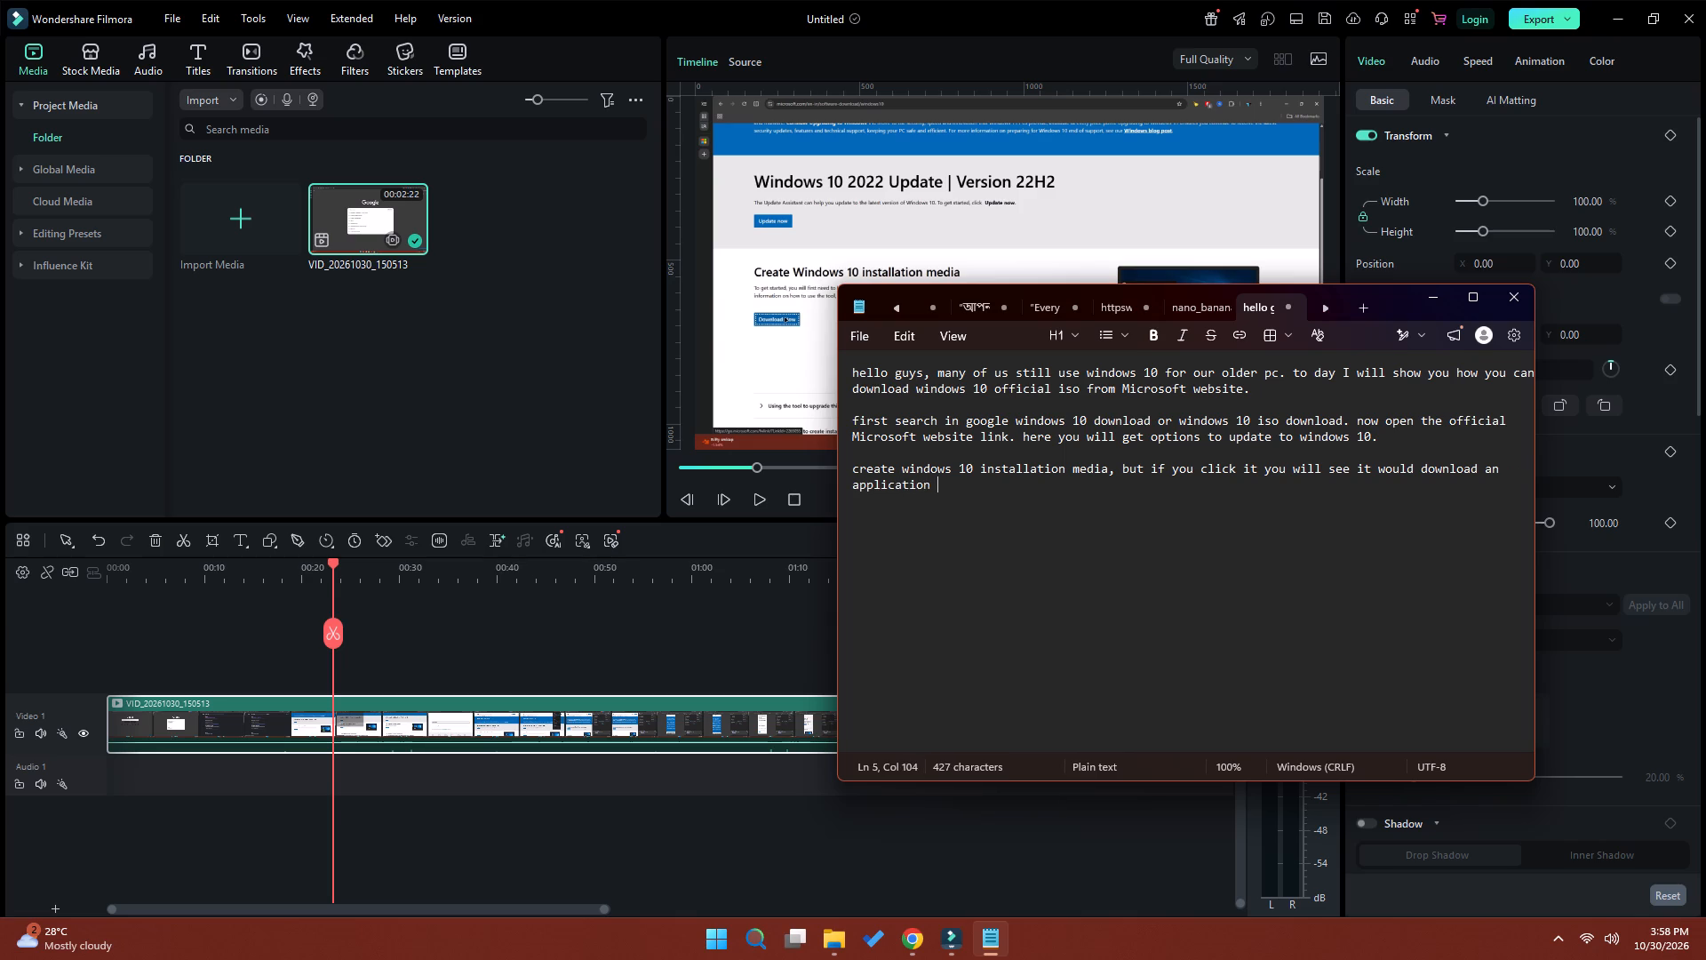
Finish the third paragraph with "rather than the iso file." and start a new paragraph after a blank line.
text(rather)
key(space)
text(than the iso)
key(space)
text(file.)
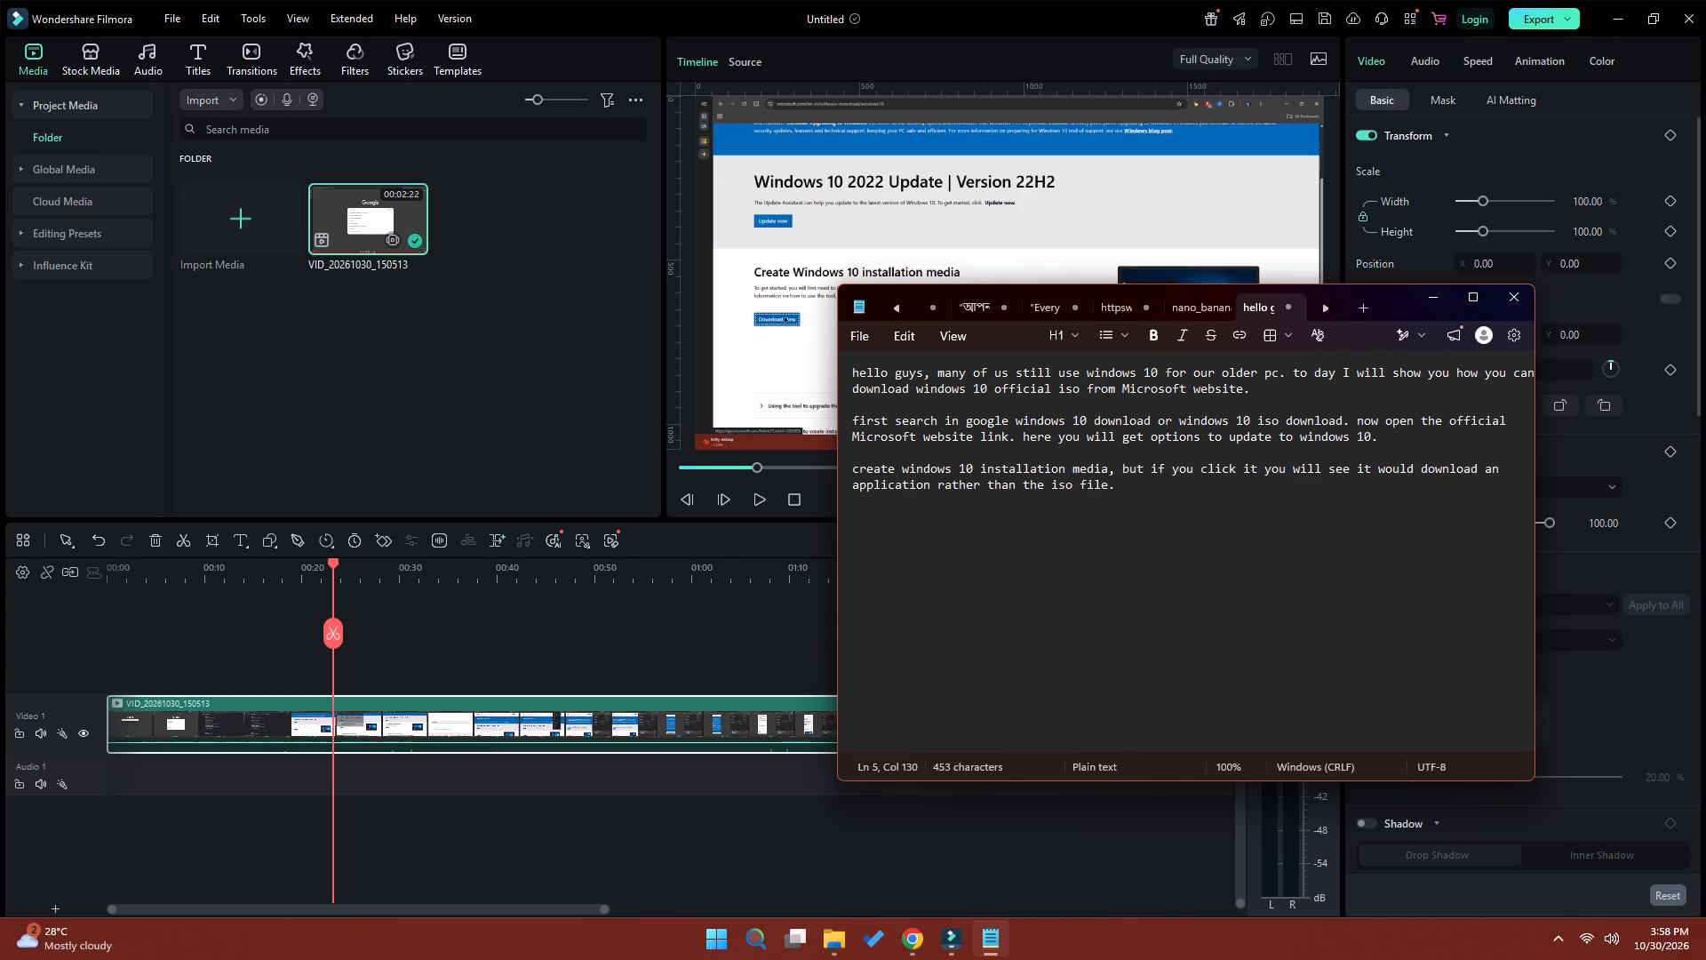
key(Return)
key(Return)
Switch to Wondershare Filmora and play the recording, skipping ahead to about 29 seconds and pausing at about 31 seconds.
click(759, 506)
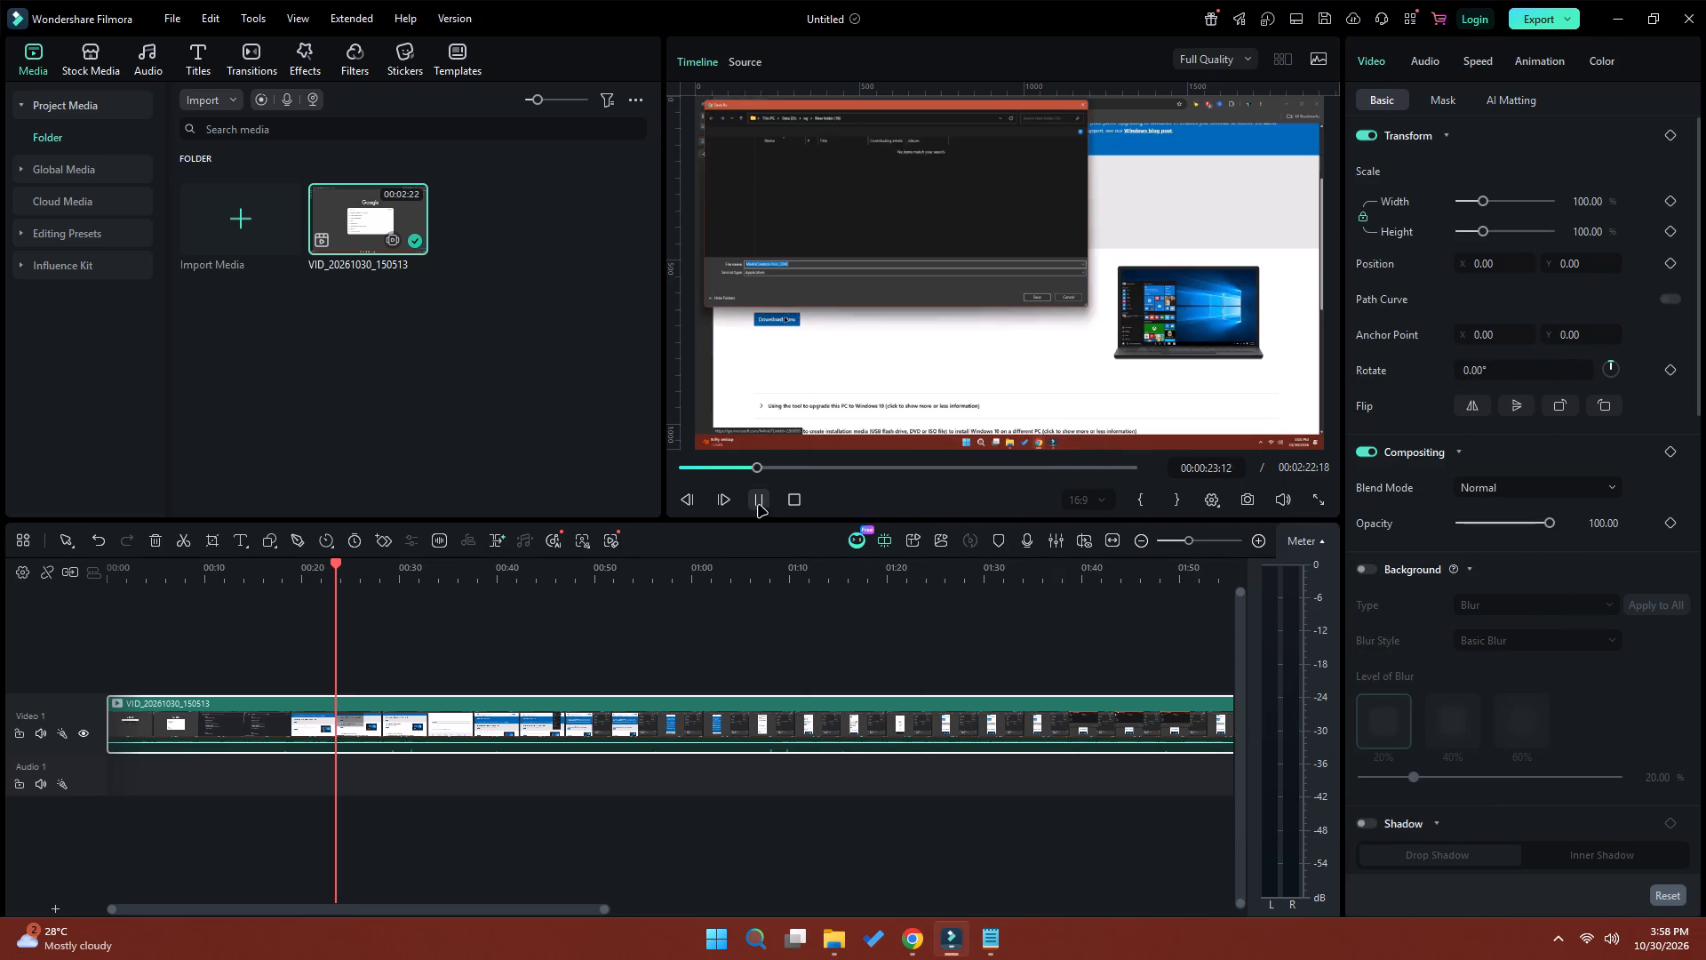
click(392, 572)
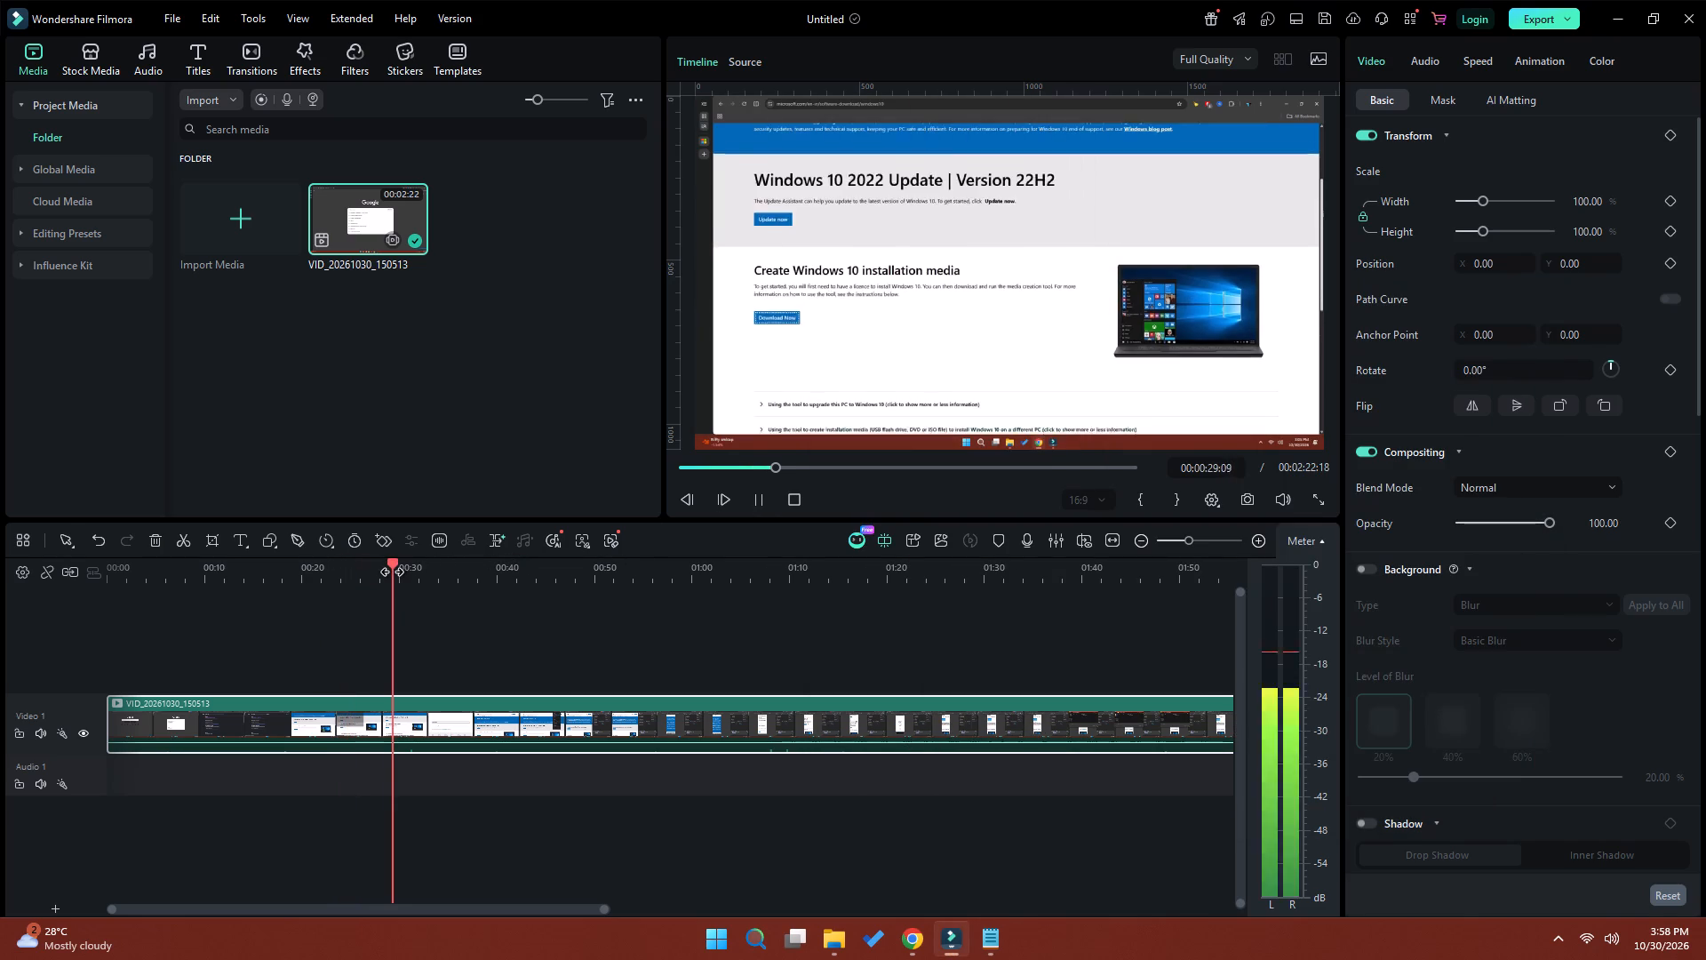
click(761, 497)
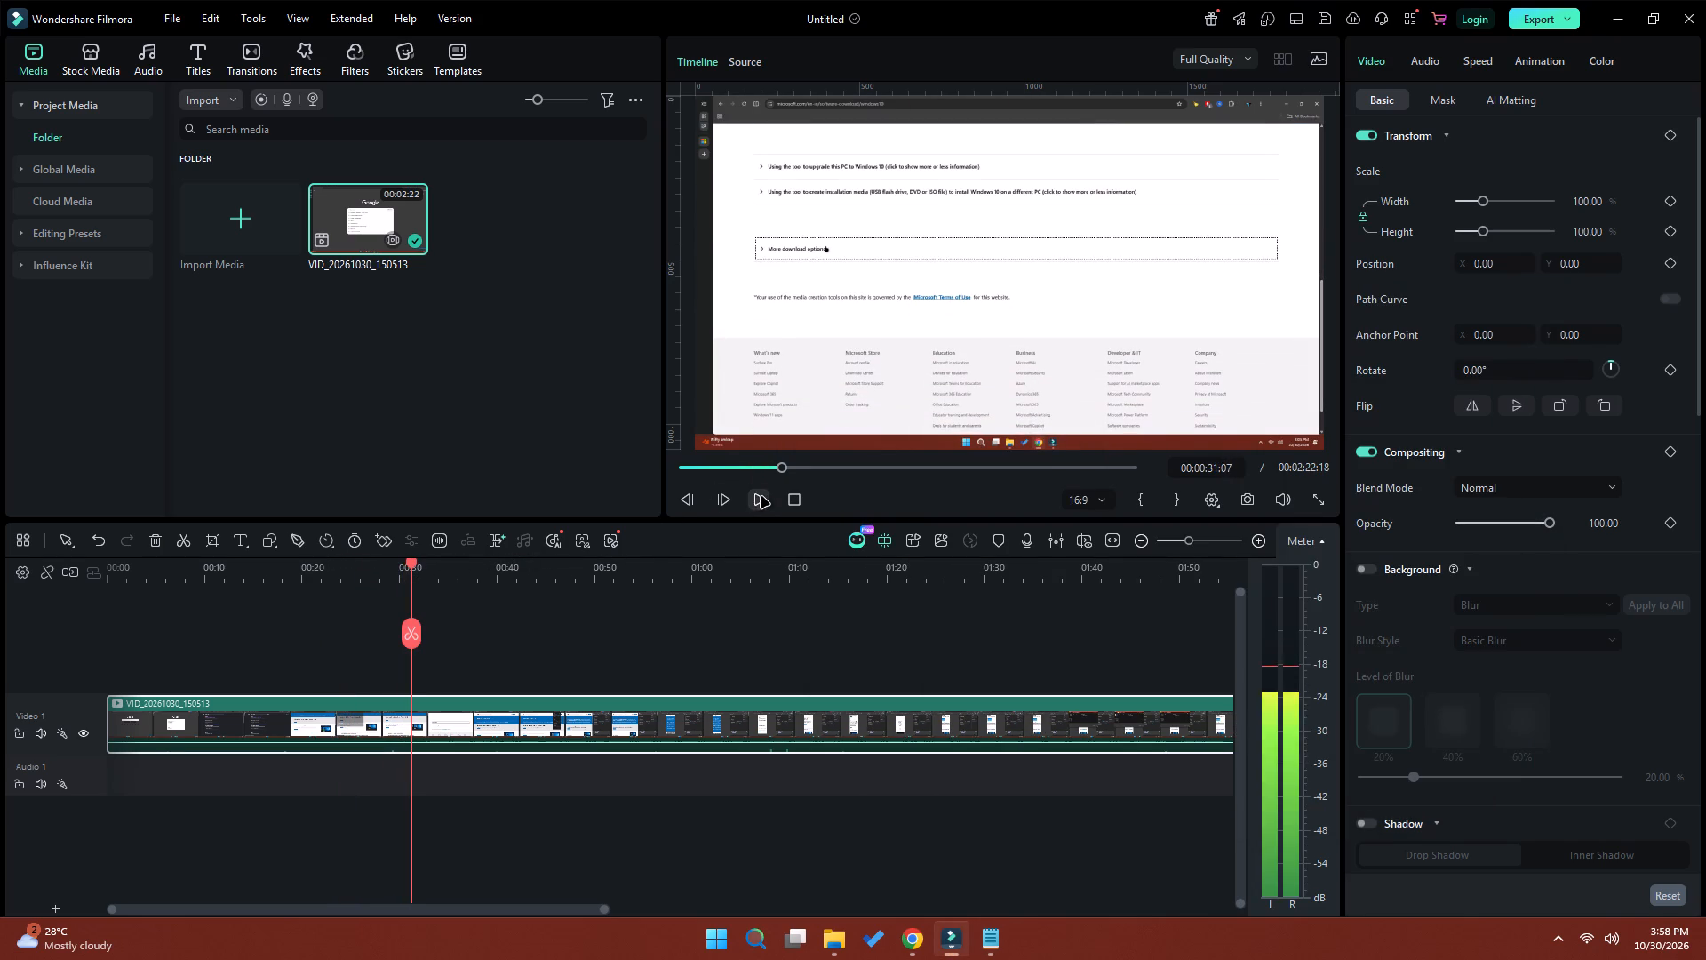
Switch to Notepad and begin the fourth paragraph with "now if you scroll down to more download option".
click(993, 941)
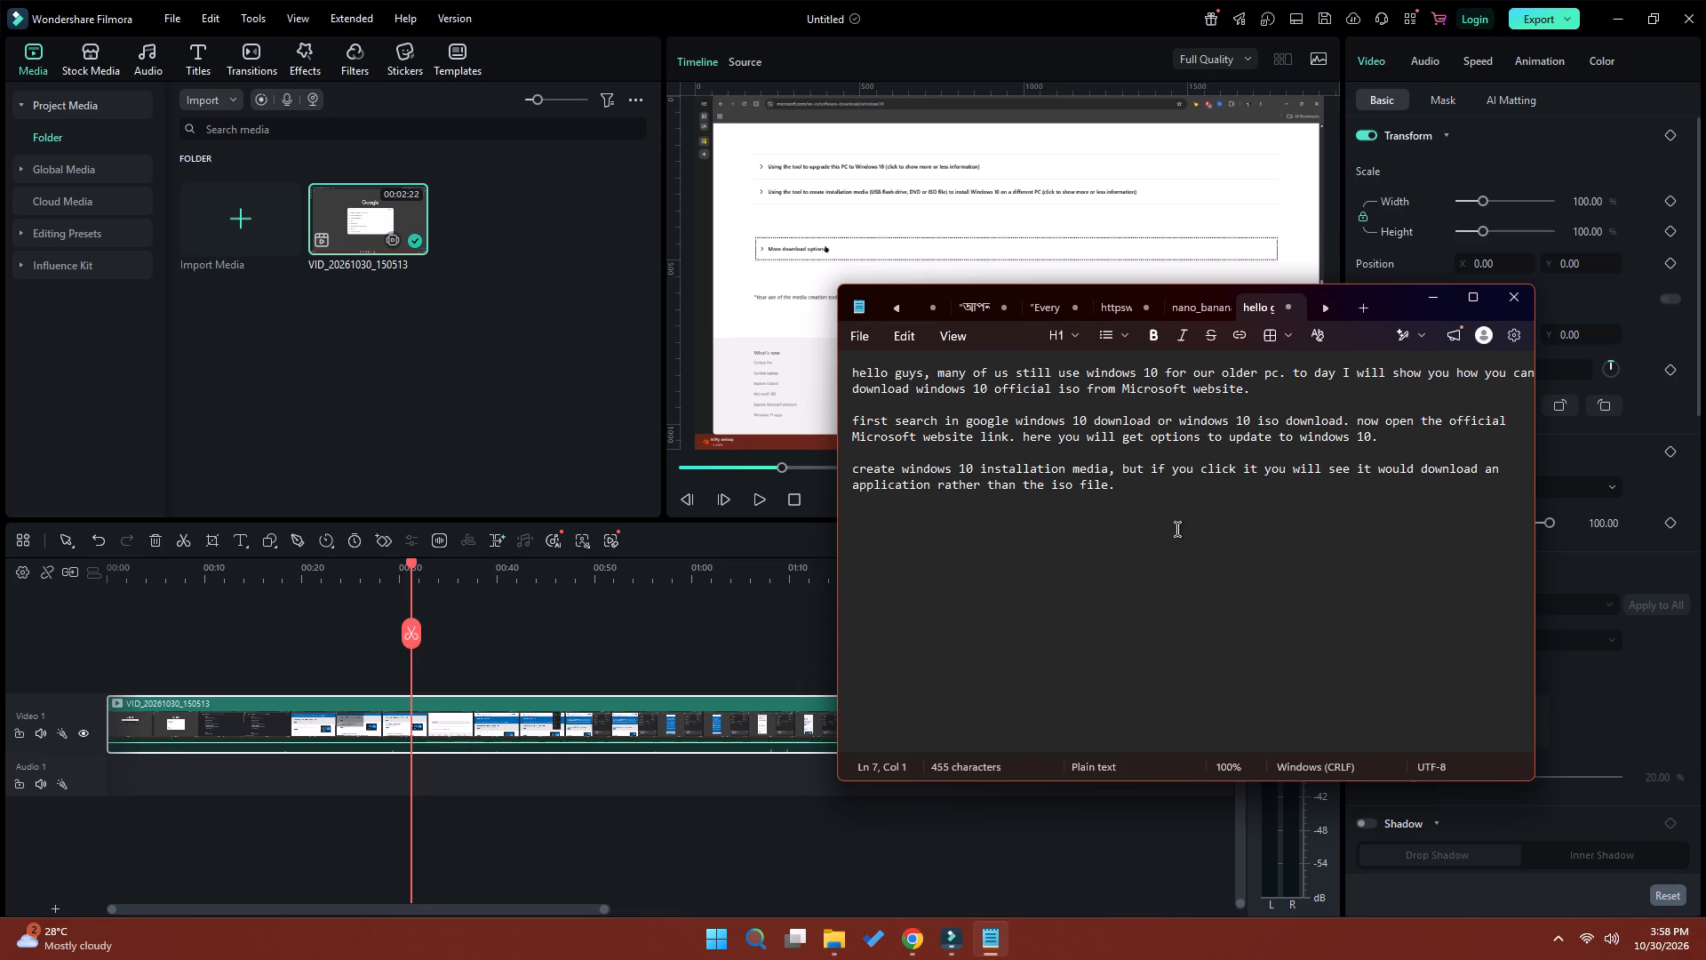
text(now if yo)
text(u scroll)
key(space)
text(down)
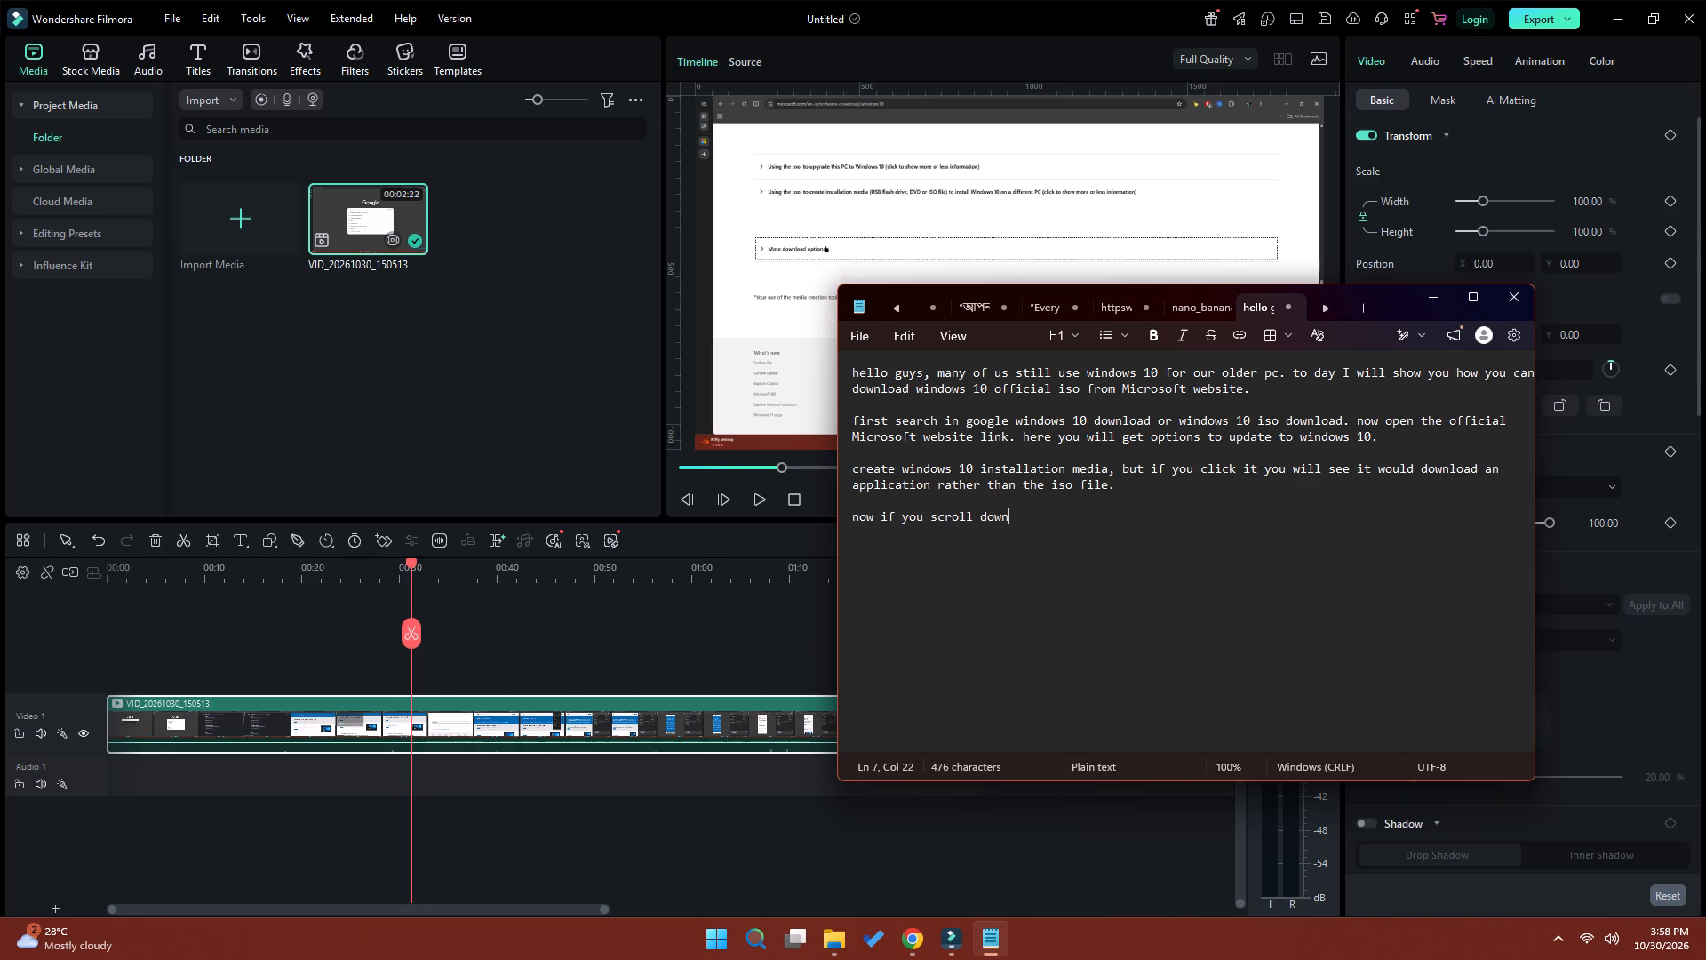
key(space)
text(to more download option)
key(space)
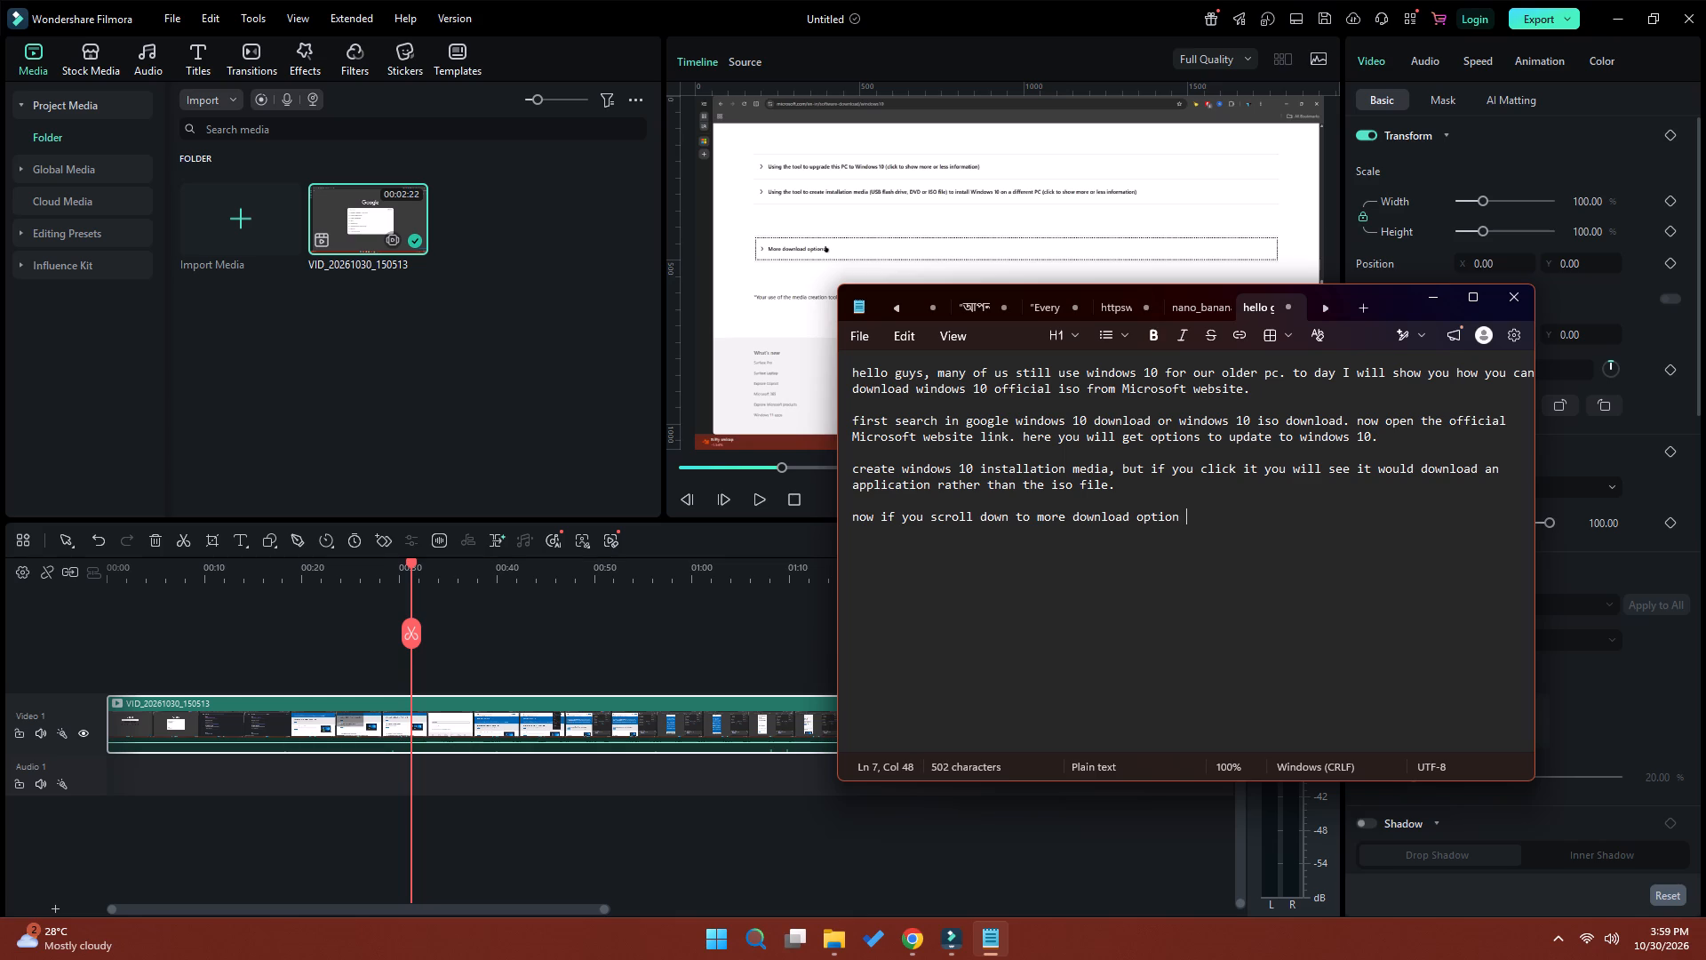
Finish the fourth paragraph with "you wont find any option to download the iso either." and start a new paragraph after a blank line.
text(you wont fi)
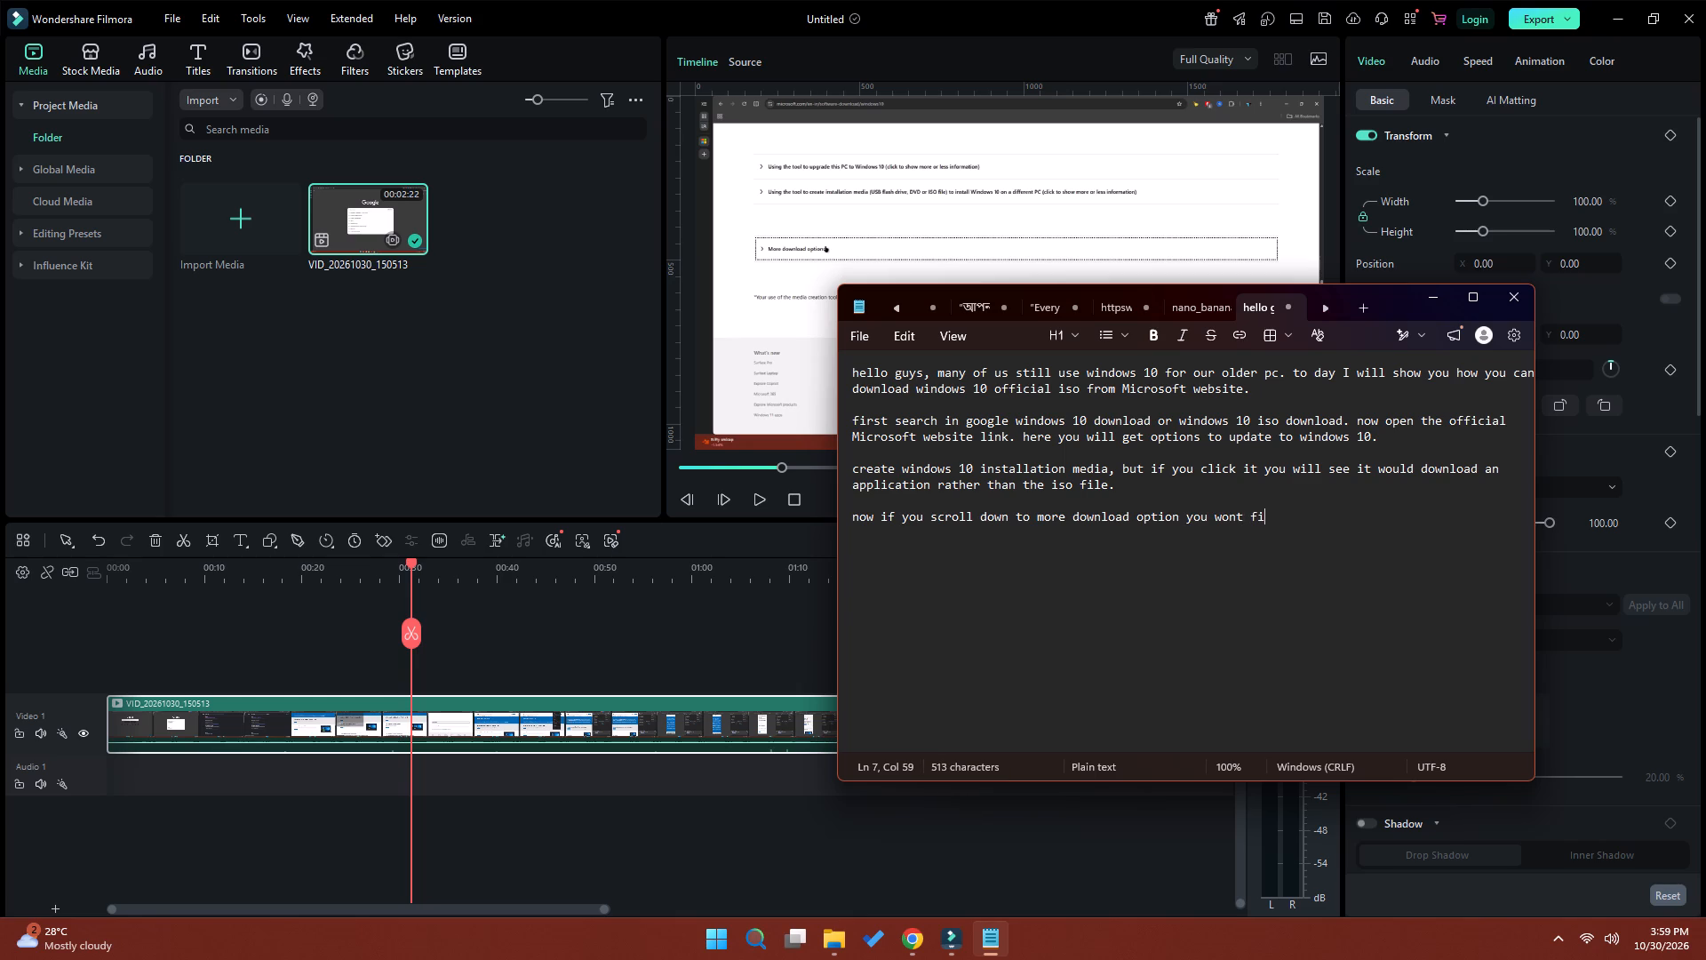
text(nd any option to download)
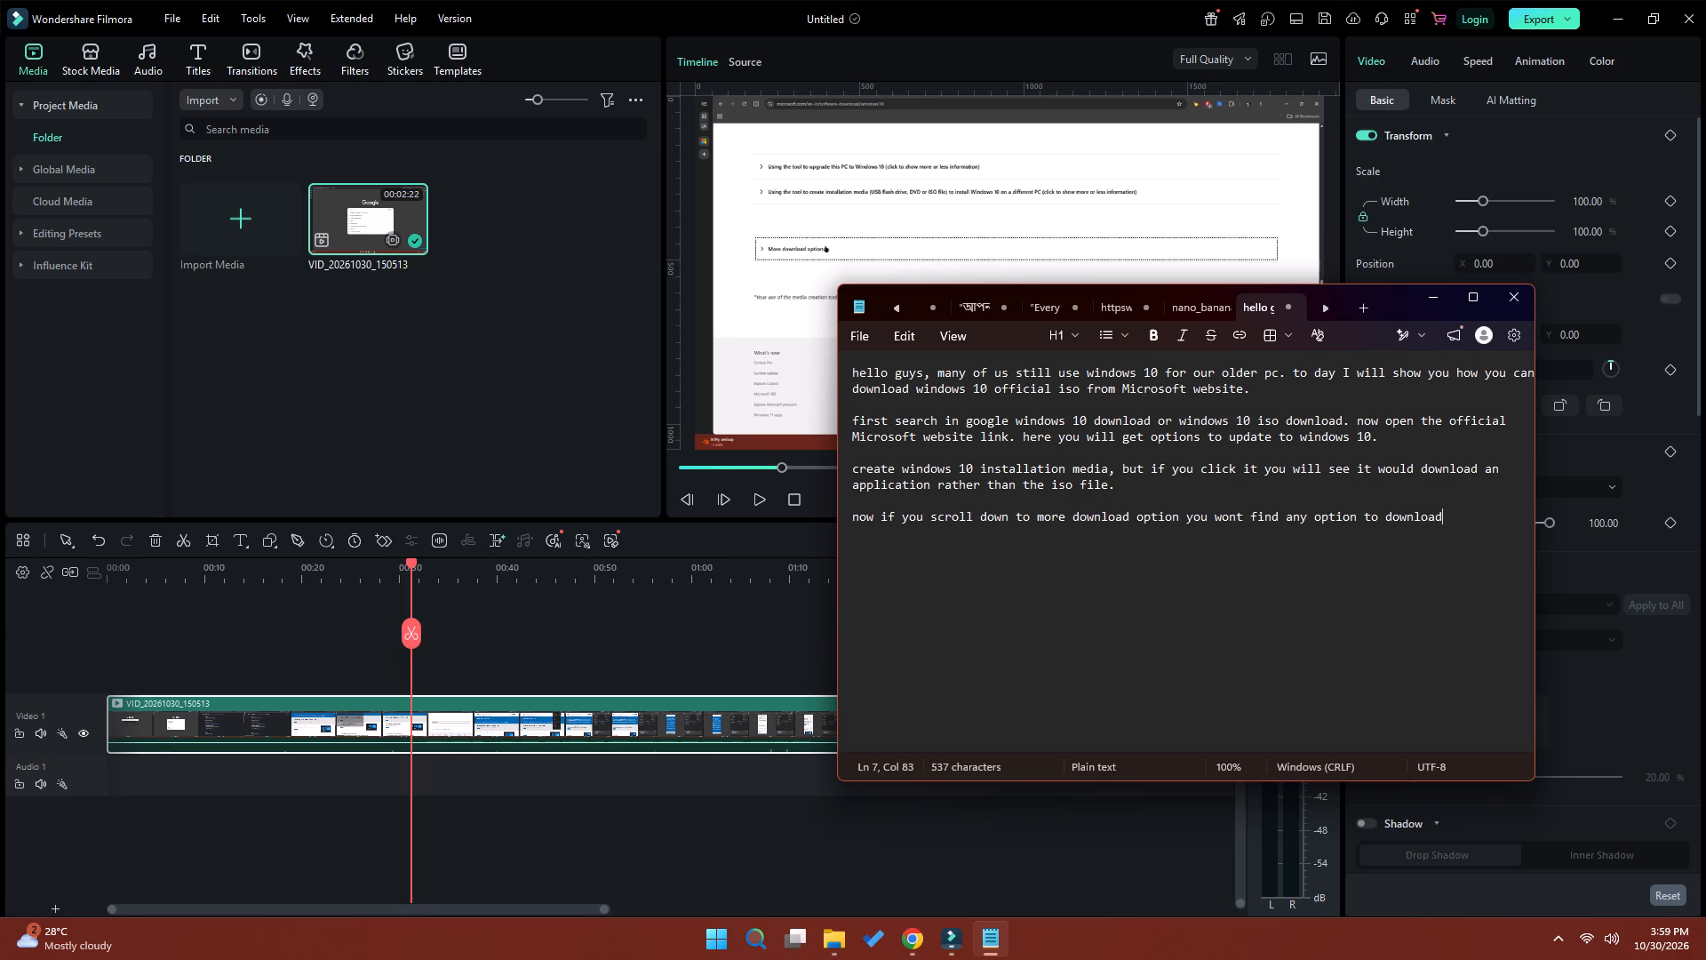
key(space)
text(the iso)
key(space)
text(either)
key(period)
key(Return)
key(Return)
Write "so how we can download the windows 10 iso?" as the fifth paragraph and start a new paragraph after a blank line.
text(so how we can)
key(space)
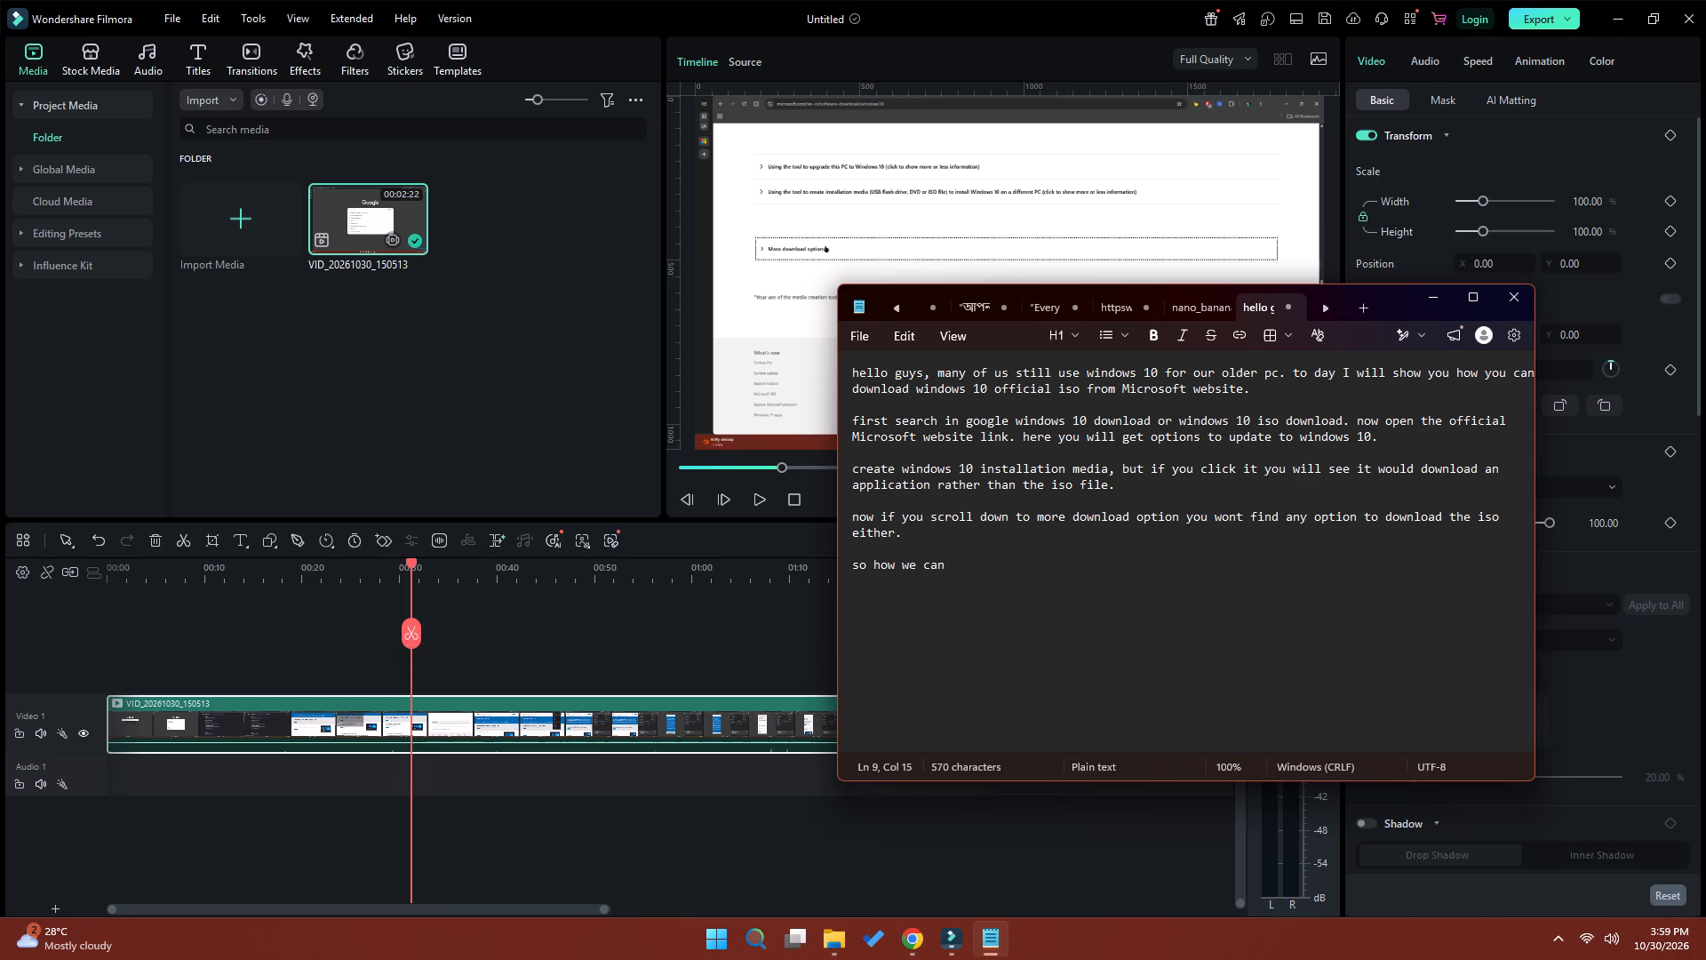
text(download the)
key(space)
text(windows 10 iso)
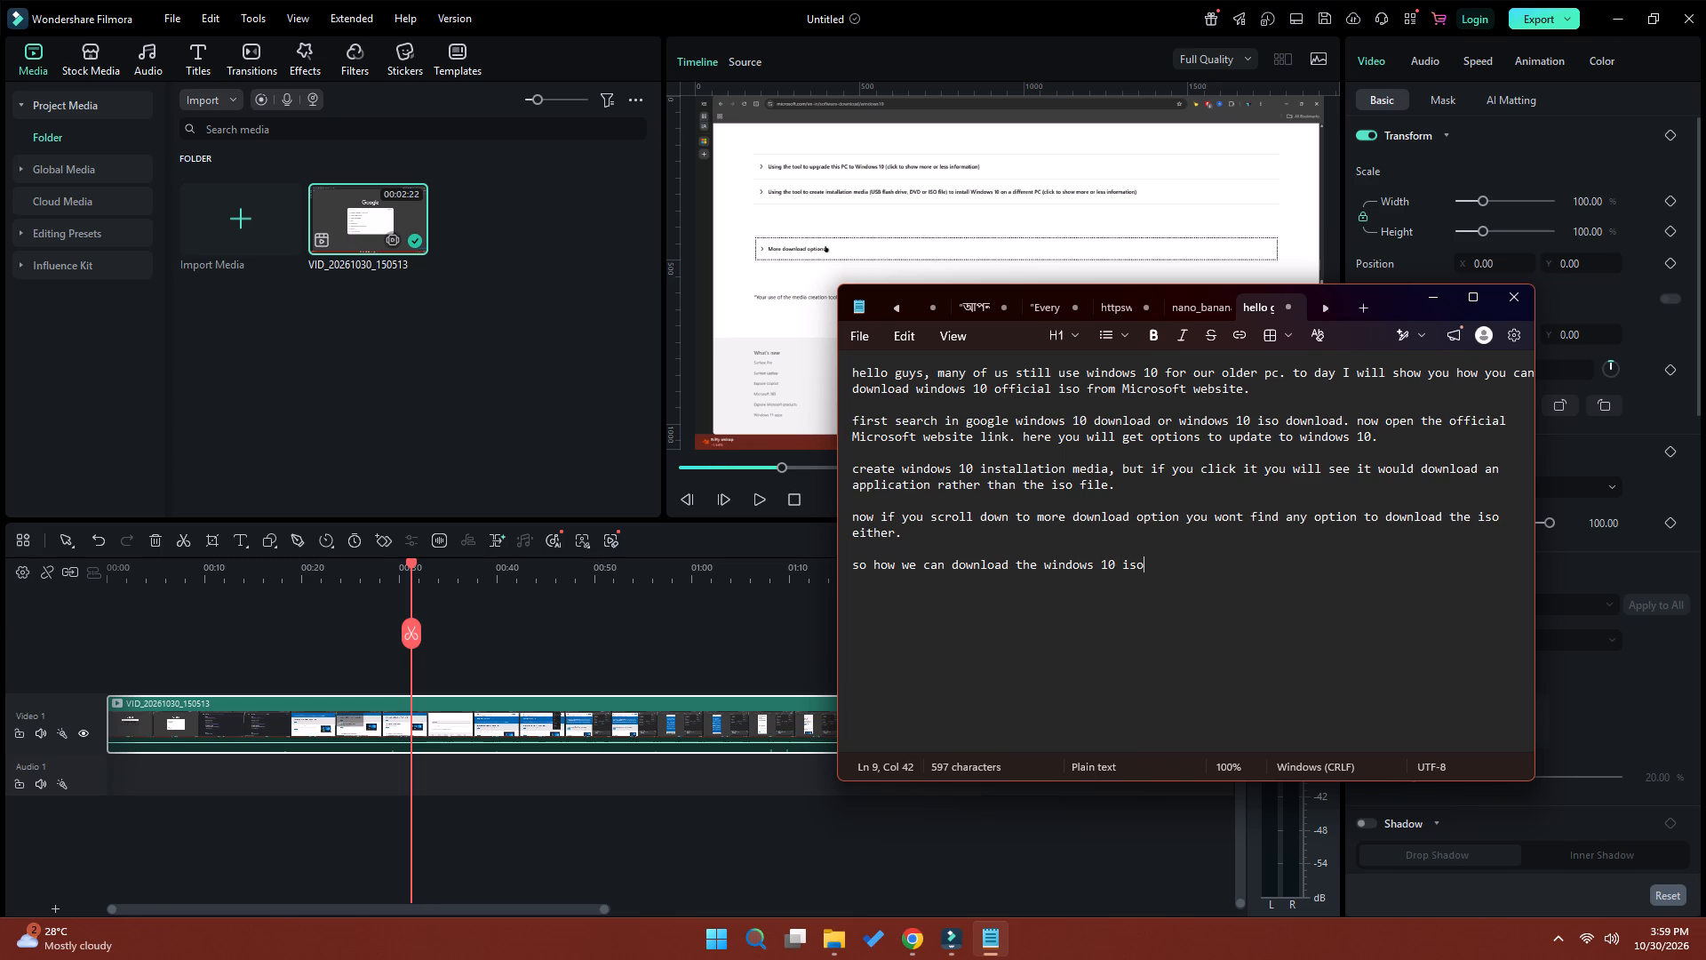
key(shift+question)
key(Return)
key(Return)
Switch to Wondershare Filmora and play the recording, skipping ahead on the timeline and pausing at about 39 seconds.
click(759, 506)
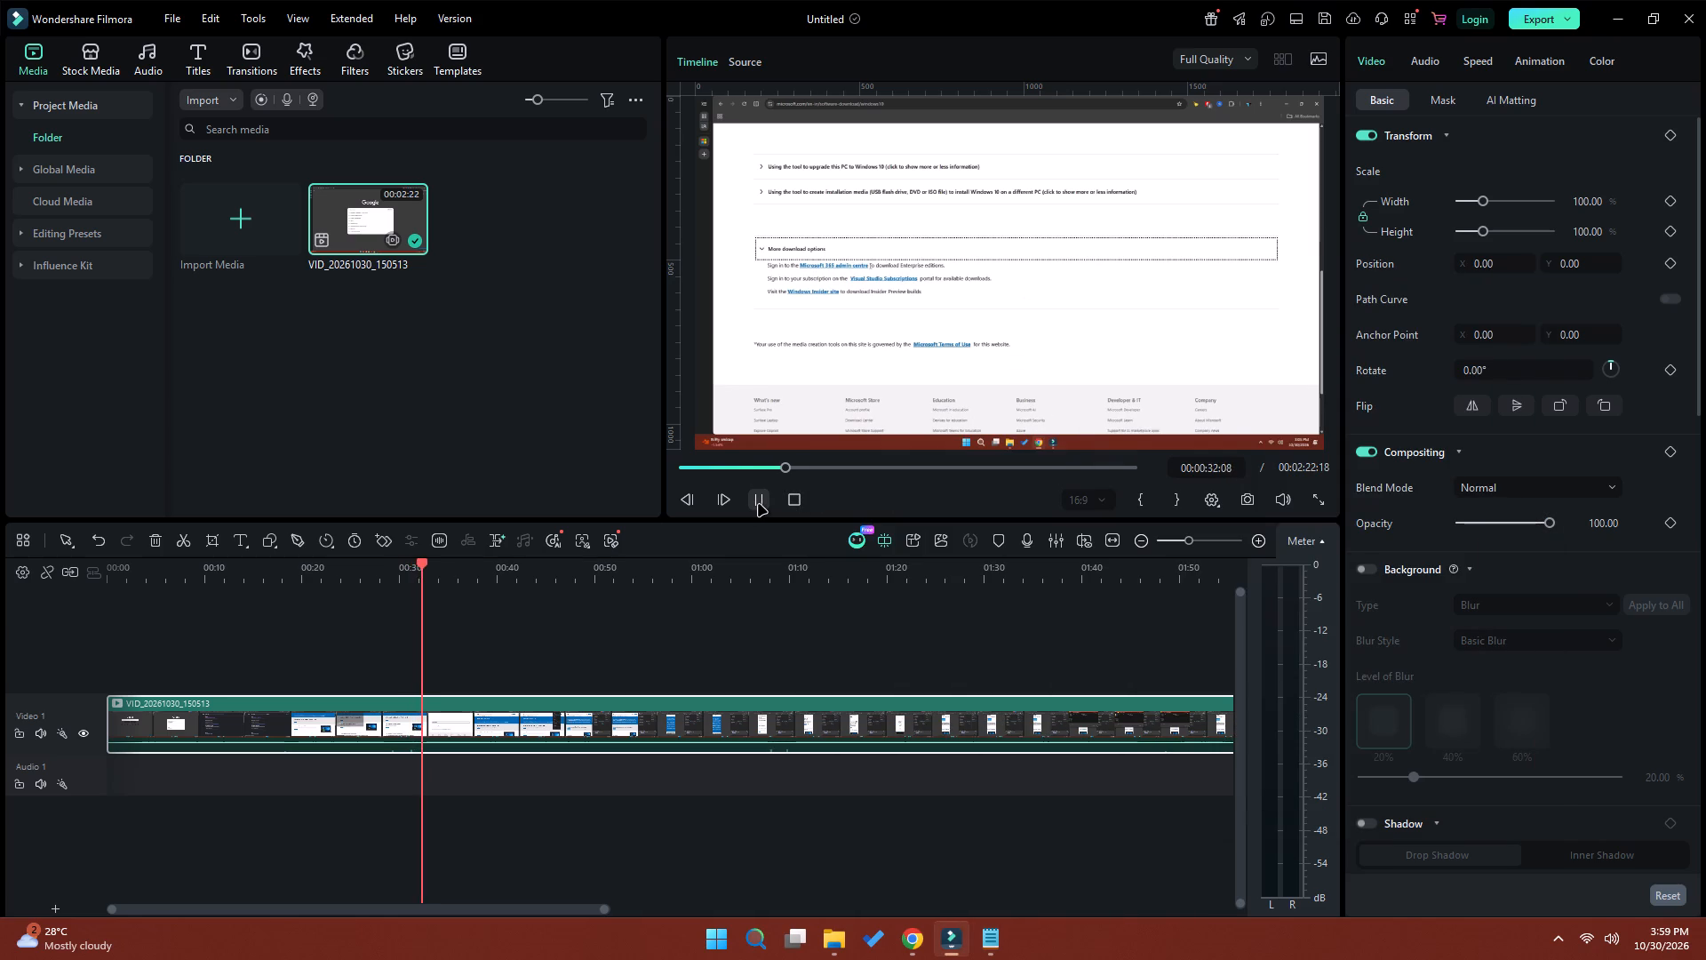
click(471, 573)
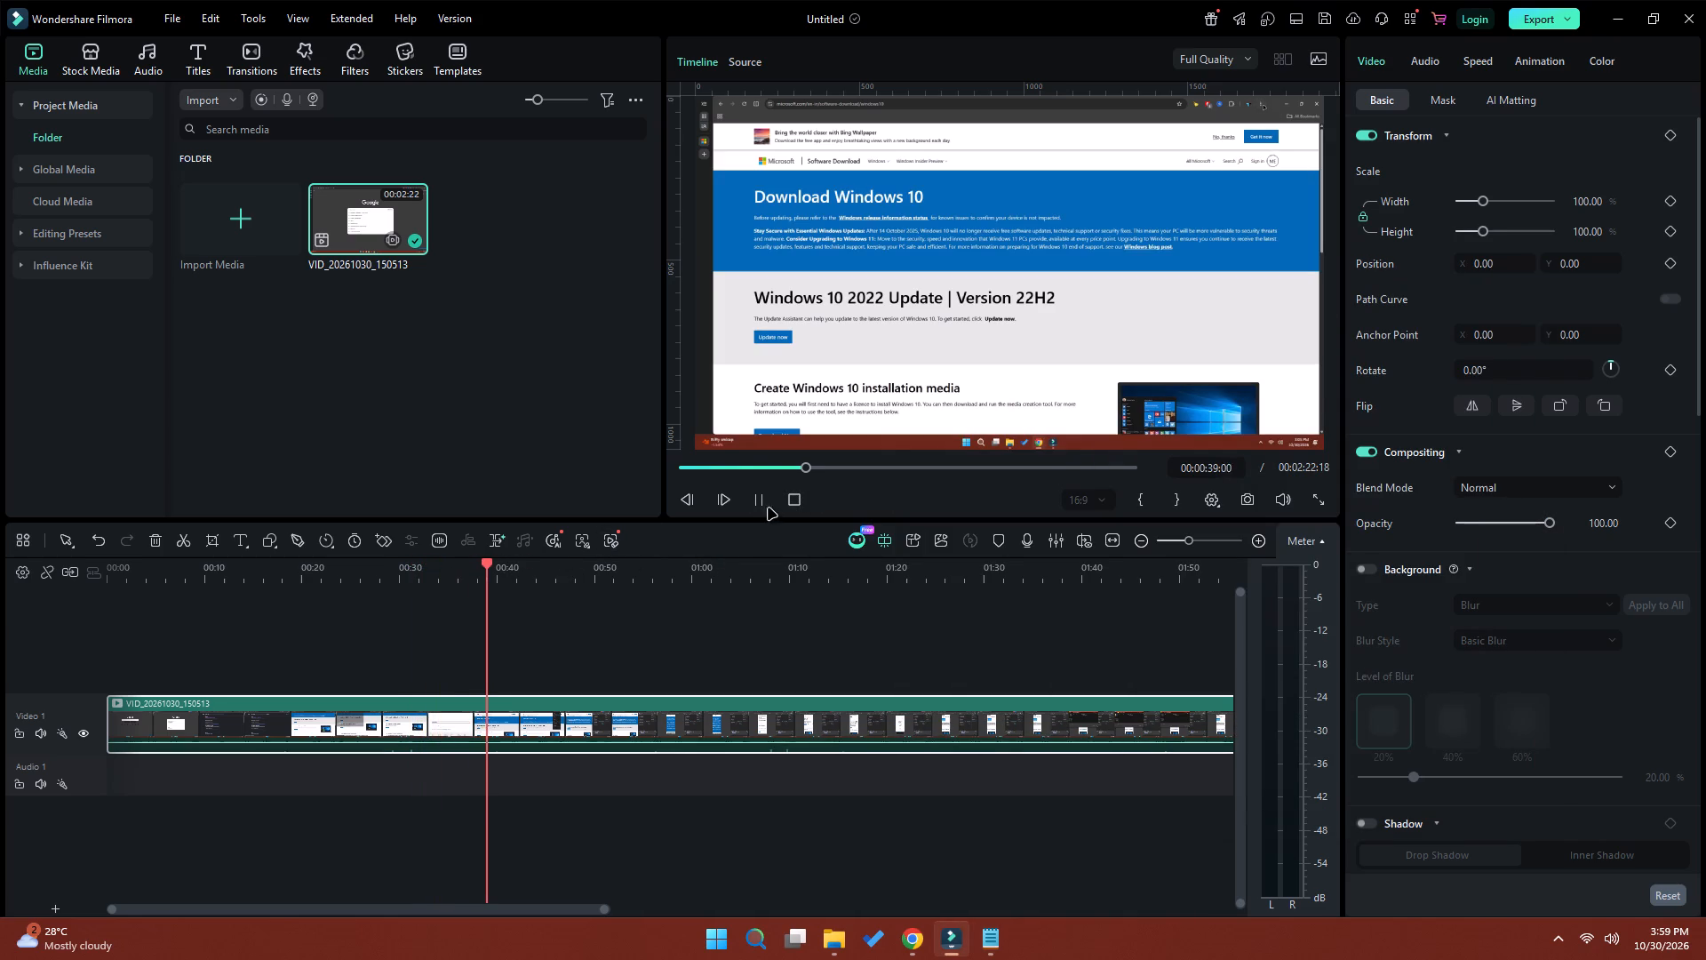
click(756, 495)
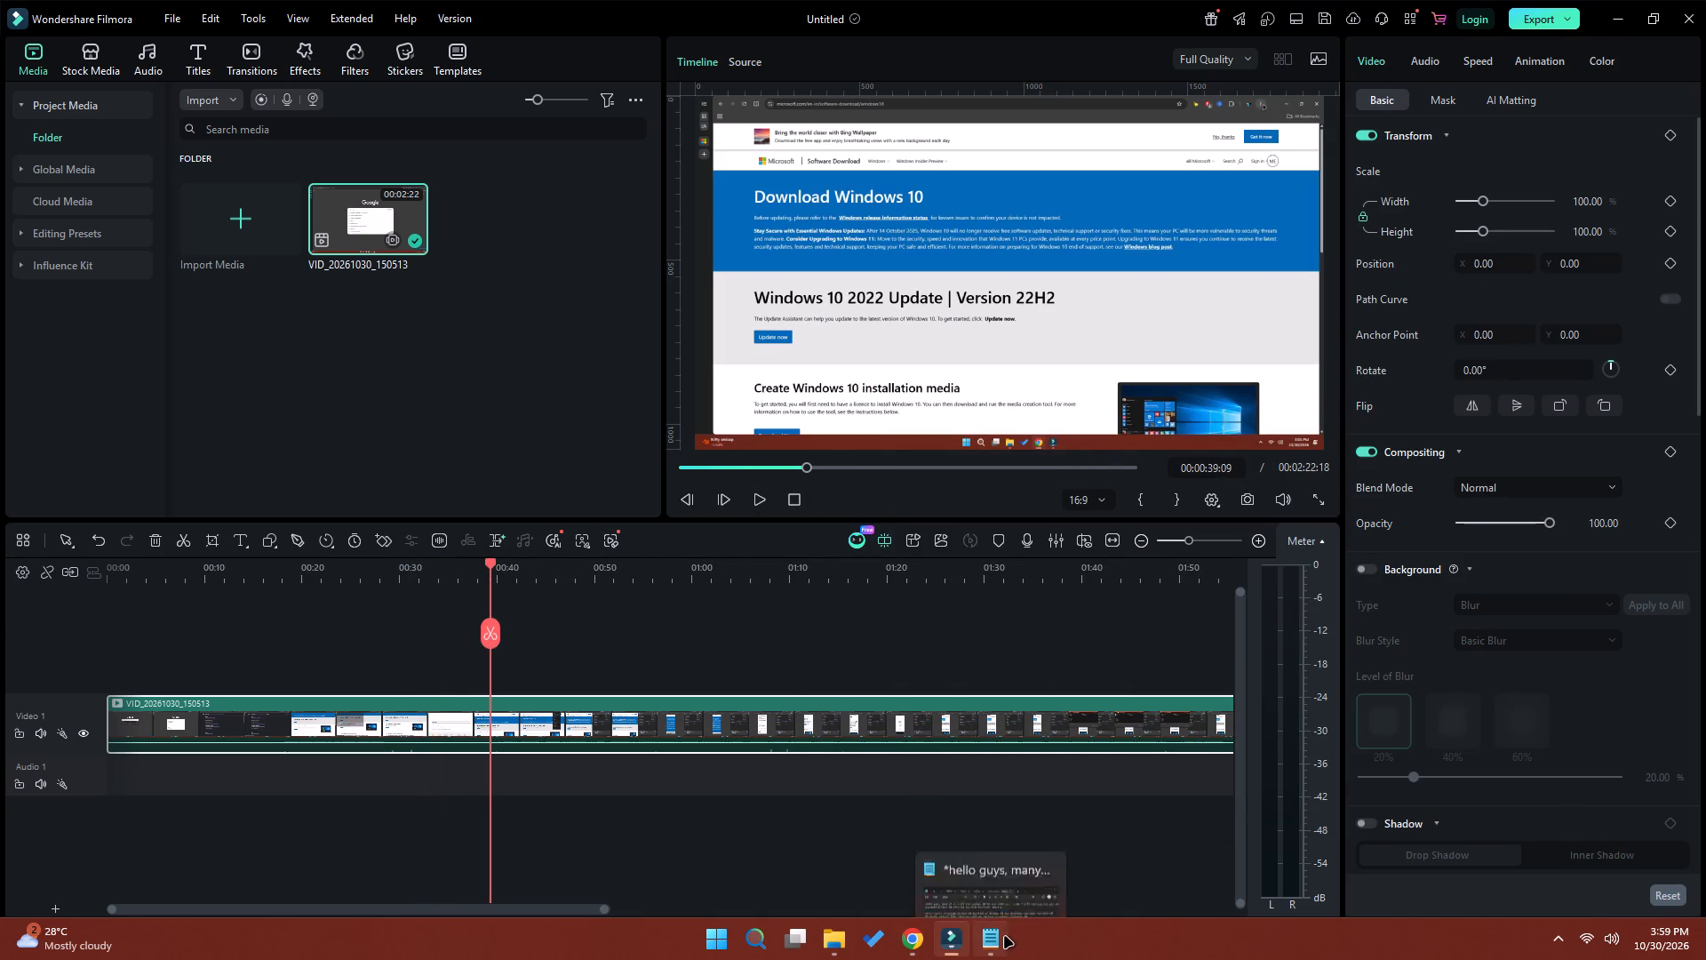
Switch to Notepad and begin the sixth paragraph with "on top right hand", removing the extra word "corner".
click(1005, 937)
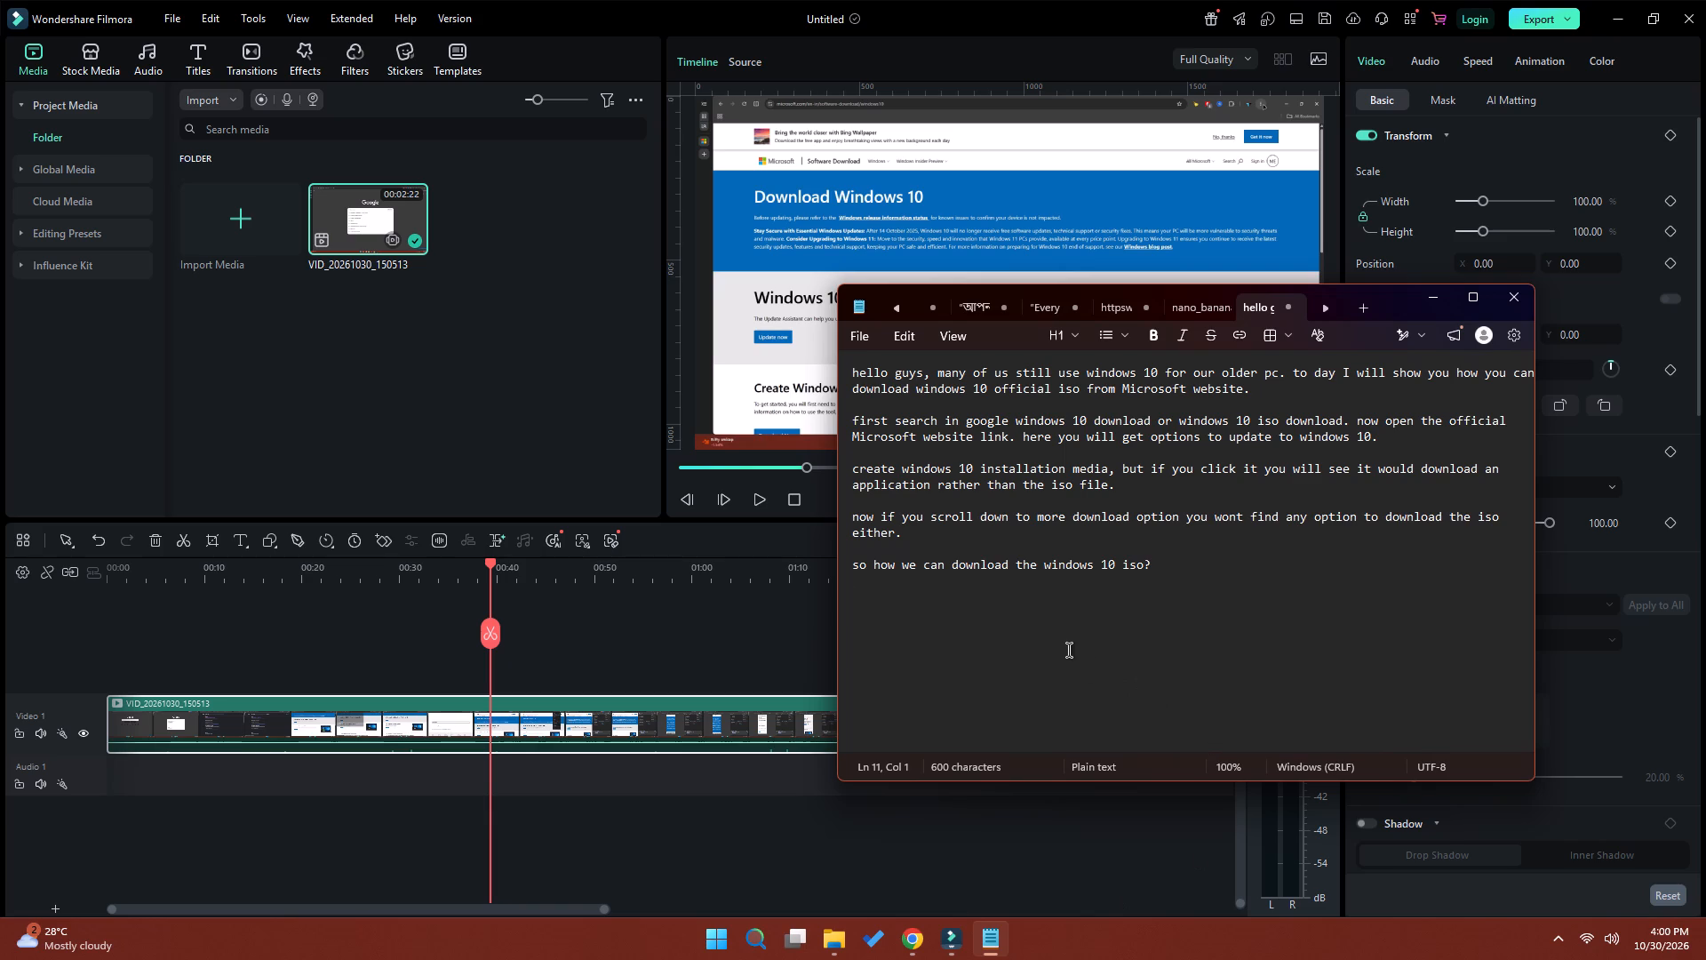
key(o)
text(n)
key(space)
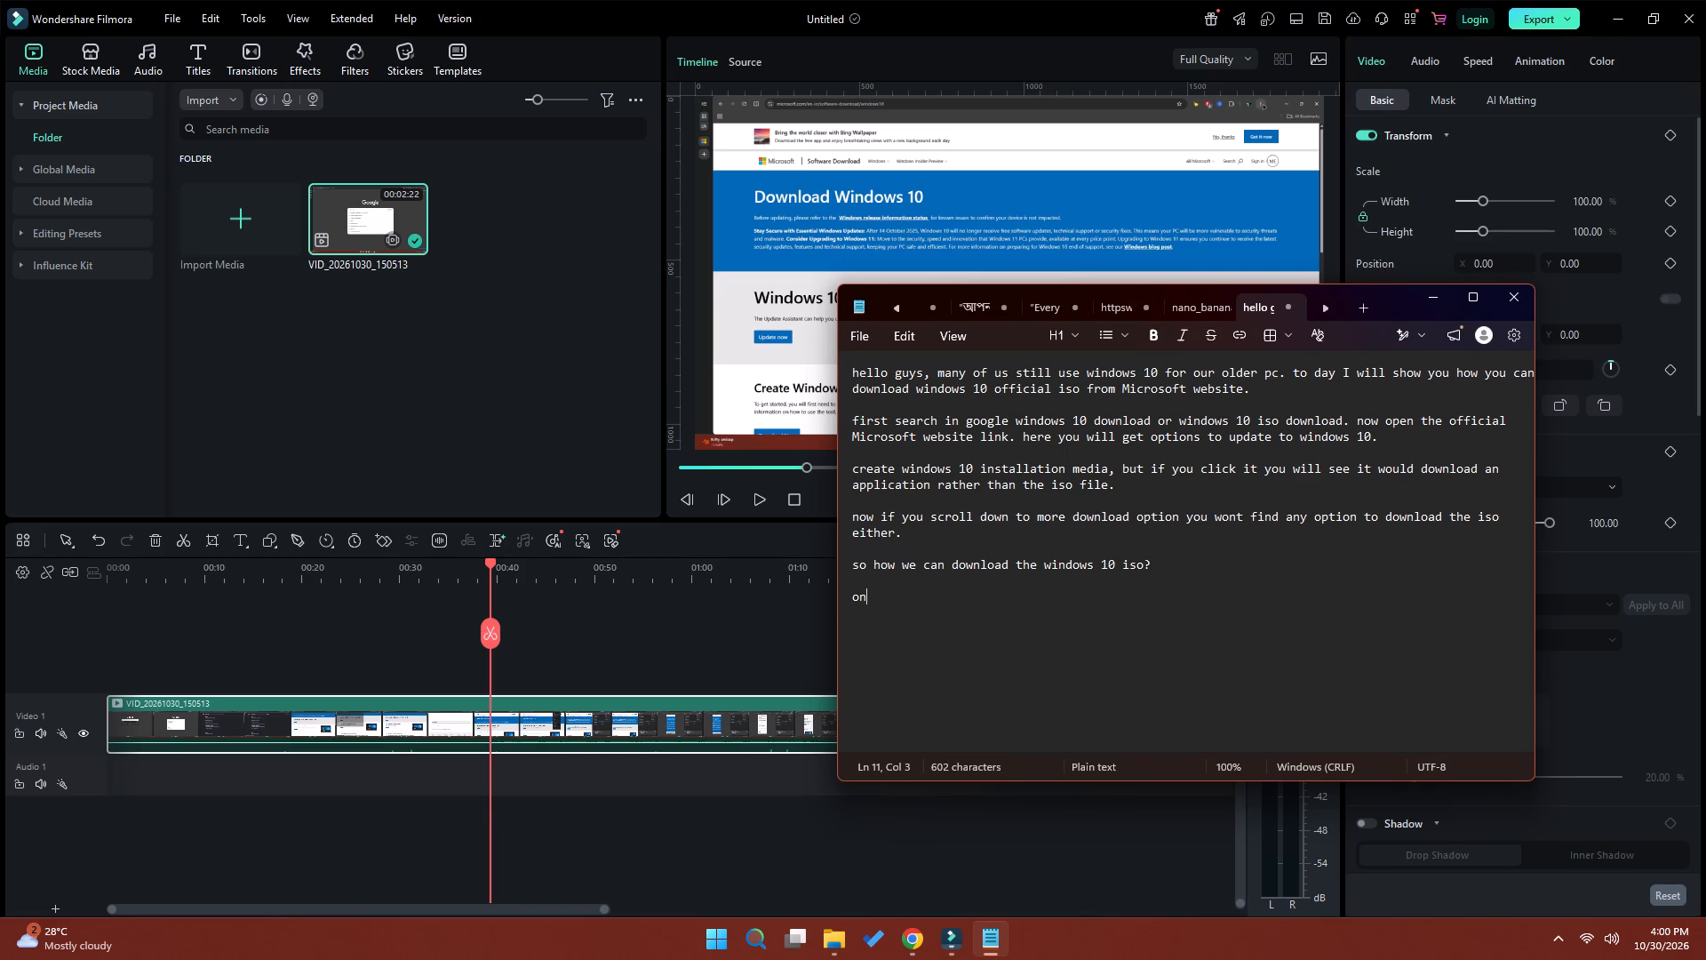
text(top)
key(space)
text(right hand)
key(space)
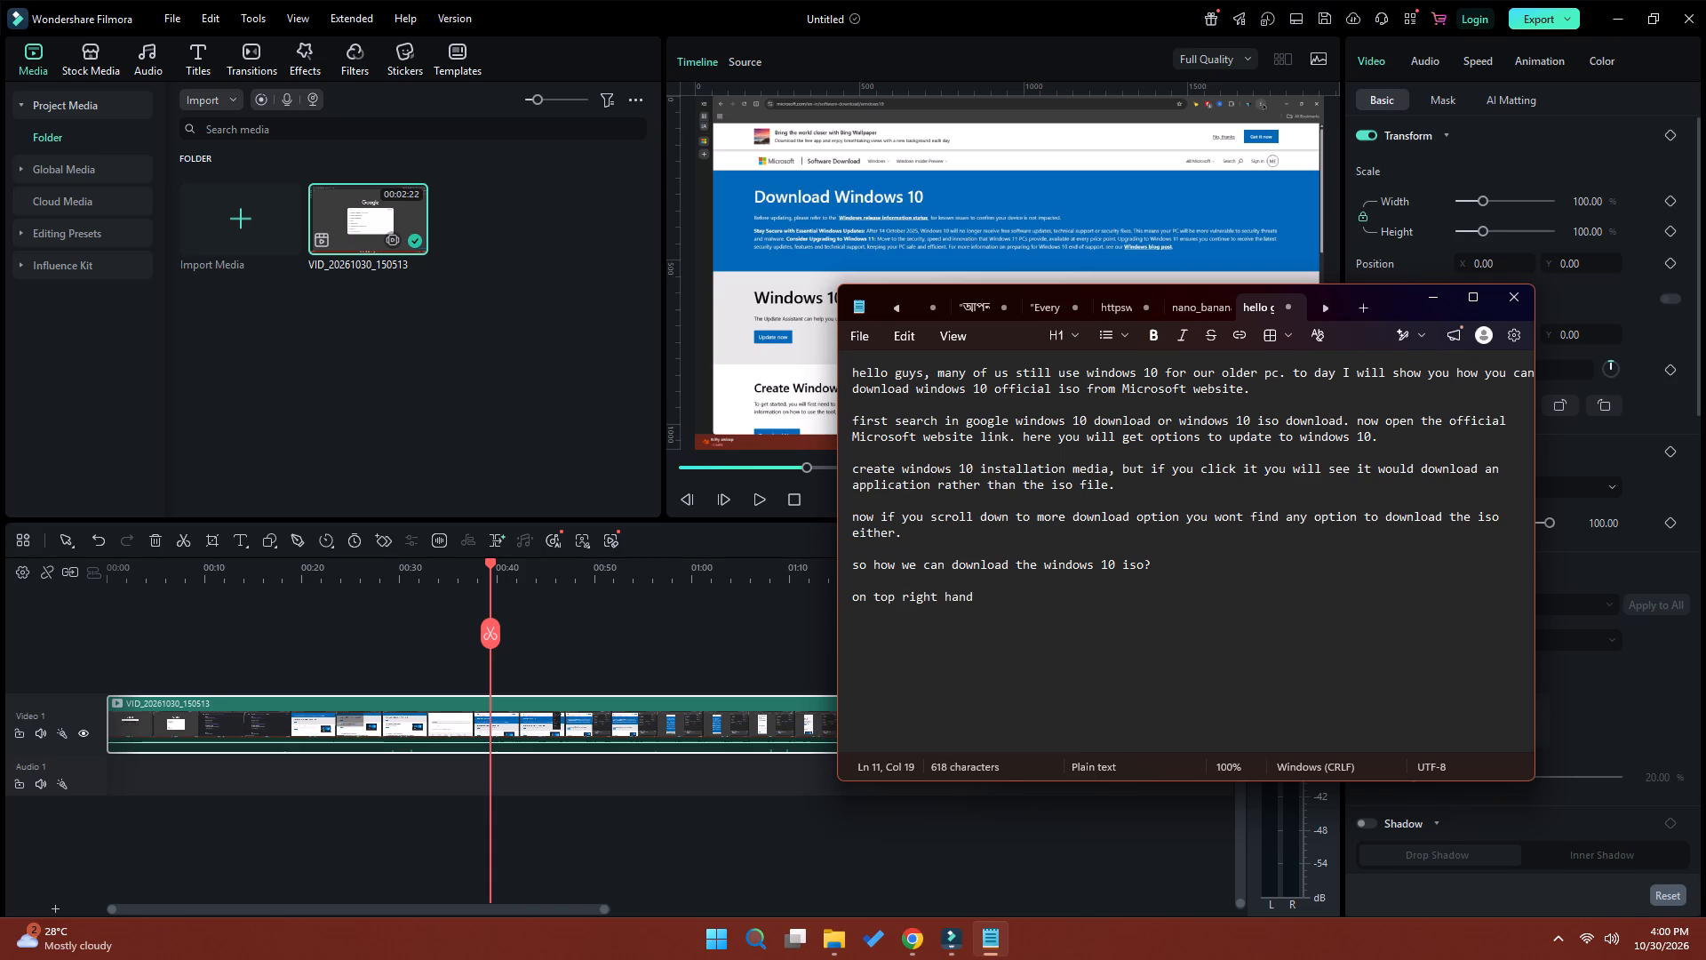
text(corner)
key(space)
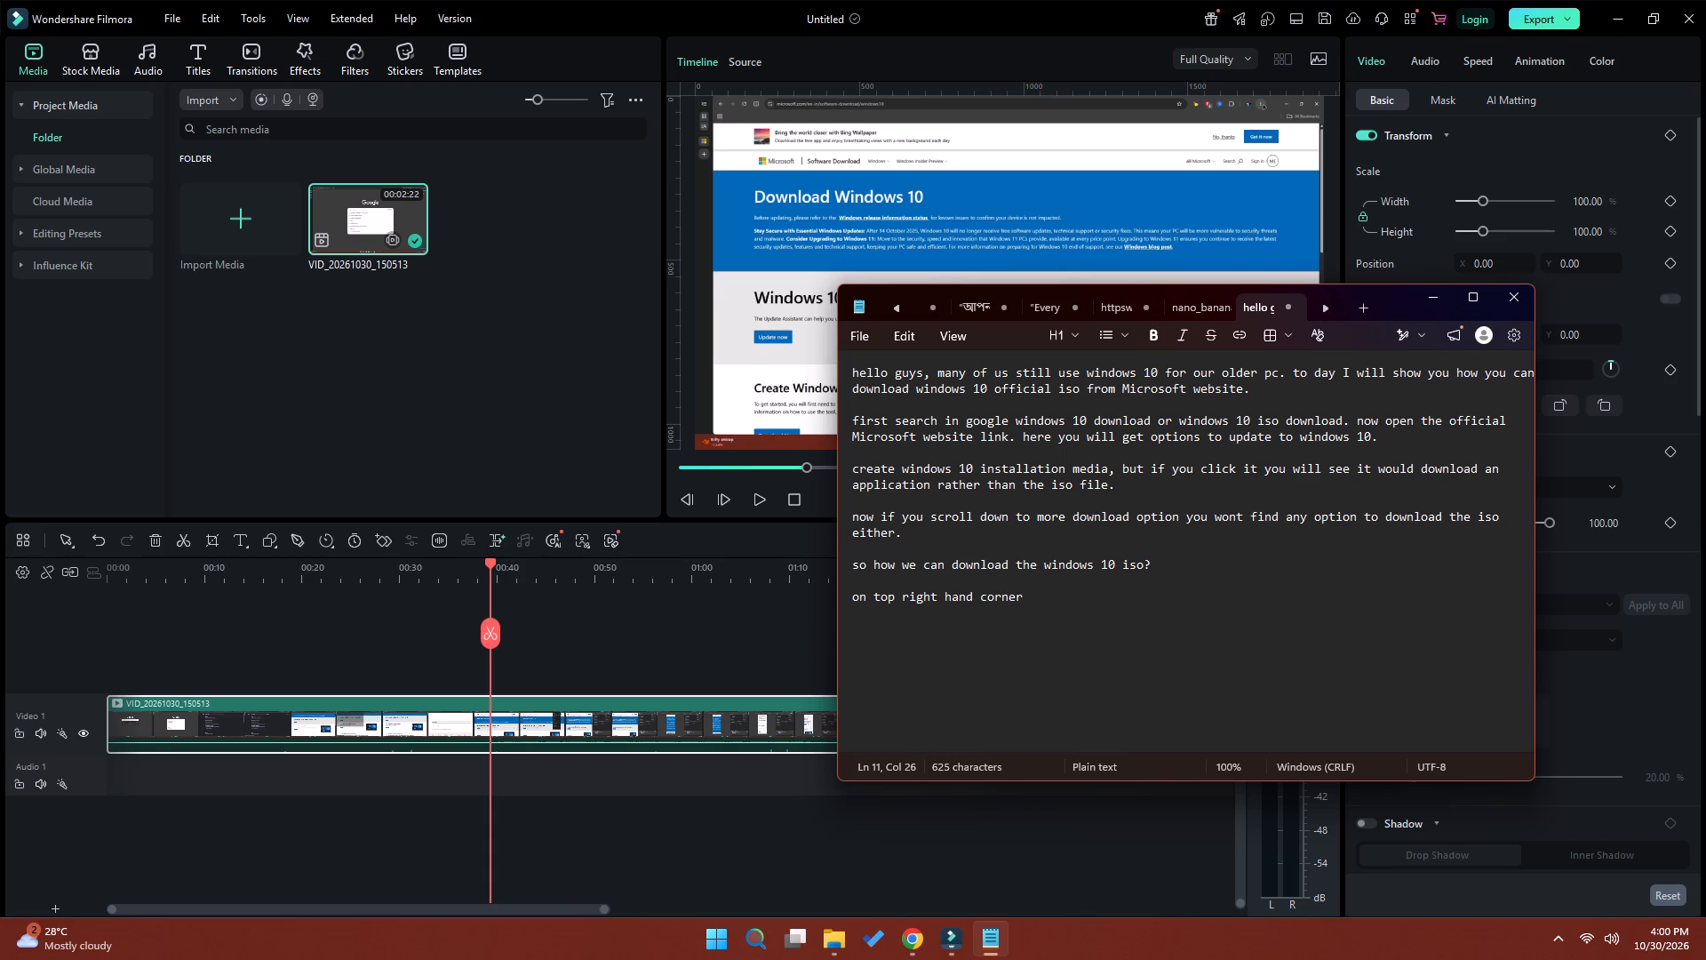
key(BackSpace)
key(BackSpace)
key(BackSpace)
key(BackSpace)
key(BackSpace)
key(BackSpace)
key(BackSpace)
Continue the sixth paragraph with "of your browser you will see 3 dots click on it".
text(of your browser)
key(space)
text(you will)
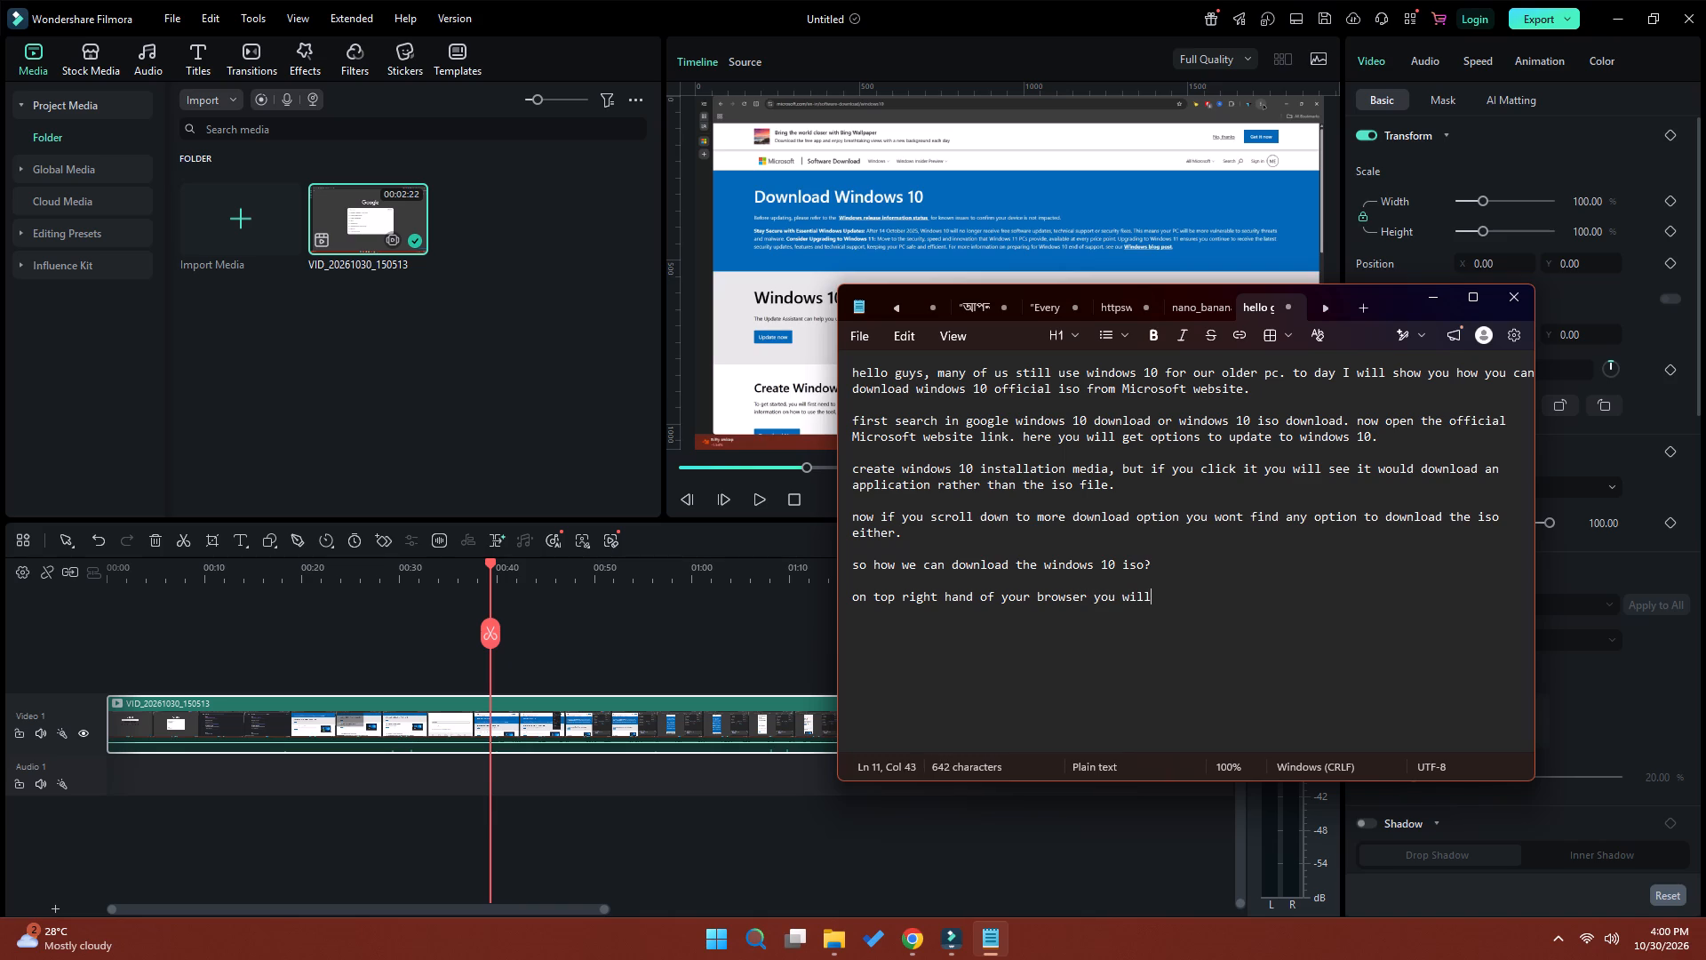
key(space)
text(see)
key(space)
text(3 dots)
key(space)
text(click on it)
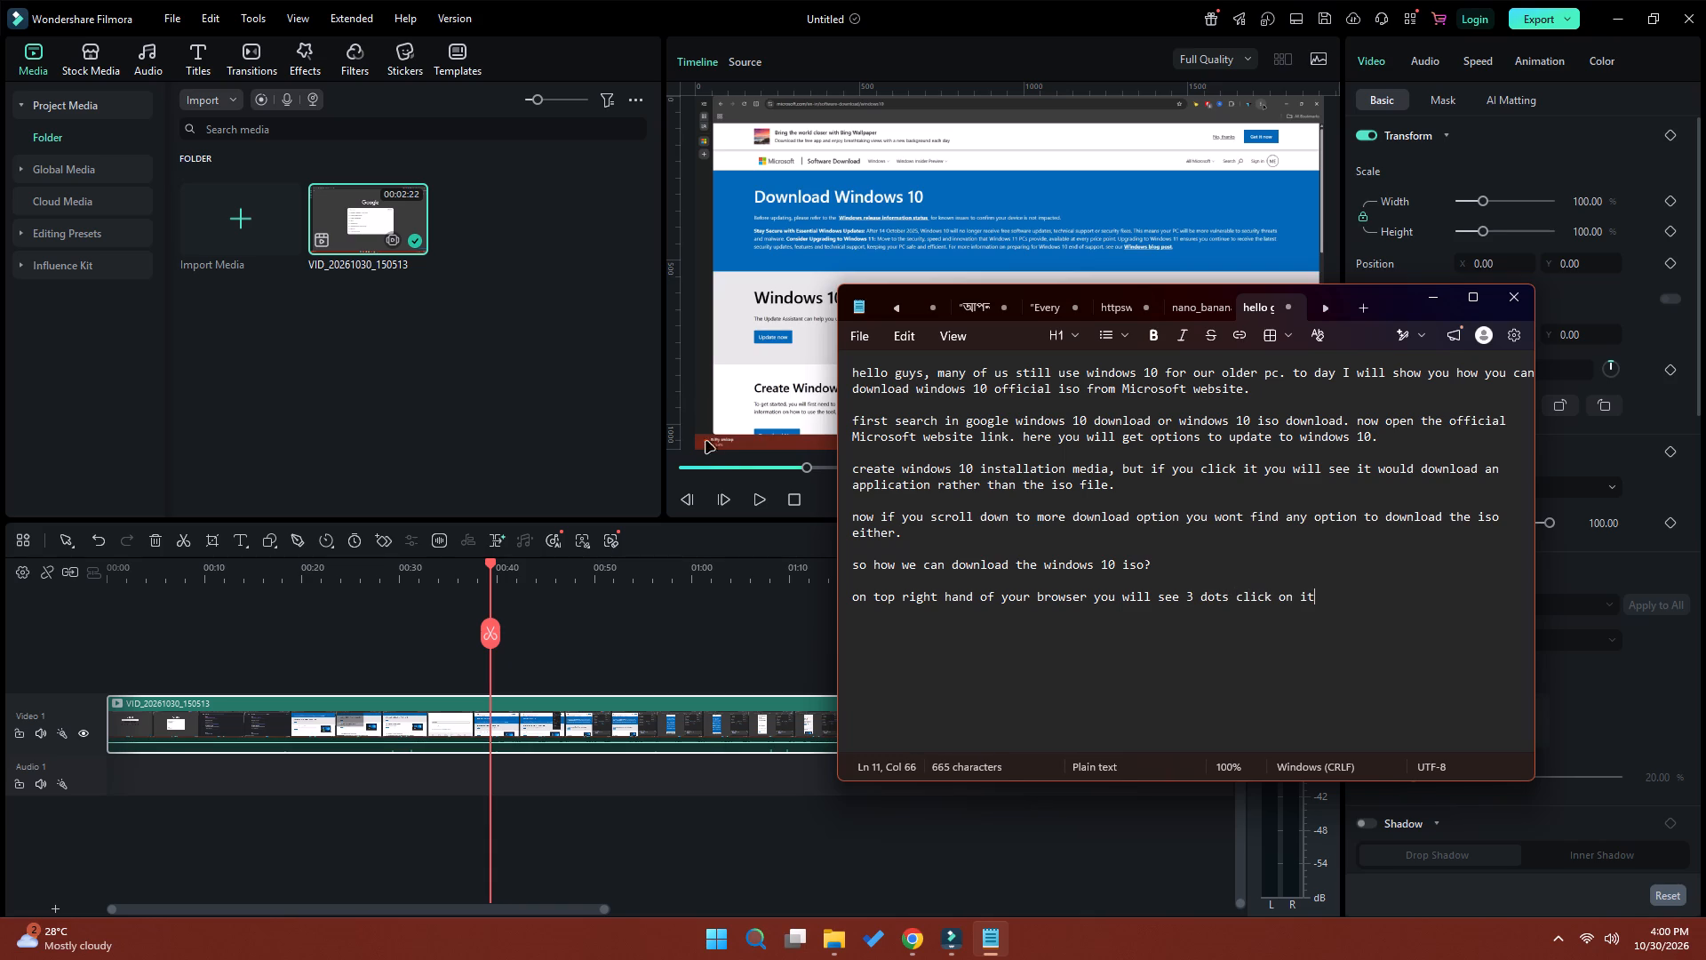
Switch to Wondershare Filmora, play the recording to about 42 seconds, and check the paused frame in full screen before restoring the preview.
click(757, 503)
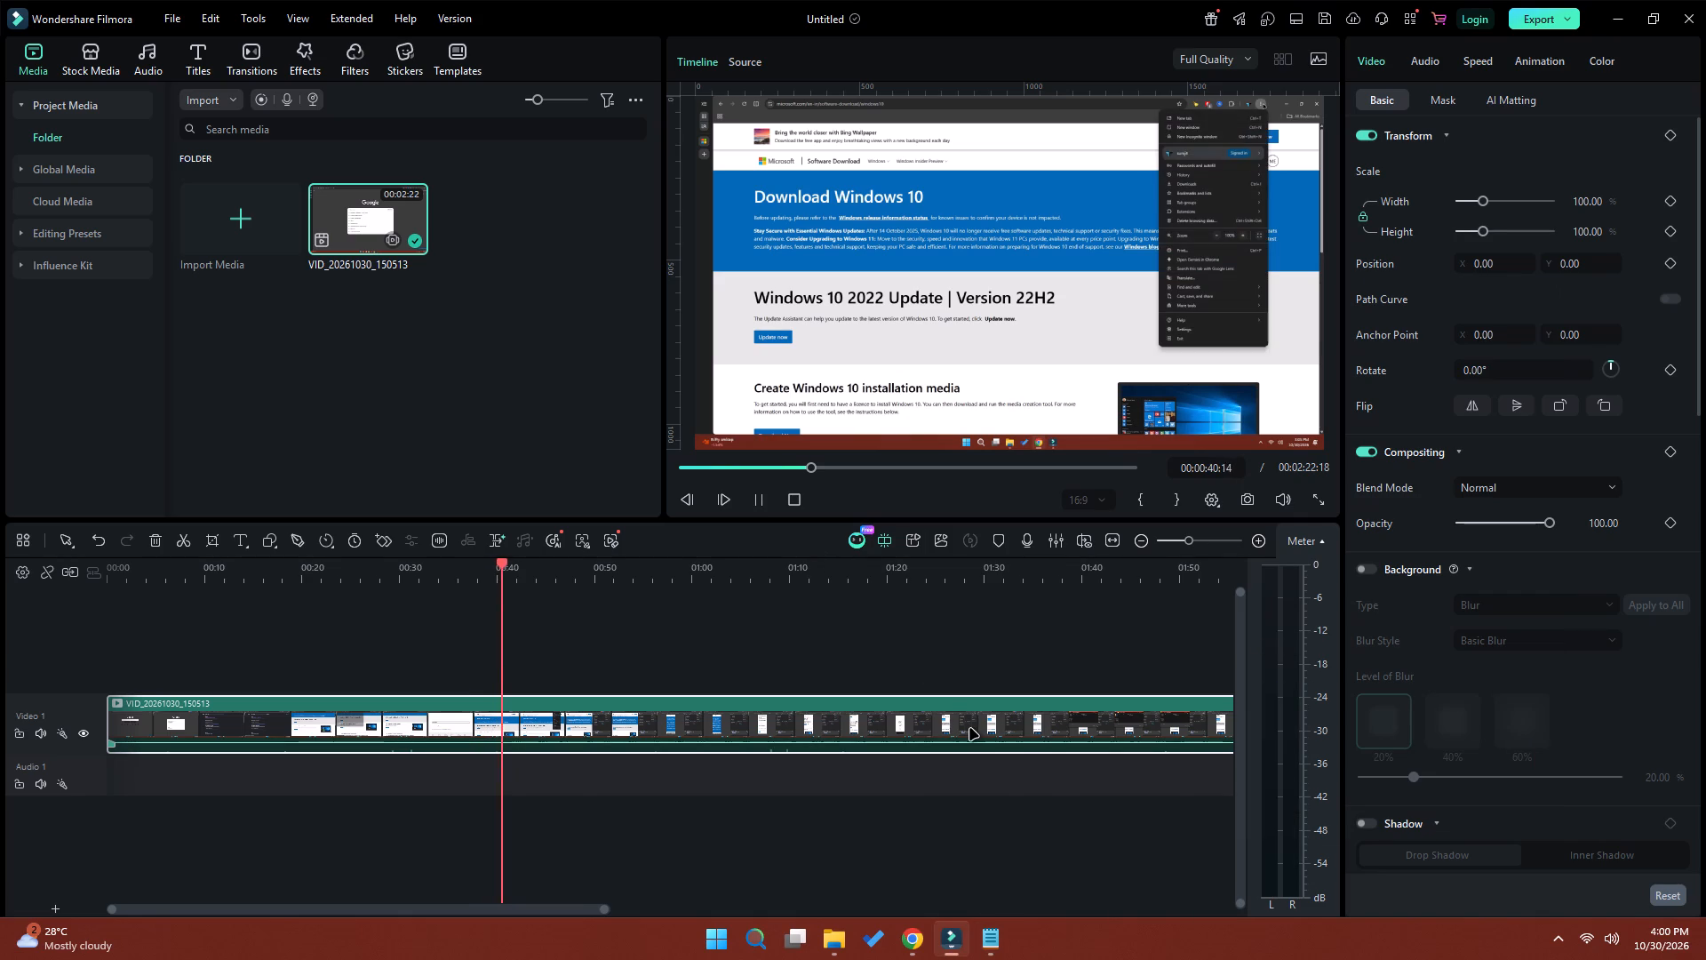
click(760, 499)
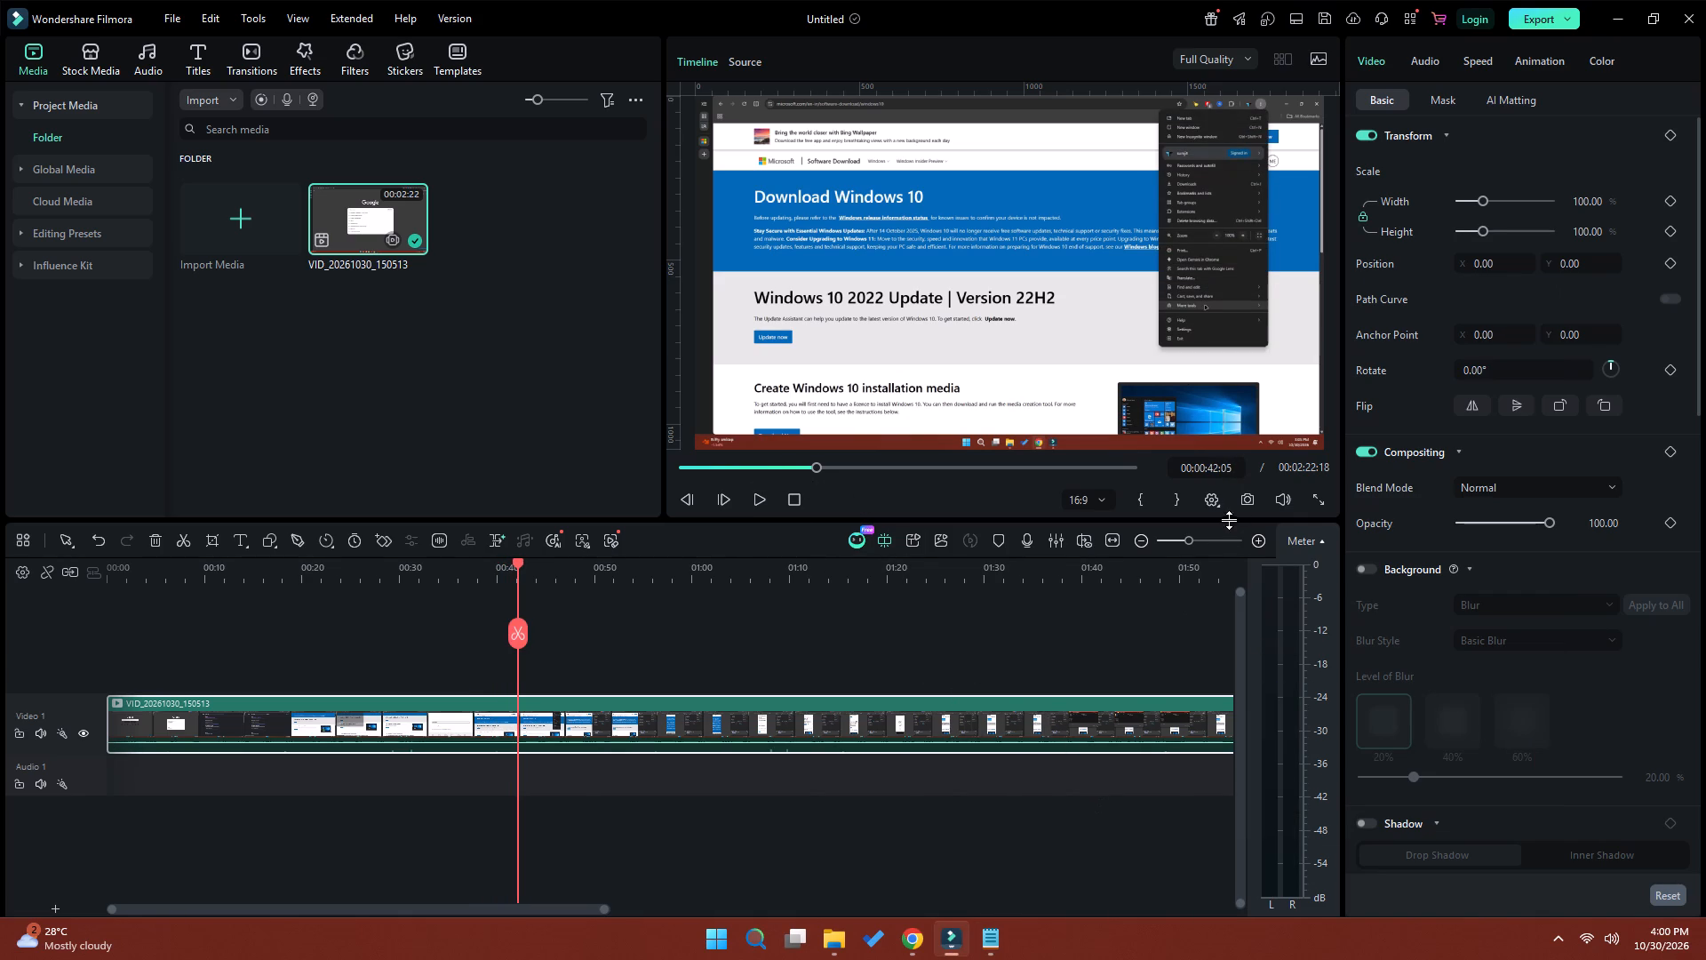
click(1311, 501)
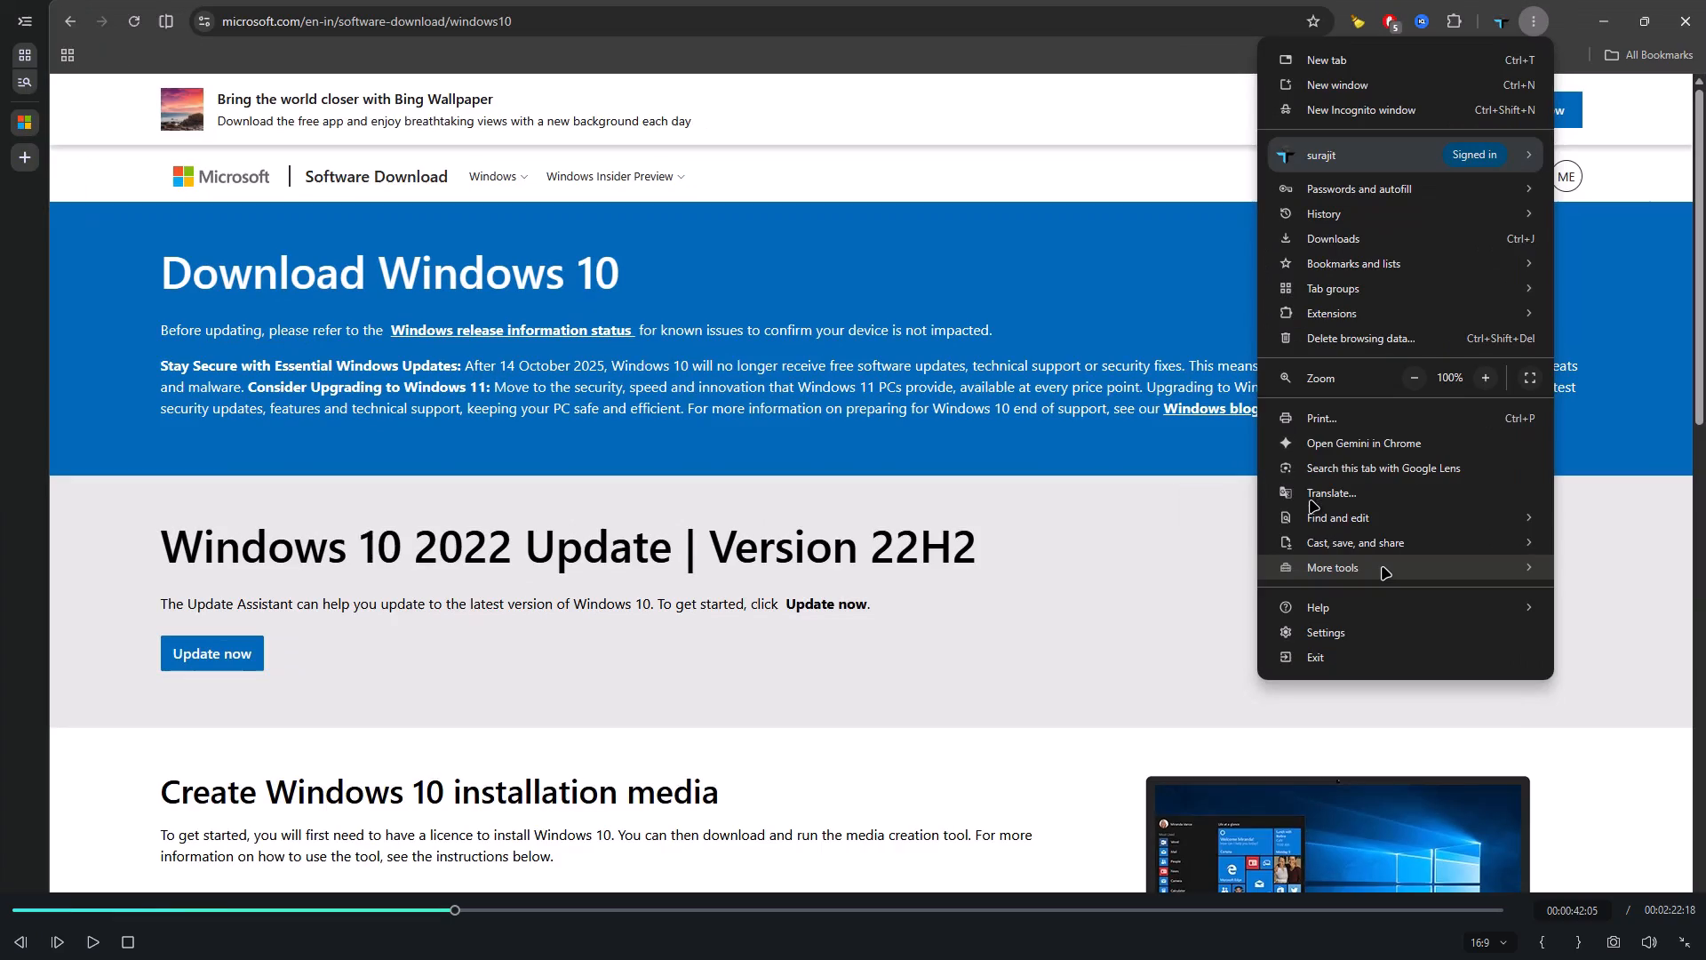
click(1689, 948)
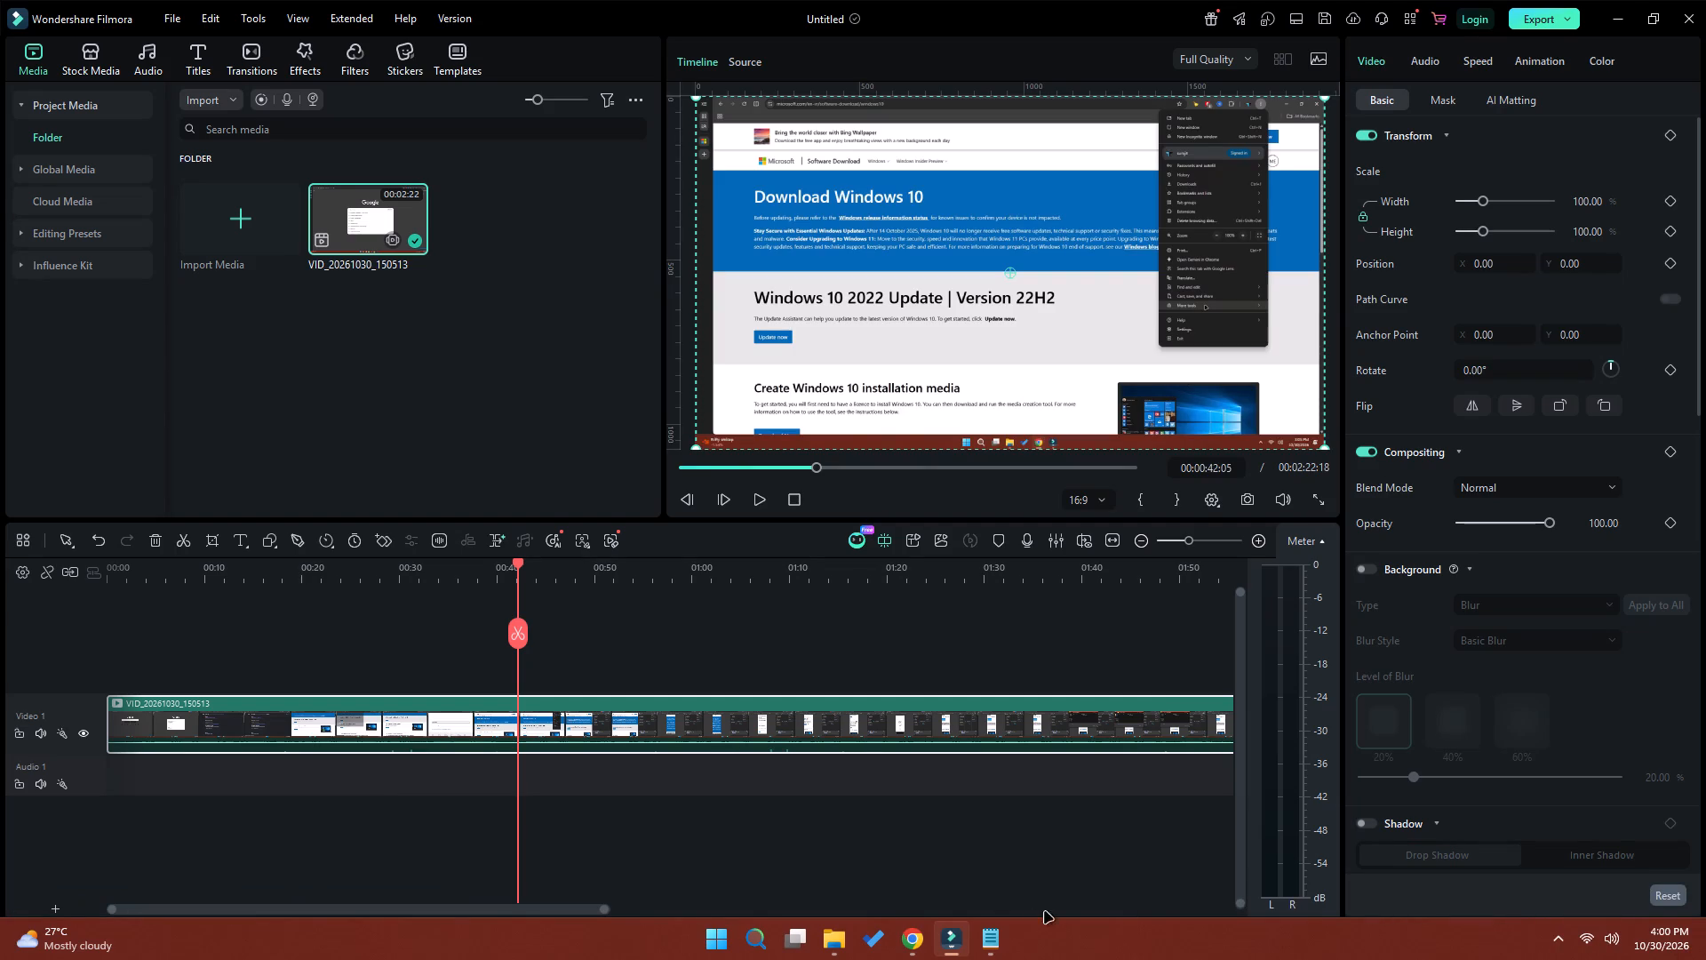
Switch to Notepad, end the sentence with a period, add "now go the mor tools." and start a new line.
click(997, 943)
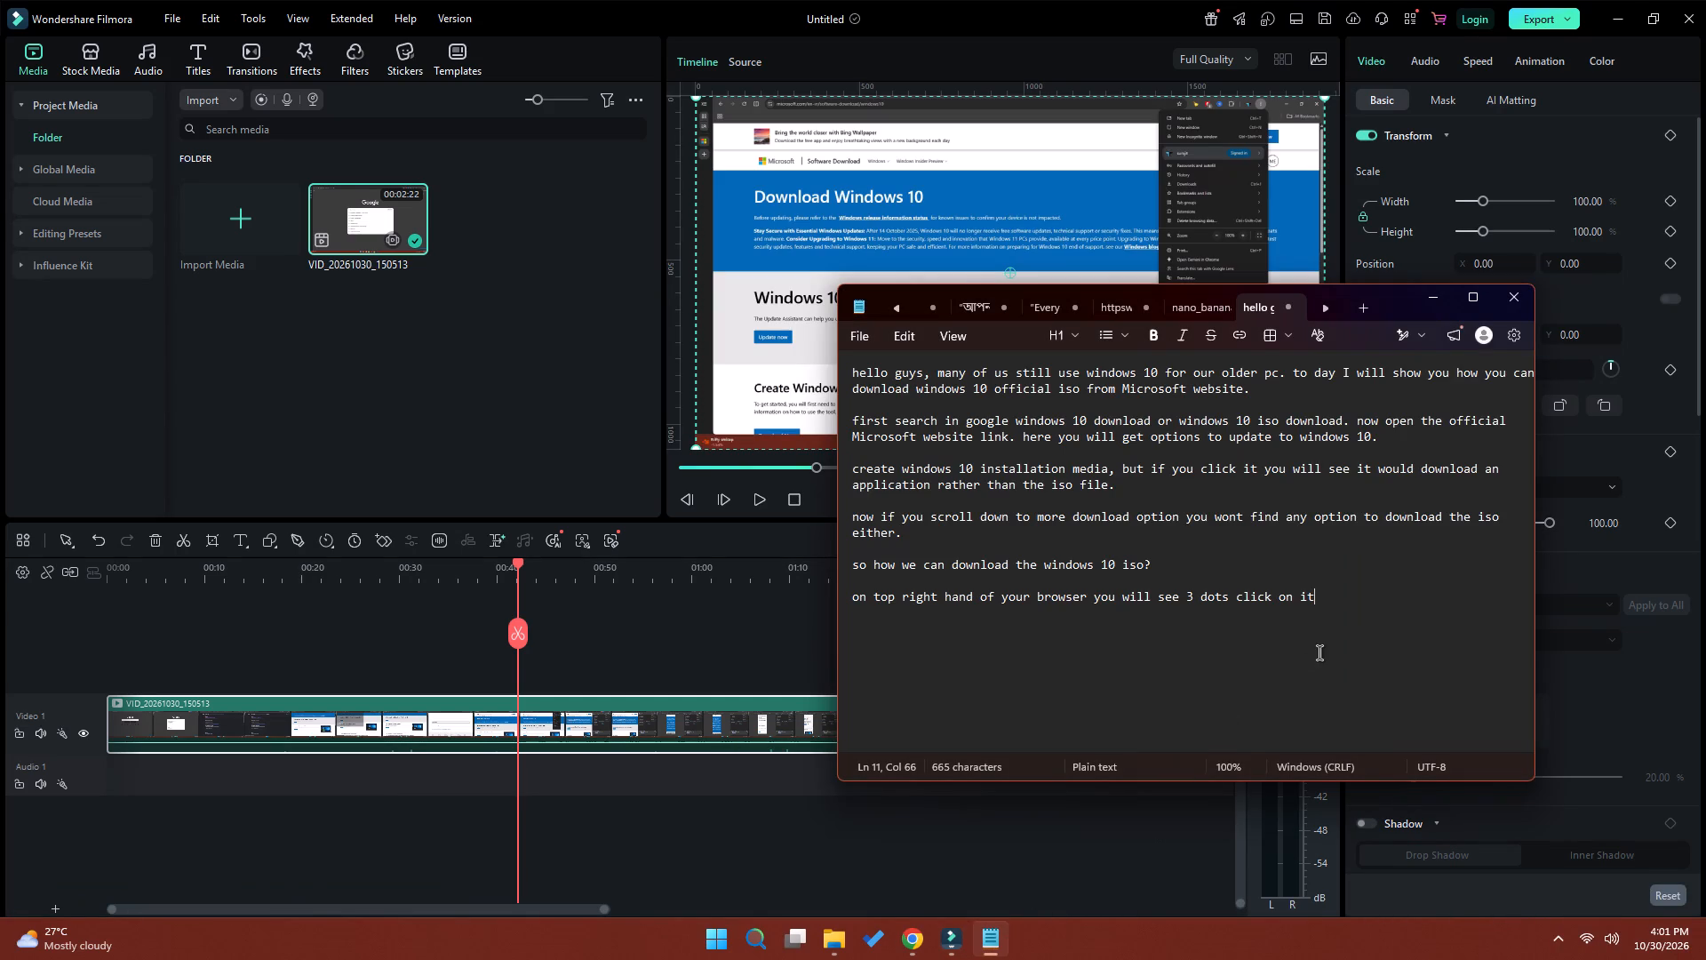
key(period)
key(space)
text(now go the)
key(space)
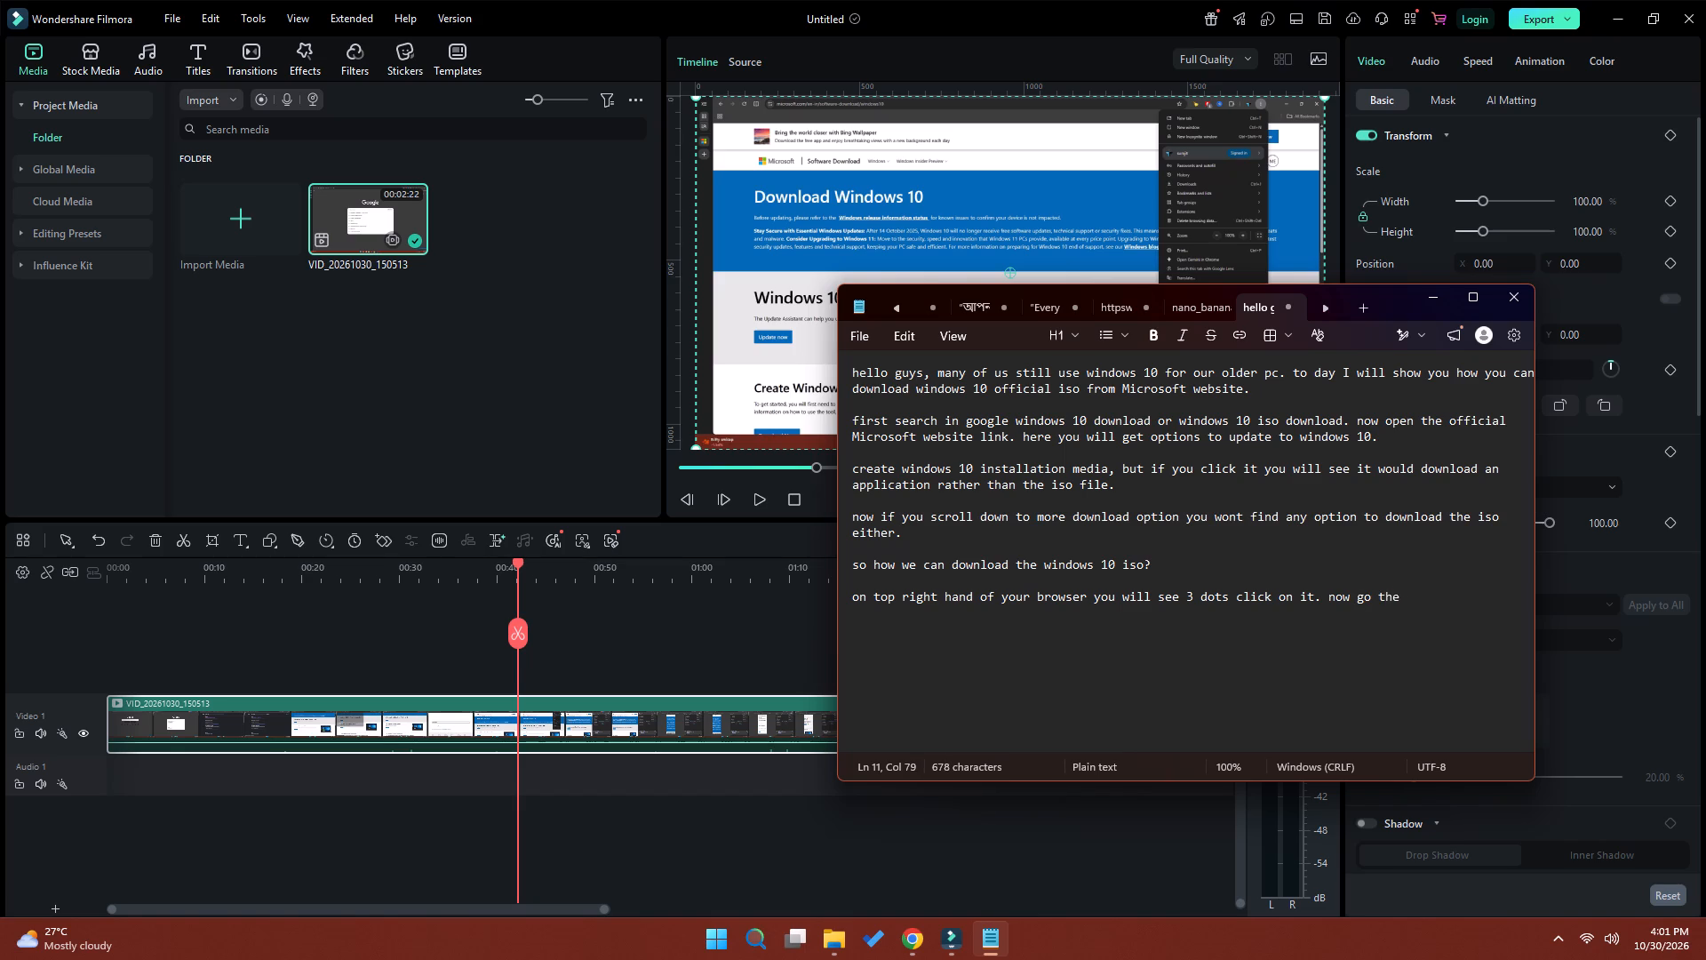
text(mor toos)
key(BackSpace)
text(ls)
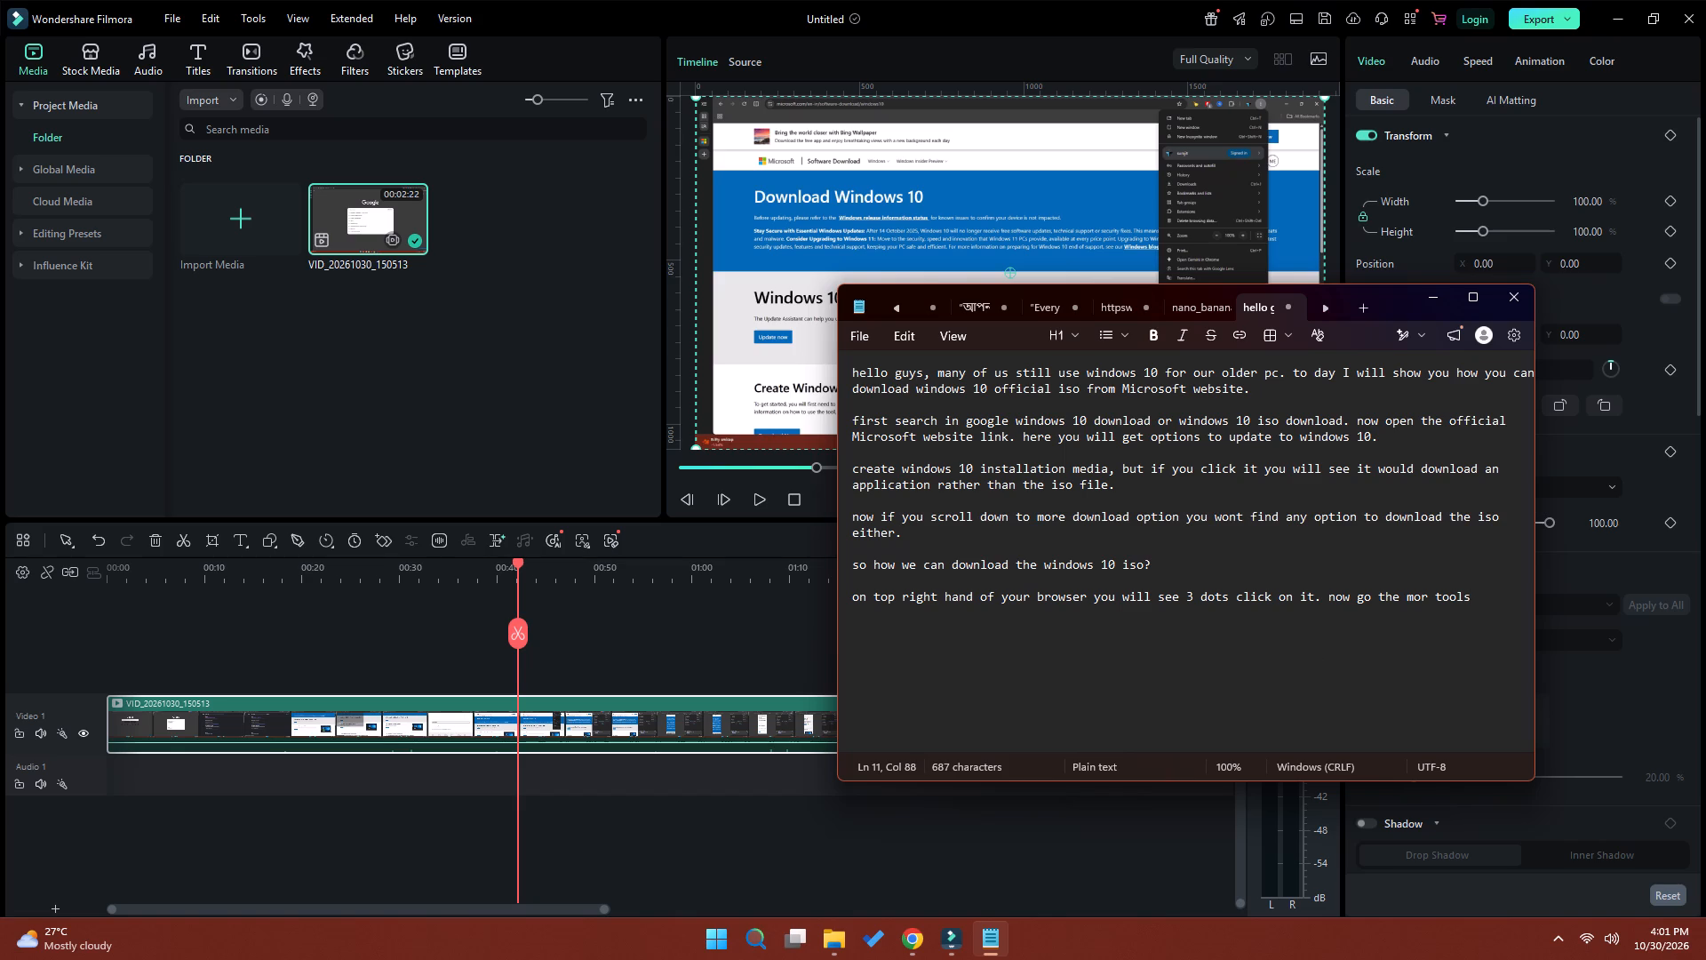
key(period)
key(Return)
Switch to Wondershare Filmora and play the recording briefly, pausing at about 43 seconds.
click(760, 496)
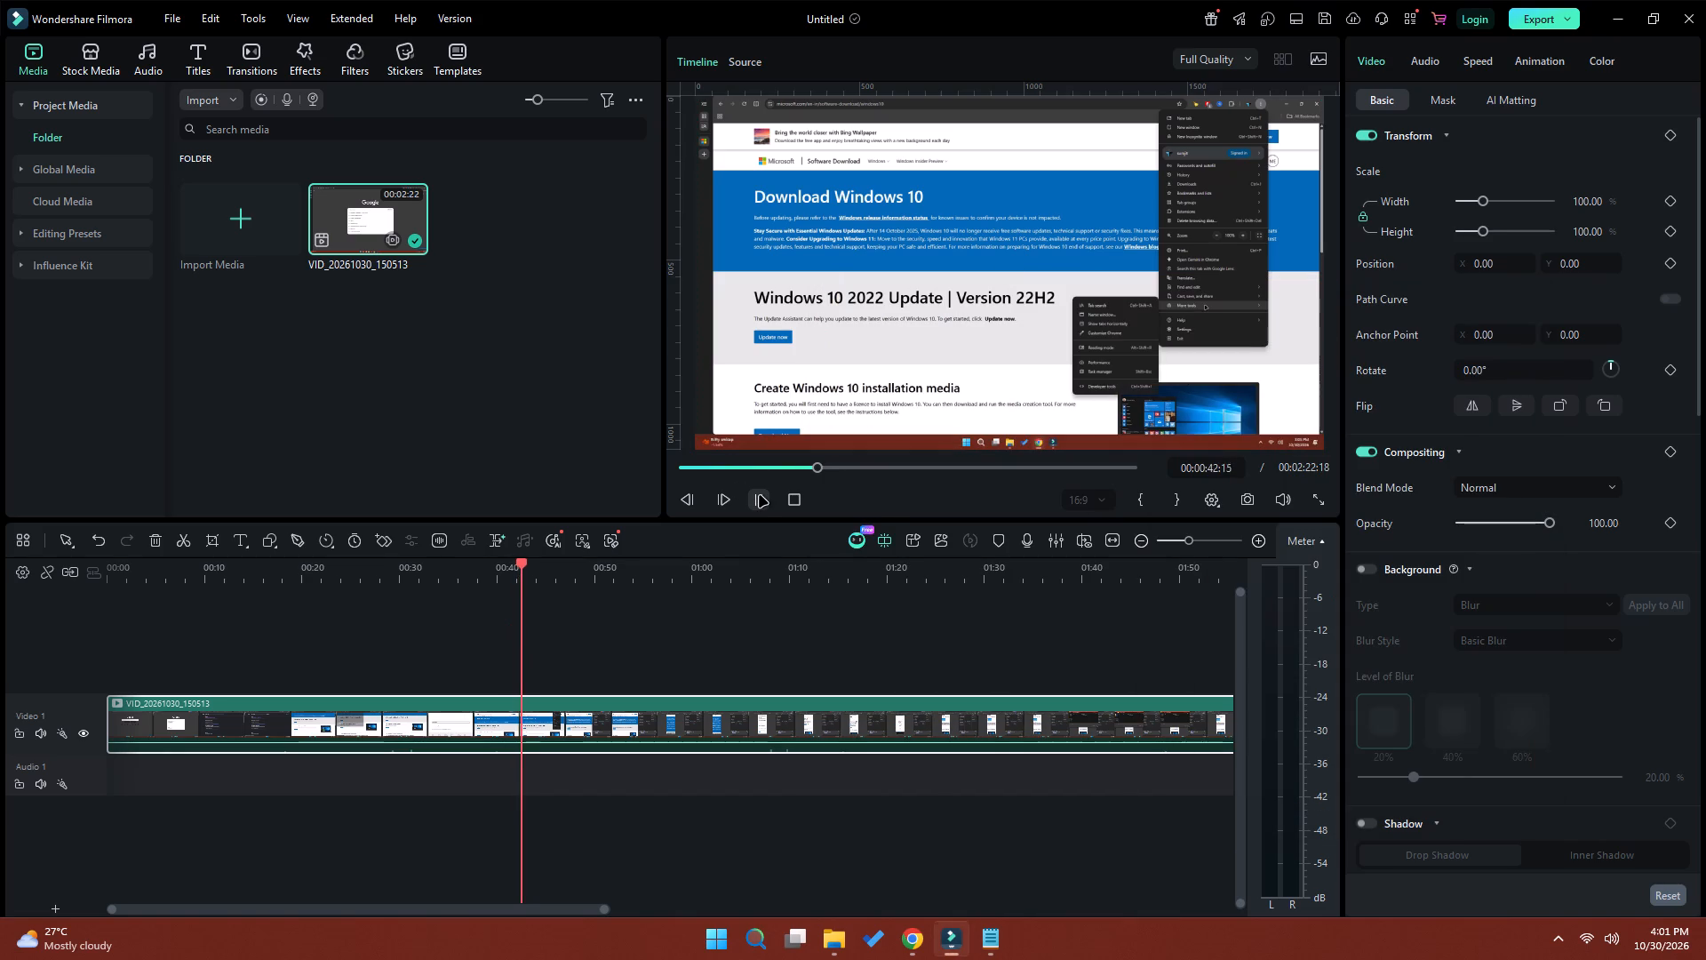
click(760, 496)
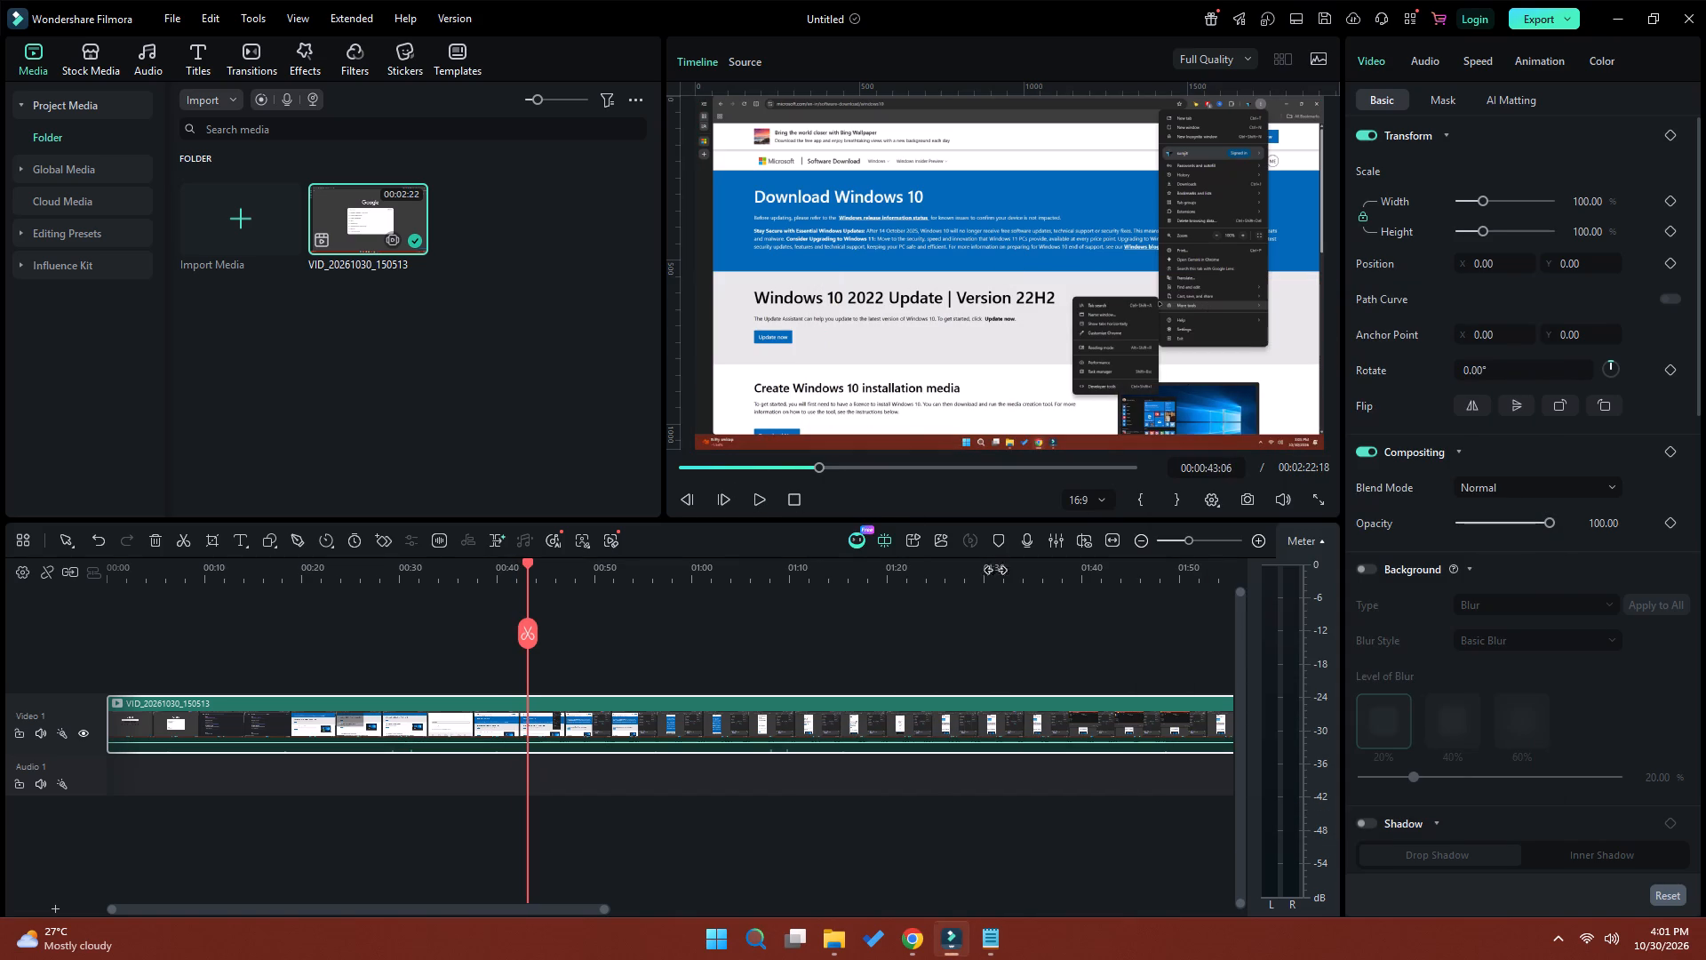
Switch to Notepad and write "and there you will see developer option. click on it." on the new line.
click(1000, 955)
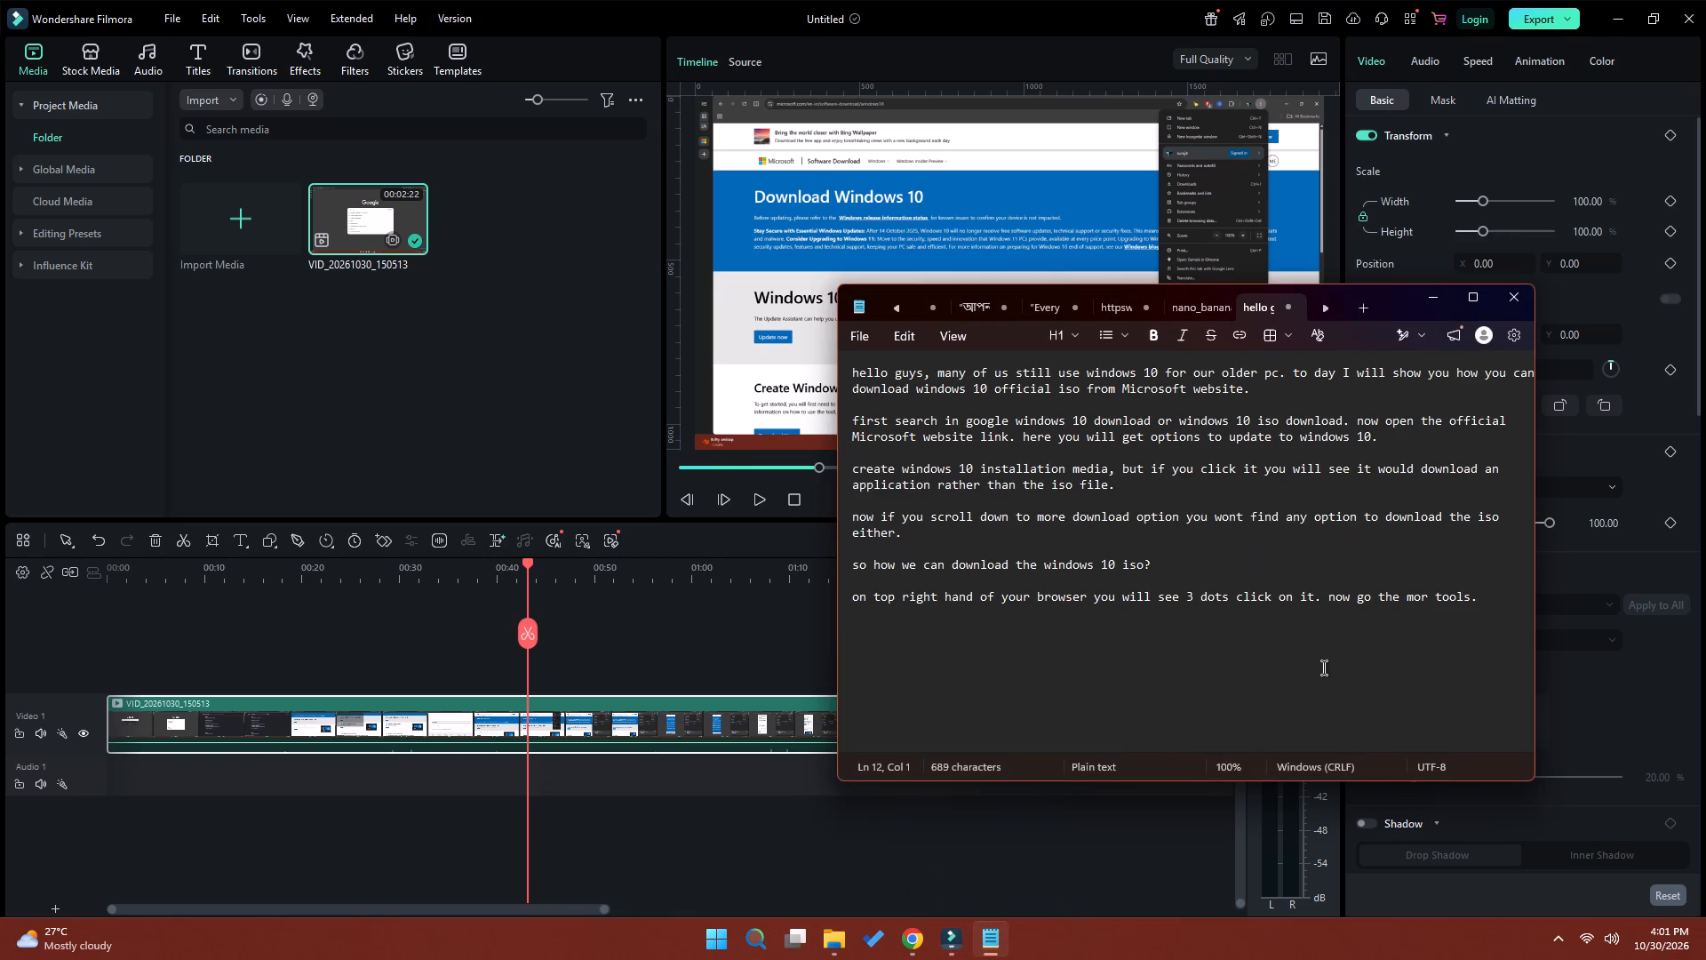
text(and there you will se)
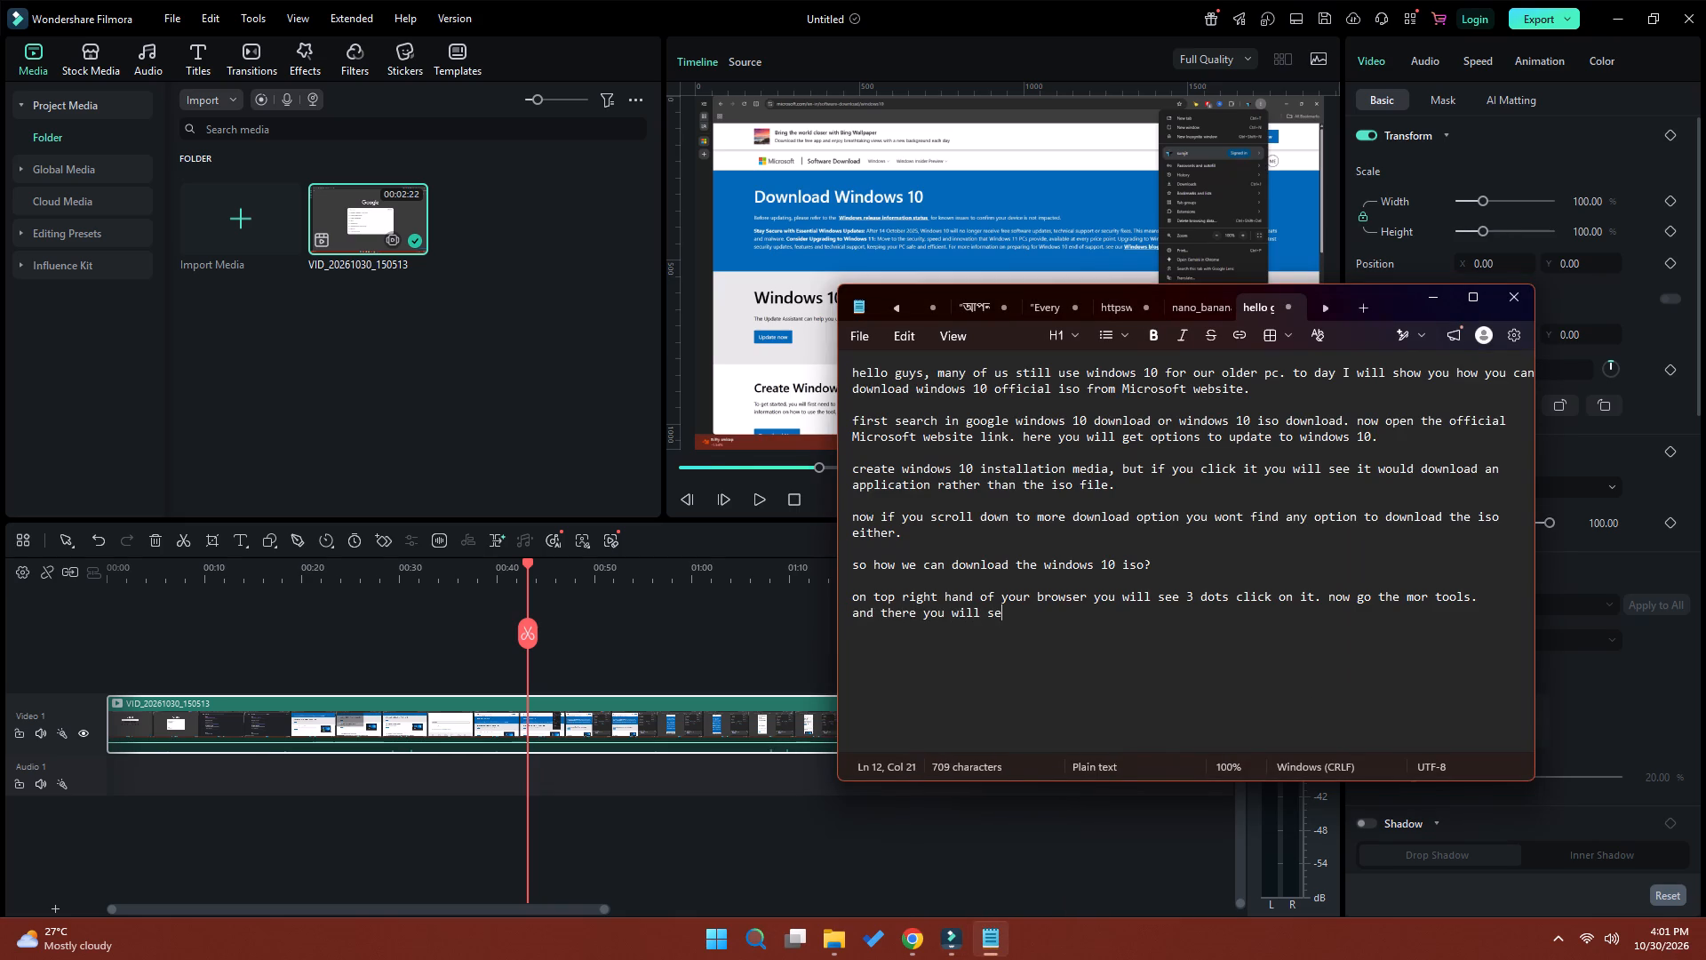
text(e)
key(space)
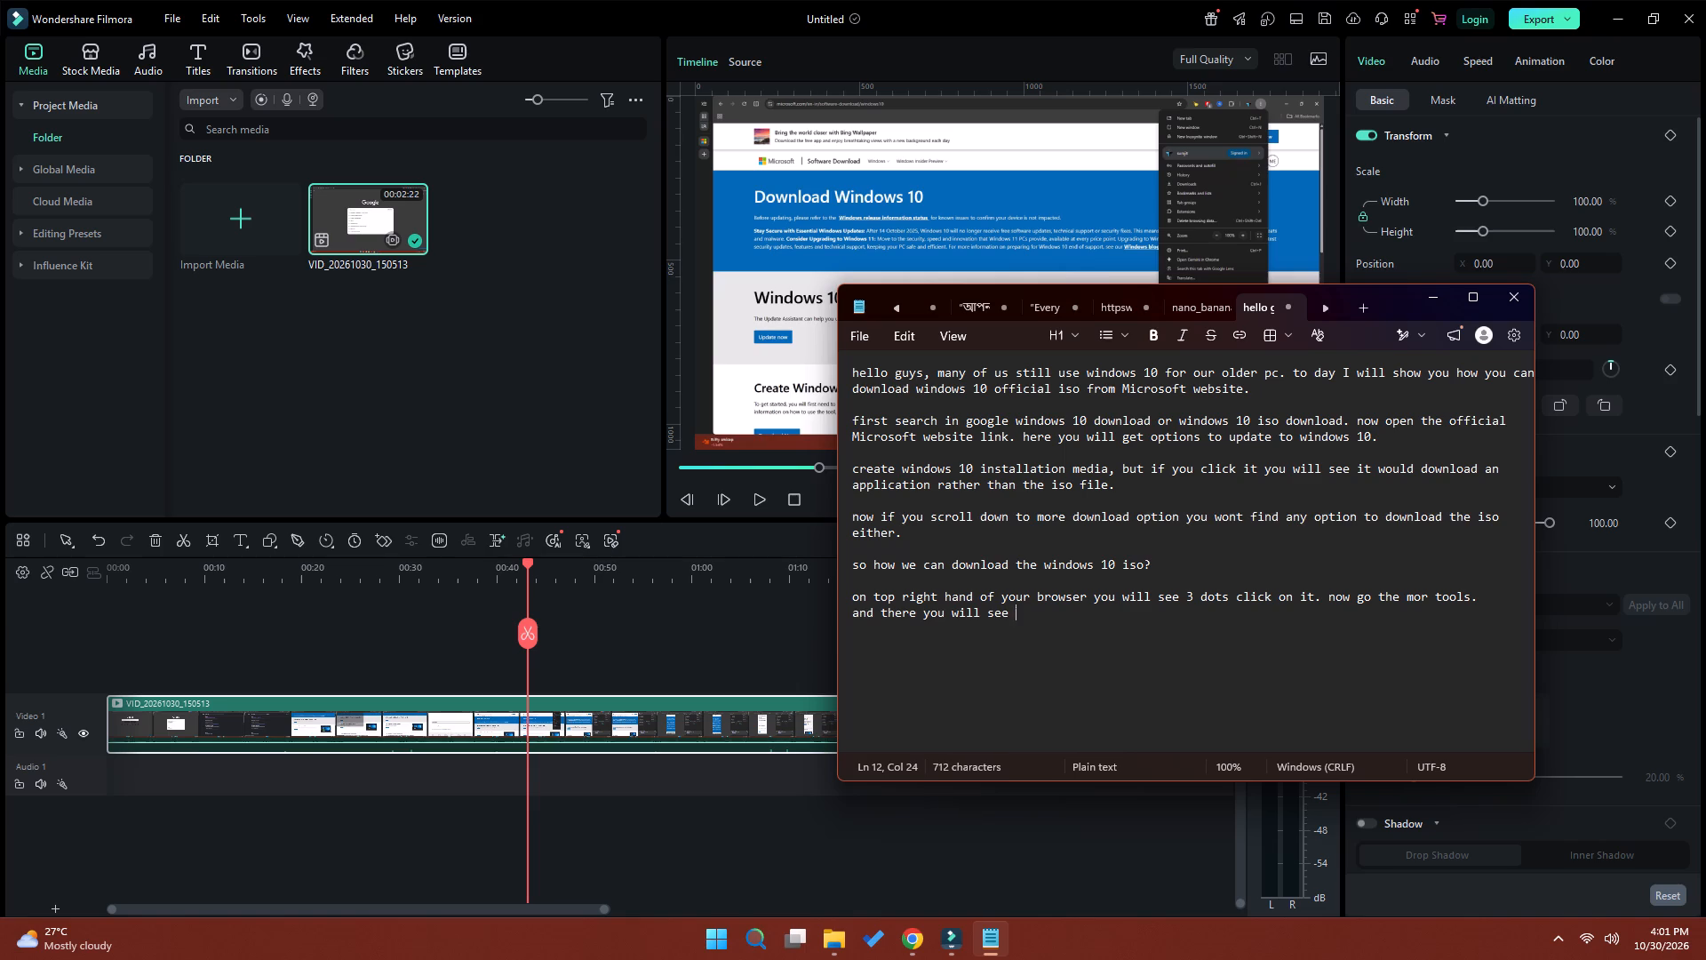
text(devloper option)
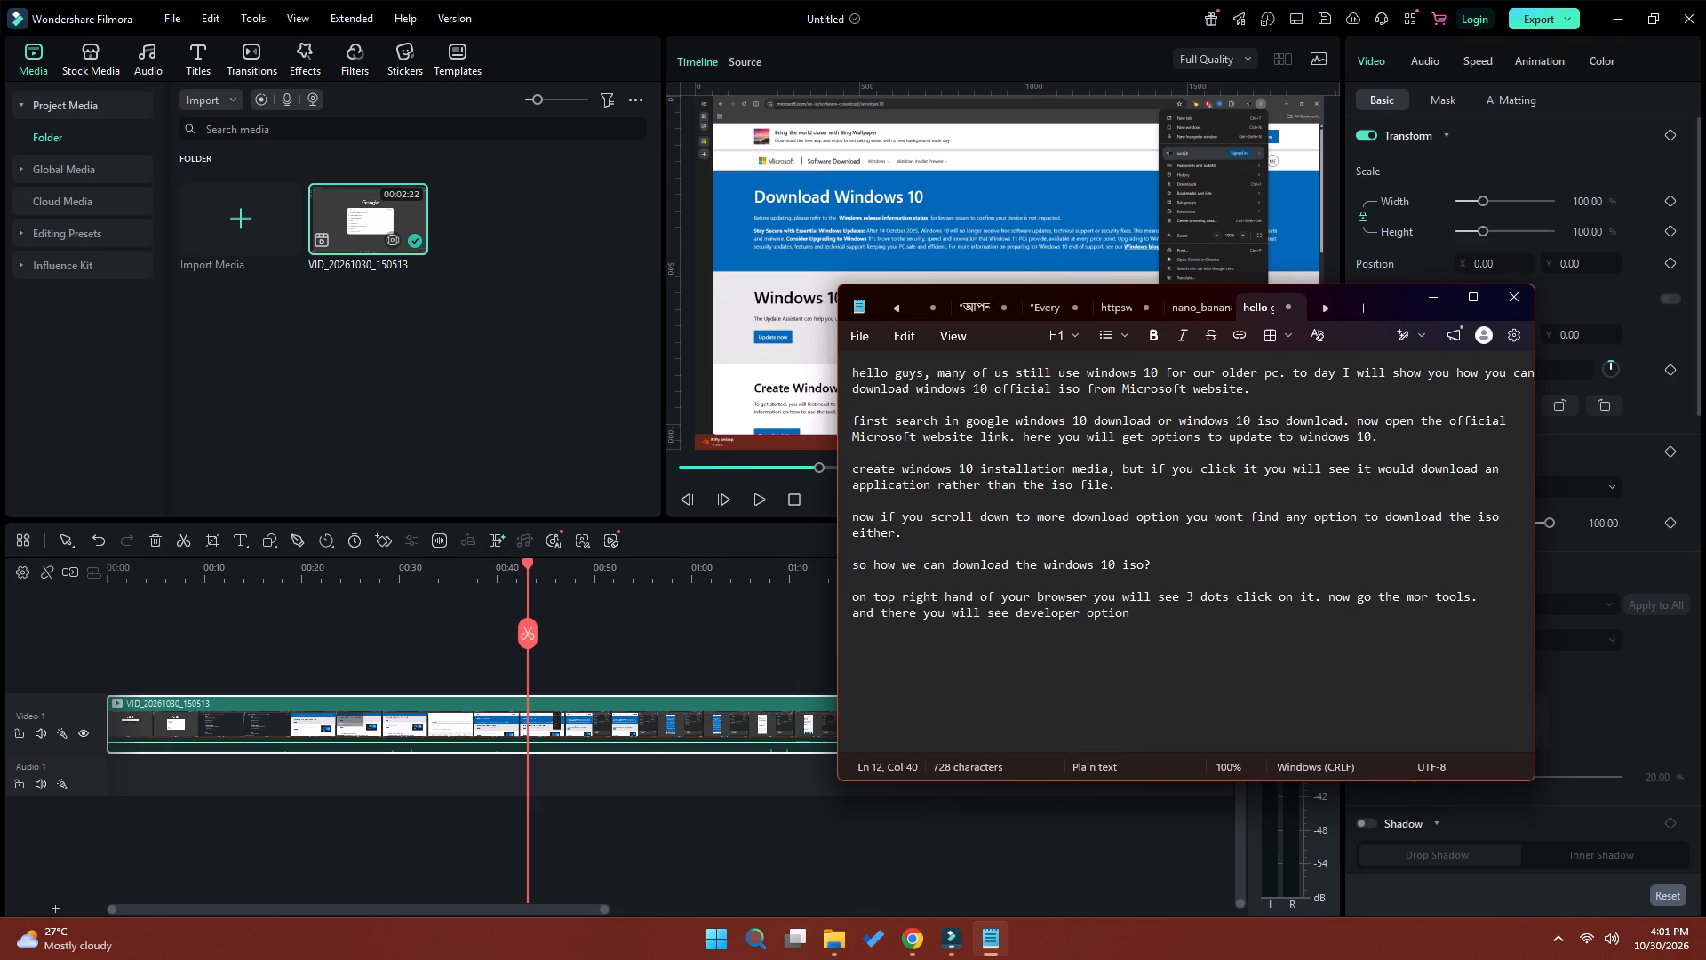
text(. click on)
key(space)
text(it)
key(period)
Switch to Wondershare Filmora, play the recording to about 49 seconds, and check the paused frame in full screen before restoring the preview.
click(765, 503)
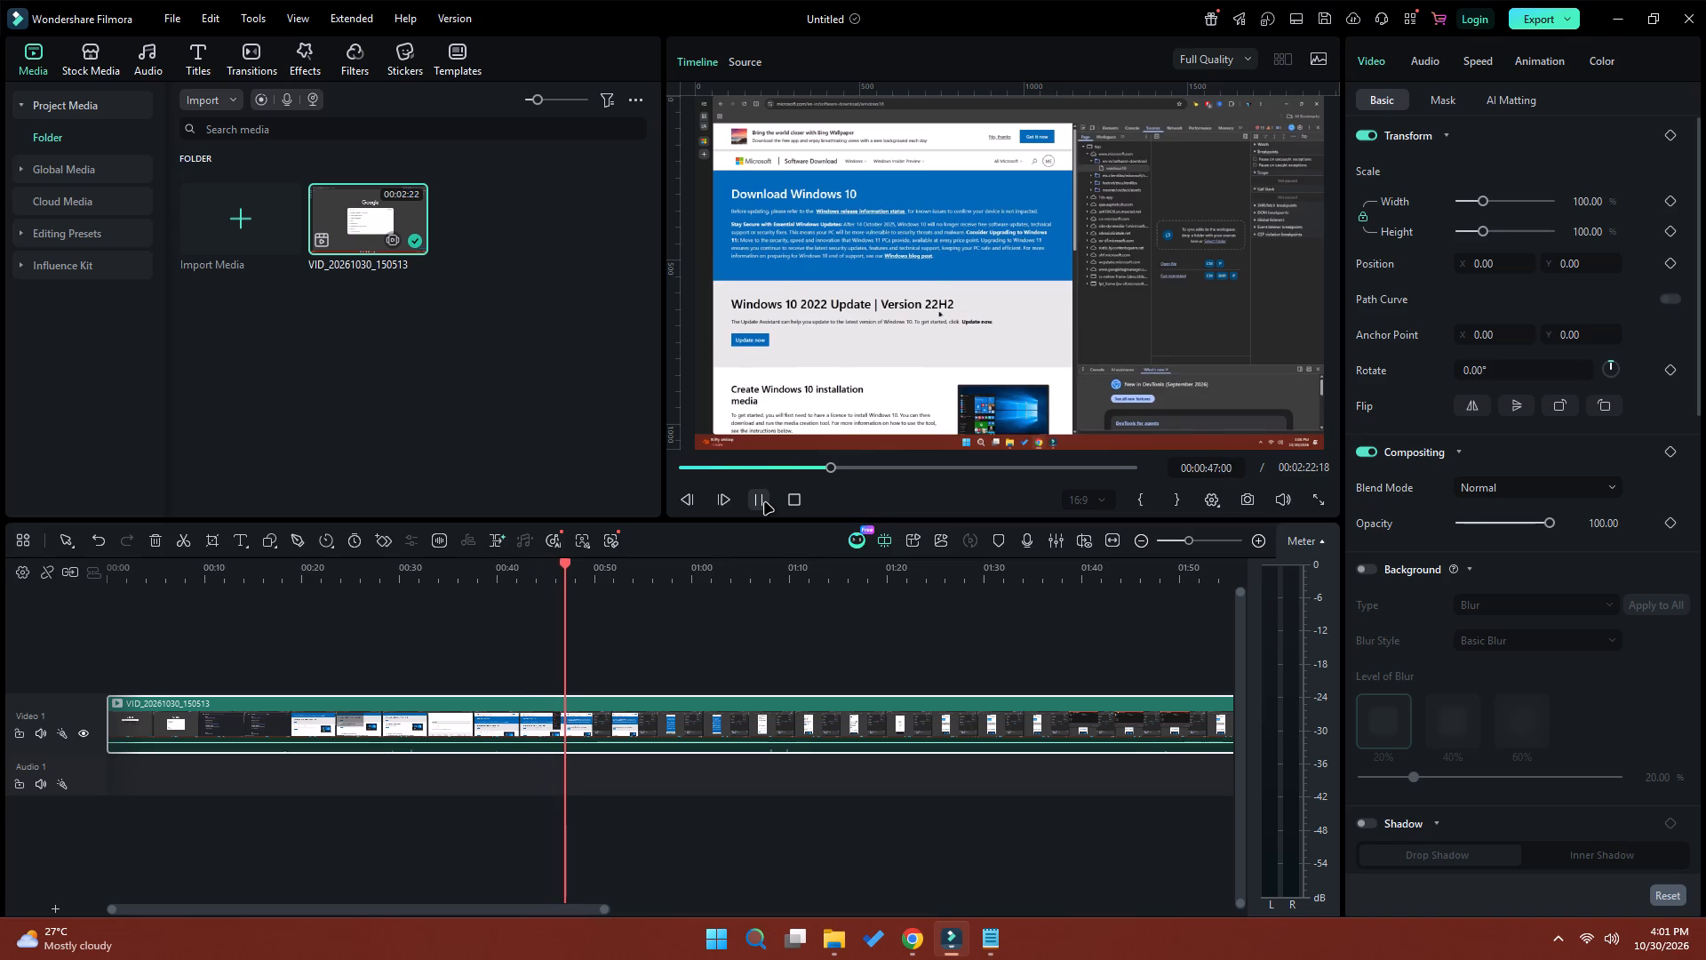
click(765, 502)
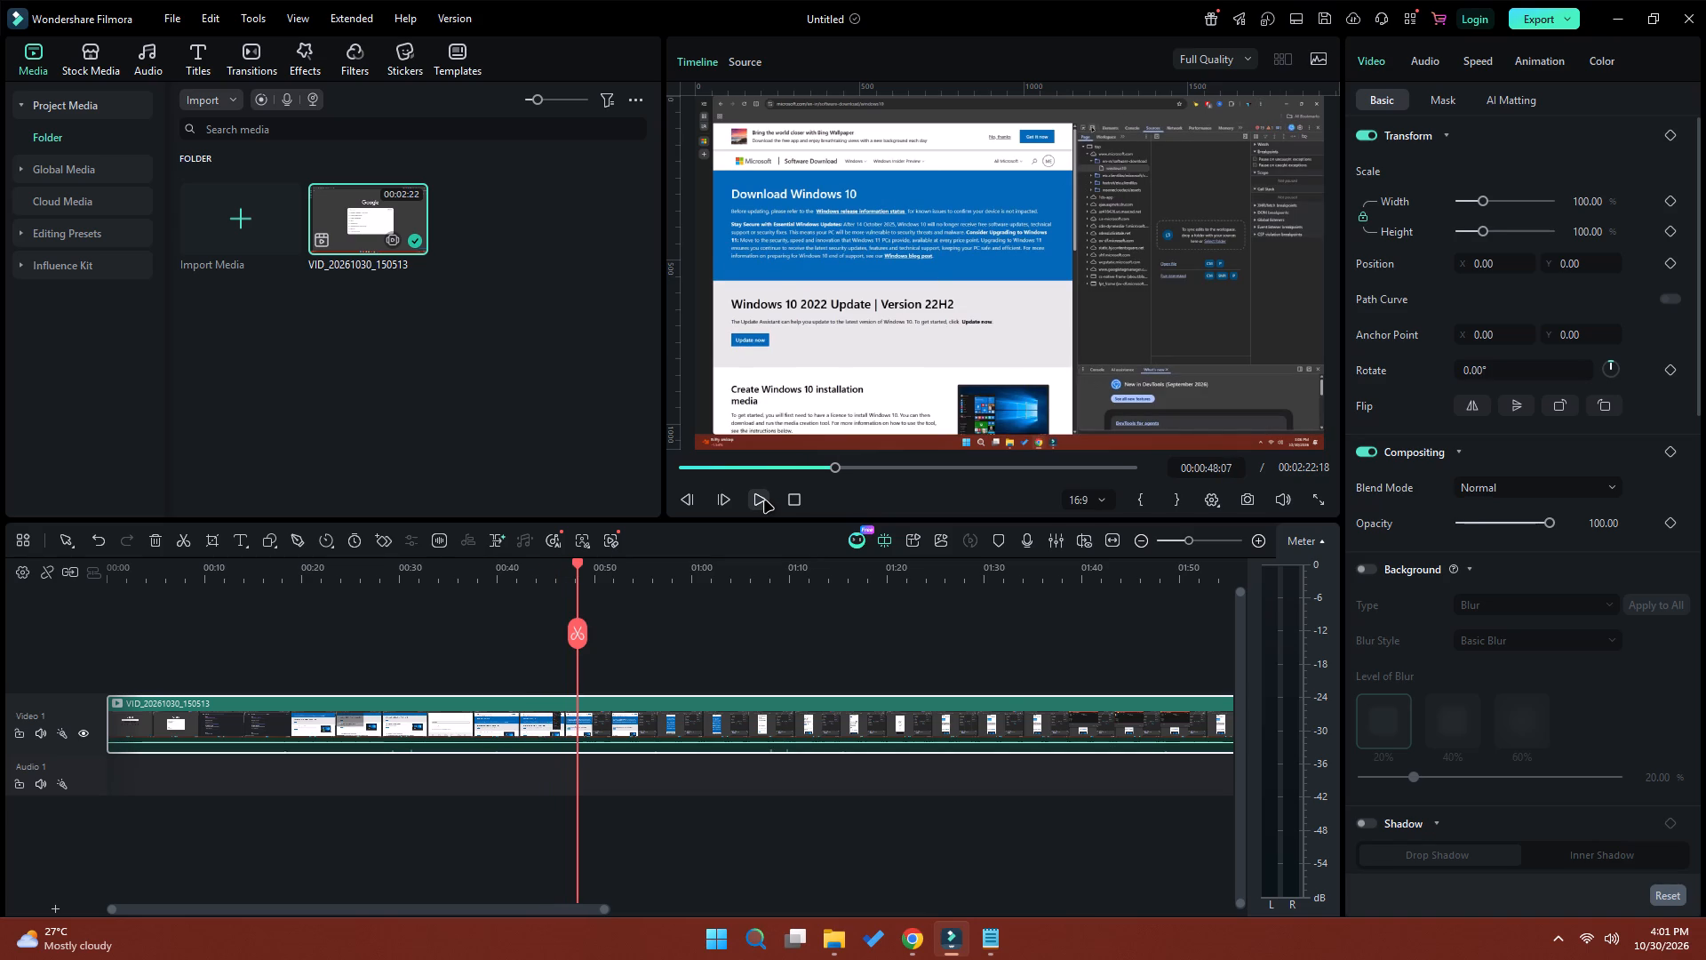
click(765, 501)
click(765, 501)
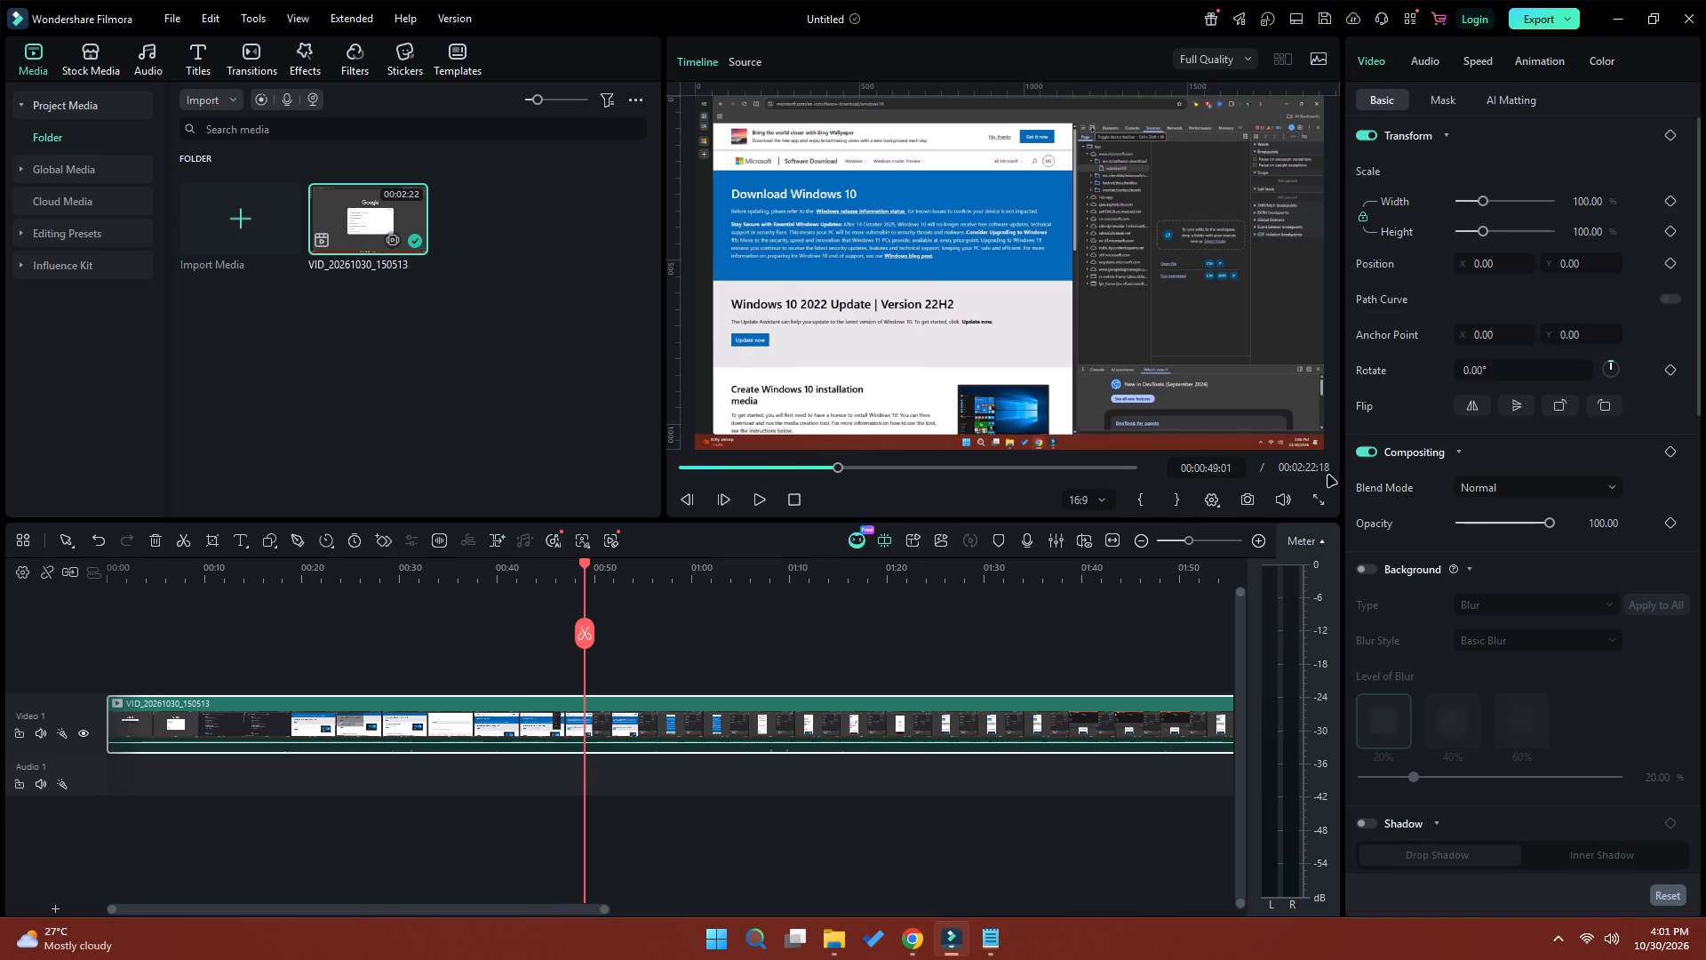
click(1323, 502)
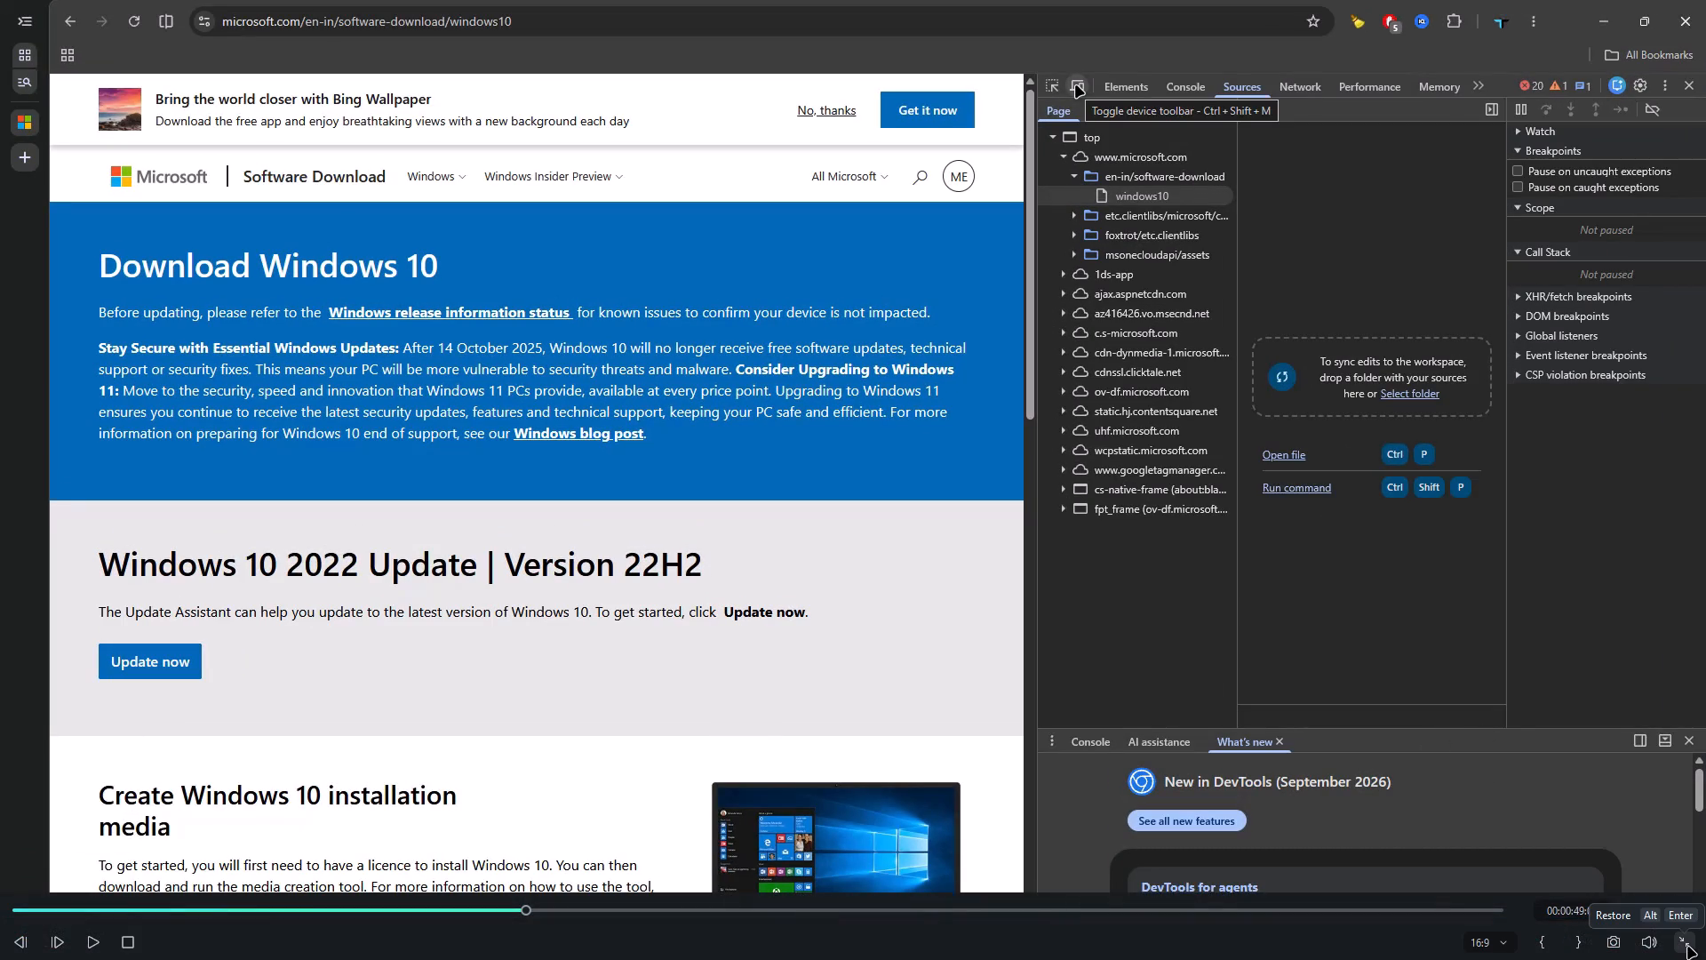
click(1688, 948)
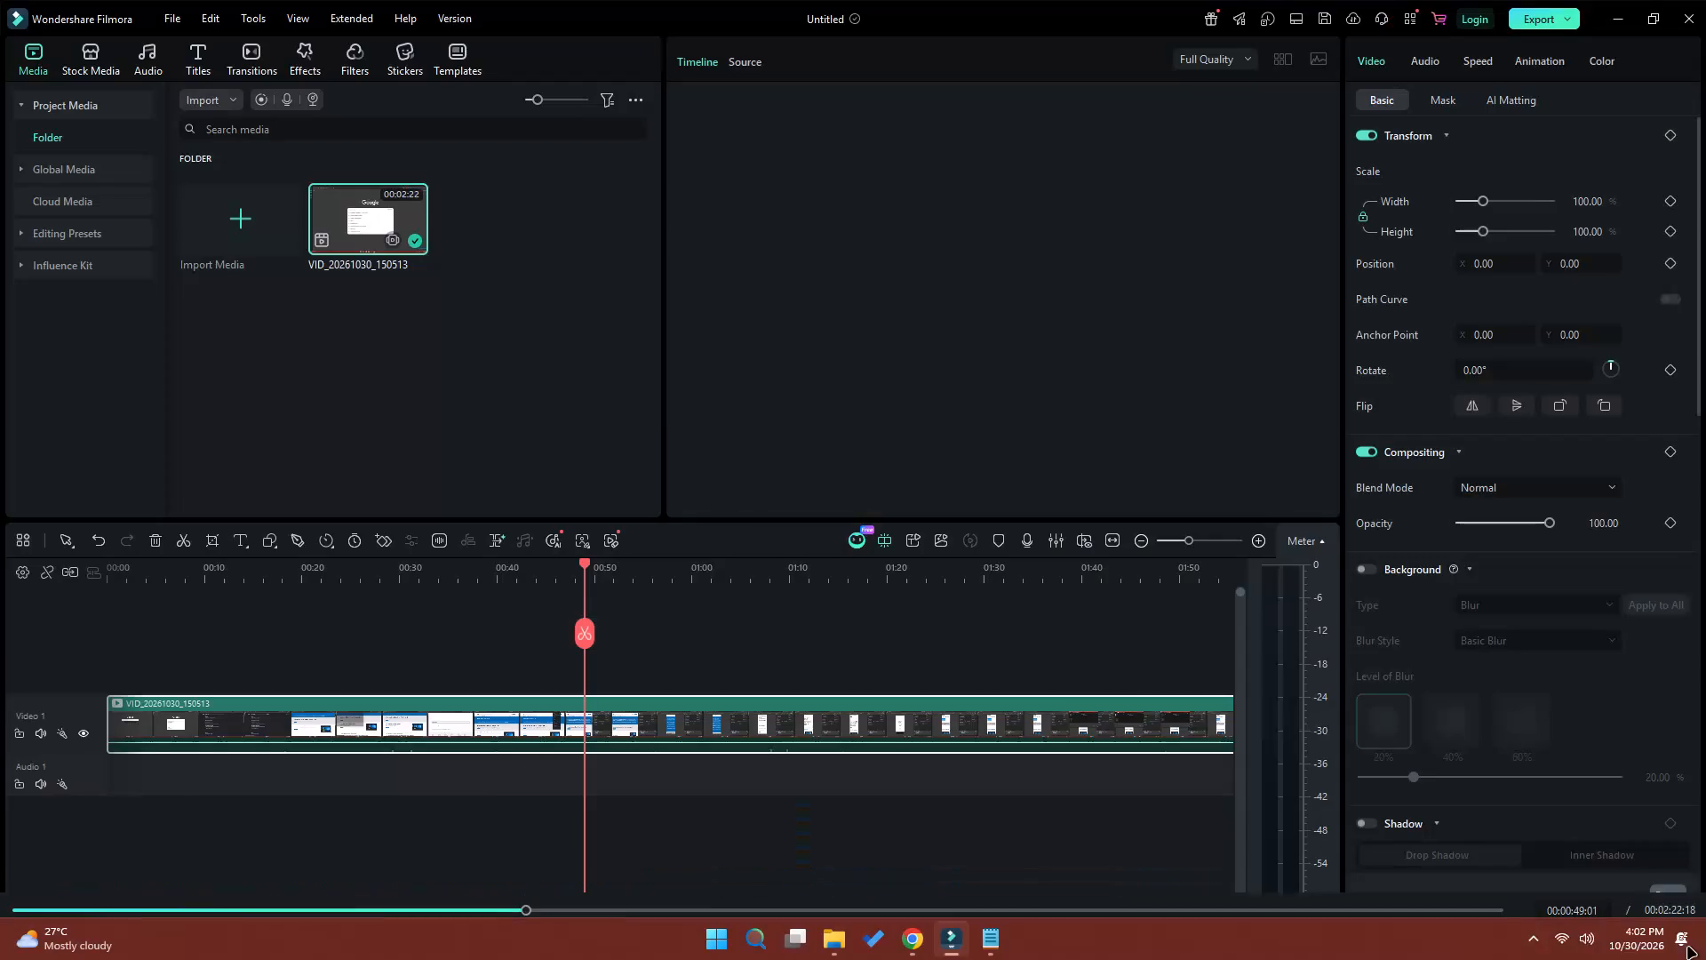
Switch to Notepad and start a new paragraph, after a blank line, with "now when developer option opens,".
click(994, 948)
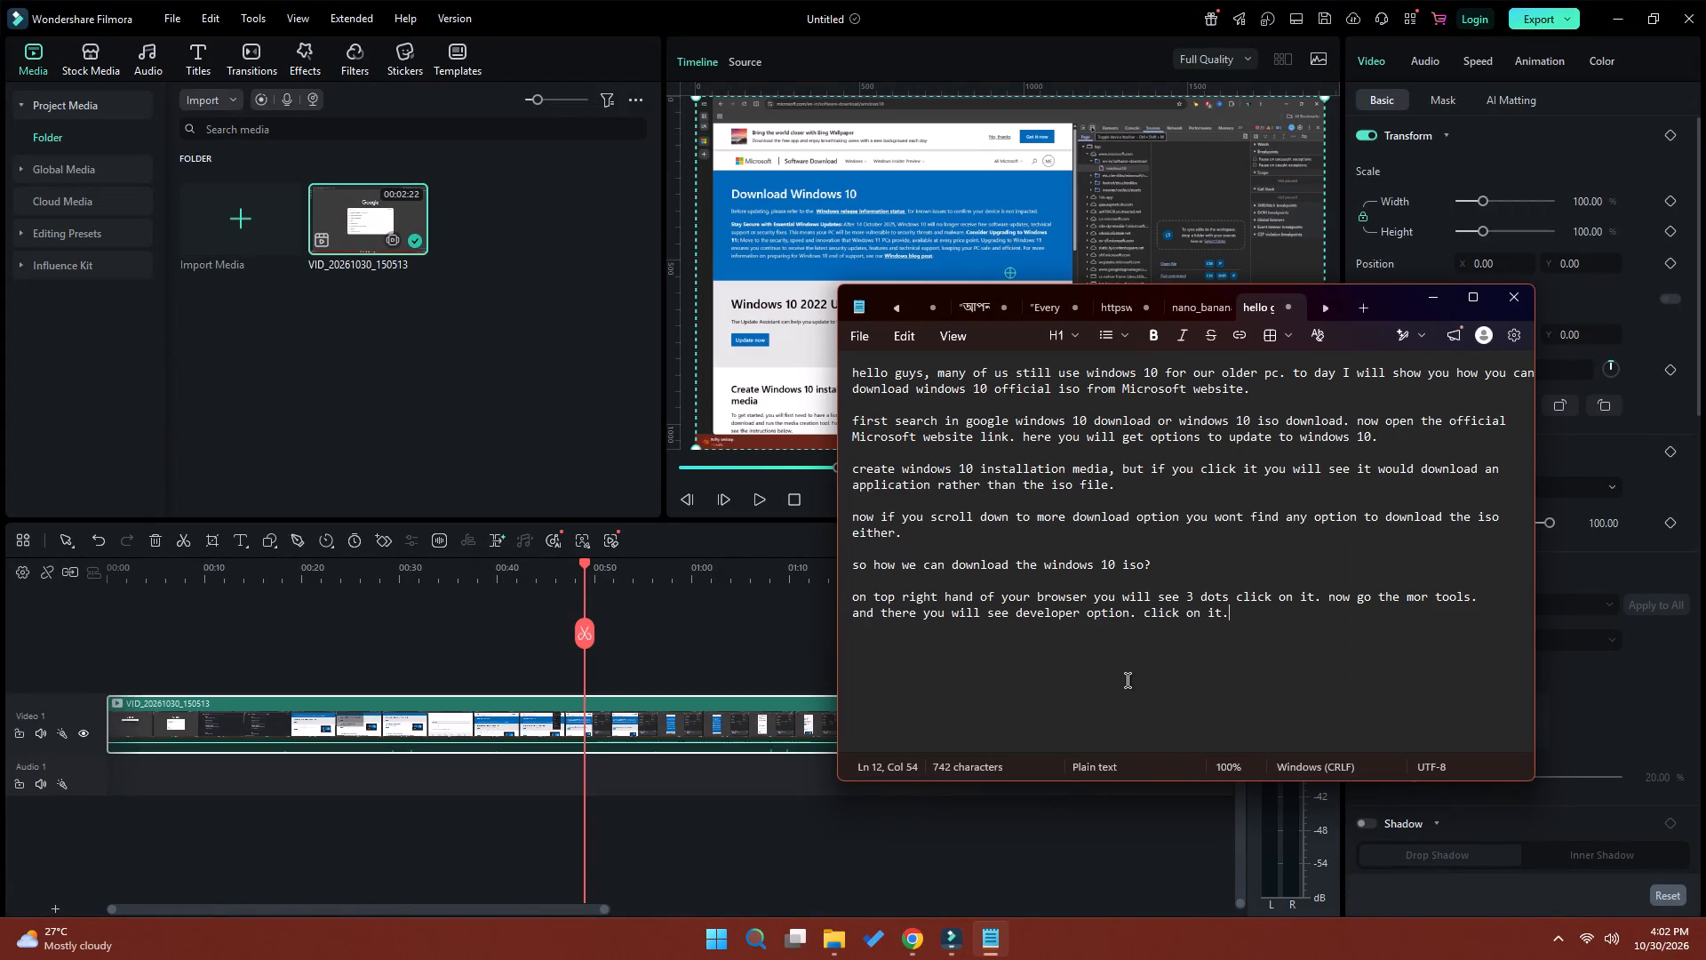
key(Return)
key(Return)
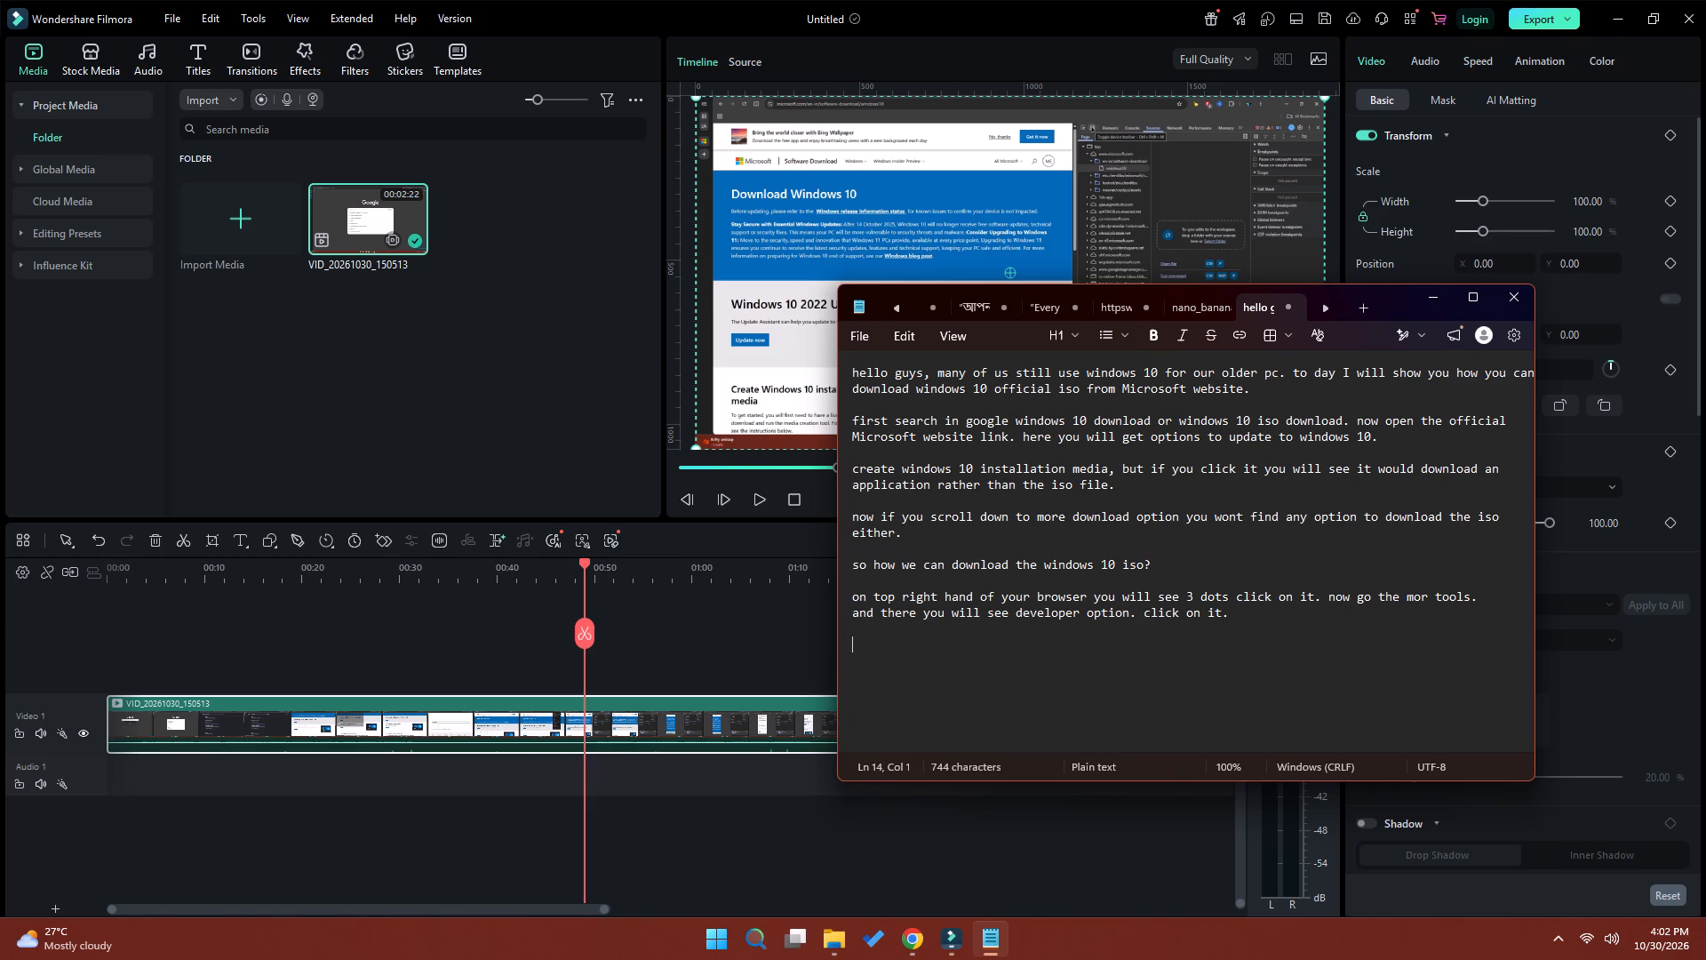
text(now when)
key(space)
text(de)
text(vloper)
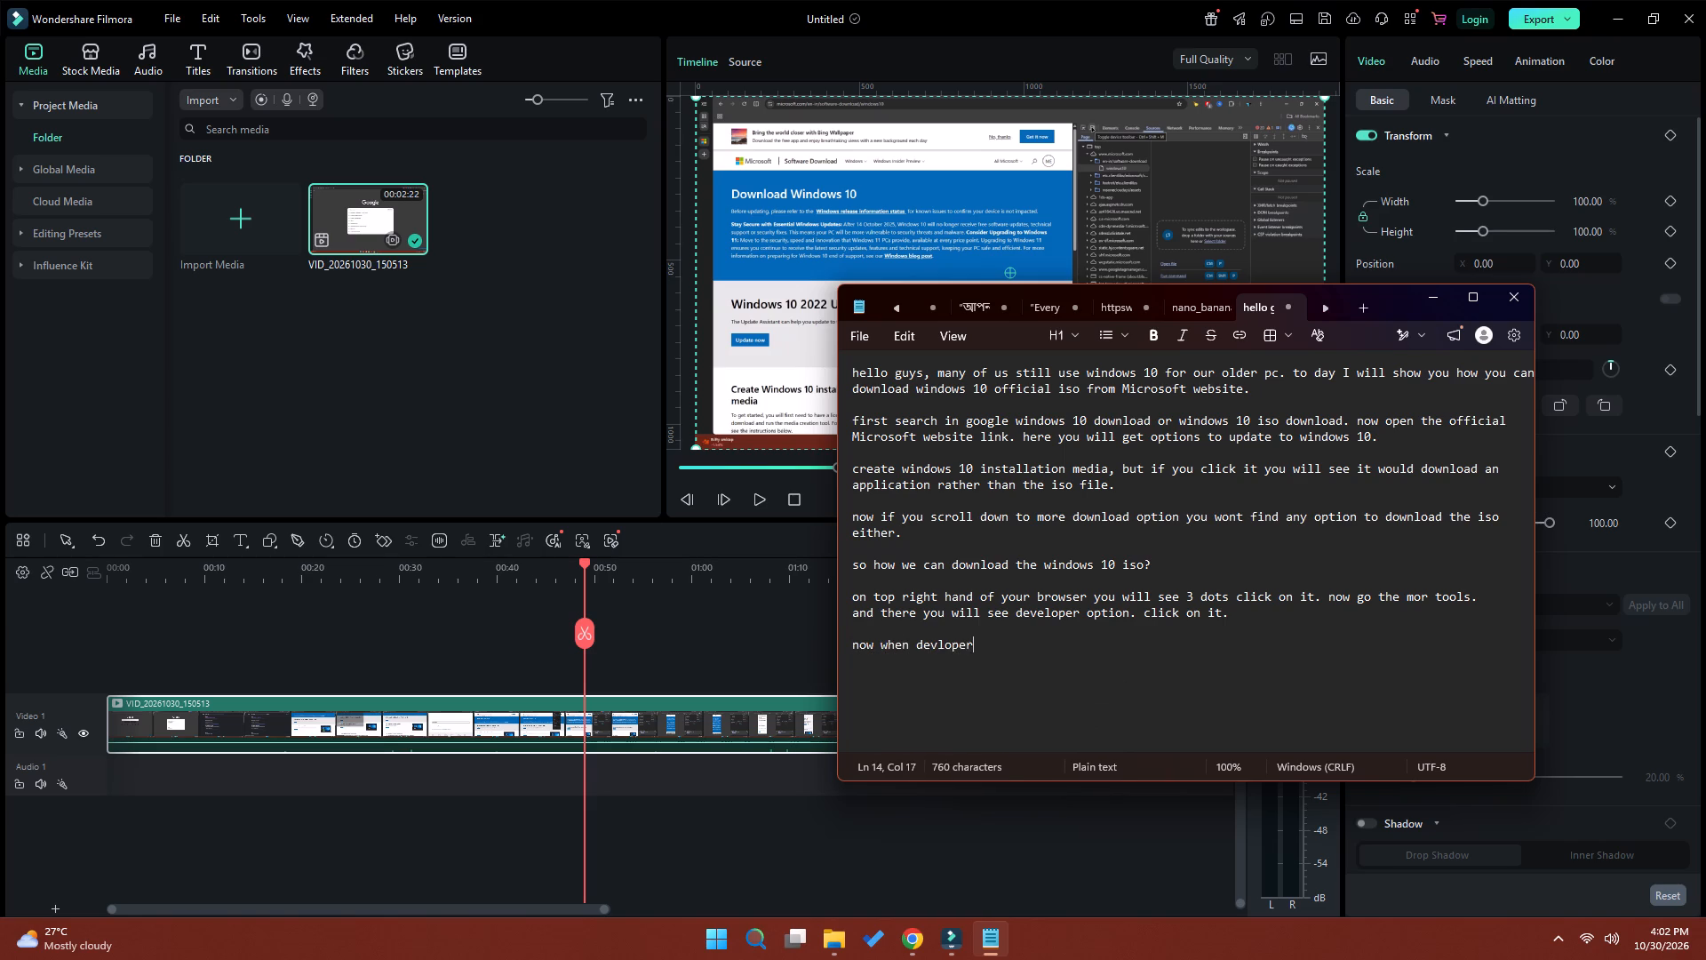
key(space)
text(option open)
text(s,)
key(space)
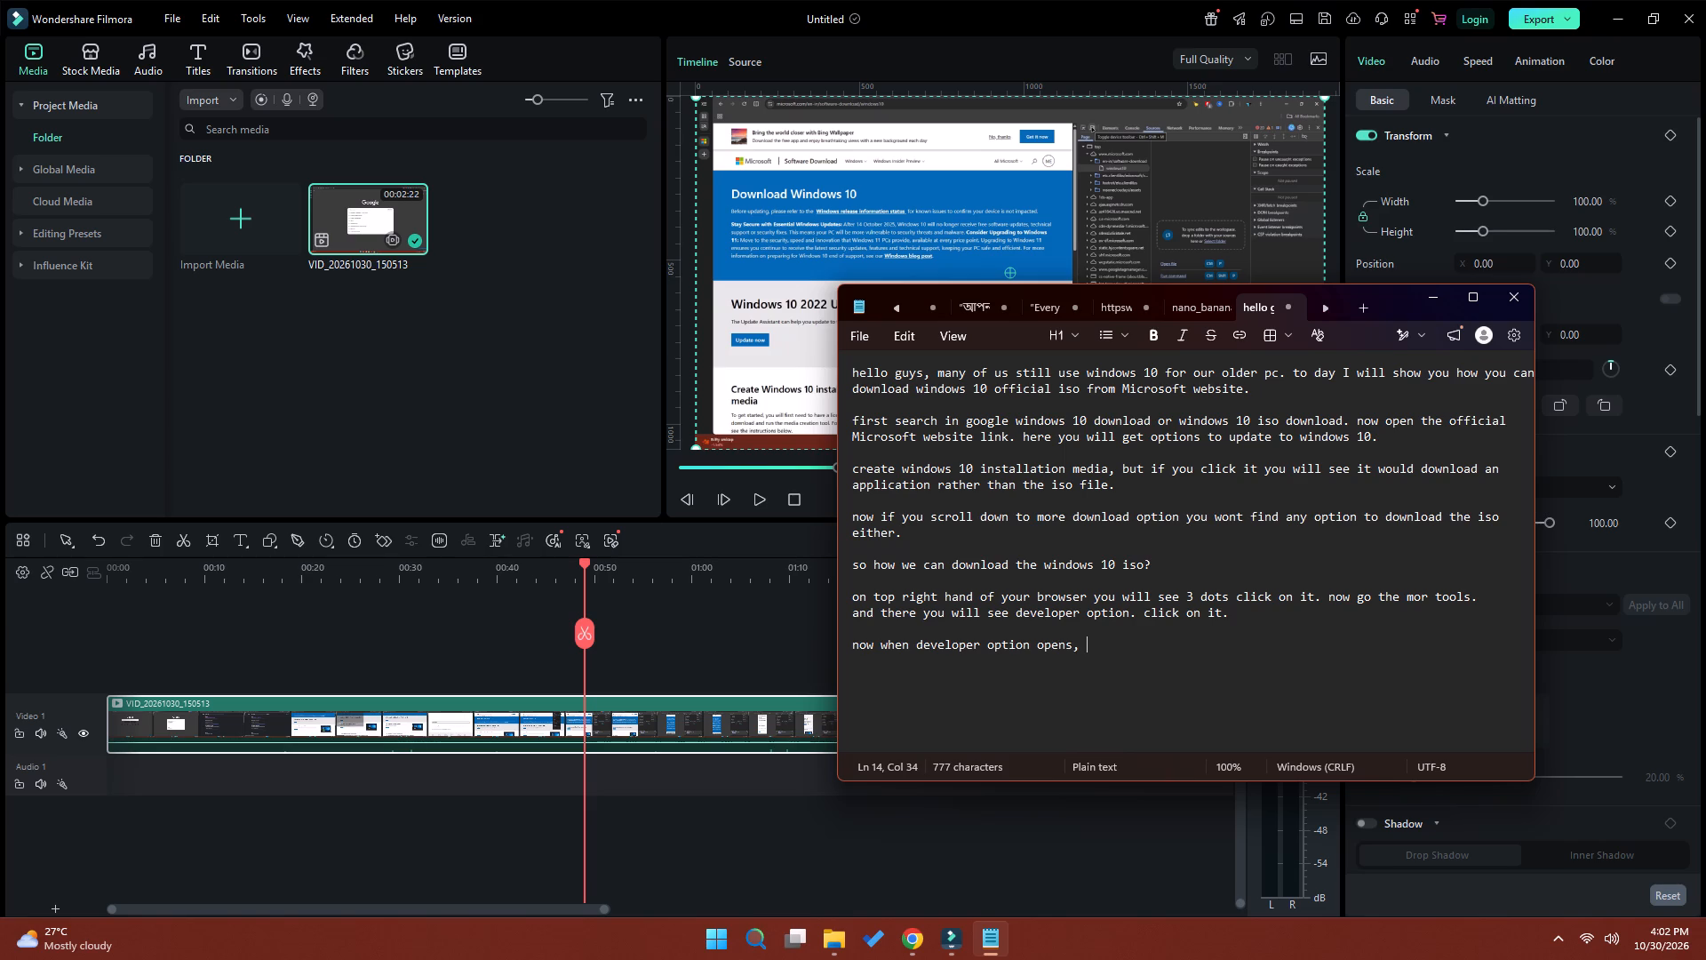
Continue the sentence with "you need to click on toggle device toolbar".
text(you need y)
key(BackSpace)
text(to click on)
key(space)
text(toggle)
key(space)
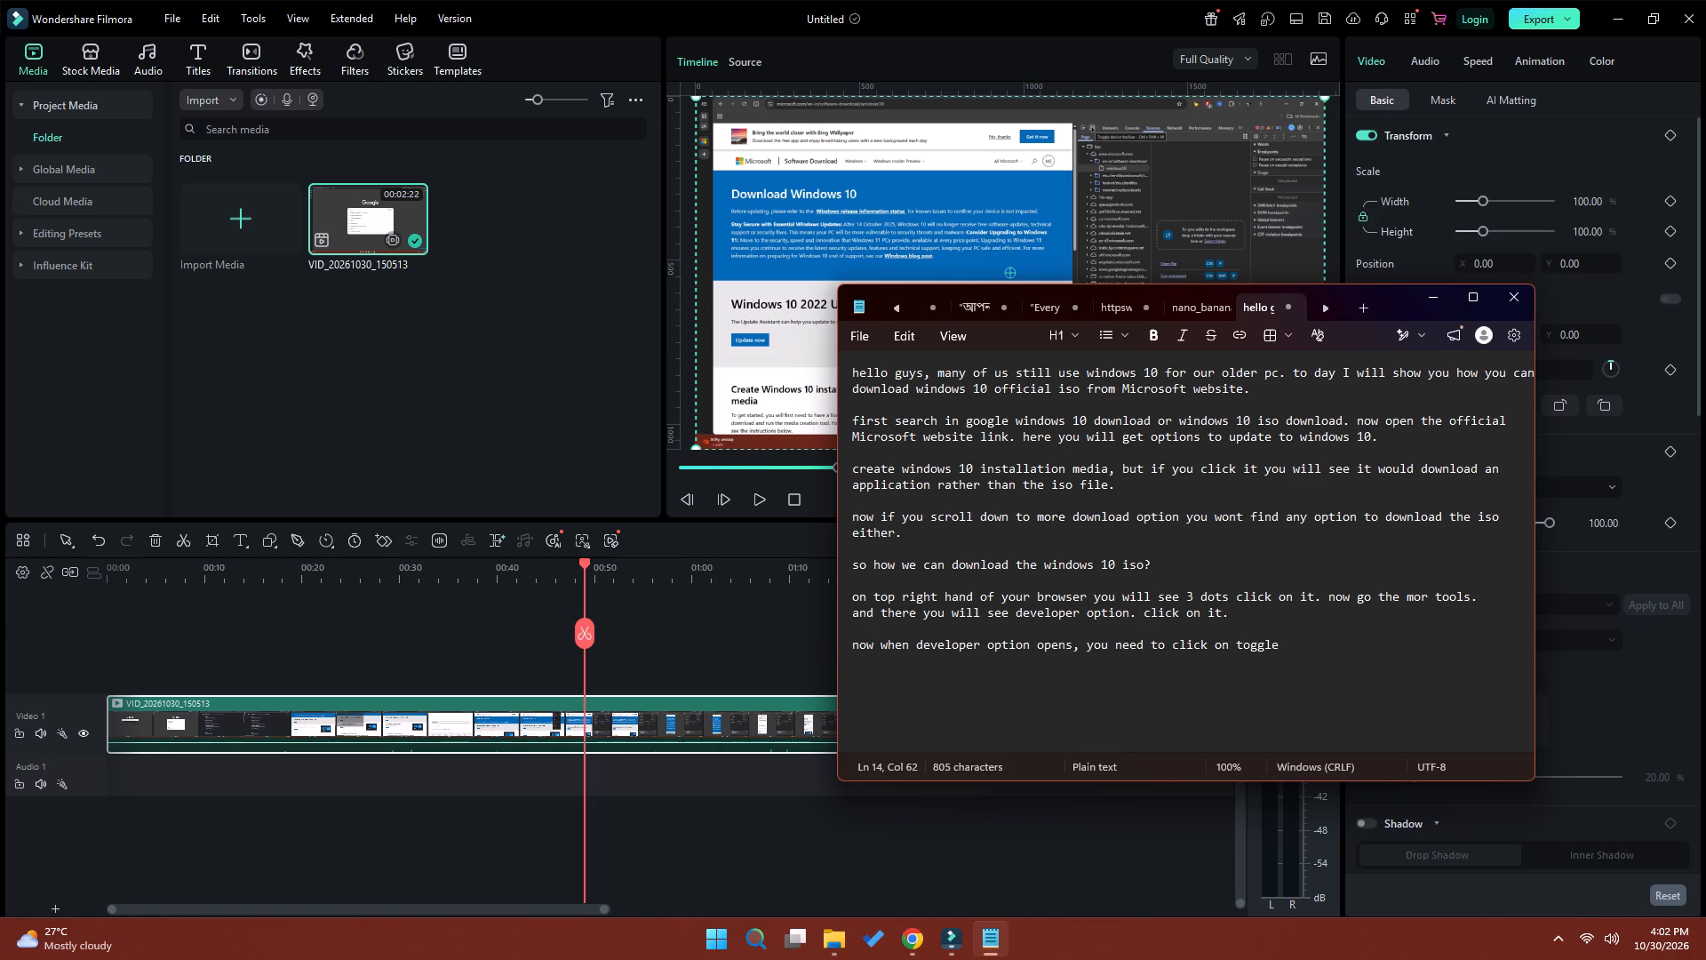
text(device)
key(space)
text(toolbar)
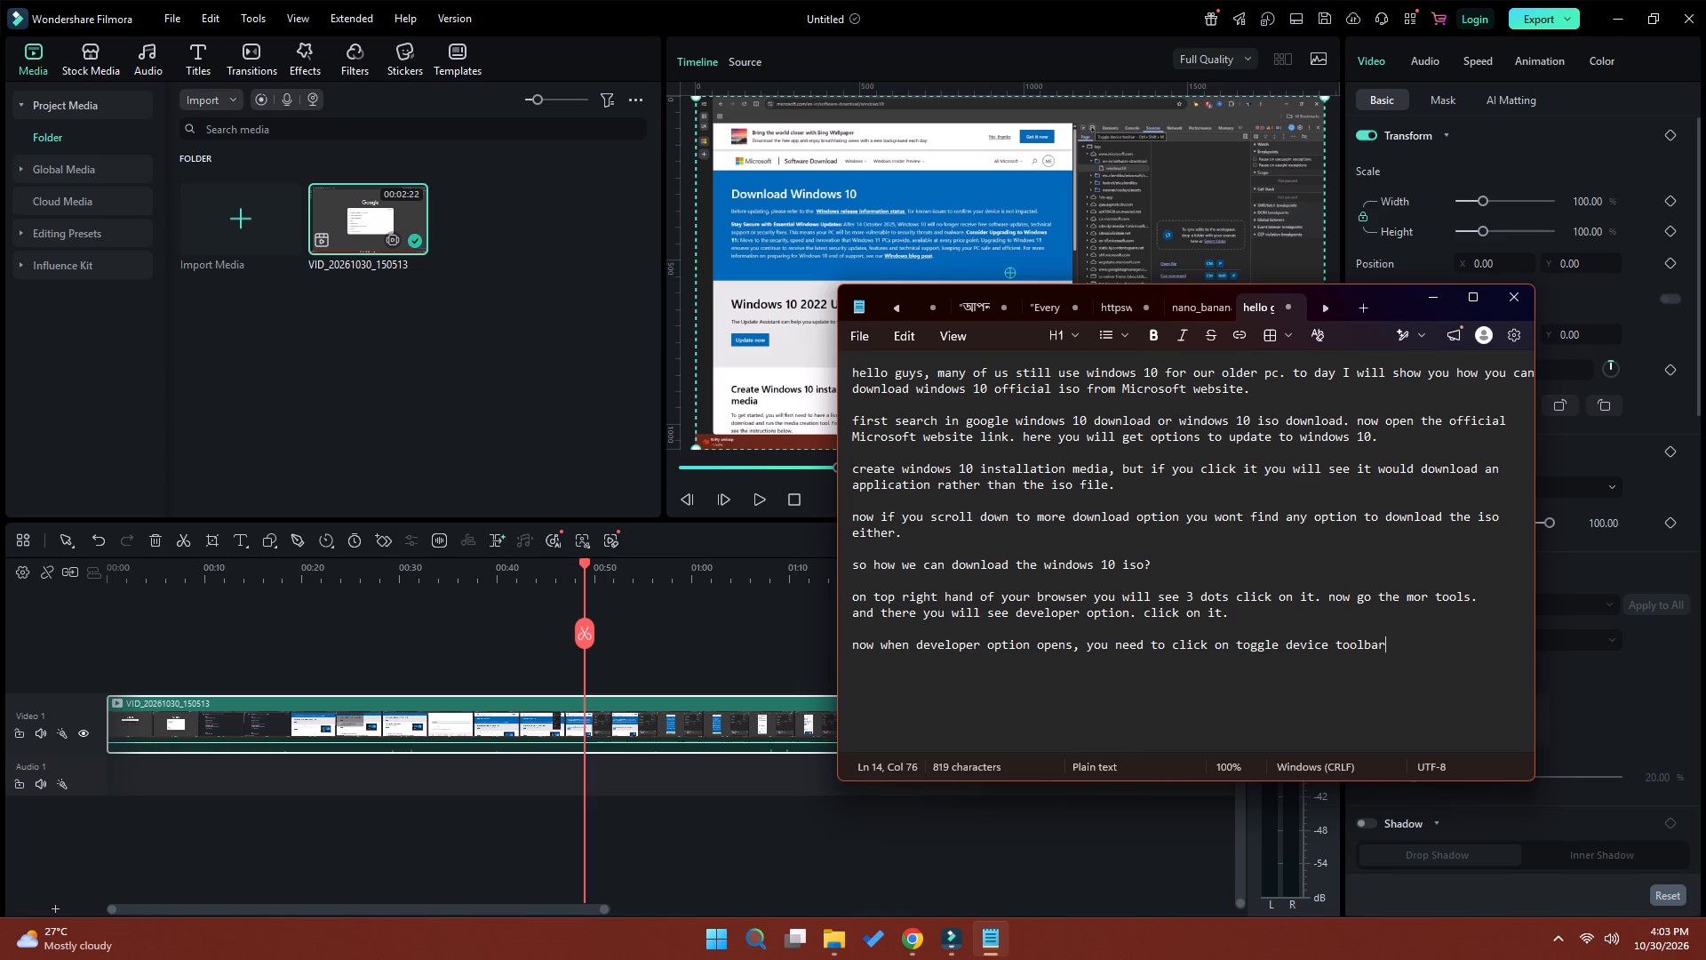
End the sentence with a period, draft "icon looks like la" after it, and erase that draft while keeping the period.
text(. icon looks like)
key(space)
text(la)
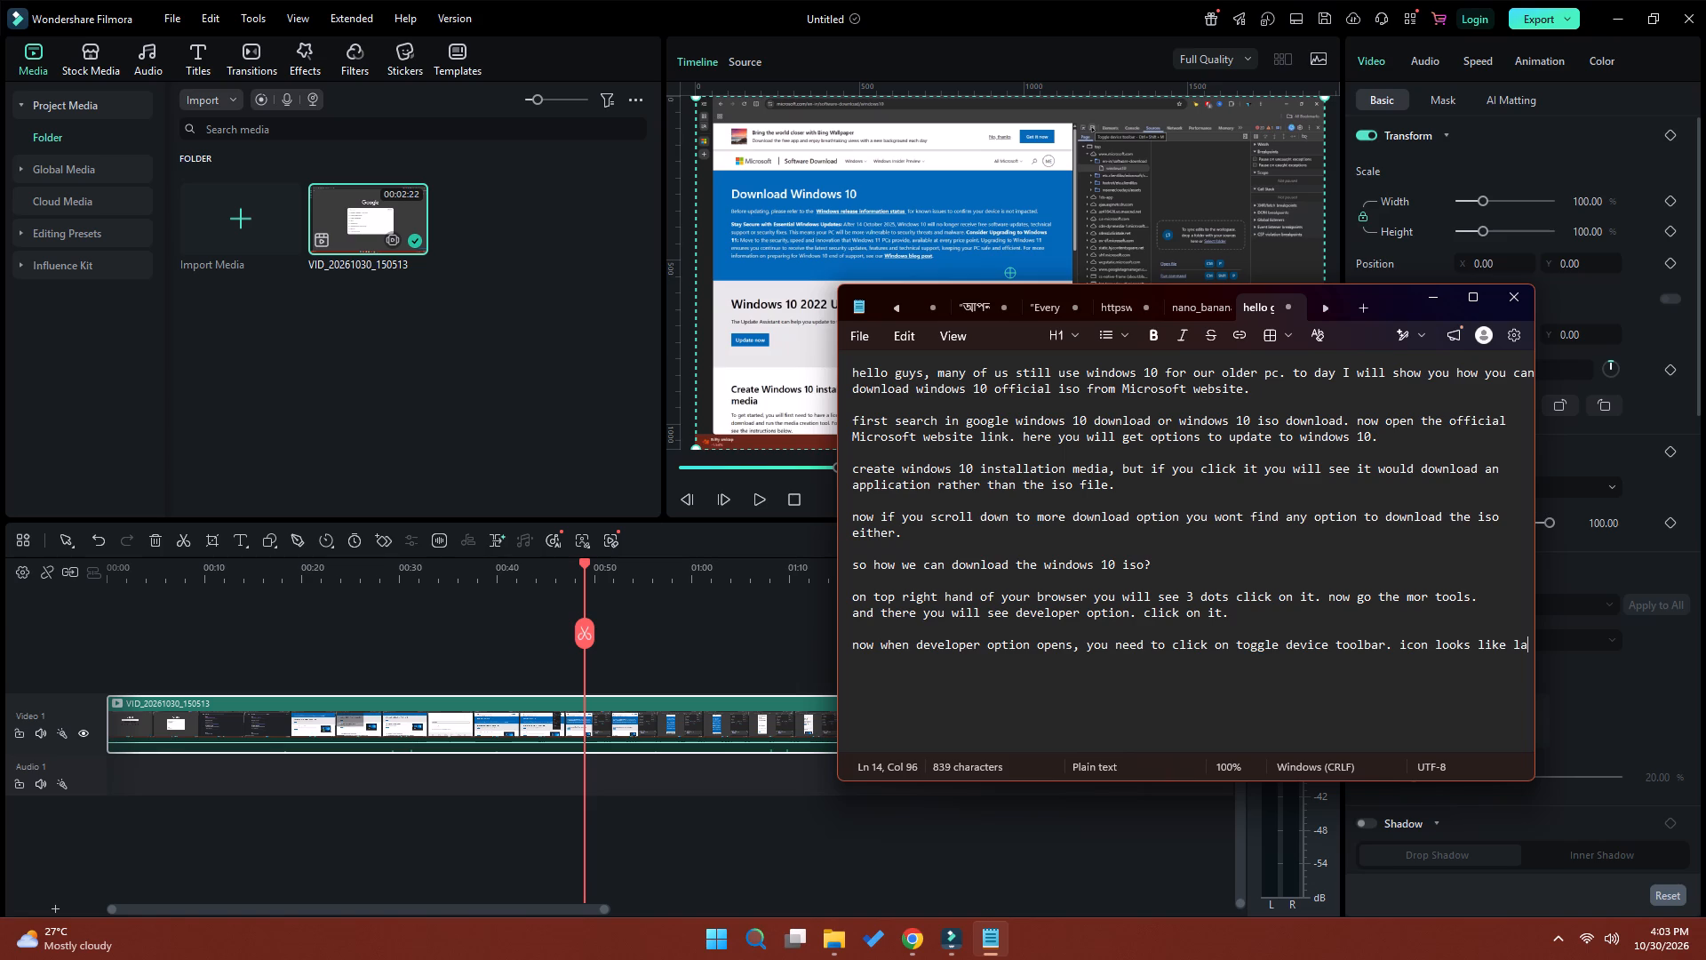
key(BackSpace)
key(BackSpace)
key(BackSpace)
key(BackSpace)
key(BackSpace)
key(BackSpace)
key(BackSpace)
key(BackSpace)
key(BackSpace)
key(BackSpace)
key(BackSpace)
key(BackSpace)
key(BackSpace)
key(BackSpace)
key(BackSpace)
key(BackSpace)
key(BackSpace)
key(BackSpace)
key(BackSpace)
Switch to Wondershare Filmora, play the recording to about 55 seconds, and check the paused device list in full screen before restoring the preview.
click(754, 500)
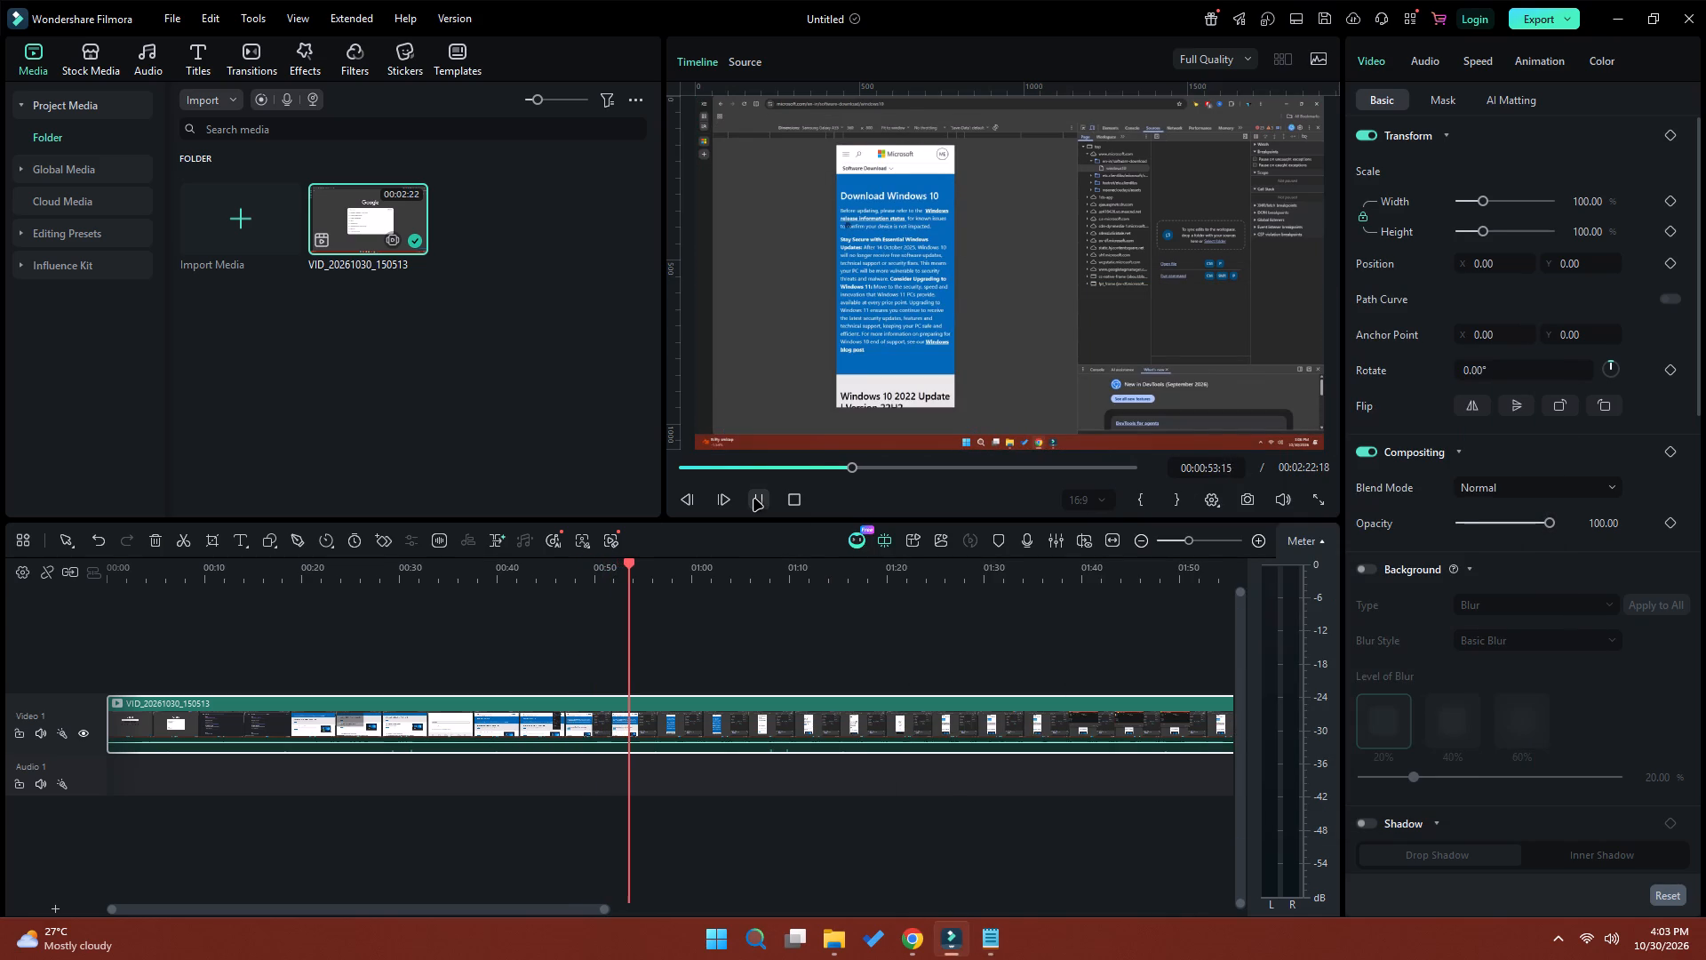
click(755, 500)
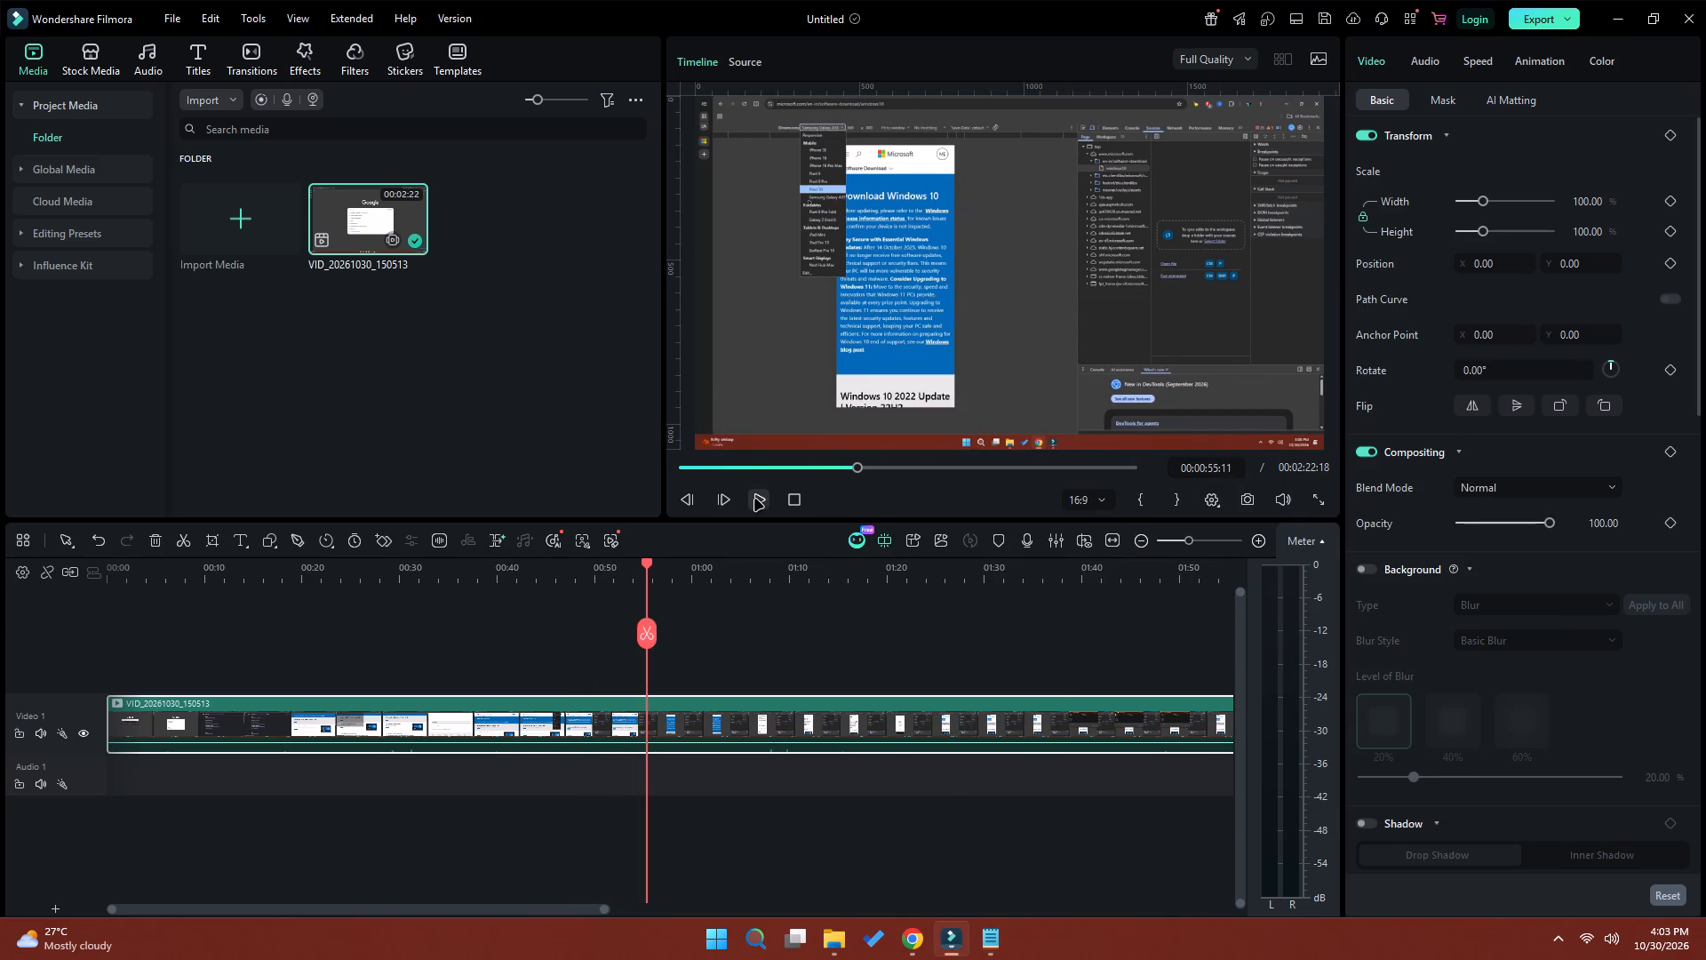
click(992, 940)
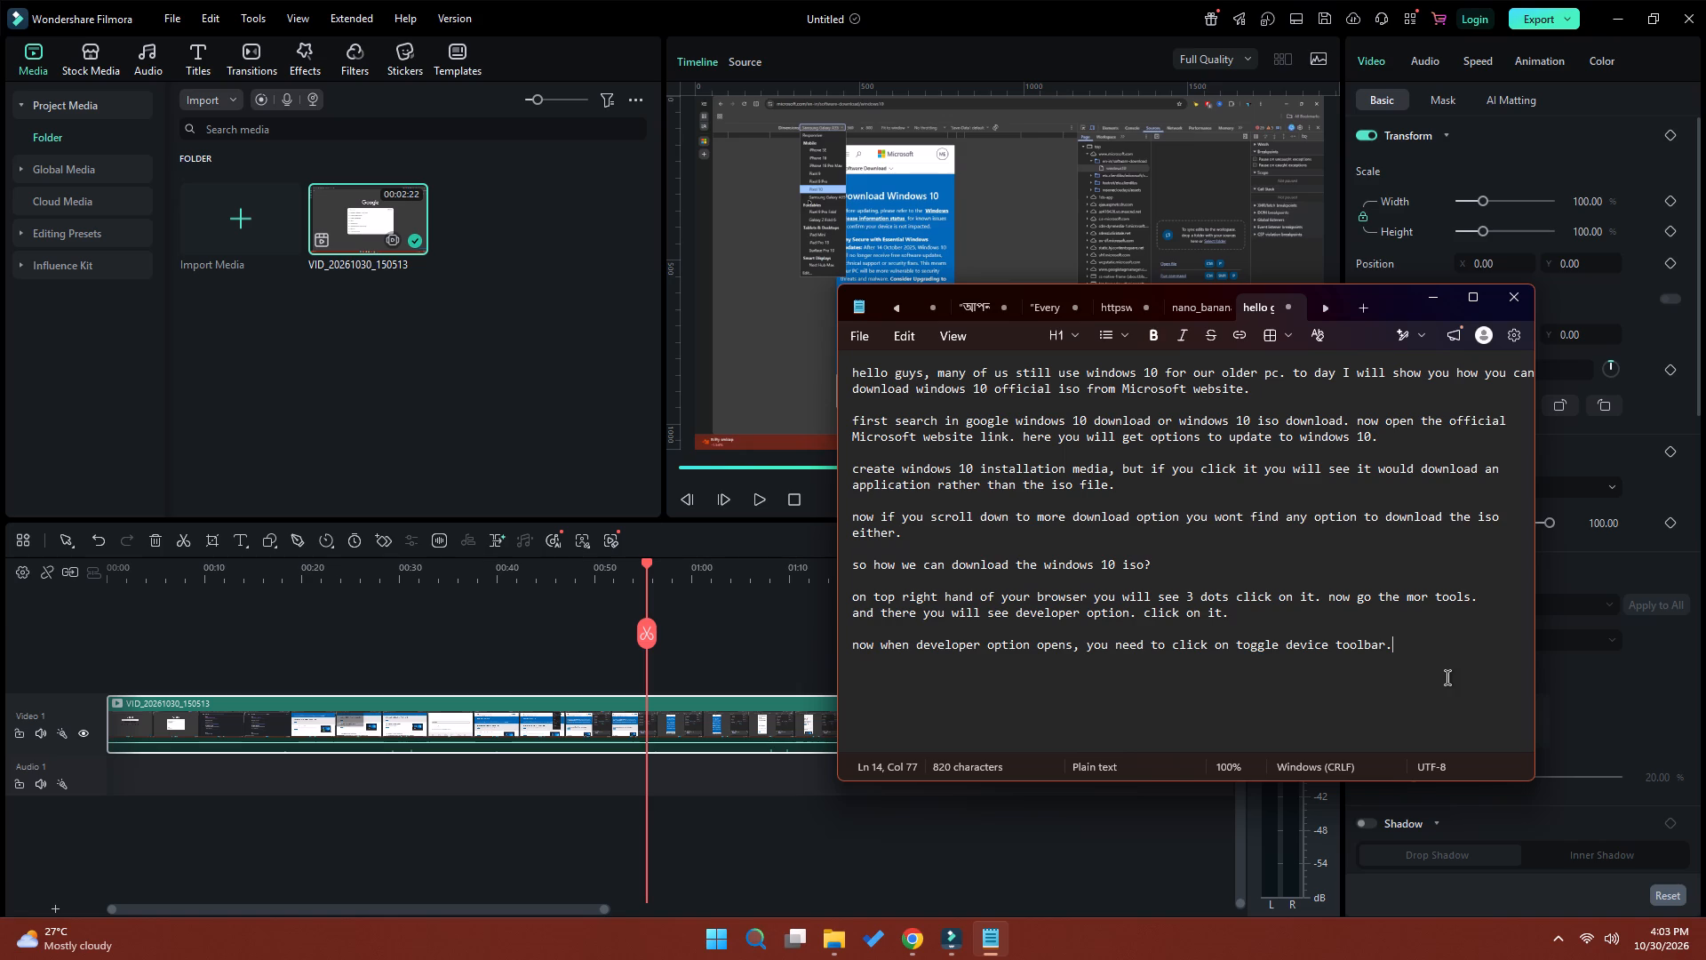
click(622, 481)
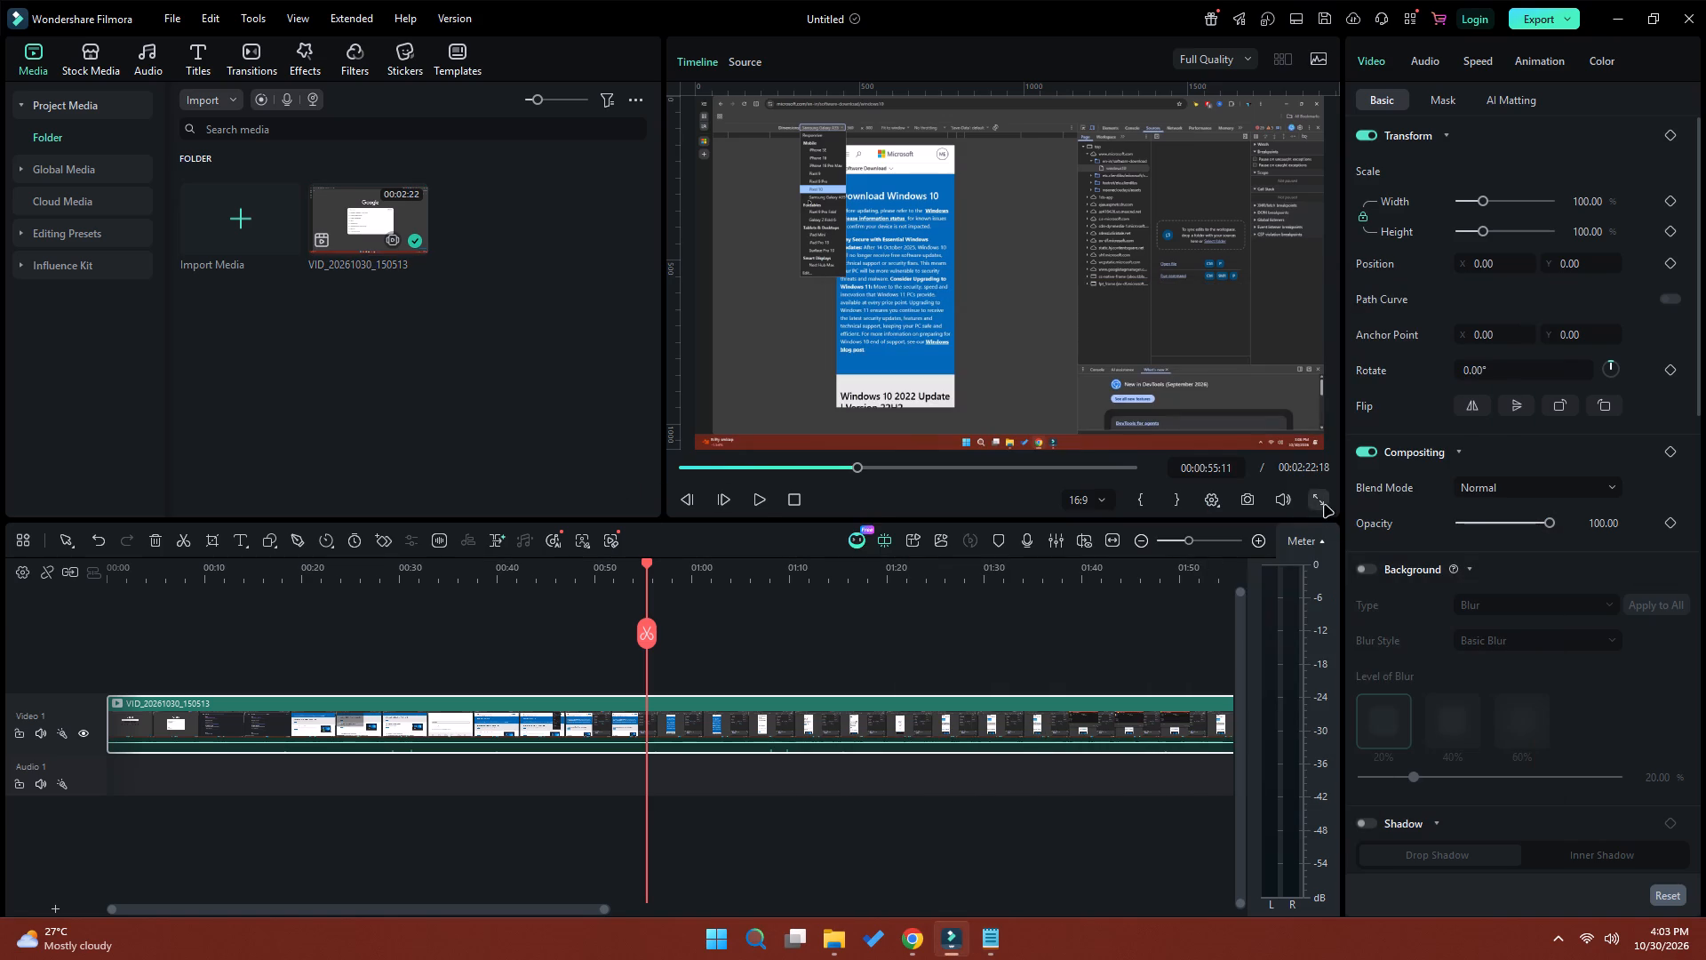
click(1324, 505)
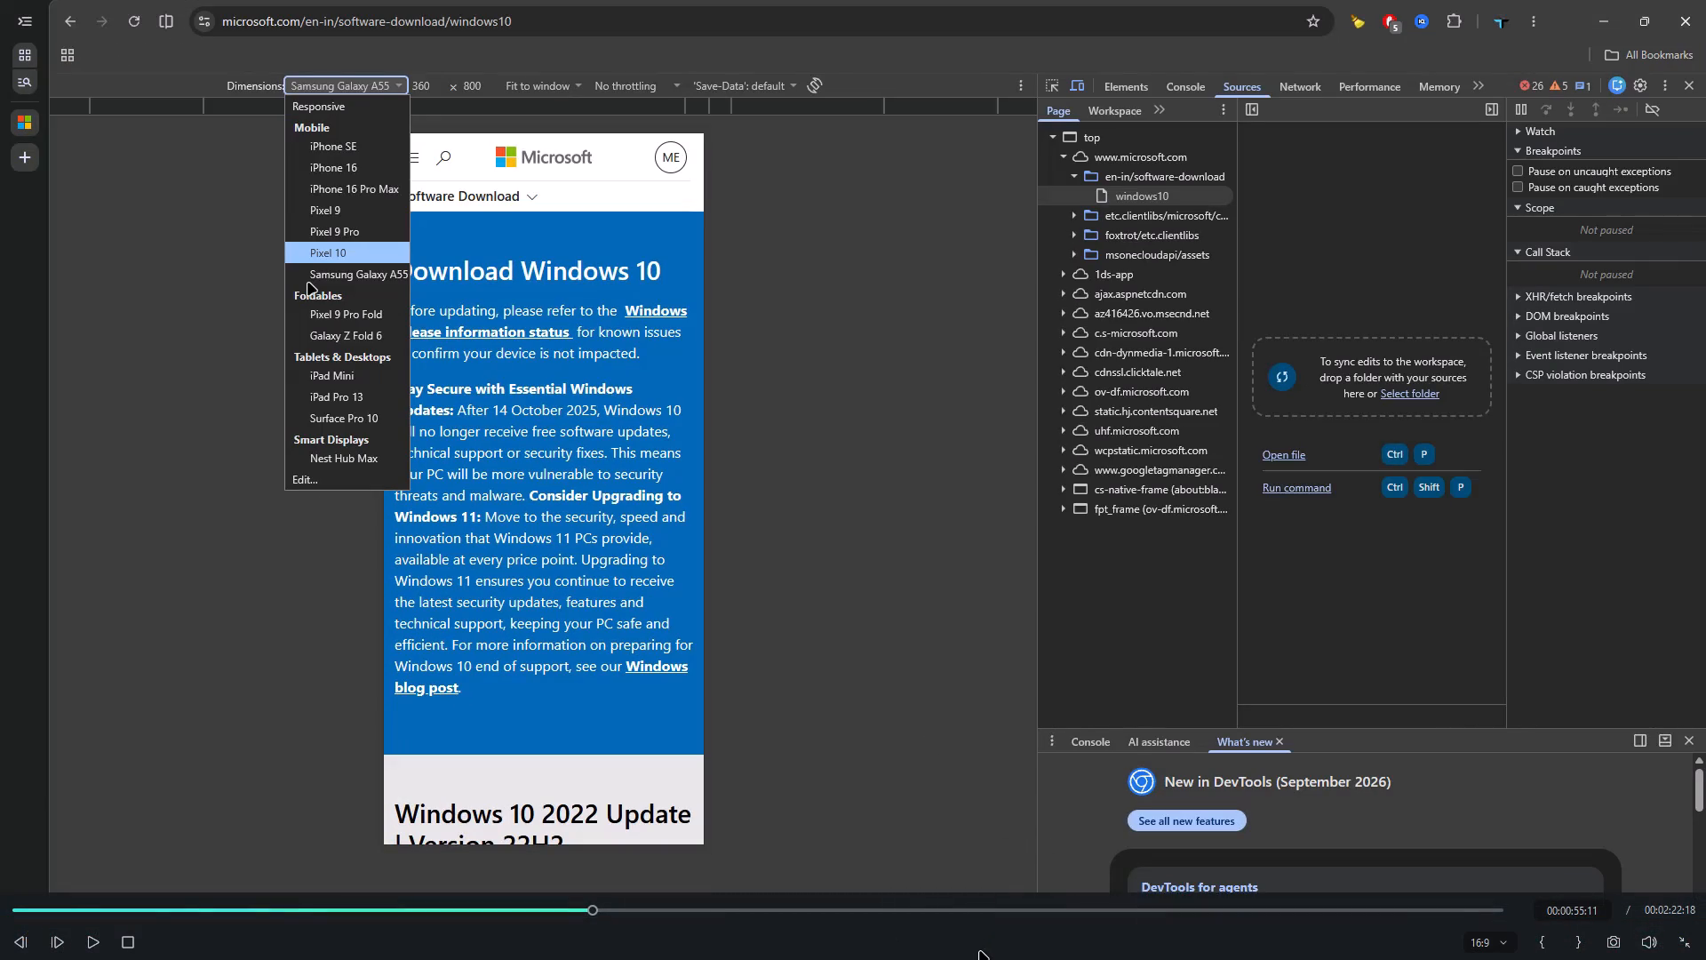
click(1685, 944)
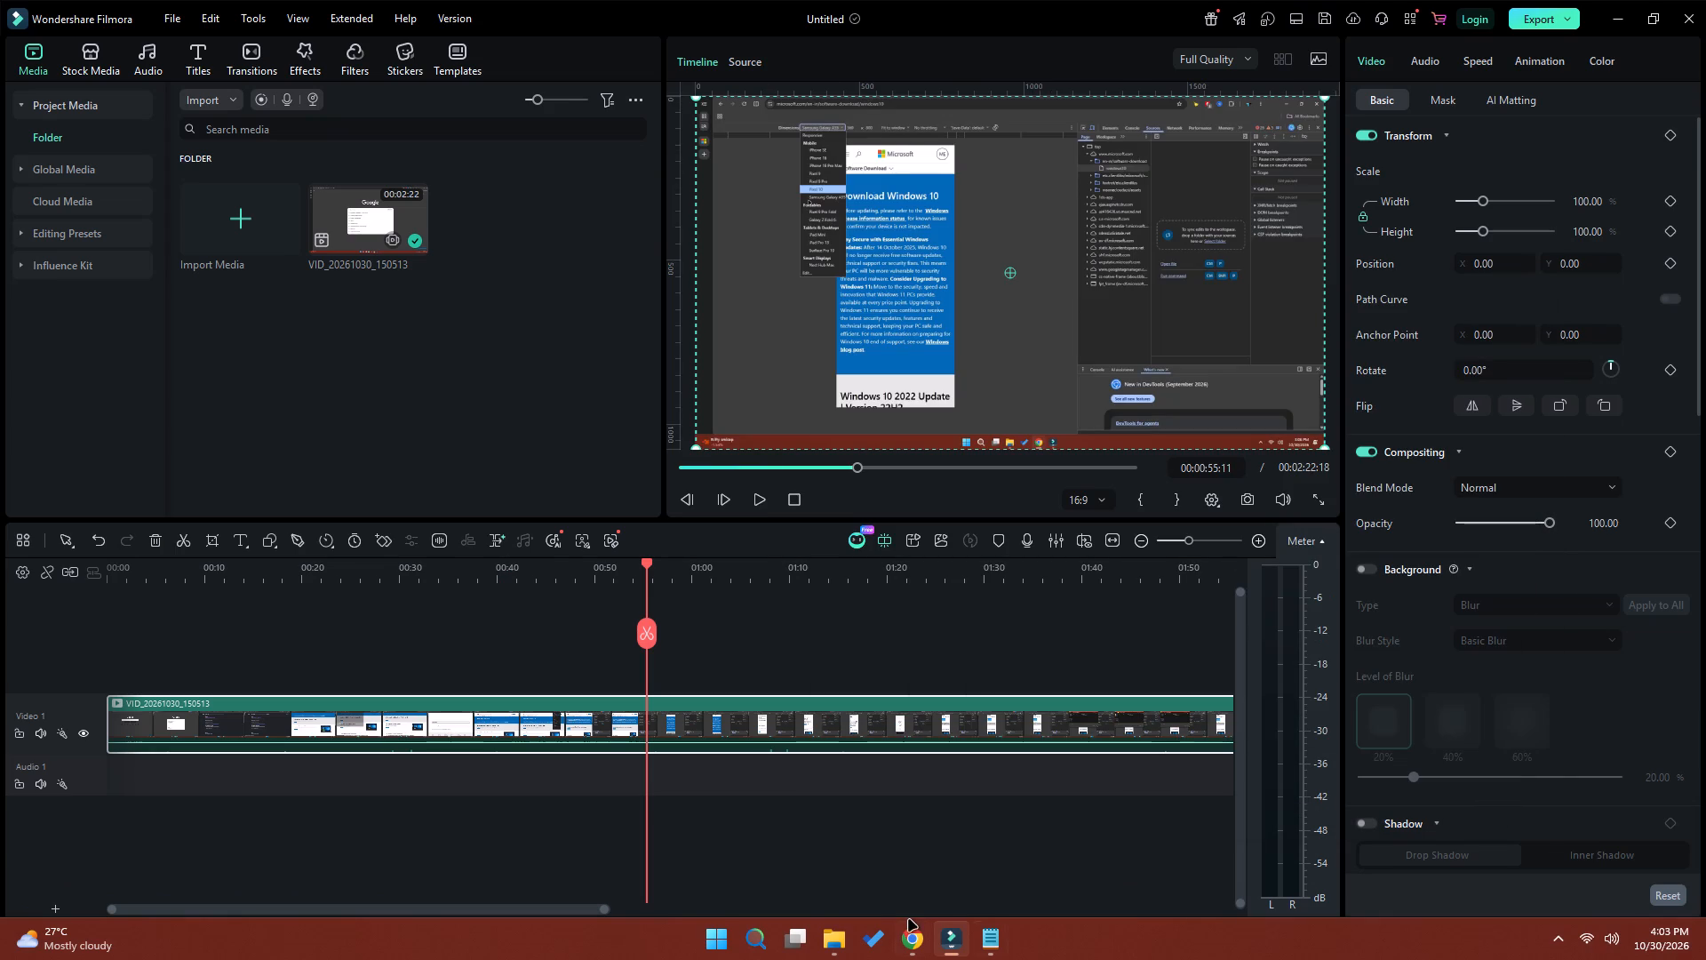
Switch to Notepad and add "and now from here select any device." after the toggle device toolbar sentence.
click(993, 959)
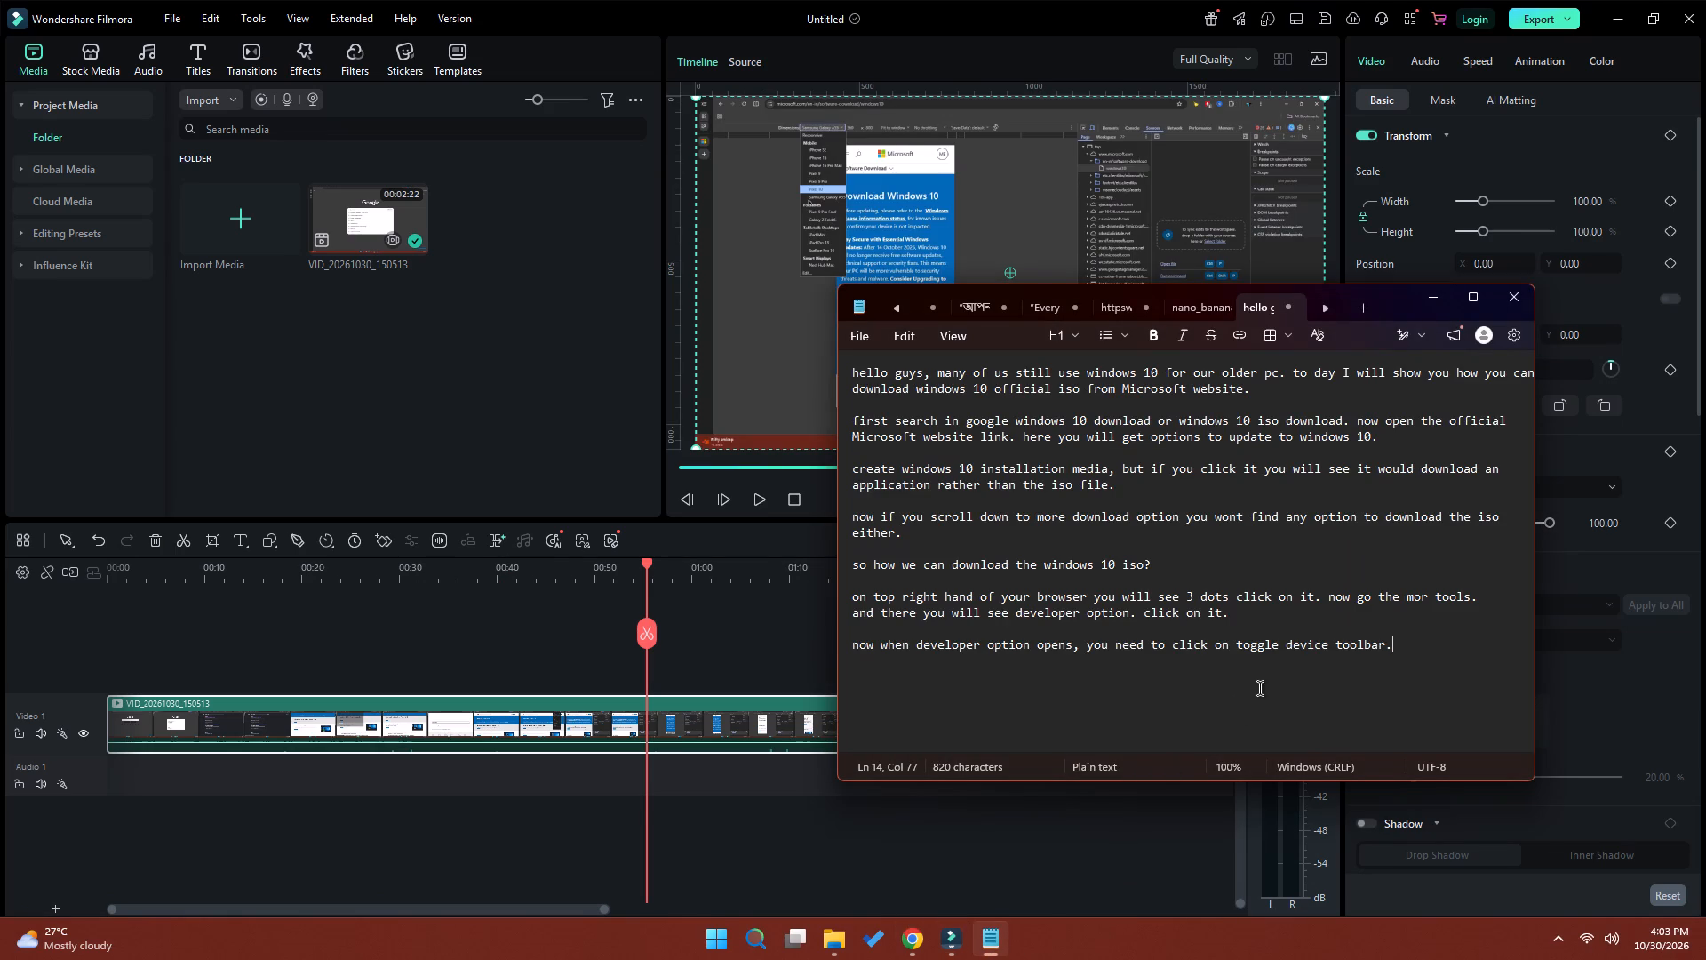
key(space)
text(and now fr)
text(om)
key(space)
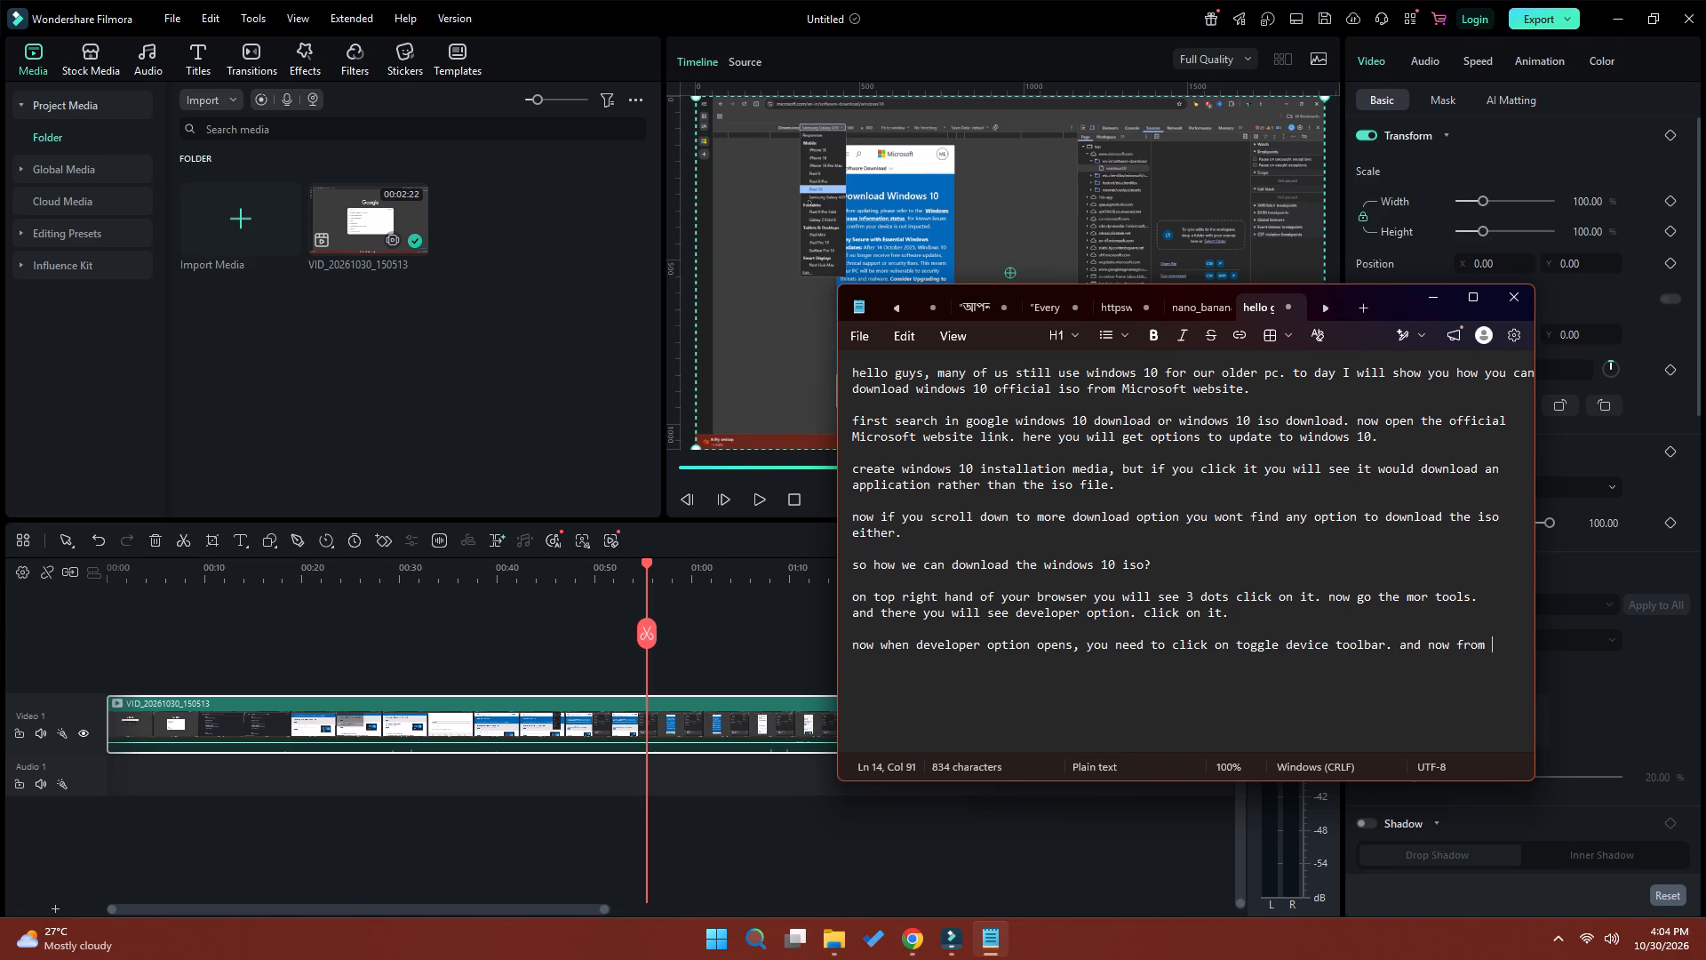
text(here)
key(space)
text(select)
key(space)
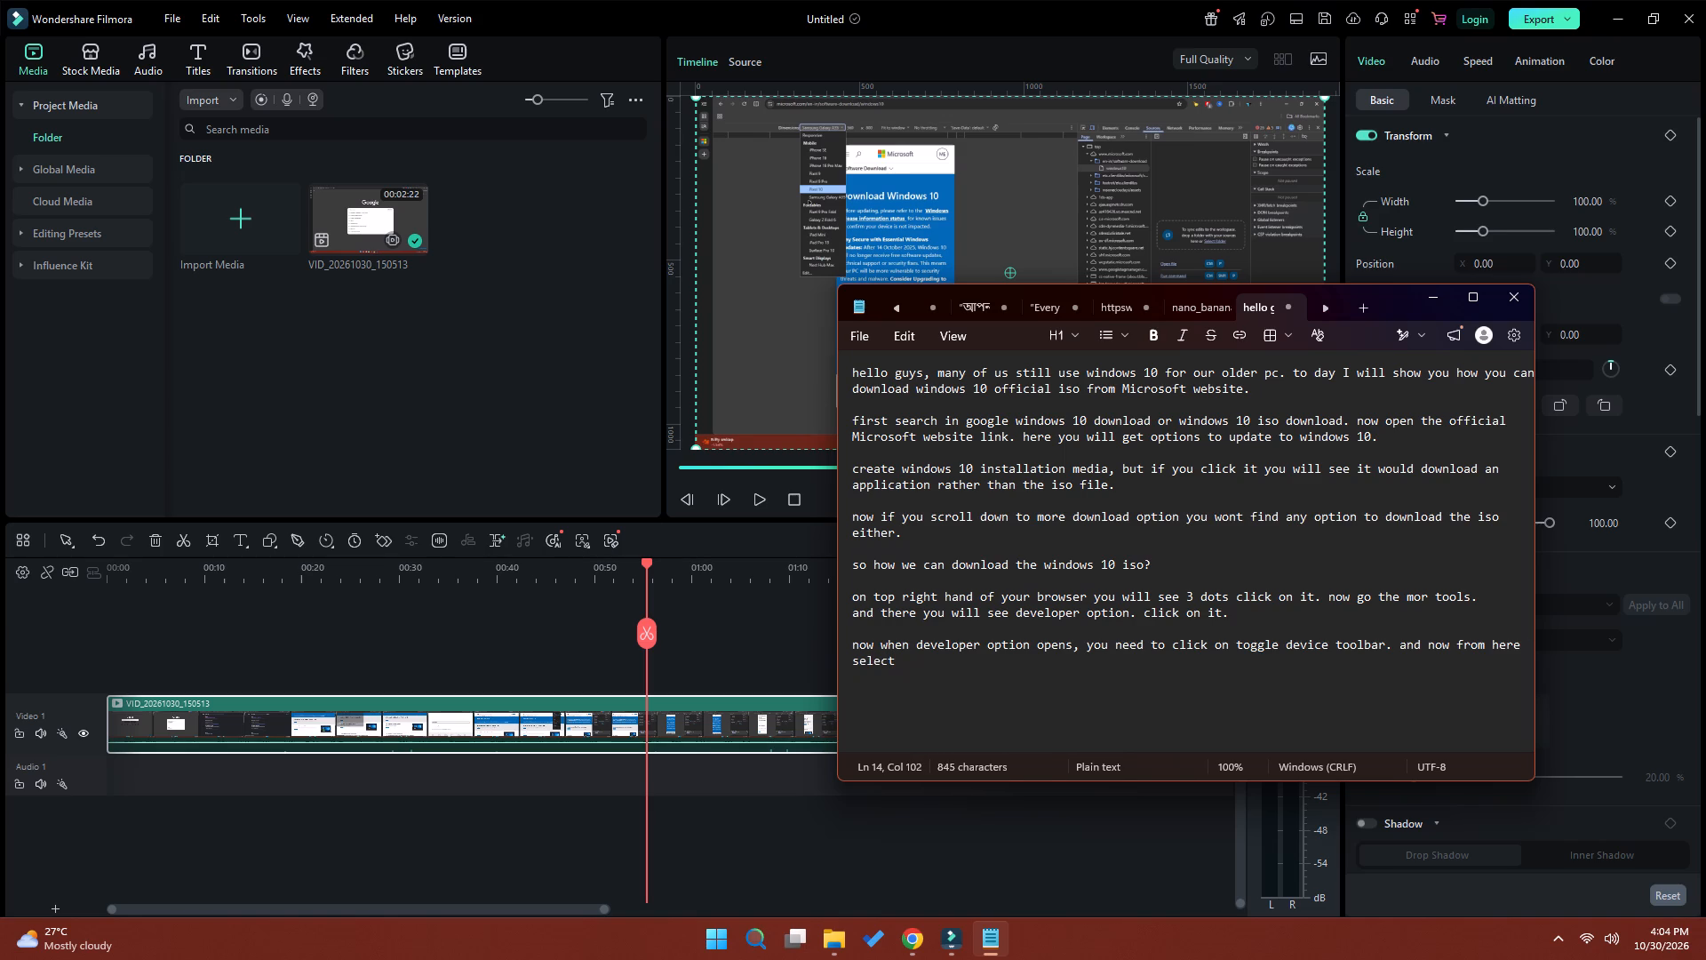
text(any devi)
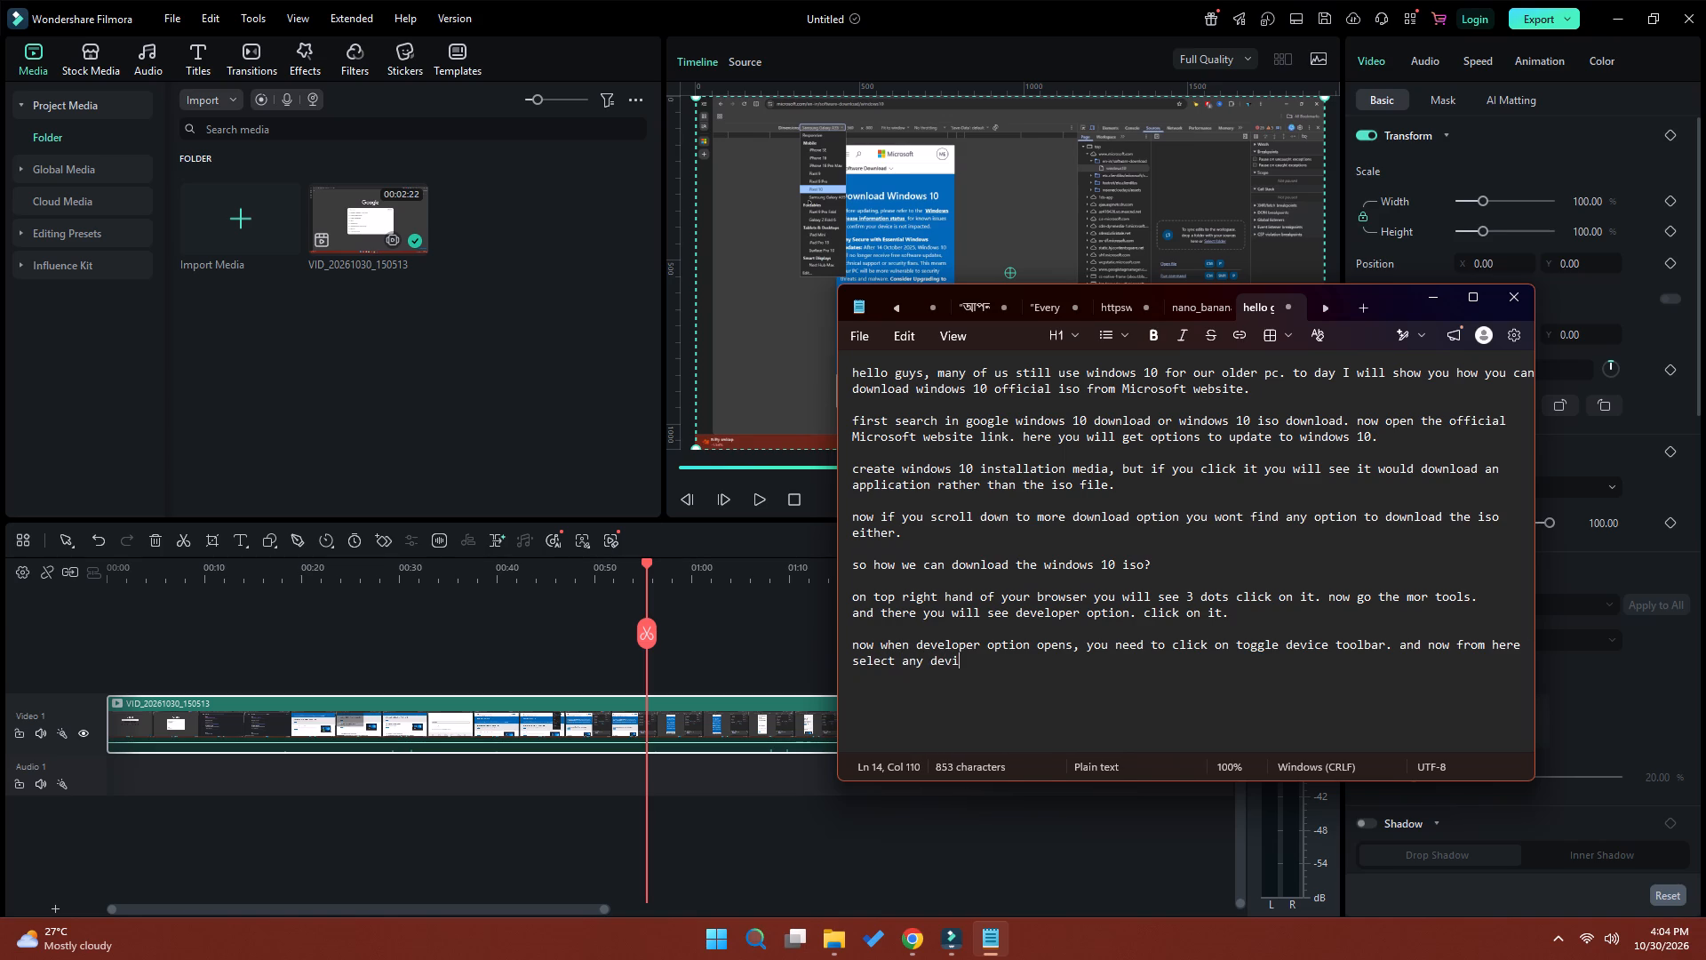
text(ce)
key(period)
Add "after selecting refresh the page." after the sentence about selecting any device.
key(space)
text(after se)
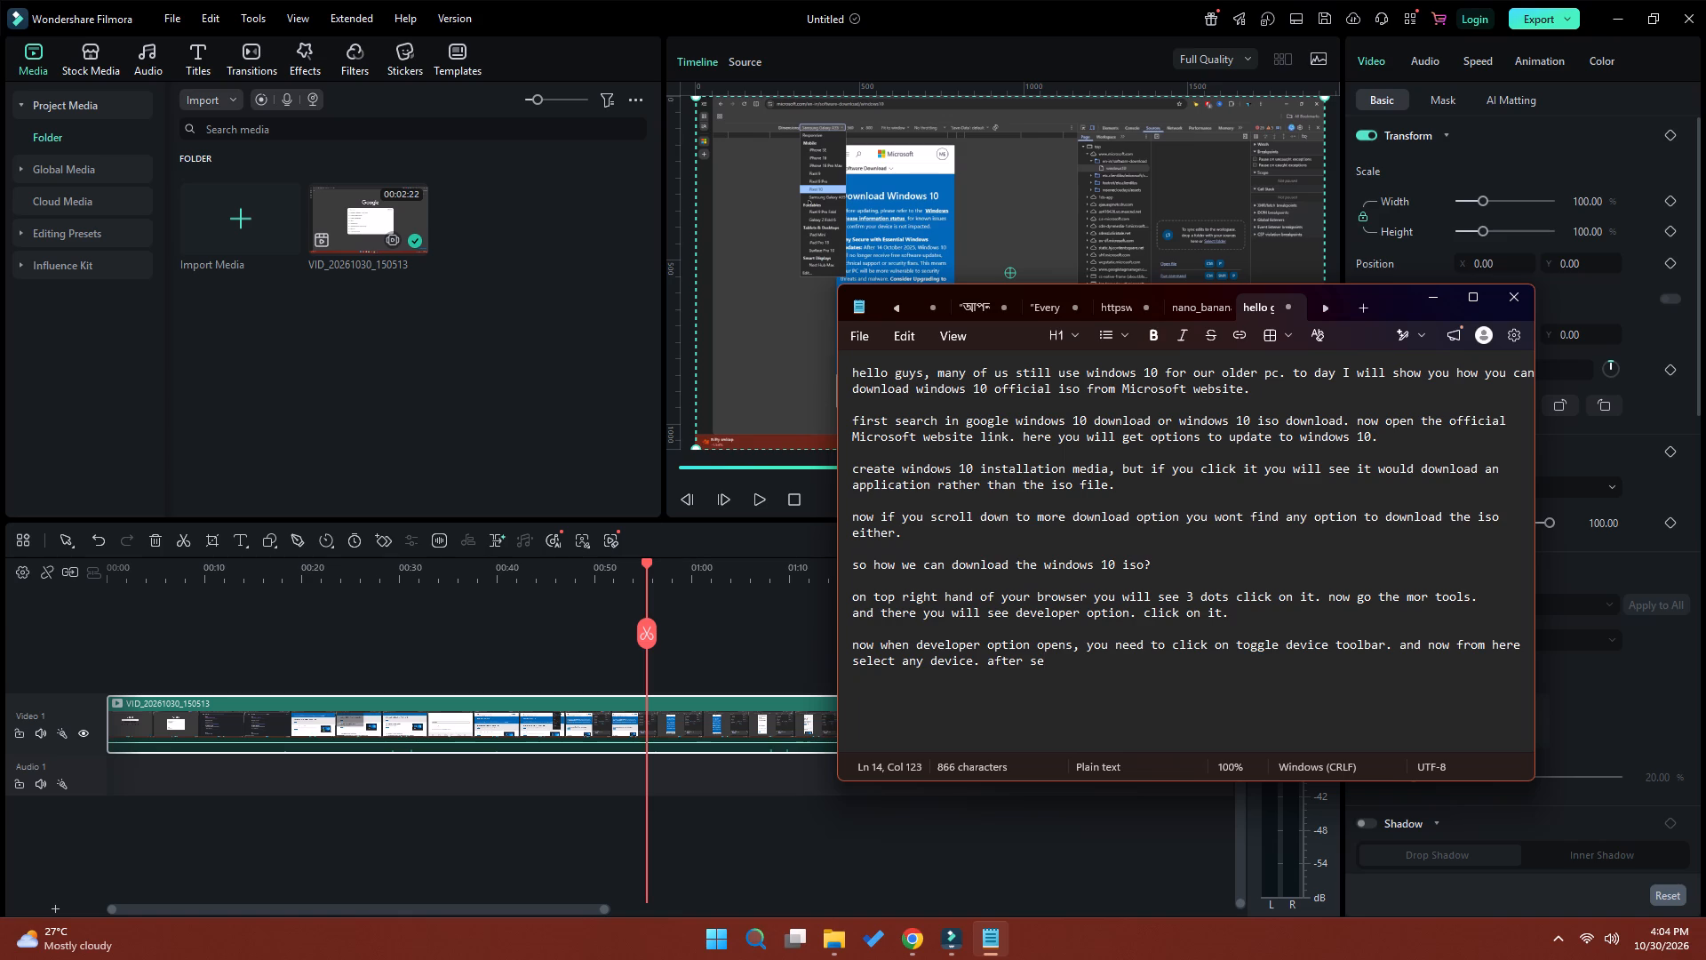
text(lecting)
key(space)
text(refr)
text(esh the page)
key(space)
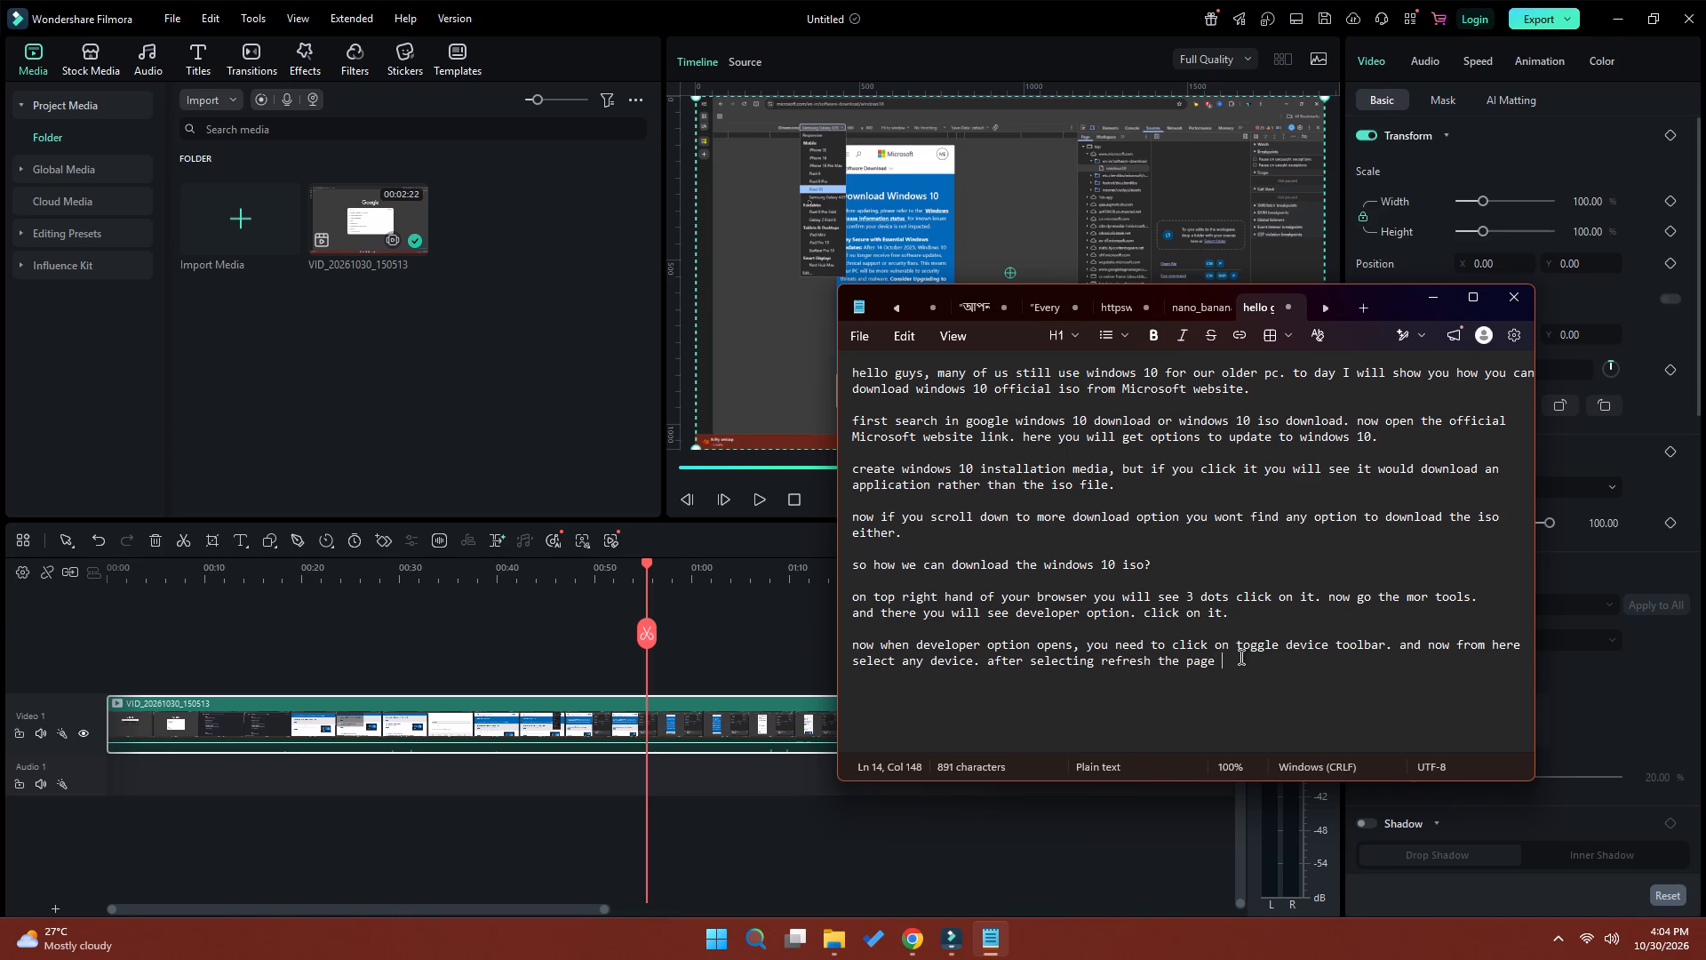
key(BackSpace)
key(period)
Switch to Wondershare Filmora and review the recording up to about 1:06, pausing at the Select edition section.
click(754, 499)
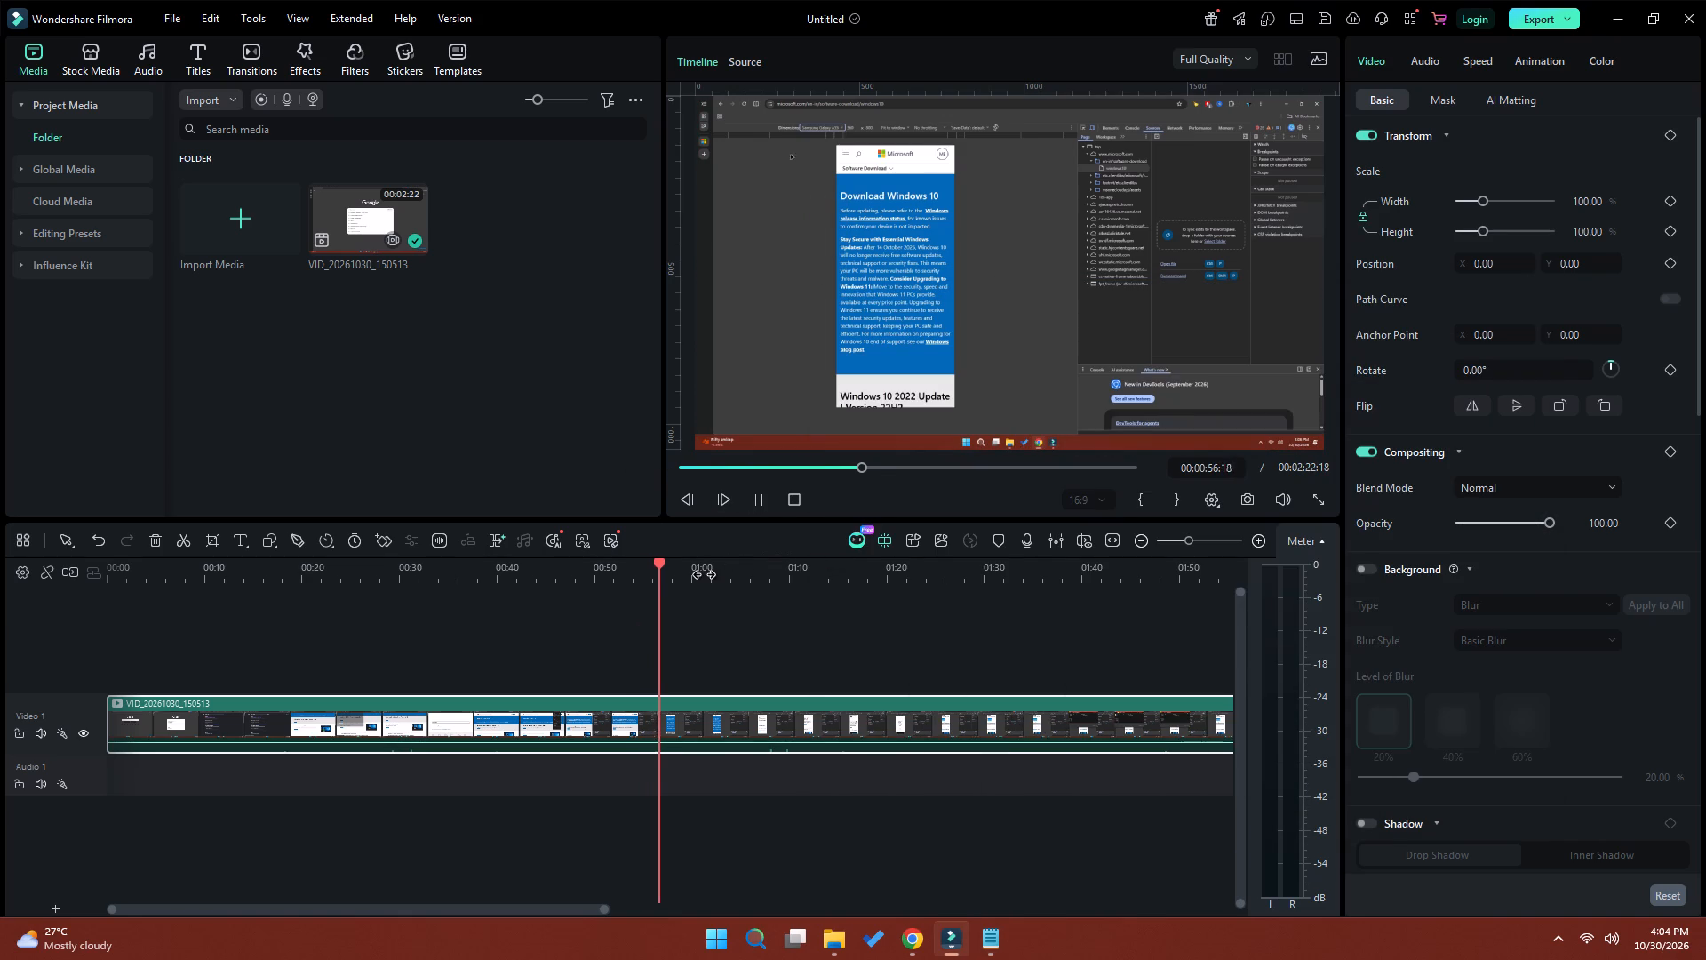
click(704, 574)
click(761, 573)
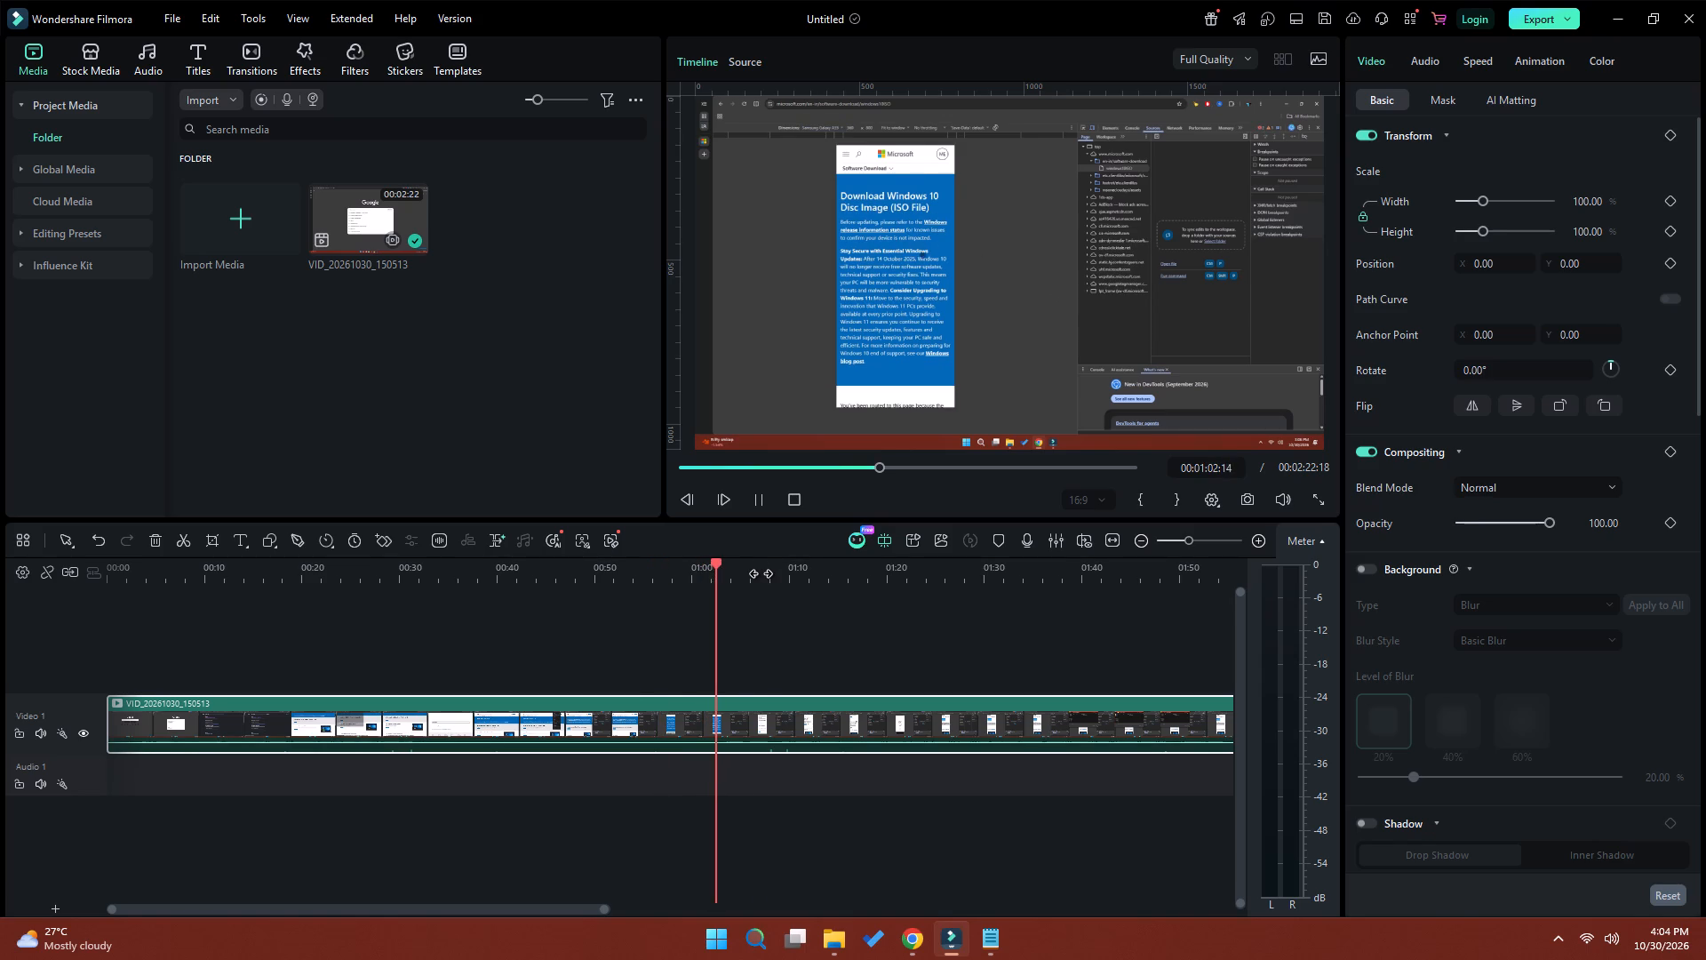
click(700, 575)
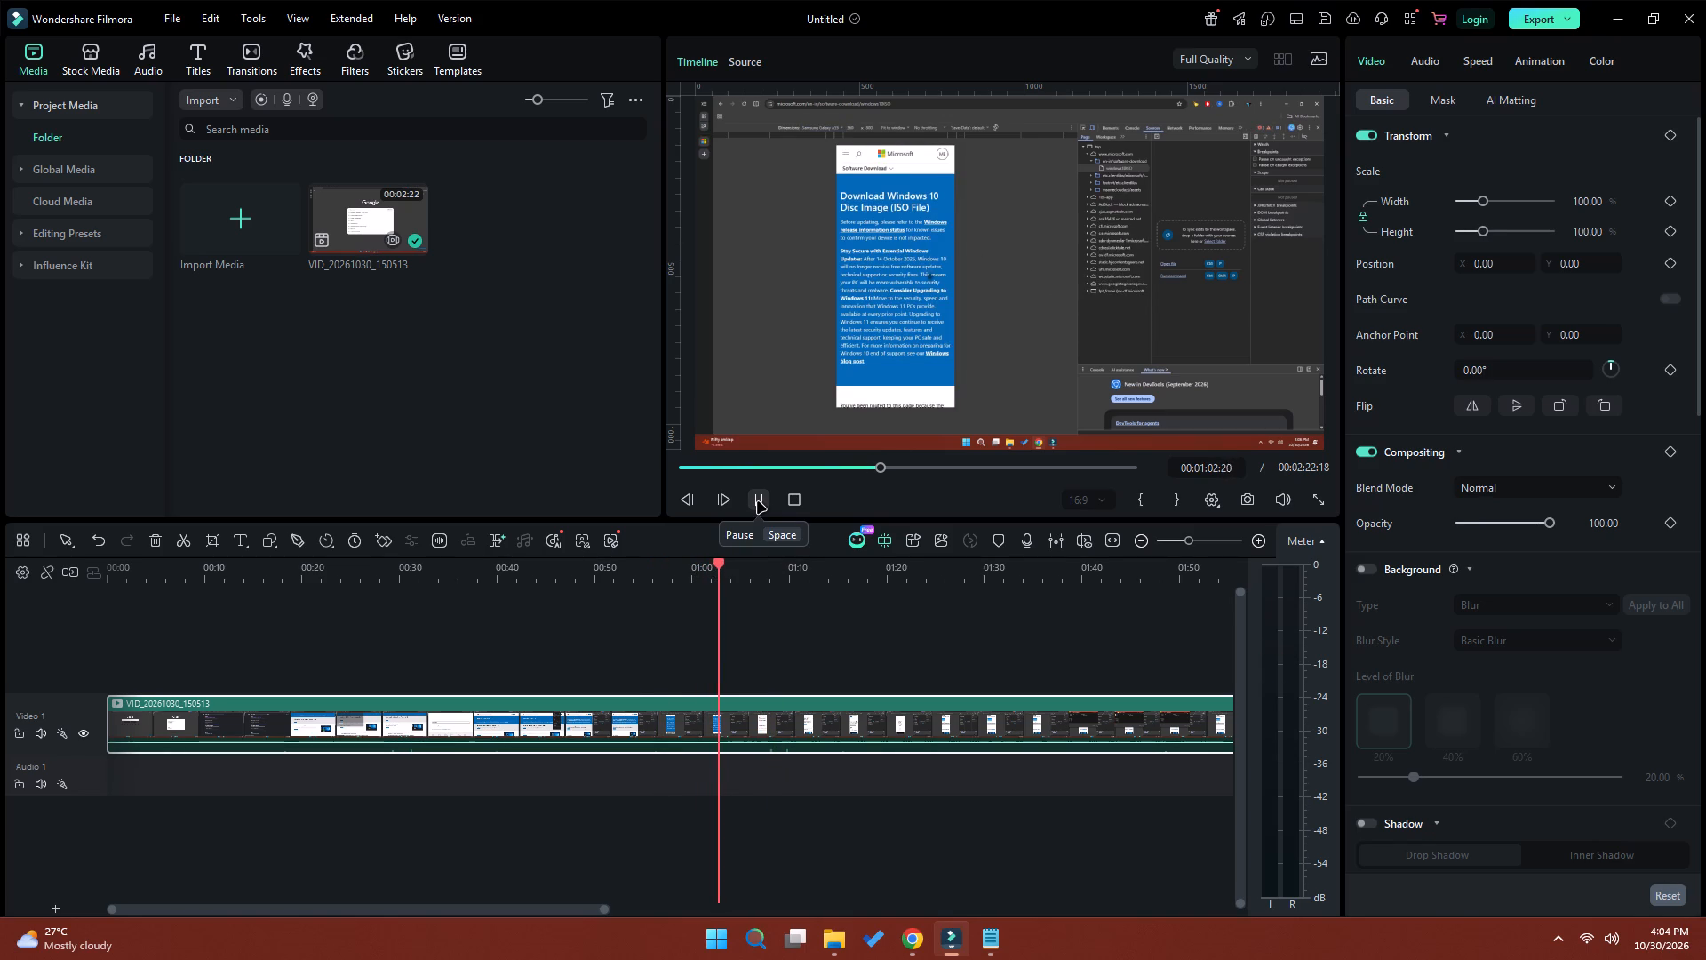
click(758, 502)
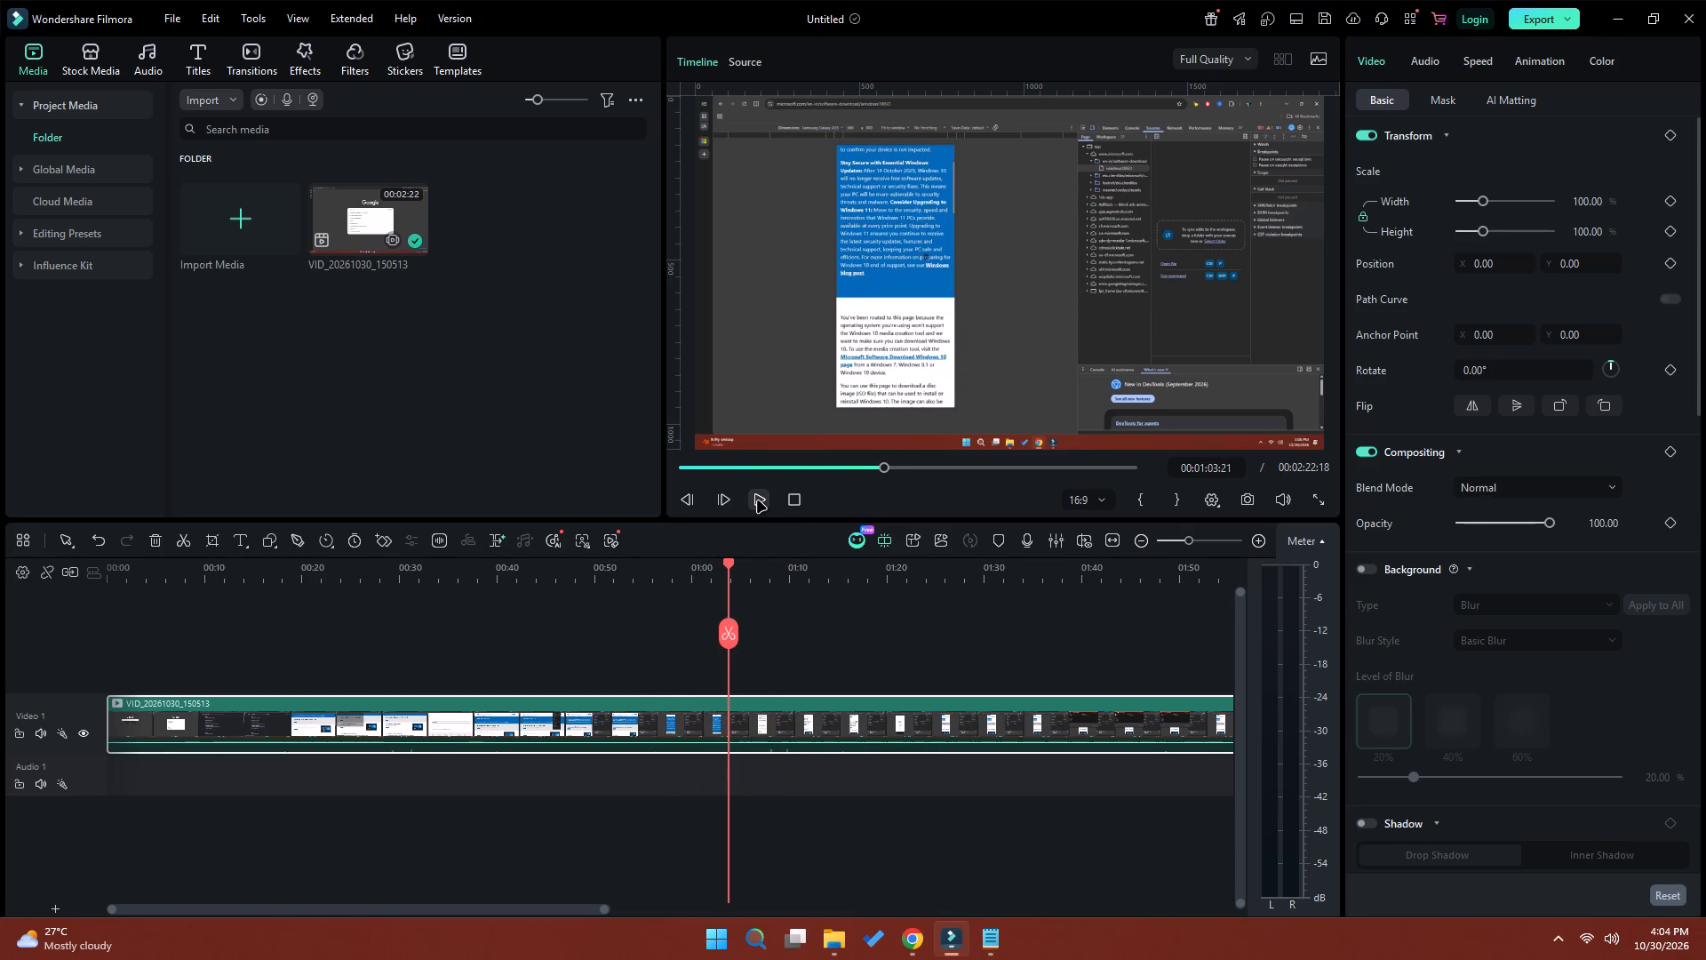
click(758, 501)
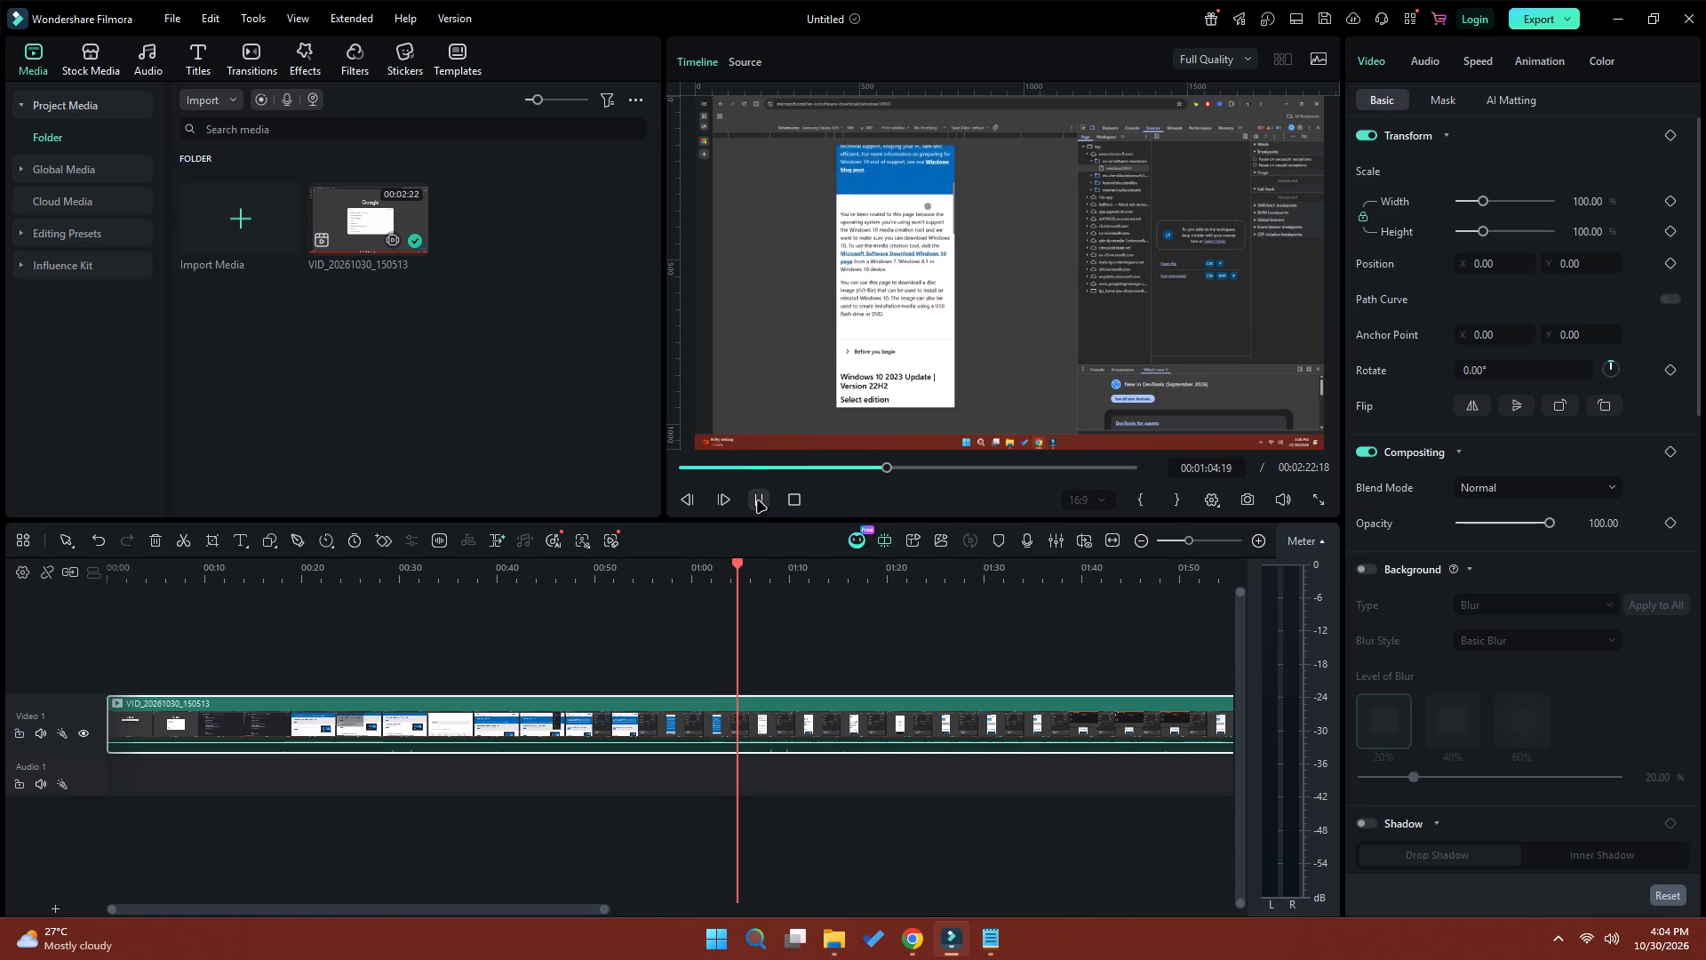
click(758, 501)
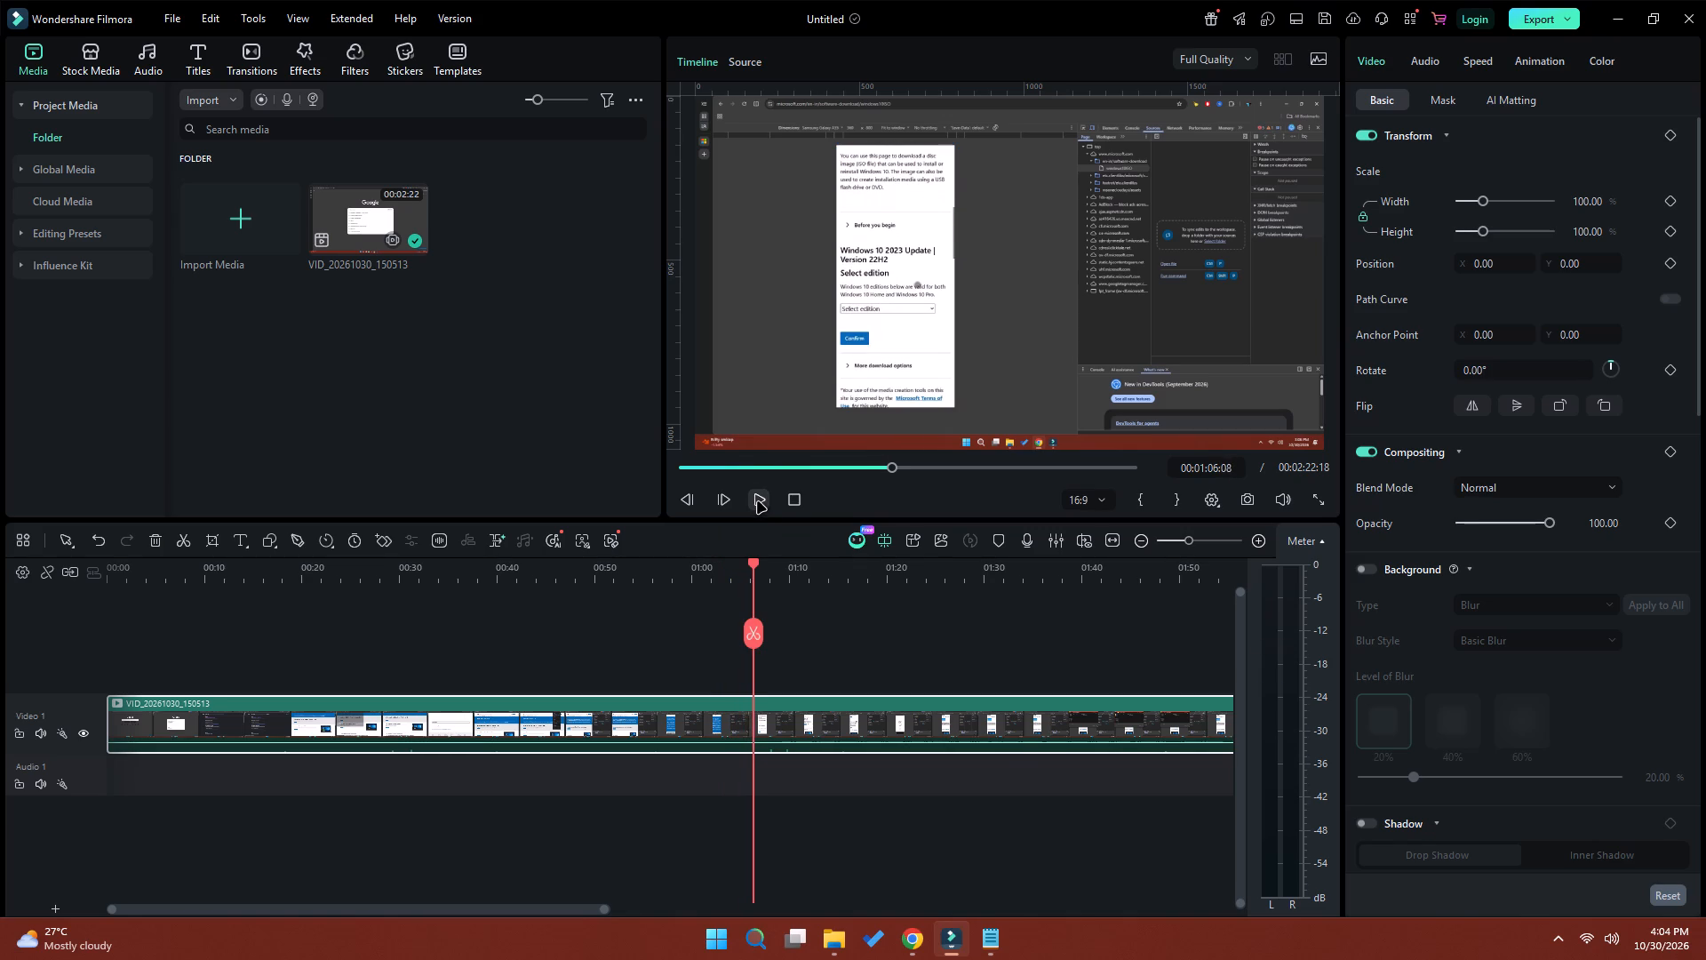
Switch to Notepad and start a new paragraph with "now if you scroll down you will see option to select edition,".
click(996, 946)
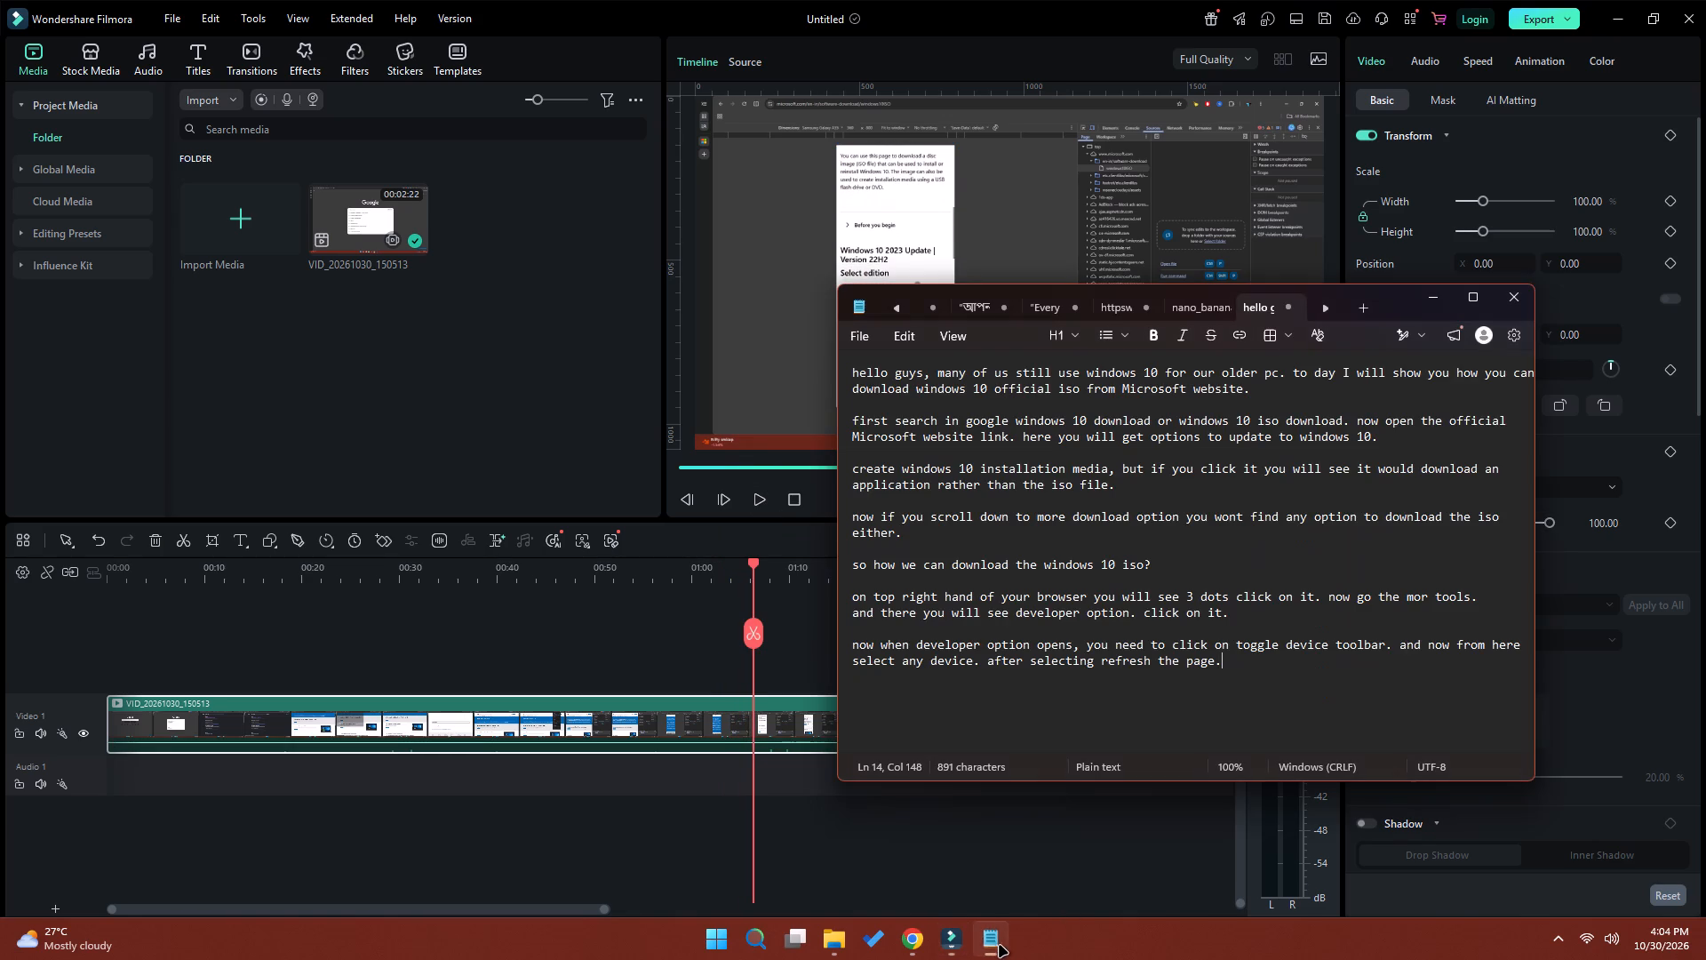
key(Return)
key(Return)
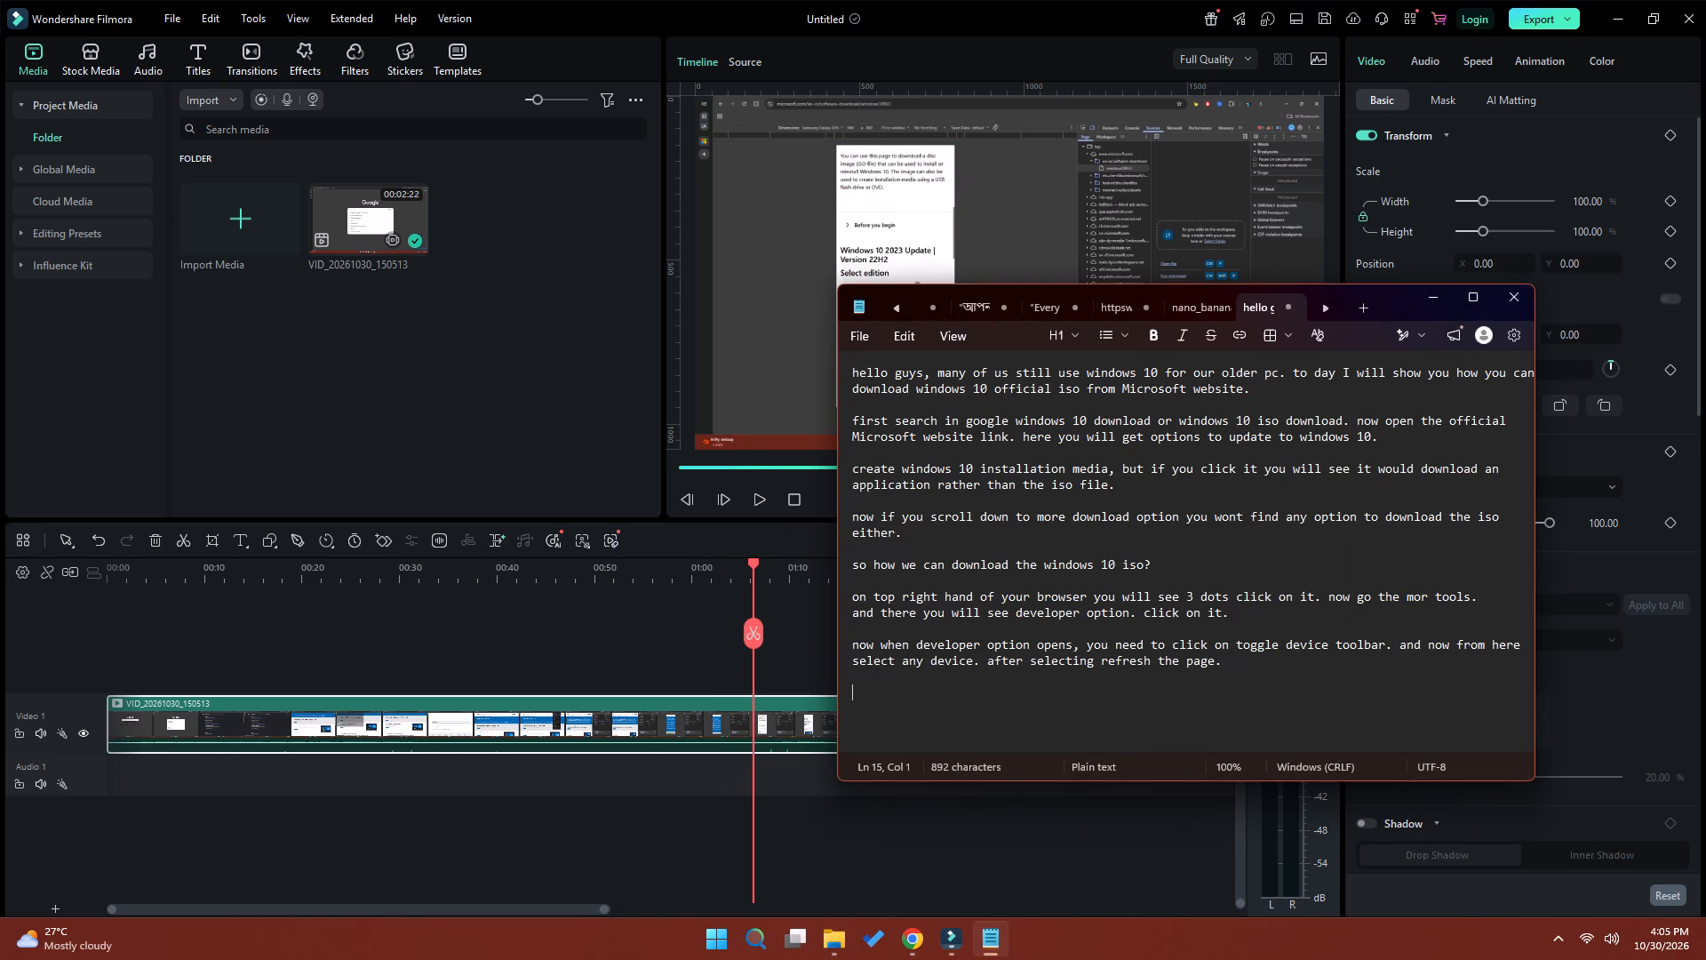
text(now)
key(space)
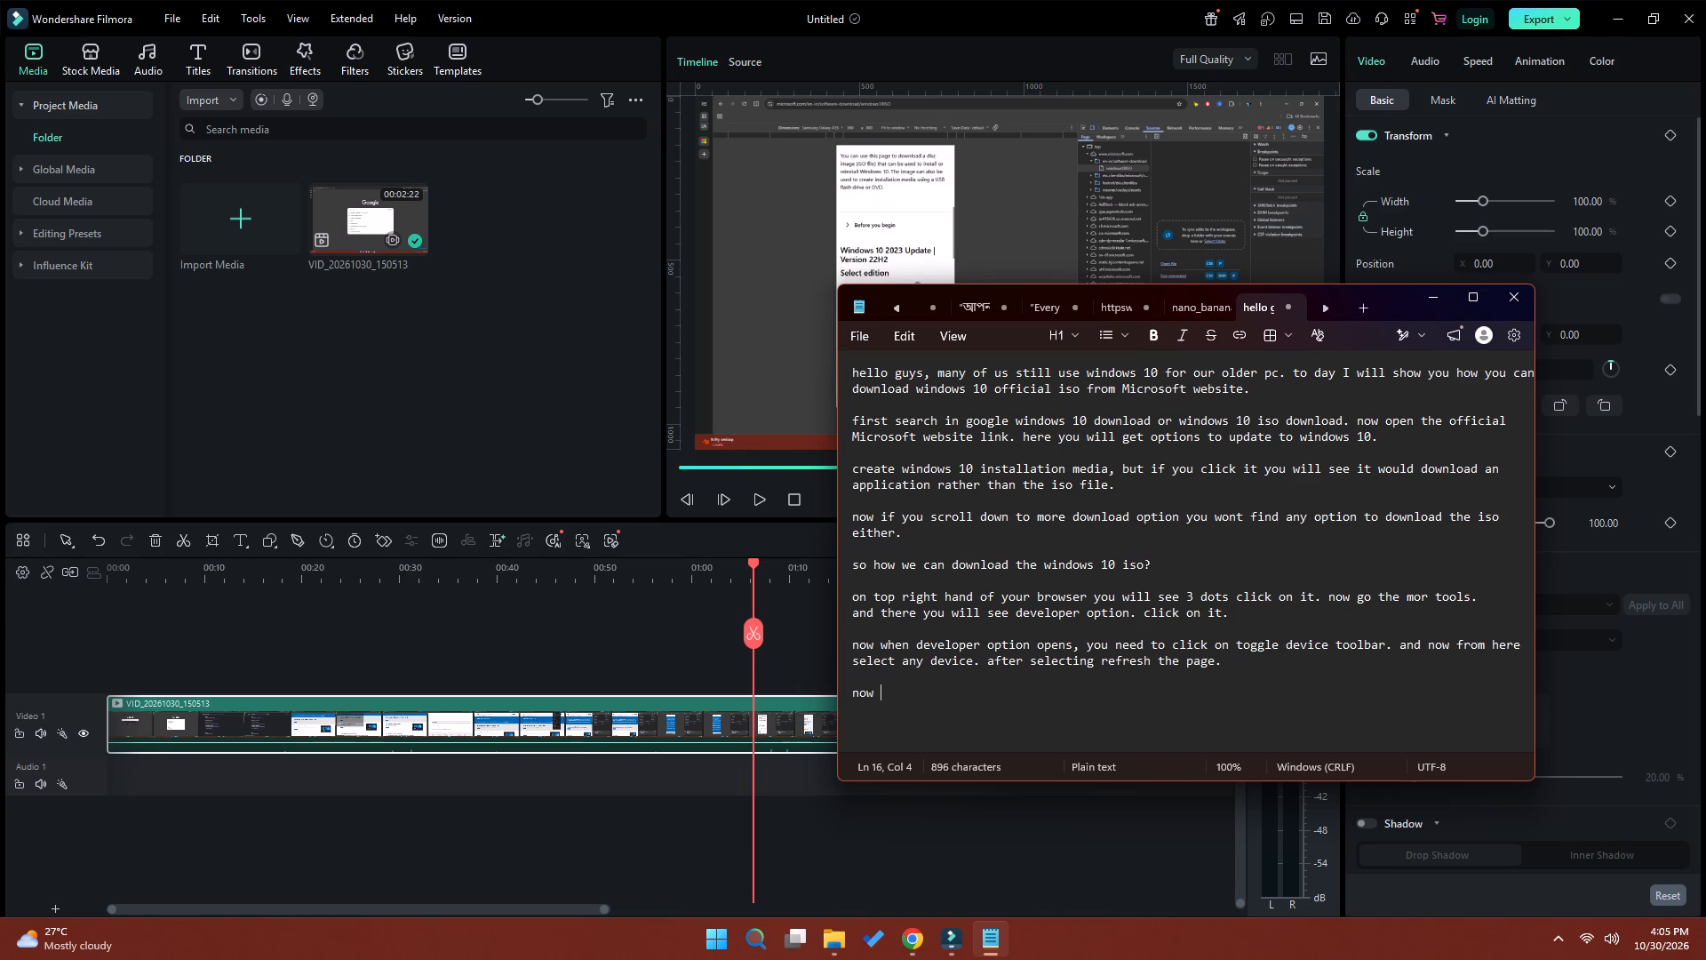
text(if you scroll down)
key(space)
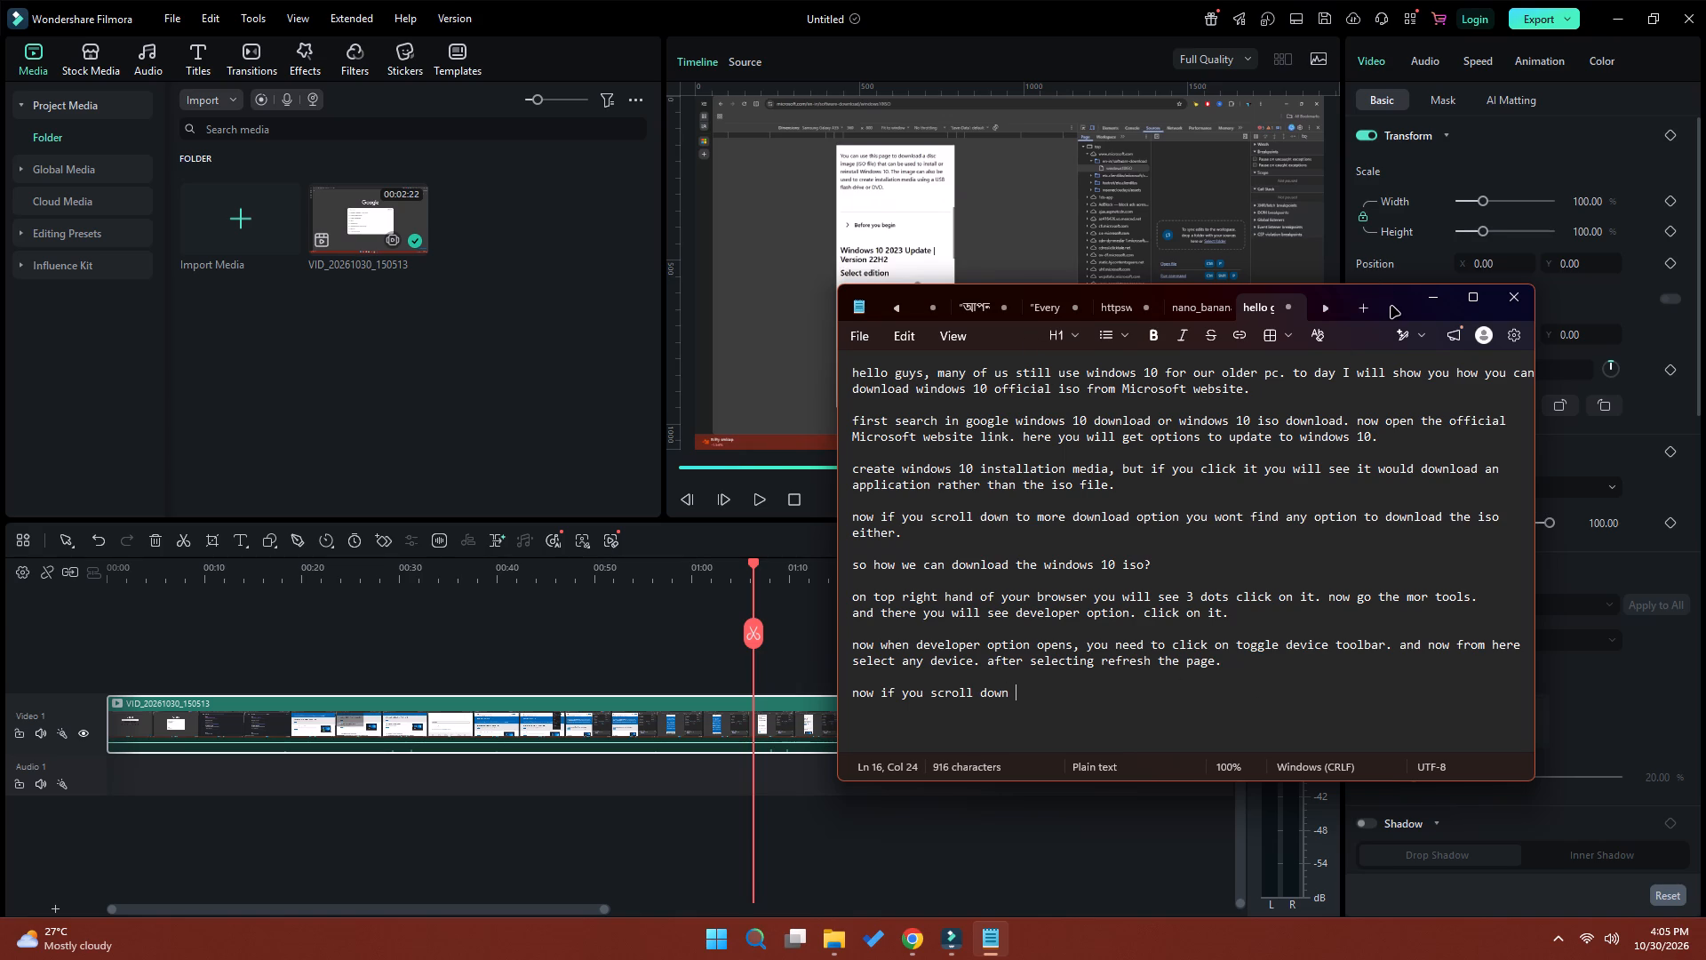
drag(1392, 305, 1431, 324)
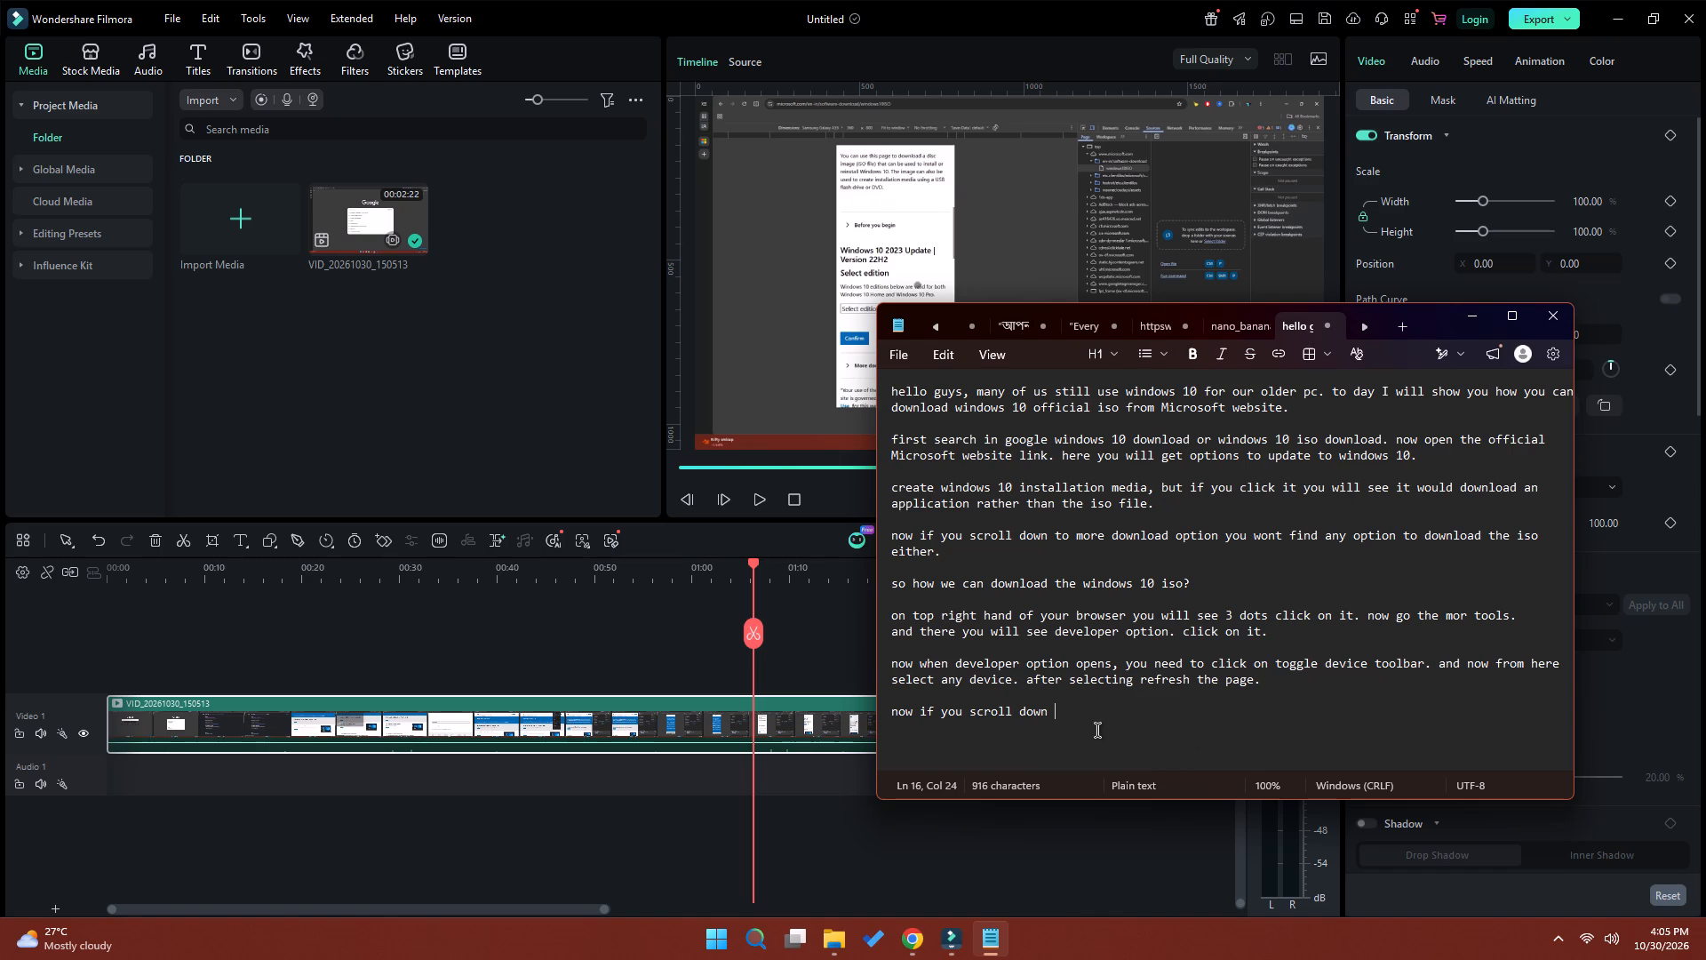
text(you will see)
key(space)
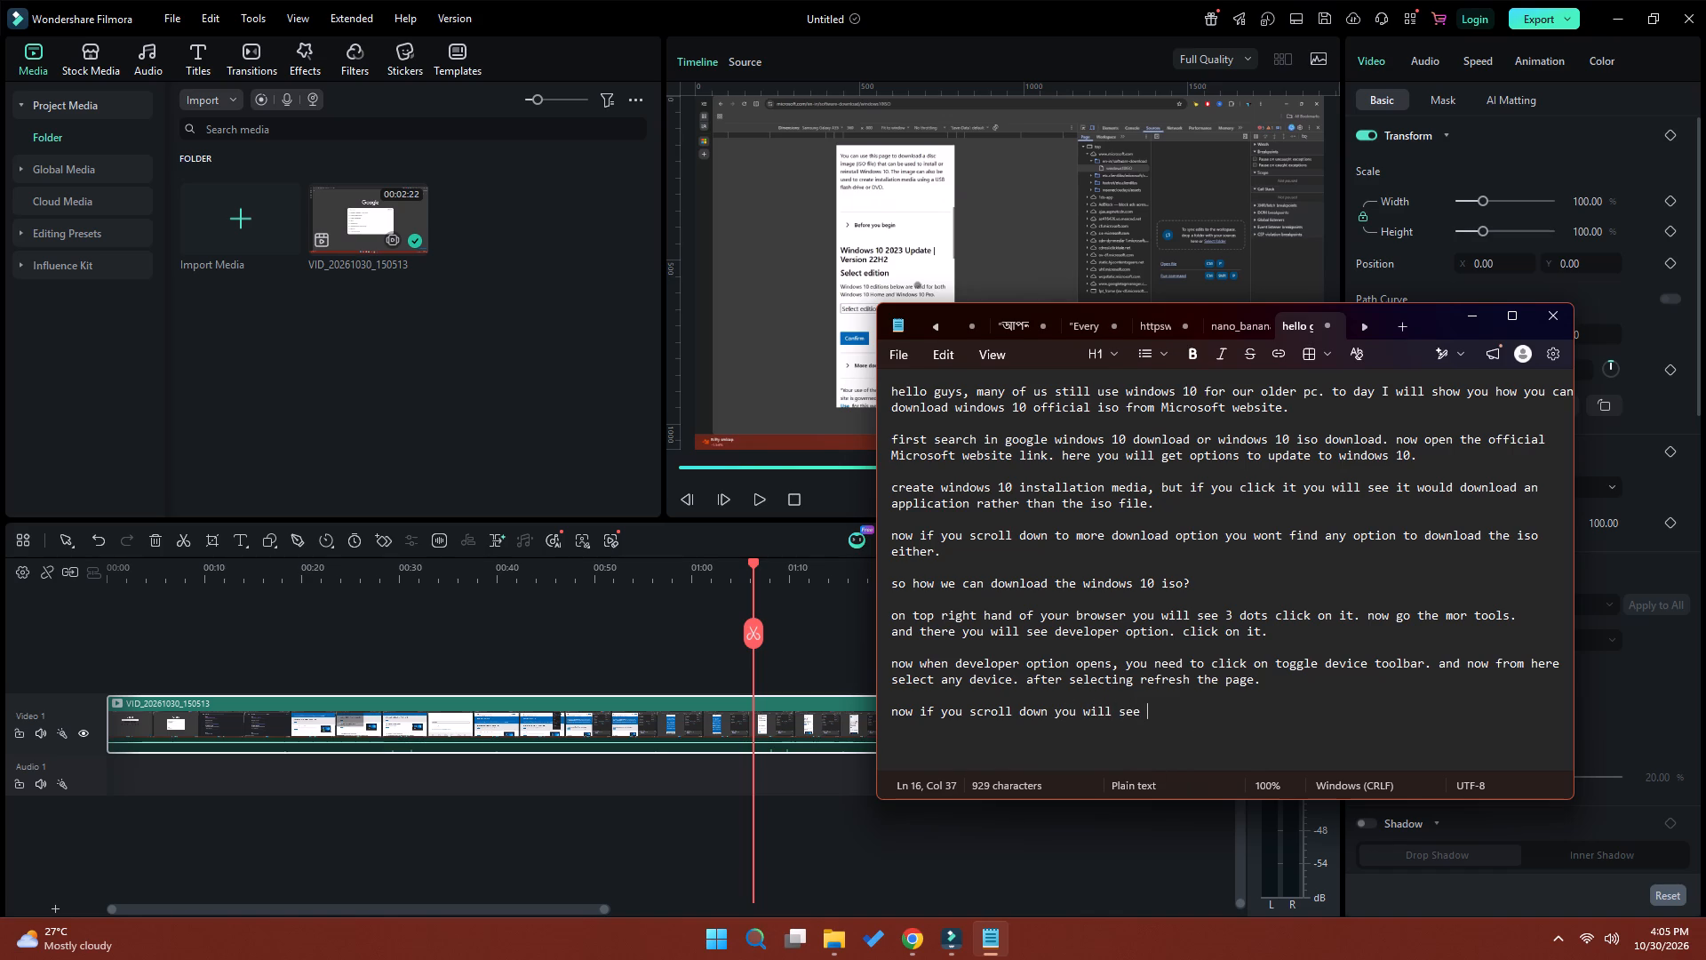
text(option to select)
key(space)
text(edition)
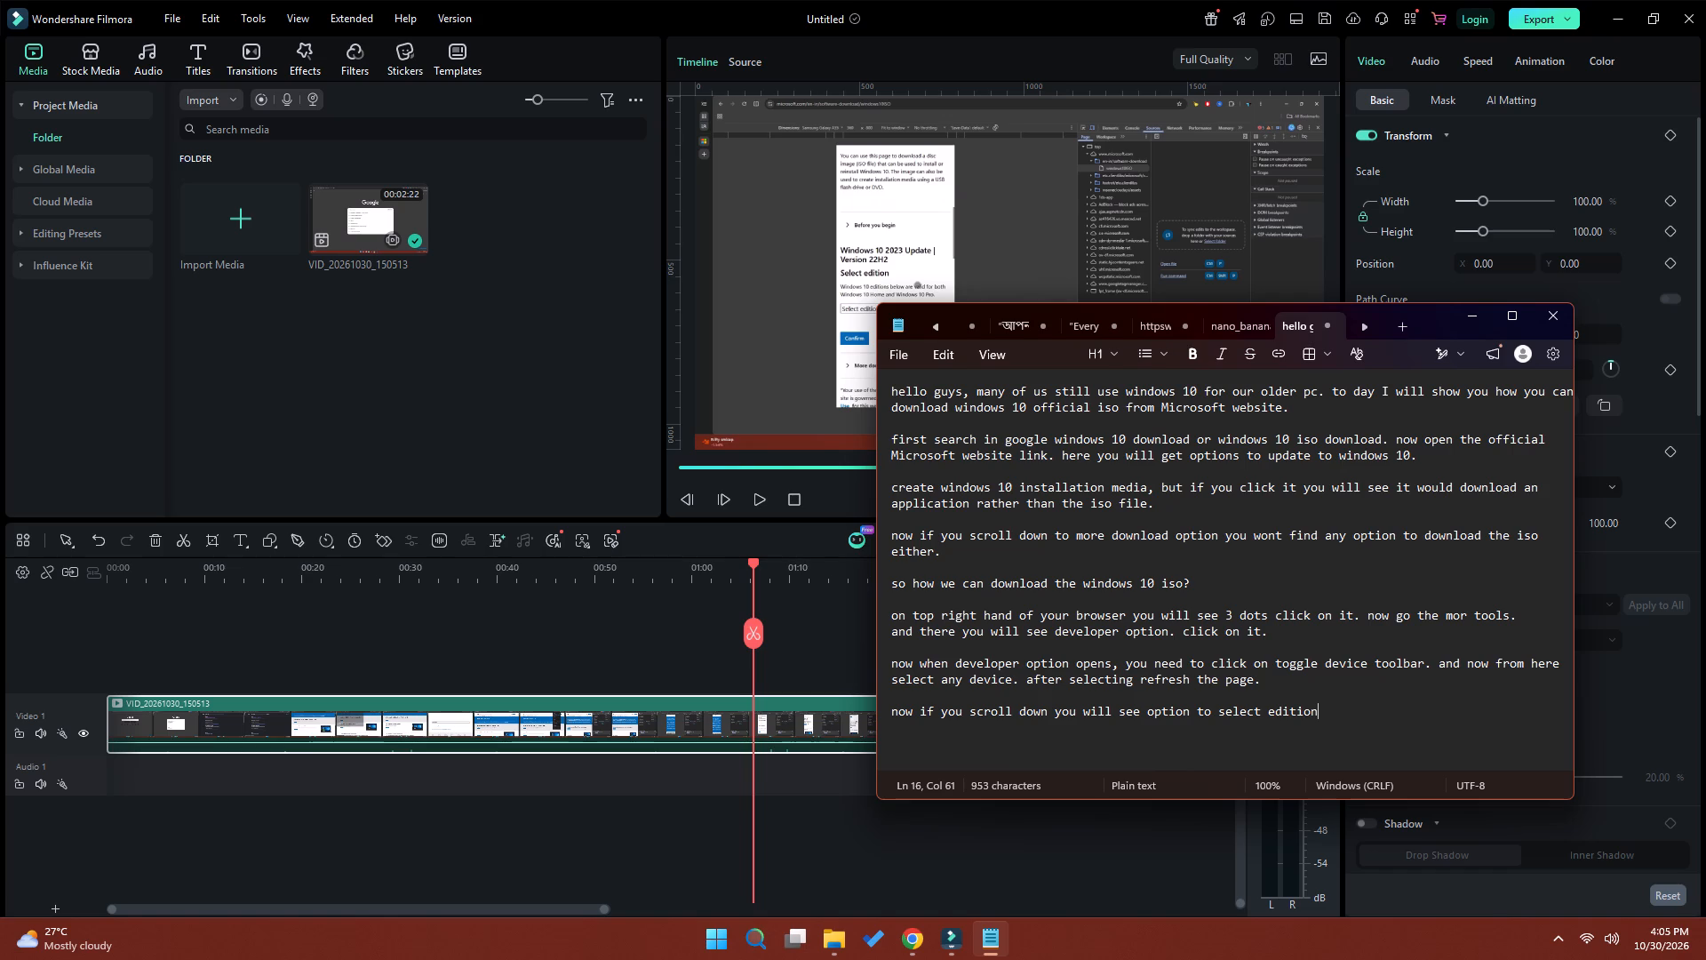
text(,)
key(space)
Switch to Wondershare Filmora and play the recording to about 1:09, pausing on the open edition list.
click(761, 503)
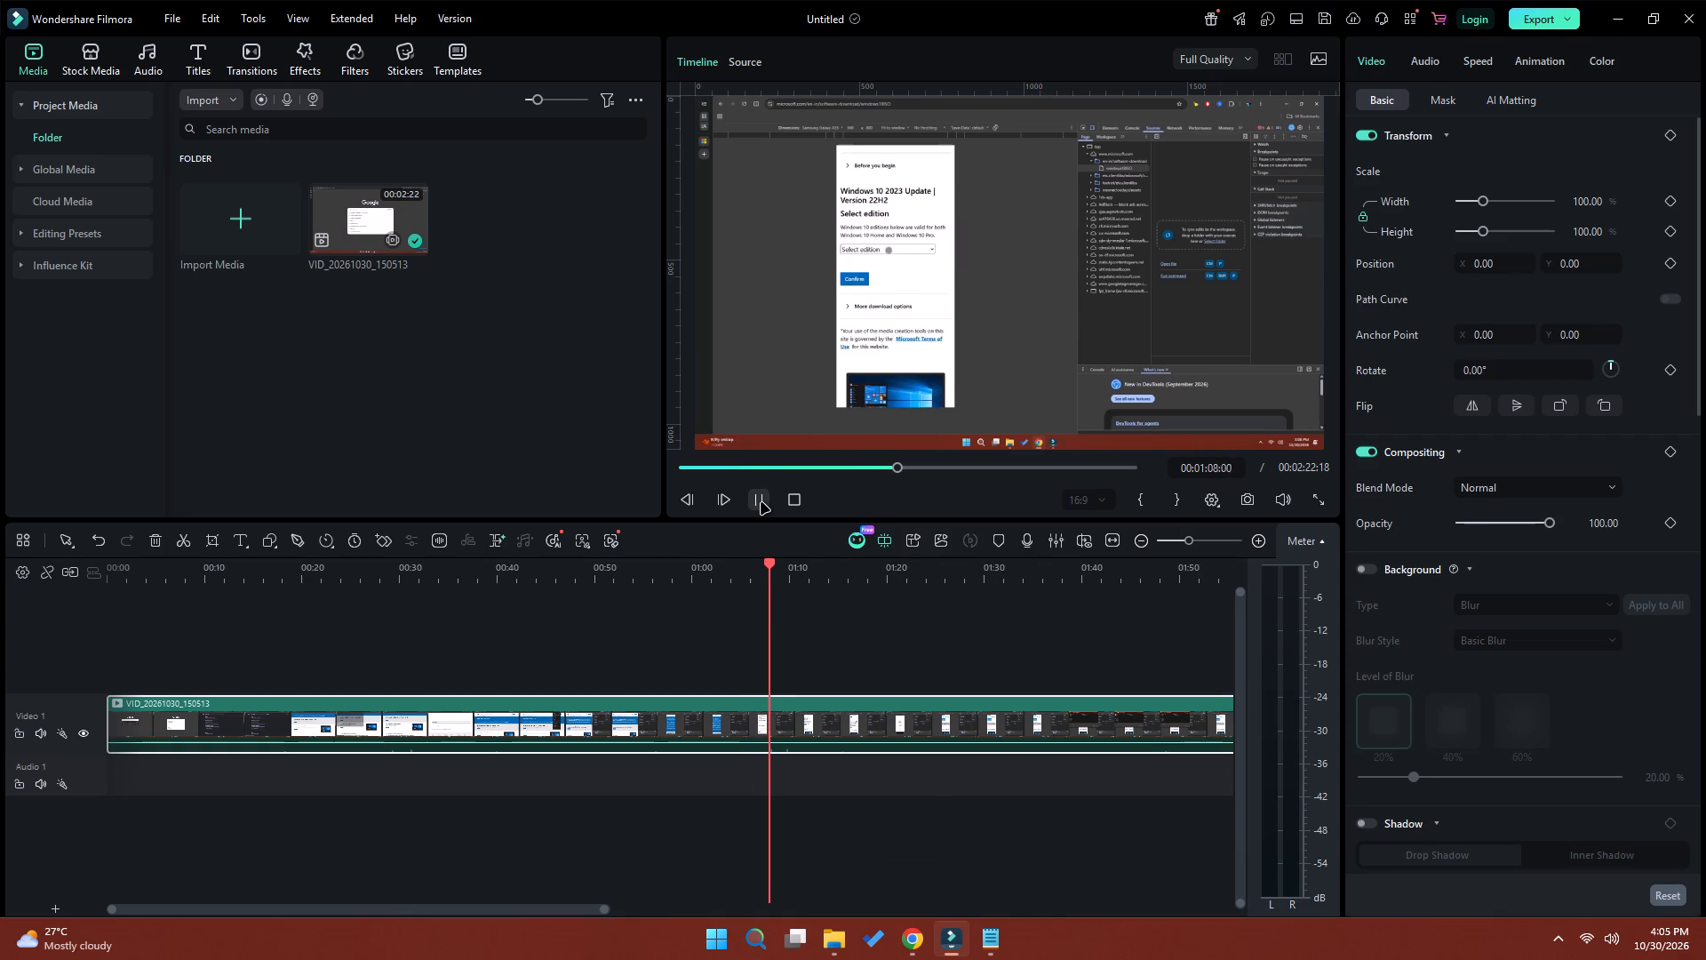
click(761, 503)
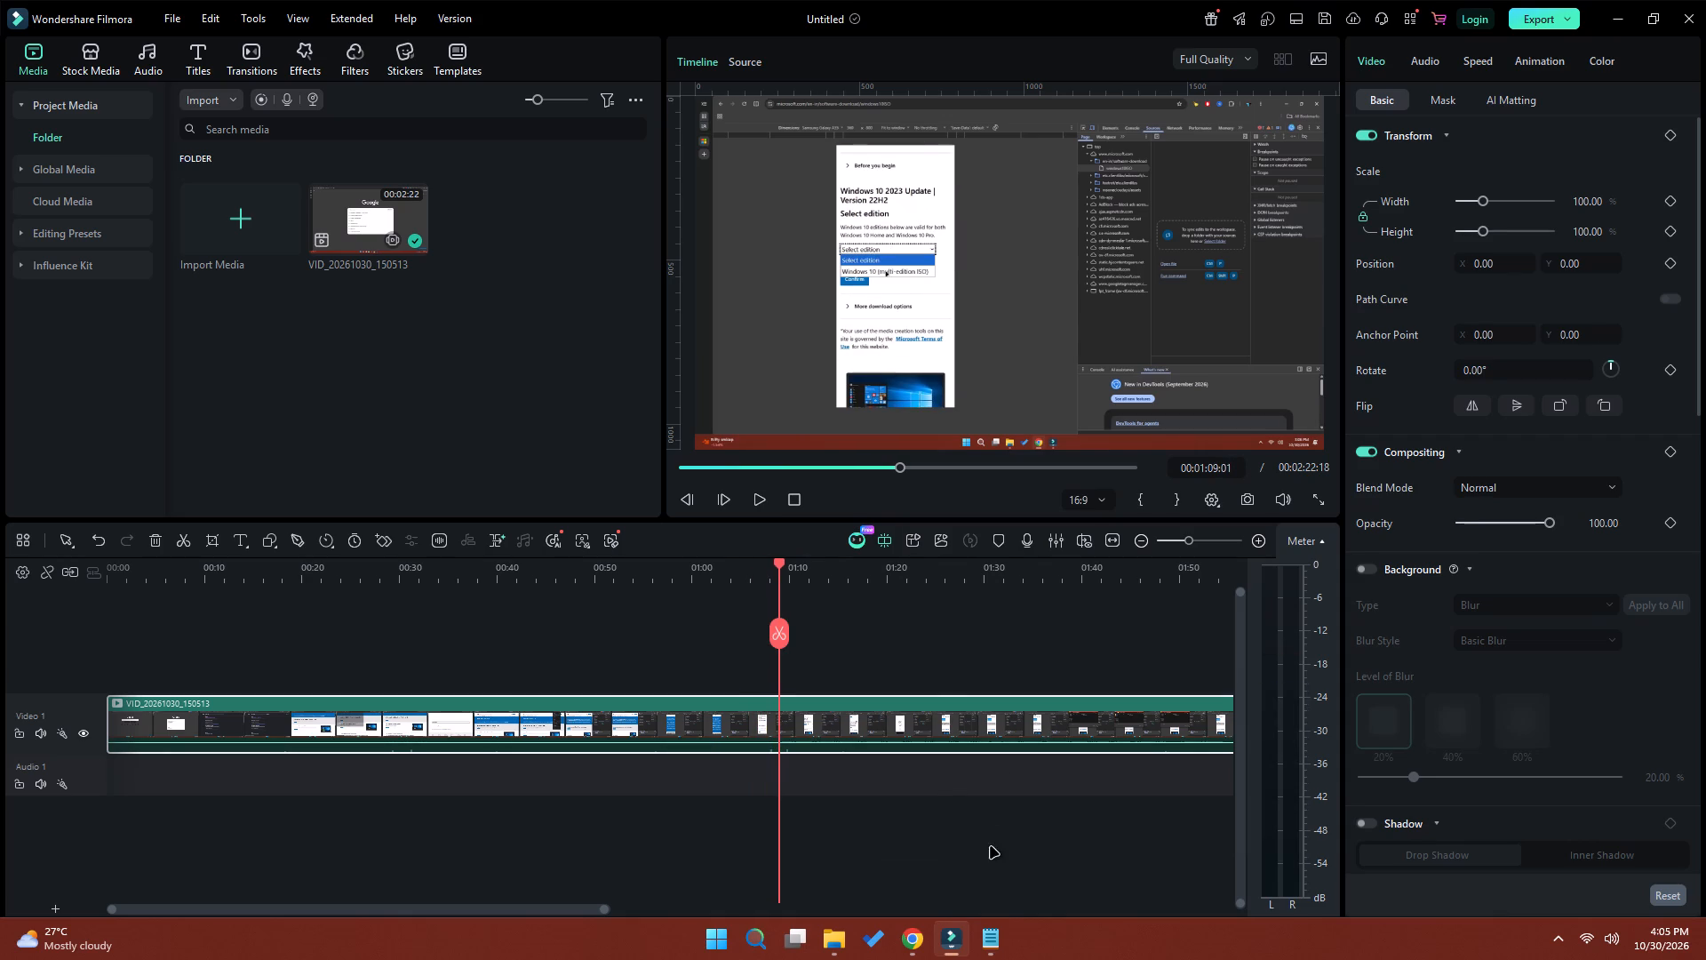
Switch to Notepad and finish the sentence with "select windows 10 multi edition iso from there.".
click(998, 943)
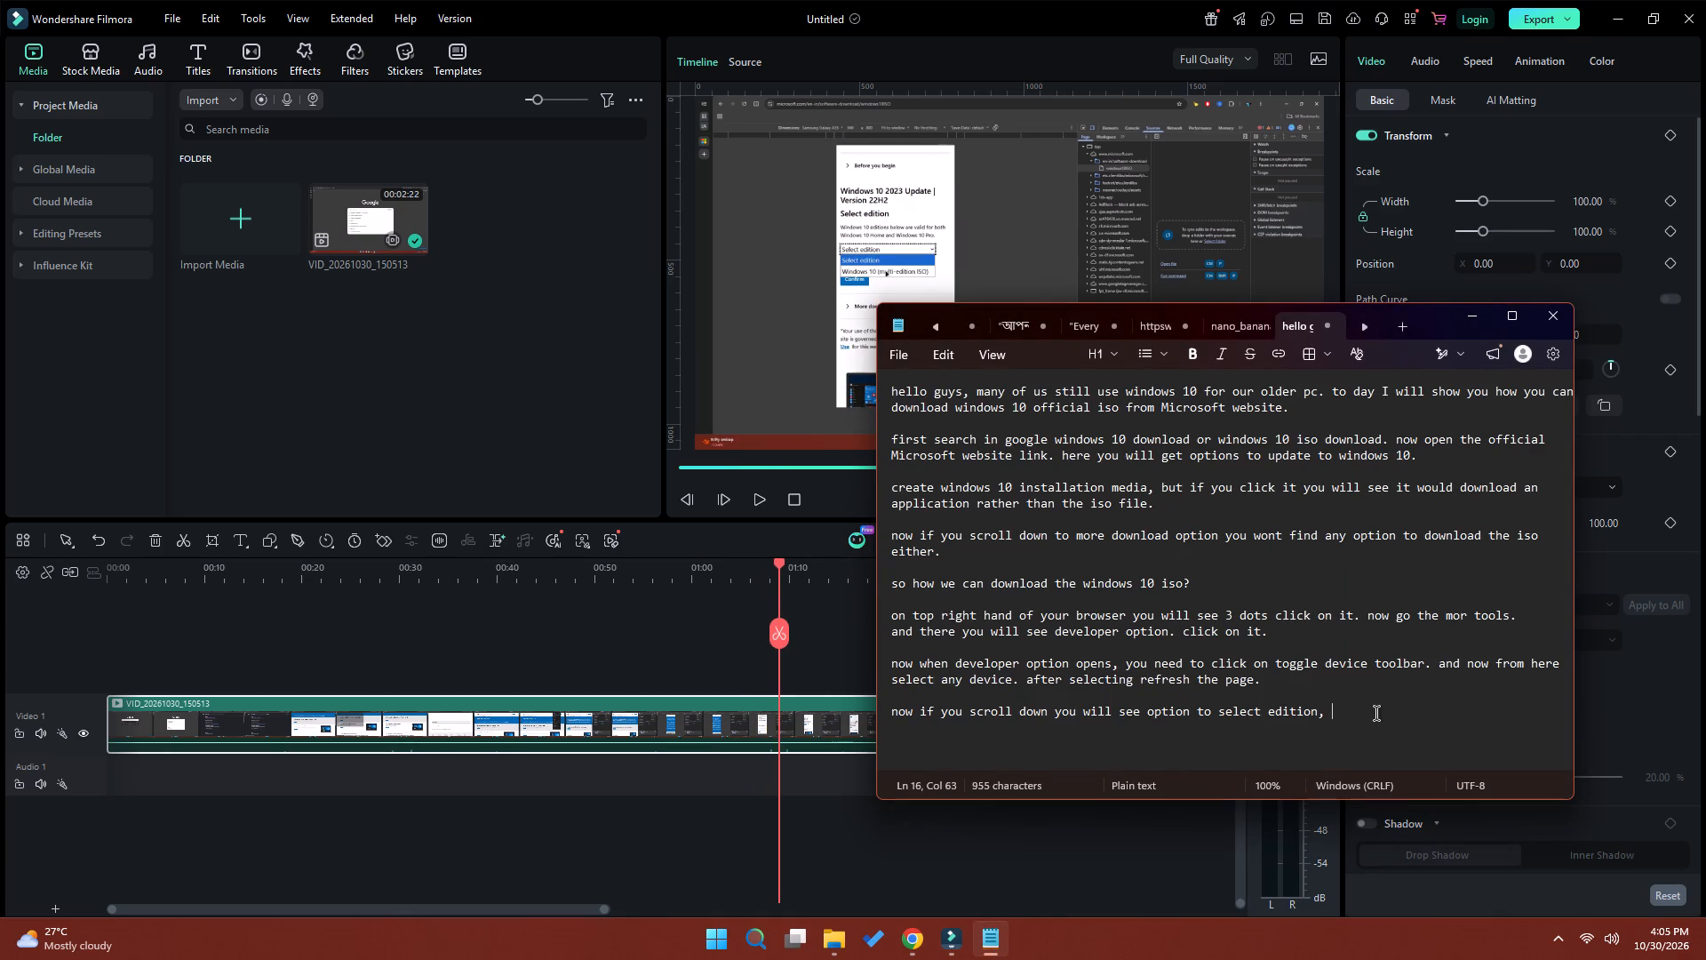
text(se)
text(lect)
key(space)
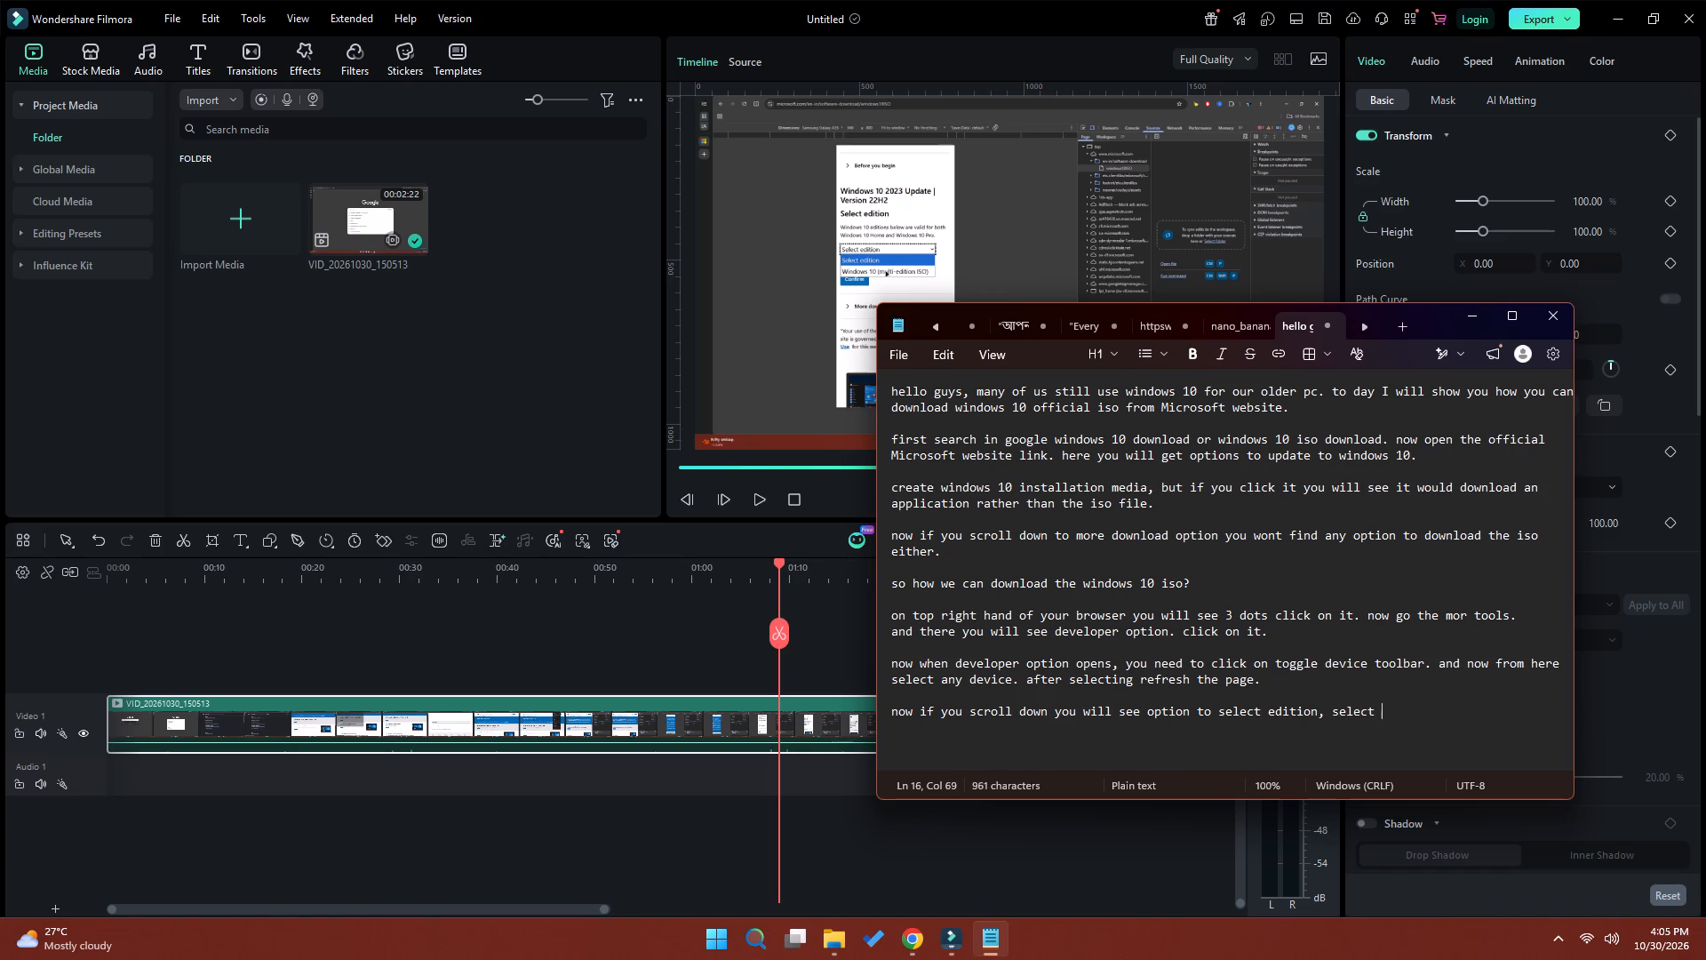
text(windows 10)
key(space)
text(multi)
key(space)
text(edition)
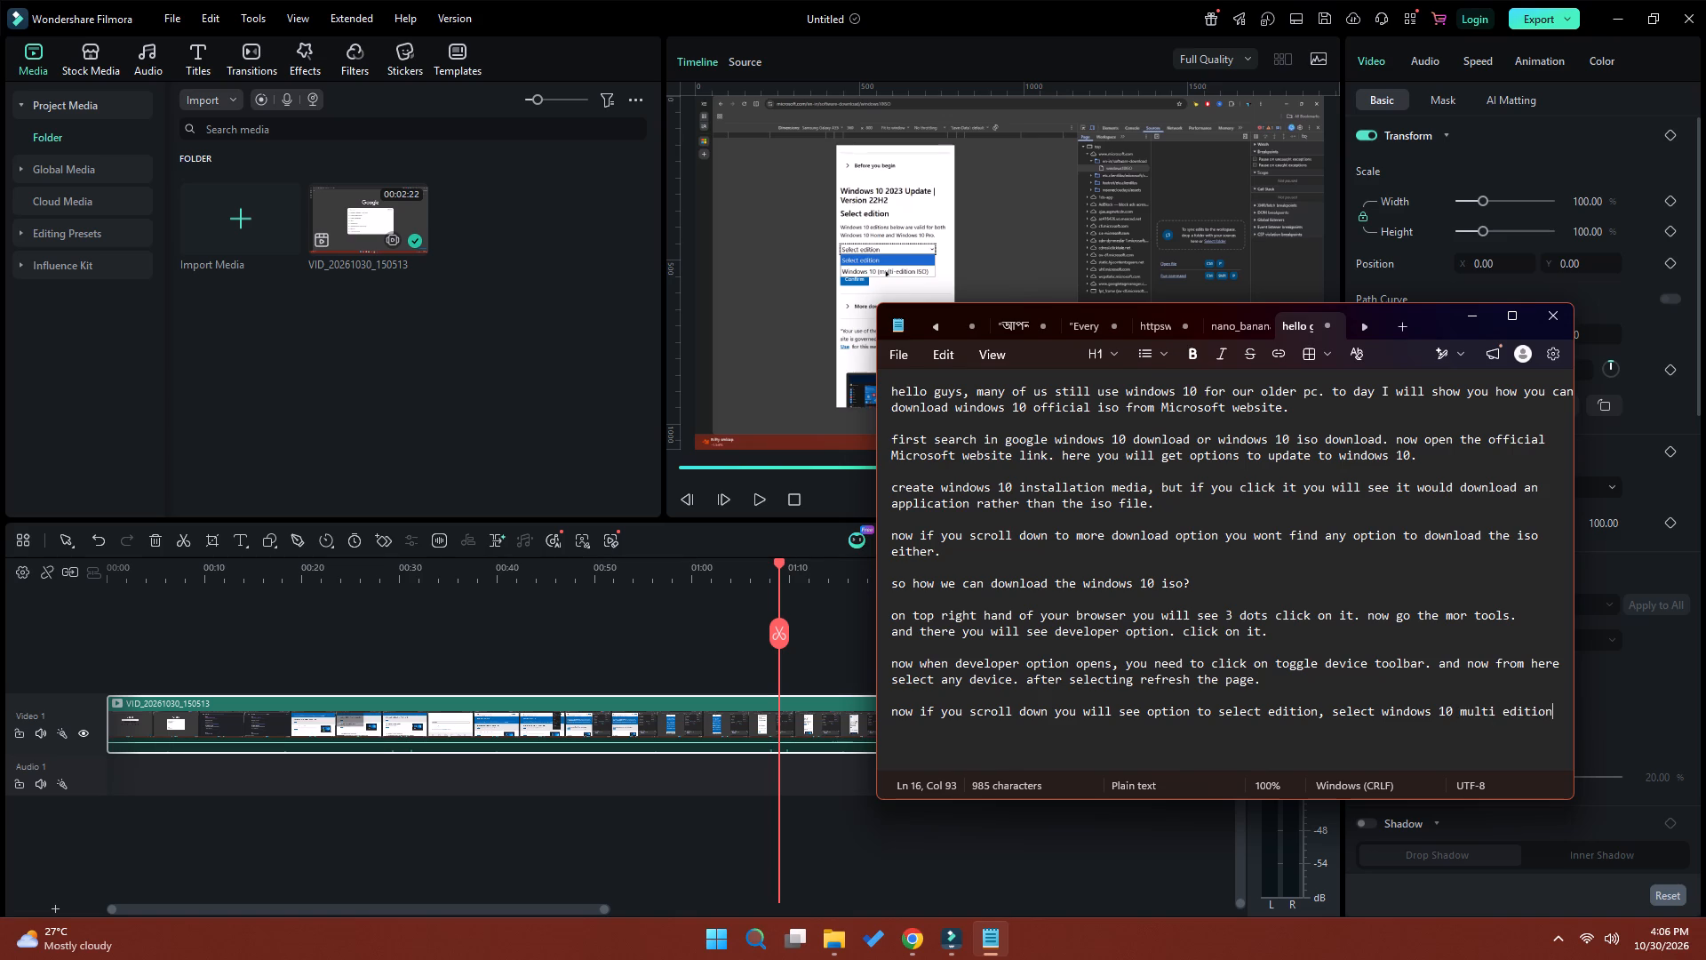
key(space)
text(iso)
key(space)
text(from there)
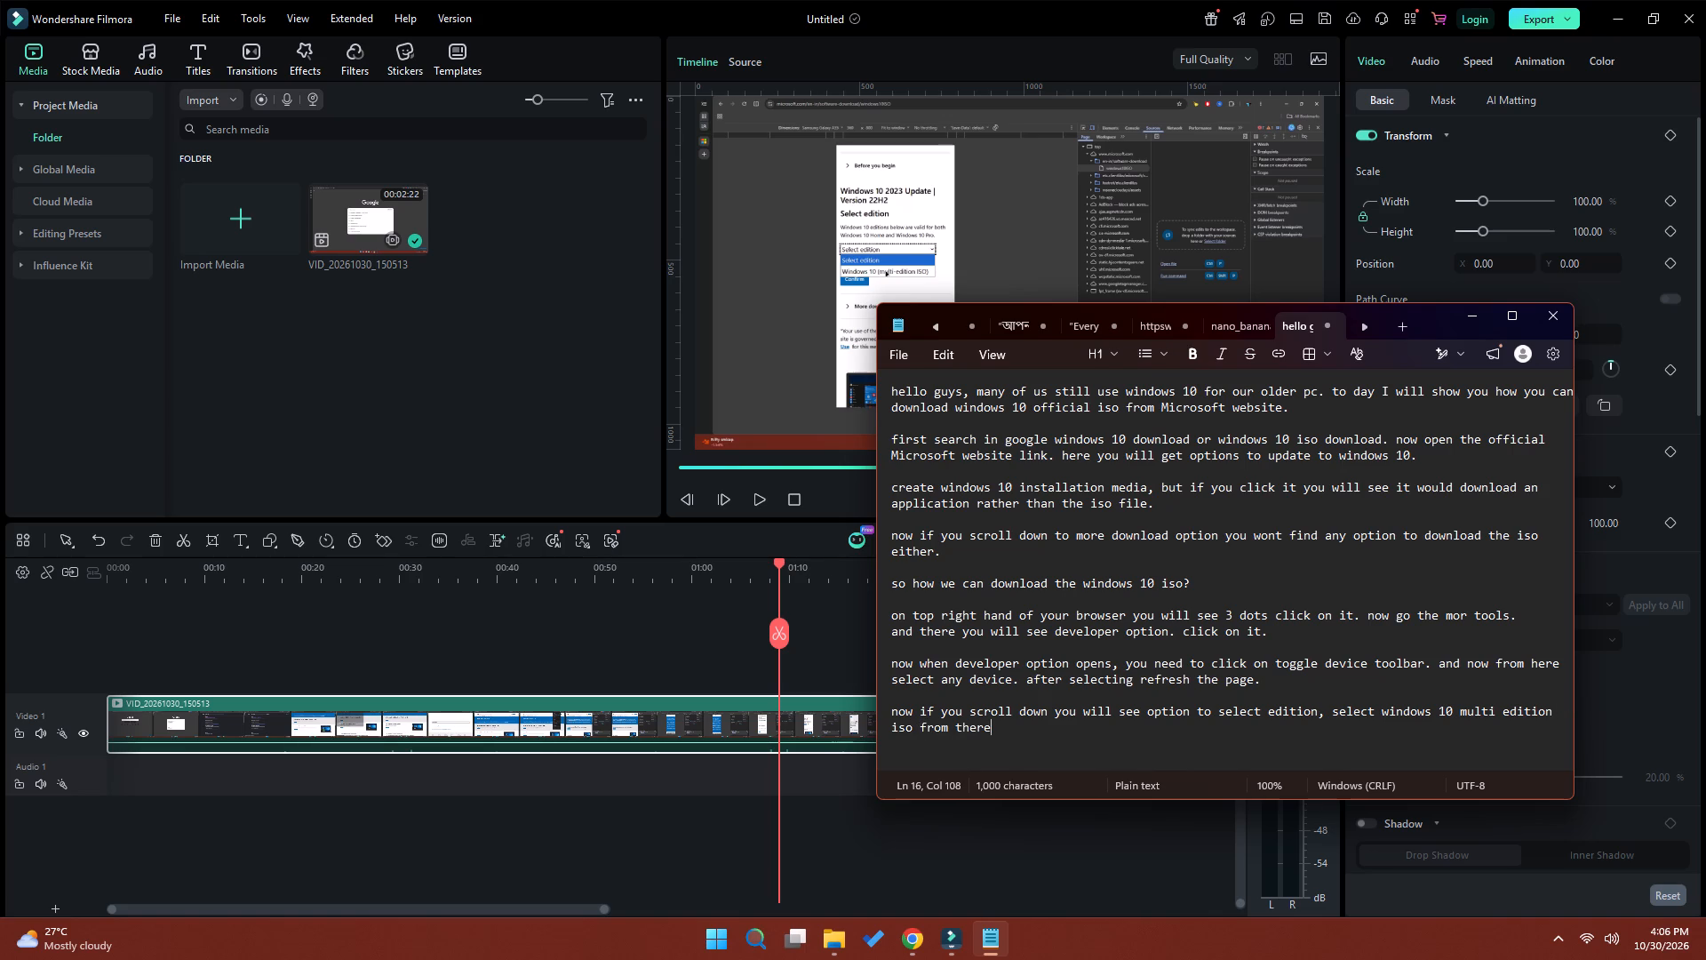
key(period)
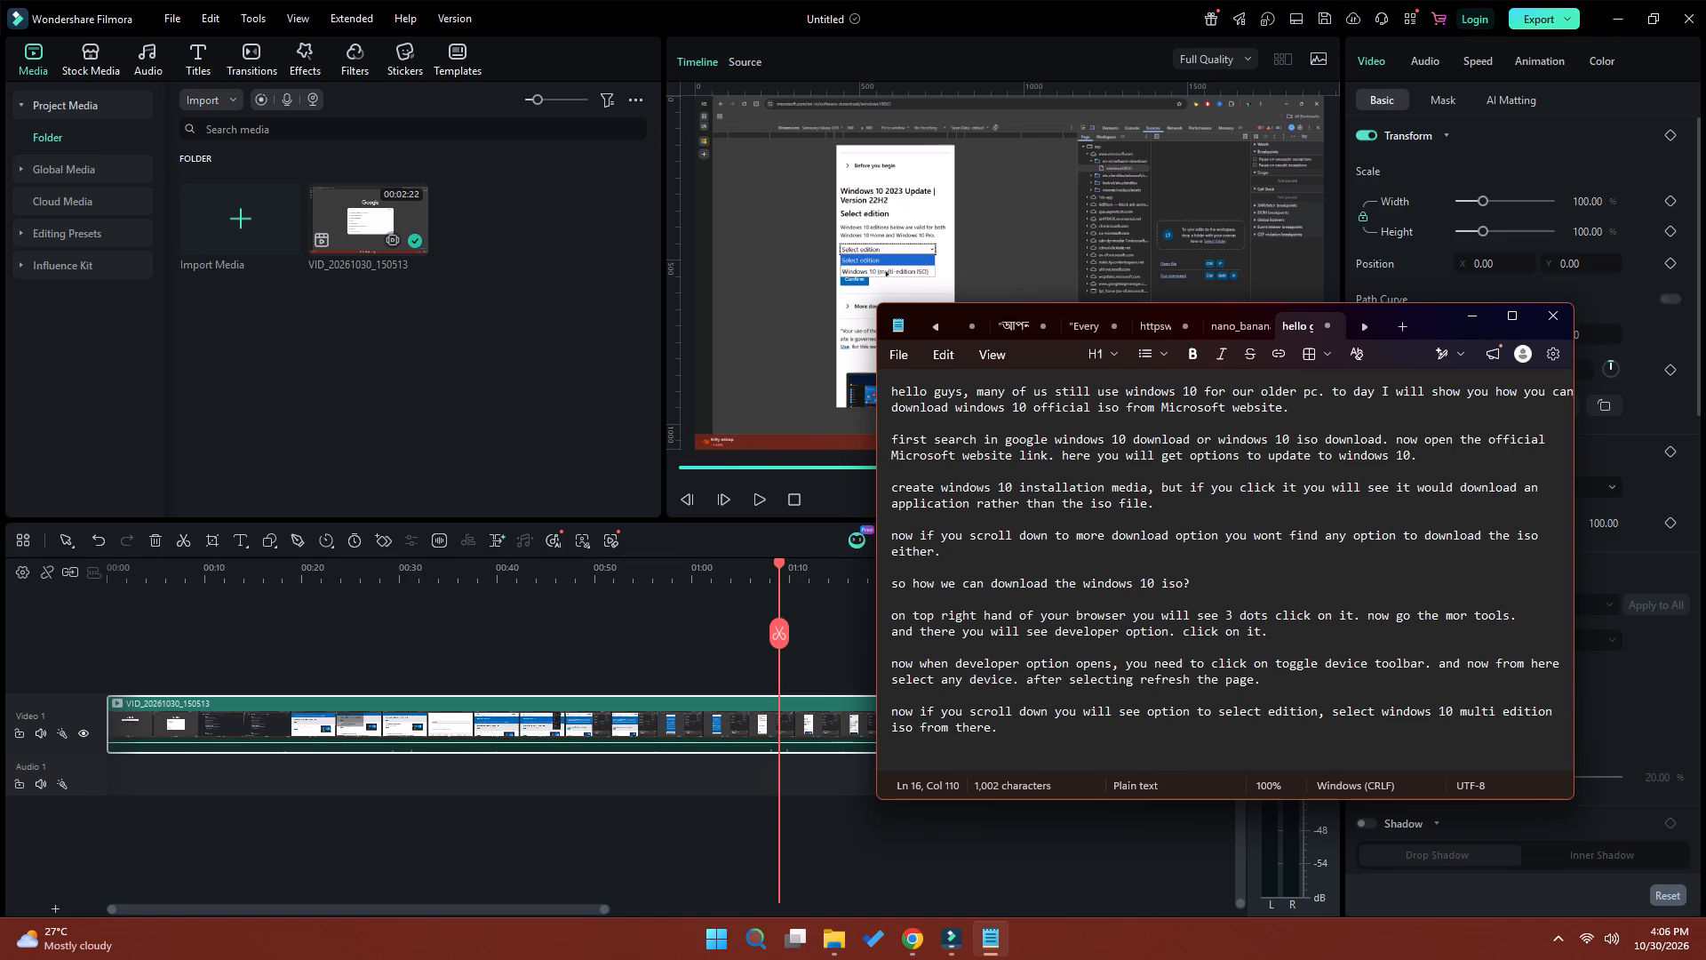
Add "and click on confirm." to the end of the paragraph and leave a blank line for a new one.
key(space)
text(and click on)
key(space)
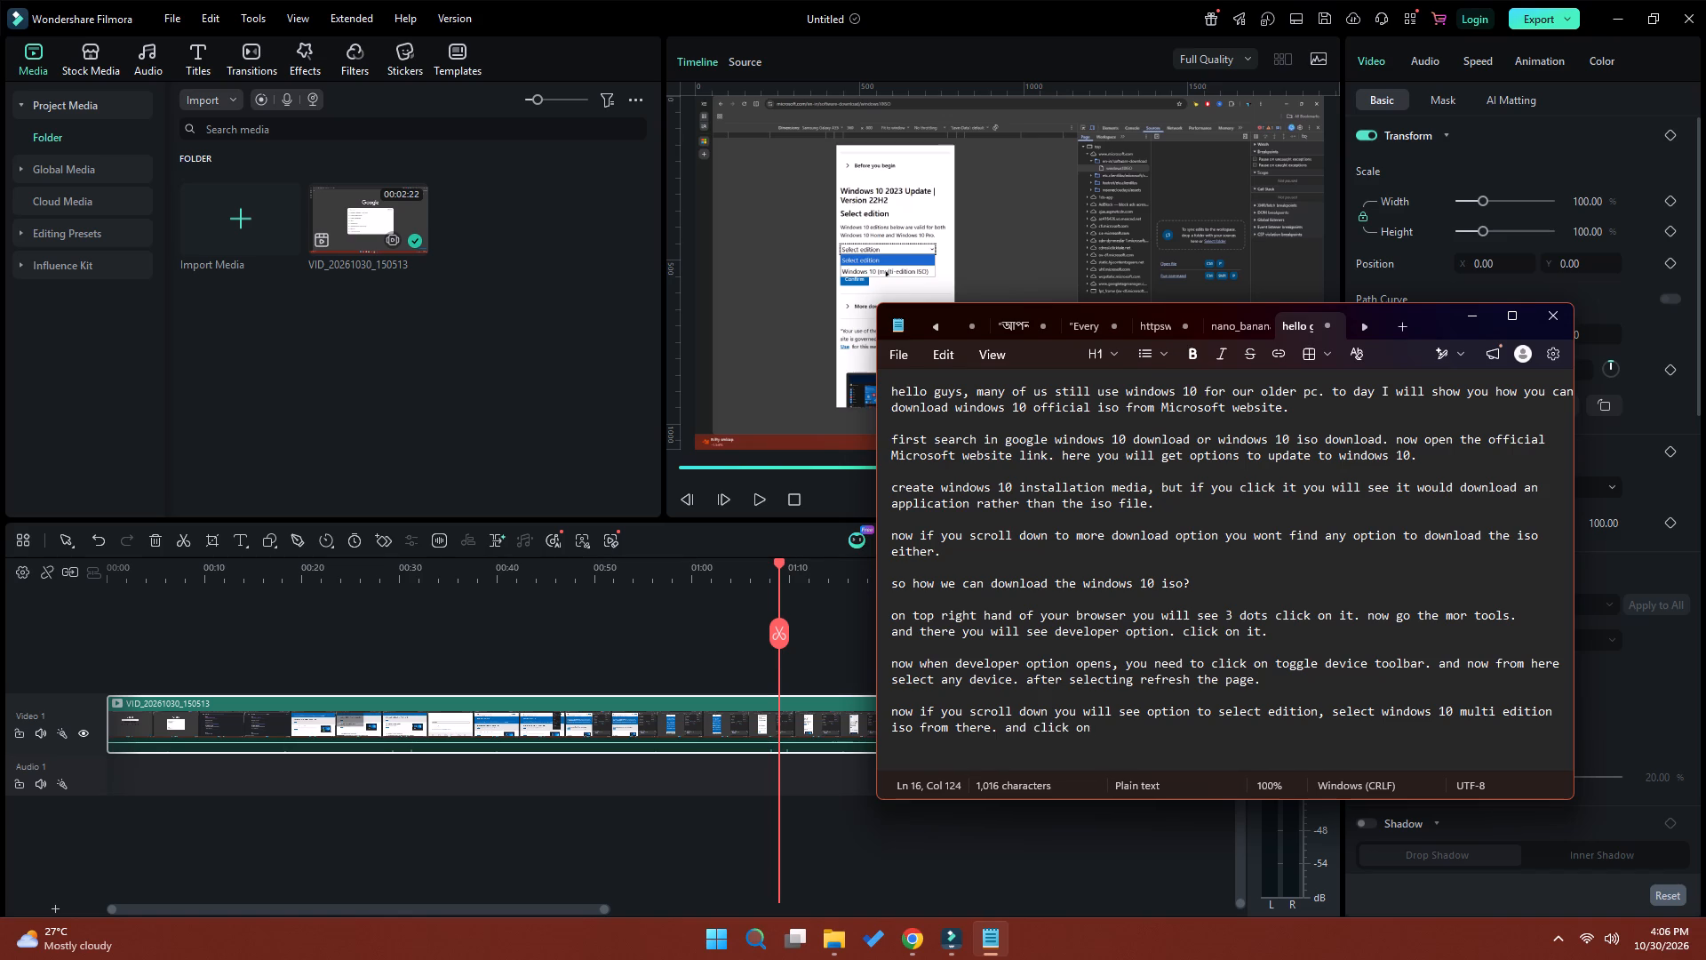
text(con)
text(firm)
key(period)
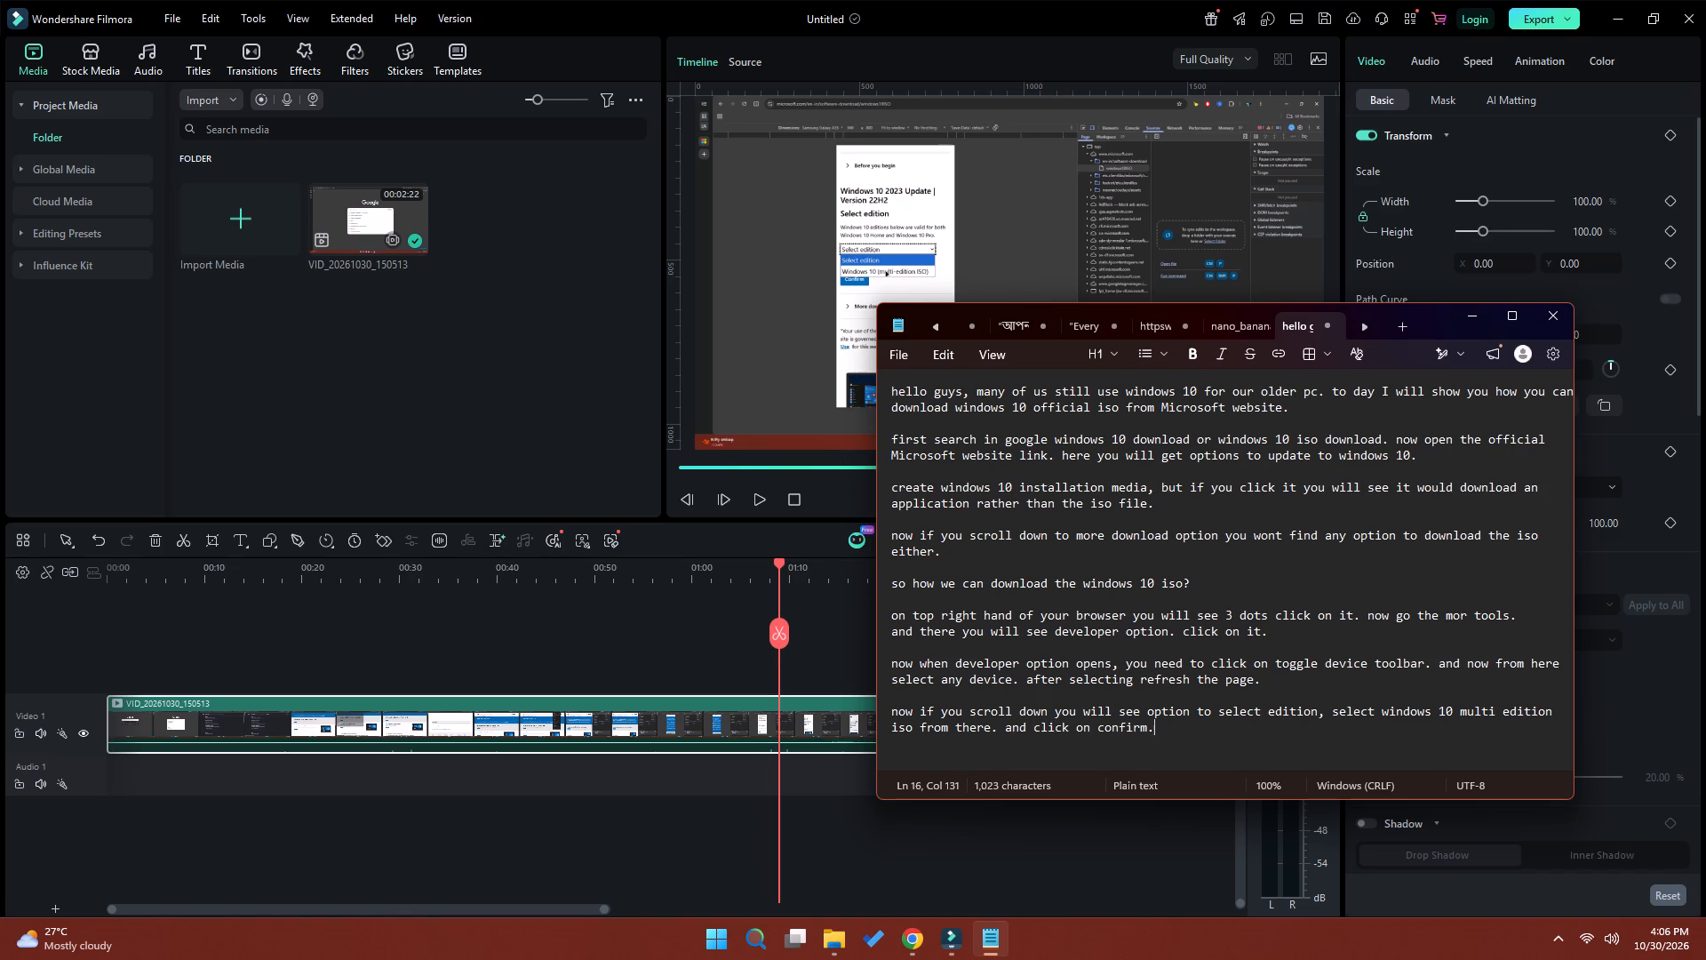
key(Return)
key(Return)
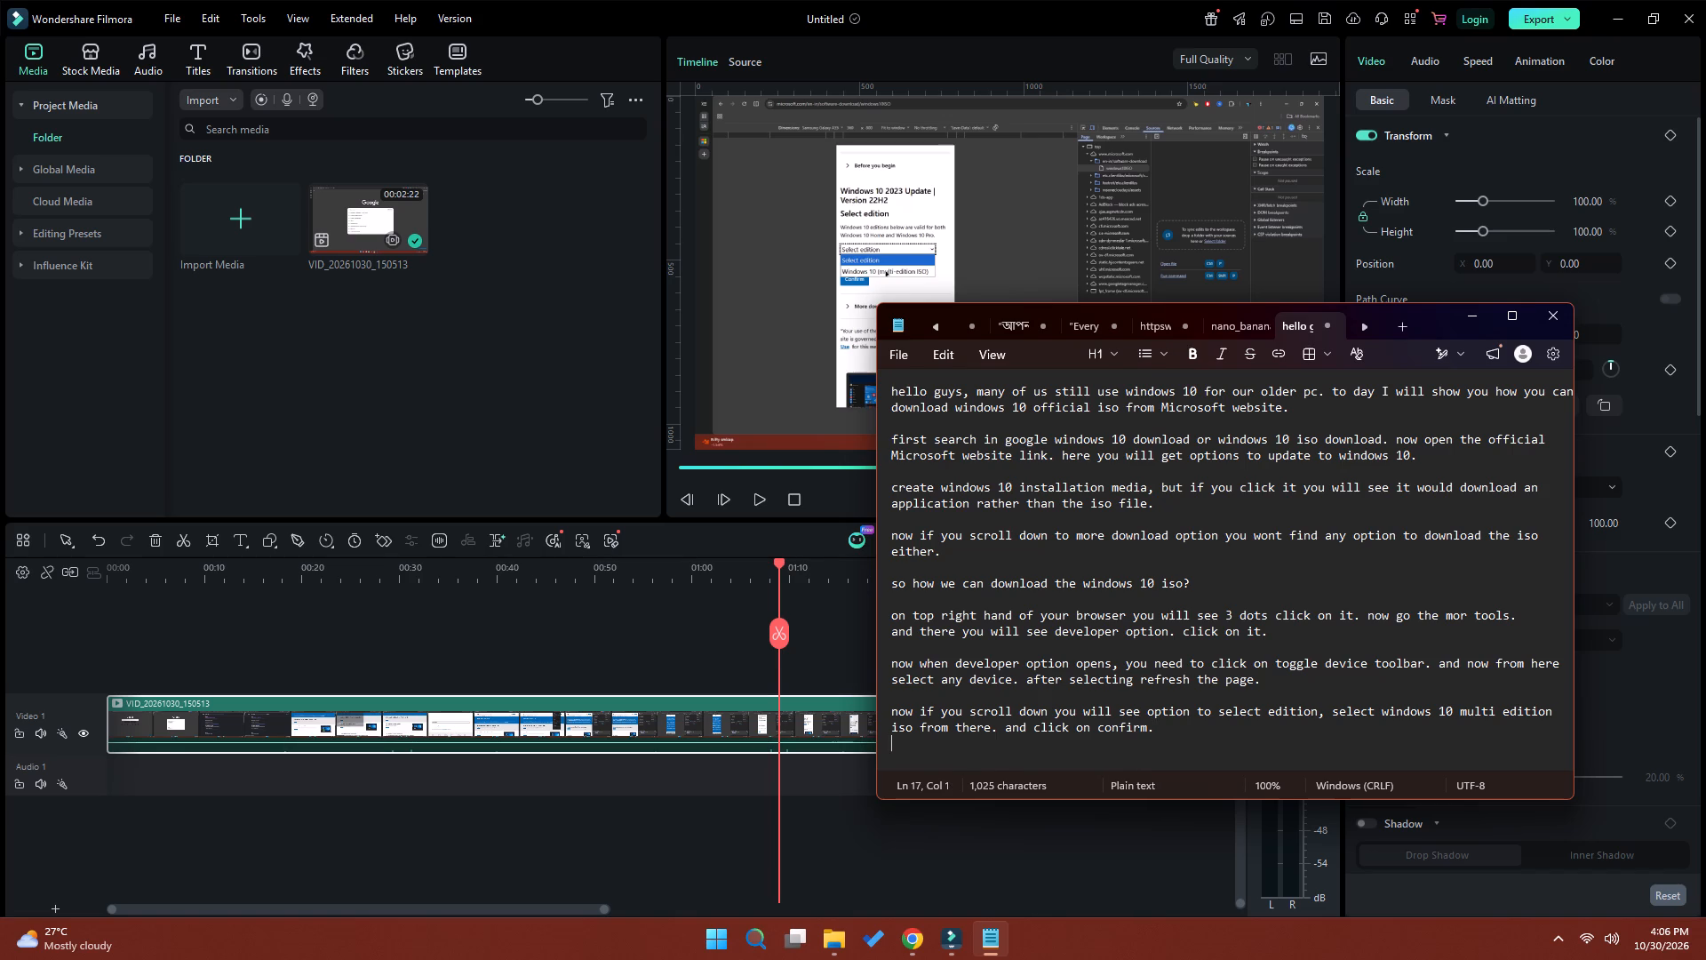
Switch to Wondershare Filmora, play the recording to about 1:14 at the product language selection, and return to Notepad.
click(760, 506)
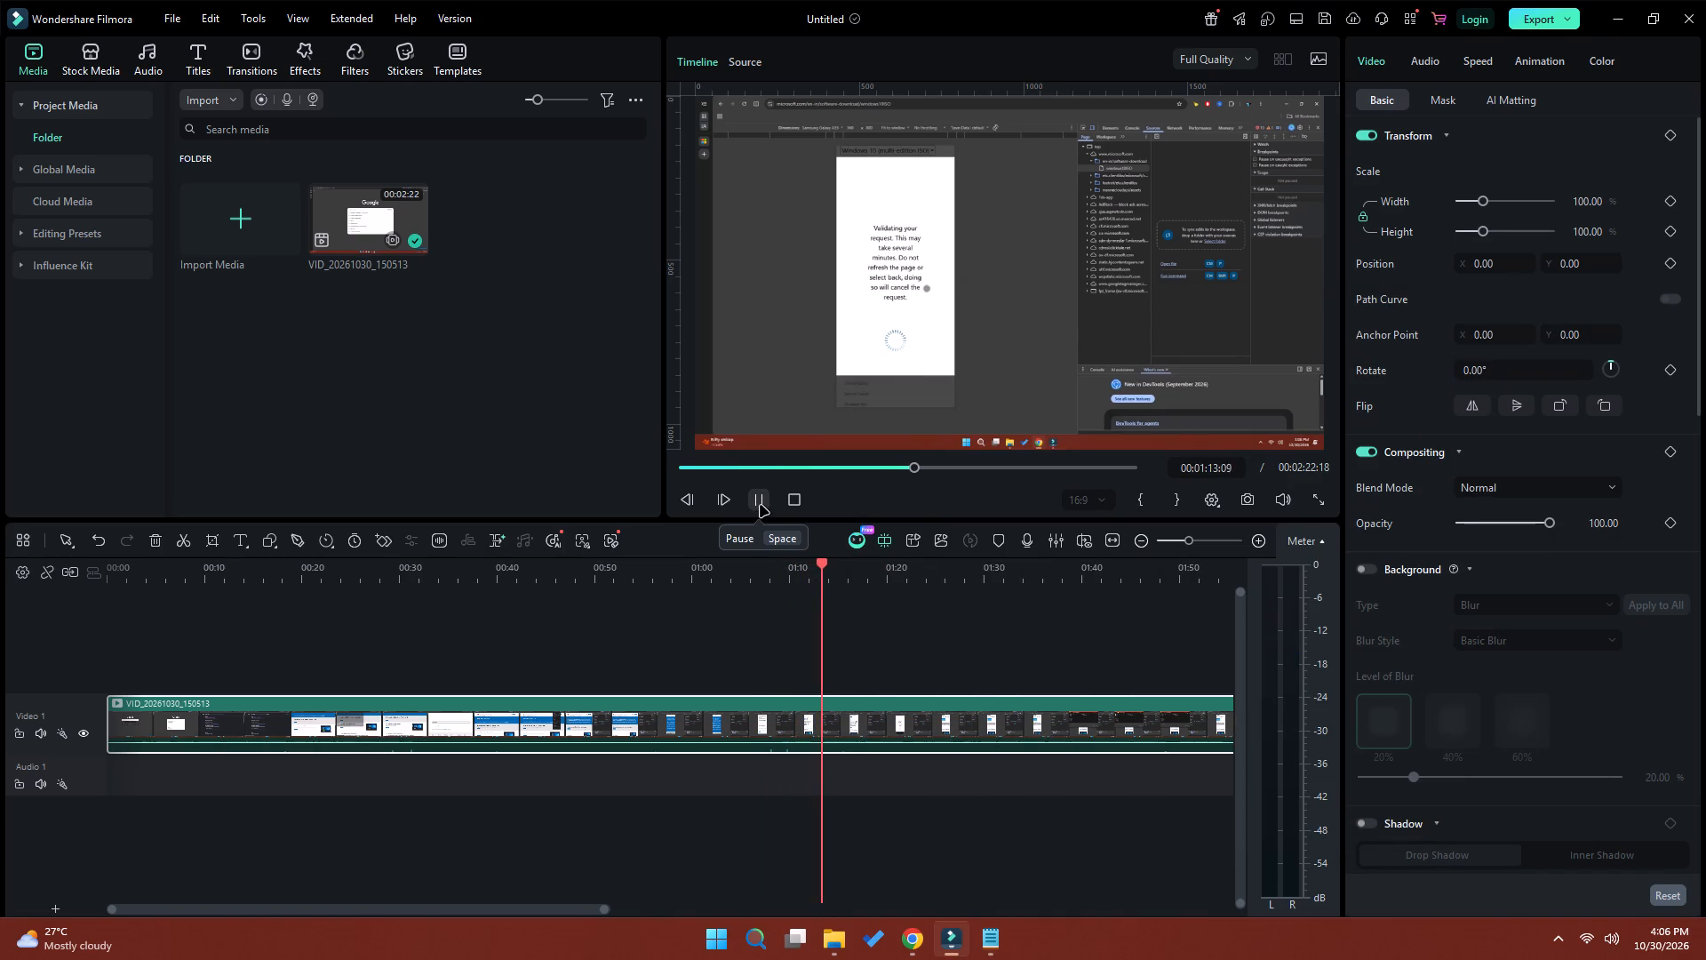
click(761, 506)
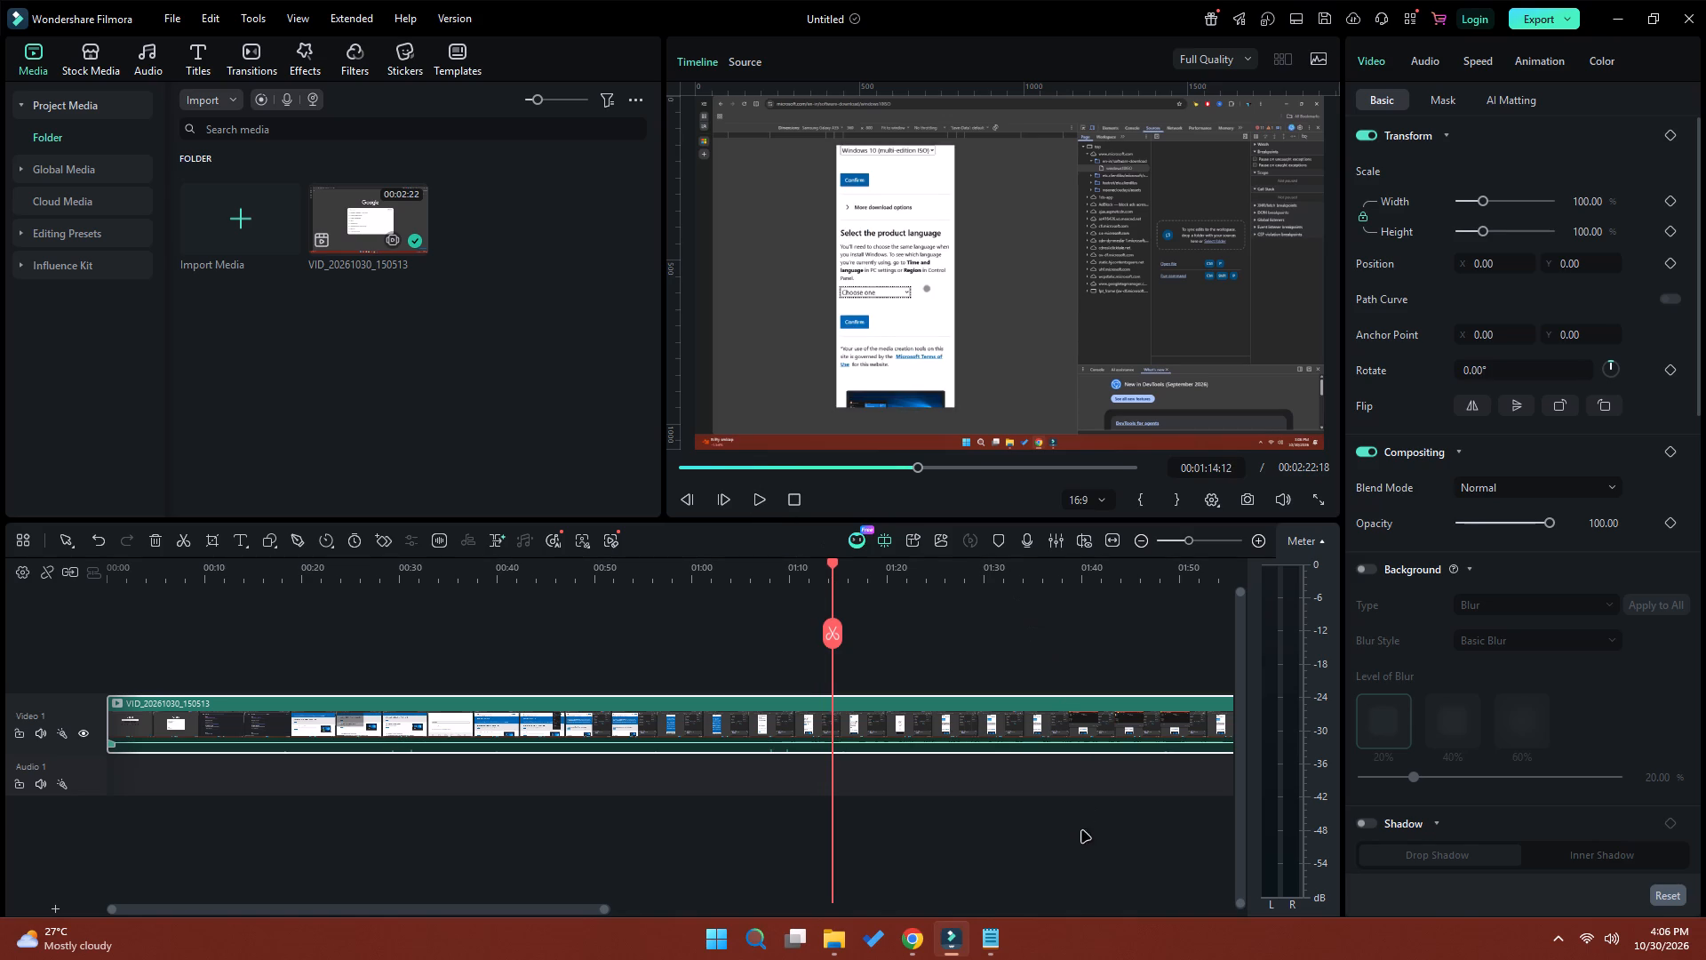
click(989, 940)
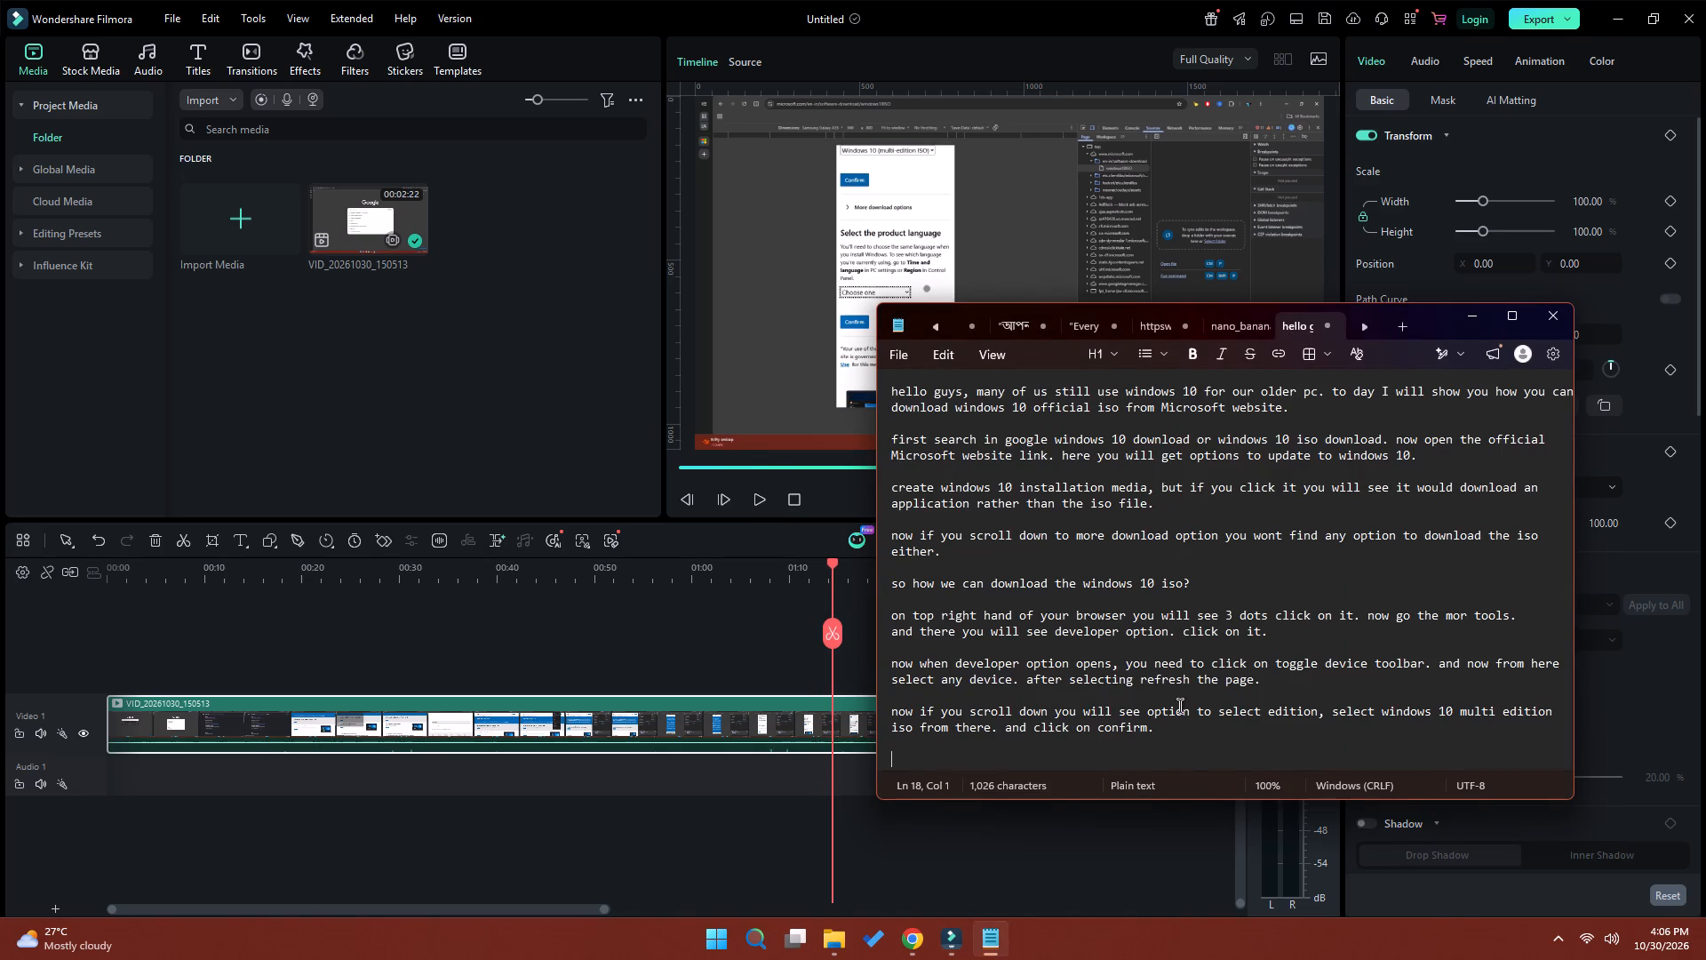
Start the new paragraph with the sentence "then it will ask you to select the product languge.".
text(then i)
text(t will)
key(space)
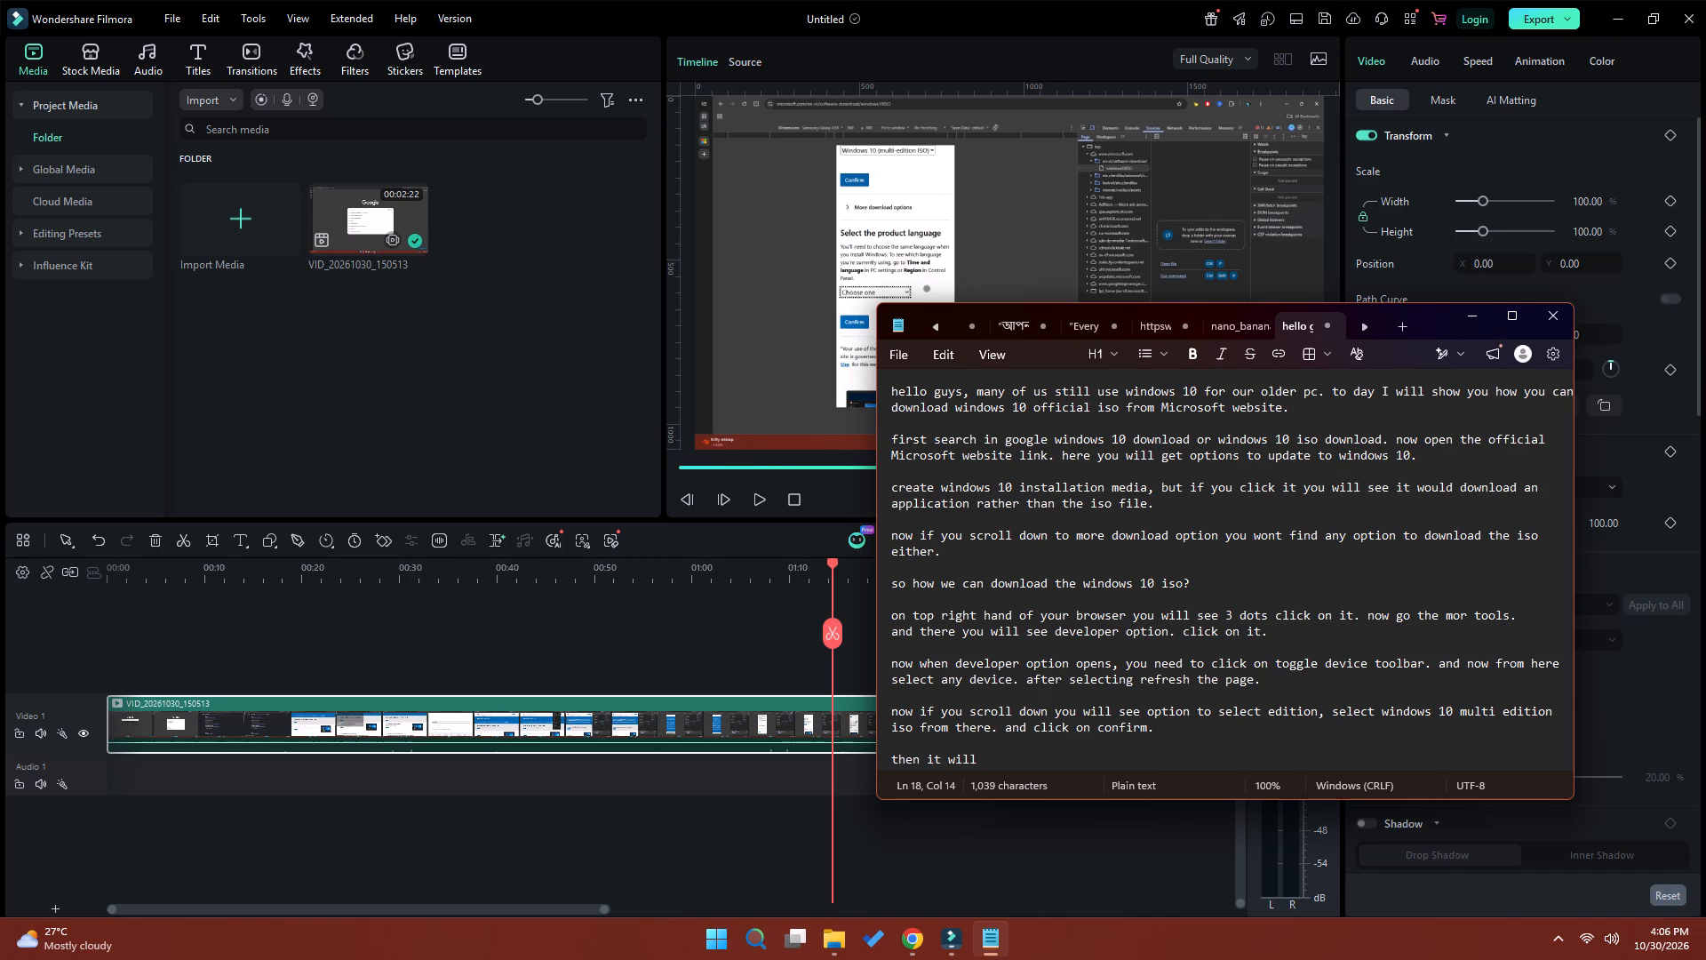
text(ask you)
key(space)
text(to)
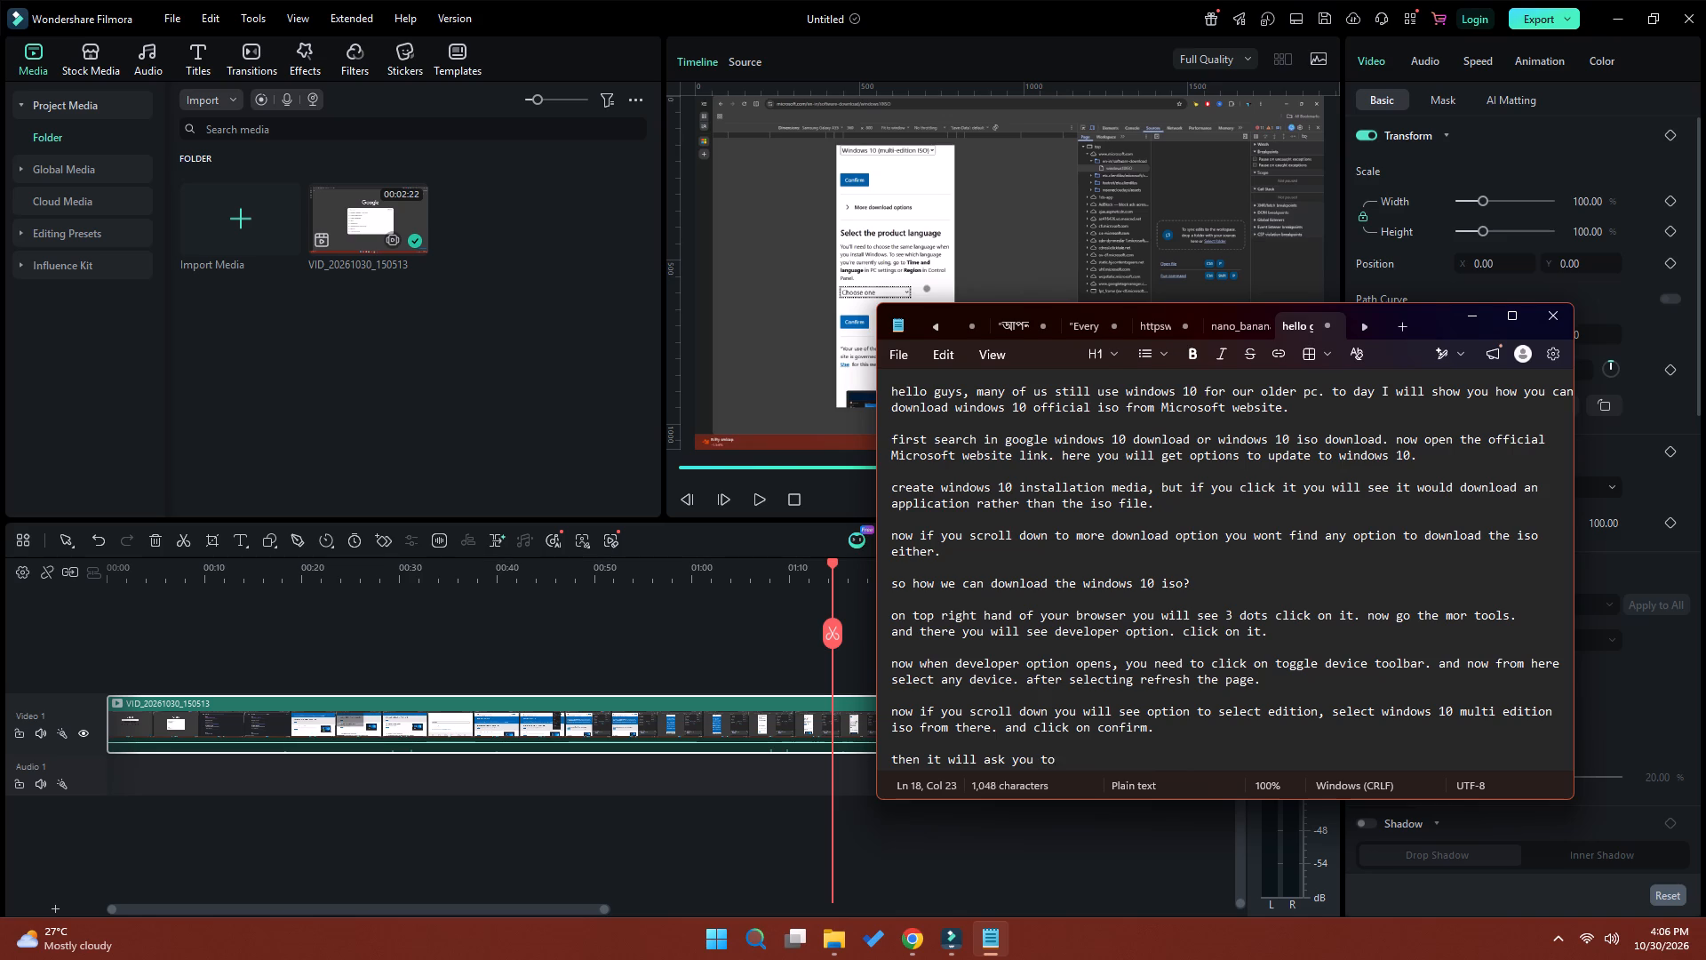
key(space)
text(select the)
key(space)
text(produc)
text(t lan)
text(gu)
text(ge)
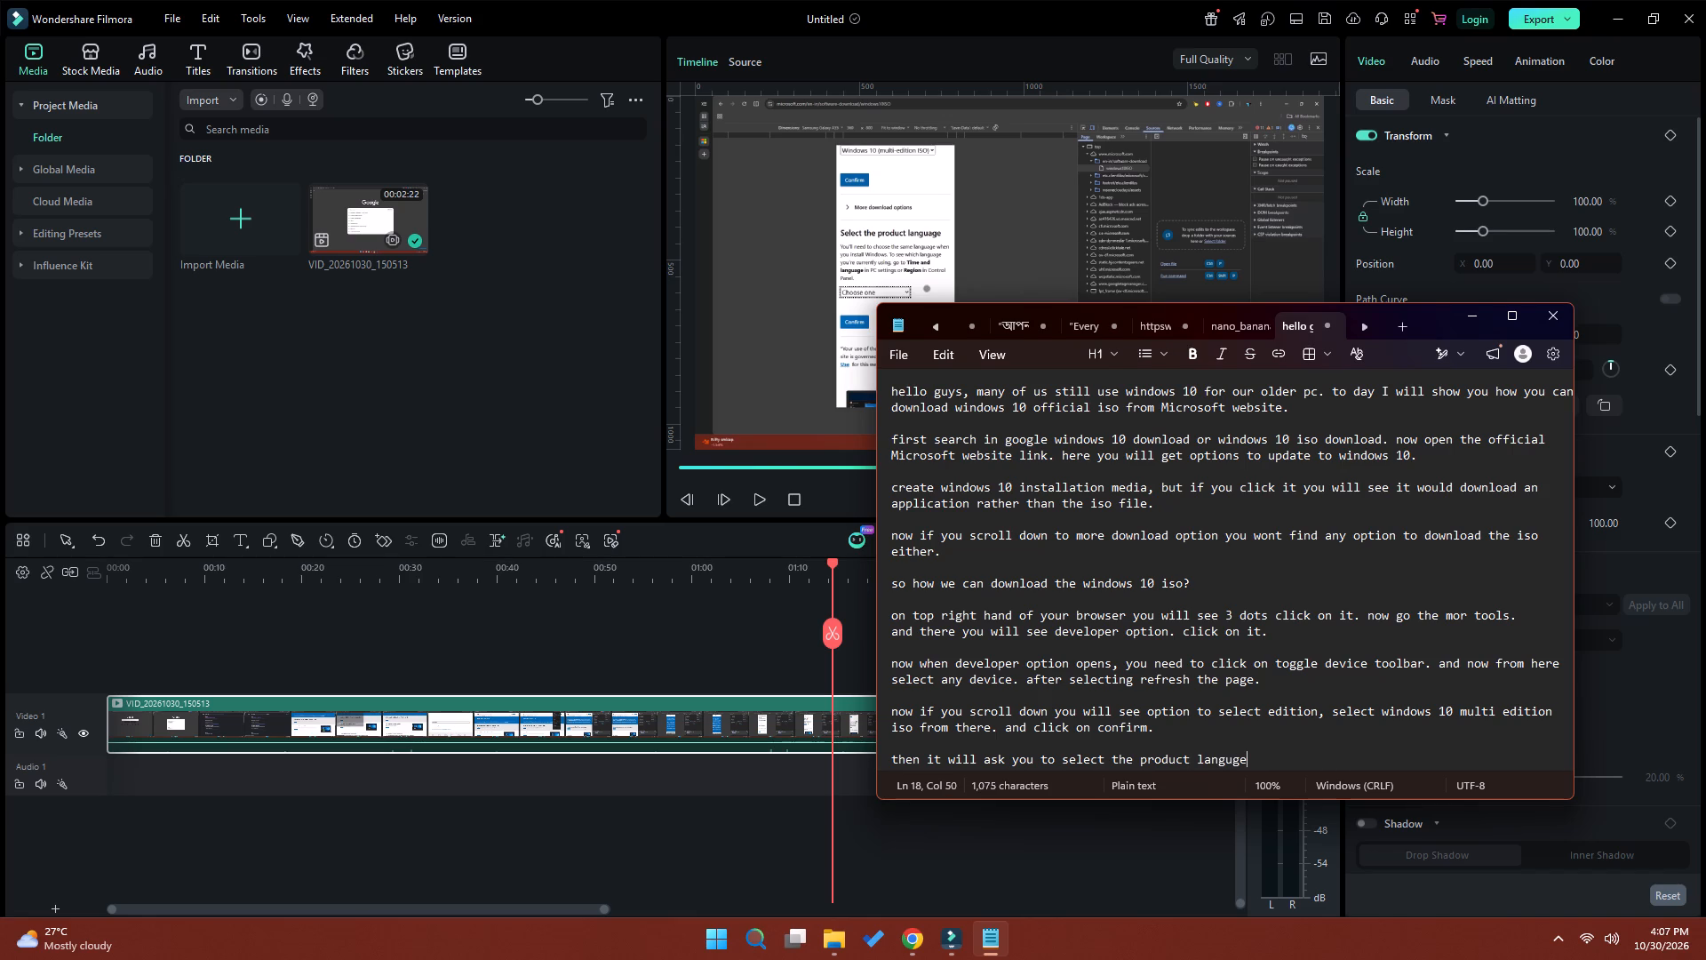
key(period)
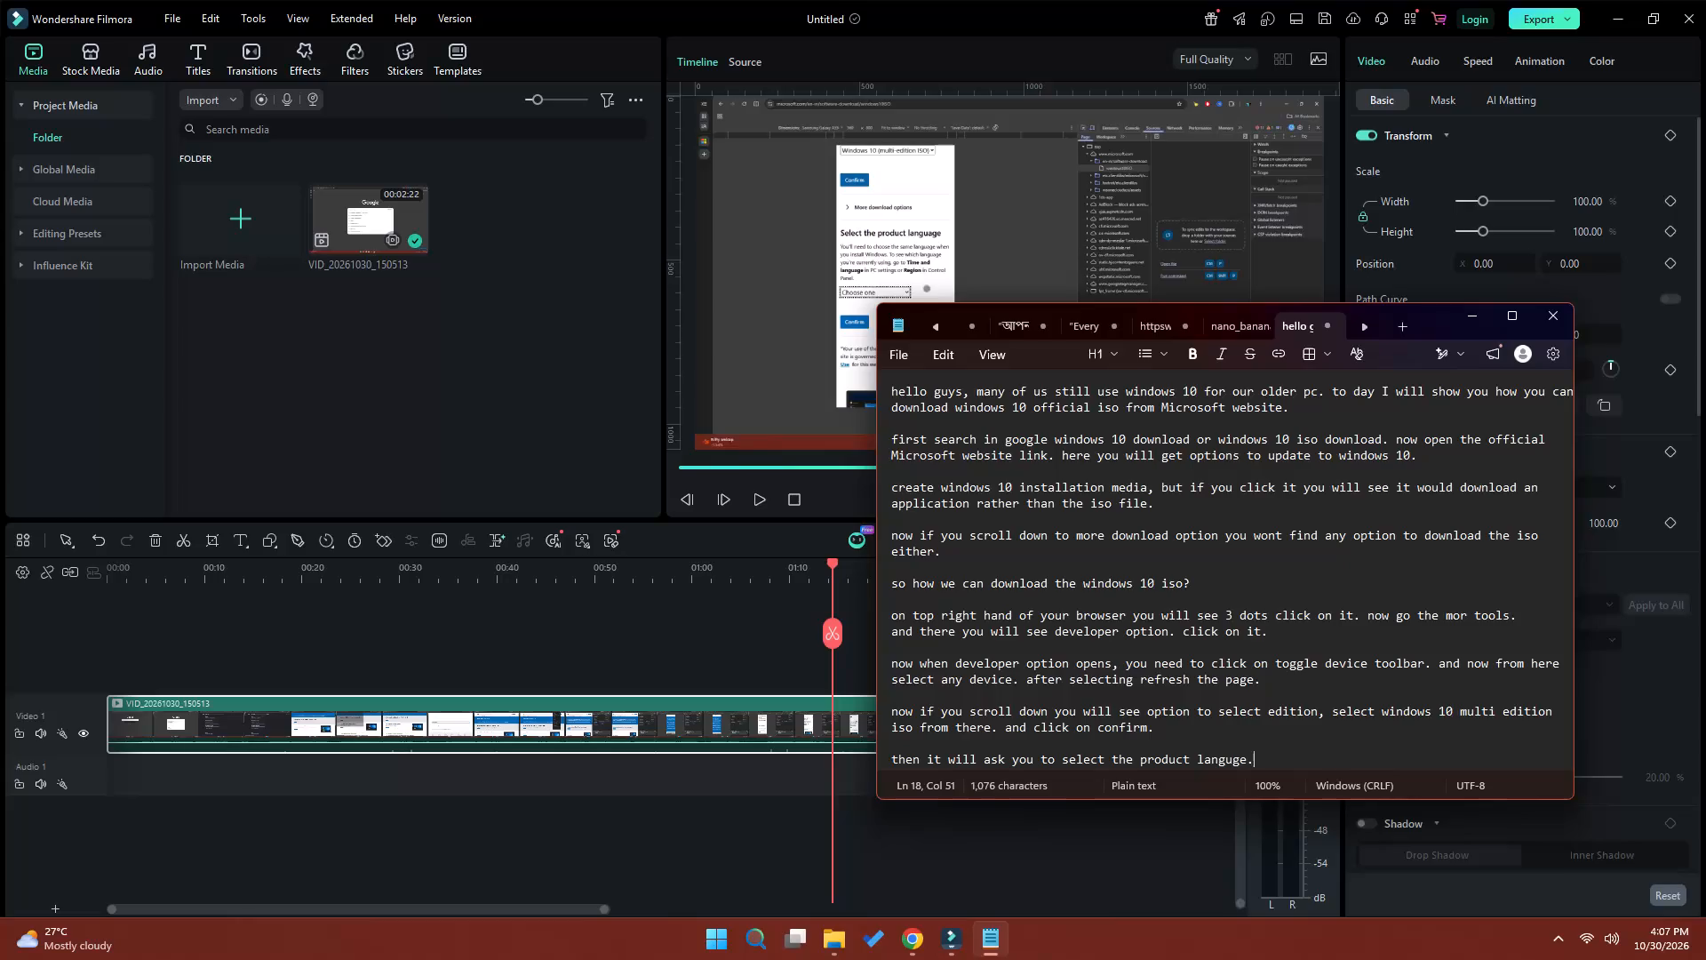
key(space)
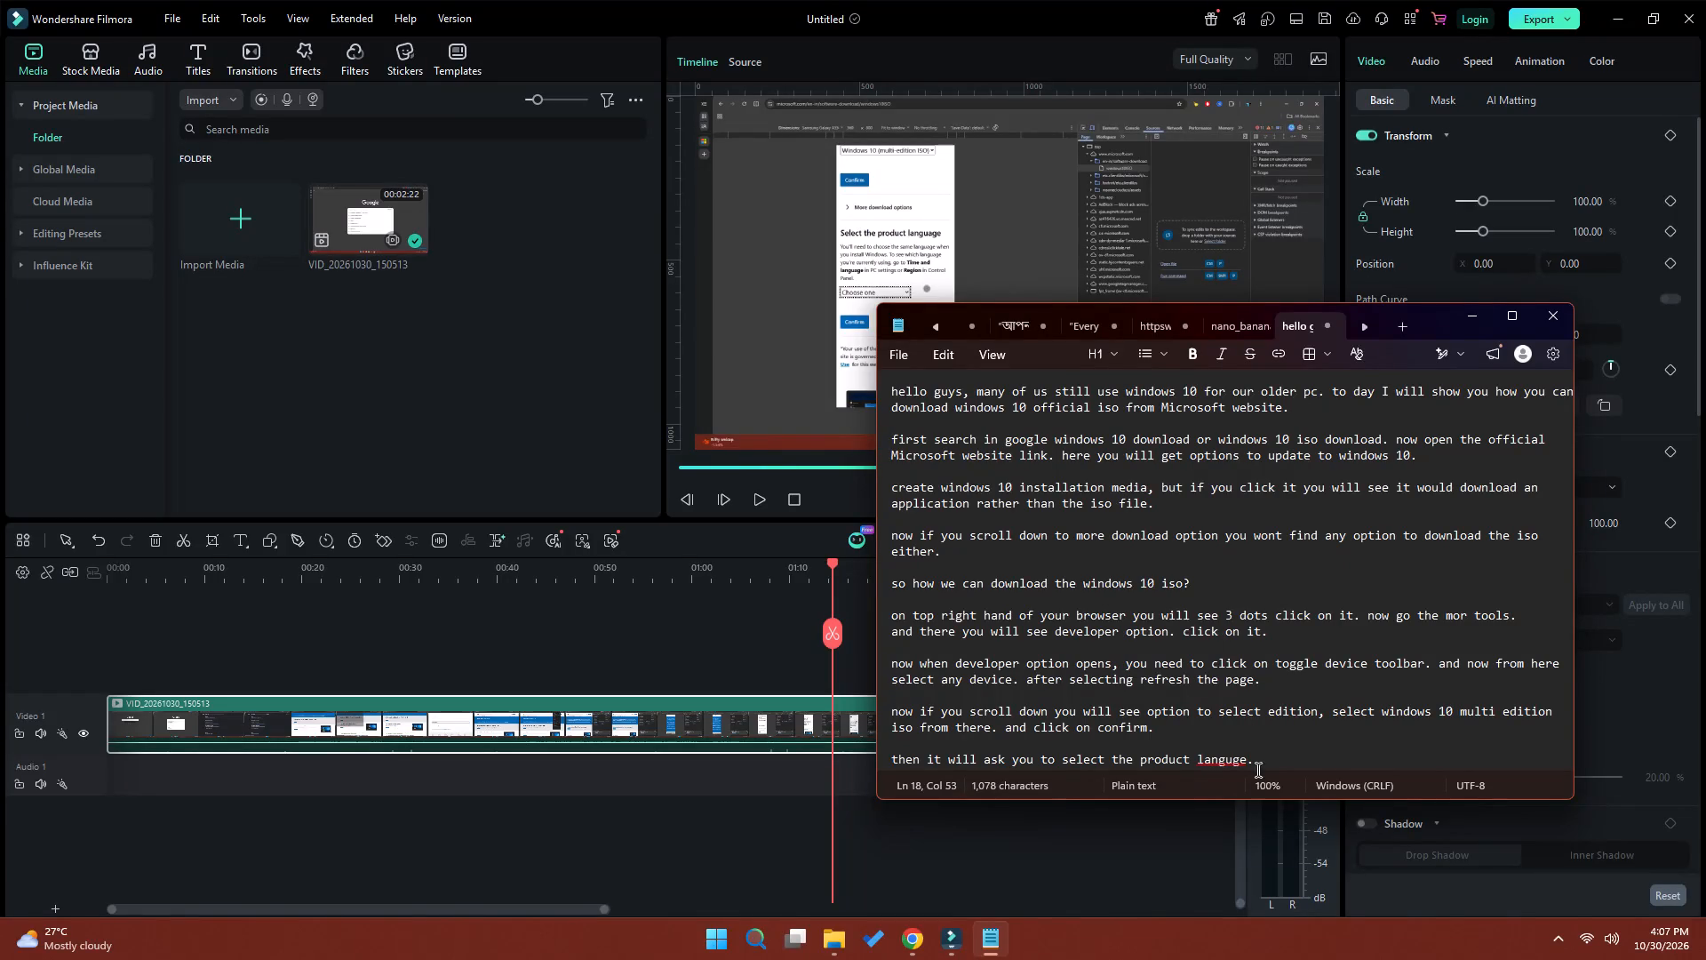
Correct the misspelled word at the end of the new sentence to "language".
click(1233, 763)
click(1246, 781)
Continue the paragraph with "select it according to your preference.".
click(1293, 763)
key(s)
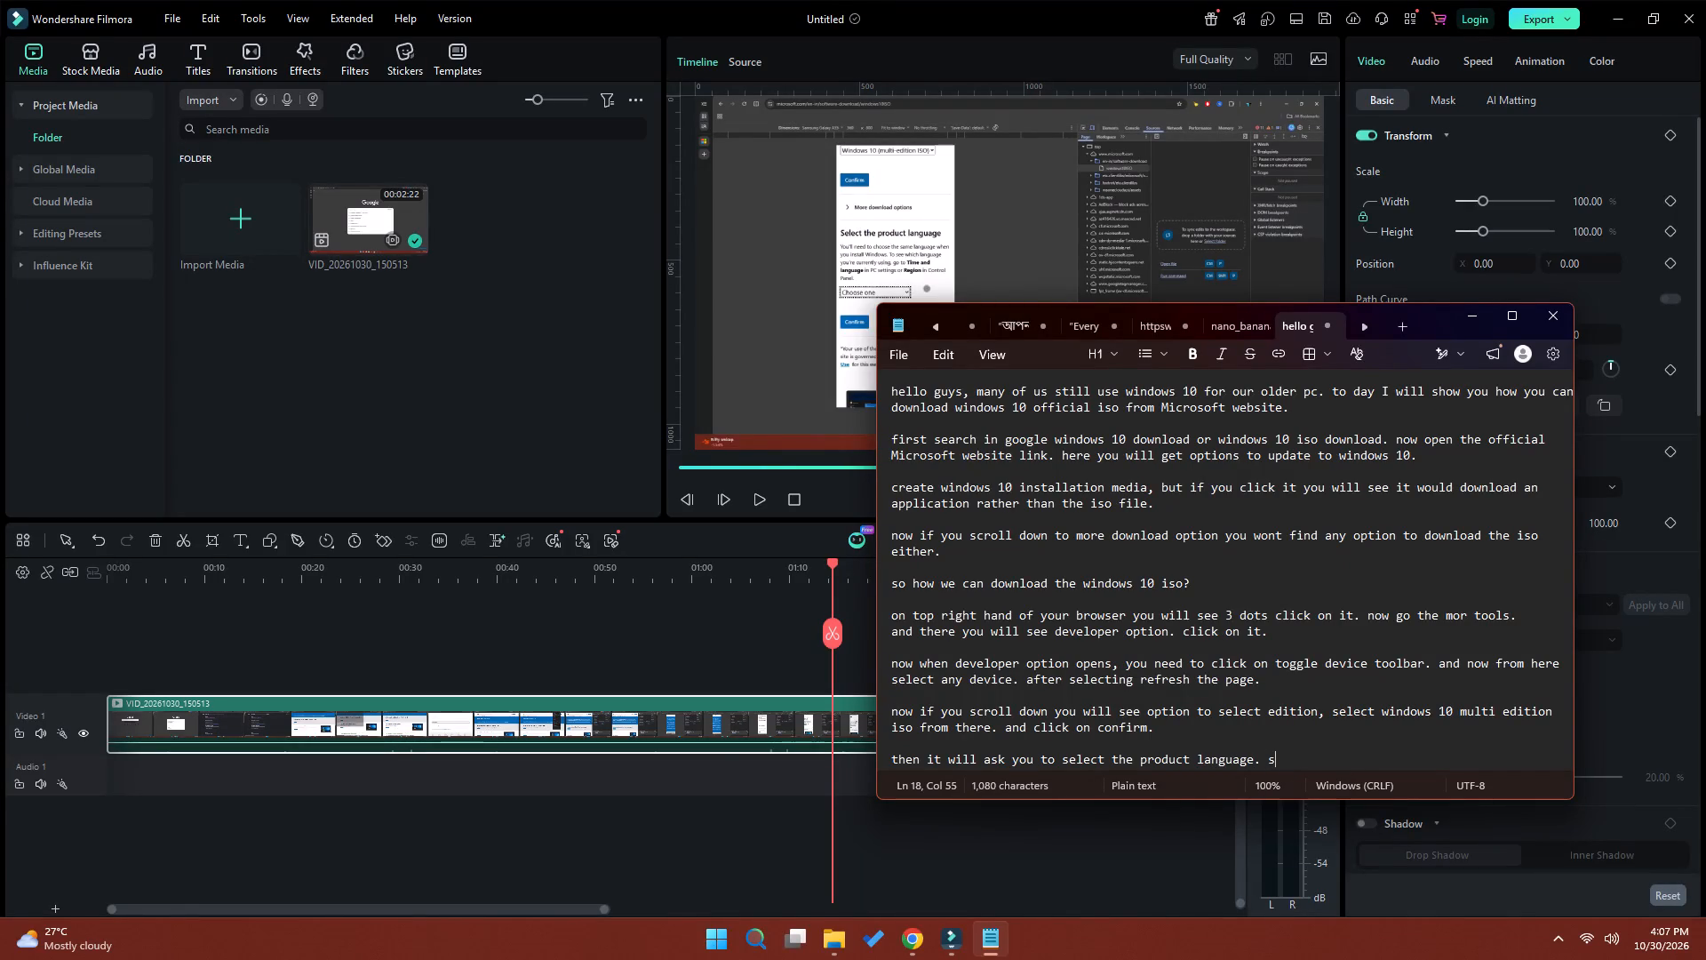
text(elect)
key(space)
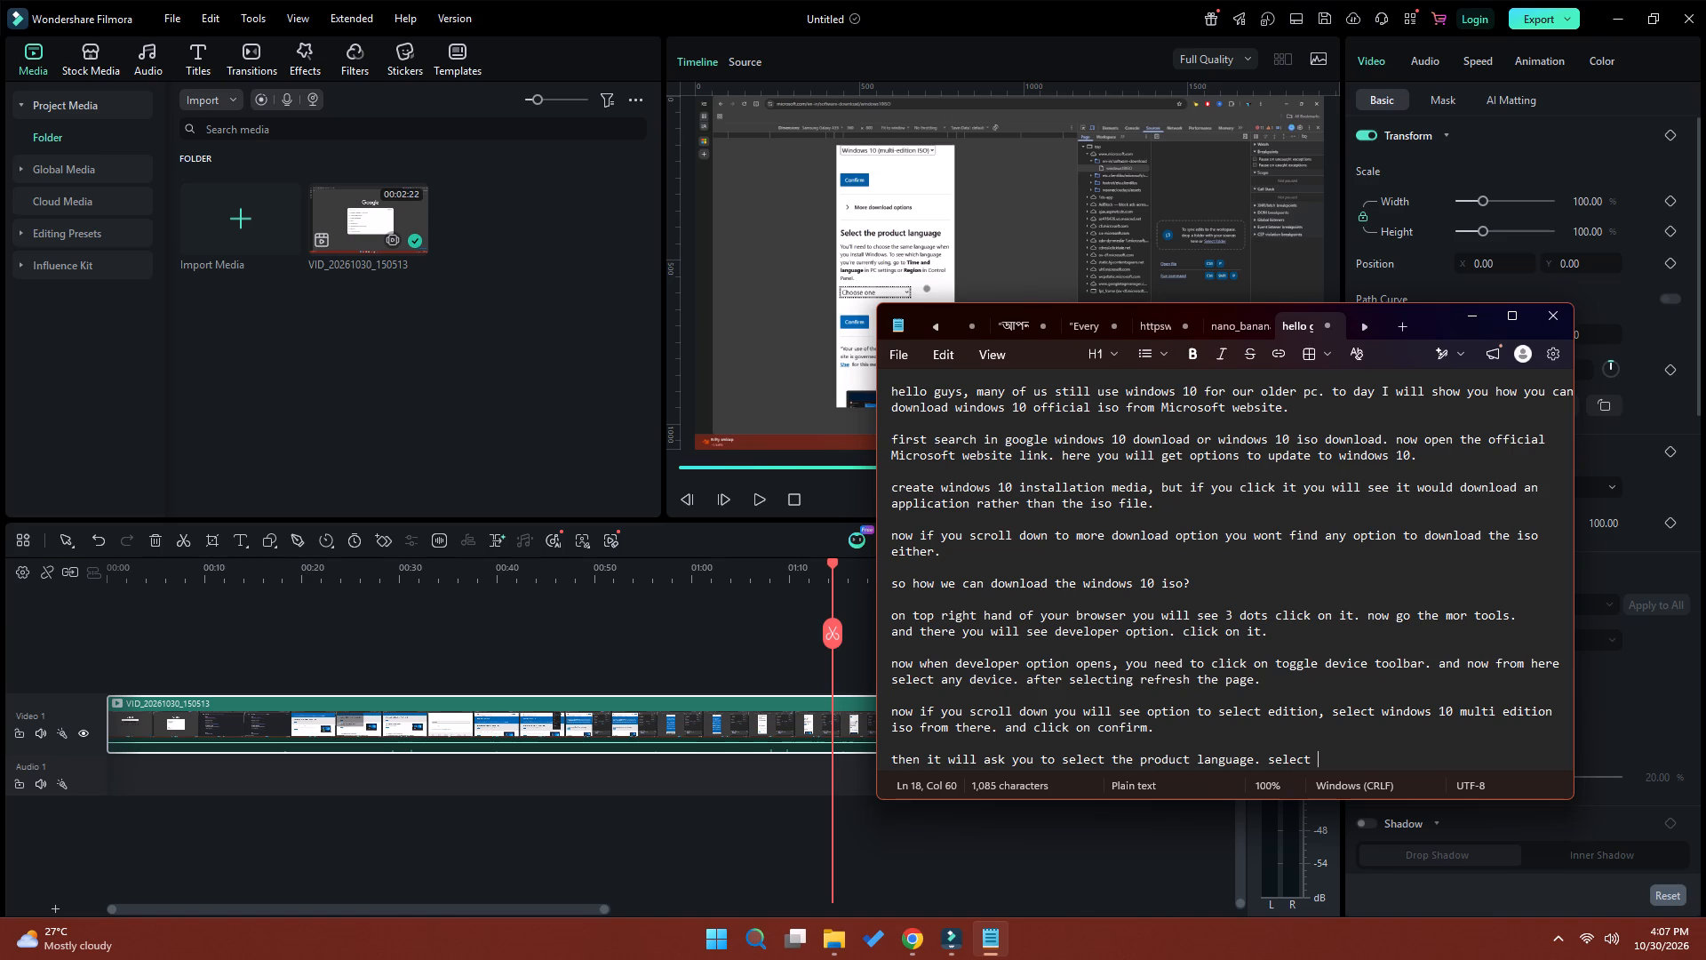
text(it)
key(space)
text(according to u)
key(BackSpace)
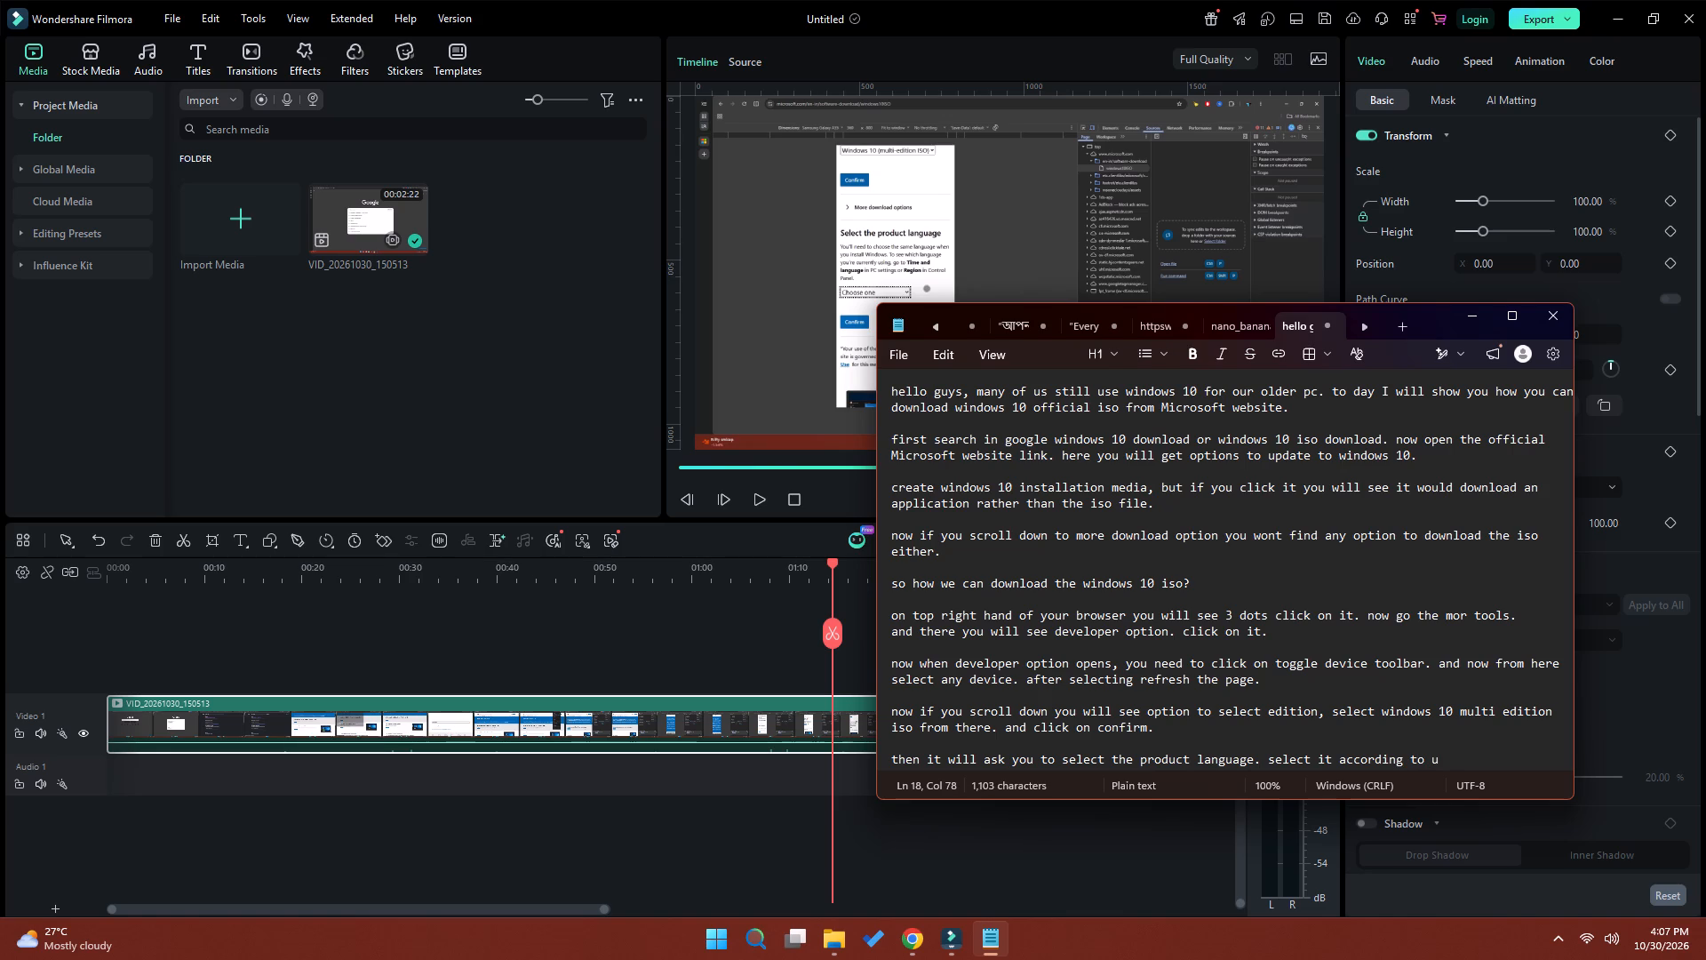
text(your)
key(space)
text(prefe)
text(ren)
text(ce)
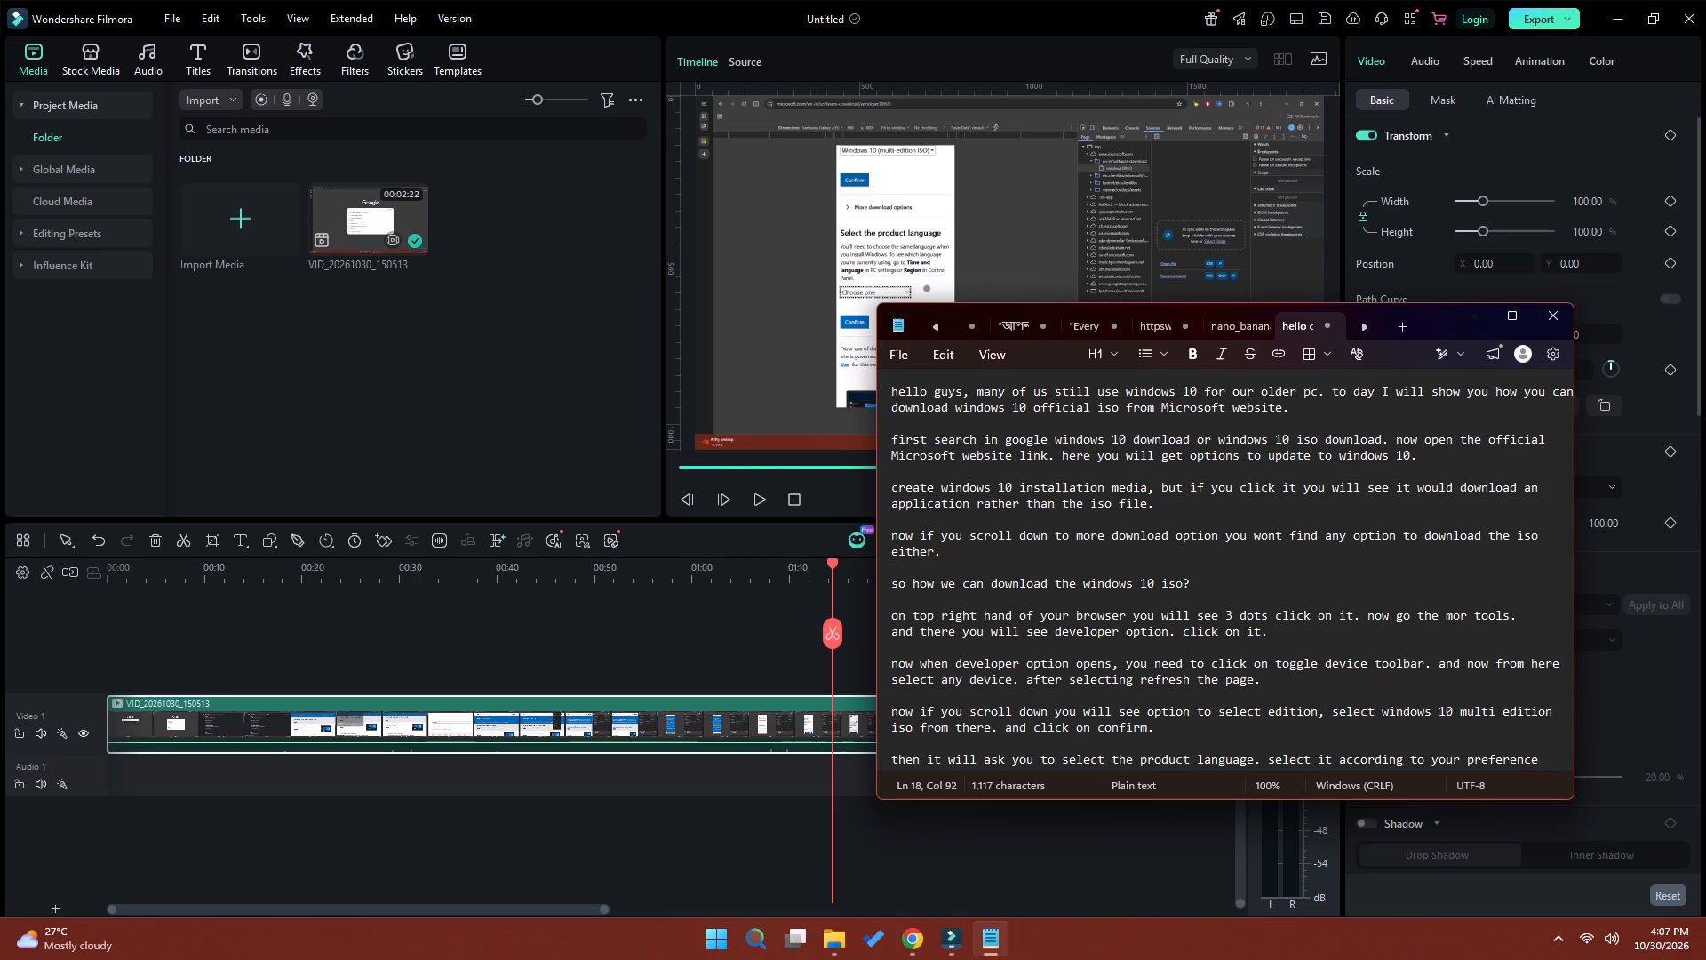
key(period)
Add the sentence "i am selecting English us." and leave a blank line after the paragraph.
key(space)
text(i am se)
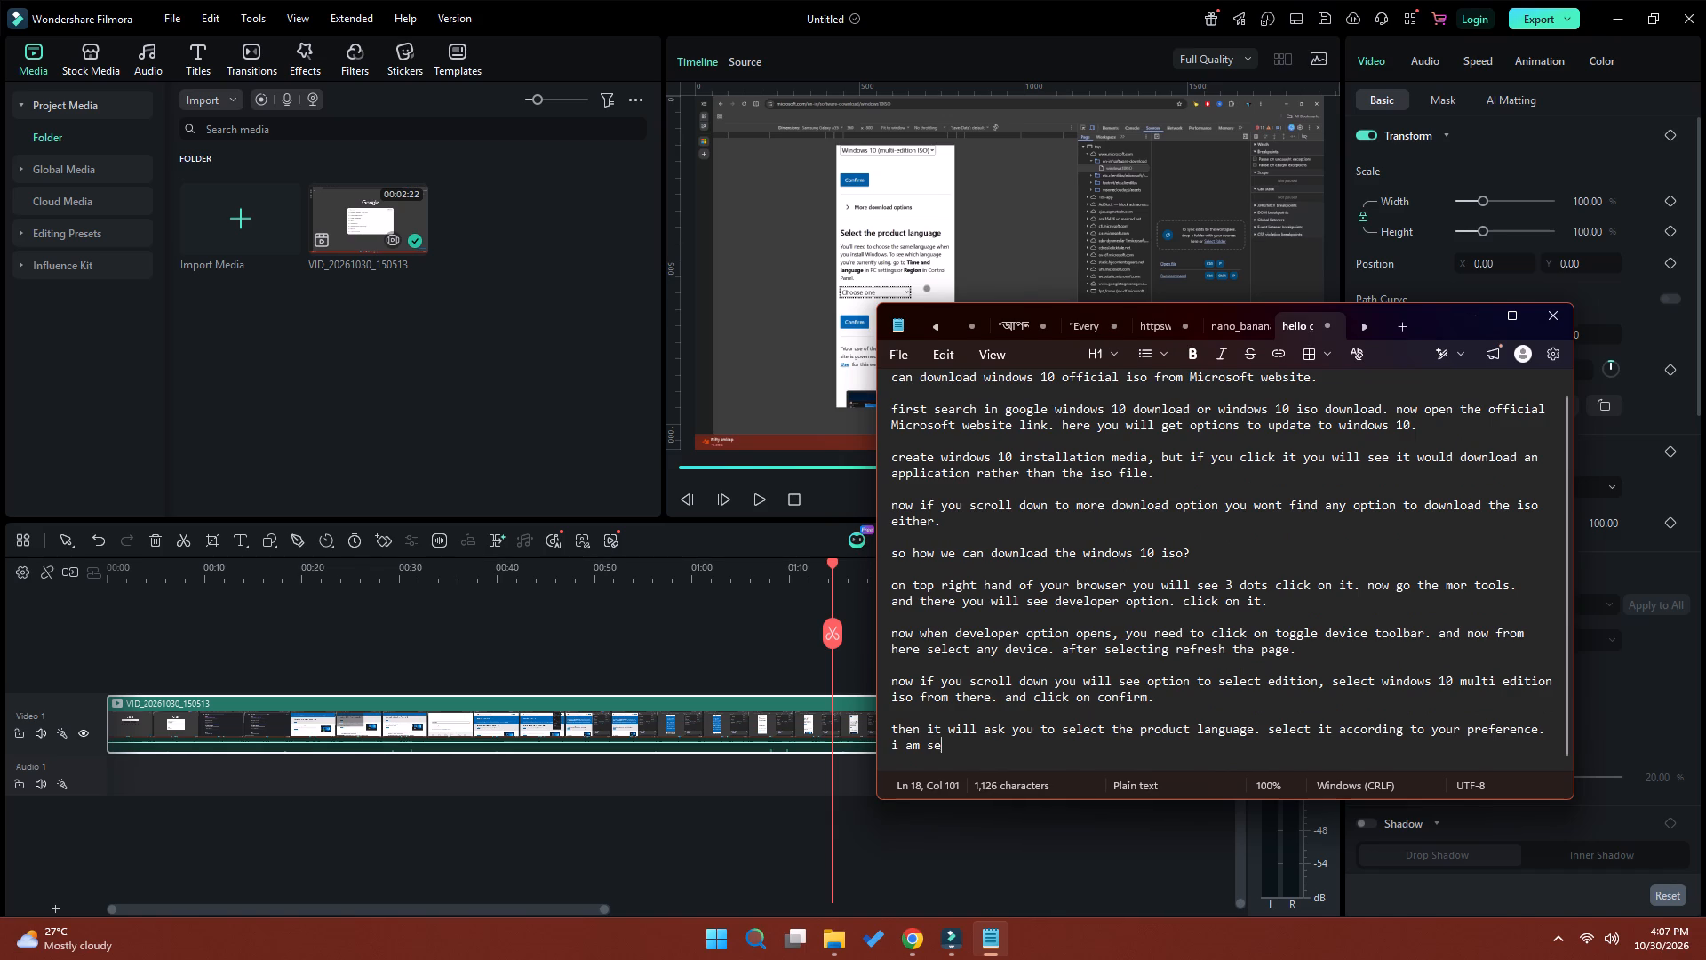
text(lecting)
key(space)
text(english us)
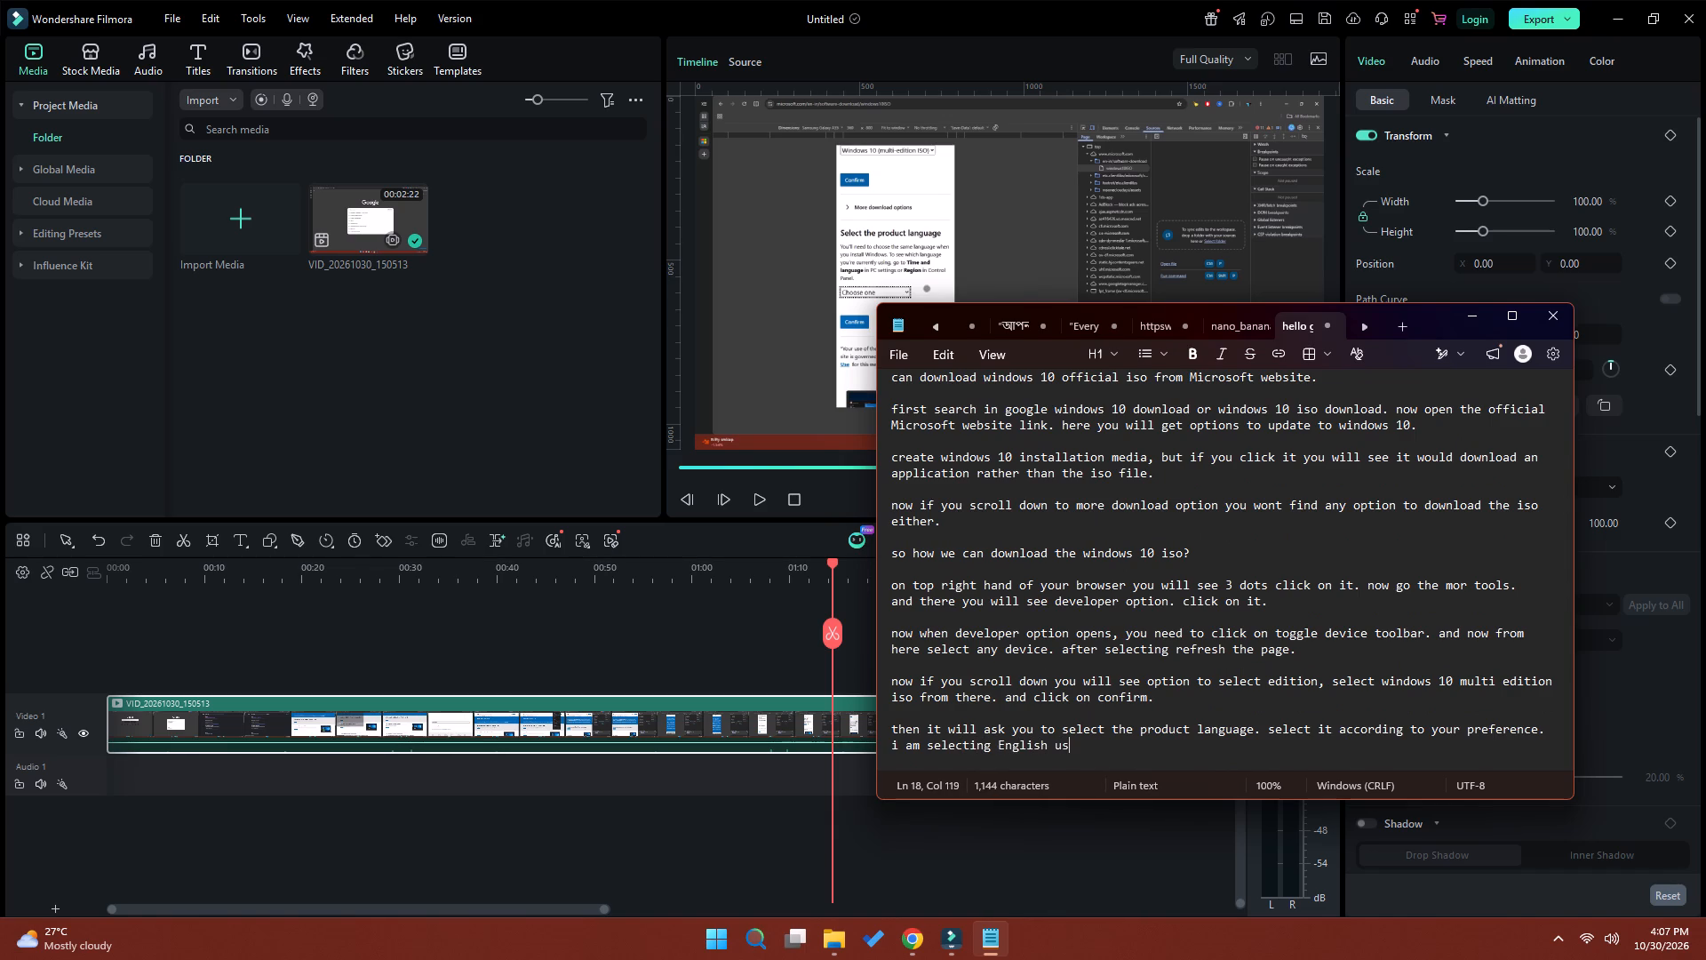
key(period)
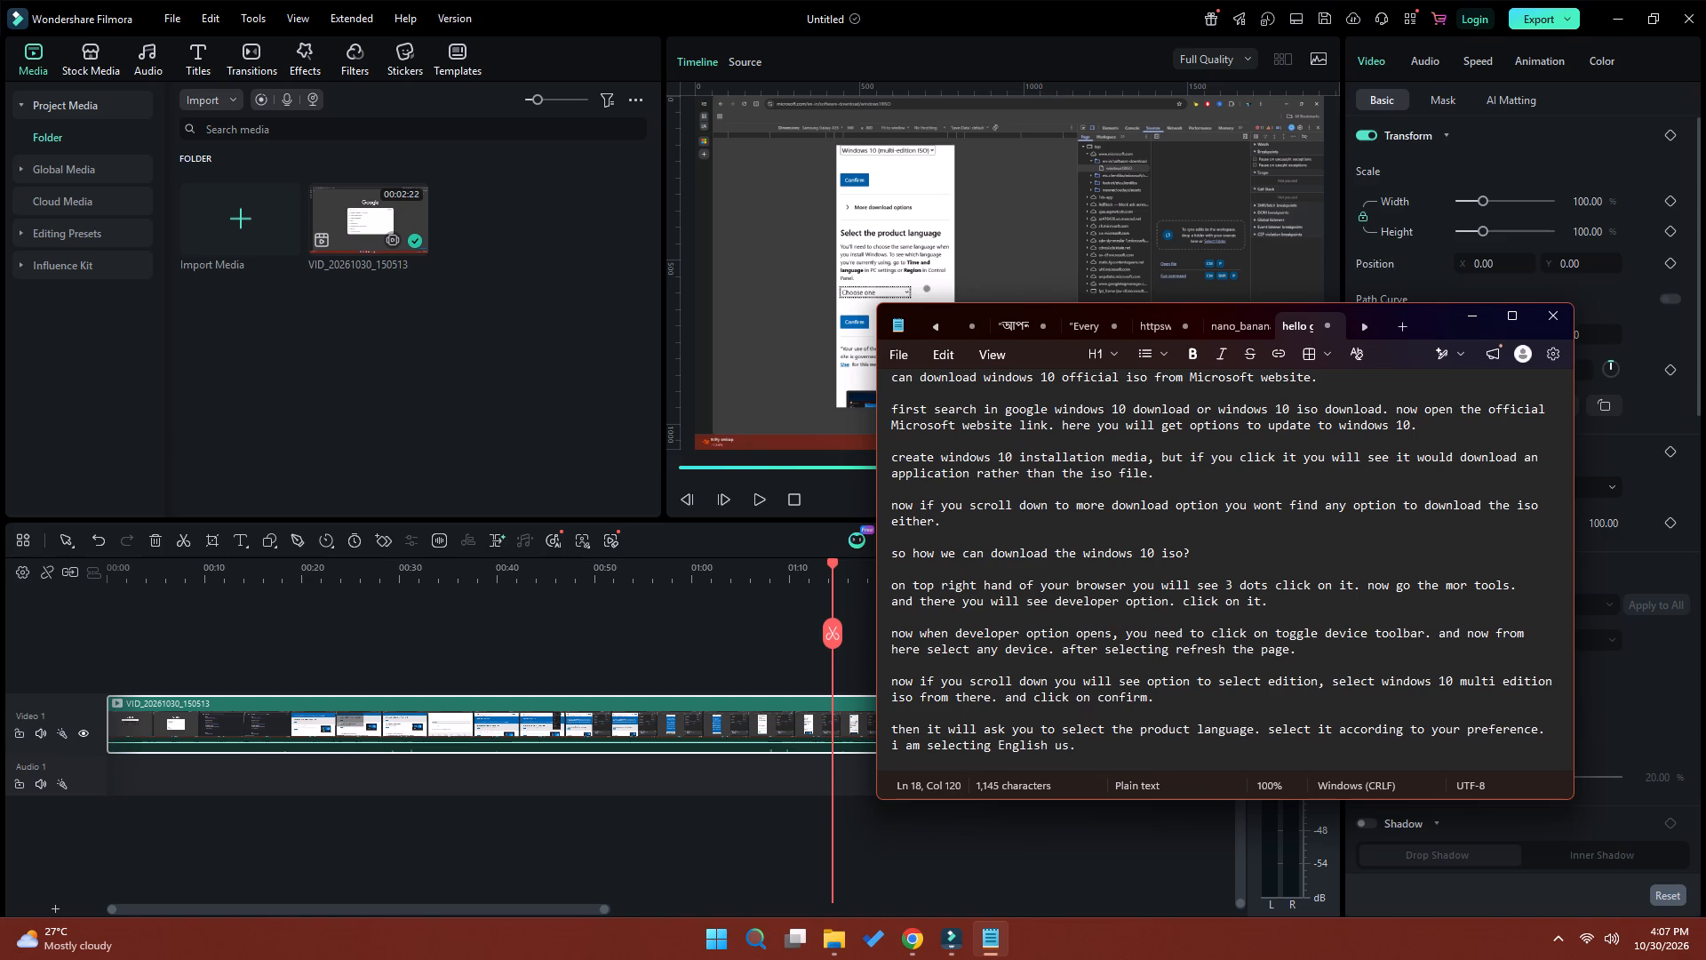
key(Return)
key(Return)
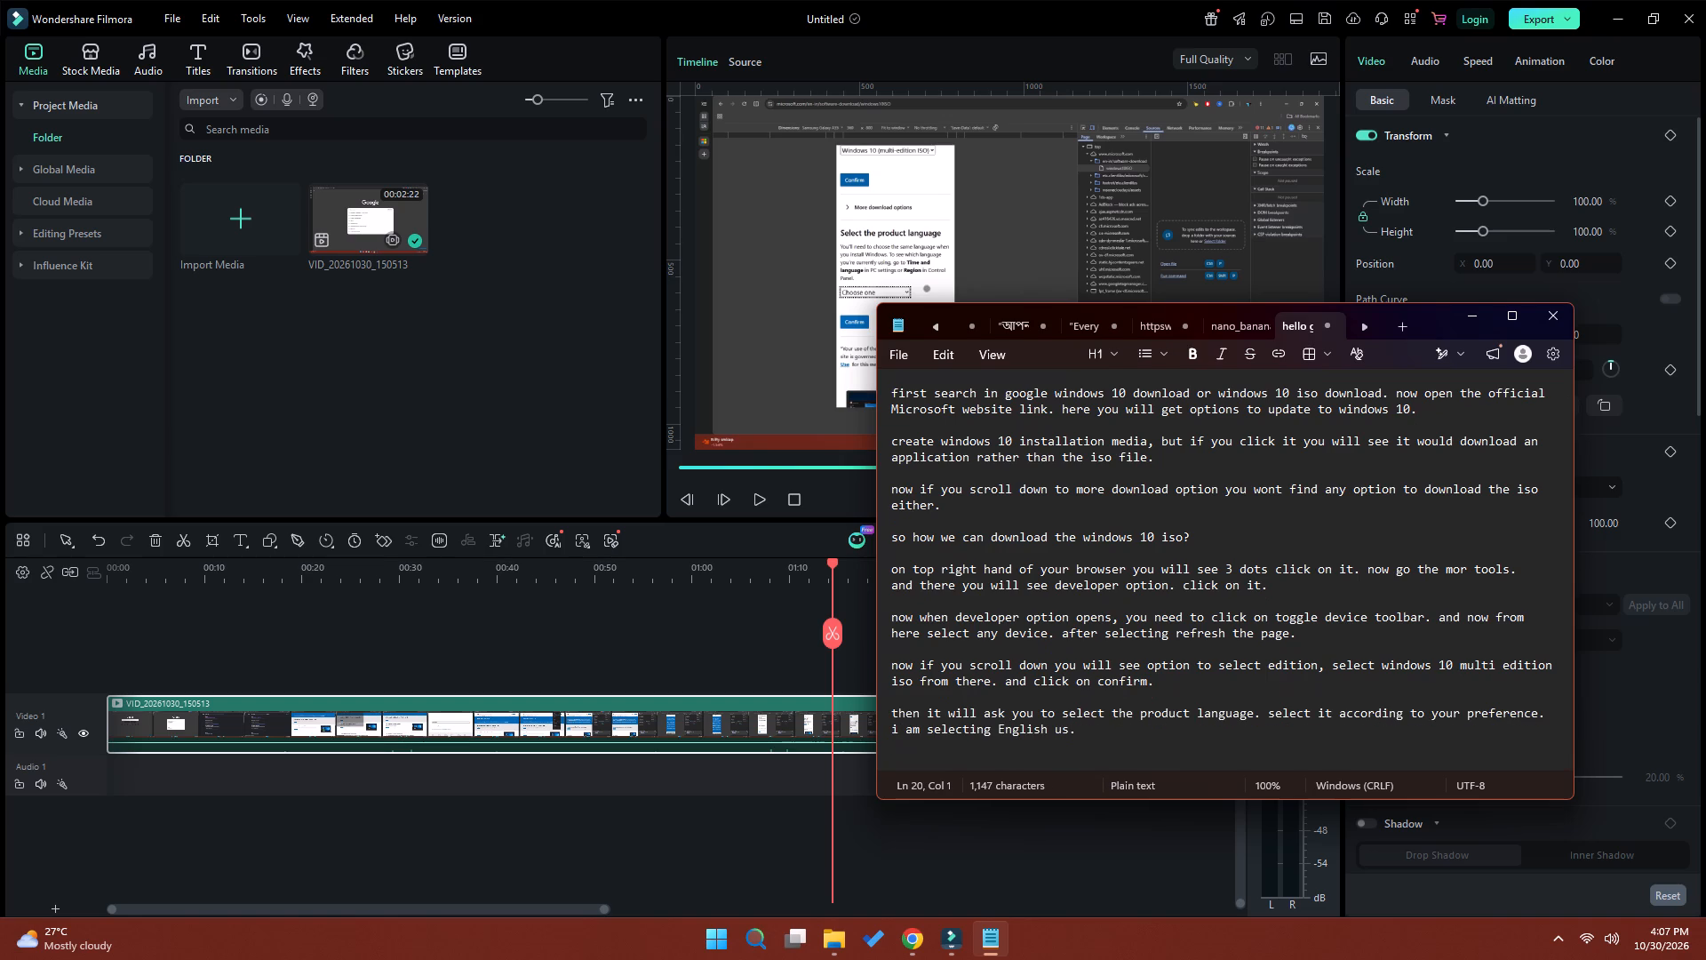
Switch to Wondershare Filmora, resume the recording from the product language selection, and return to Notepad while it plays.
click(764, 495)
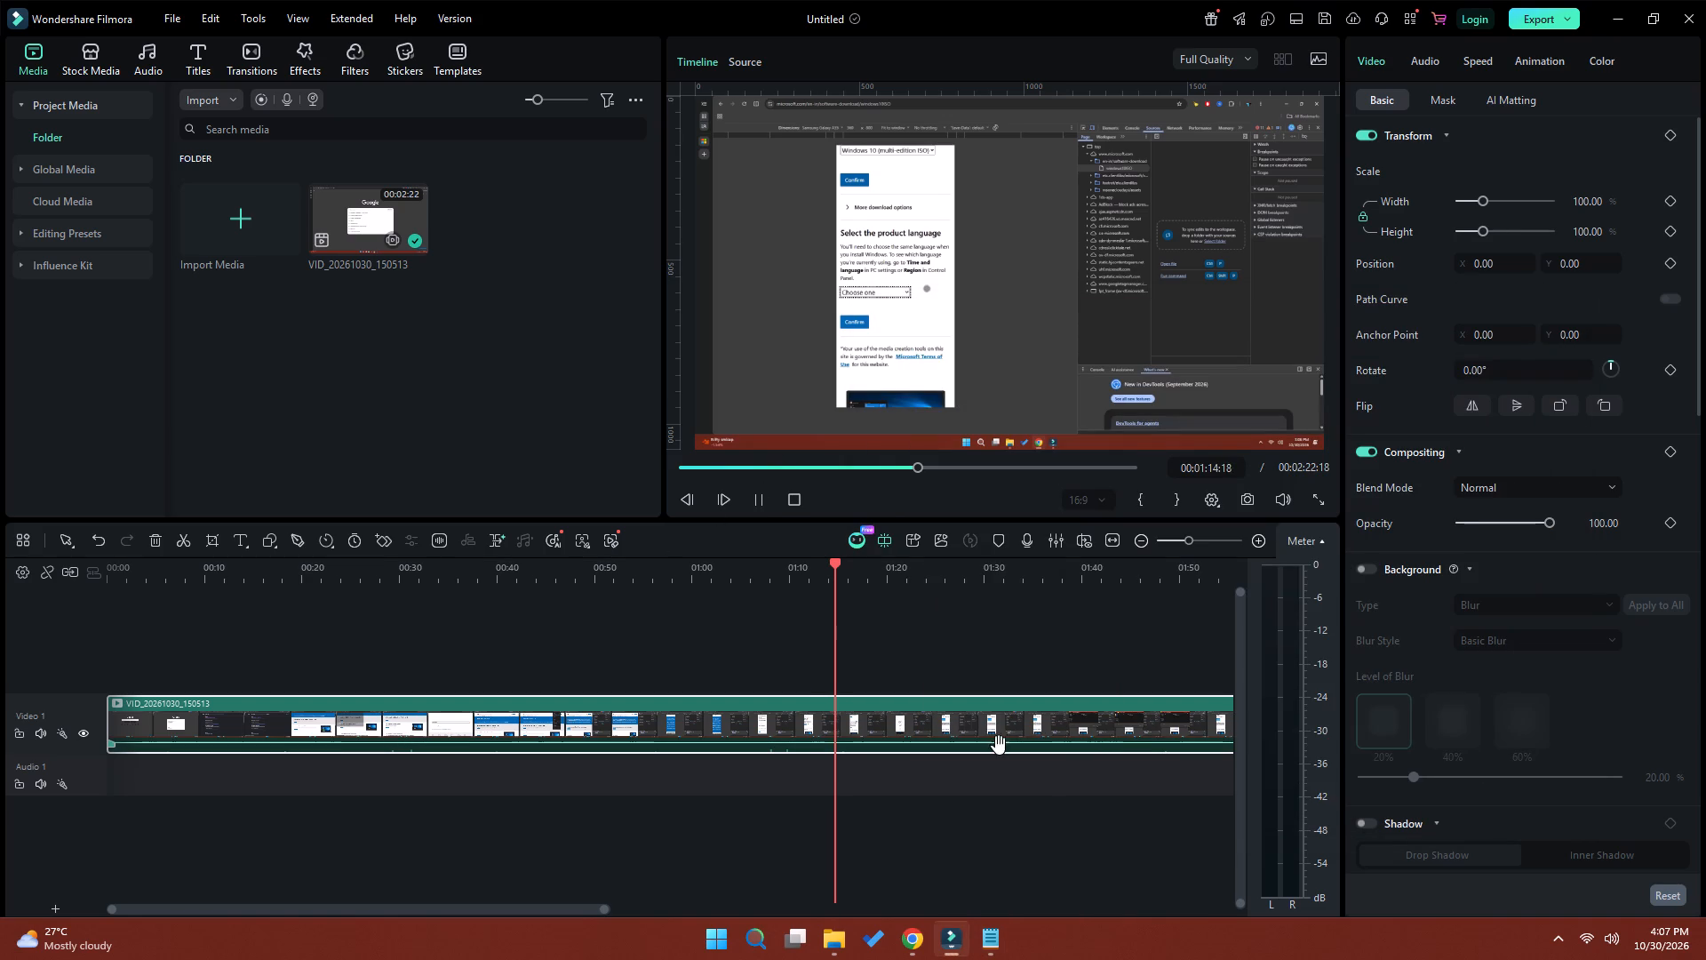
click(994, 954)
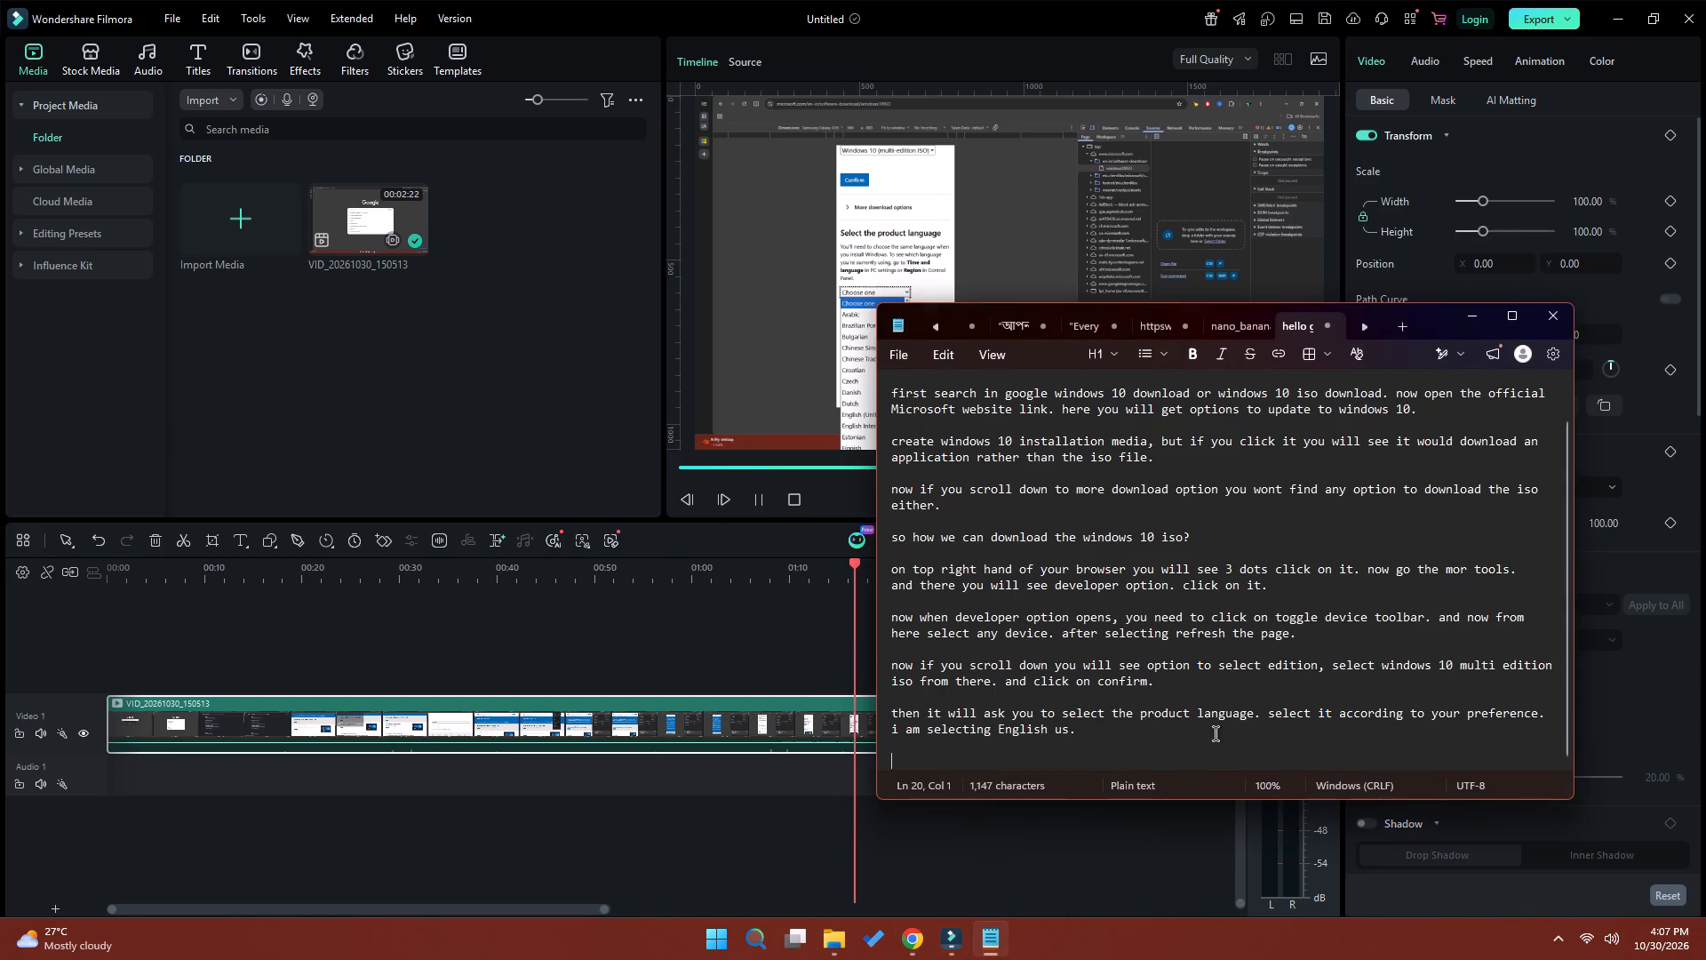
Add "then click on confirm." after the "English us." sentence and begin a new line below it.
click(1105, 737)
click(1105, 737)
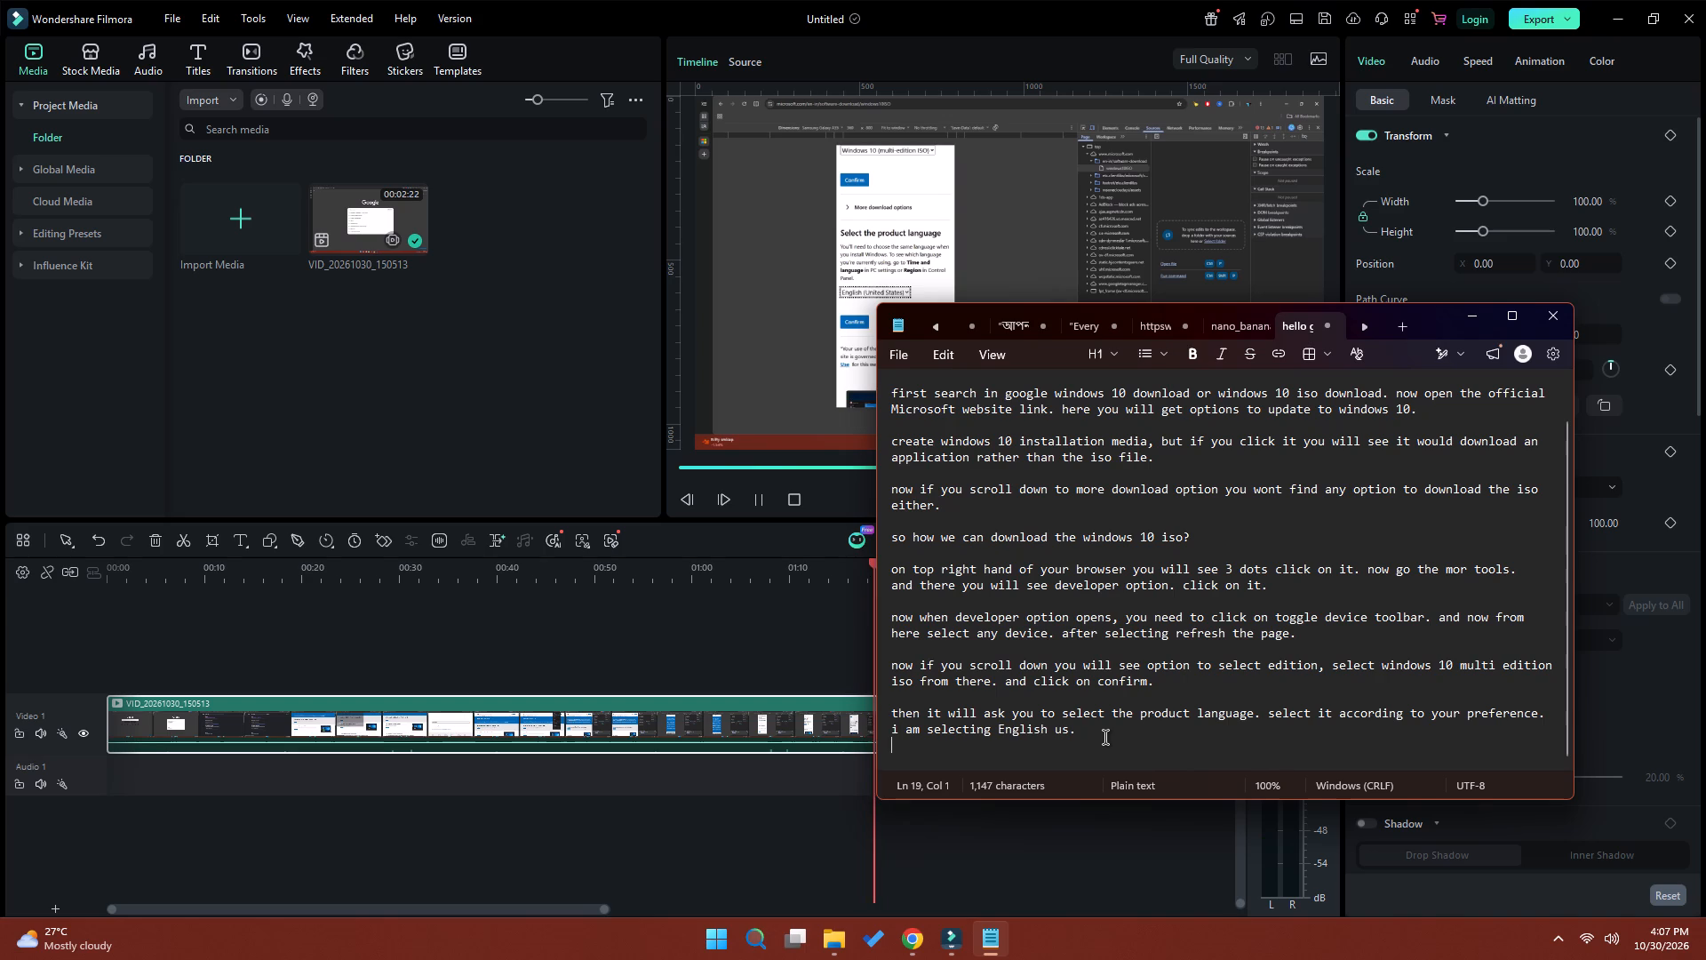
key(BackSpace)
key(space)
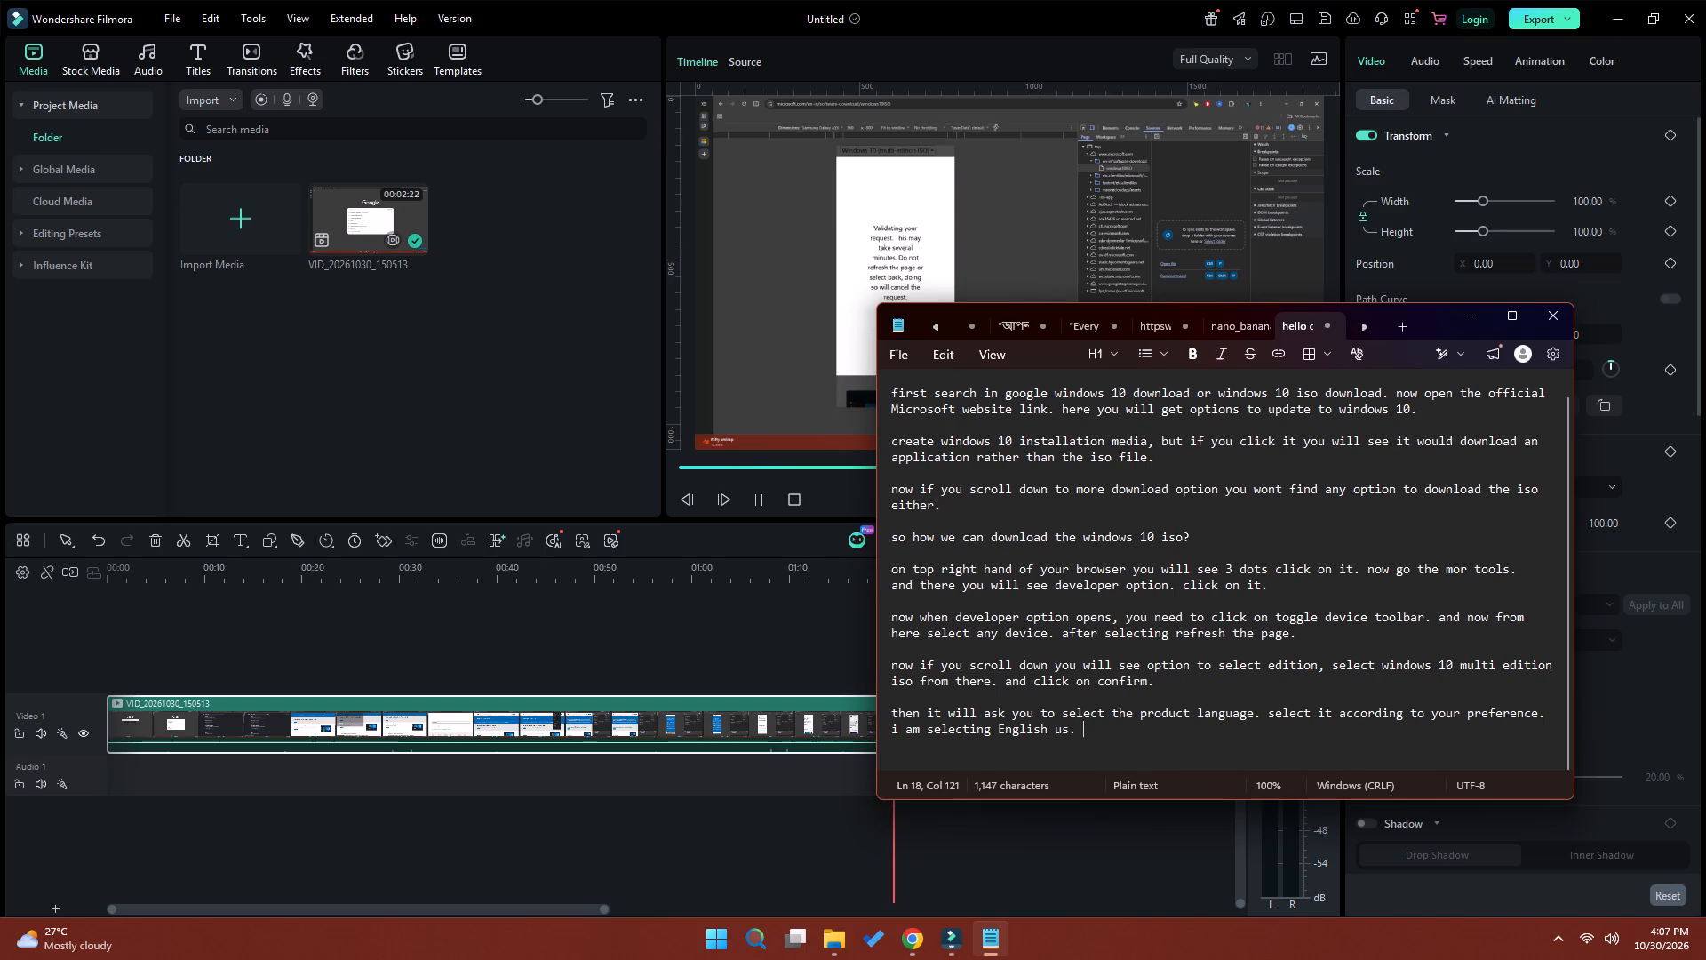
text(then)
key(space)
text(click p)
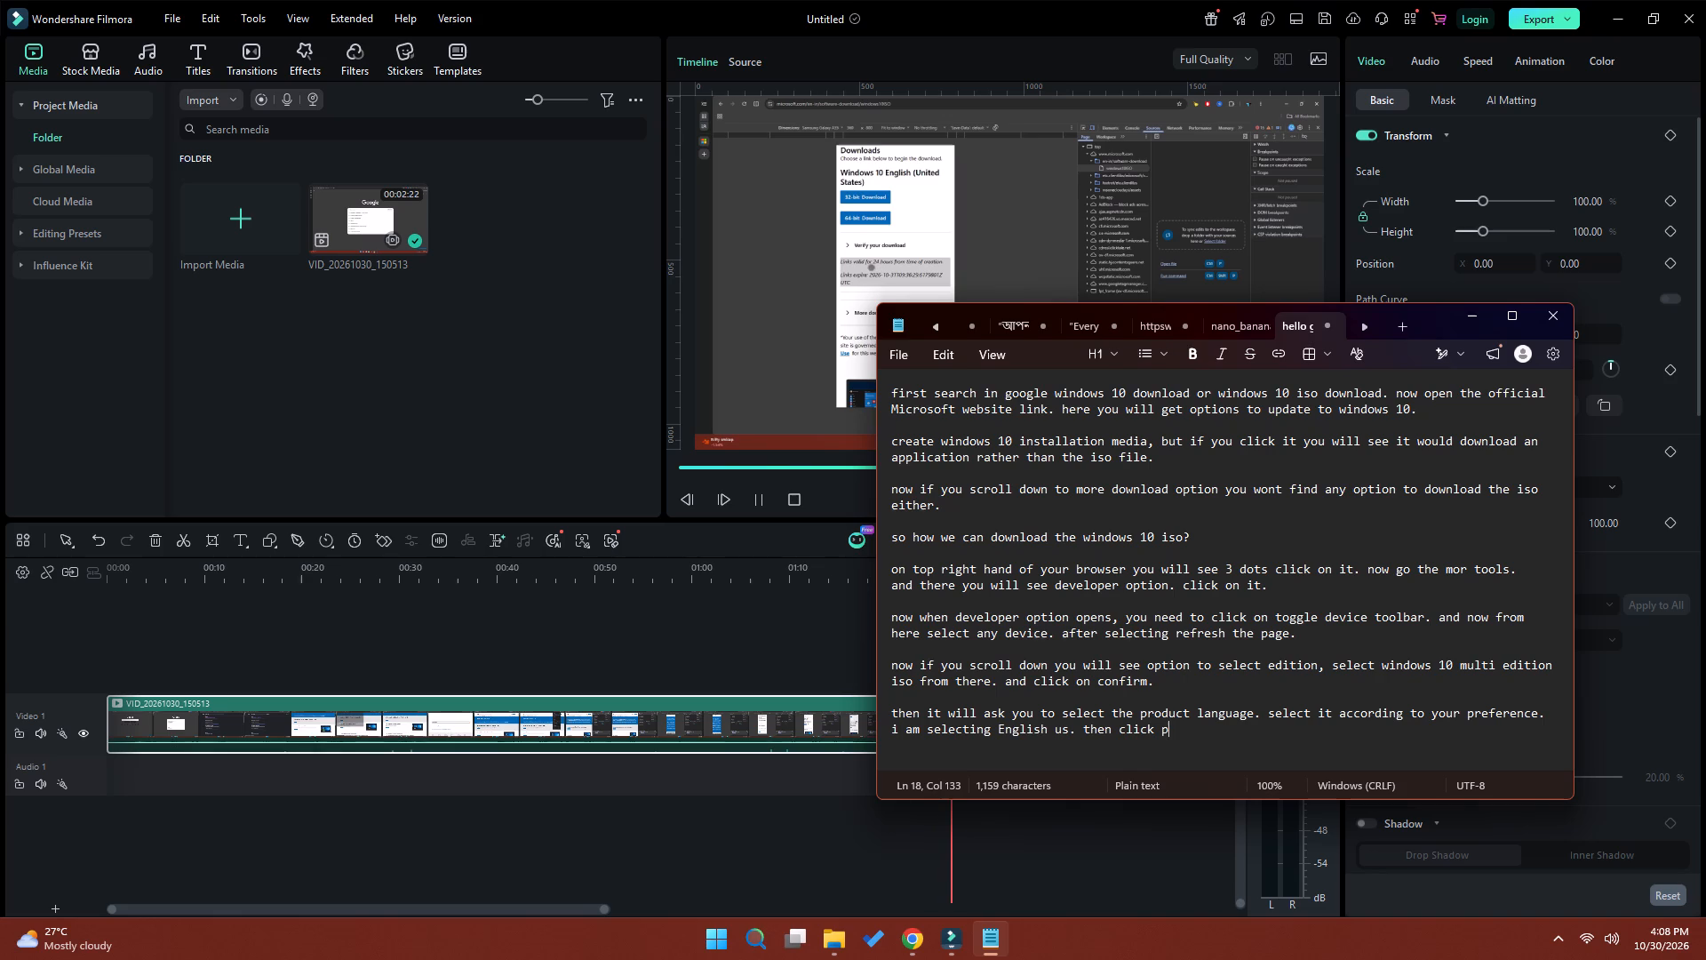
key(BackSpace)
text(on confirm)
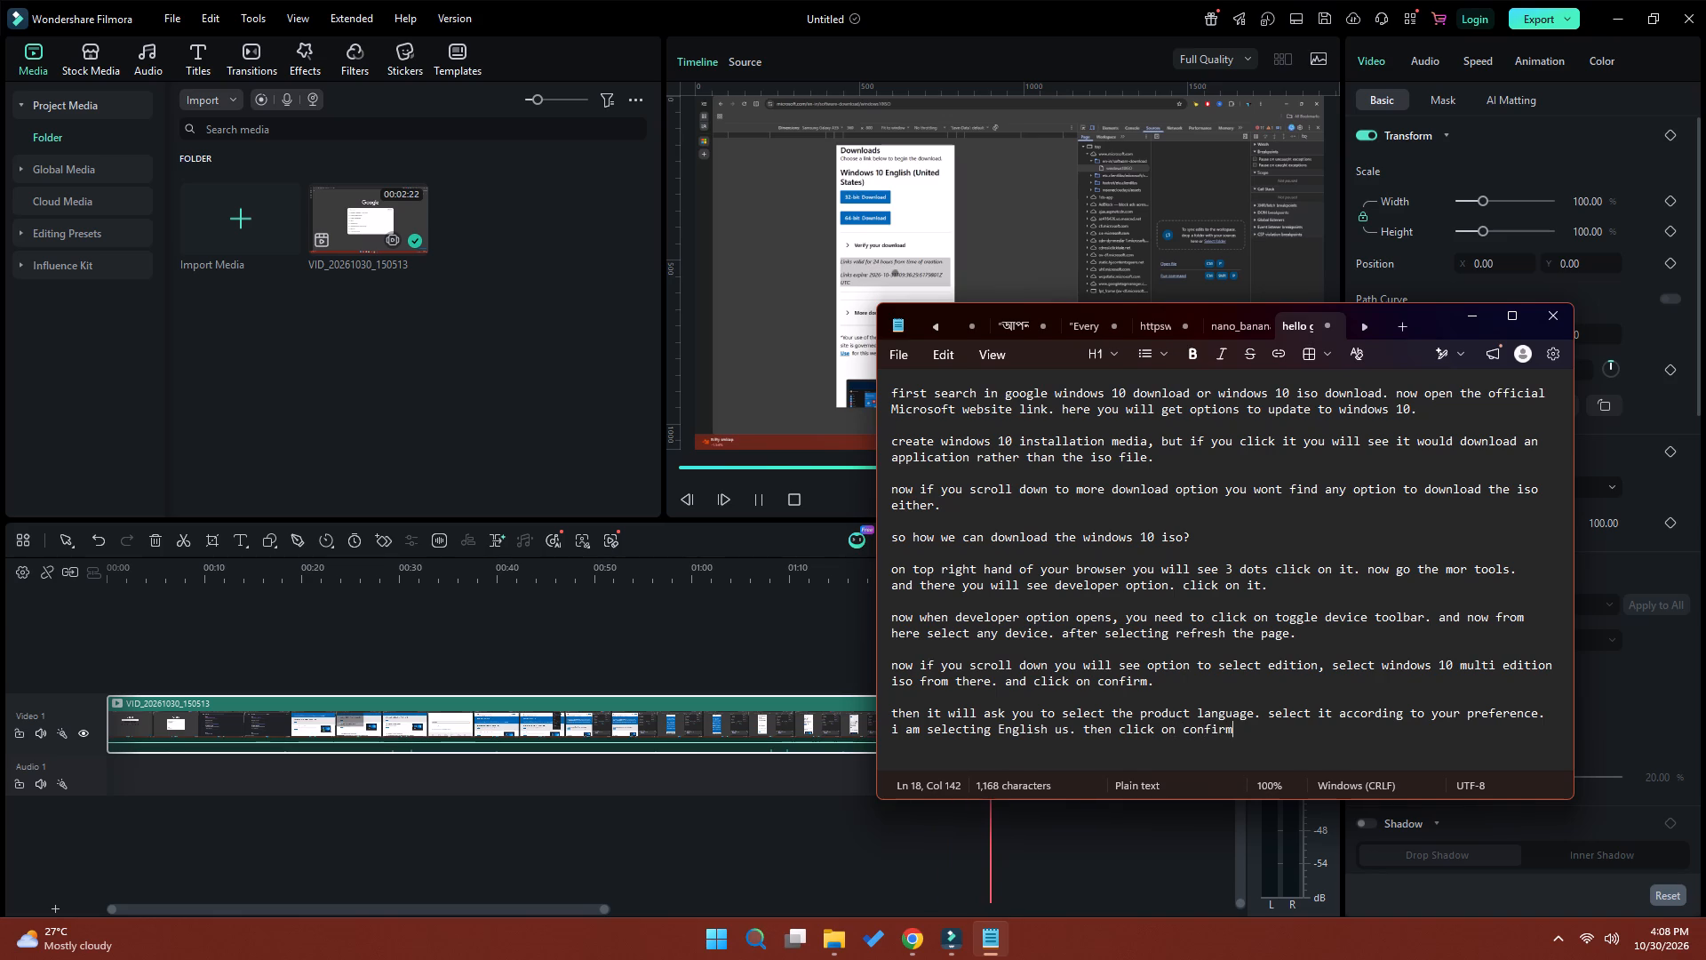
key(period)
key(Return)
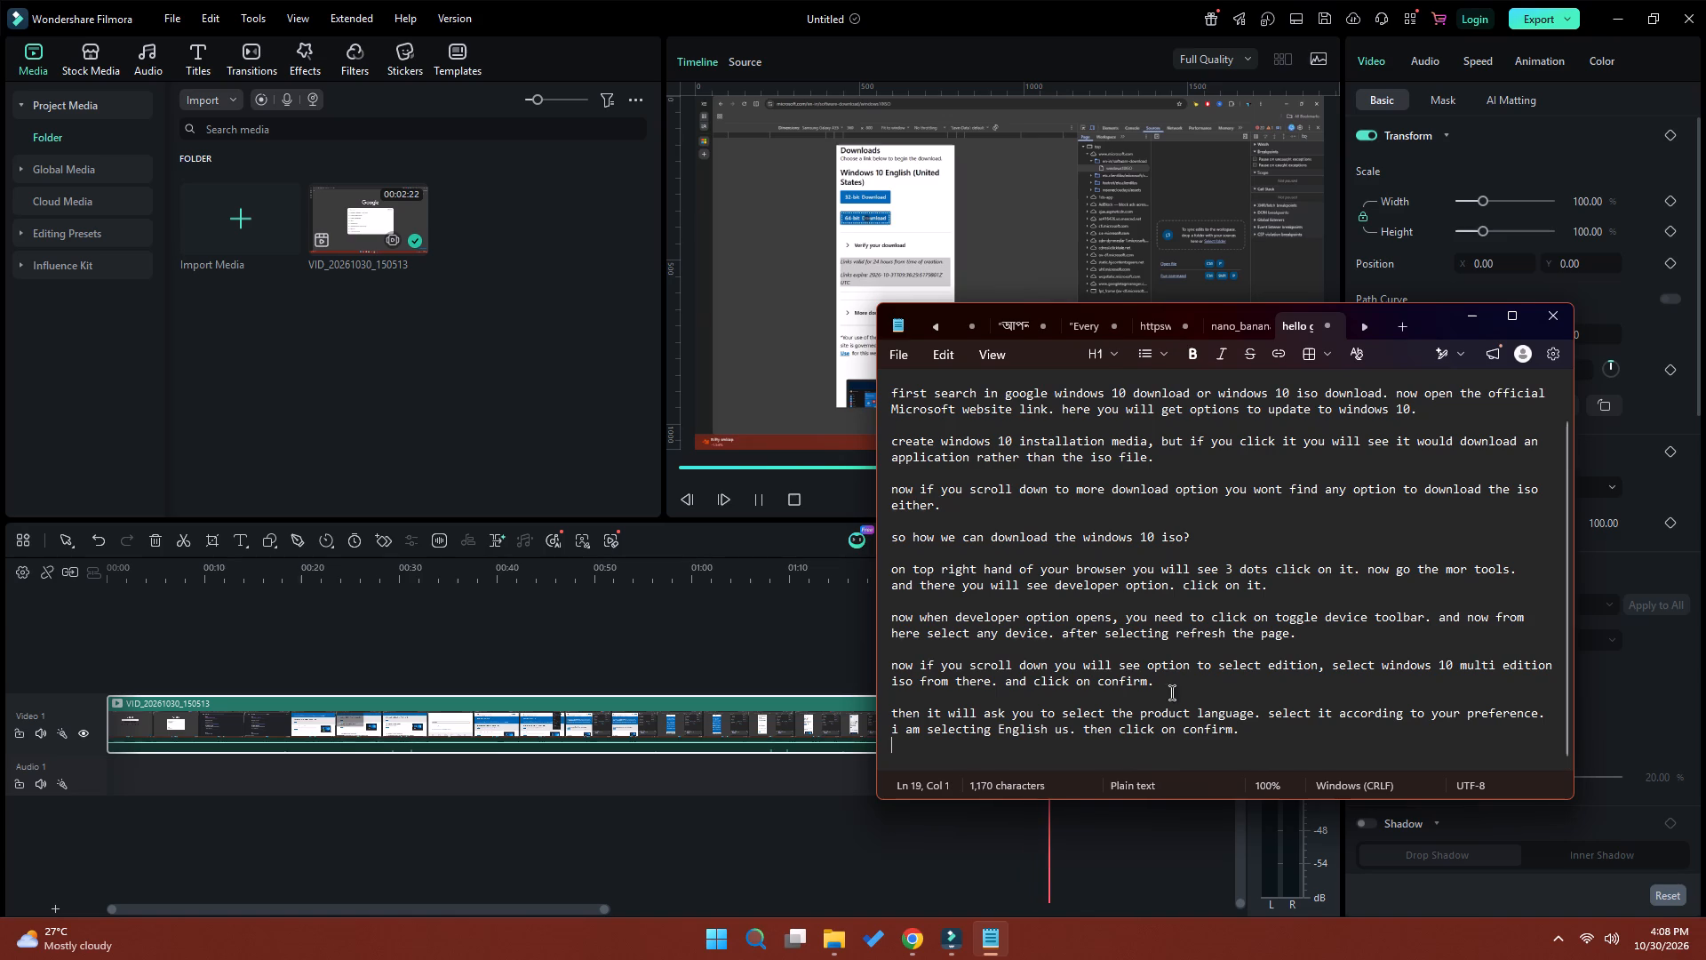
Switch to Wondershare Filmora, pause the recording on the file save dialog, and return to Notepad.
click(756, 501)
click(983, 950)
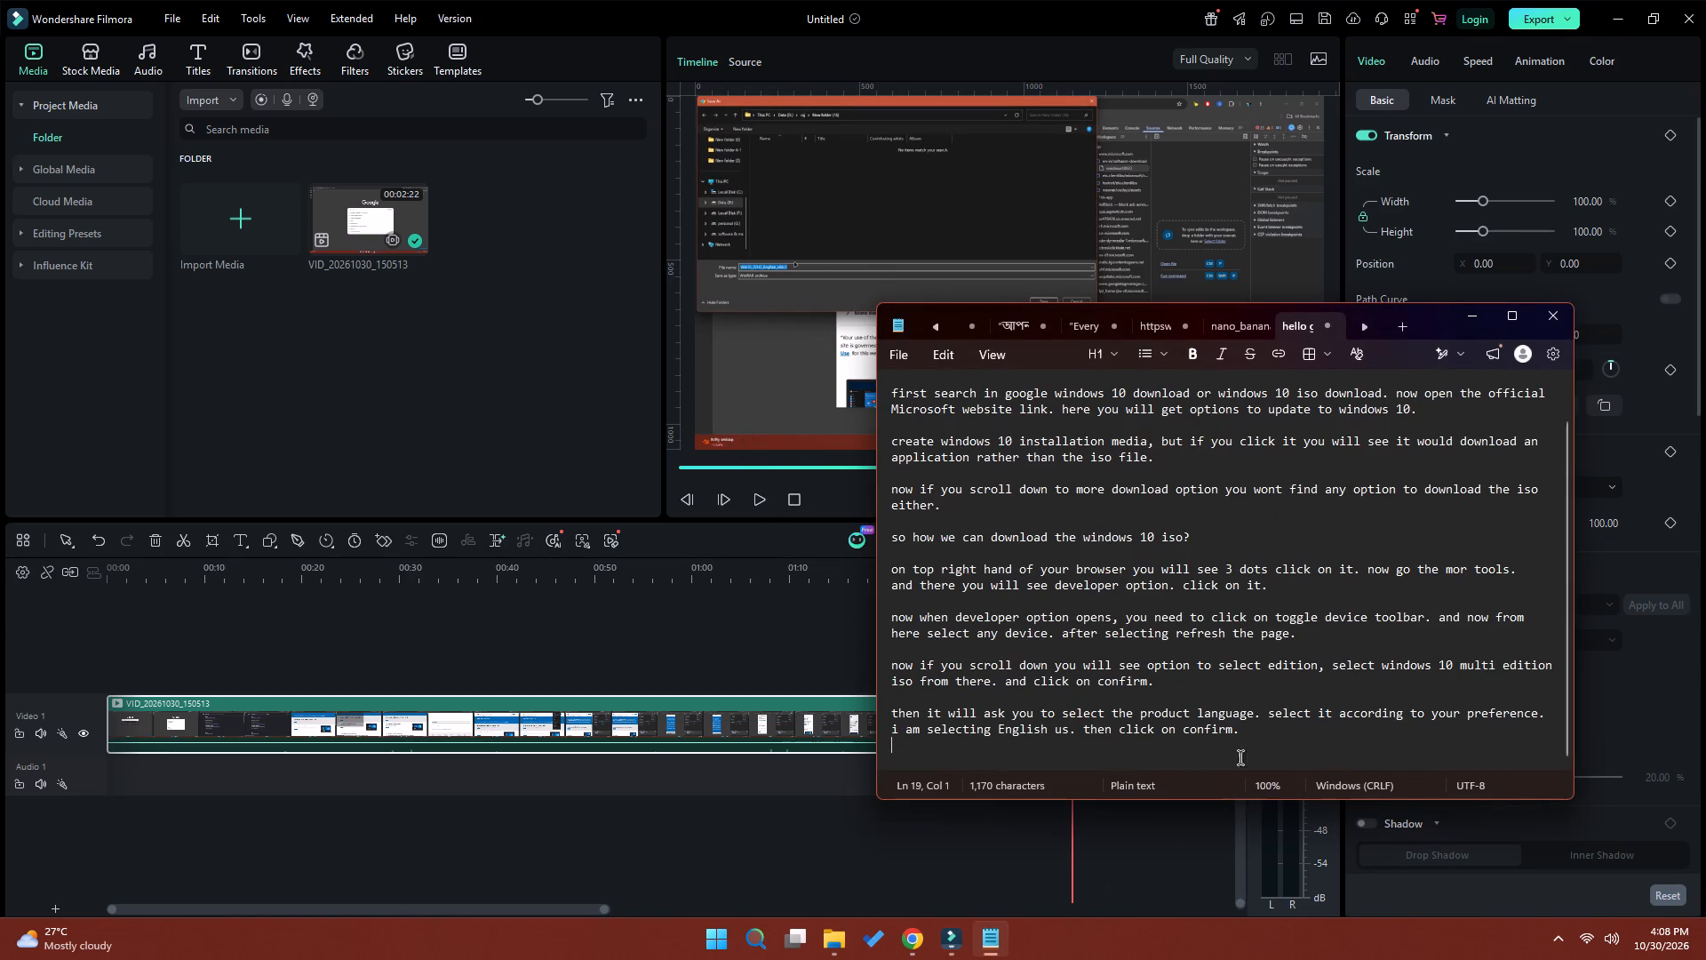
Write a new paragraph starting with "then you need to select with bit you want to download.".
key(Return)
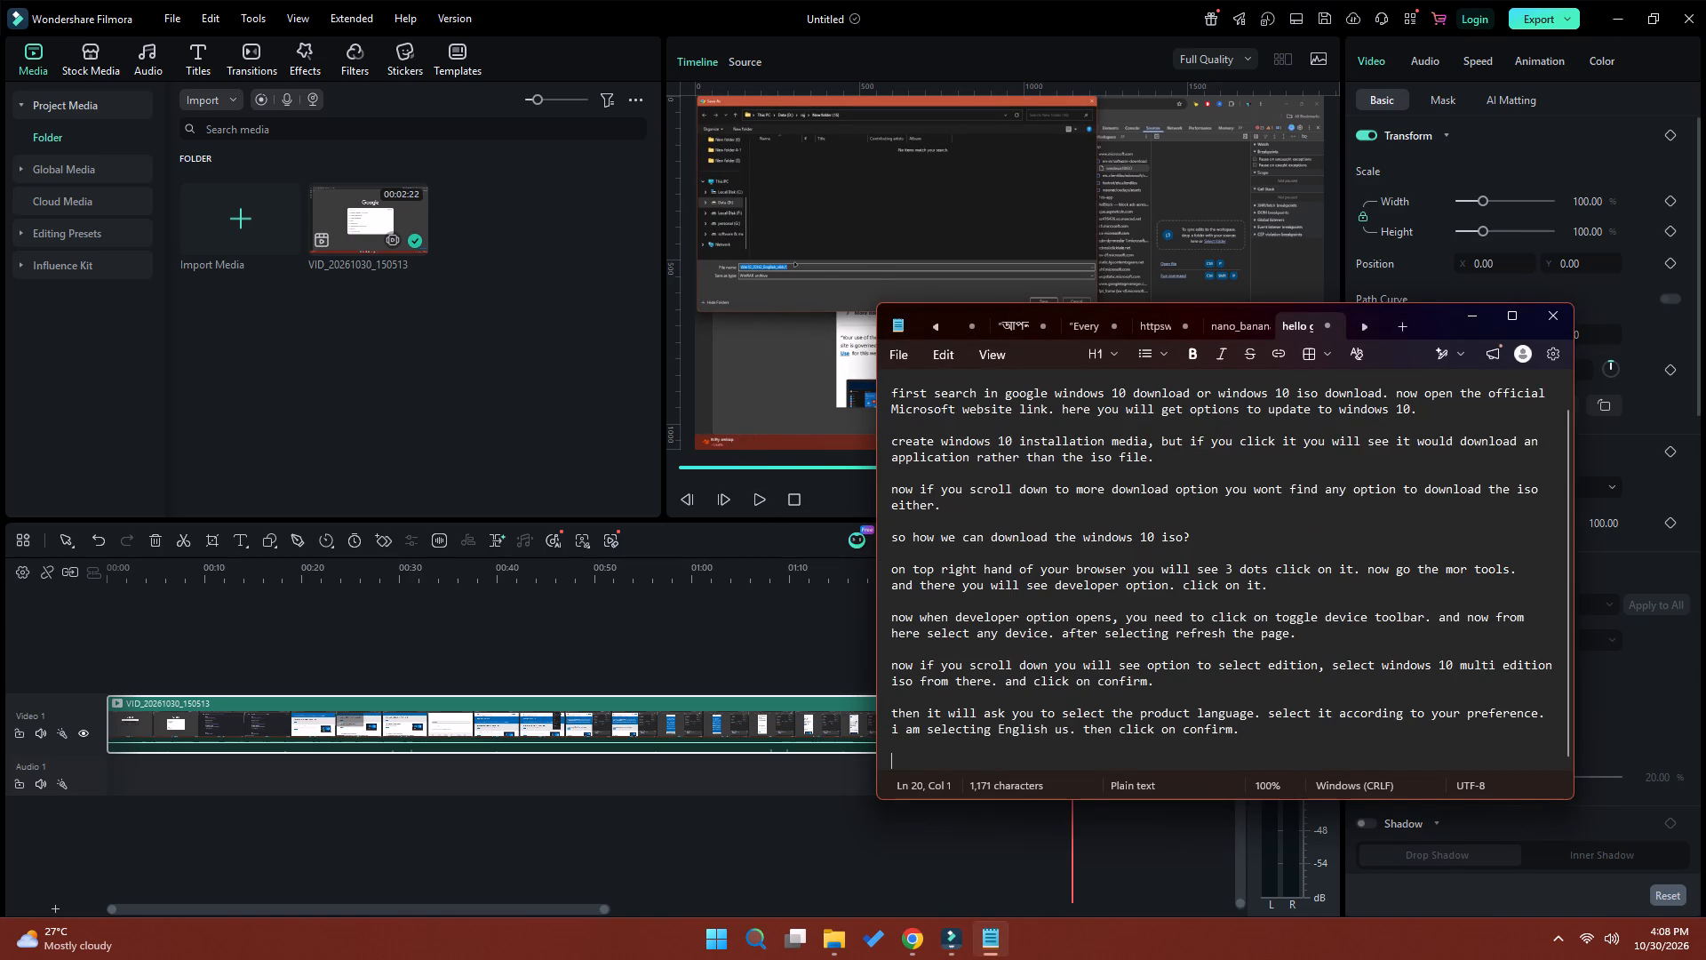
text(then you need to)
key(space)
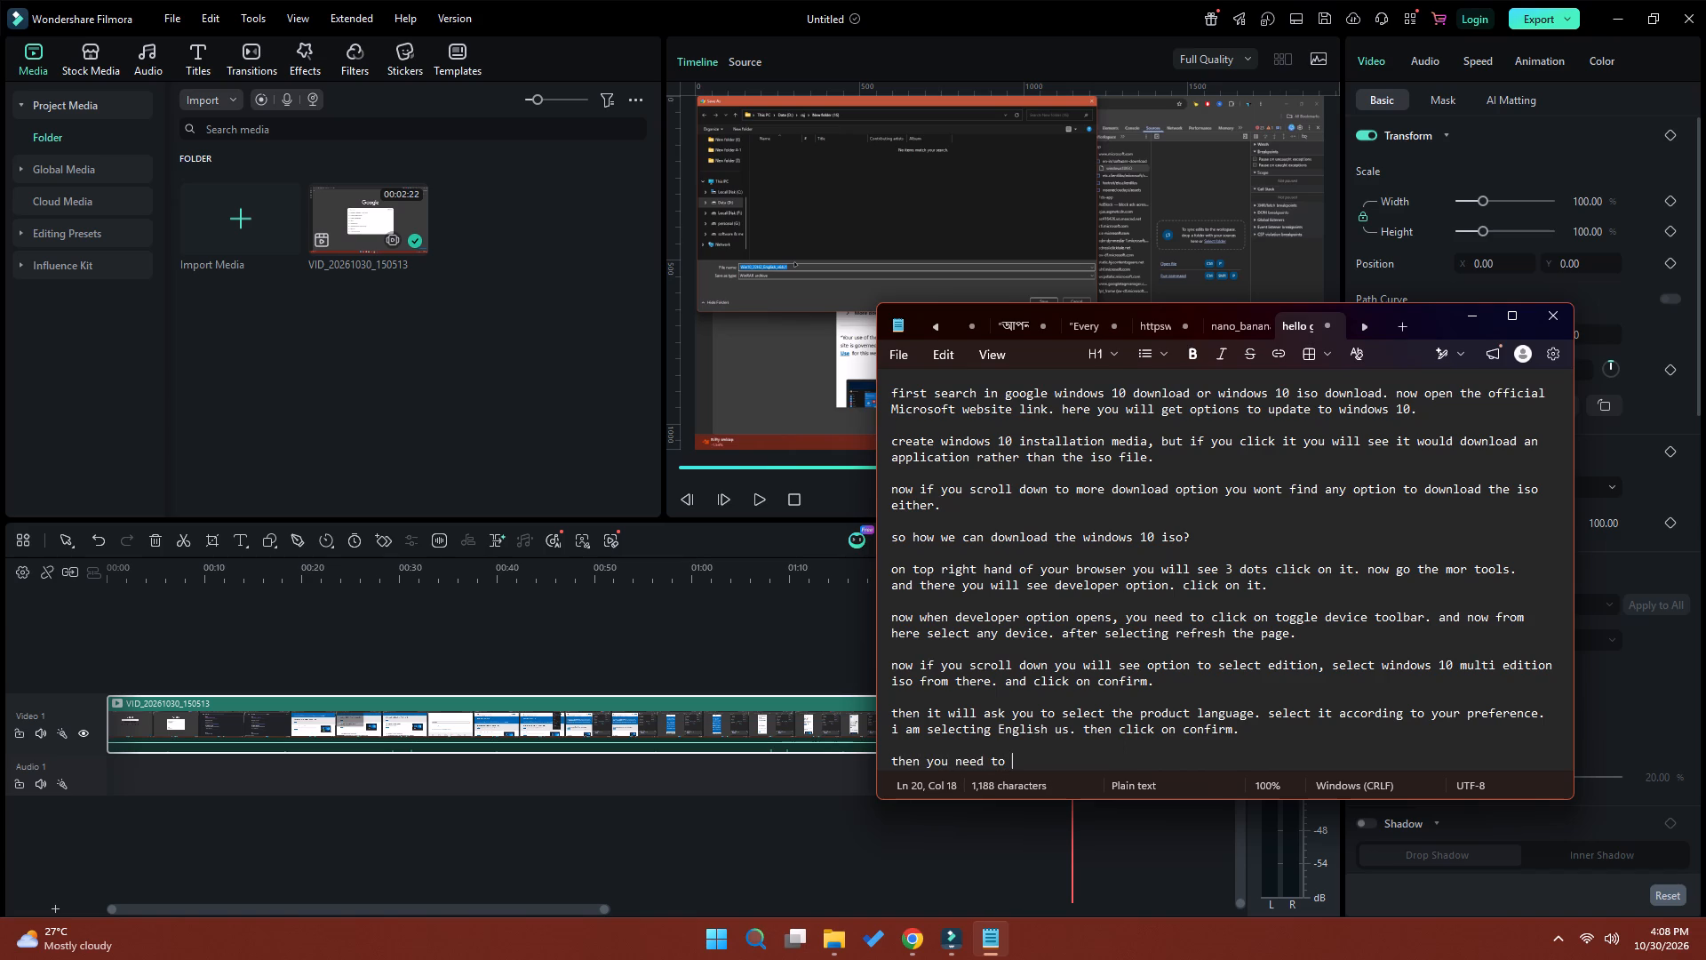
text(select with)
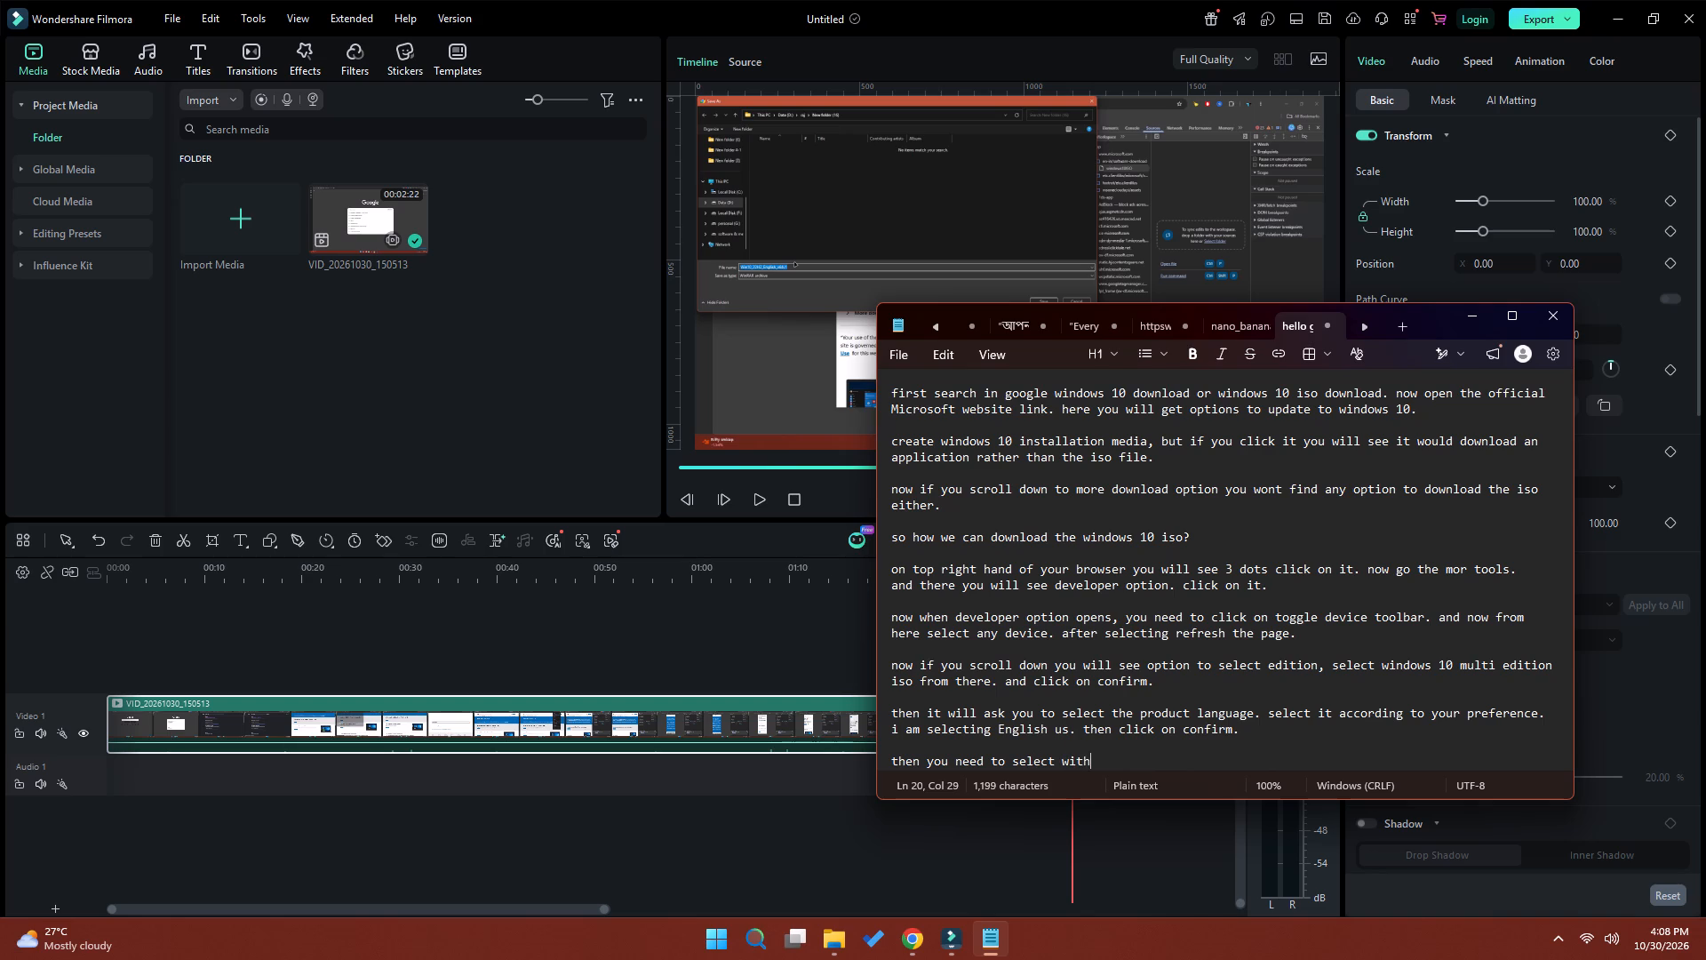
key(space)
text(bit)
key(space)
text(you want to)
key(space)
text(download)
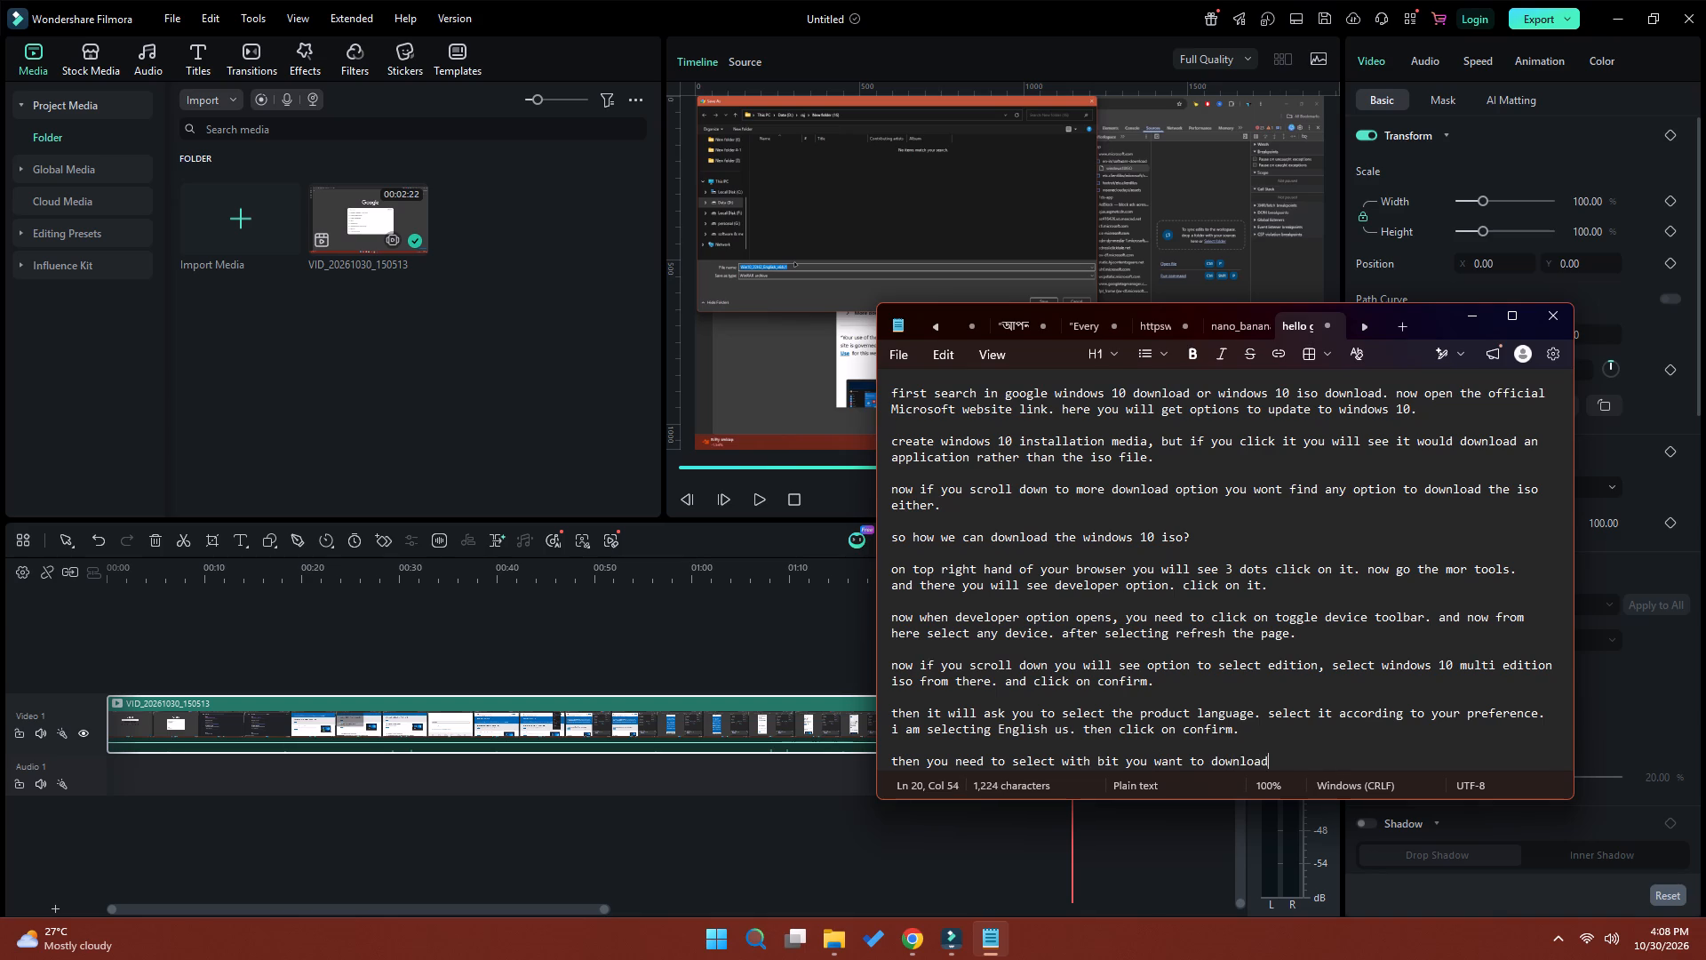
key(space)
key(BackSpace)
text(.)
key(space)
Add "most current systems are 64 bit" after the sentence about selecting which bit to download.
text(most)
key(space)
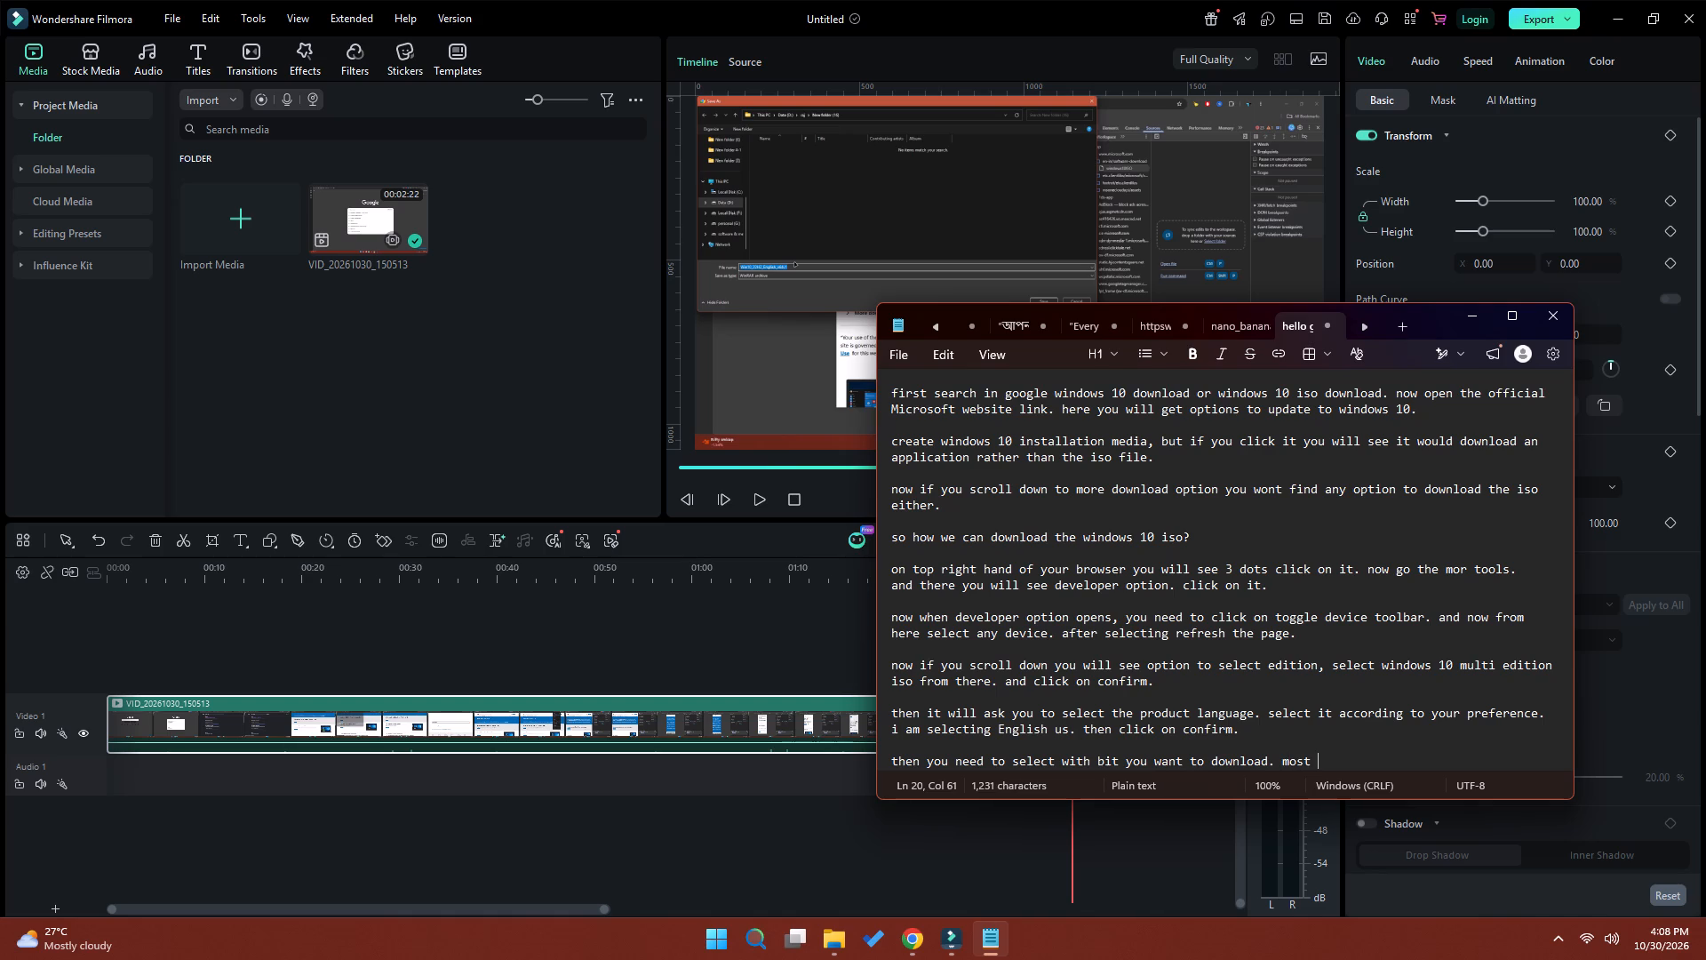
text(current sys)
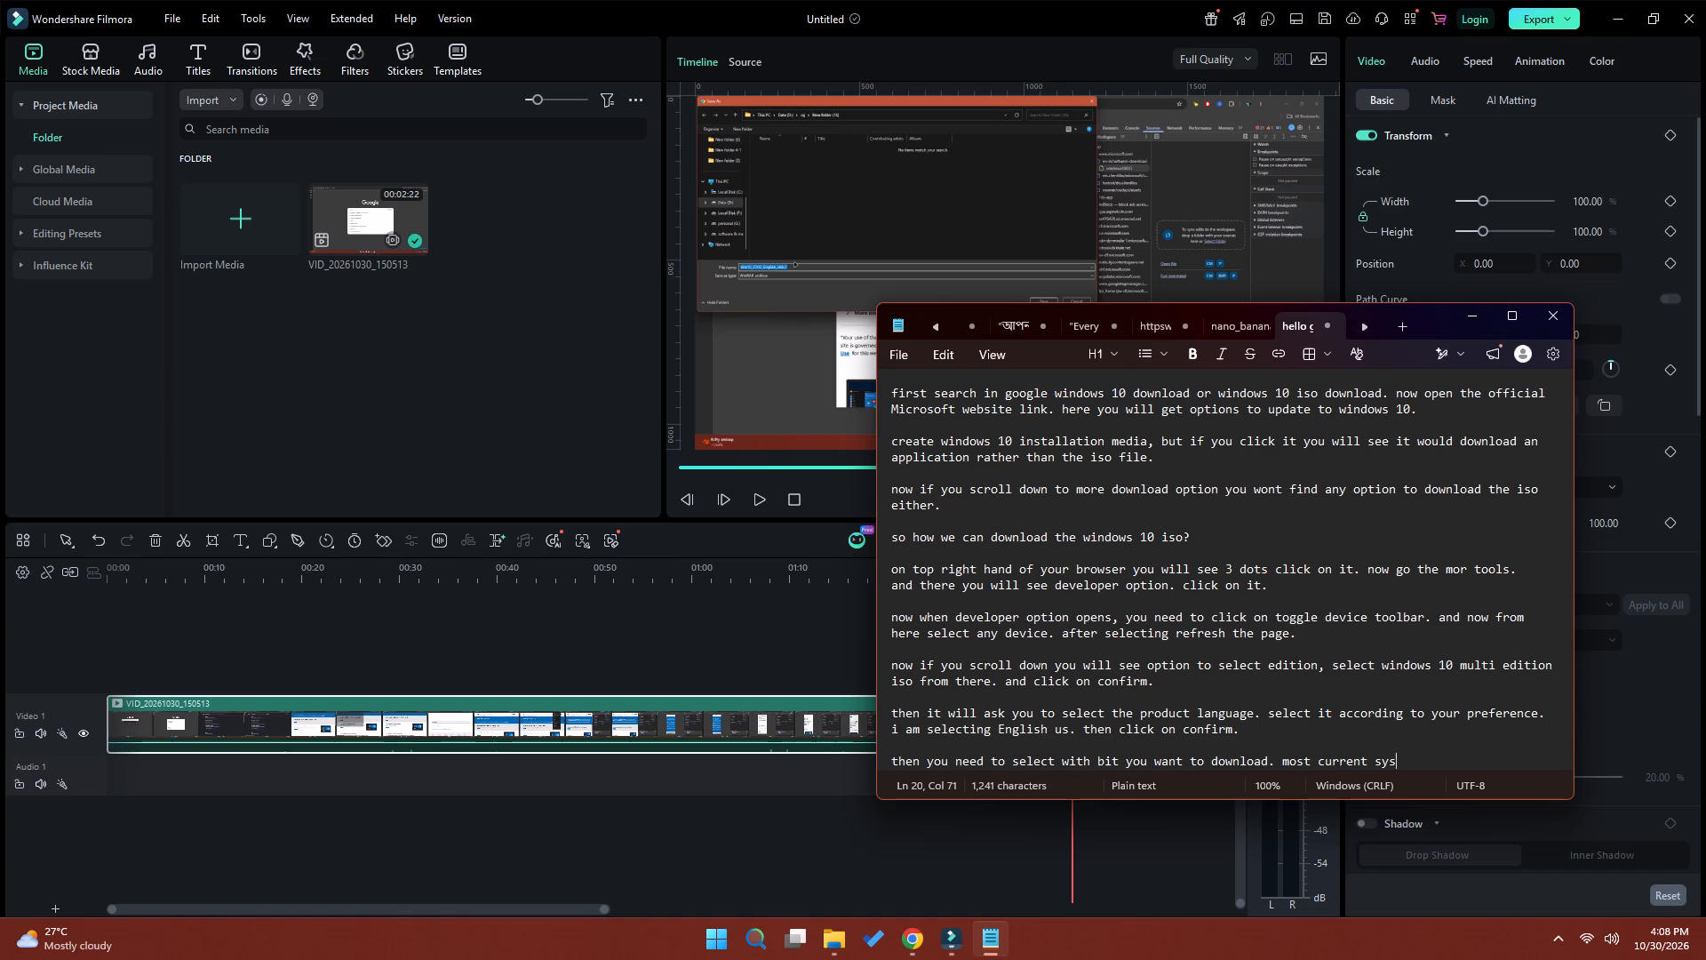
key(s)
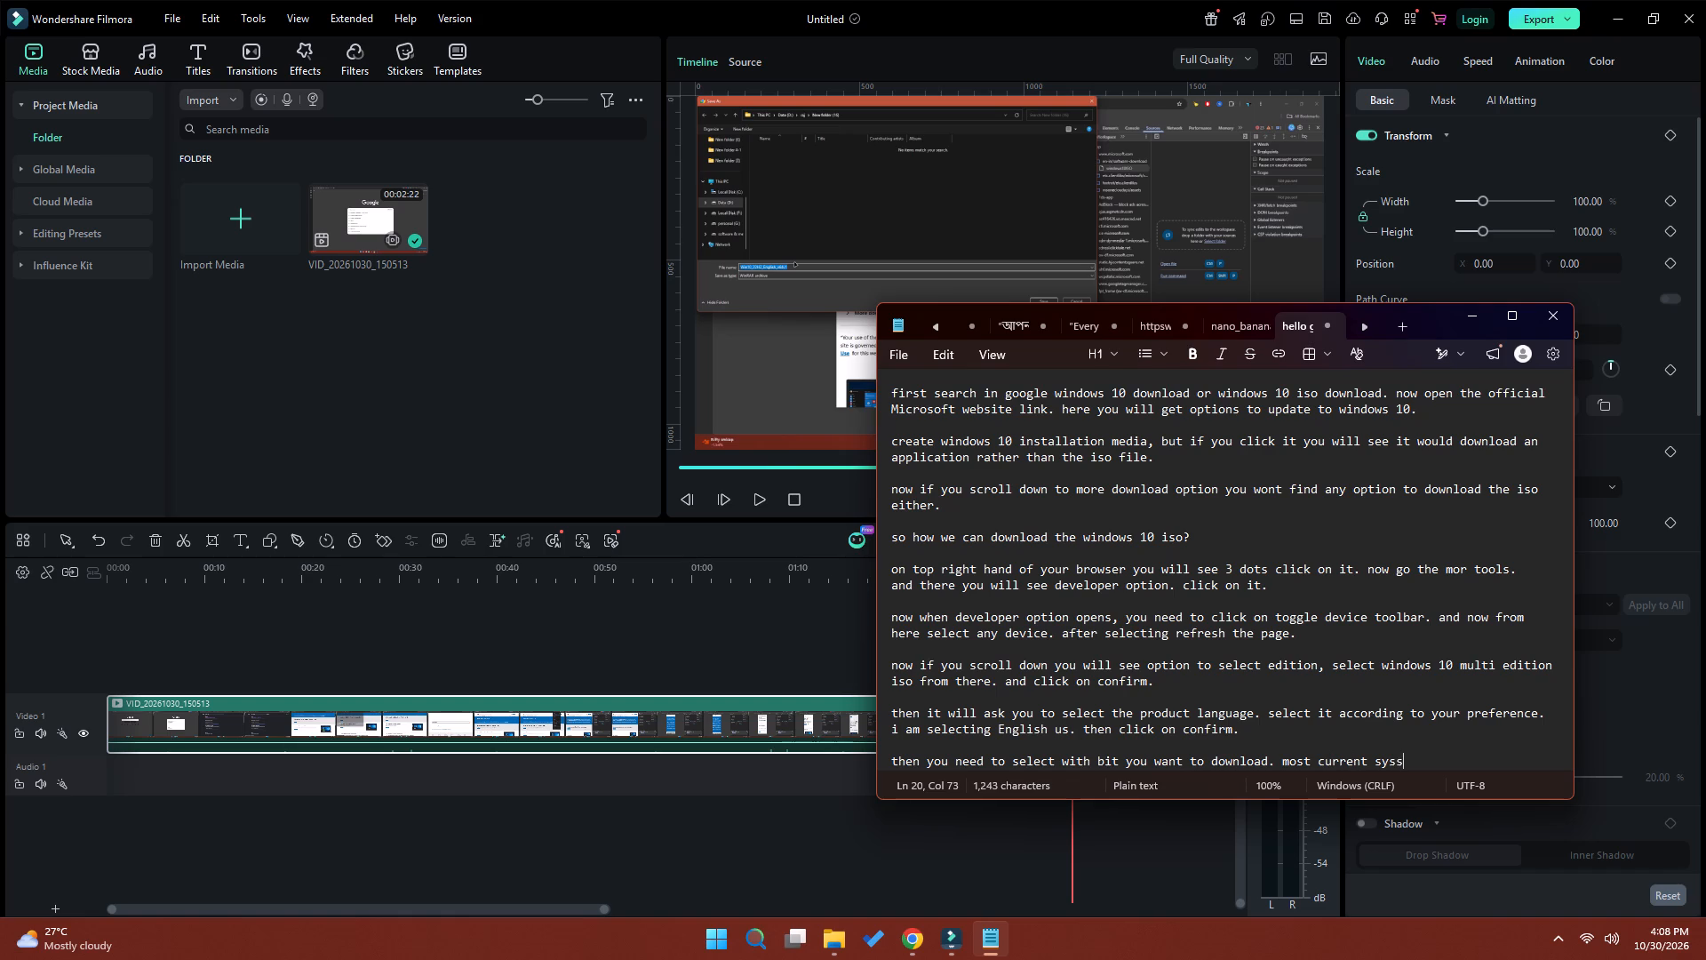
key(BackSpace)
text(tems)
key(space)
text(are)
key(space)
key(6)
text(4 bit)
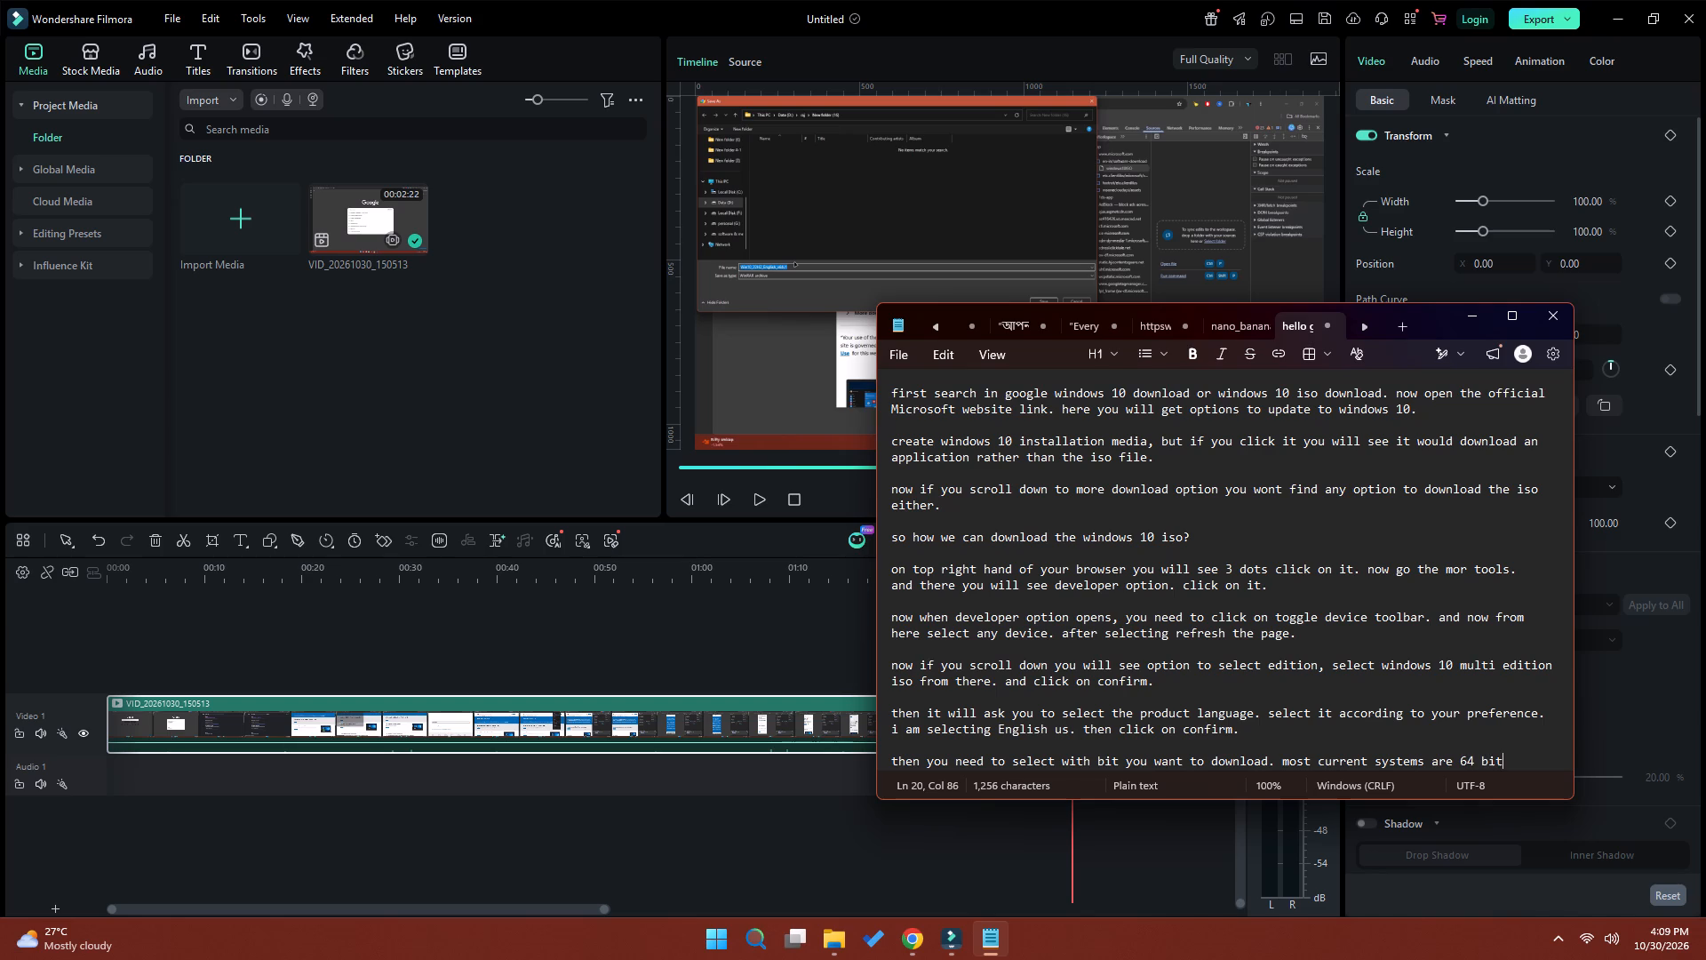
Continue the 64 bit sentence with "i belive. so i will click on that and the dawon load will start.".
key(space)
text(i belive. so i will)
key(space)
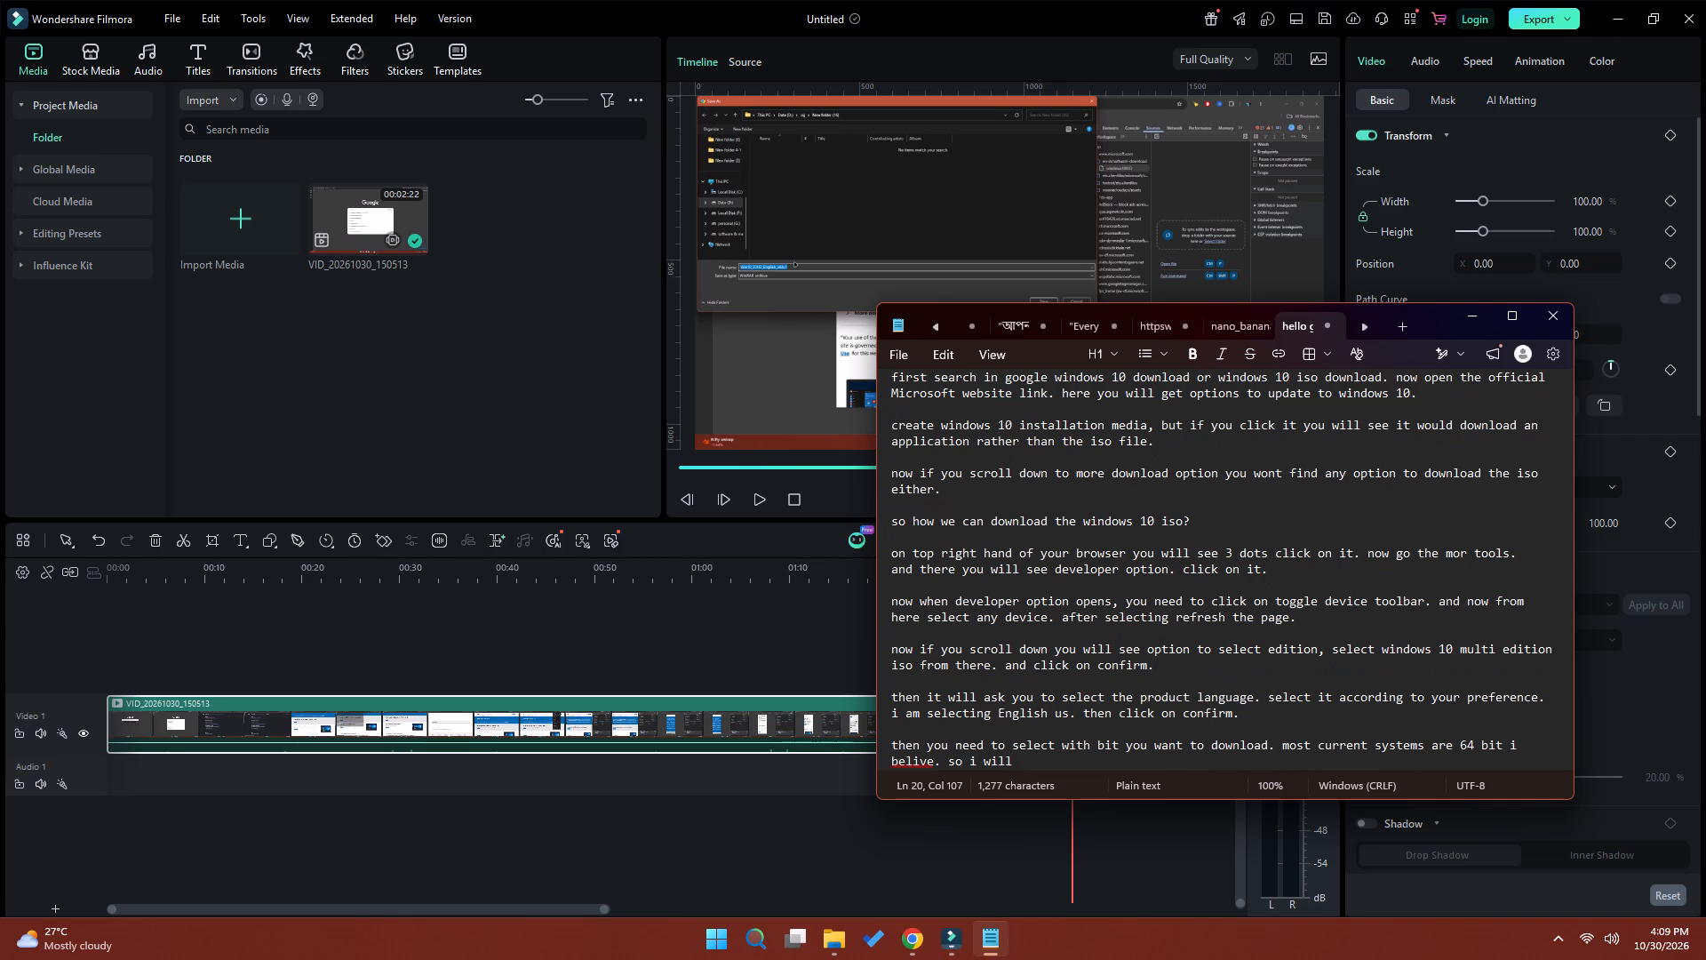
key(c)
key(k)
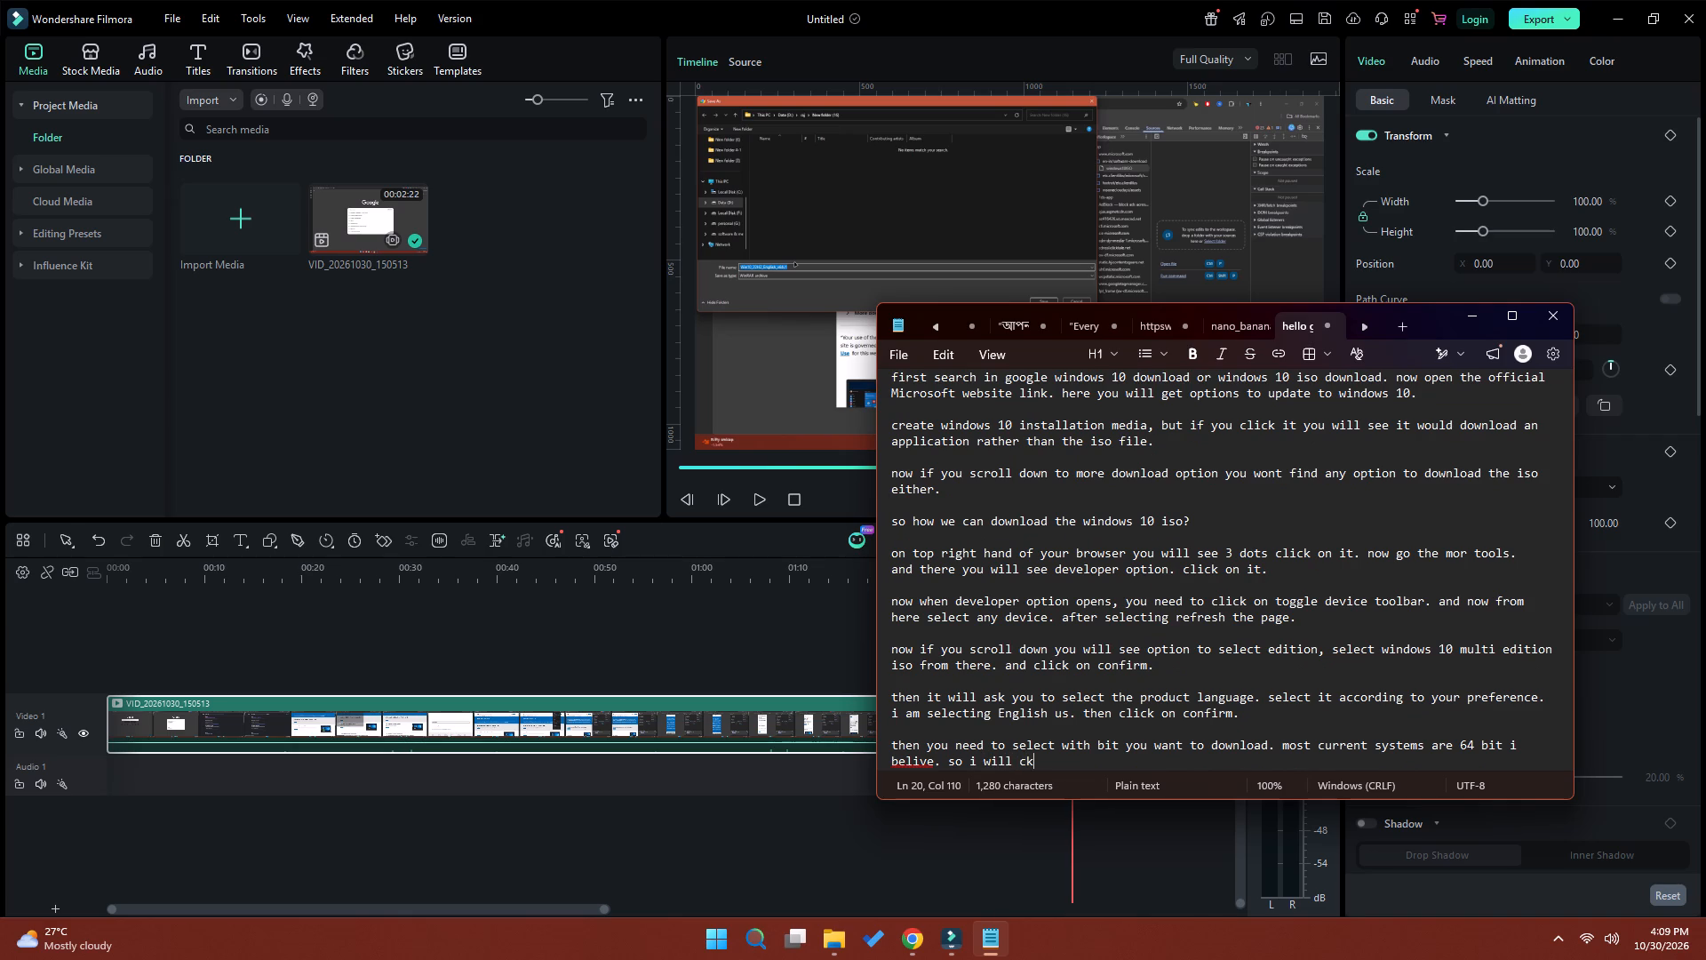
key(BackSpace)
text(lick on tha)
text(t and)
key(space)
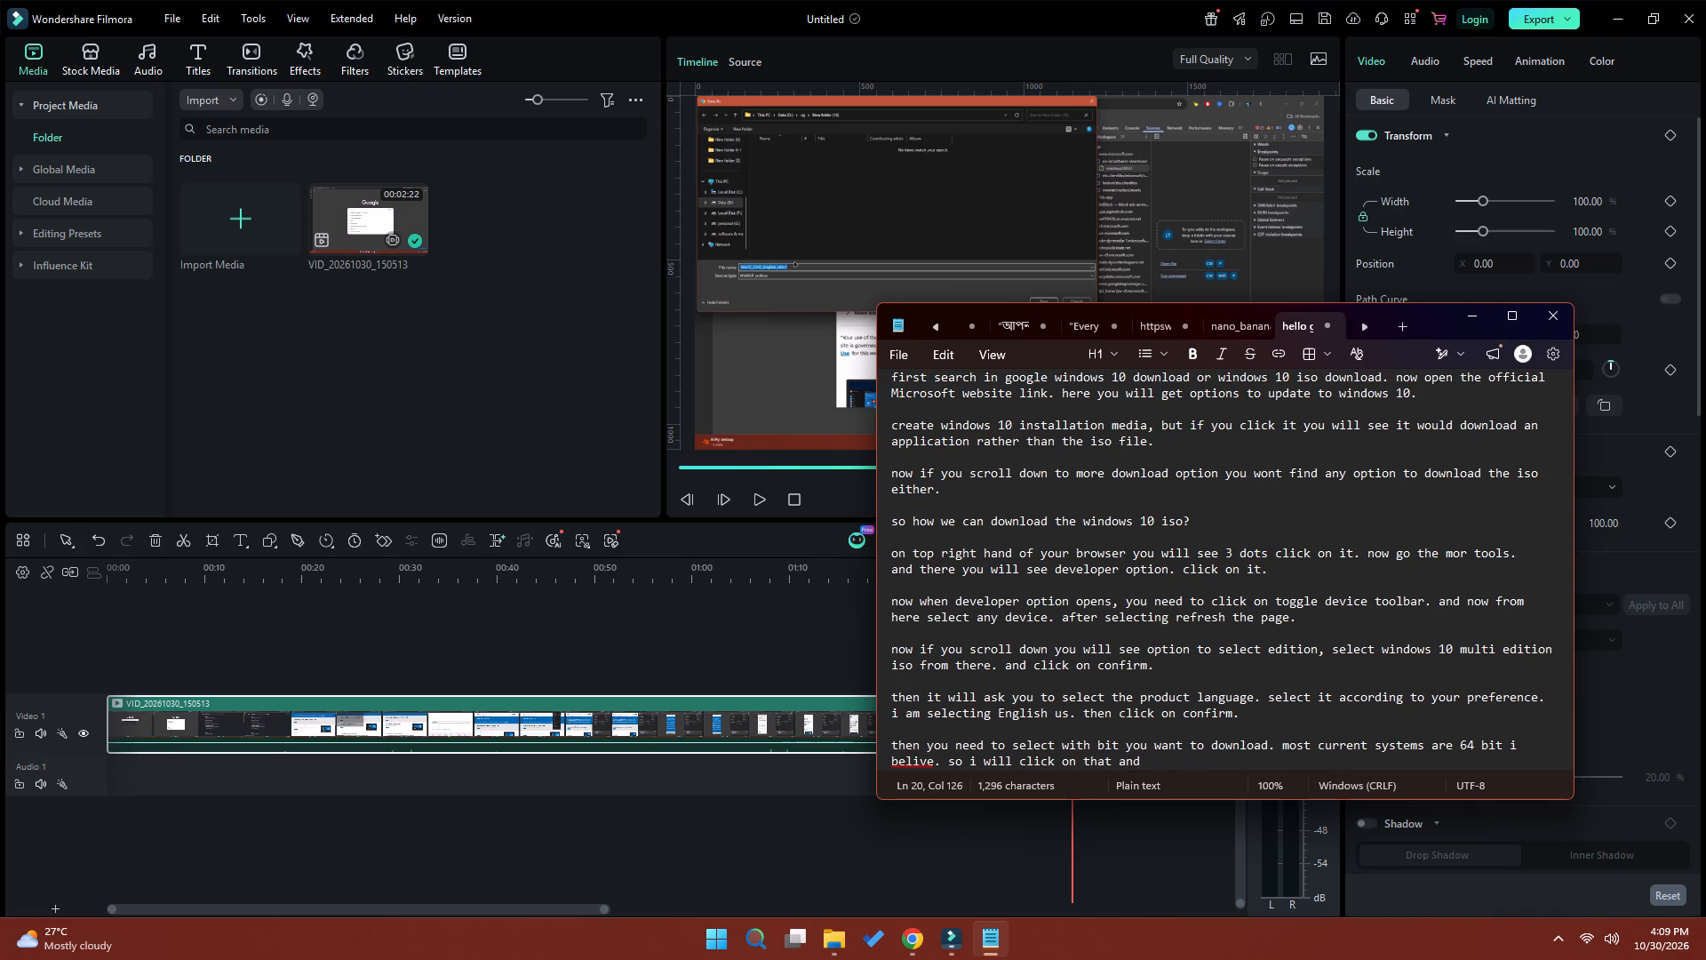
text(the)
key(space)
text(dawon load will start)
key(period)
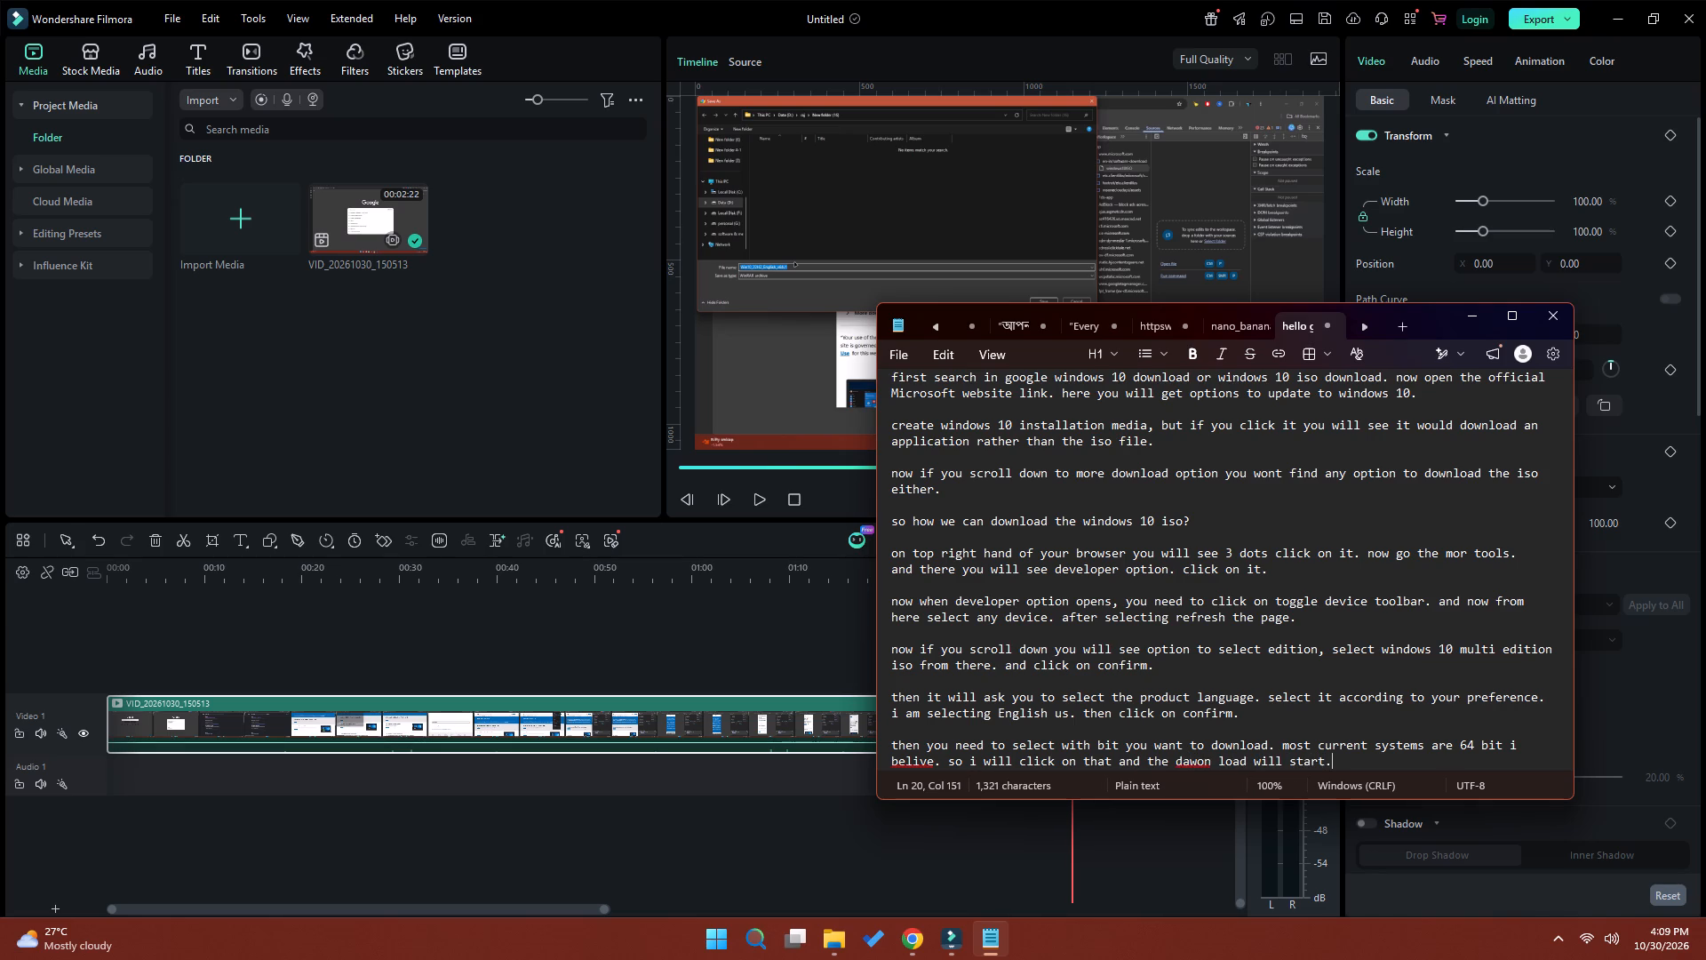
Start a closing paragraph, separated by a blank line, with "hope this helps you.".
key(space)
text(ho)
key(BackSpace)
key(BackSpace)
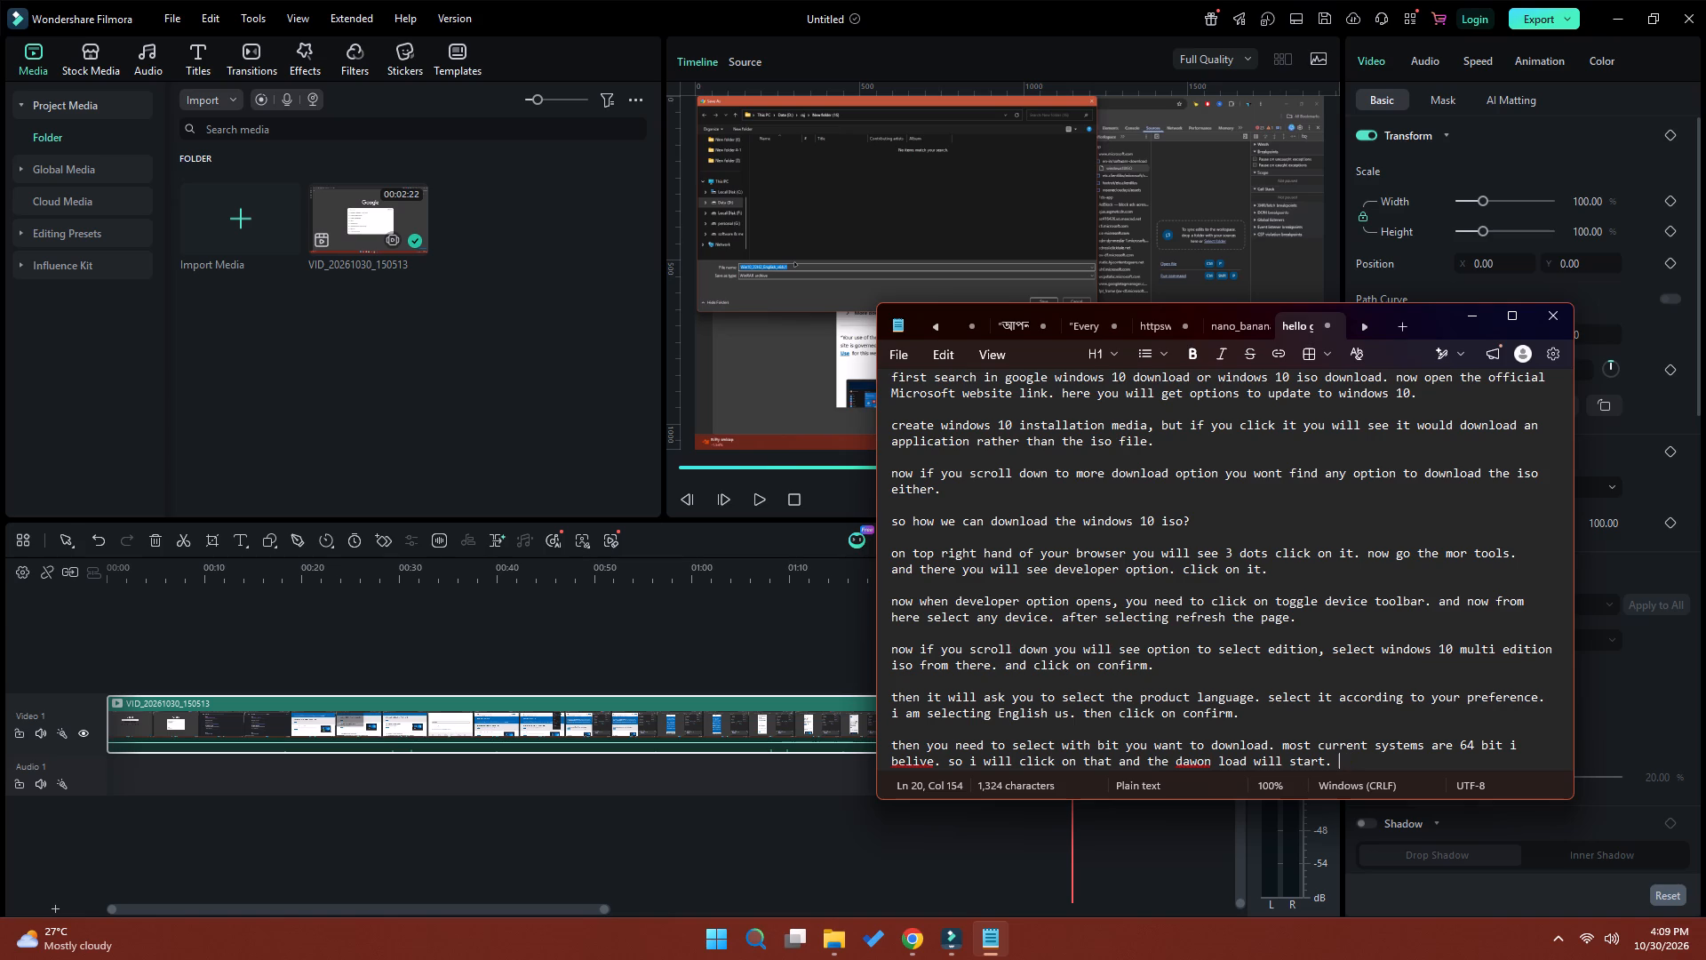
key(BackSpace)
key(Return)
key(Return)
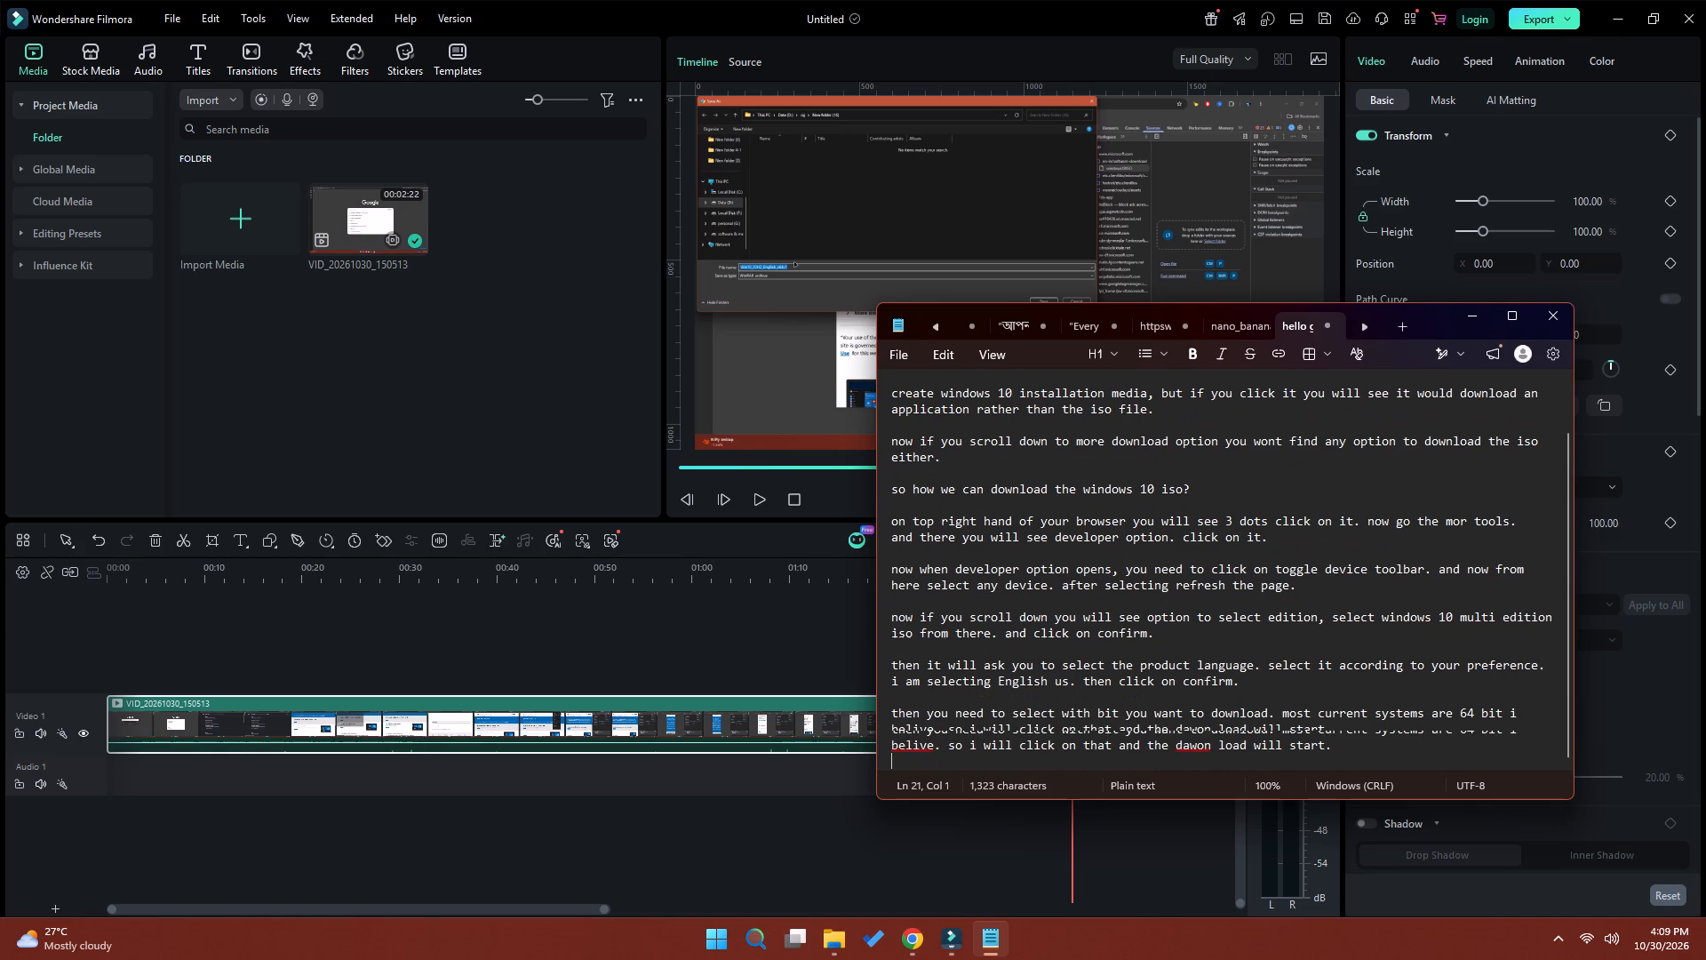
text(hope this)
key(space)
text(help)
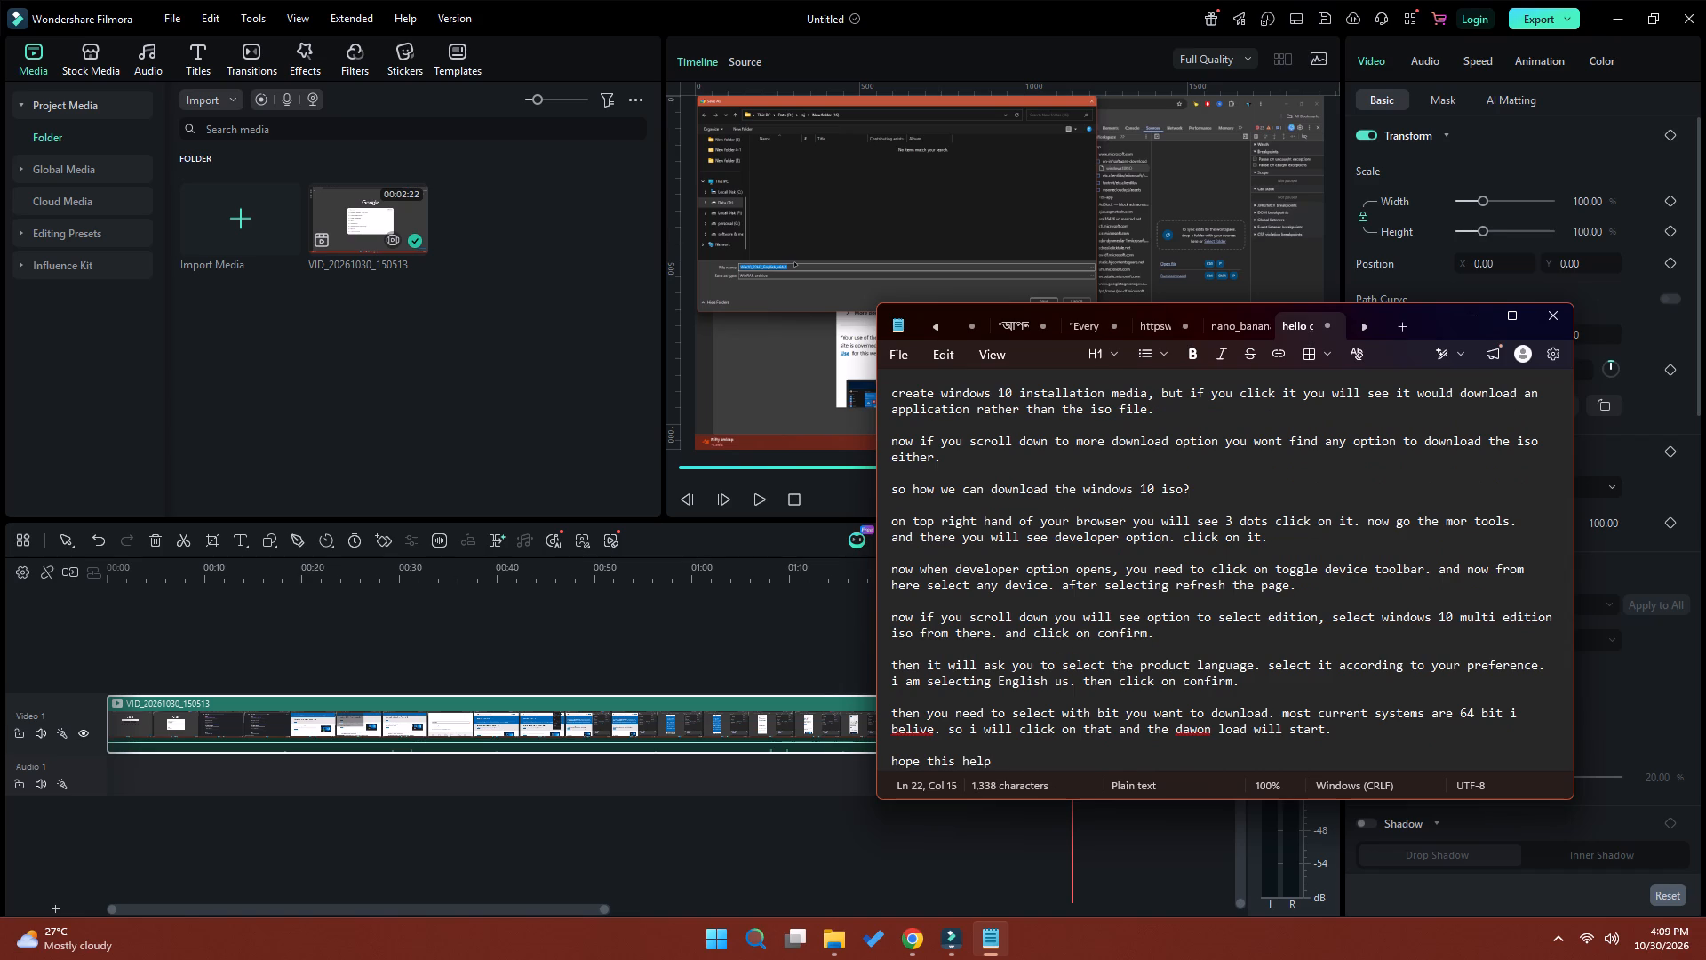
text(s)
key(space)
text(you)
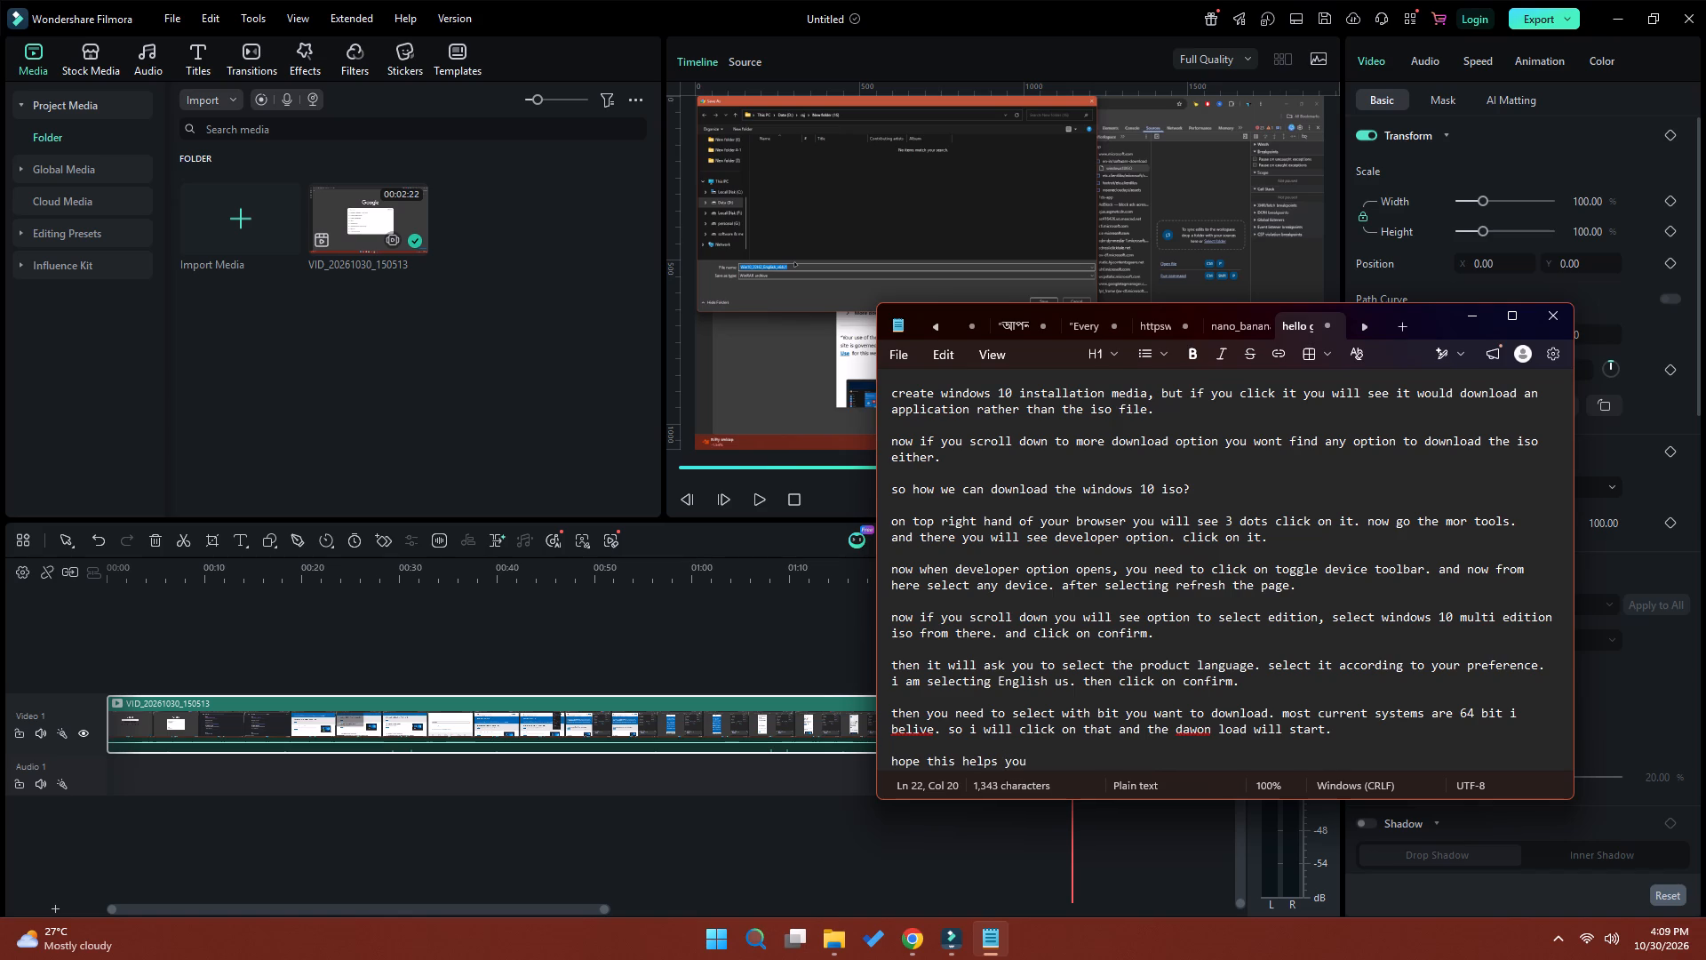
text(.)
key(space)
Add "comment below why you are still useing windows 10 over 11." to the closing paragraph.
text(comment)
key(space)
text(below)
key(space)
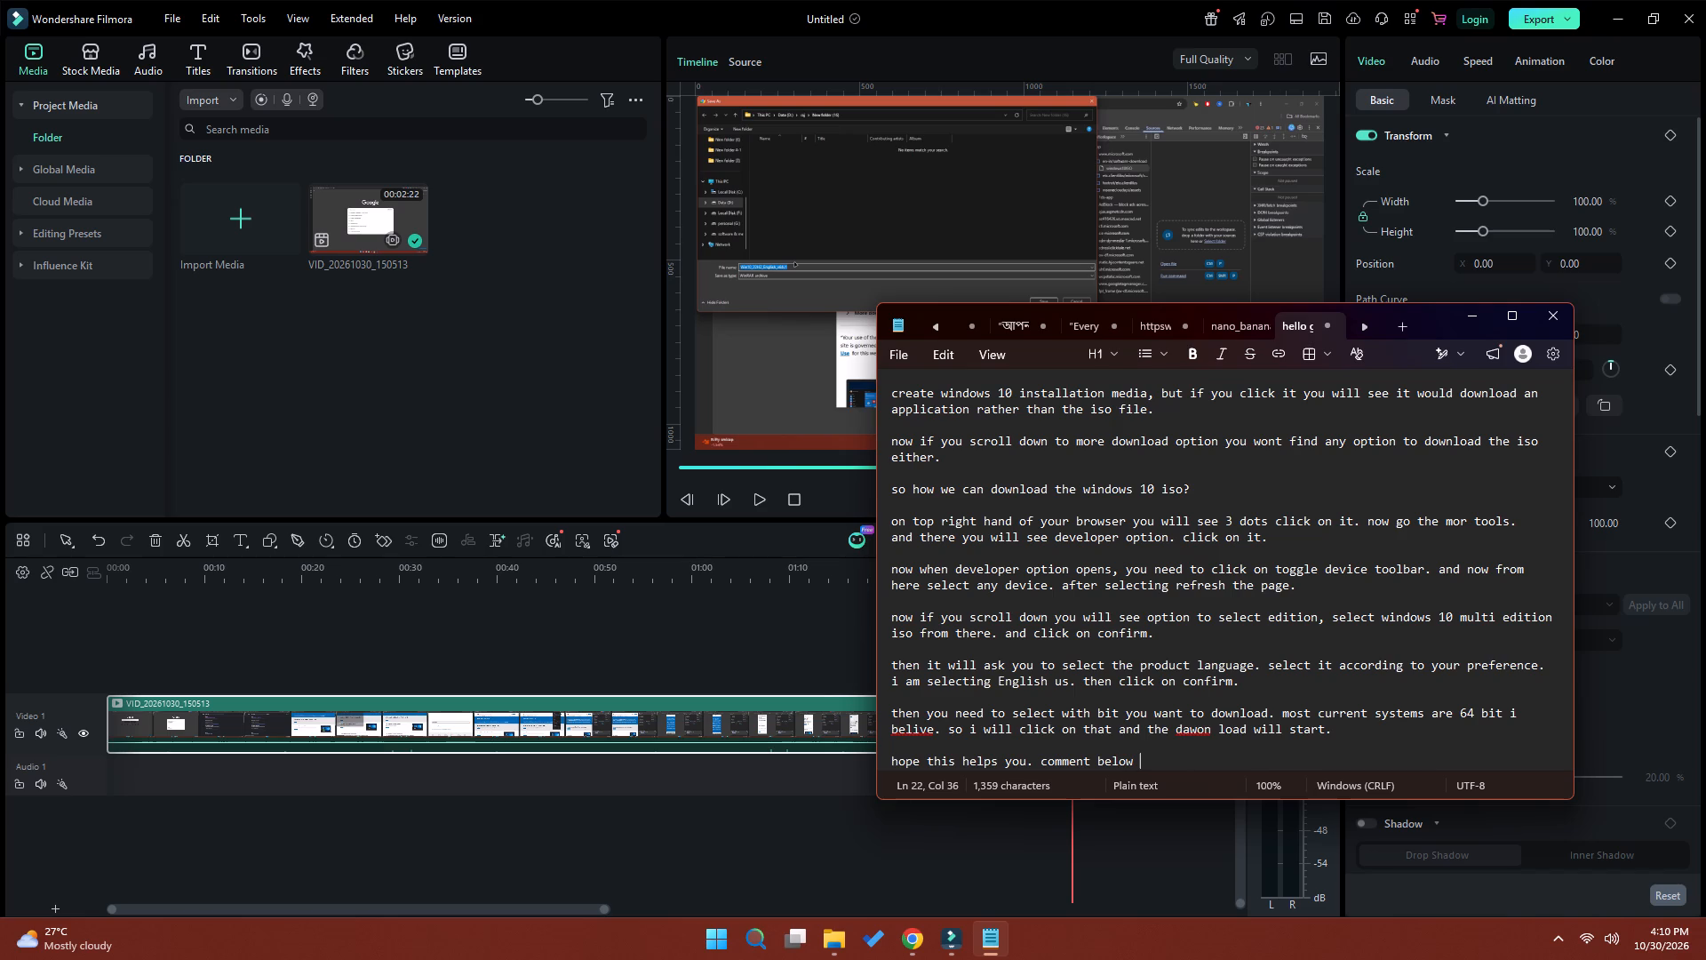
text(why)
key(space)
text(you are still useing windows)
key(space)
text(10)
key(space)
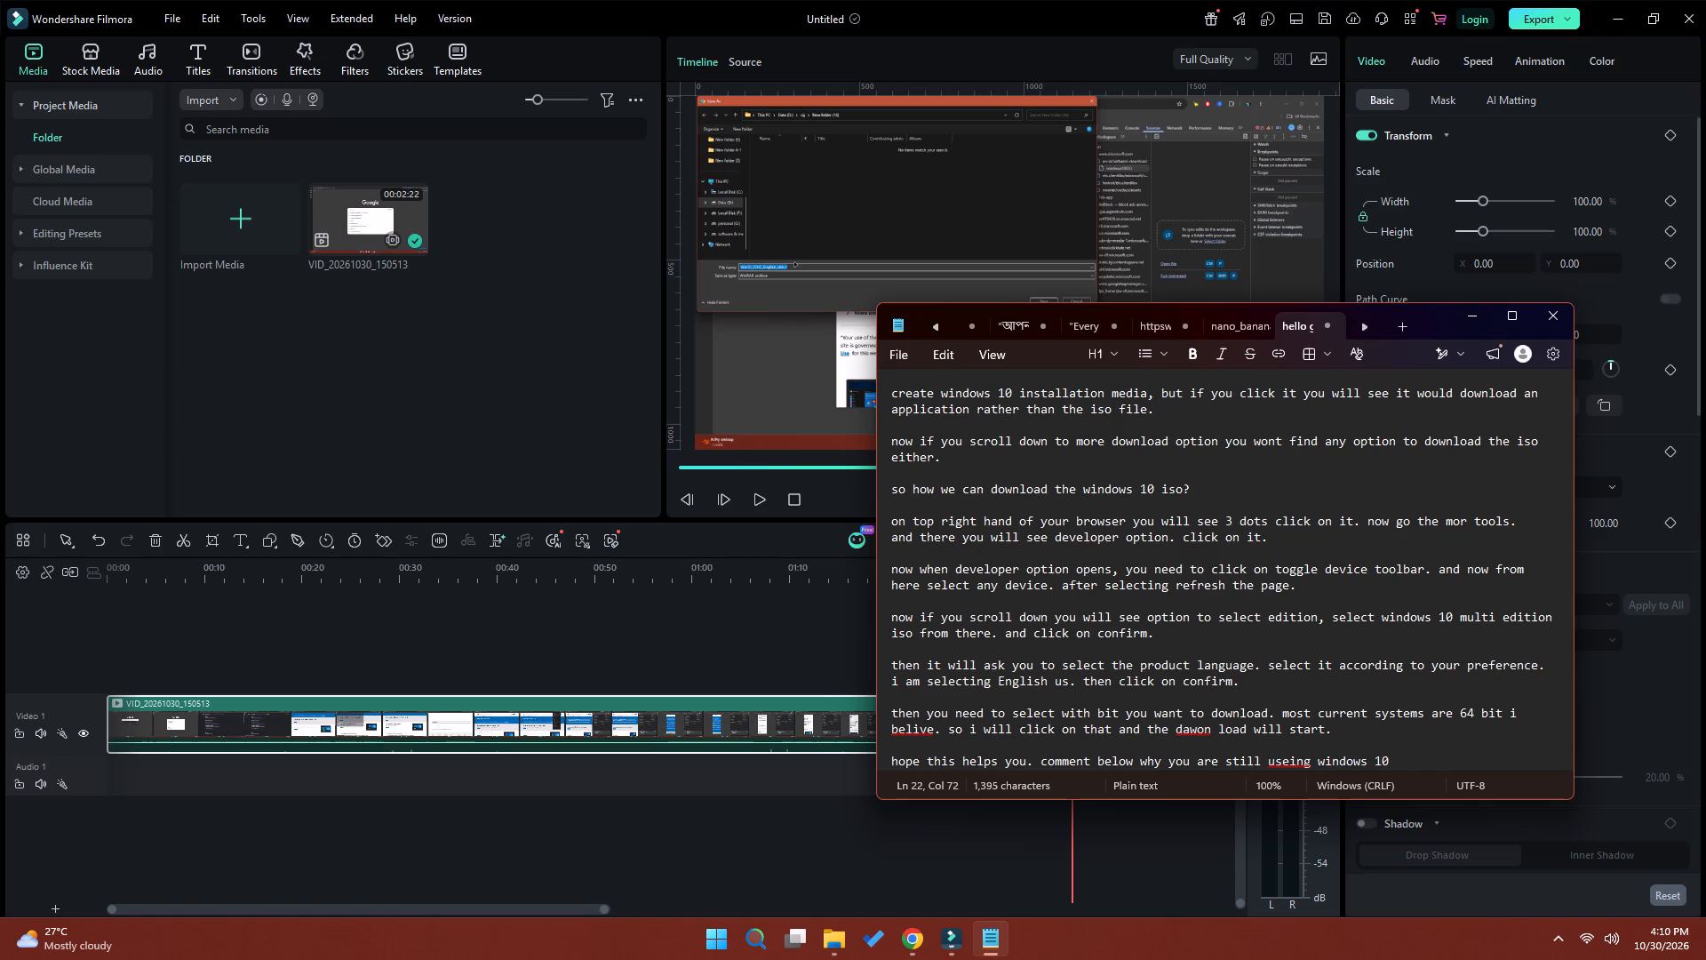
text(over)
key(space)
text(11)
key(period)
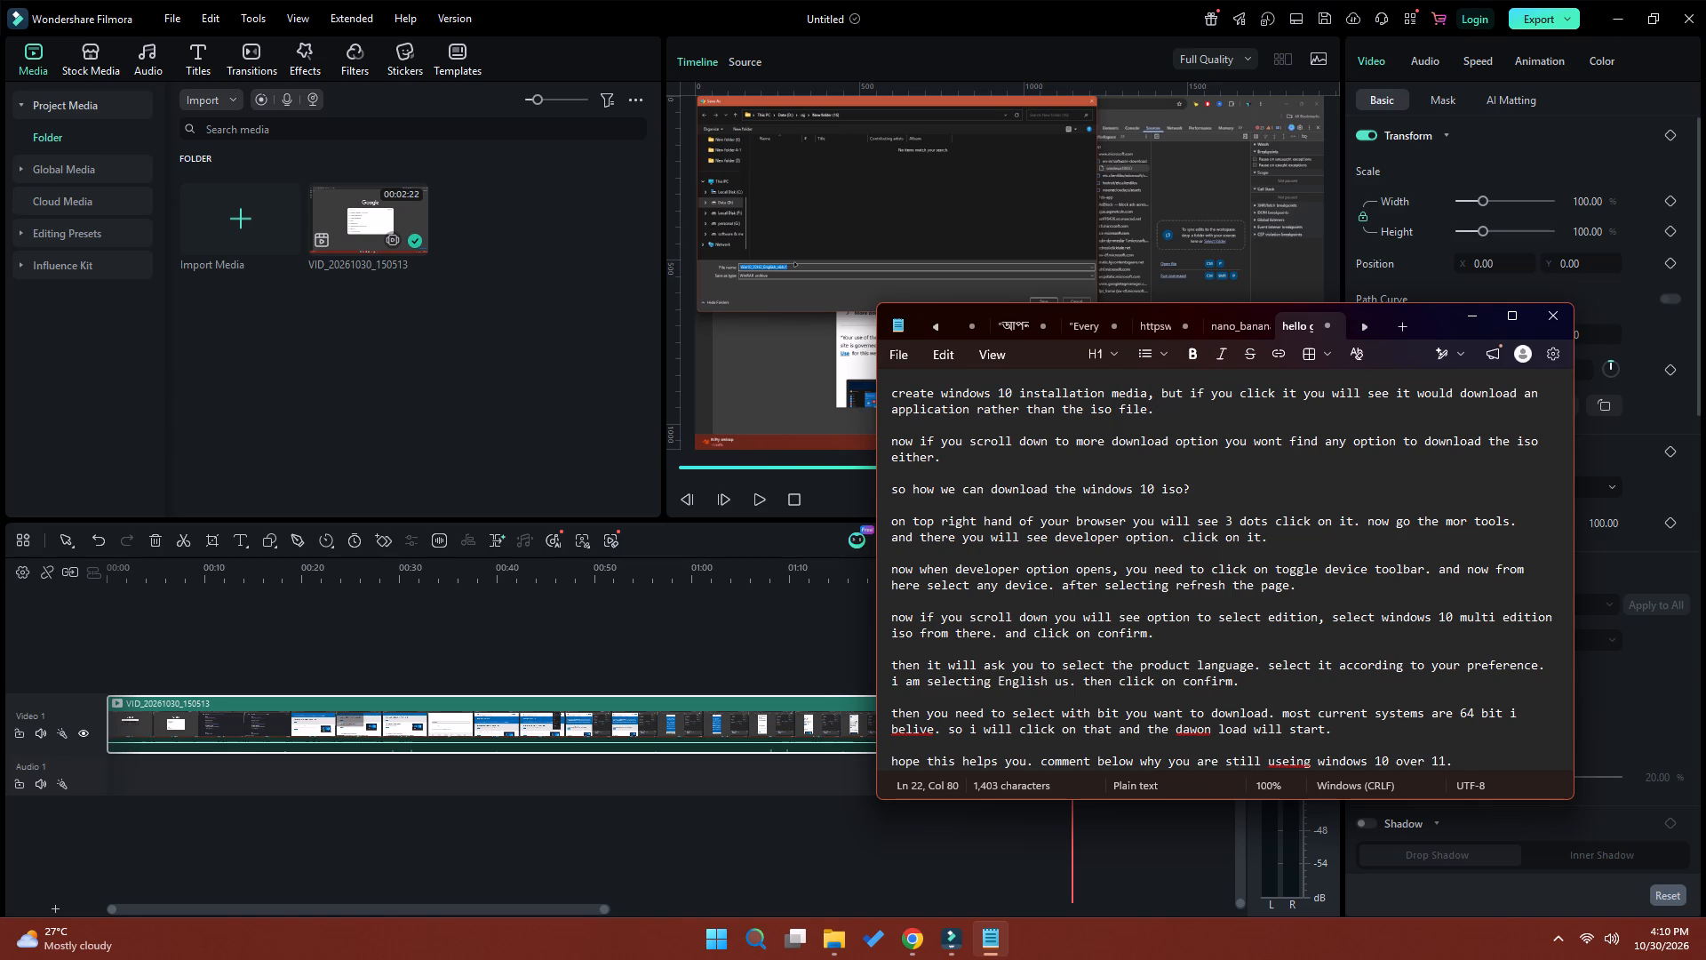
key(space)
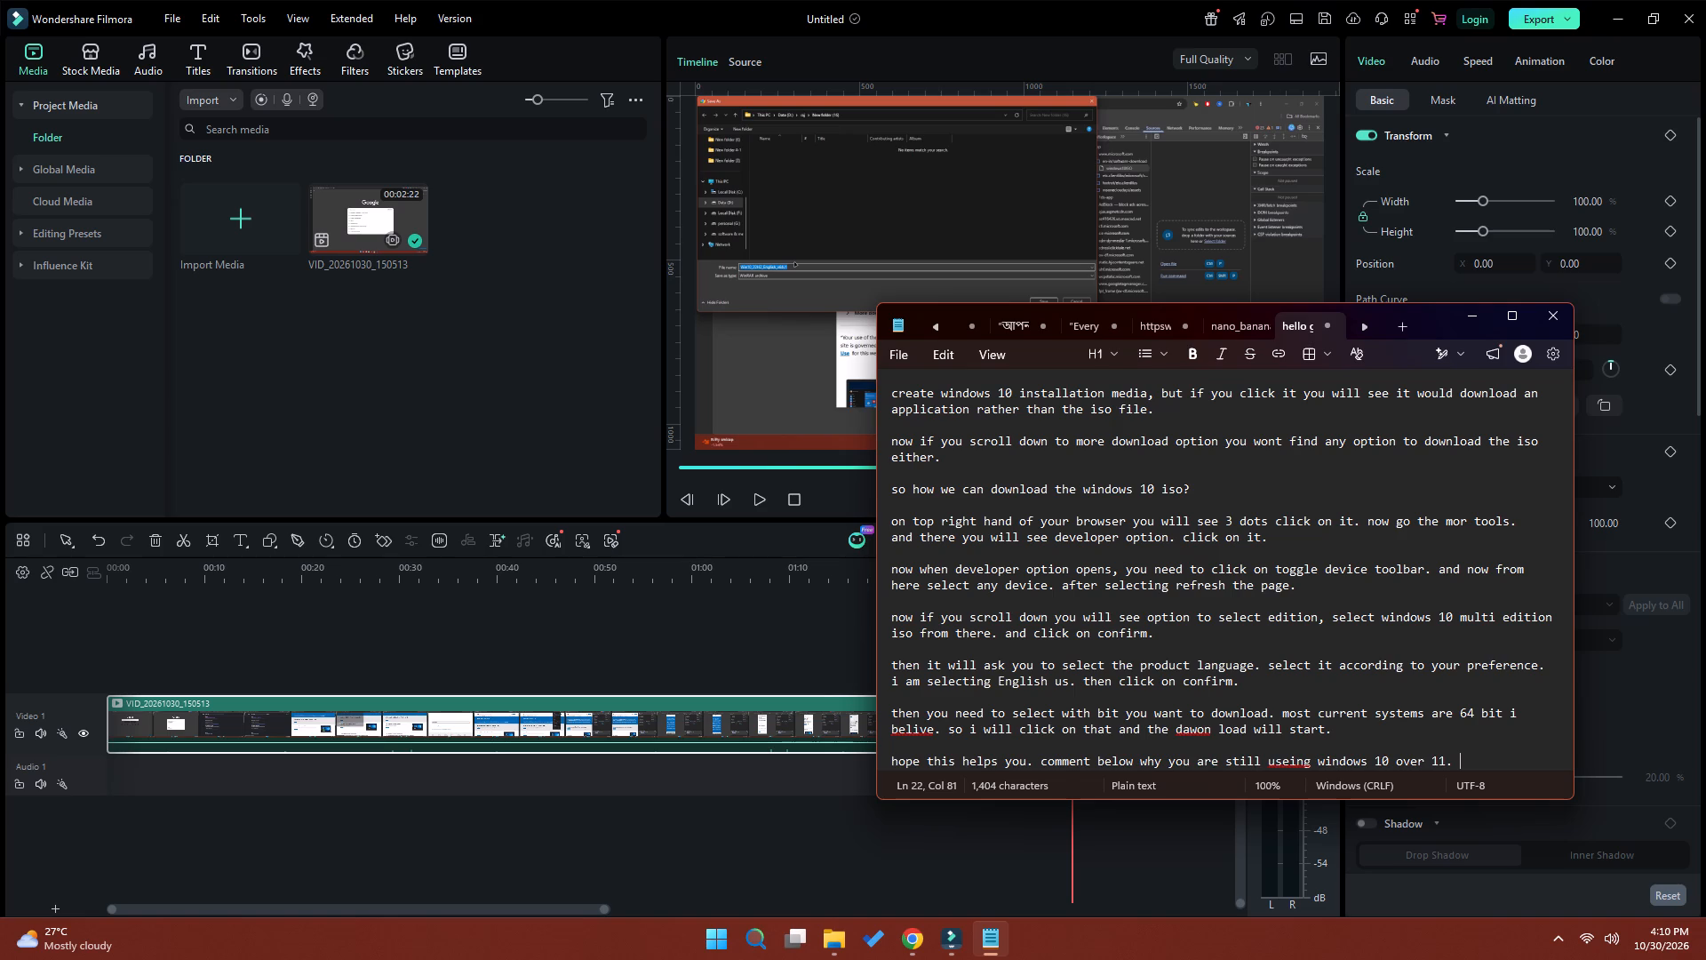
End the closing paragraph with "like subscribe for more.".
text(like subscribe for more)
key(space)
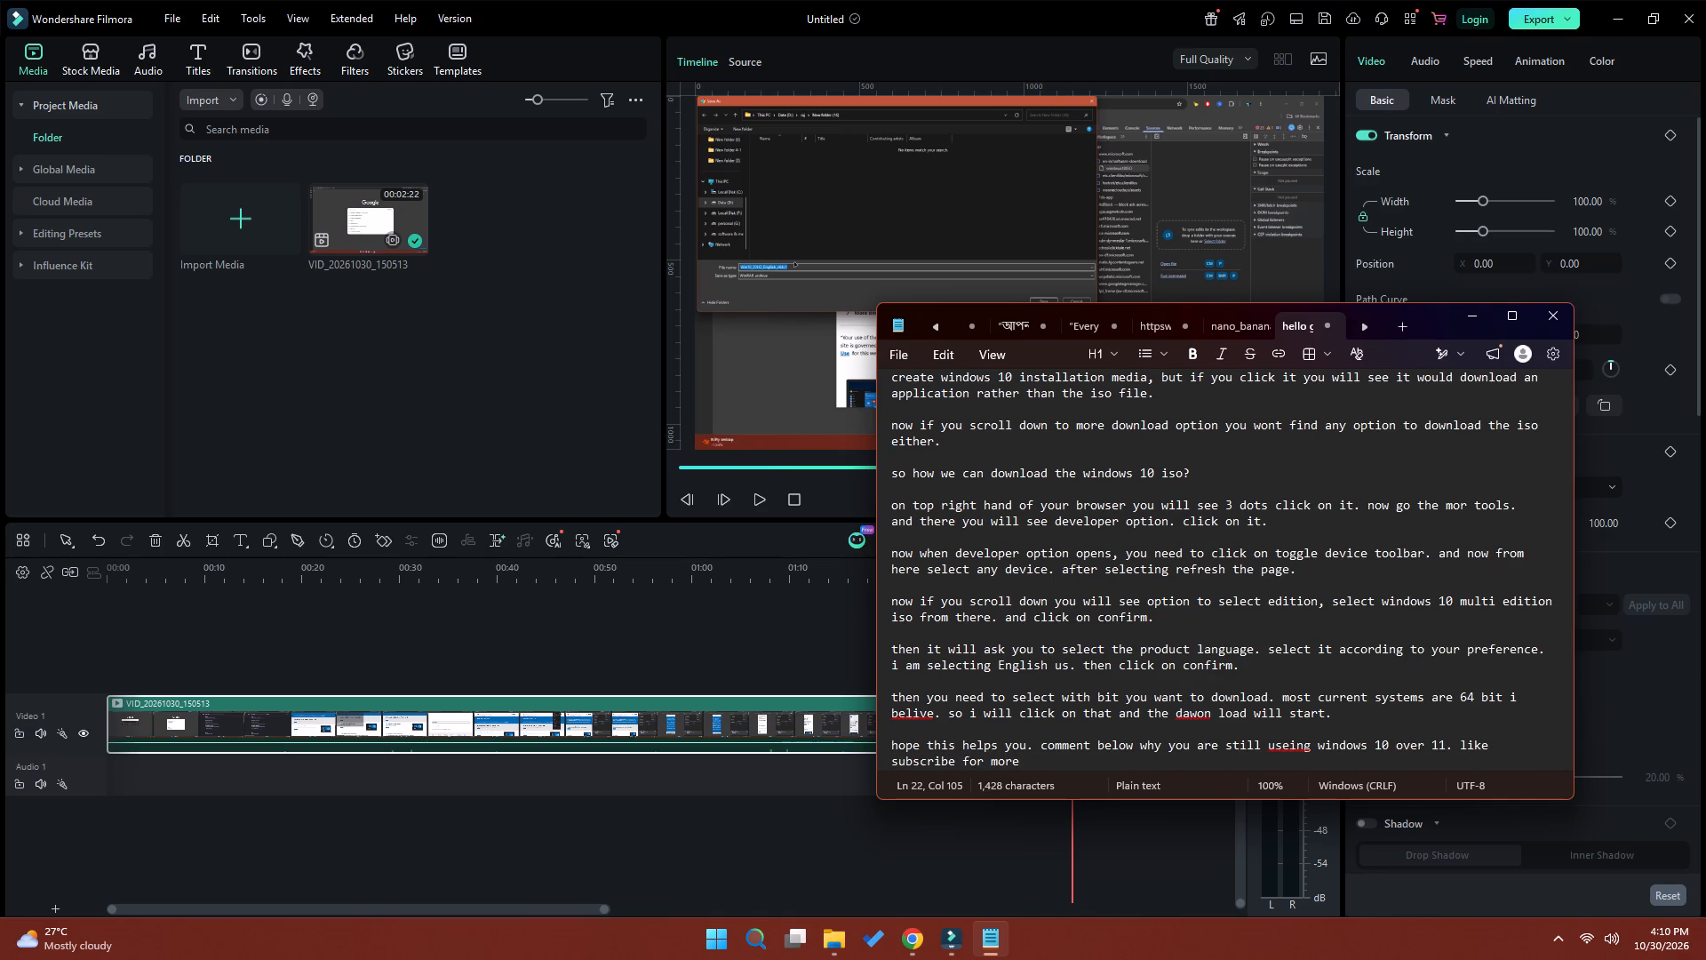
key(BackSpace)
text(. see you)
key(space)
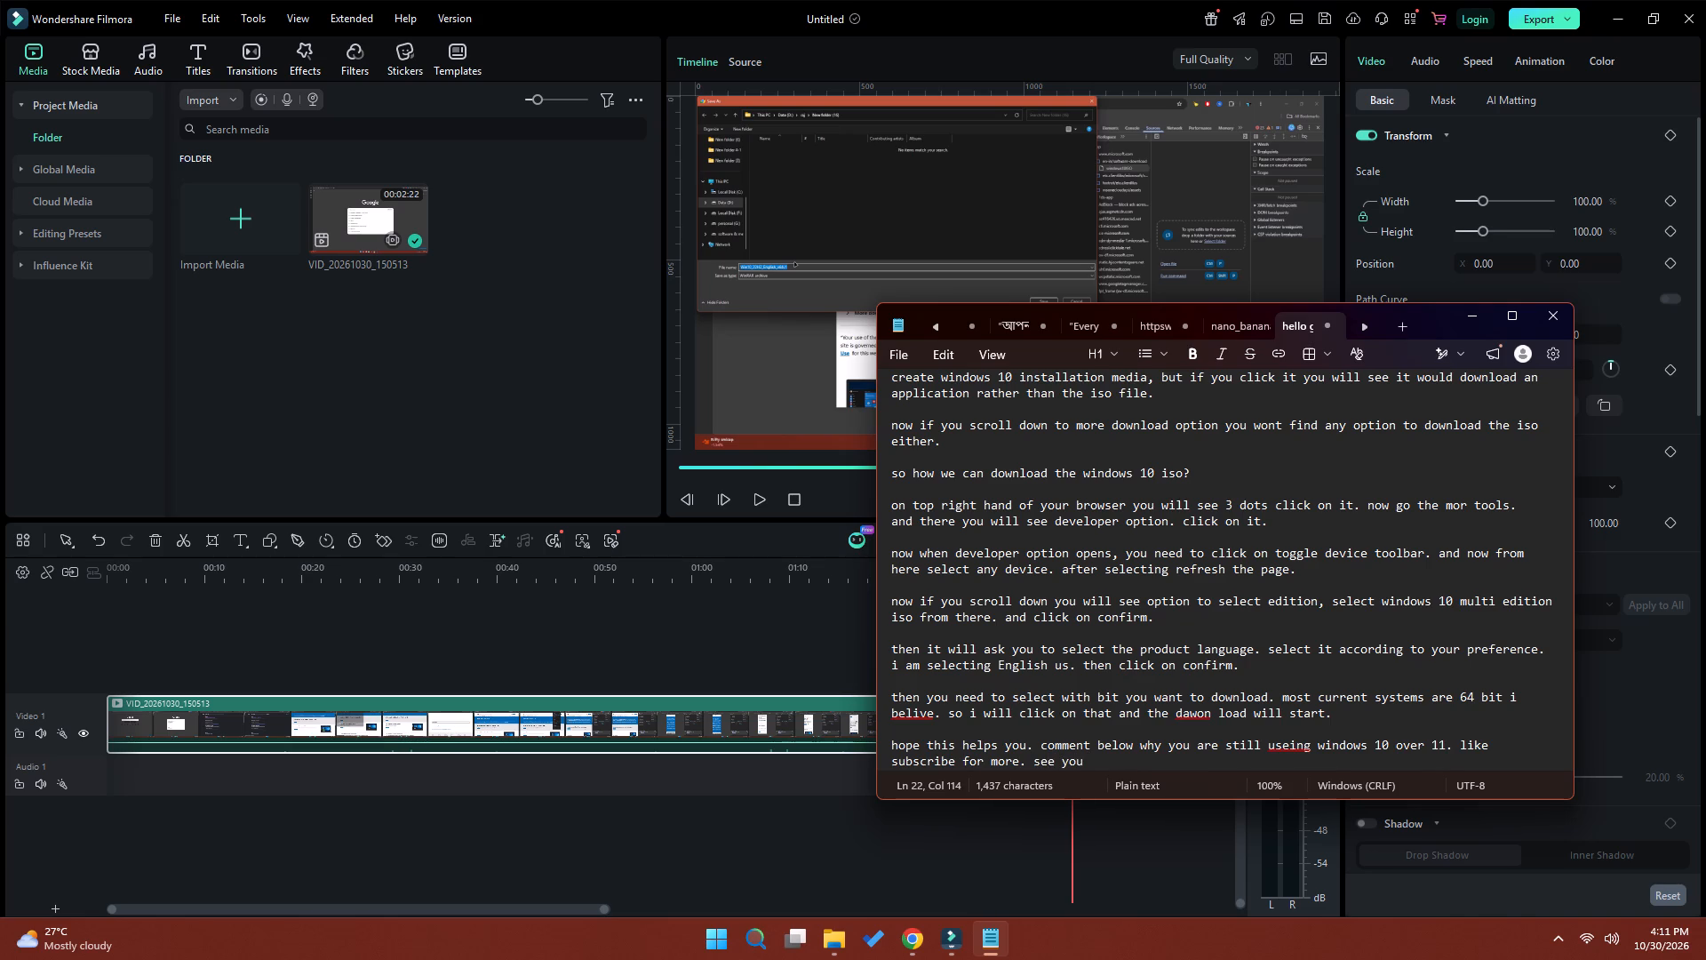
key(o)
key(BackSpace)
key(BackSpace)
key(BackSpace)
key(BackSpace)
key(BackSpace)
key(BackSpace)
key(BackSpace)
key(BackSpace)
key(BackSpace)
key(BackSpace)
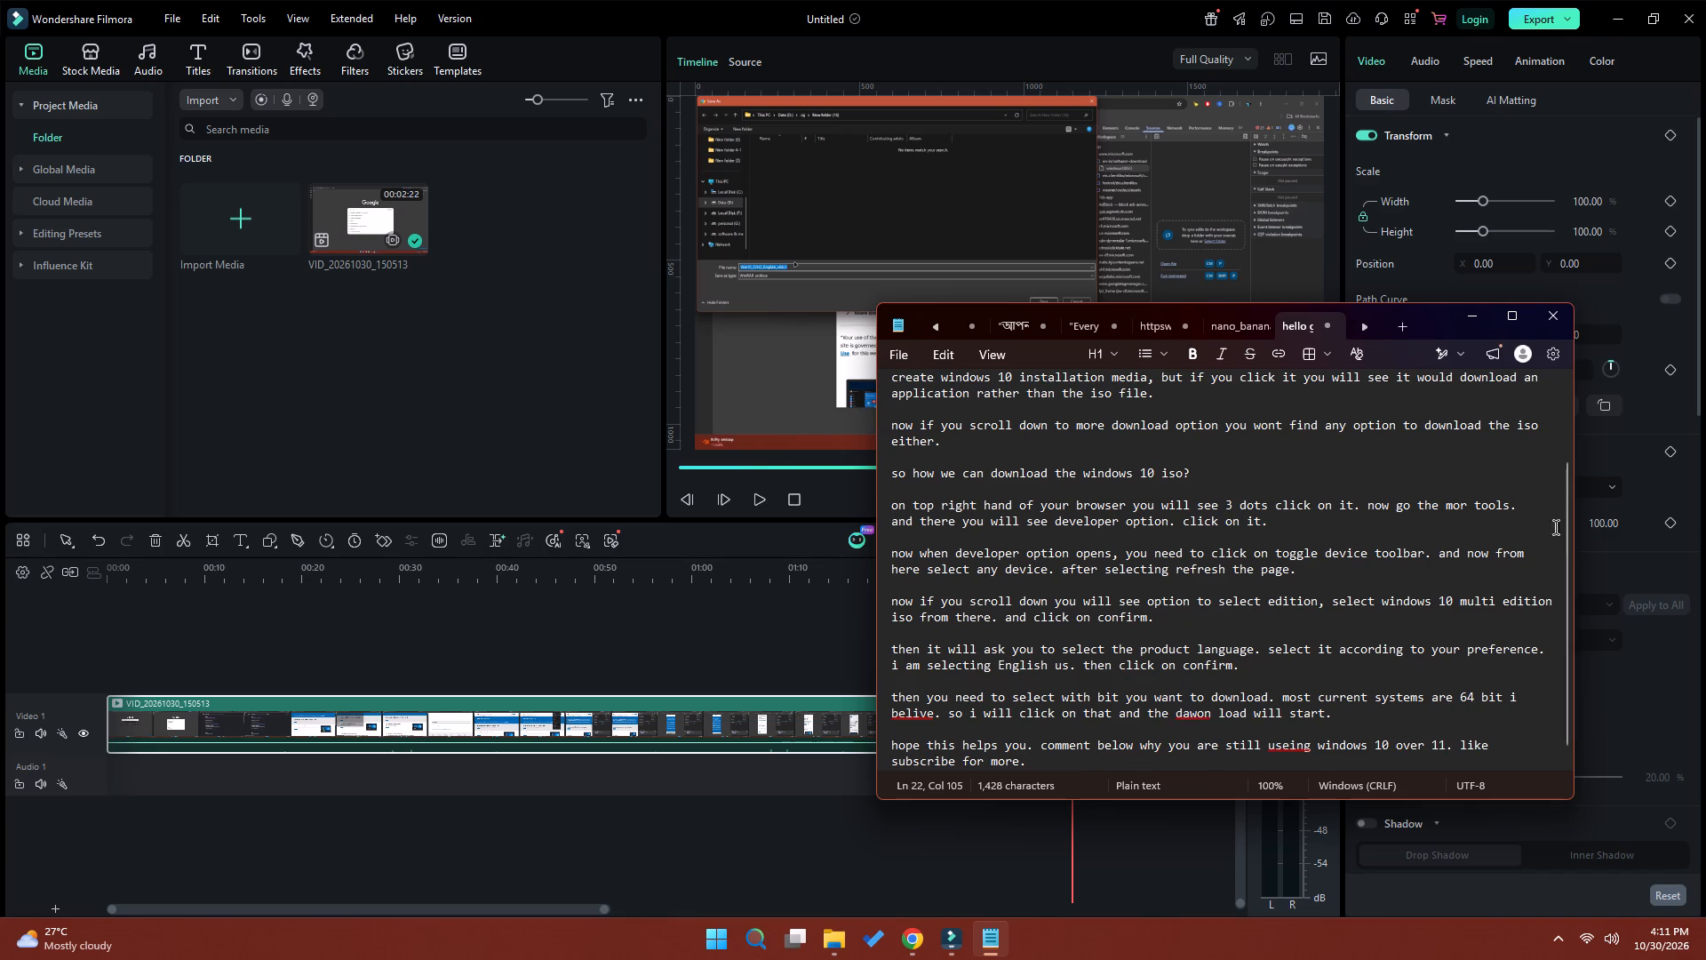
Open Sound Recorder and start a new microphone recording for the narration, with the beginning of the script in view.
drag(1568, 516, 1543, 399)
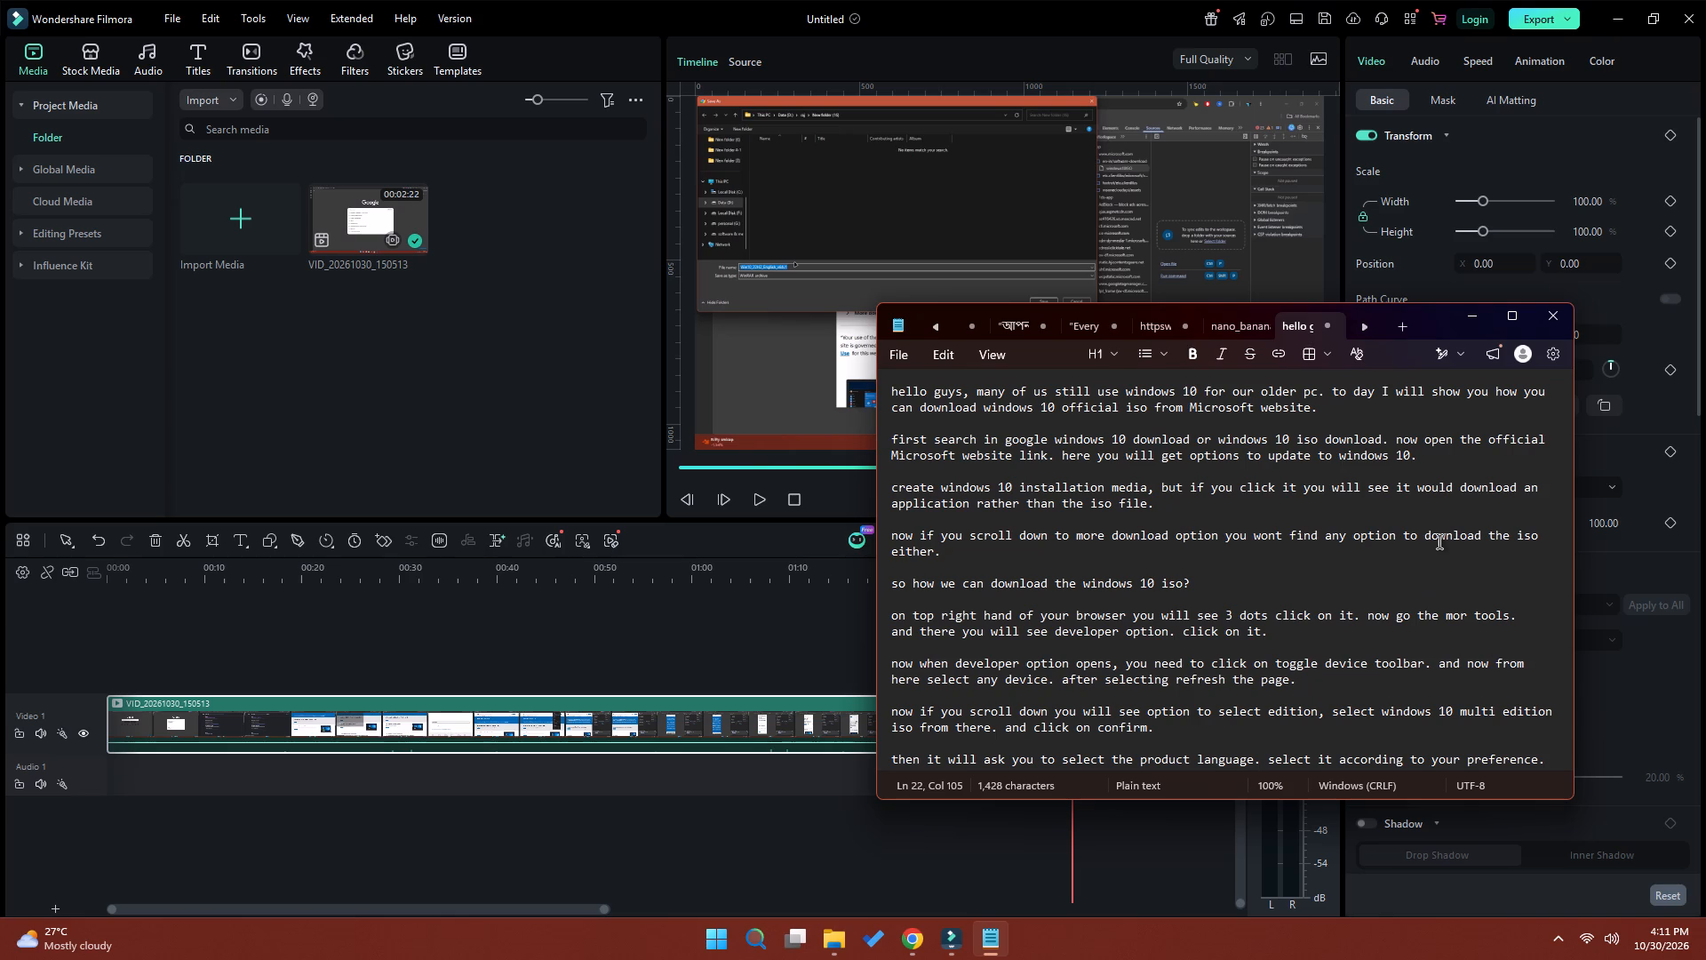
click(711, 929)
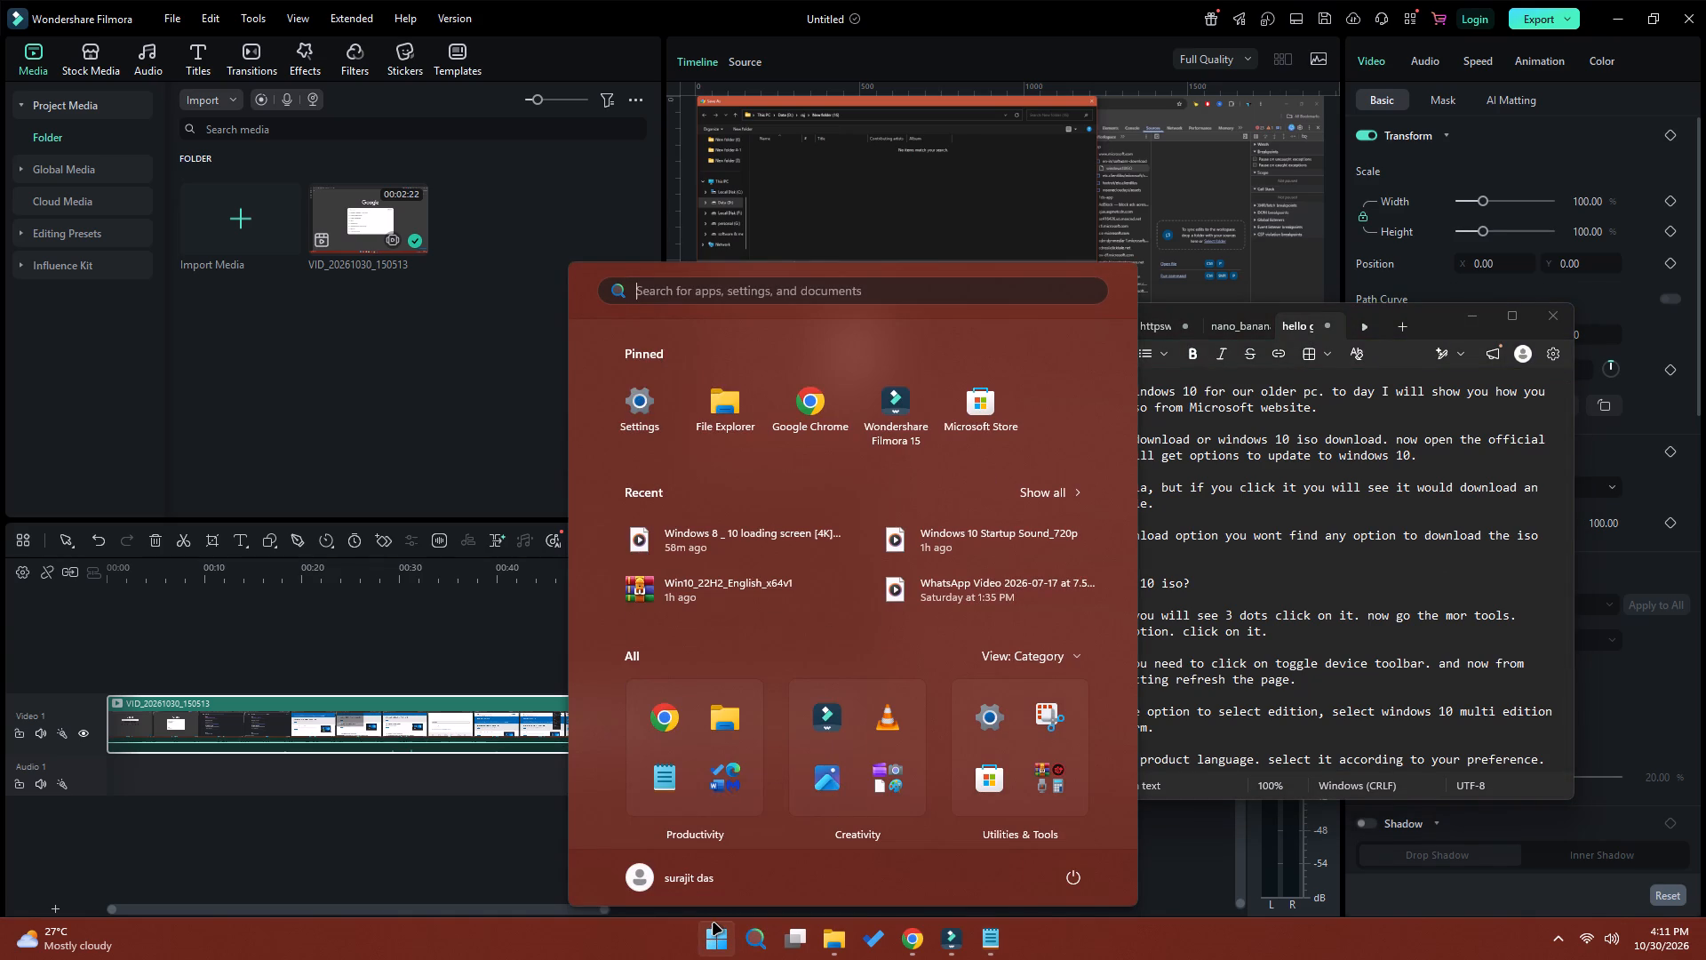
click(1053, 786)
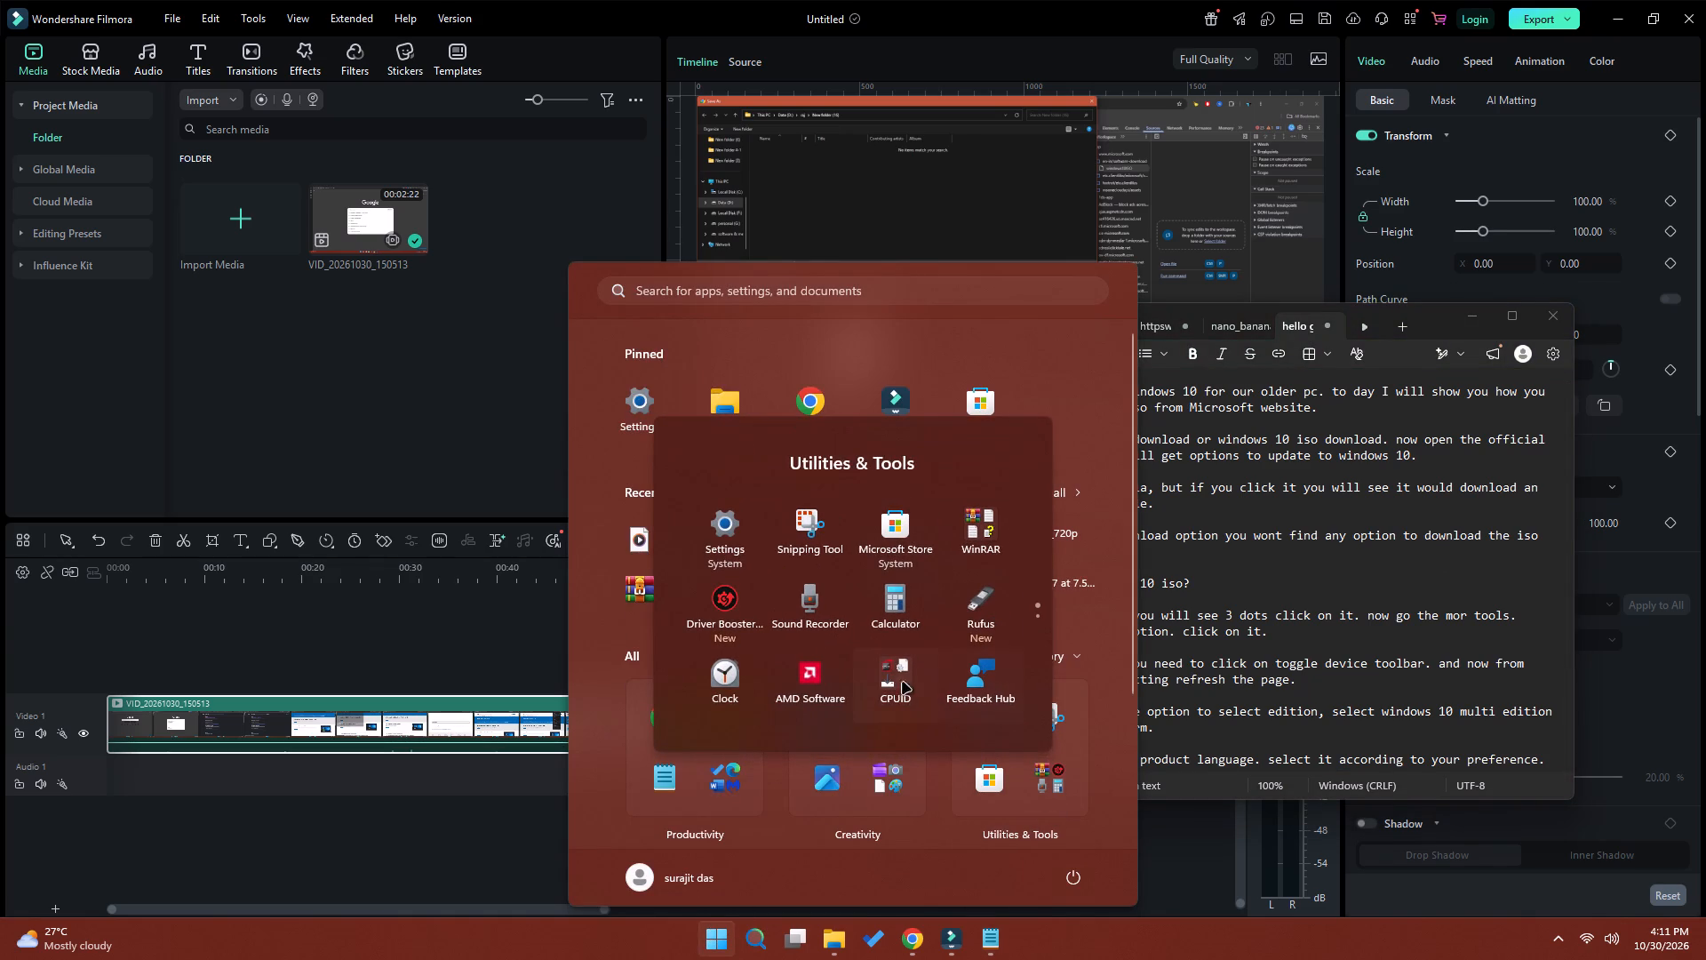
click(804, 612)
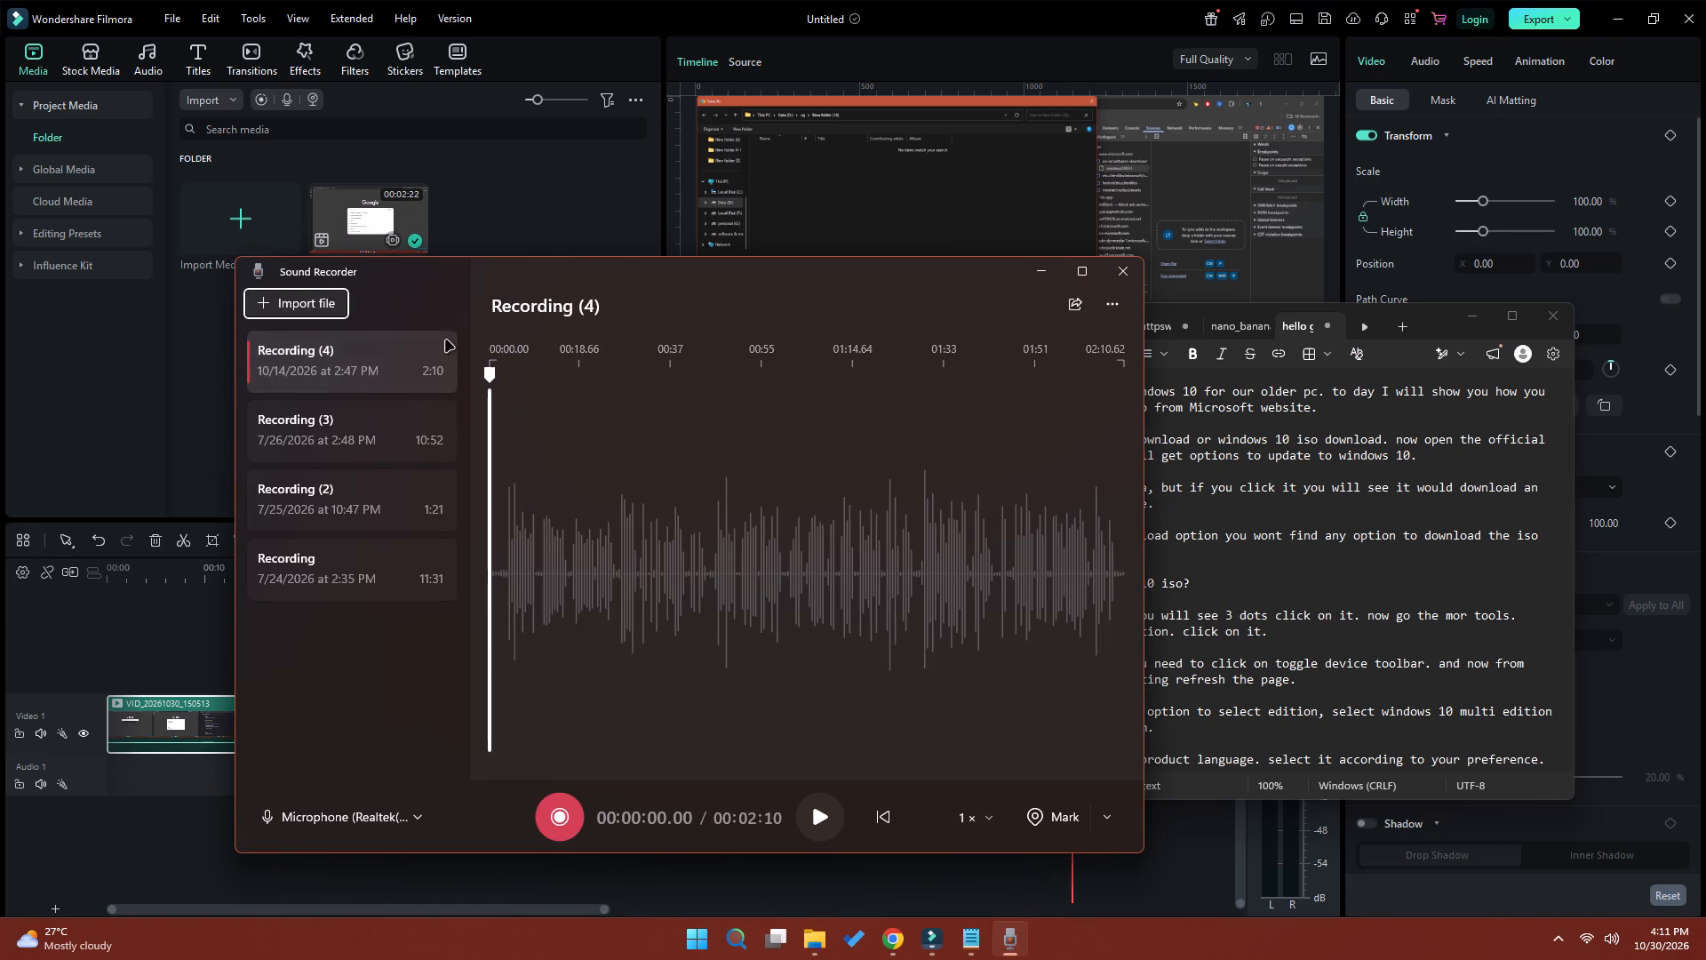
click(563, 814)
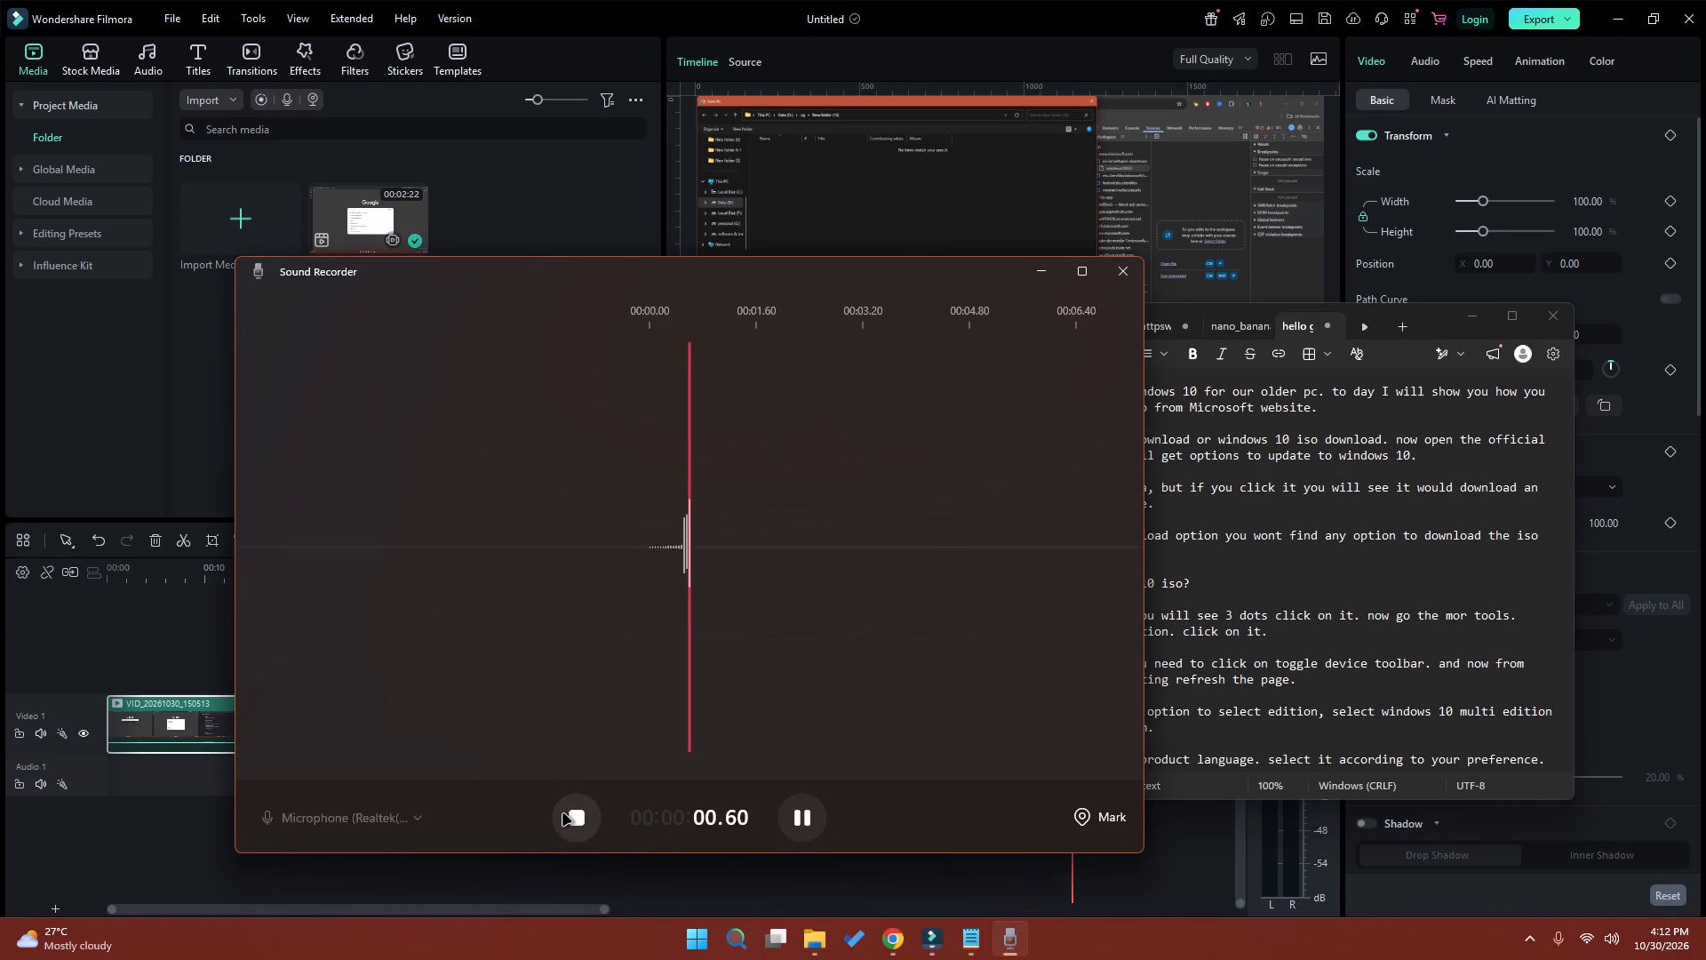
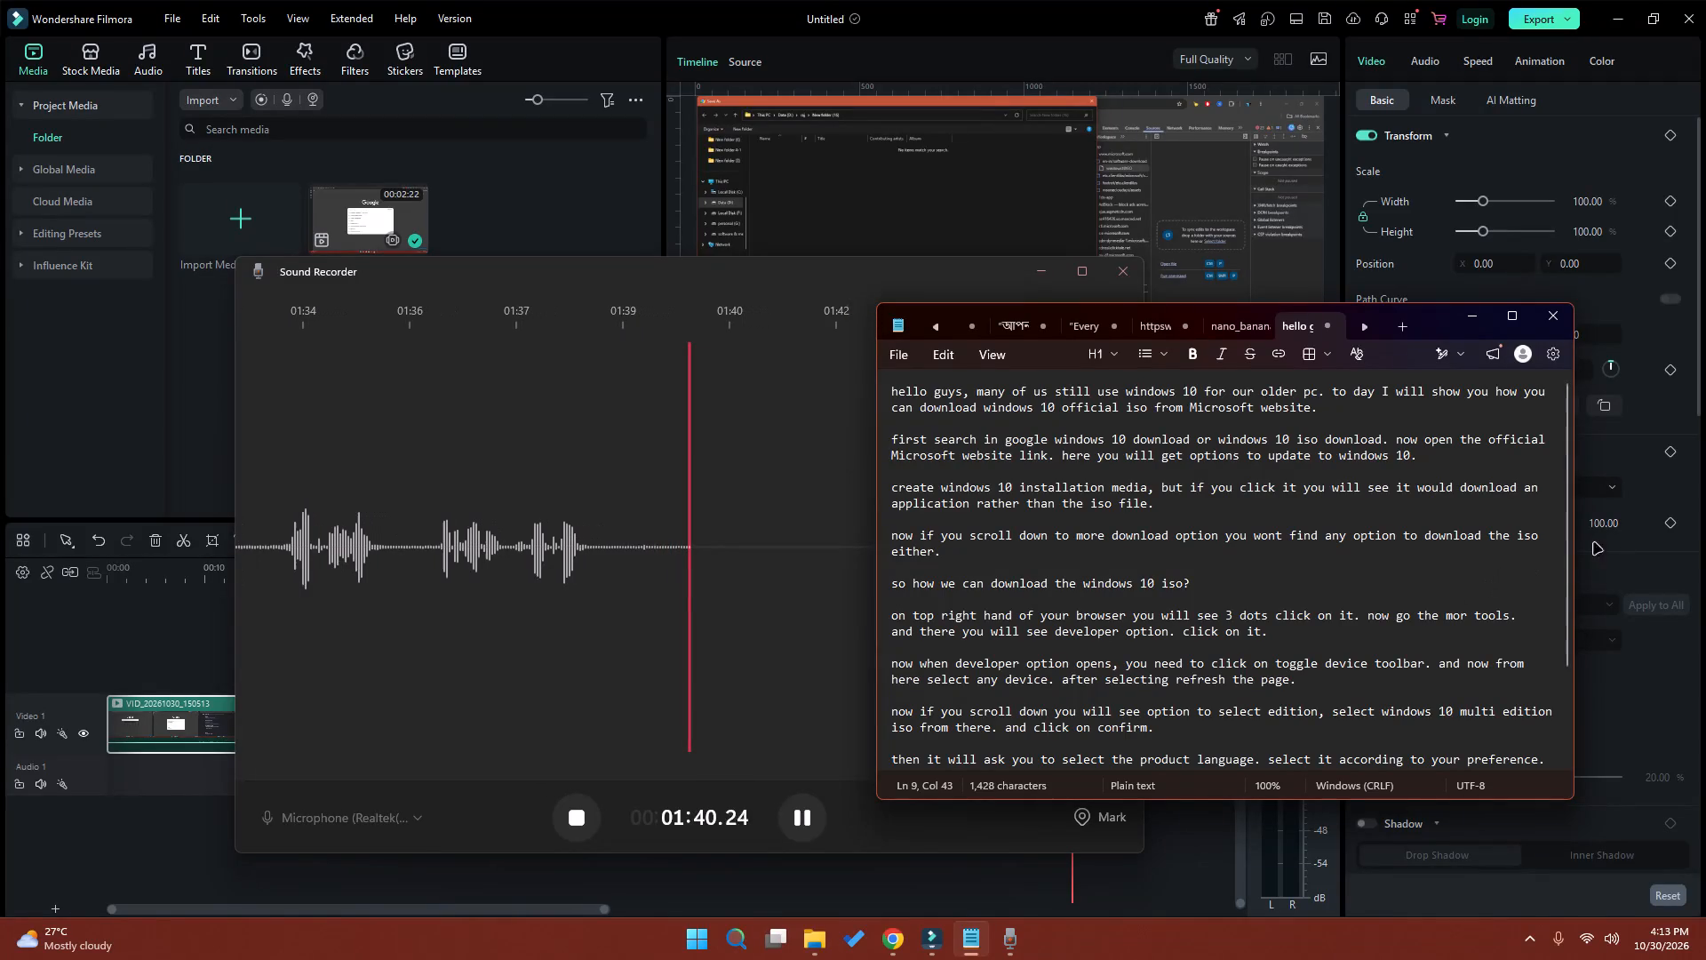
Bring the rest of the narration script, down to the closing paragraph, into view for reading aloud during the recording.
drag(1569, 542, 1567, 663)
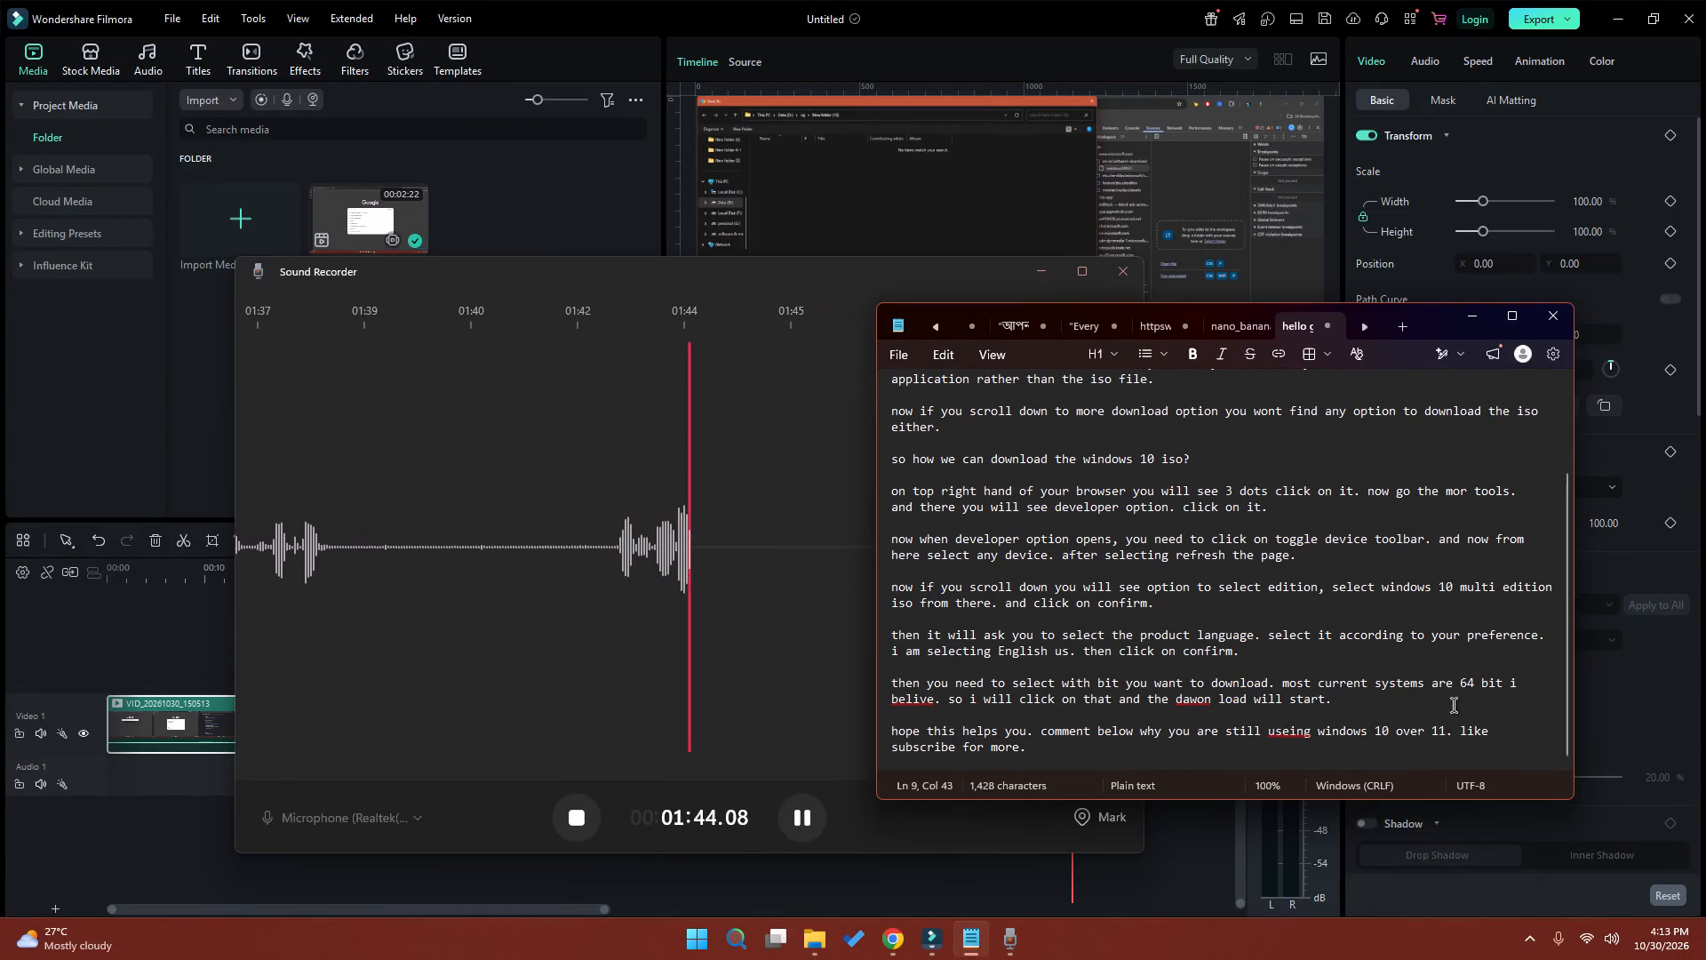
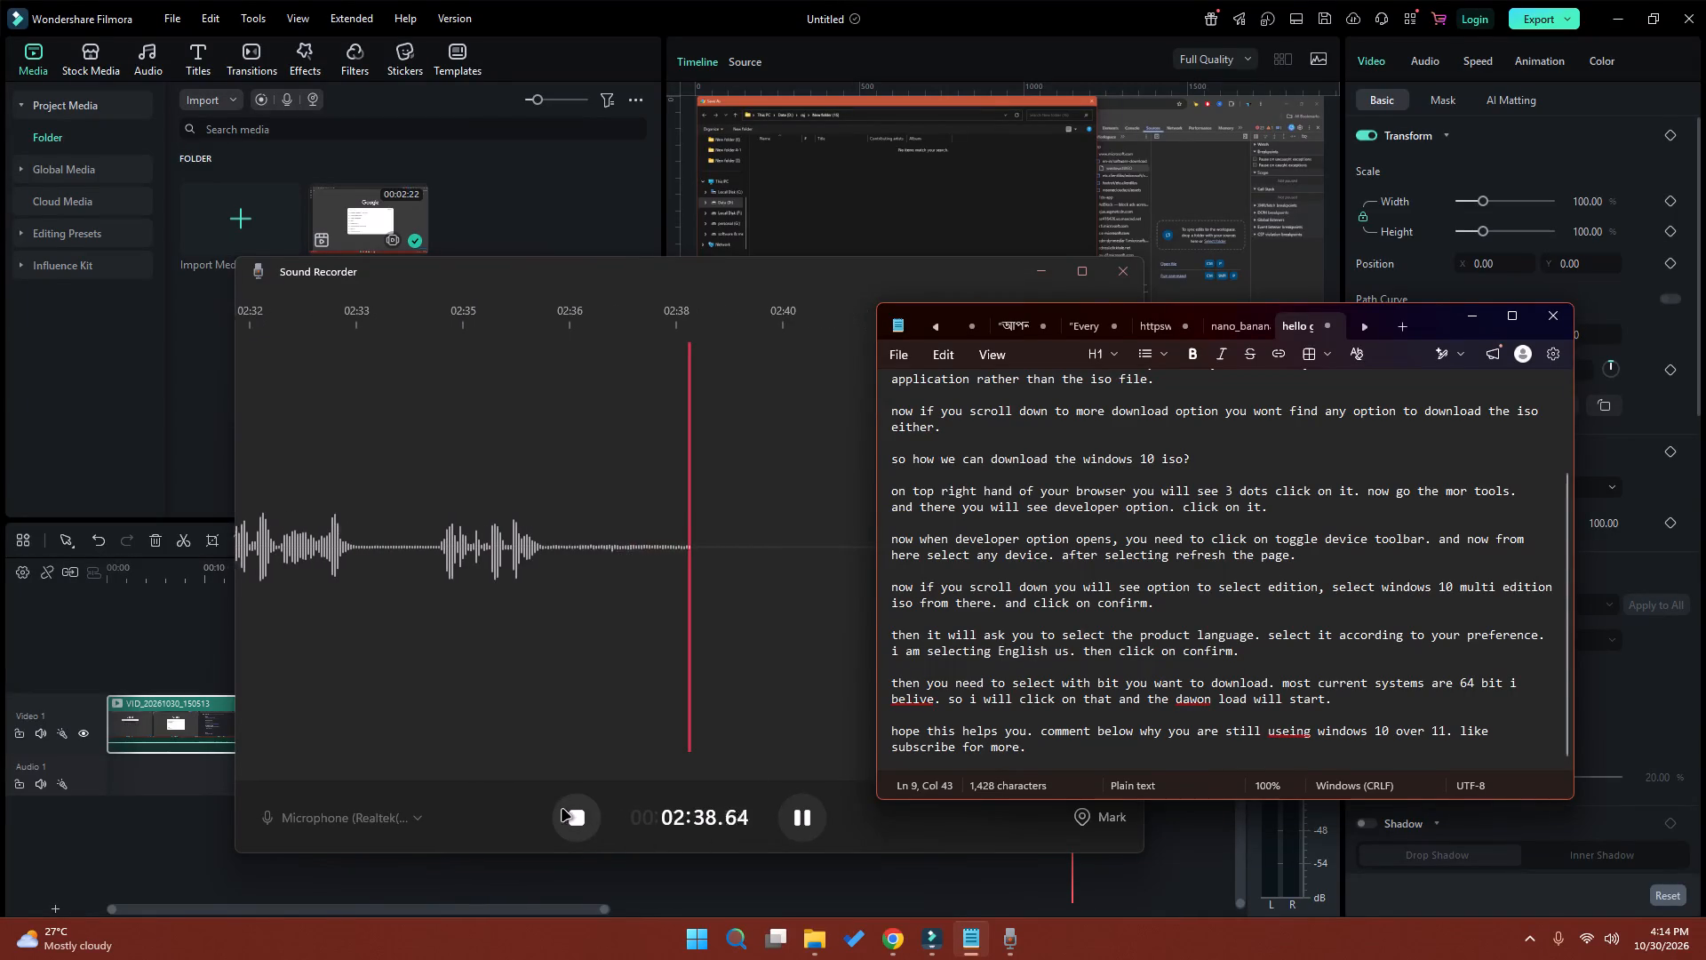
Stop the narration recording in Sound Recorder.
click(585, 819)
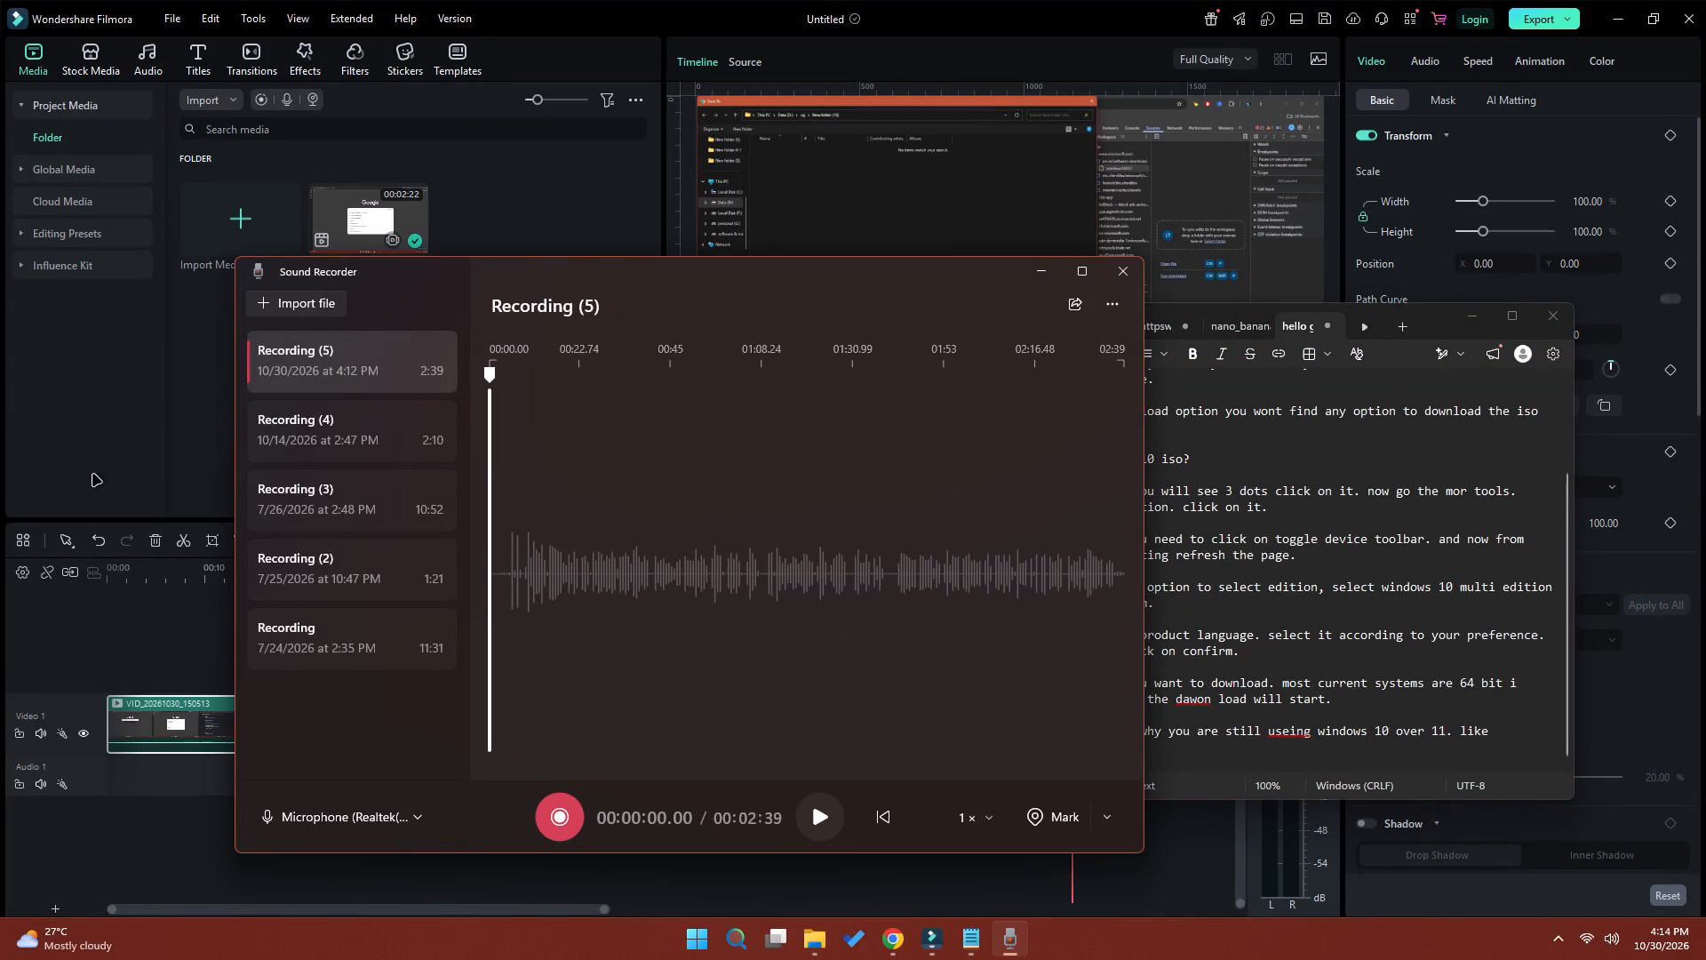
Move the new Recording (5) file from its Sound Recordings folder to techtalk101sd > windows 10 iso on Local Disk (F:).
right_click(357, 354)
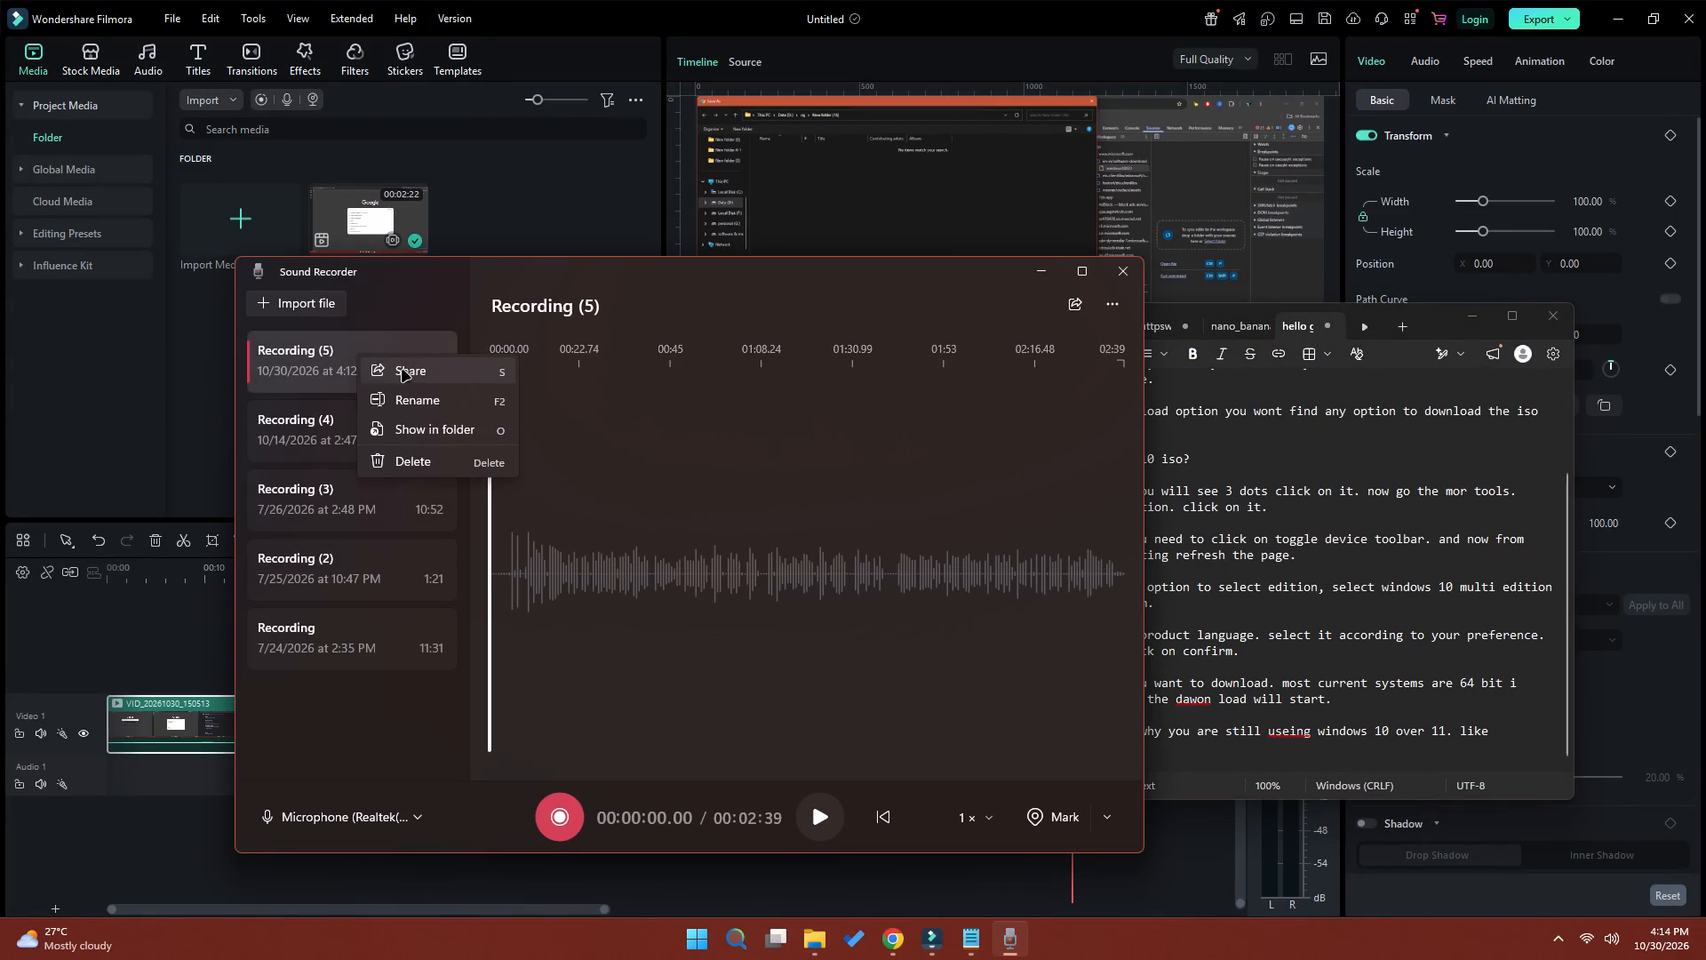
click(426, 438)
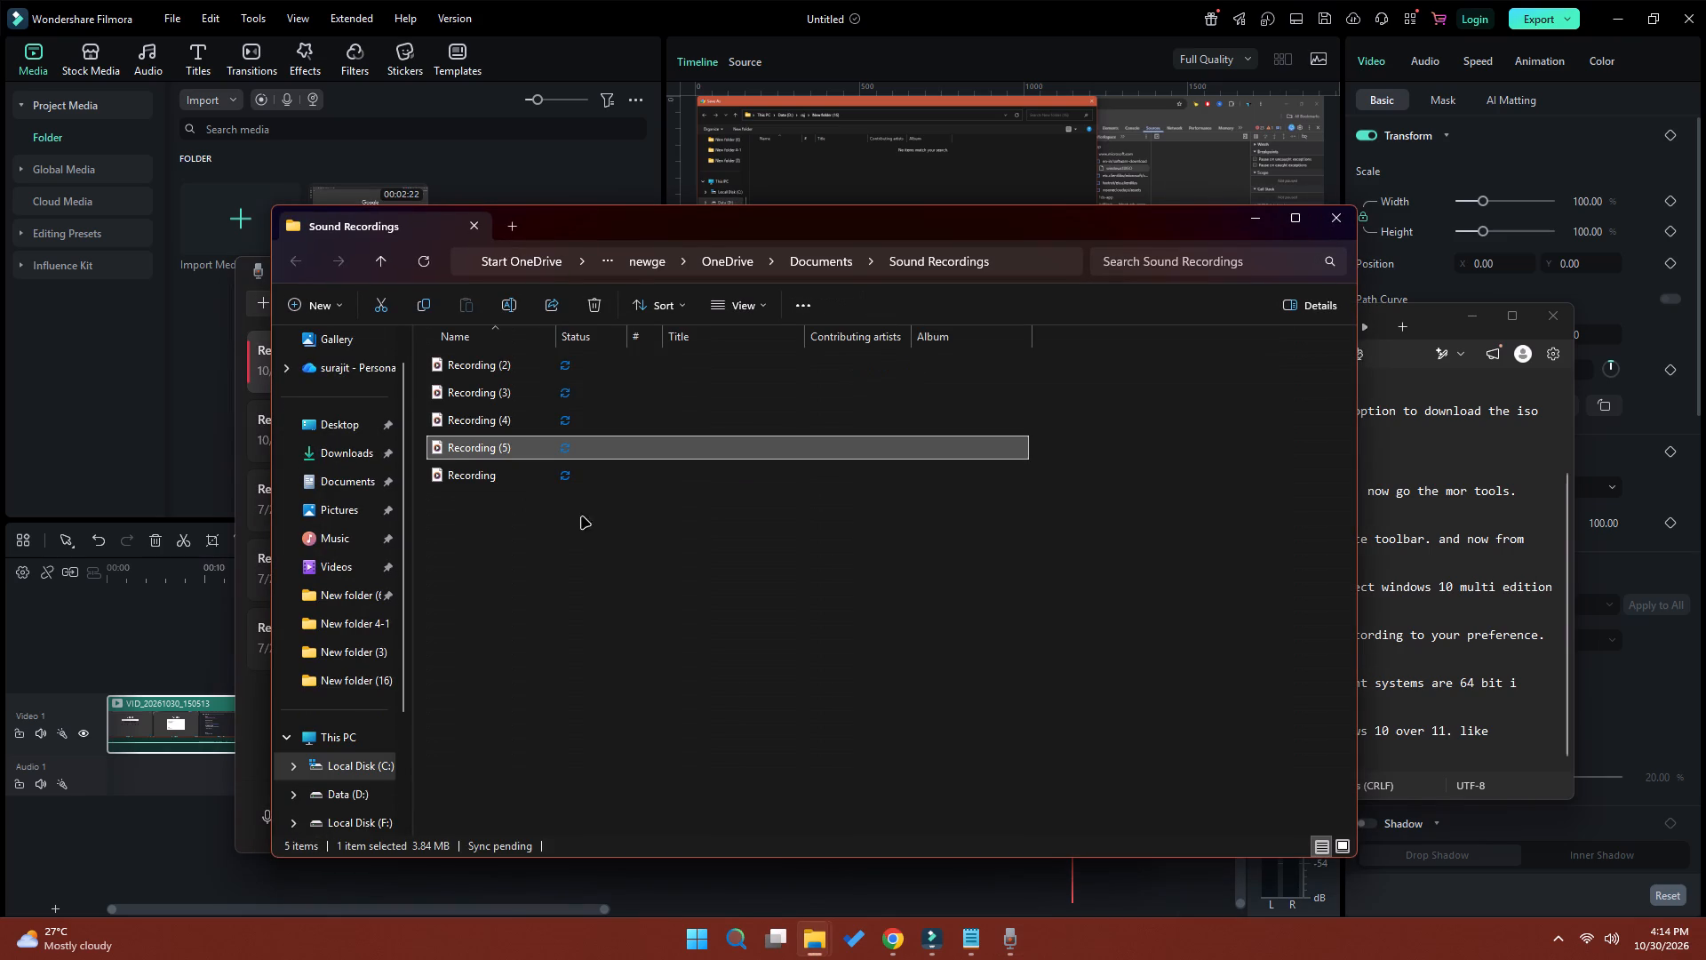
key(ctrl+x)
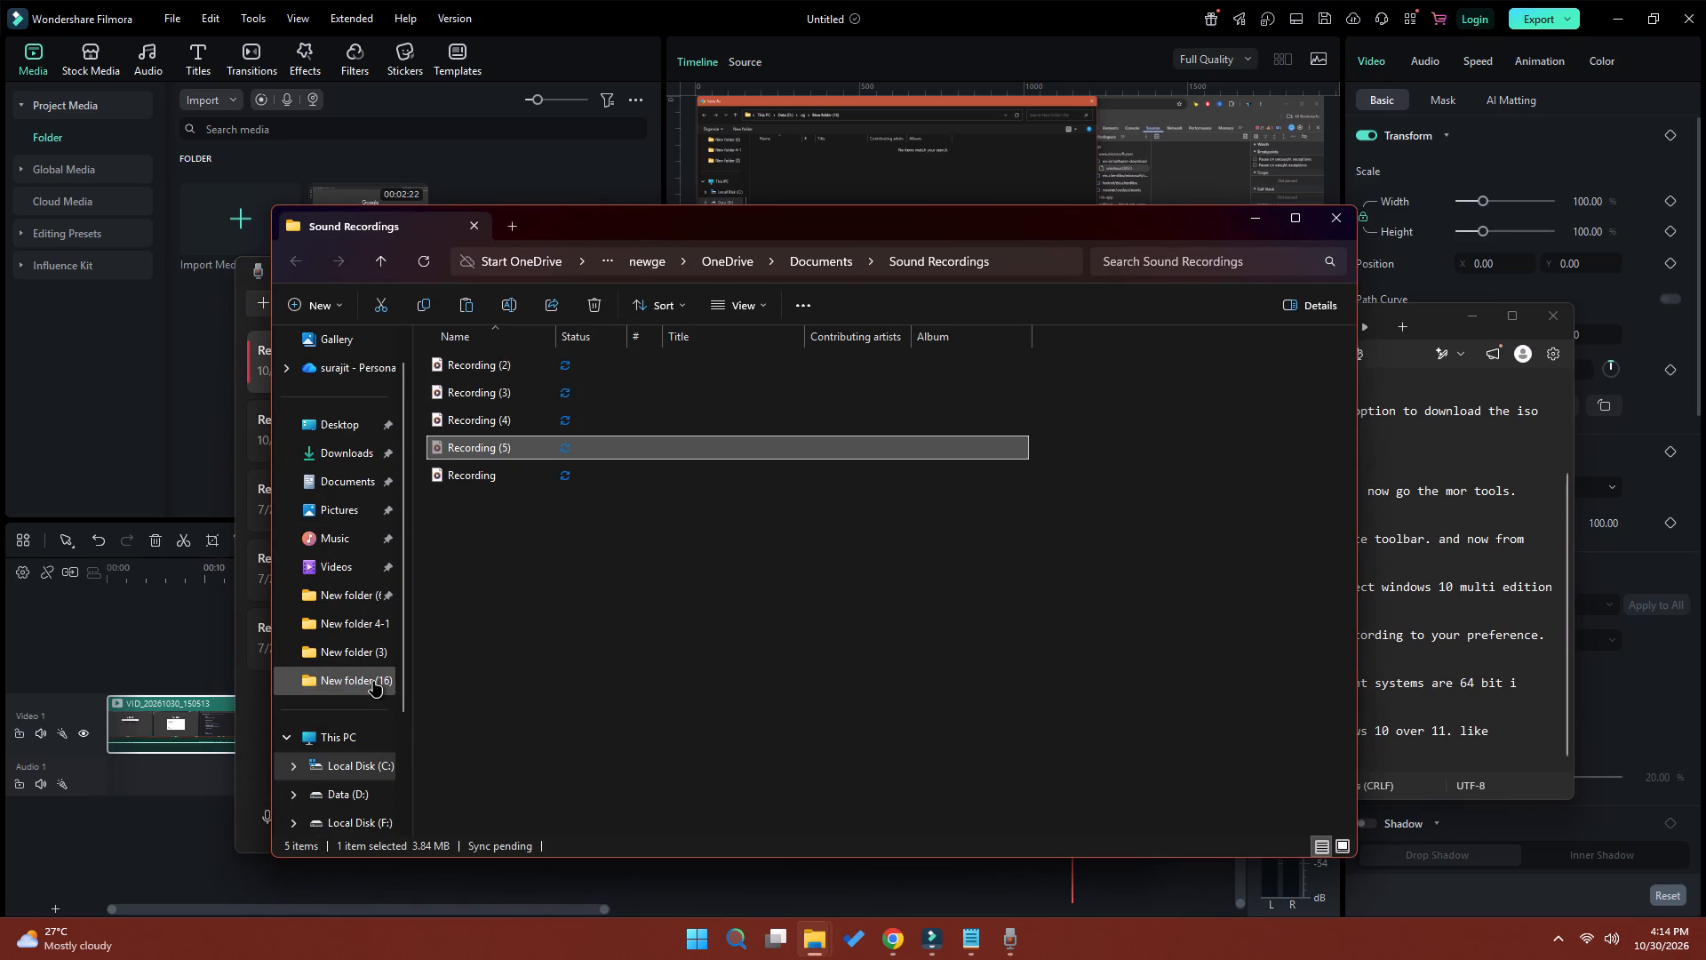
click(359, 799)
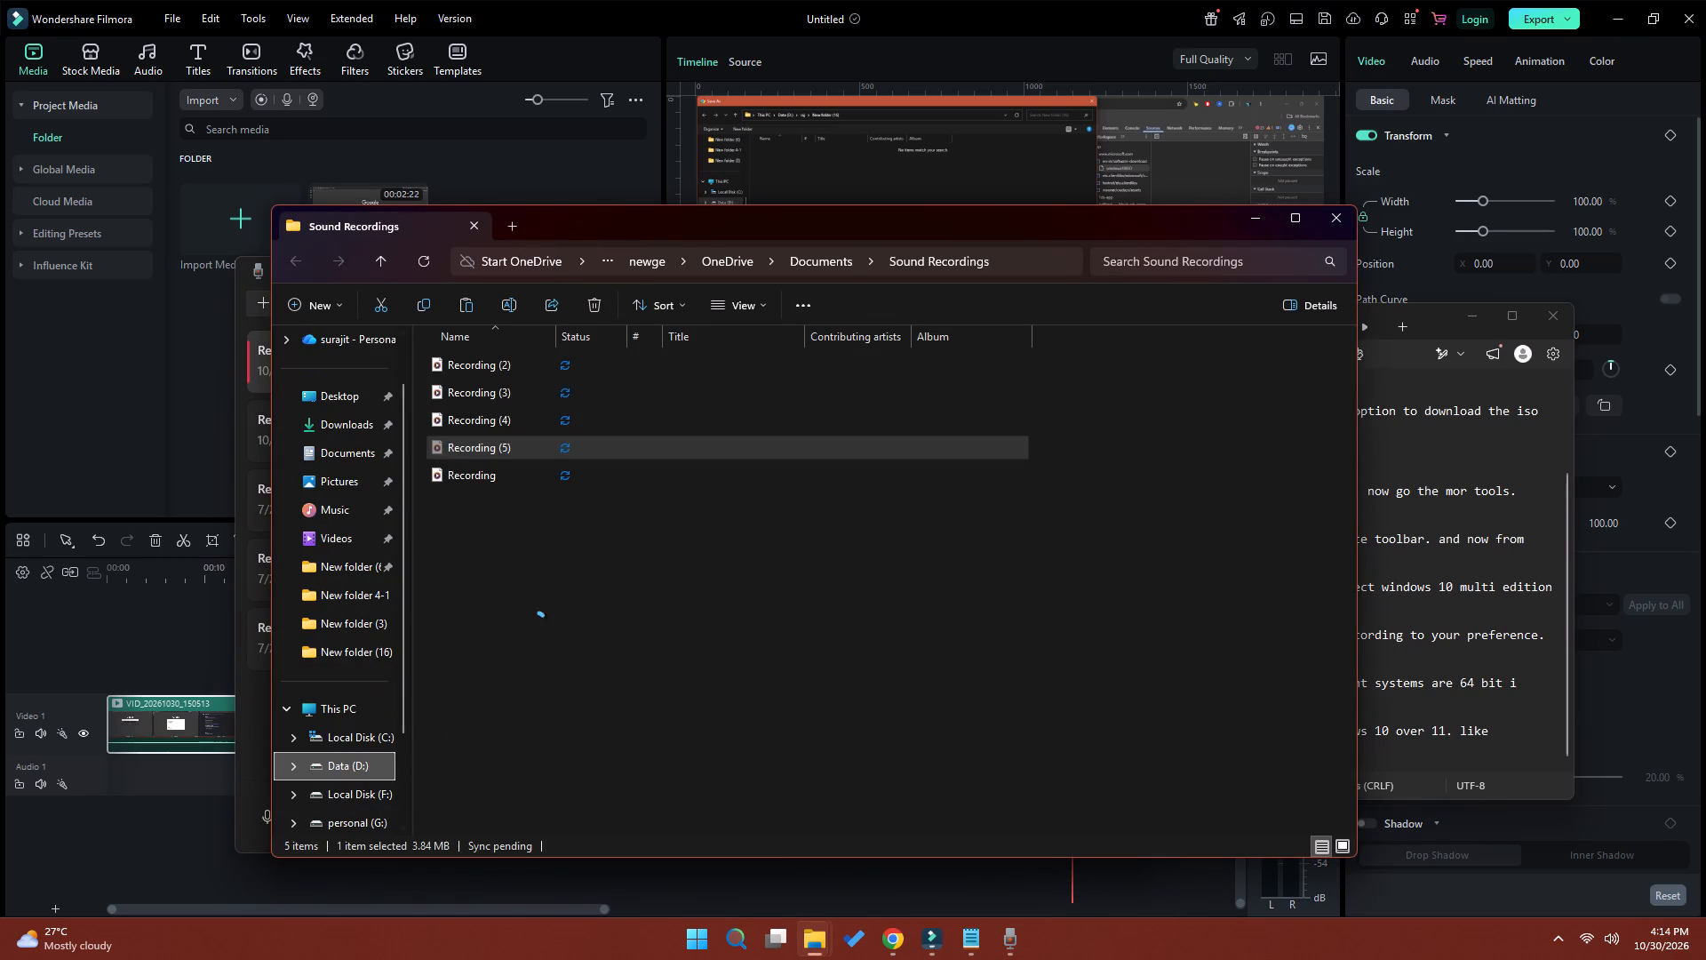
click(363, 804)
double_click(514, 519)
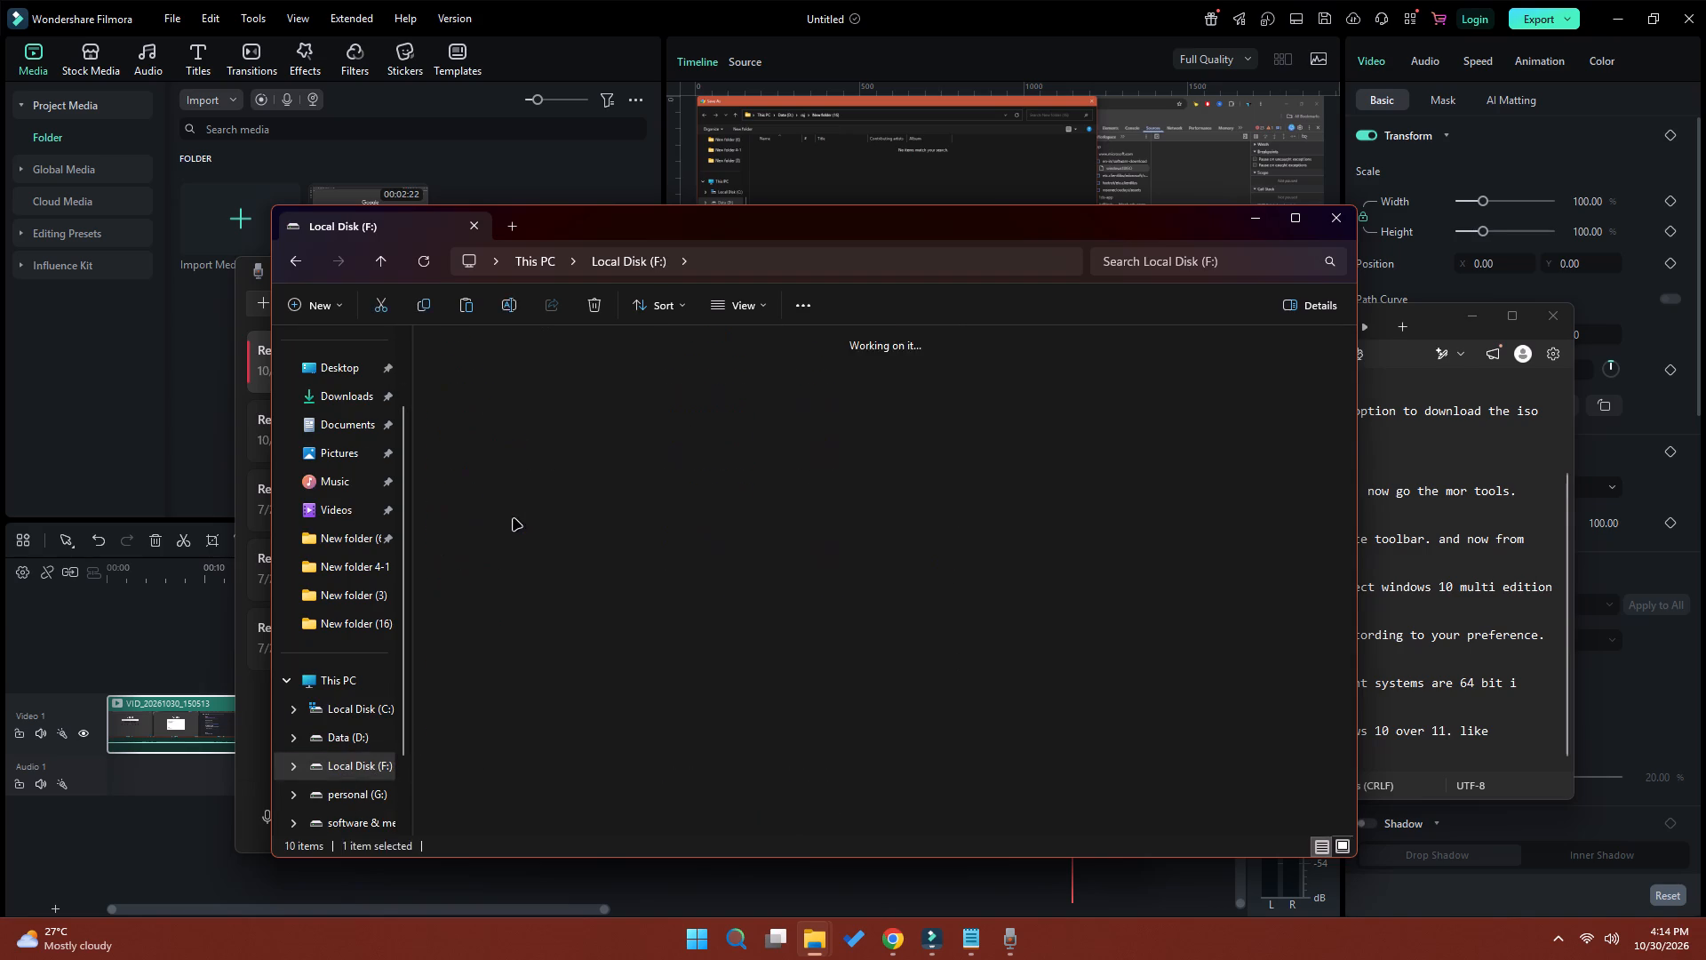
double_click(675, 380)
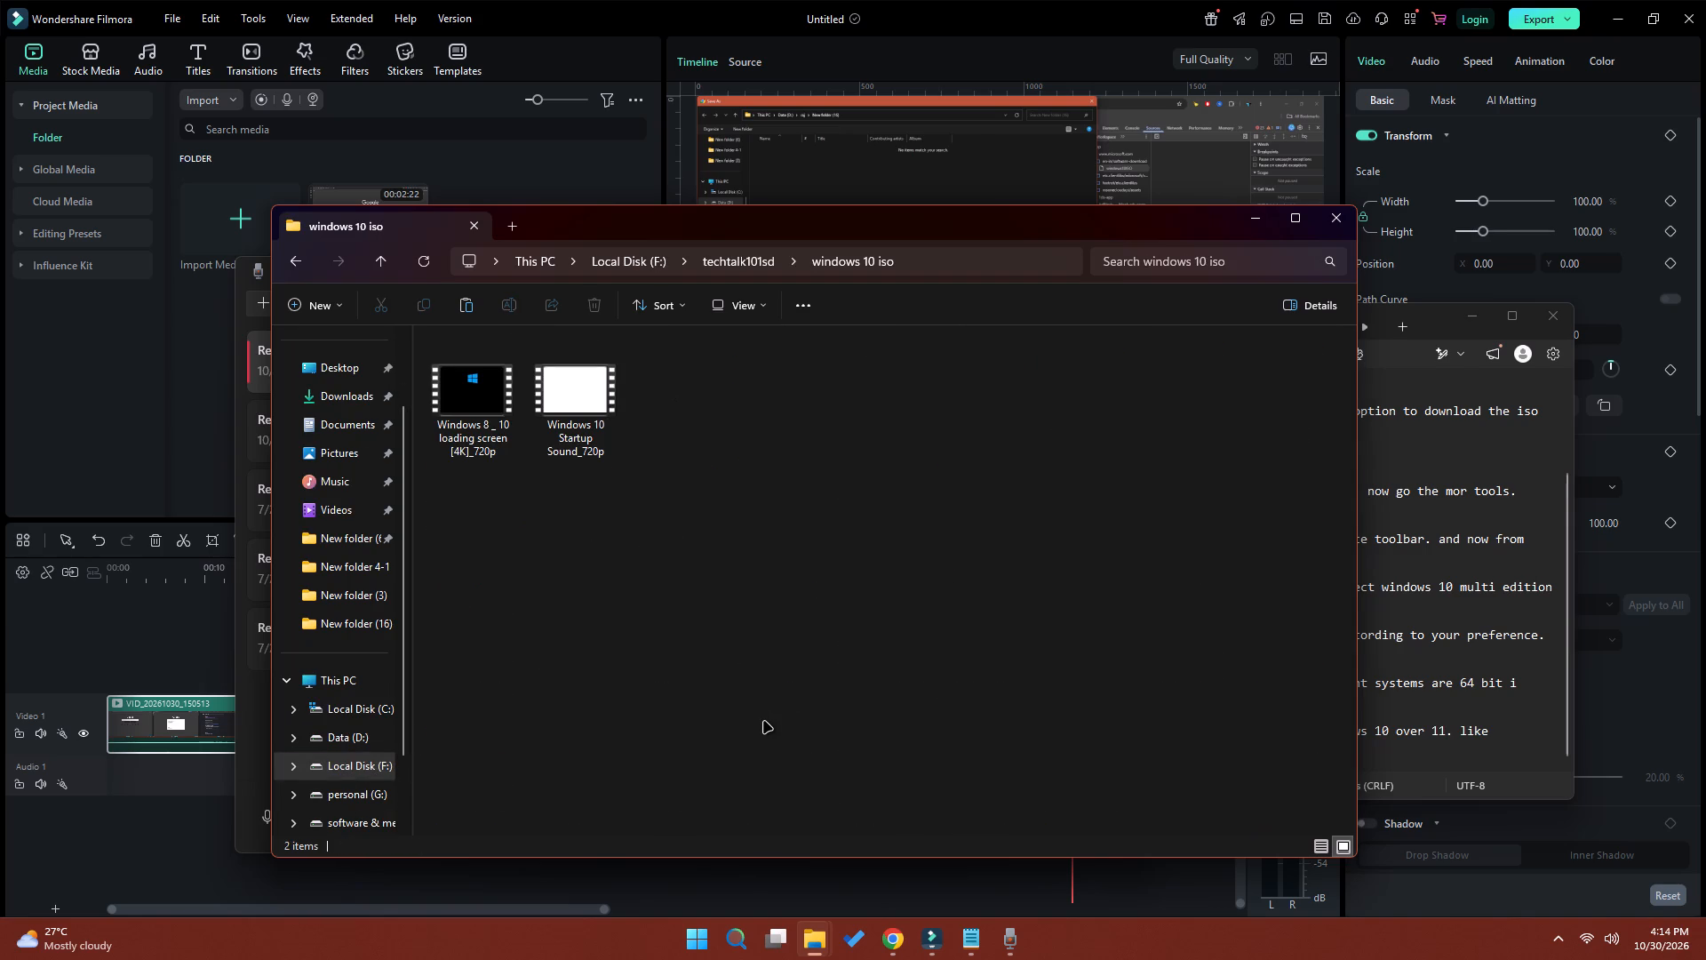
key(ctrl+v)
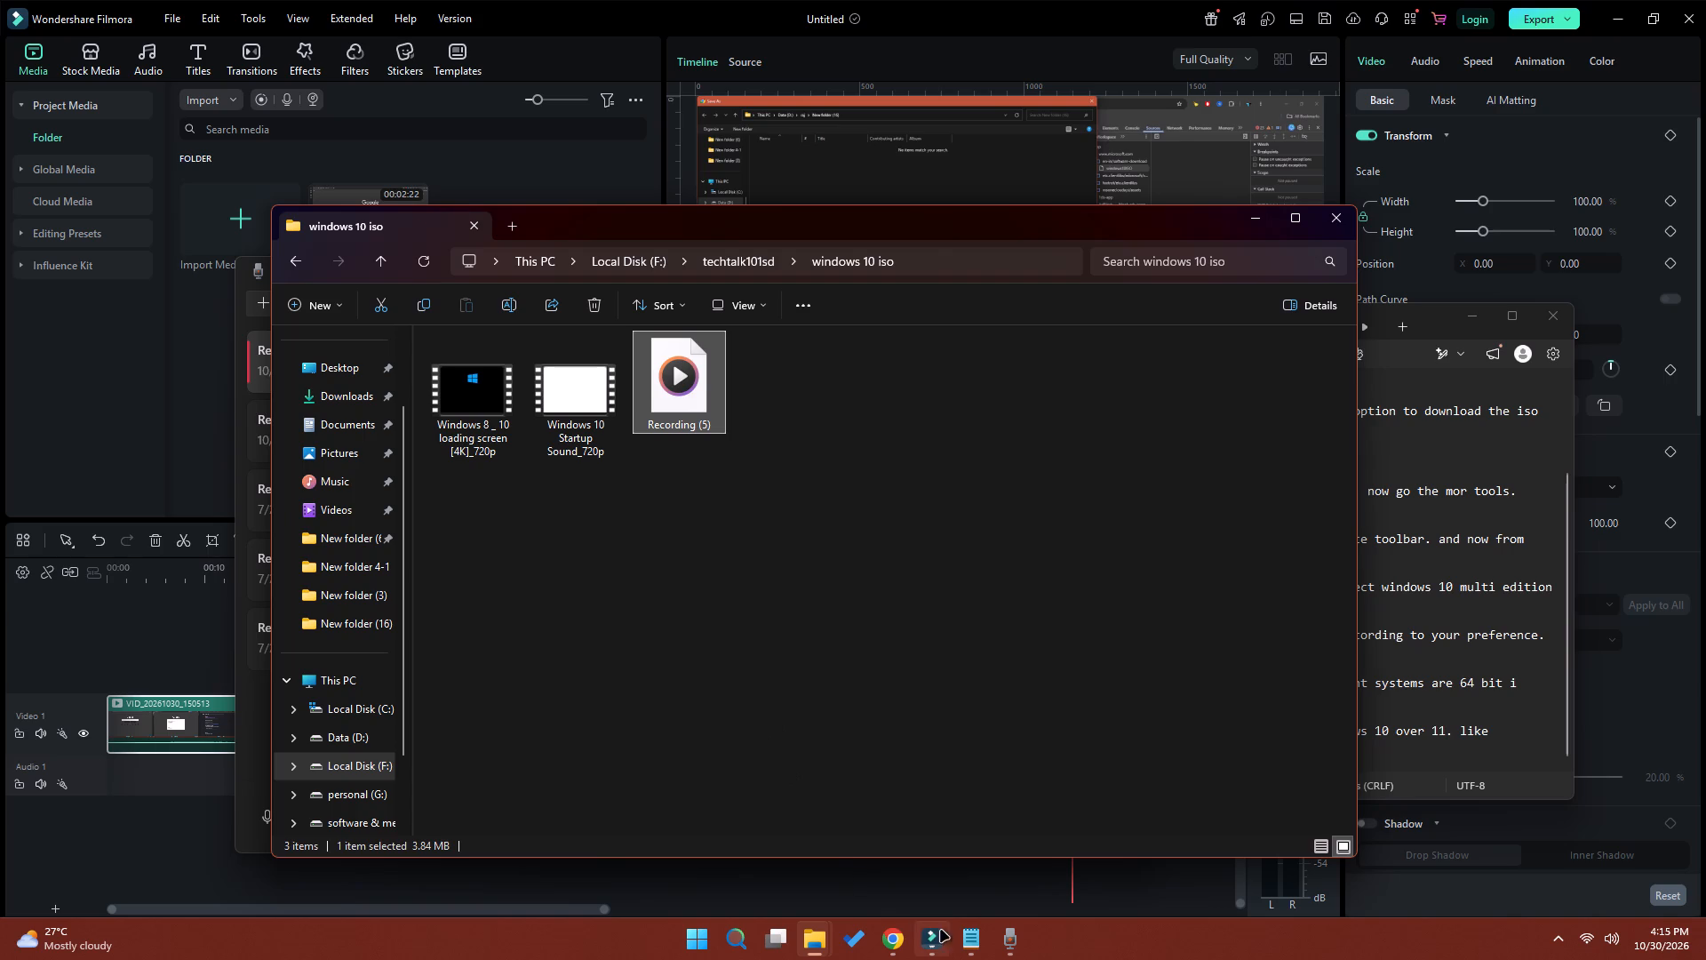
Switch to Chrome and open the Enhance Speech tool on the Adobe Podcast site in place of the Windows 10 download page.
click(897, 948)
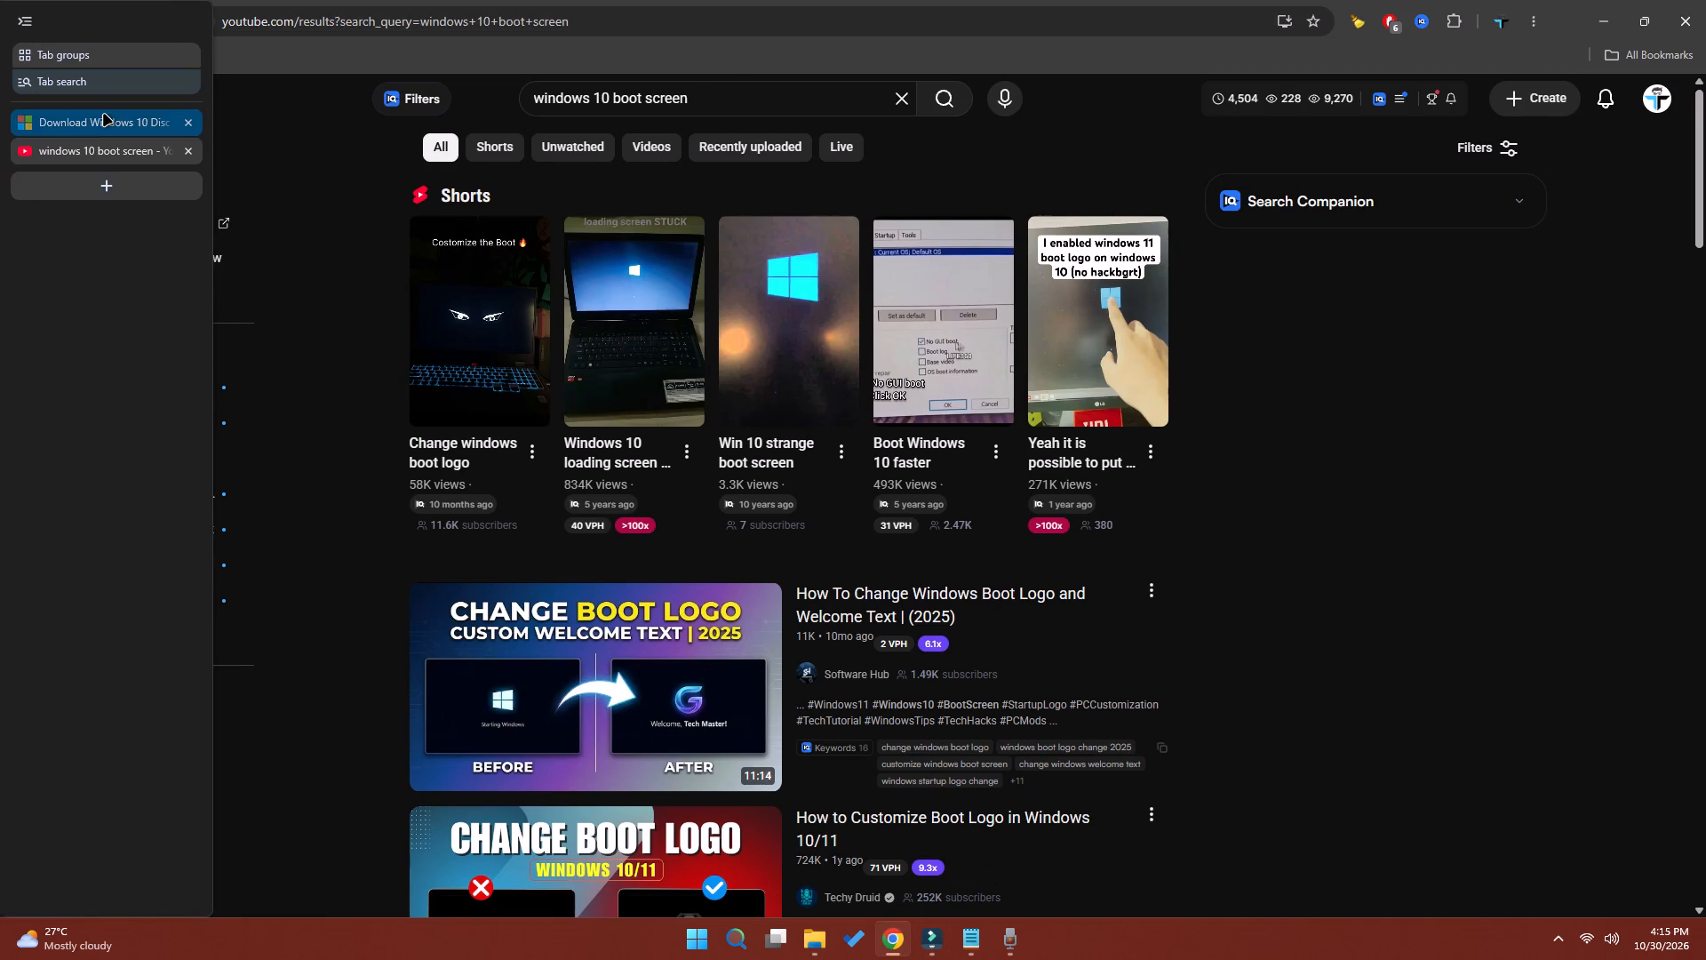
click(104, 115)
click(321, 20)
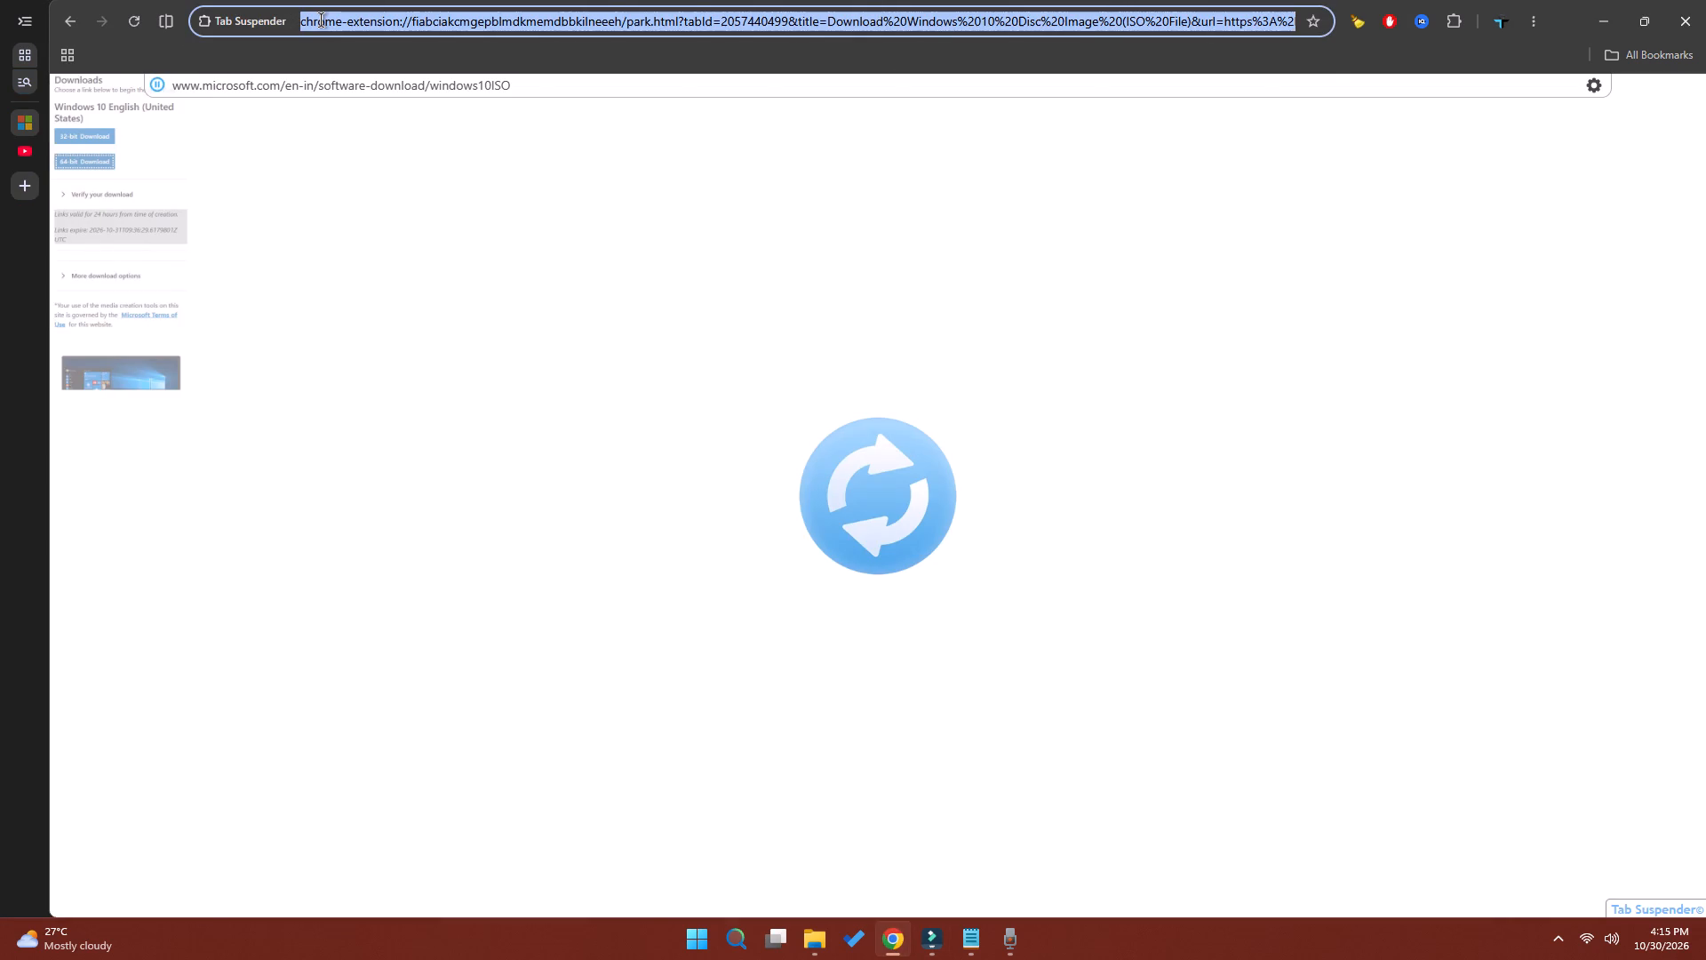
text(ad)
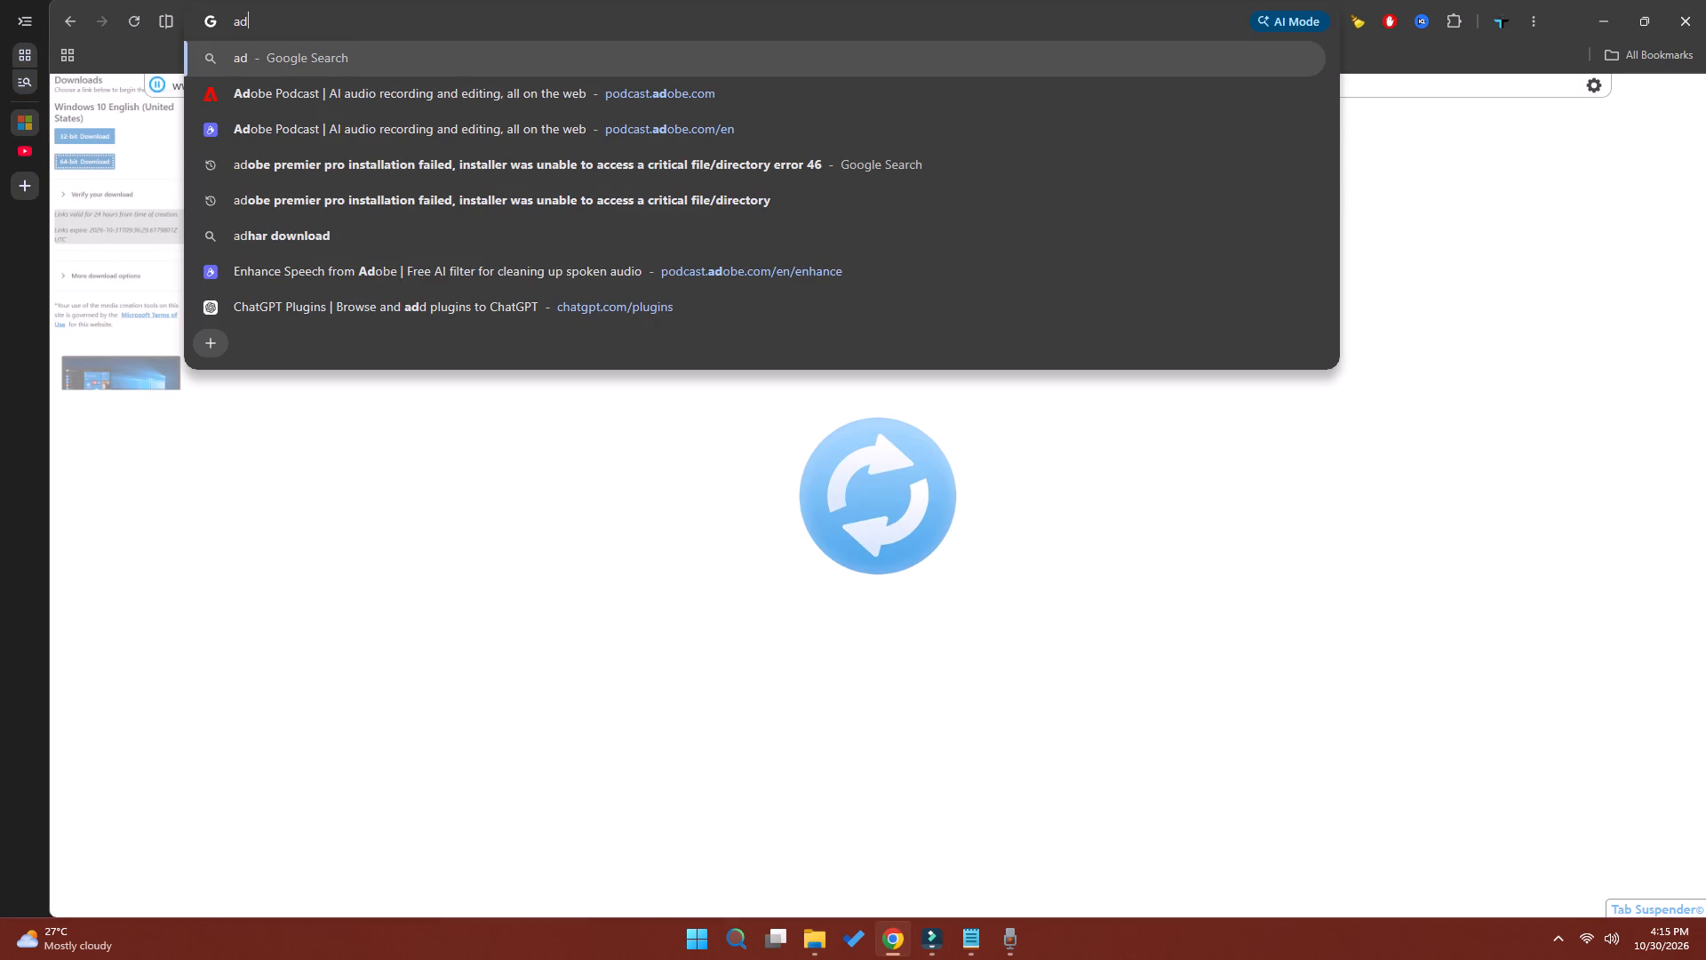
click(356, 132)
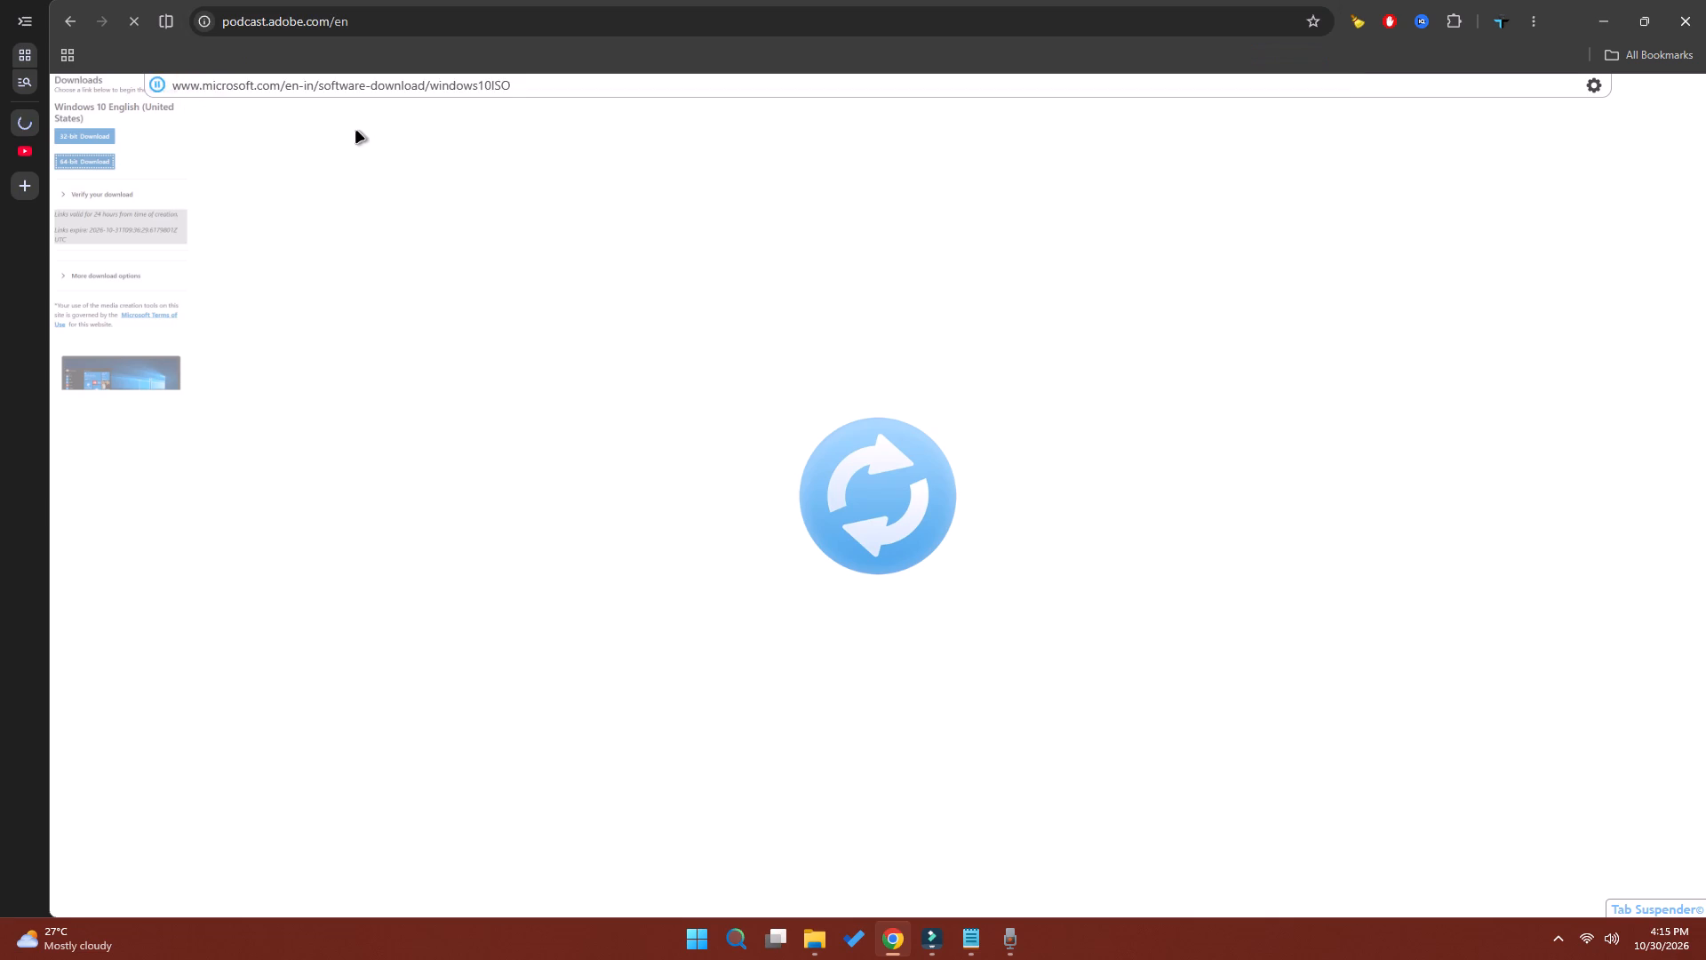
click(537, 758)
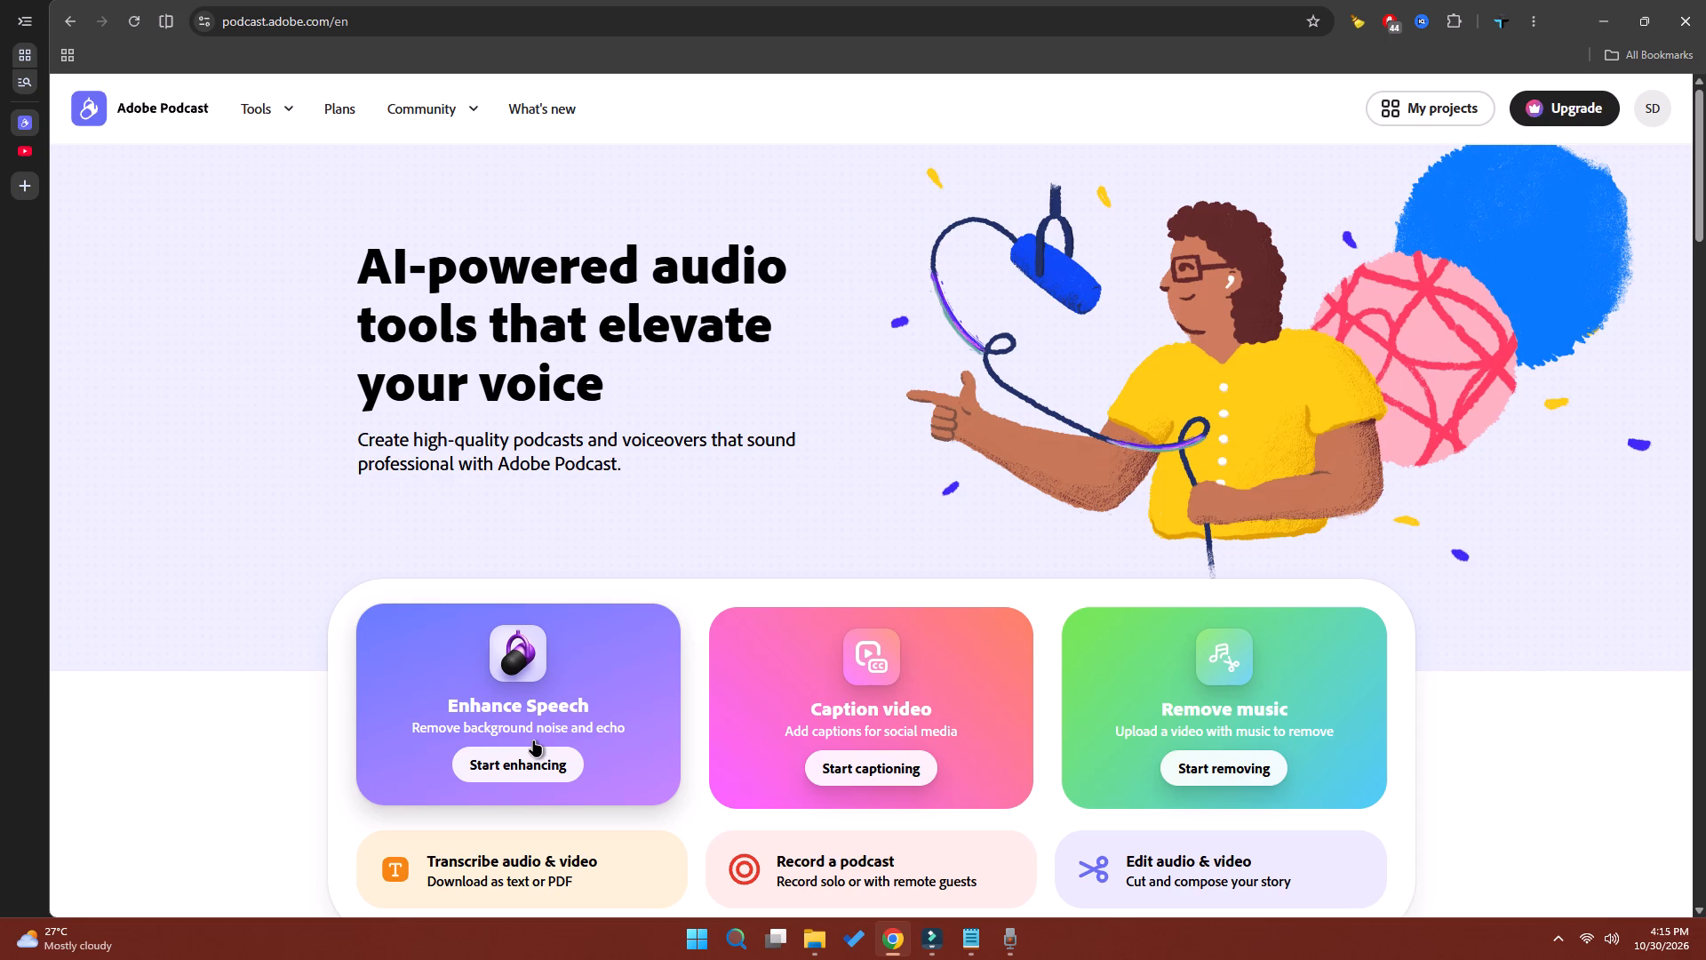
click(530, 765)
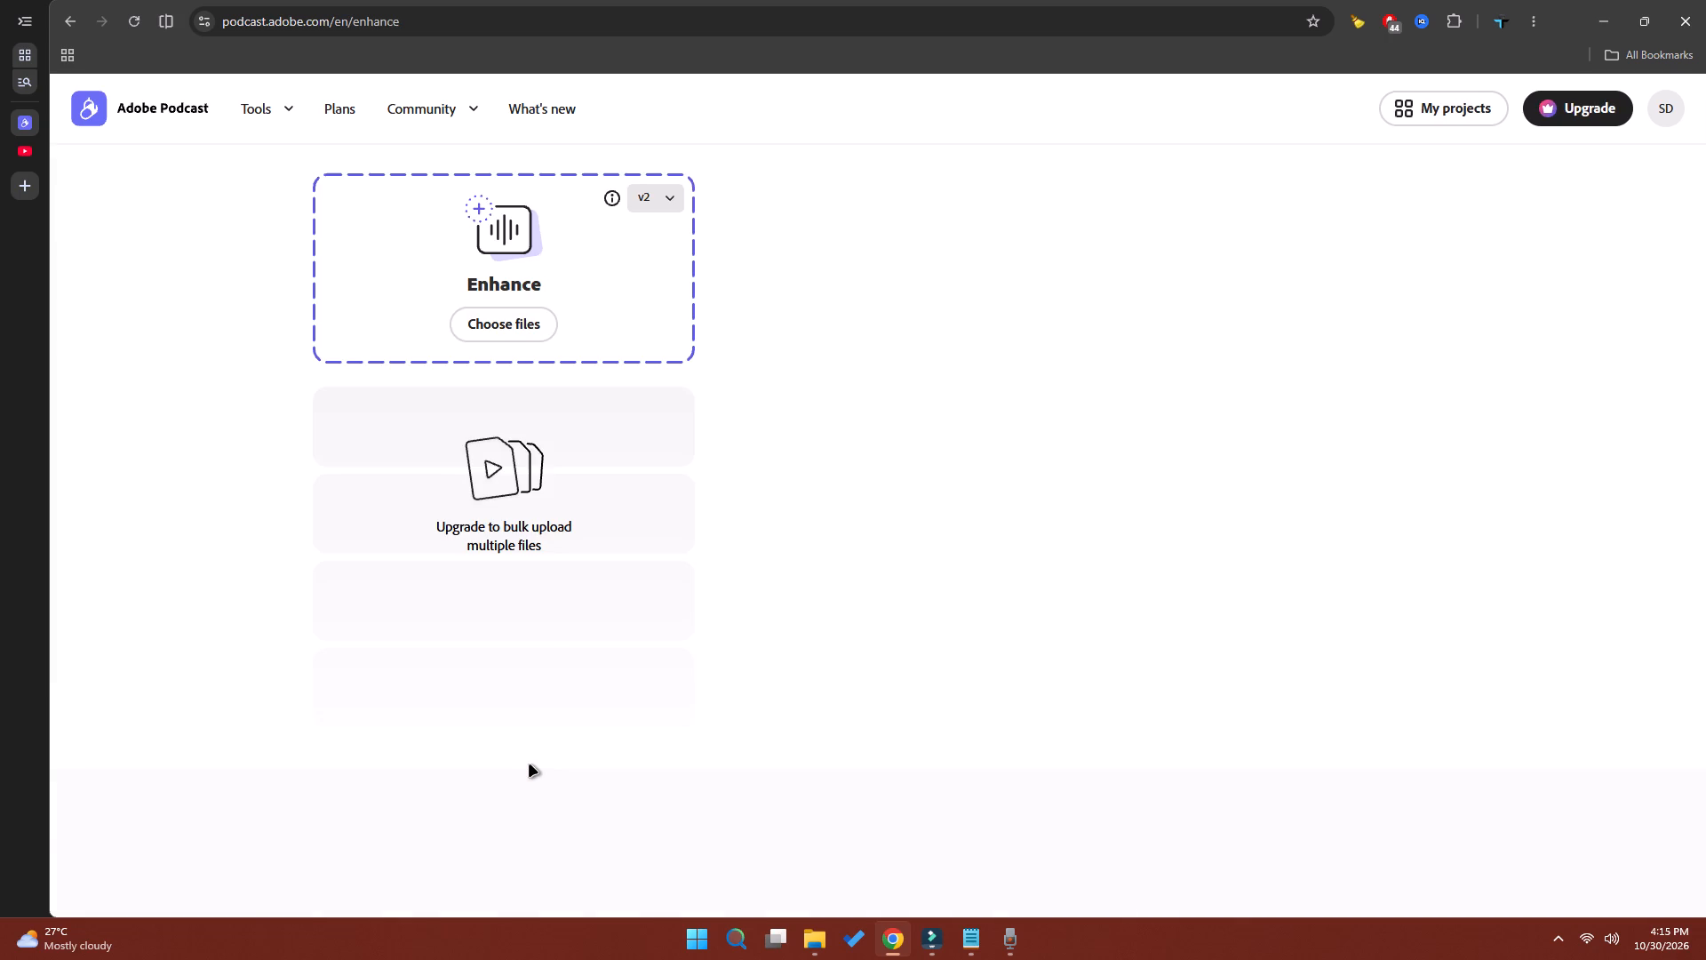
Upload Recording (5) from the windows 10 iso folder in techtalk101sd on Local Disk (F:) for speech enhancement.
click(512, 322)
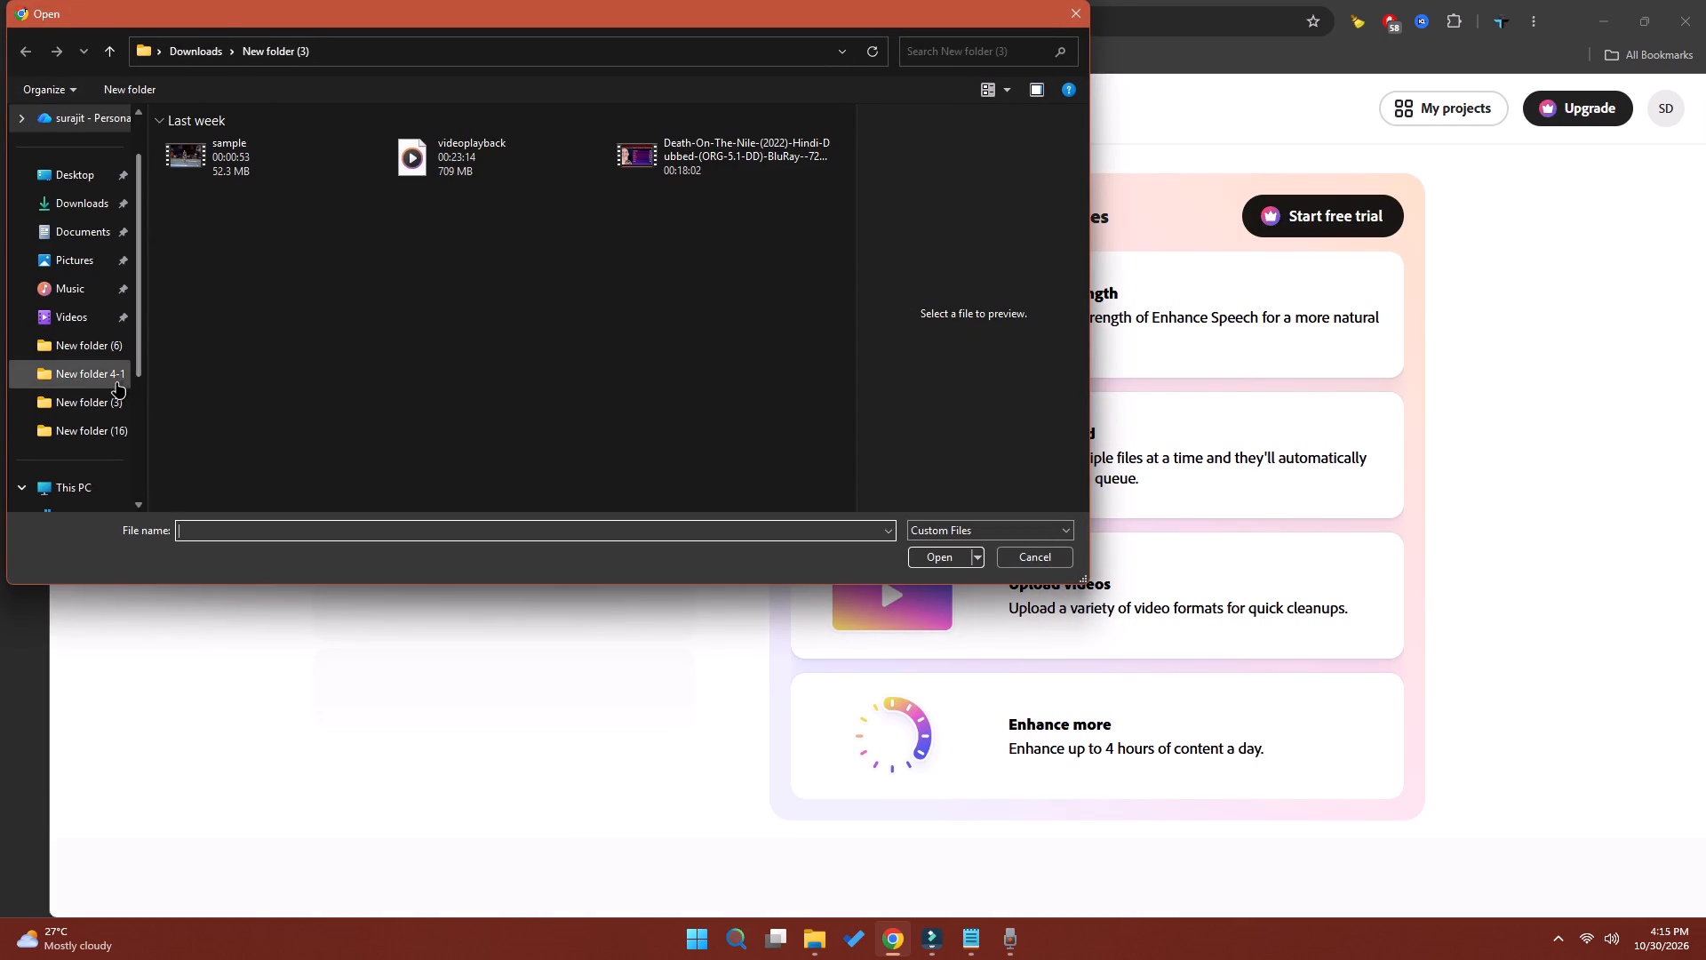
drag(137, 317, 137, 391)
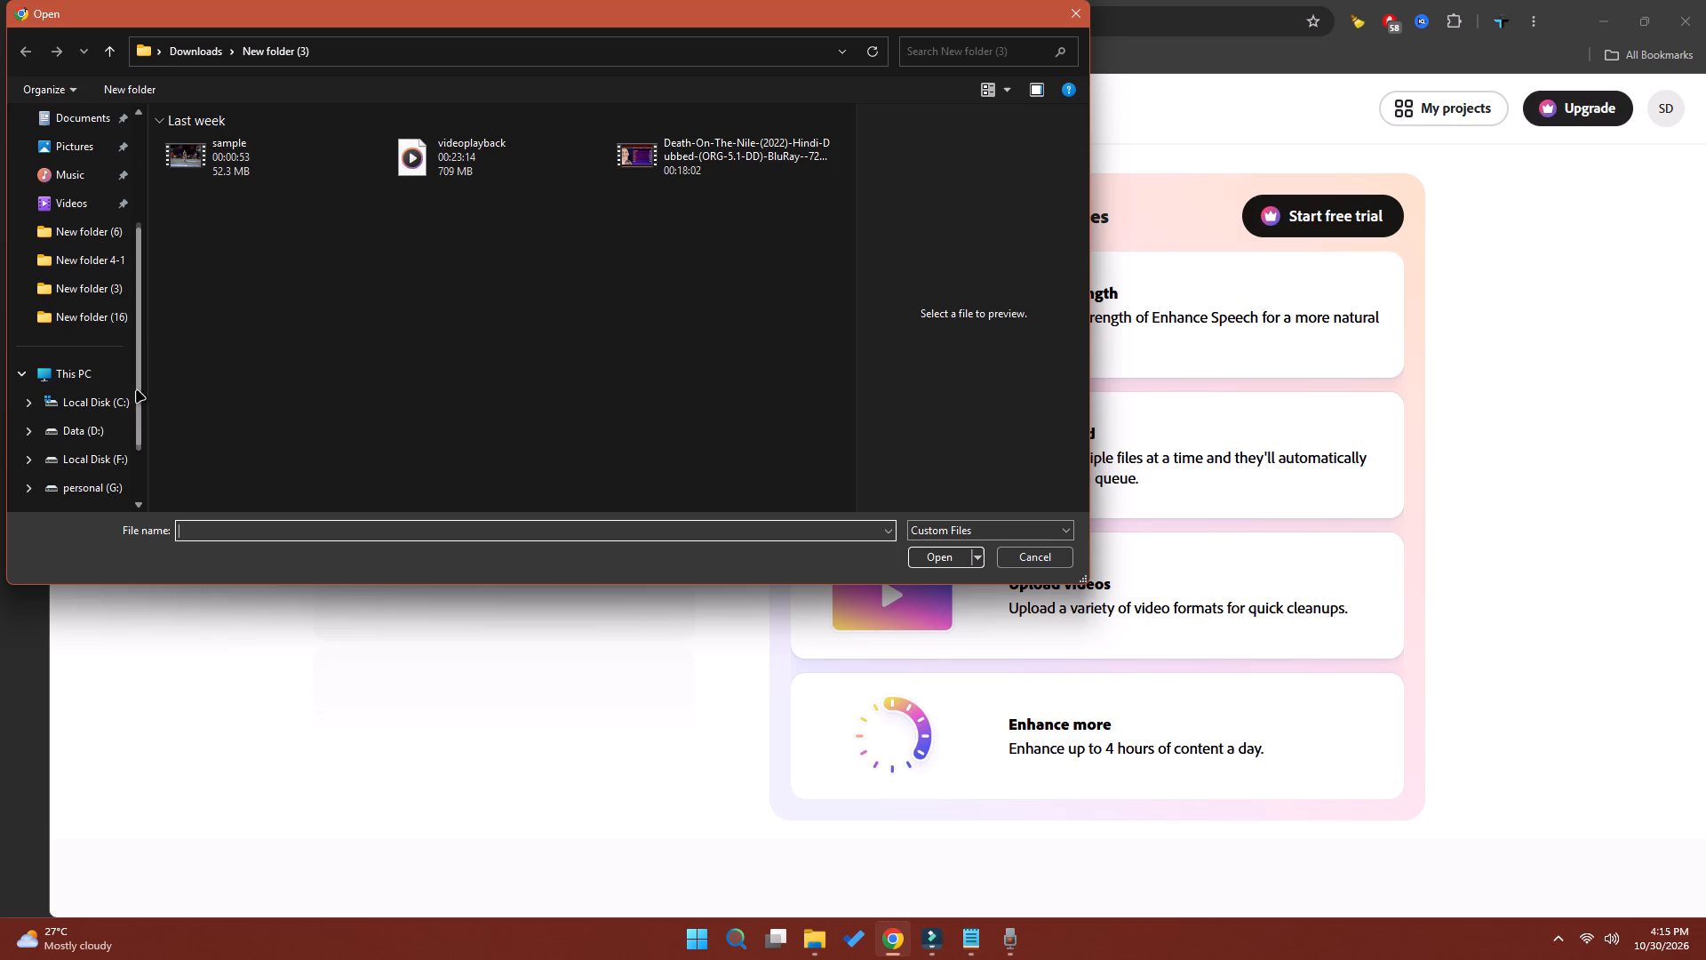
click(107, 463)
double_click(216, 292)
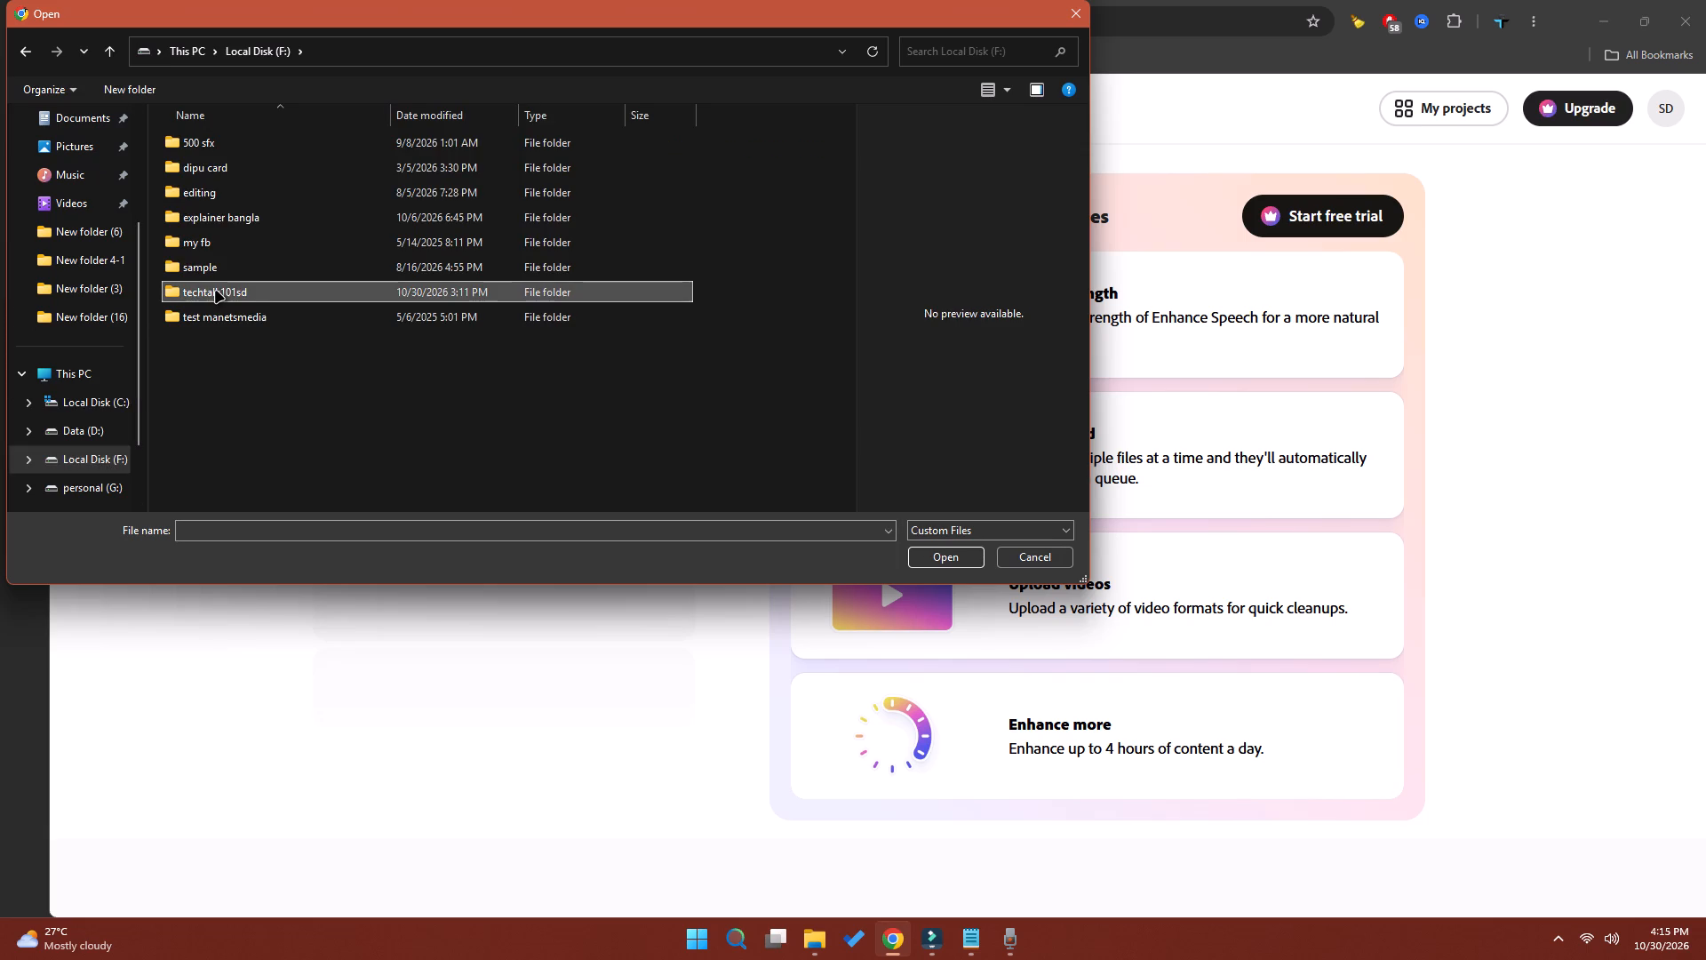
double_click(219, 168)
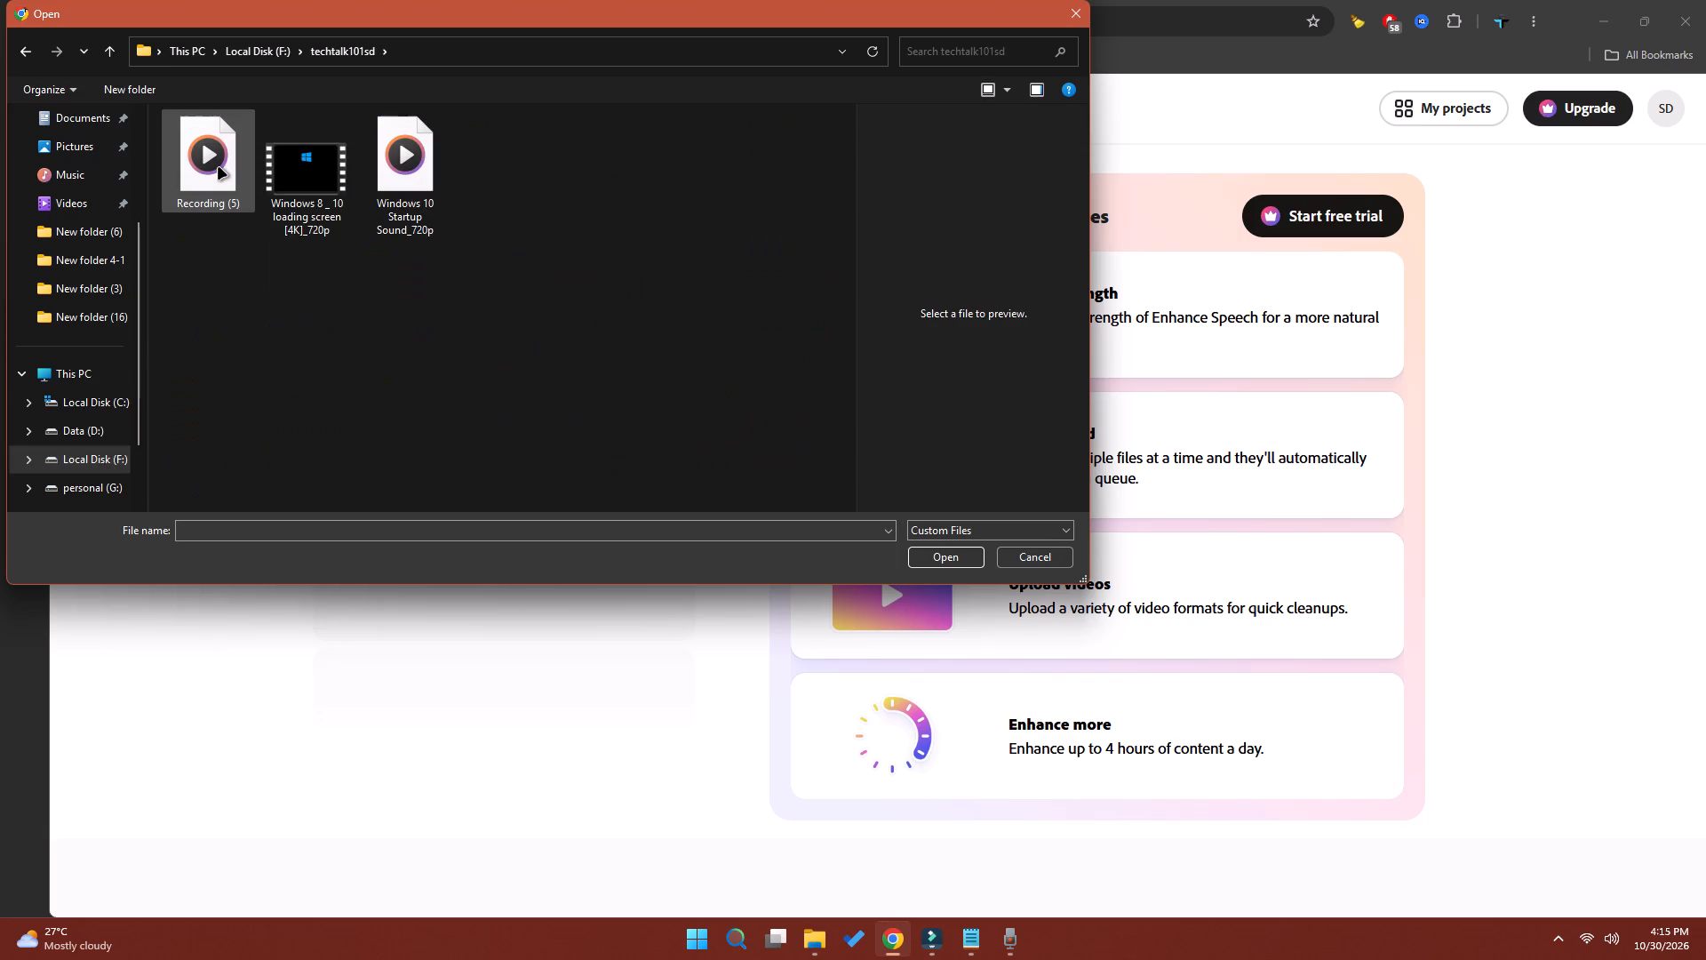
double_click(219, 168)
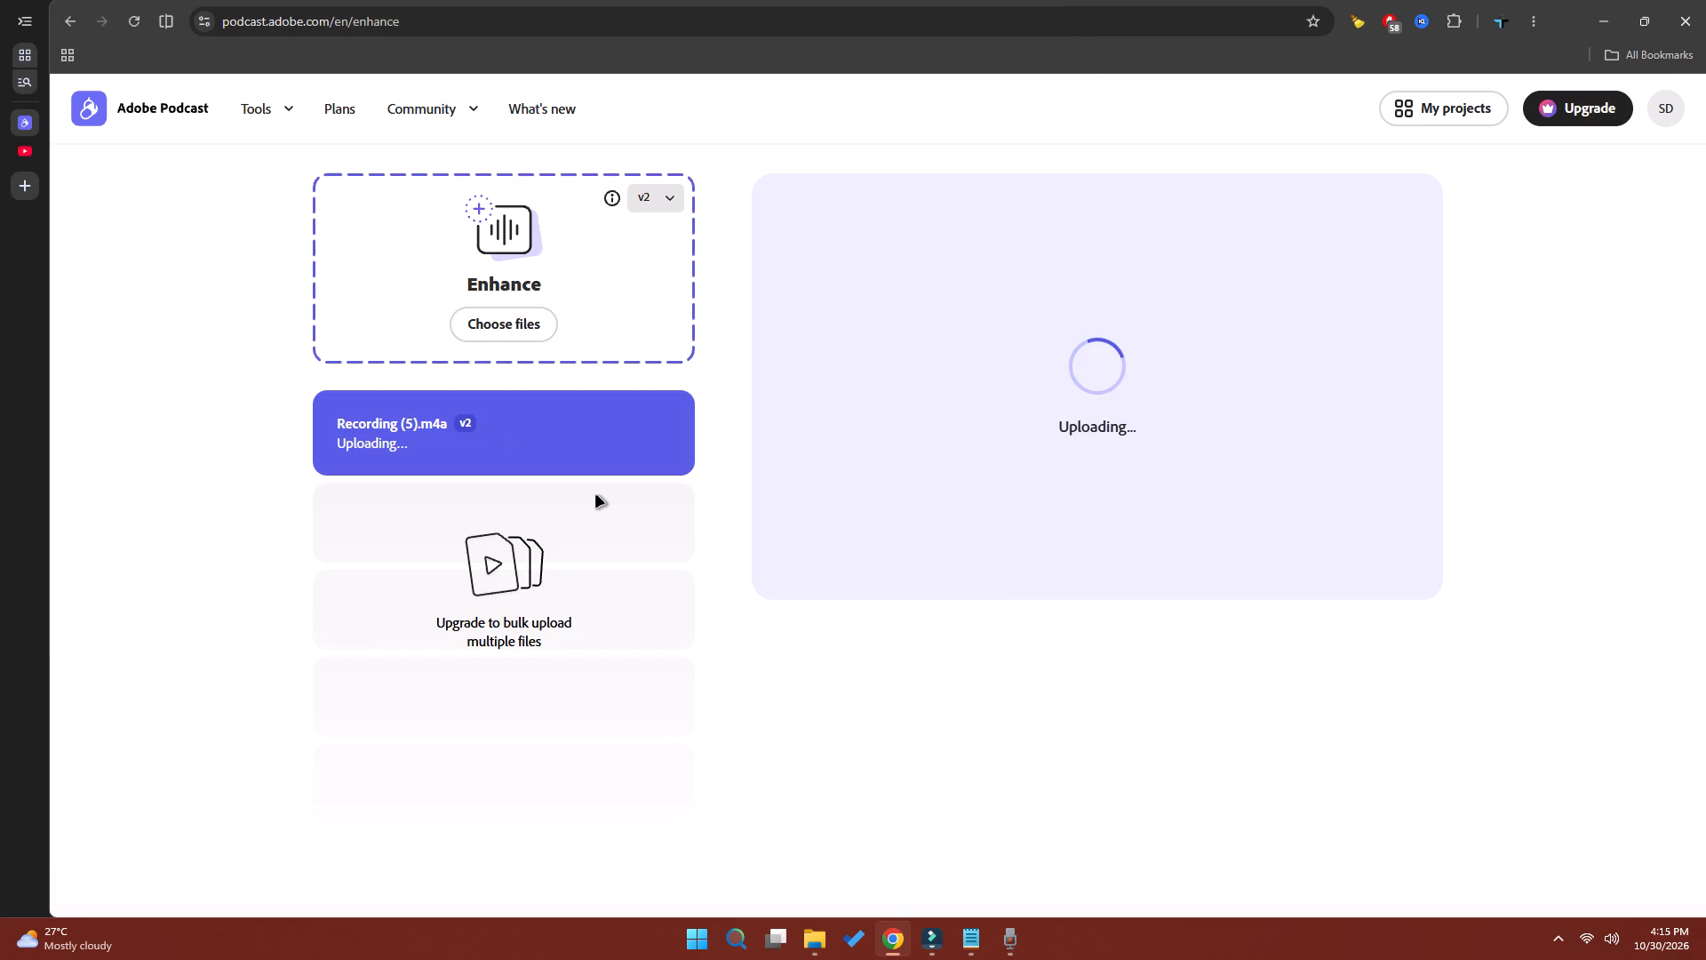
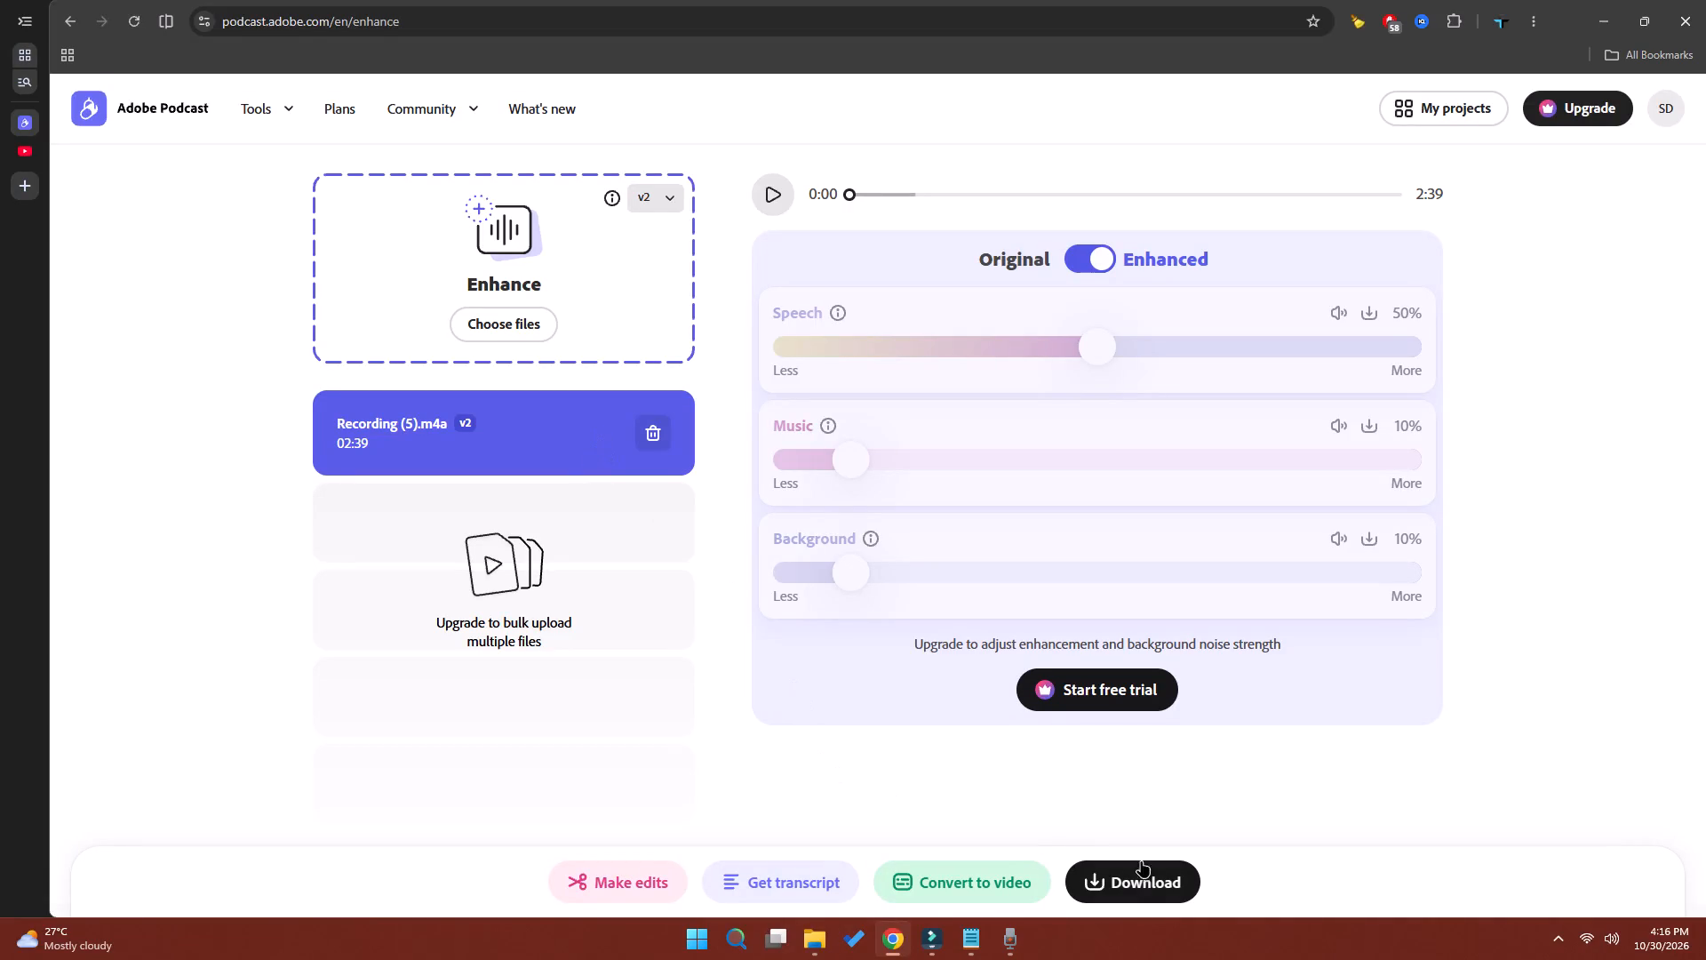
Download the enhanced audio as Recording (5)-enhanced-v2 into the windows 10 iso folder in techtalk101sd on Local Disk (F:).
click(1140, 877)
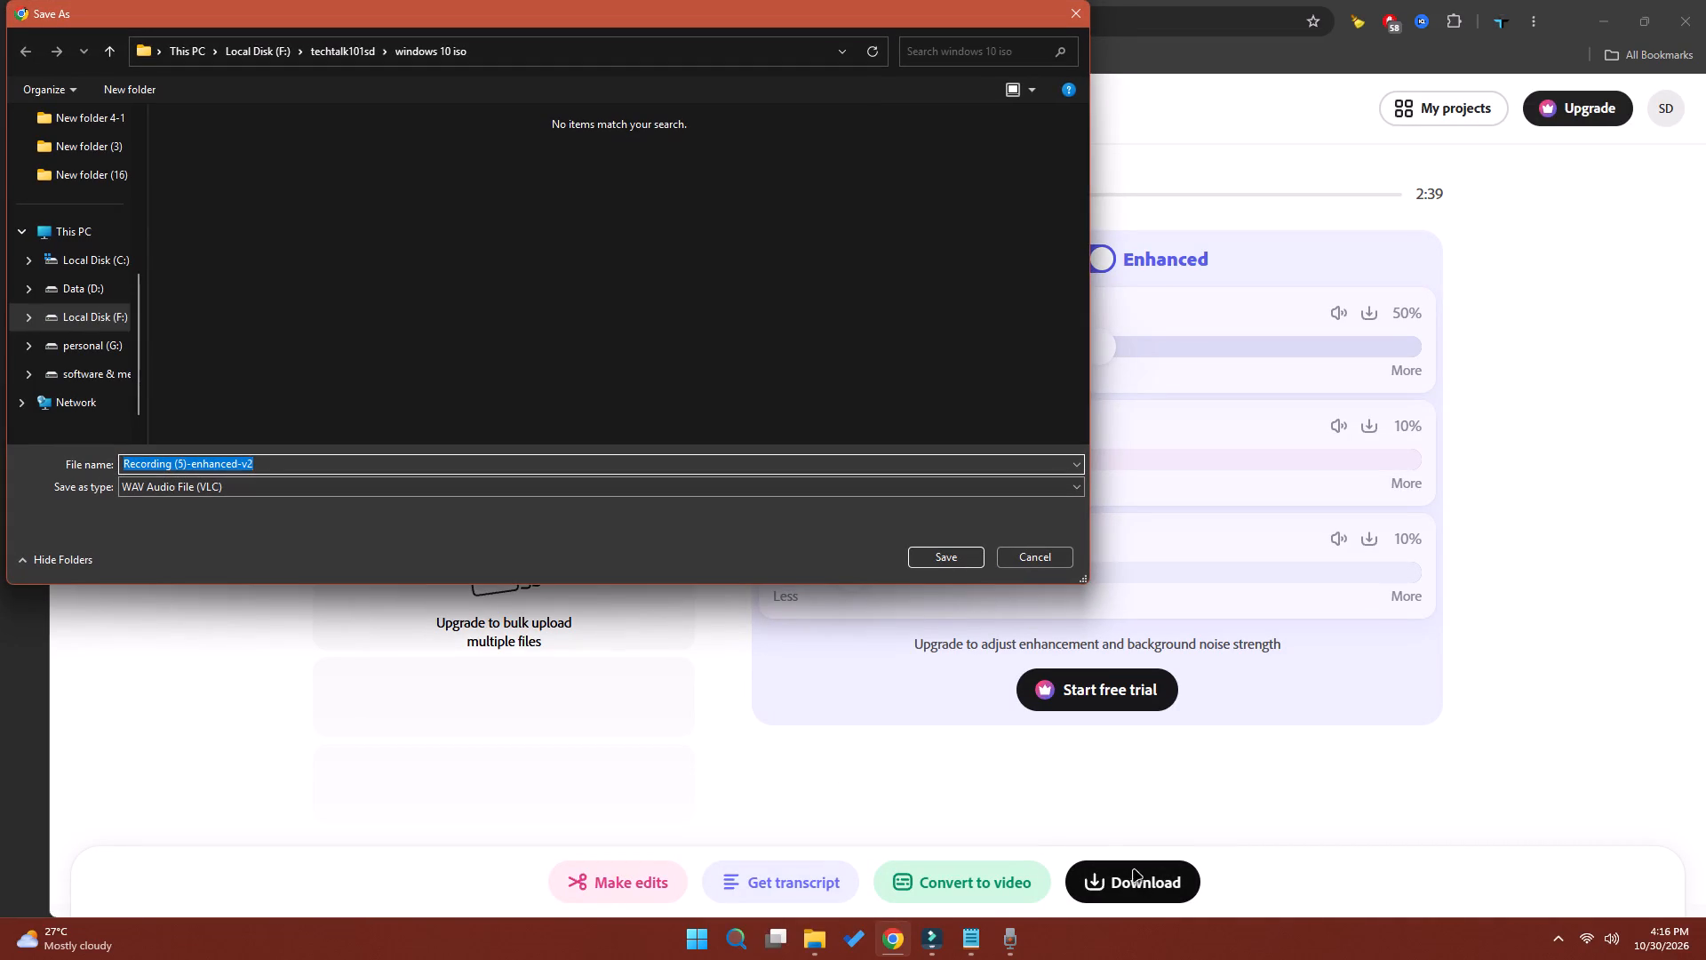
click(942, 558)
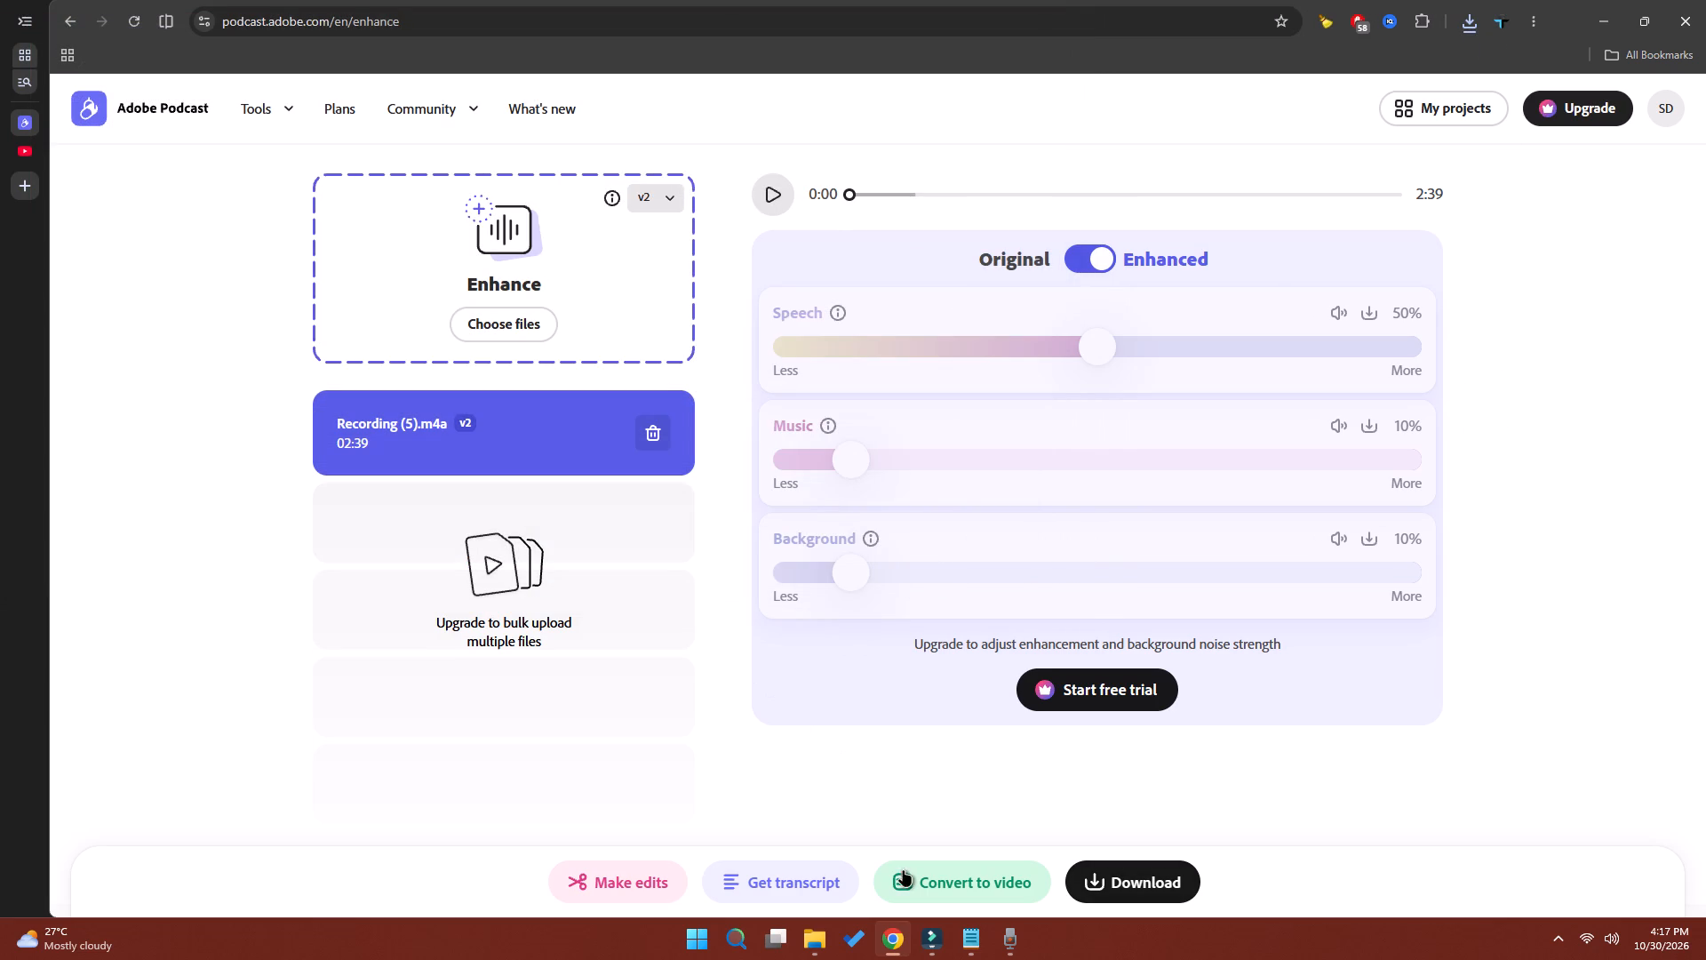
Switch to Filmora and import Recording (5)-enhanced-v2 from techtalk101sd > windows 10 iso on Local Disk (F:), checking its download in Chrome before selecting it.
click(928, 938)
click(225, 226)
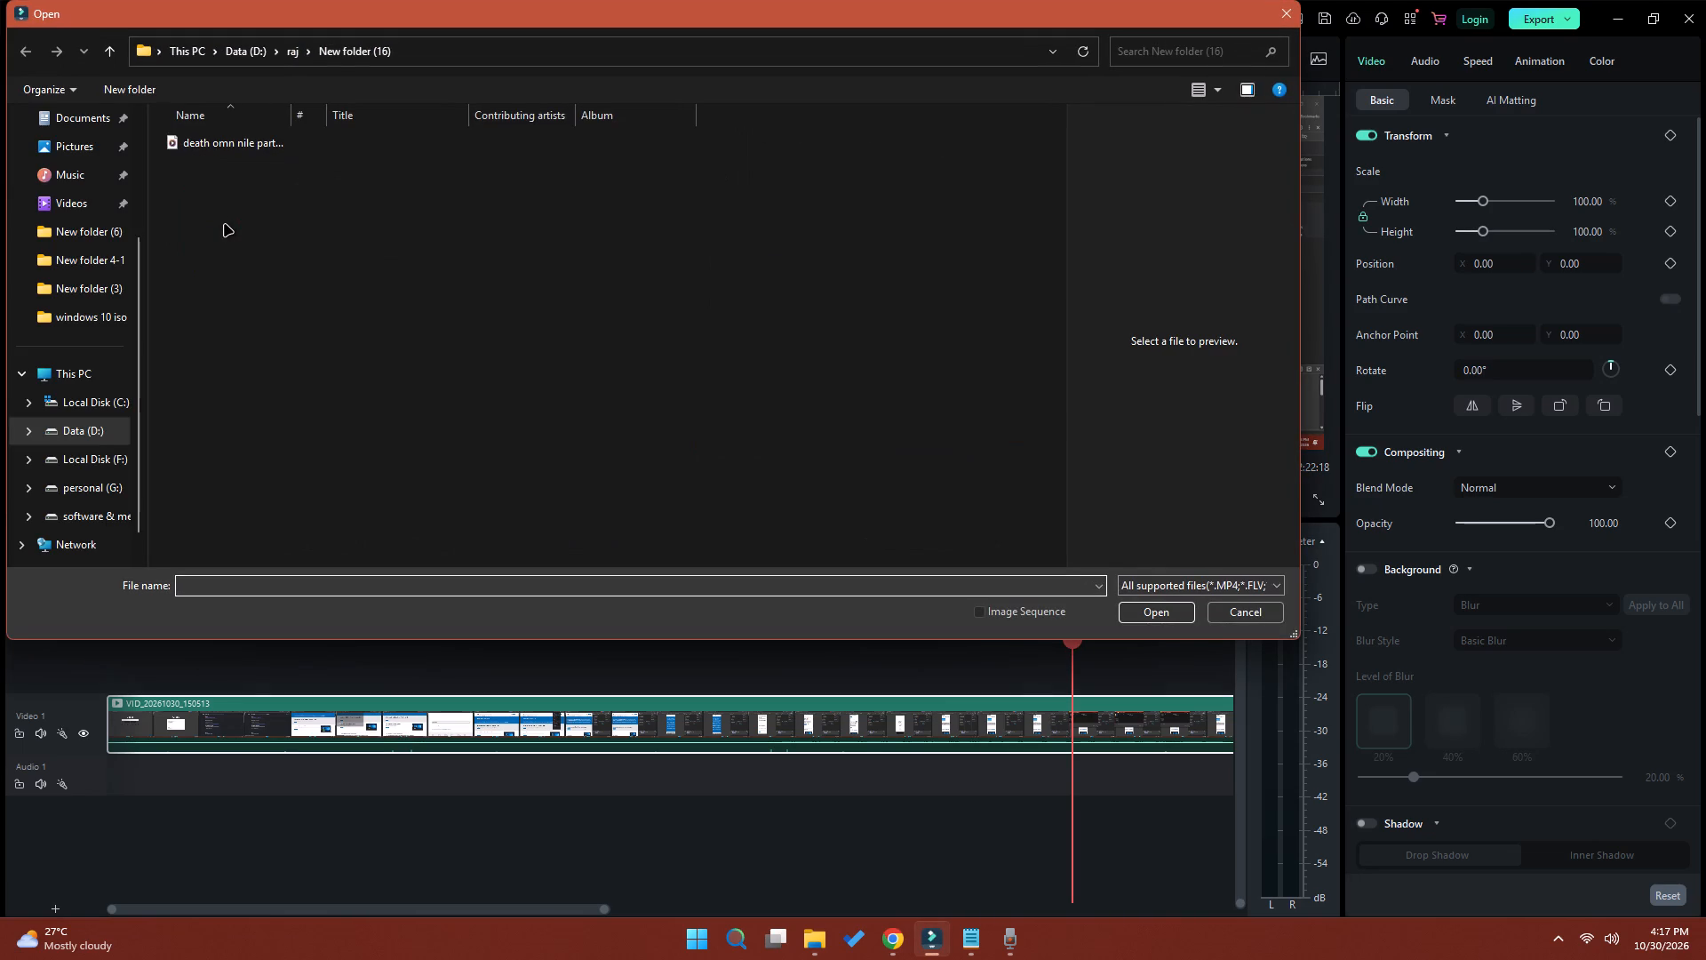
click(111, 460)
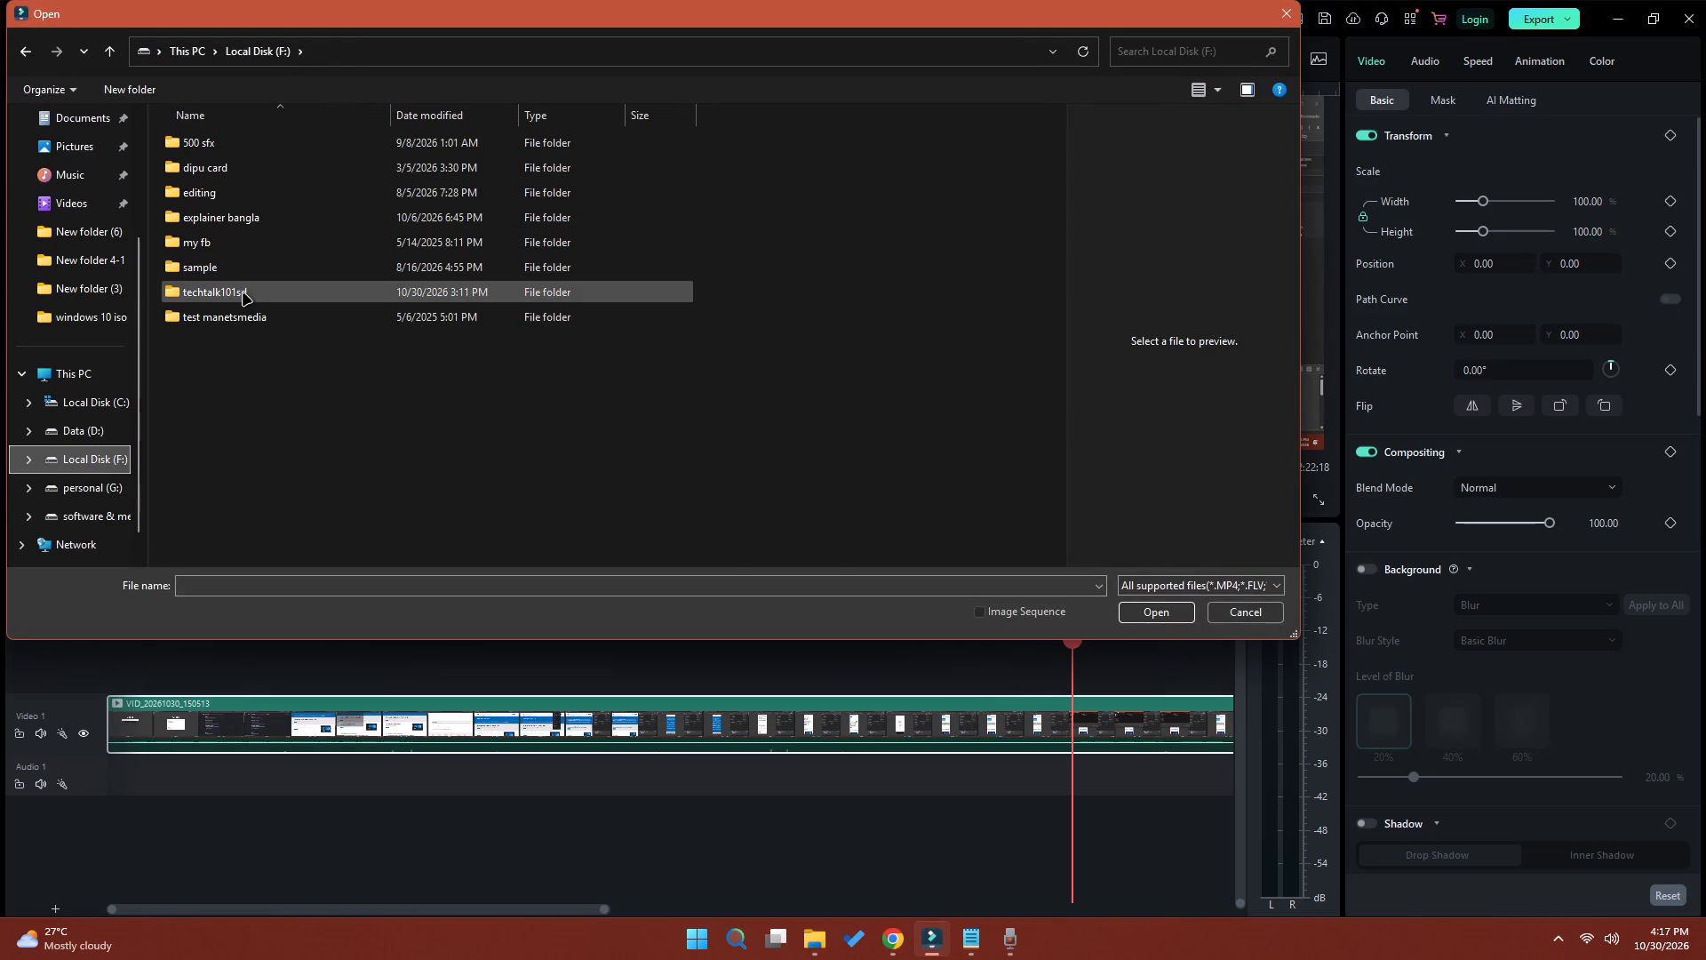
double_click(243, 294)
double_click(413, 188)
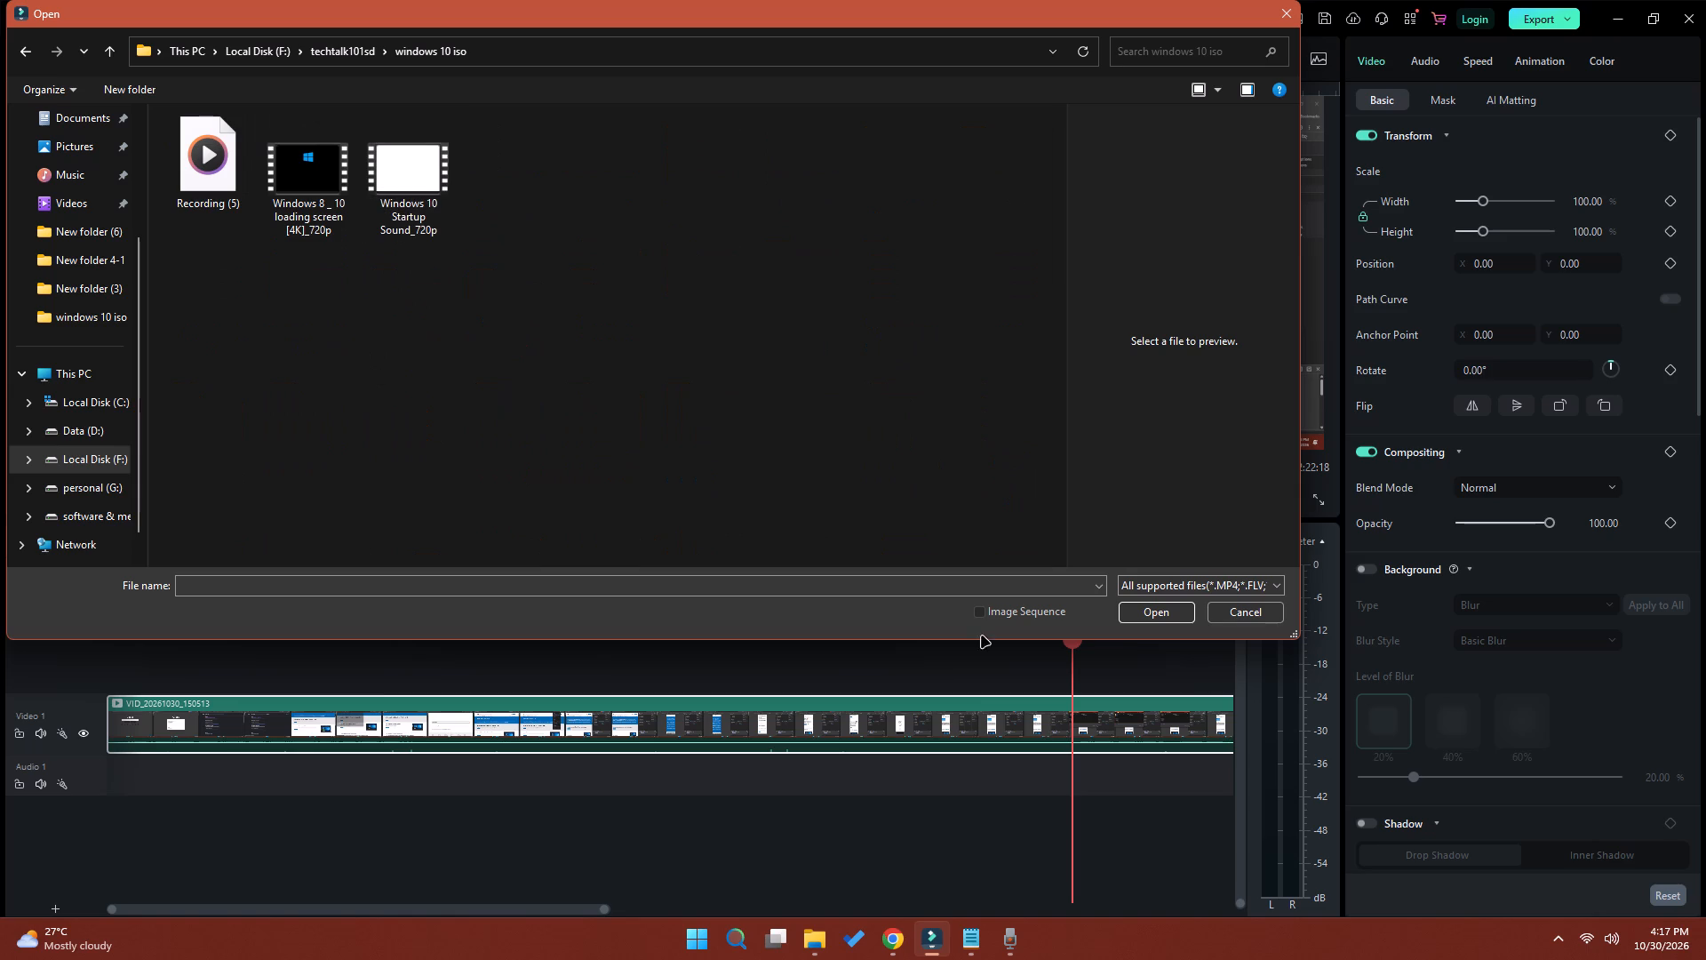
click(901, 948)
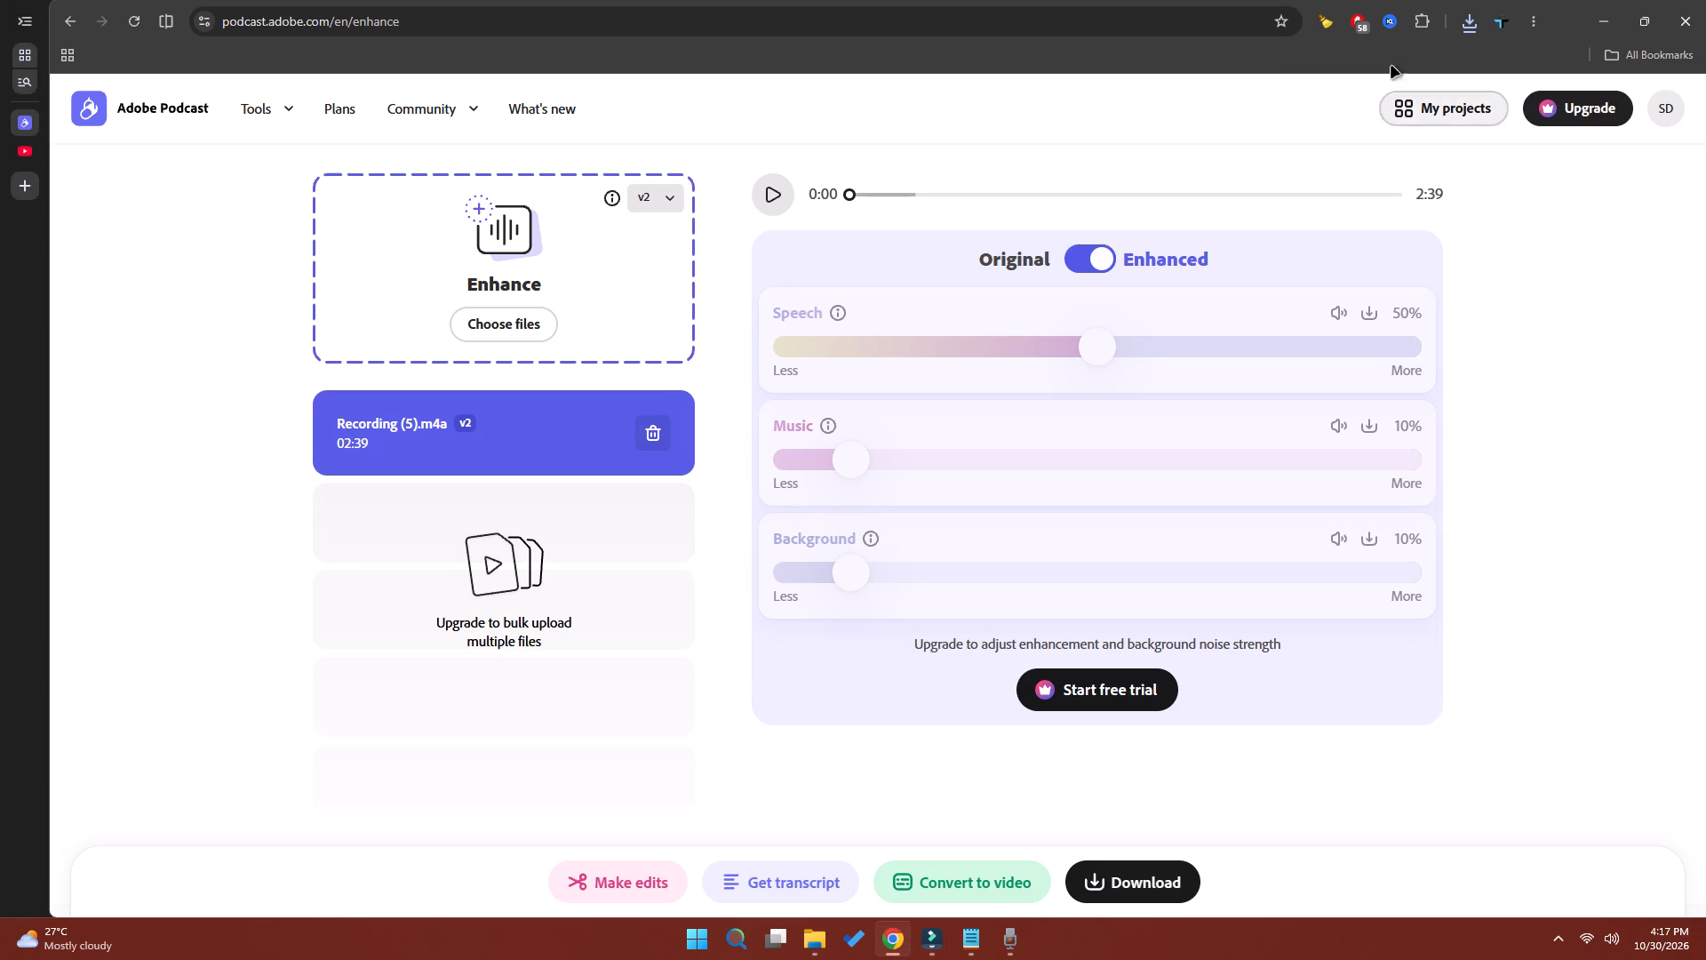
click(1463, 27)
click(1430, 97)
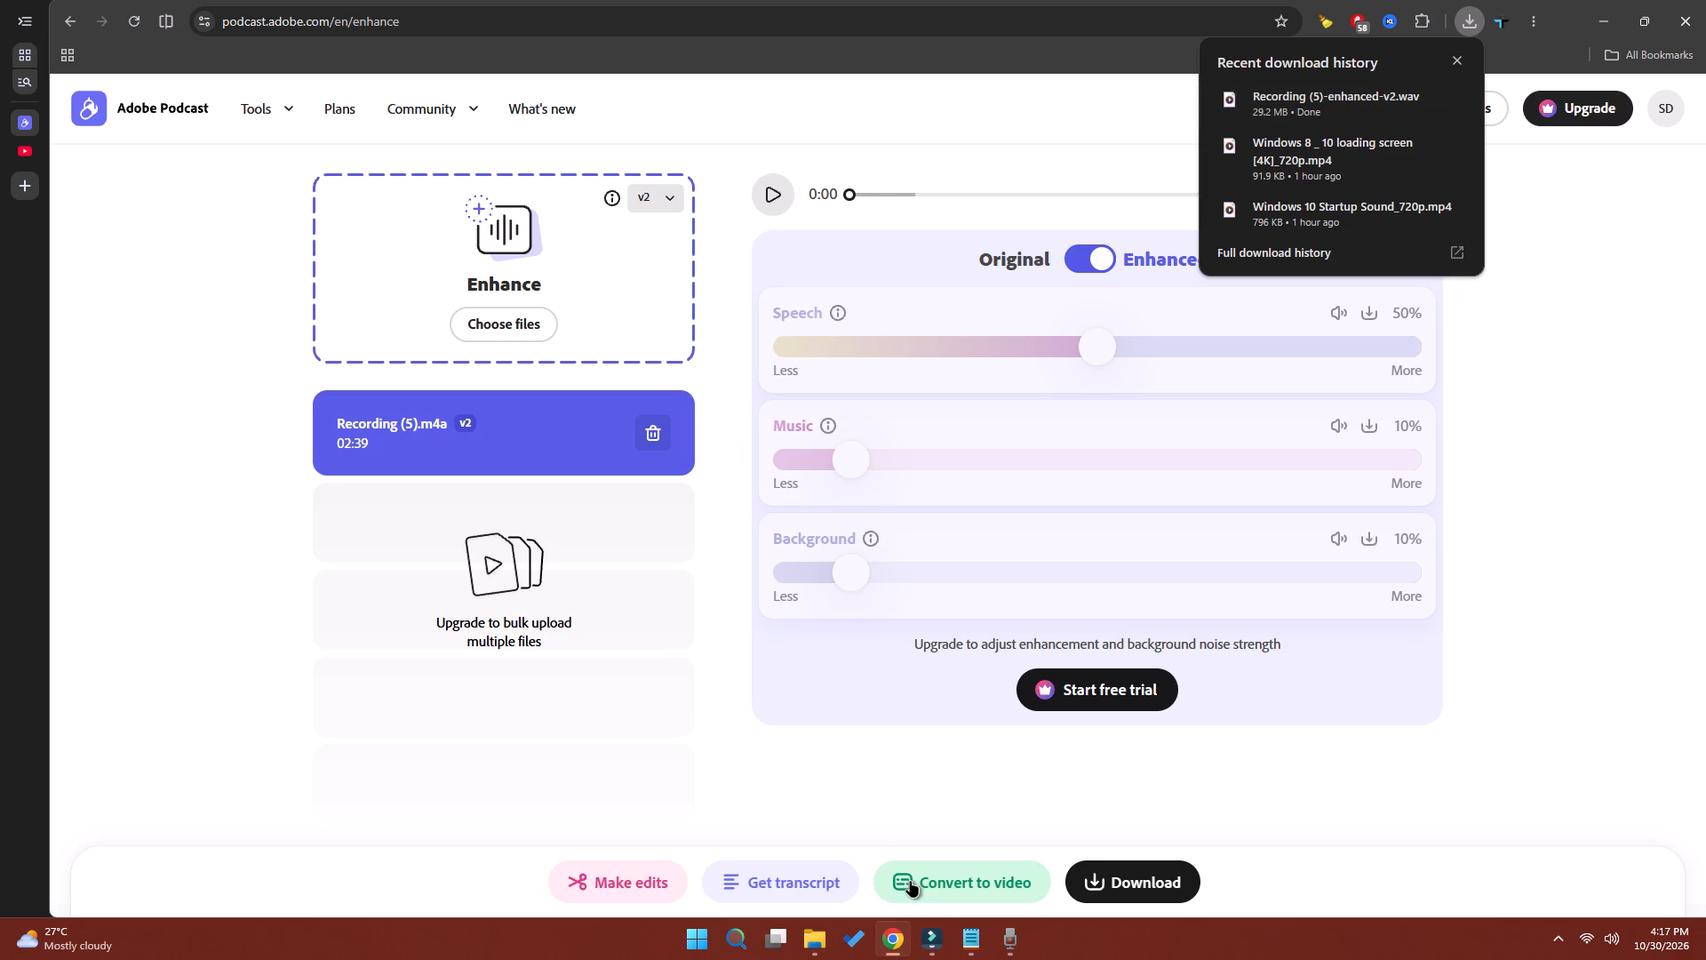
click(933, 941)
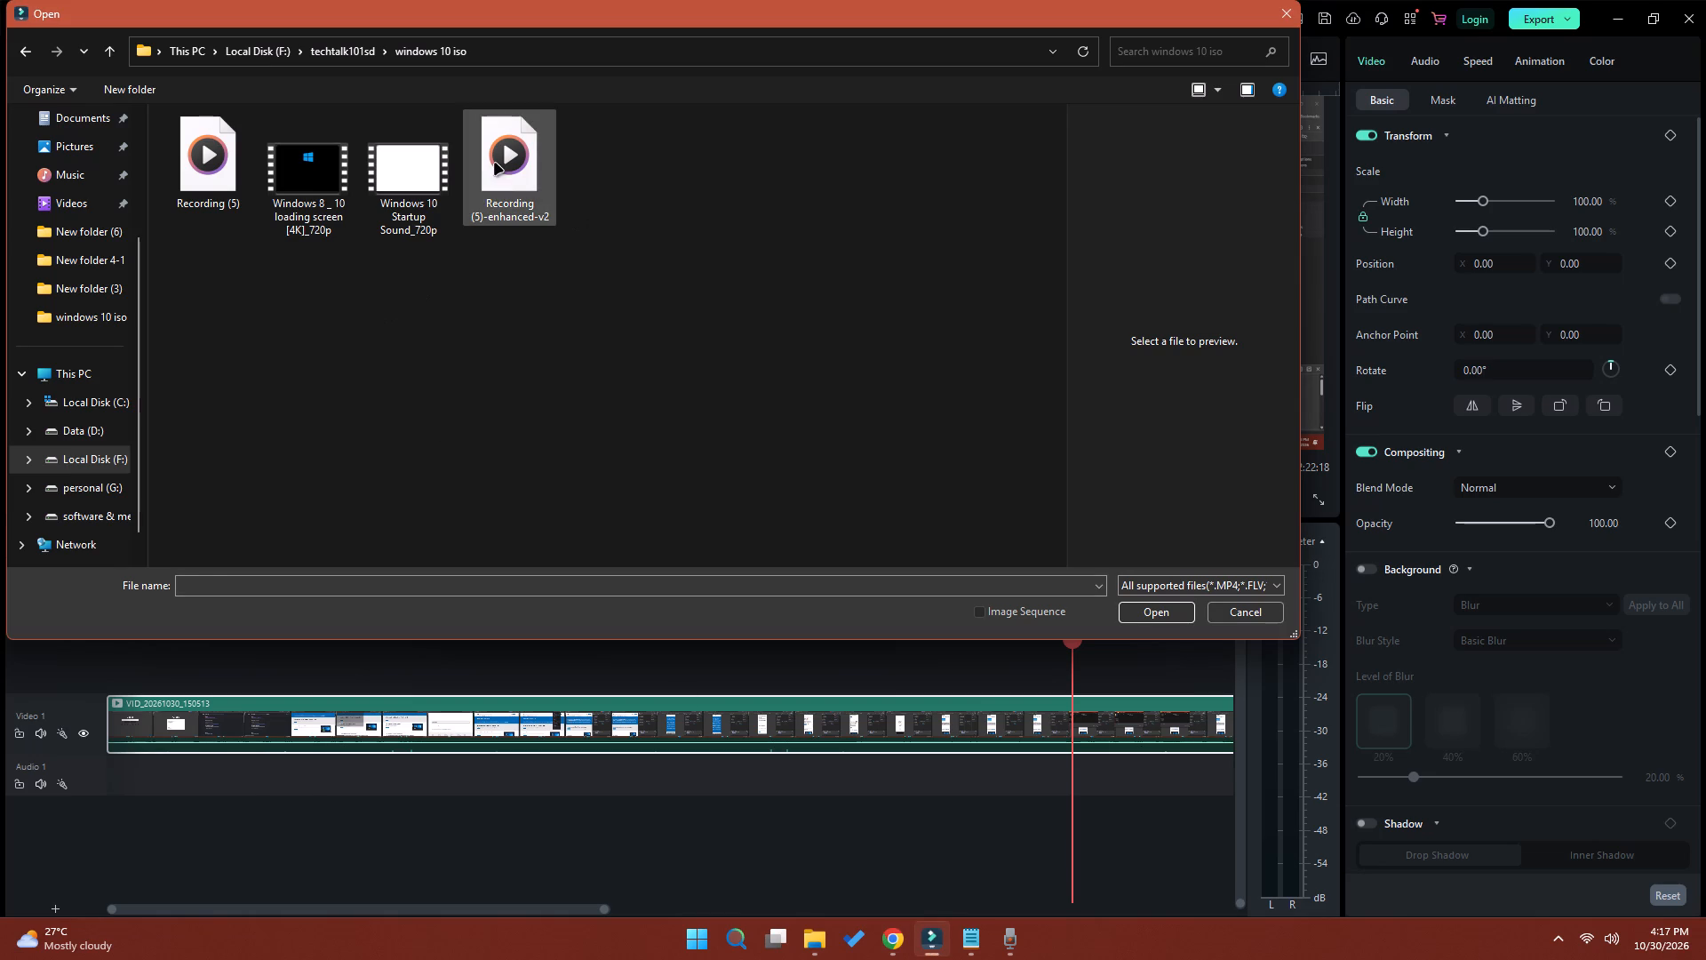
double_click(495, 163)
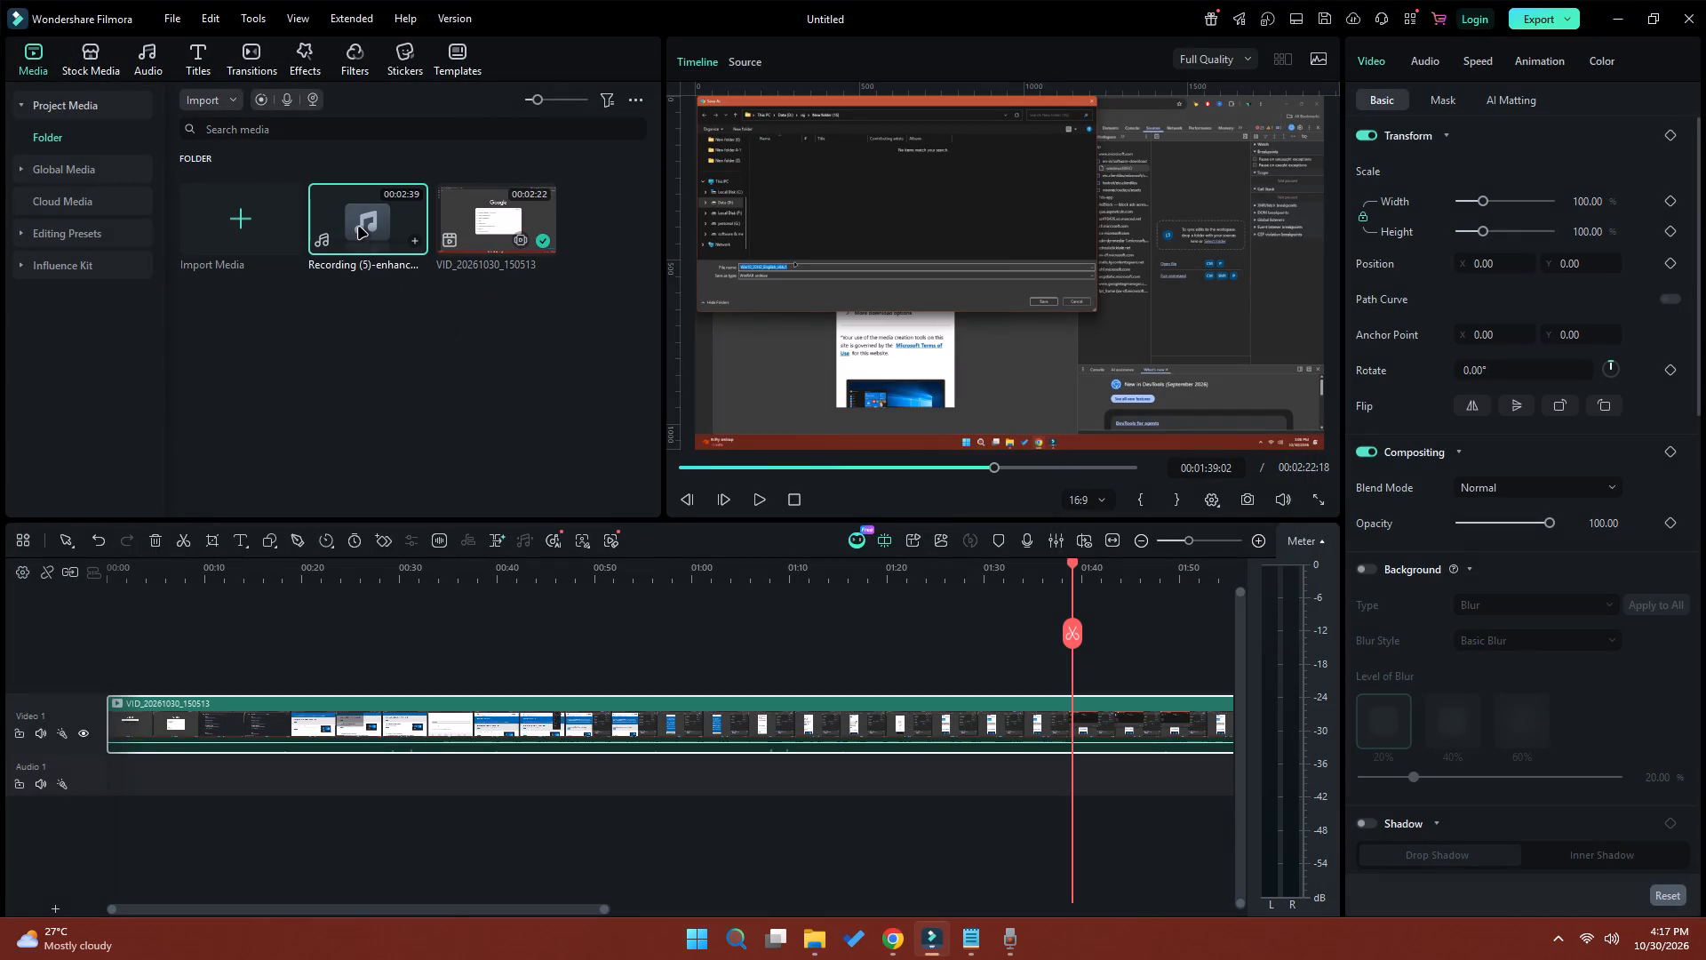
Place the Recording (5)-enhanced-v2 clip on the Audio 1 track at the start of the timeline.
drag(355, 222, 89, 805)
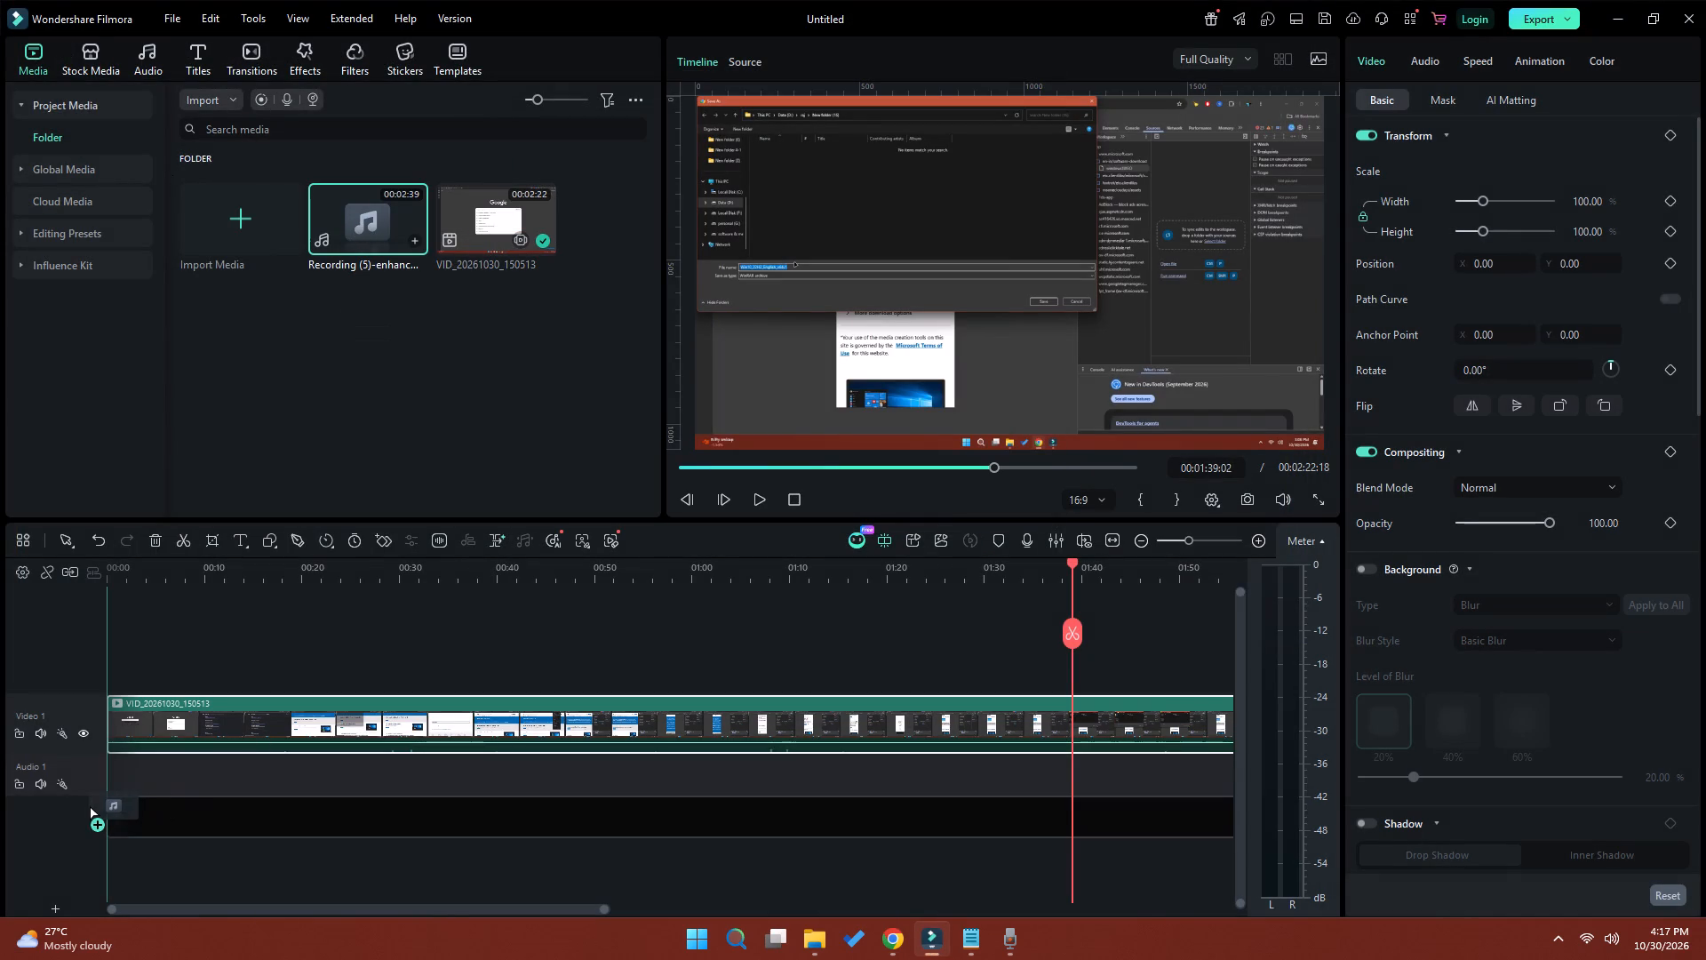
drag(89, 805, 81, 780)
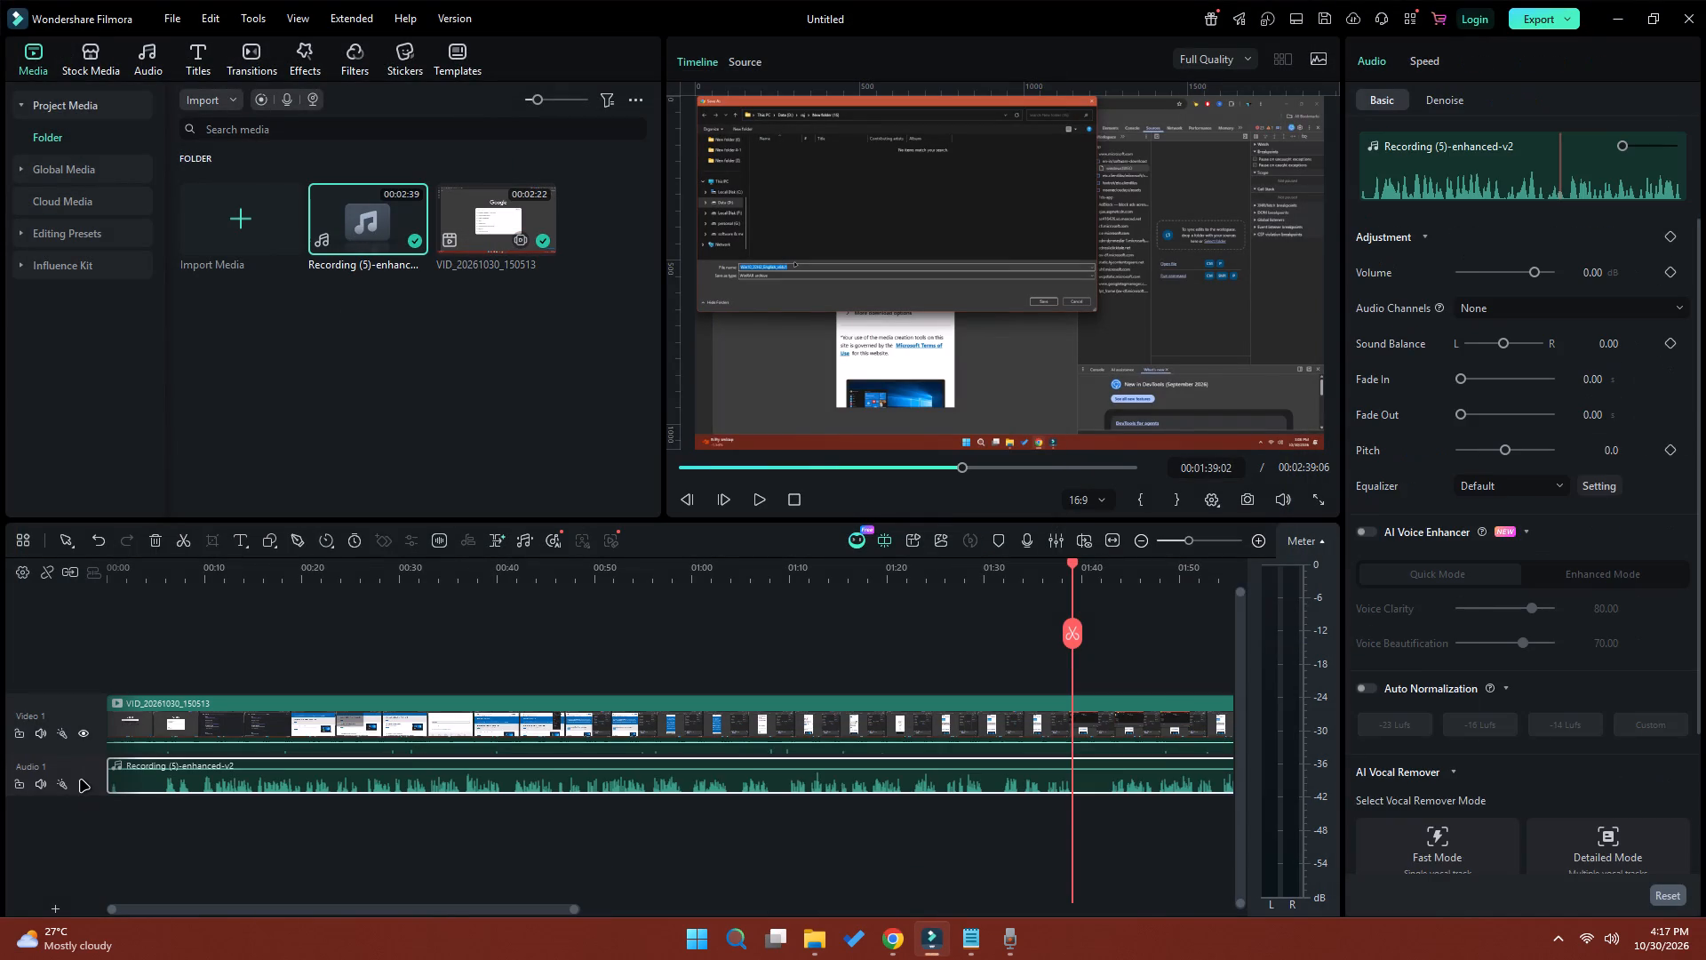
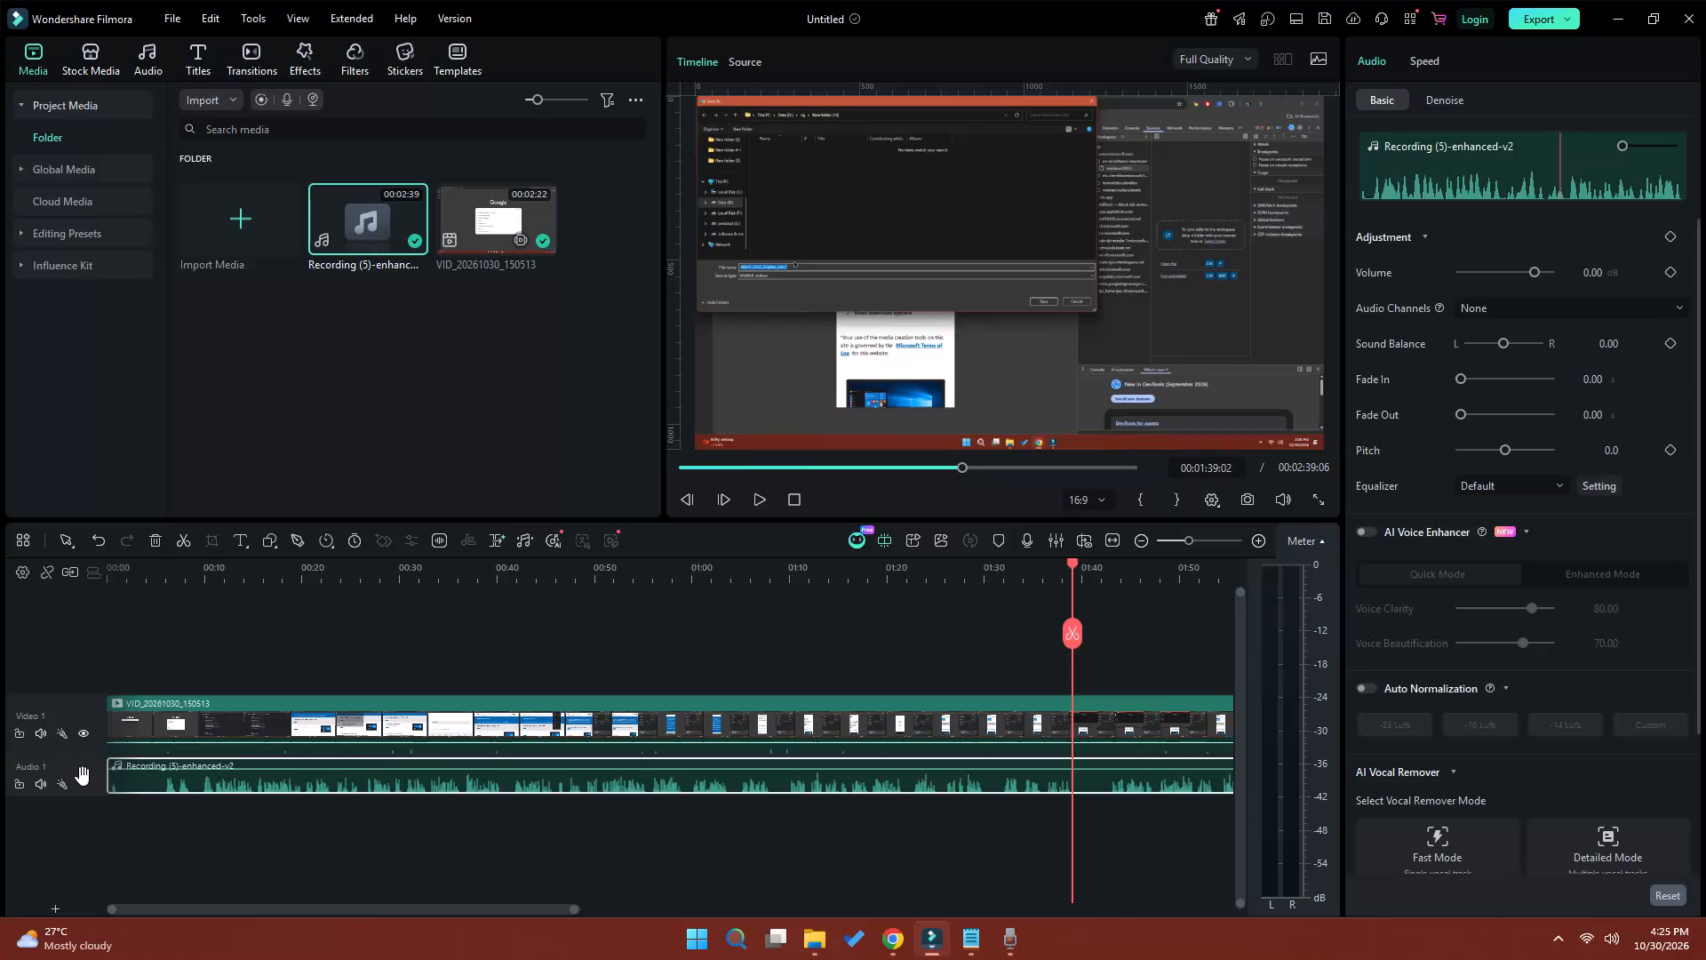
Play the narration from the start, split it at about 00:00:09:14 and ripple-delete the part before the cut.
click(795, 499)
click(763, 500)
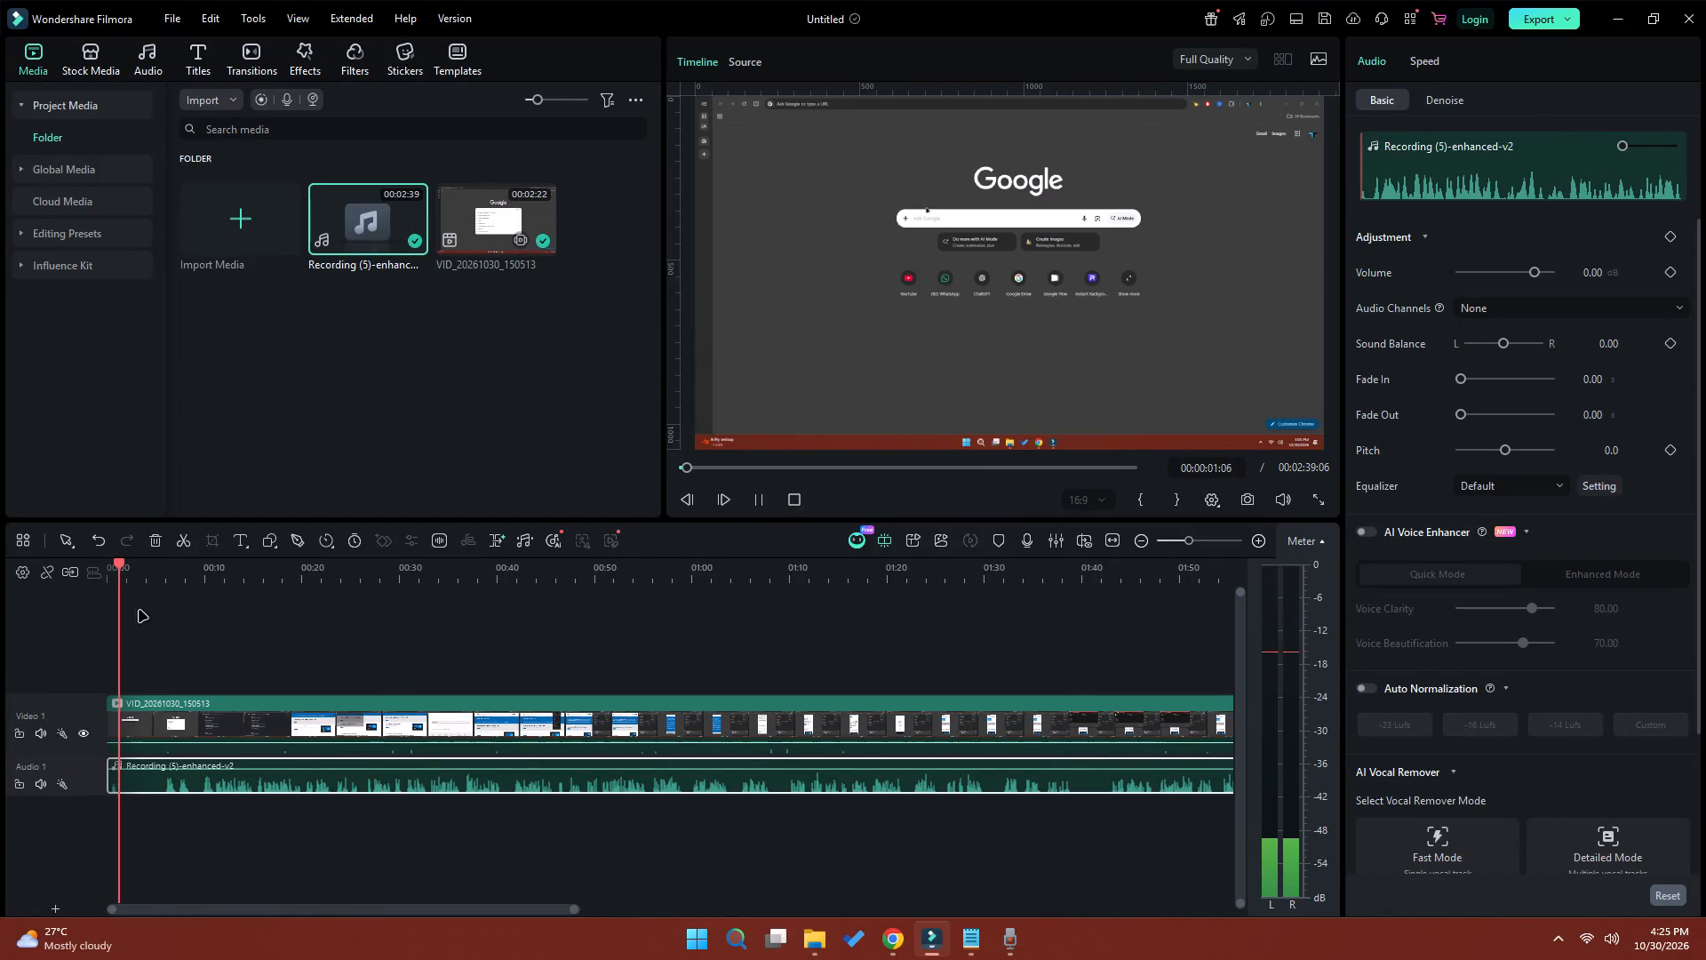
click(155, 576)
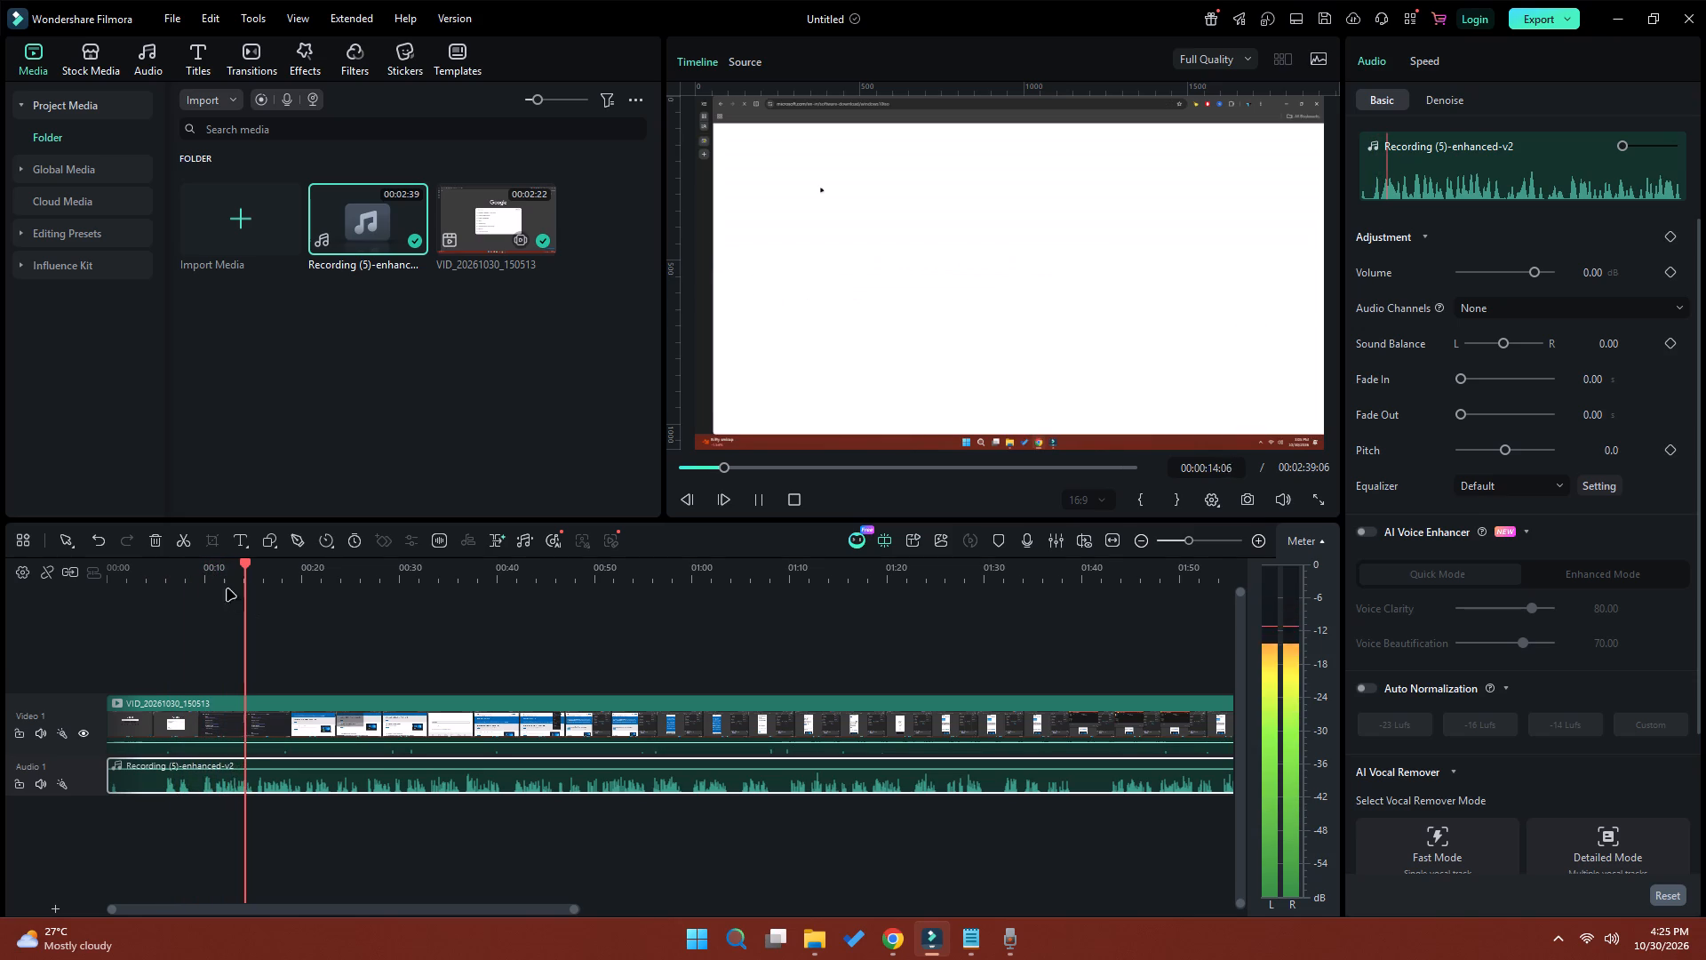
key(space)
click(199, 572)
click(198, 558)
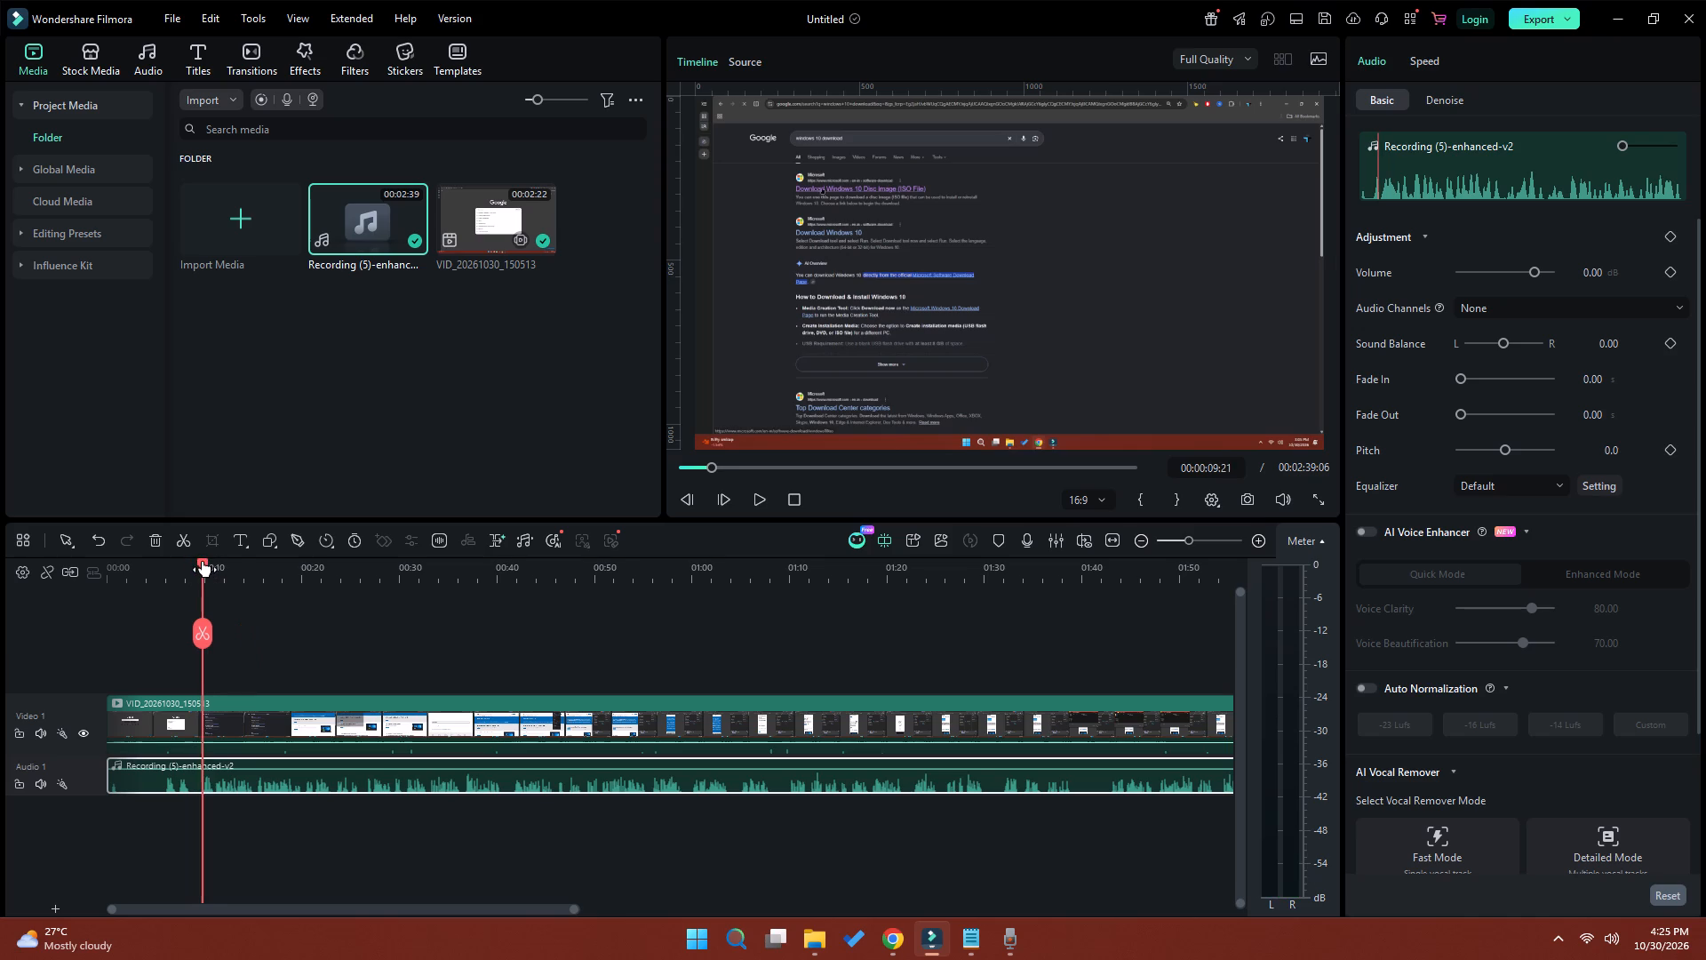
click(212, 792)
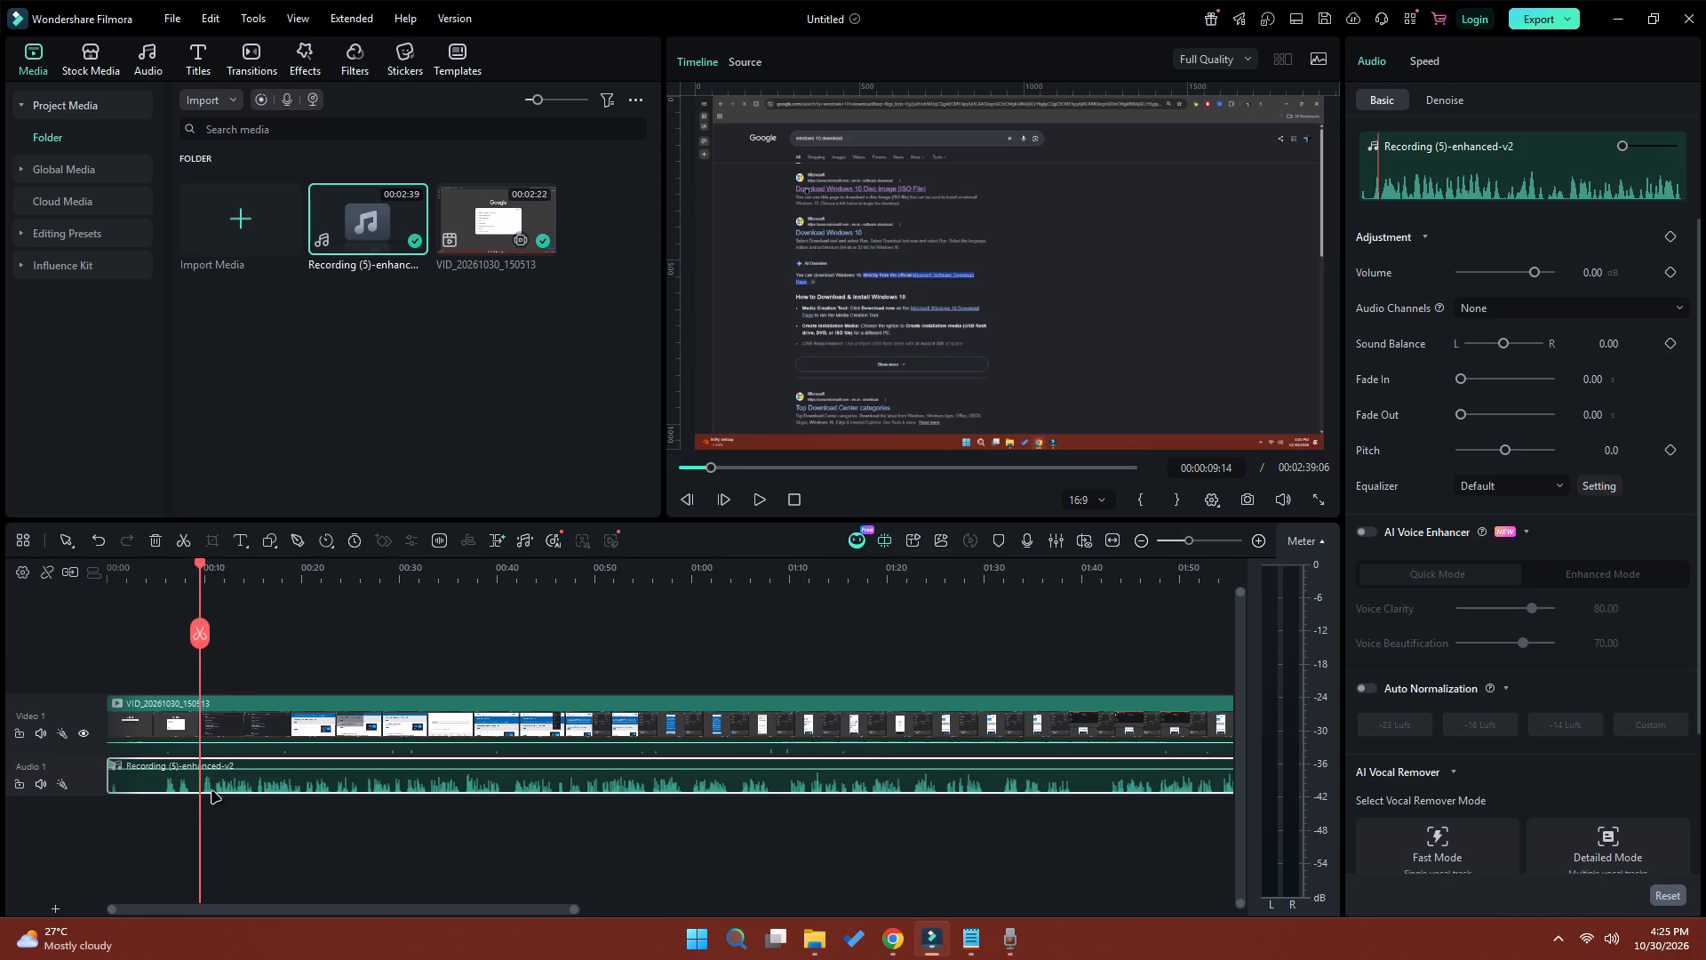
click(200, 627)
click(186, 783)
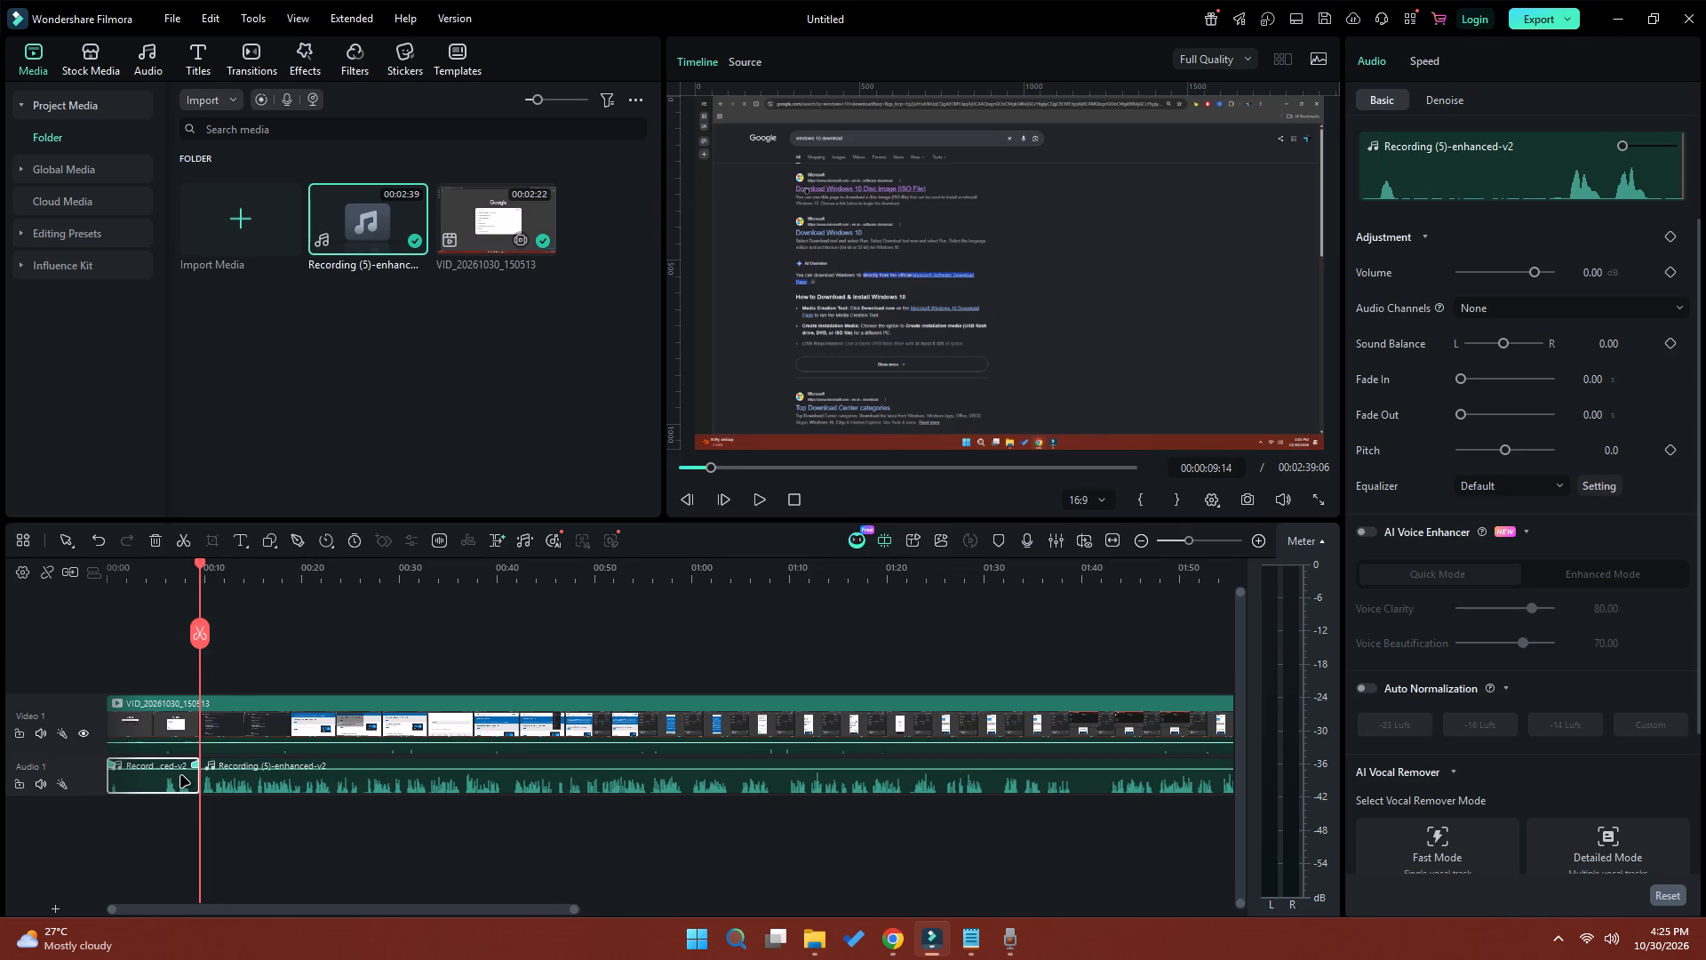
key(shift+Delete)
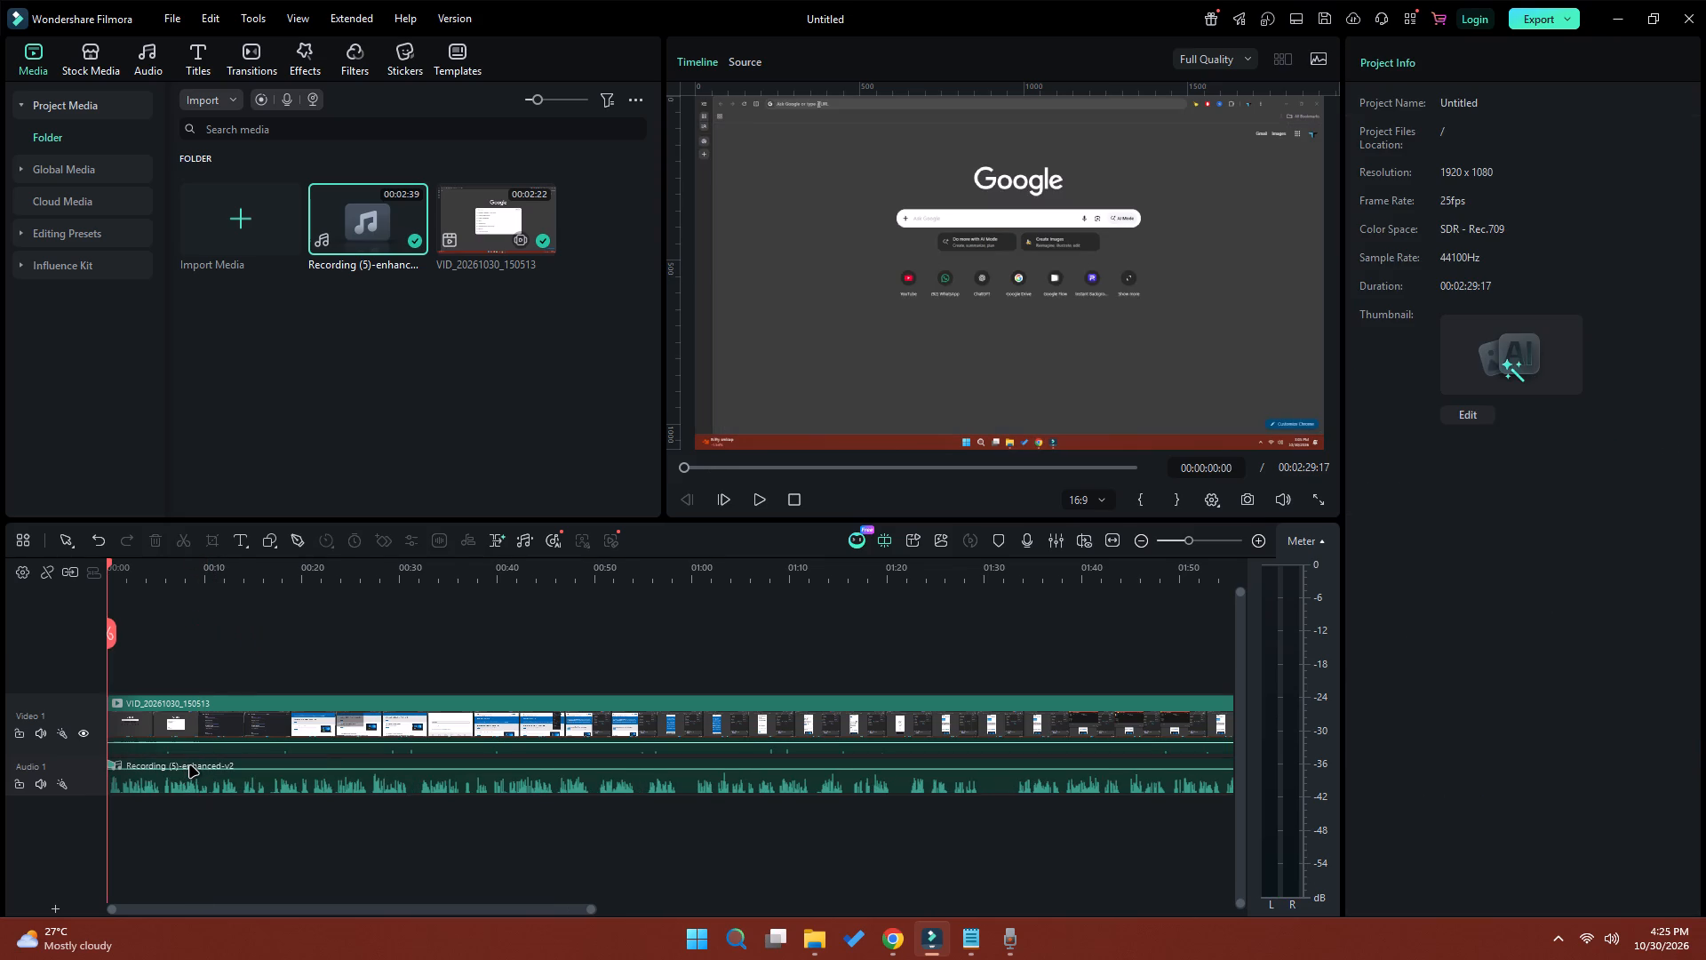
Listen to the narration, then cut out and ripple-delete the pause from about 00:00:10:08 to 00:00:10:22 on Audio 1.
key(space)
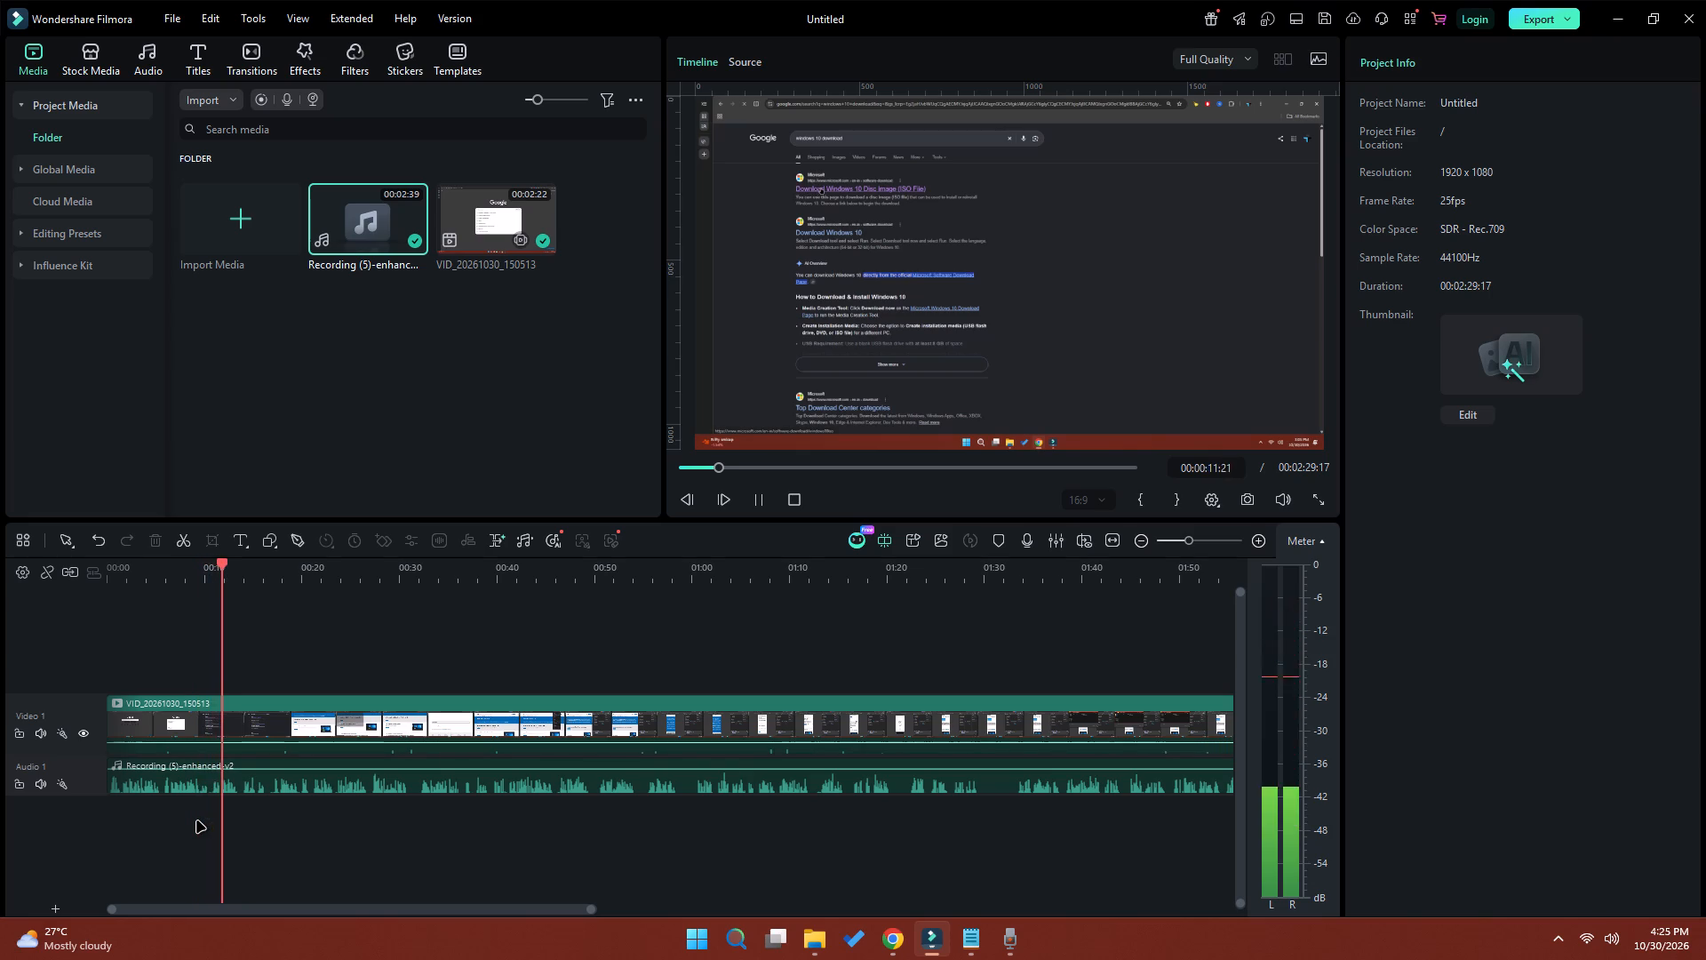
key(space)
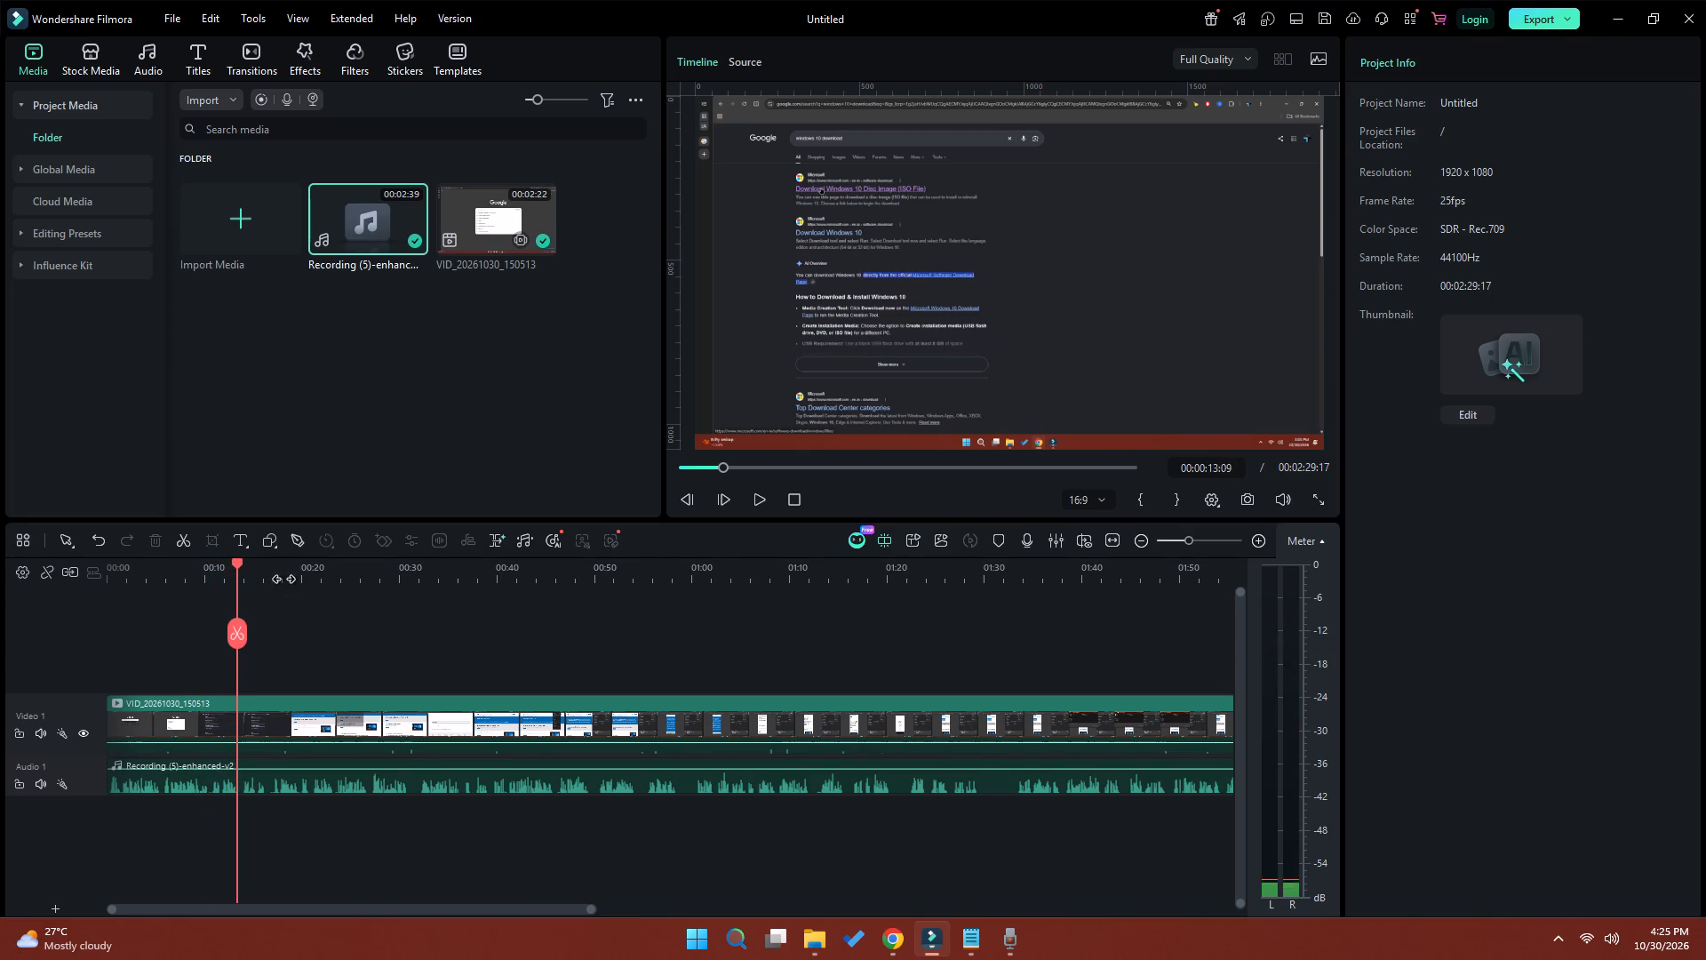
drag(279, 564, 582, 541)
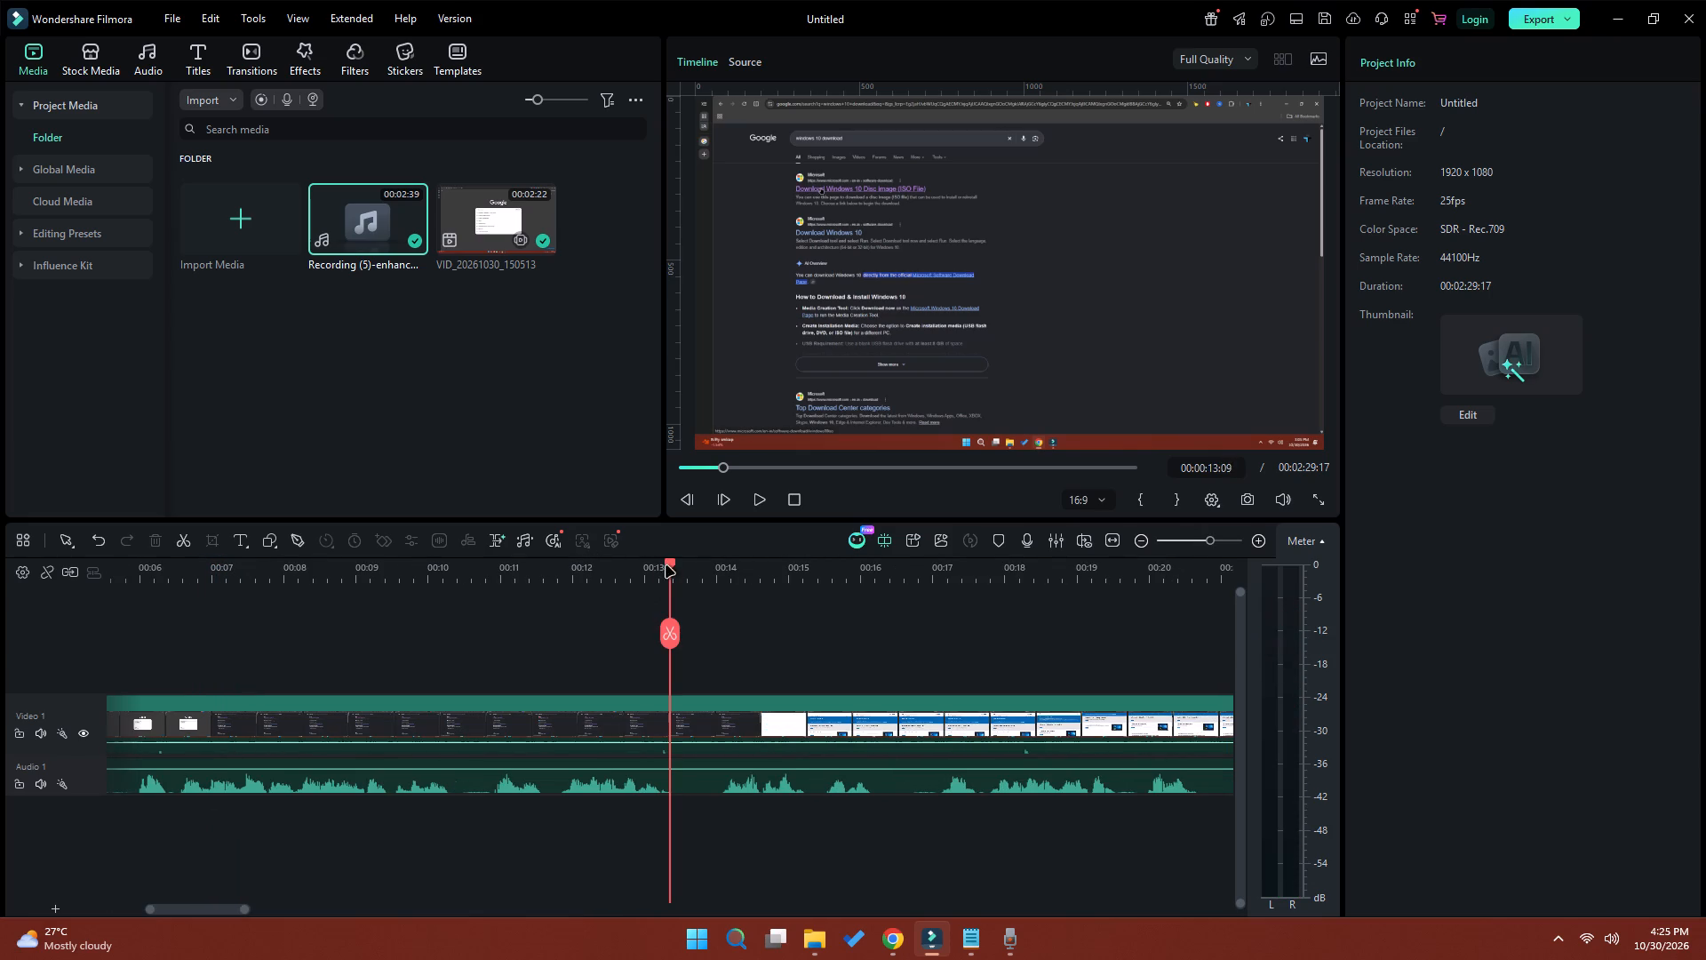
drag(668, 564, 429, 608)
key(space)
key(space)
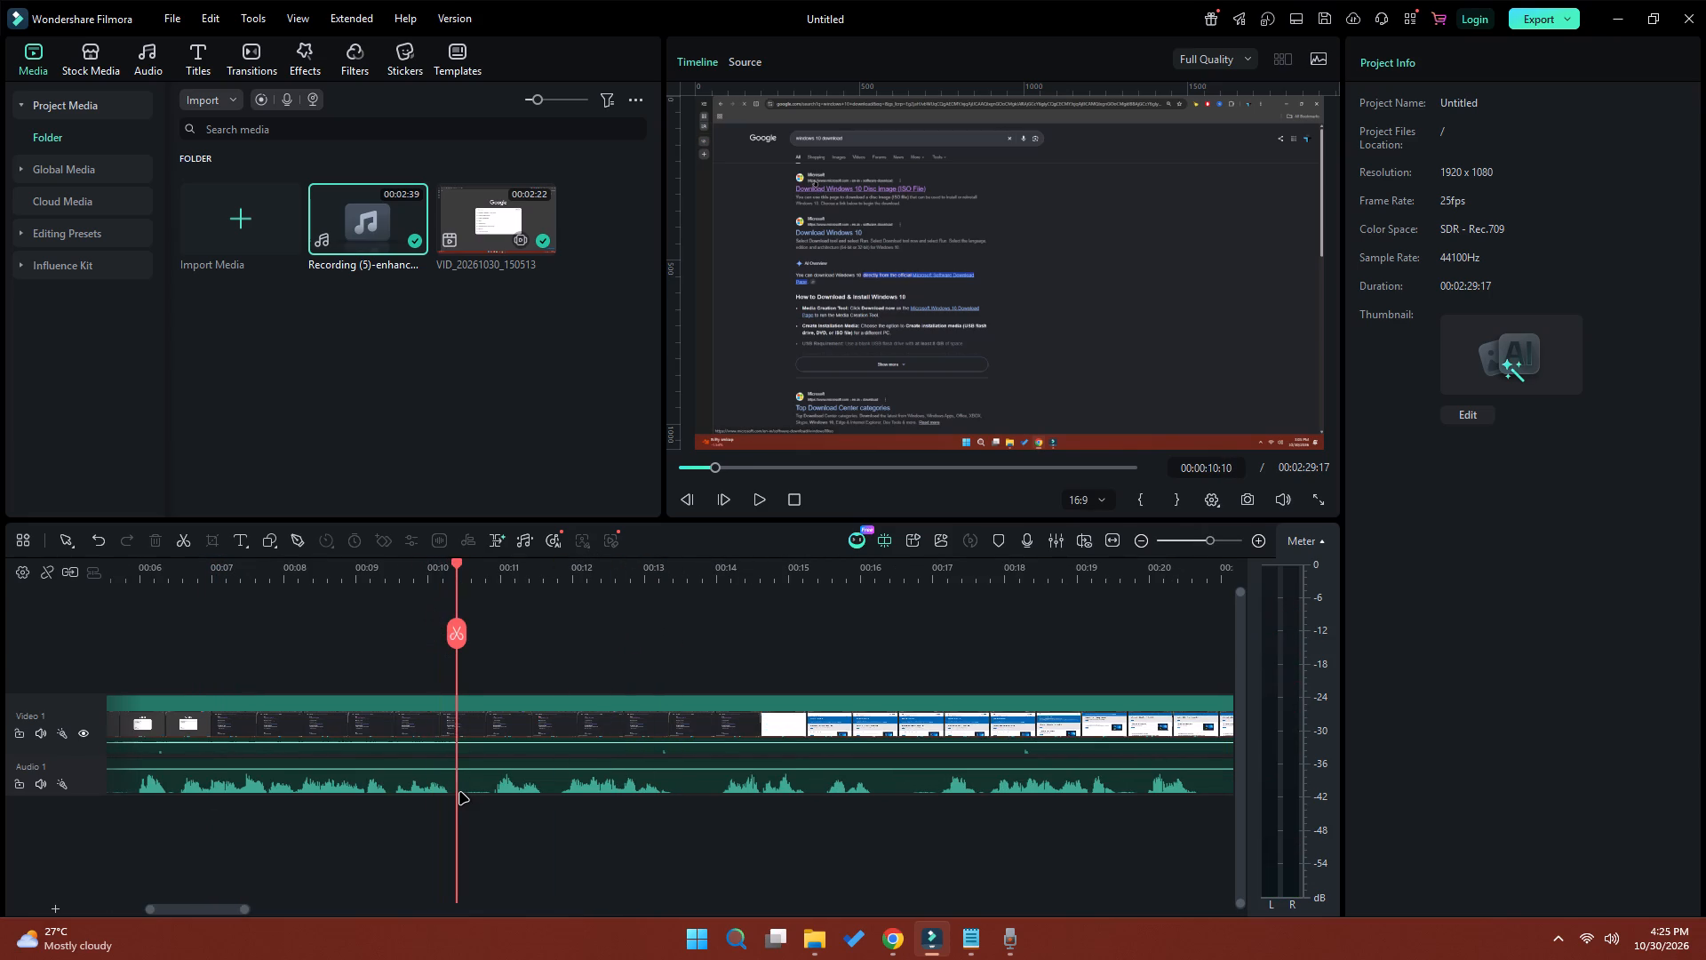
key(space)
key(space)
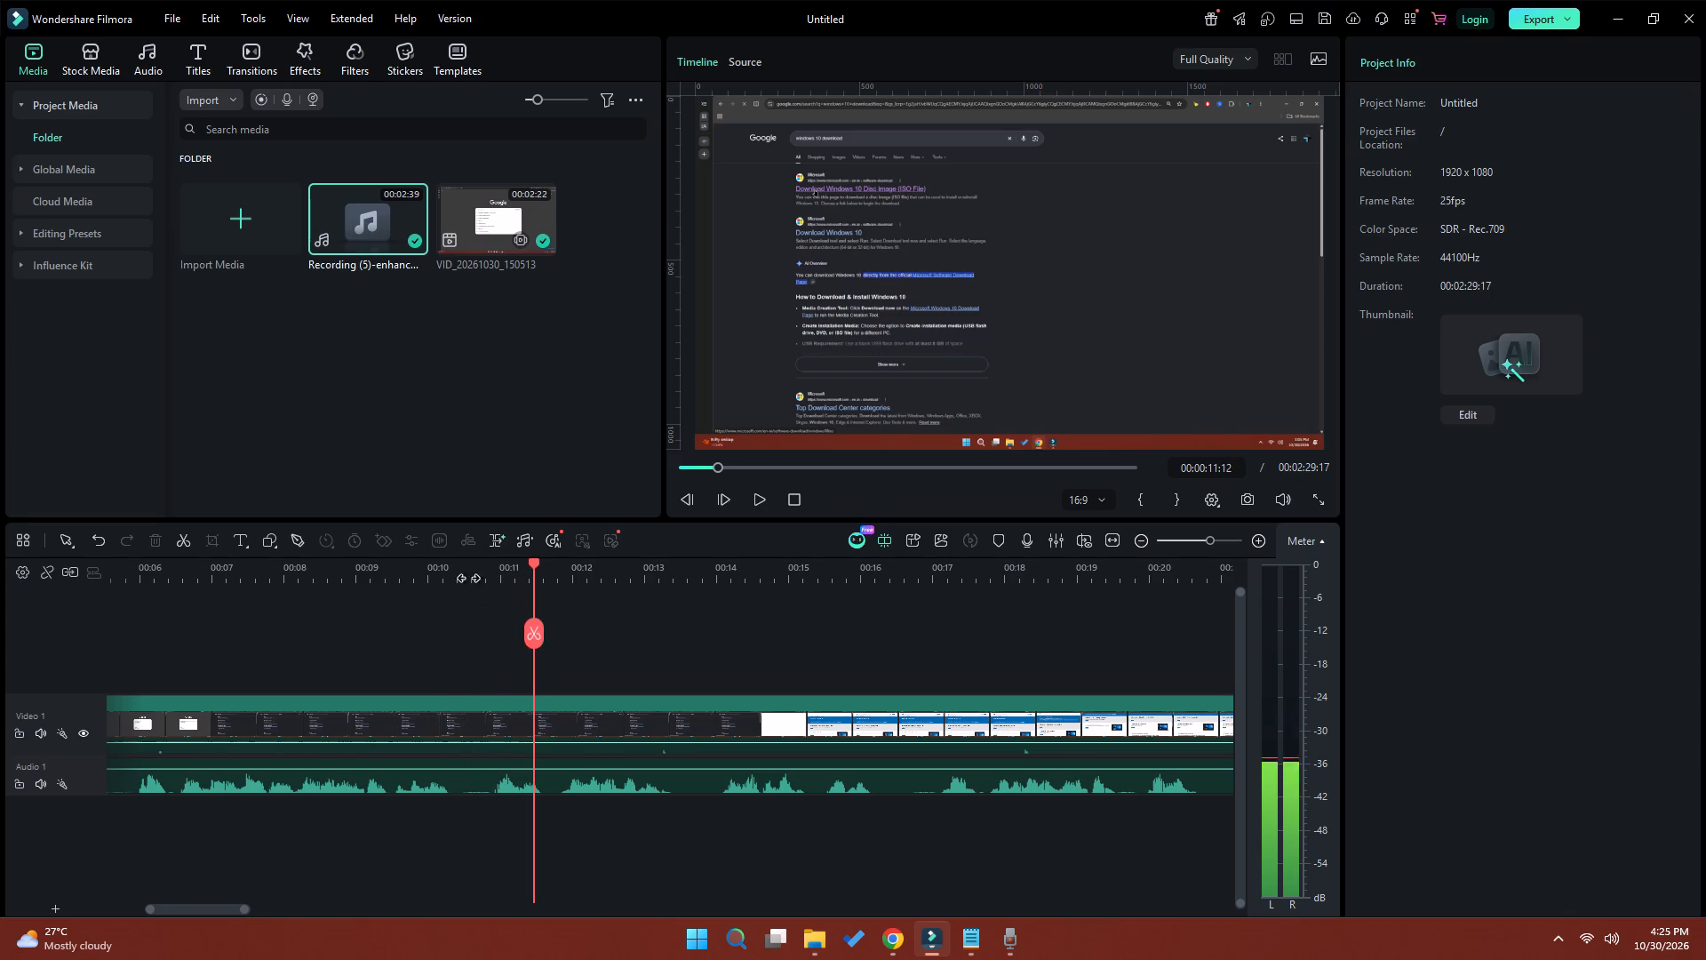
click(468, 564)
drag(467, 564, 450, 571)
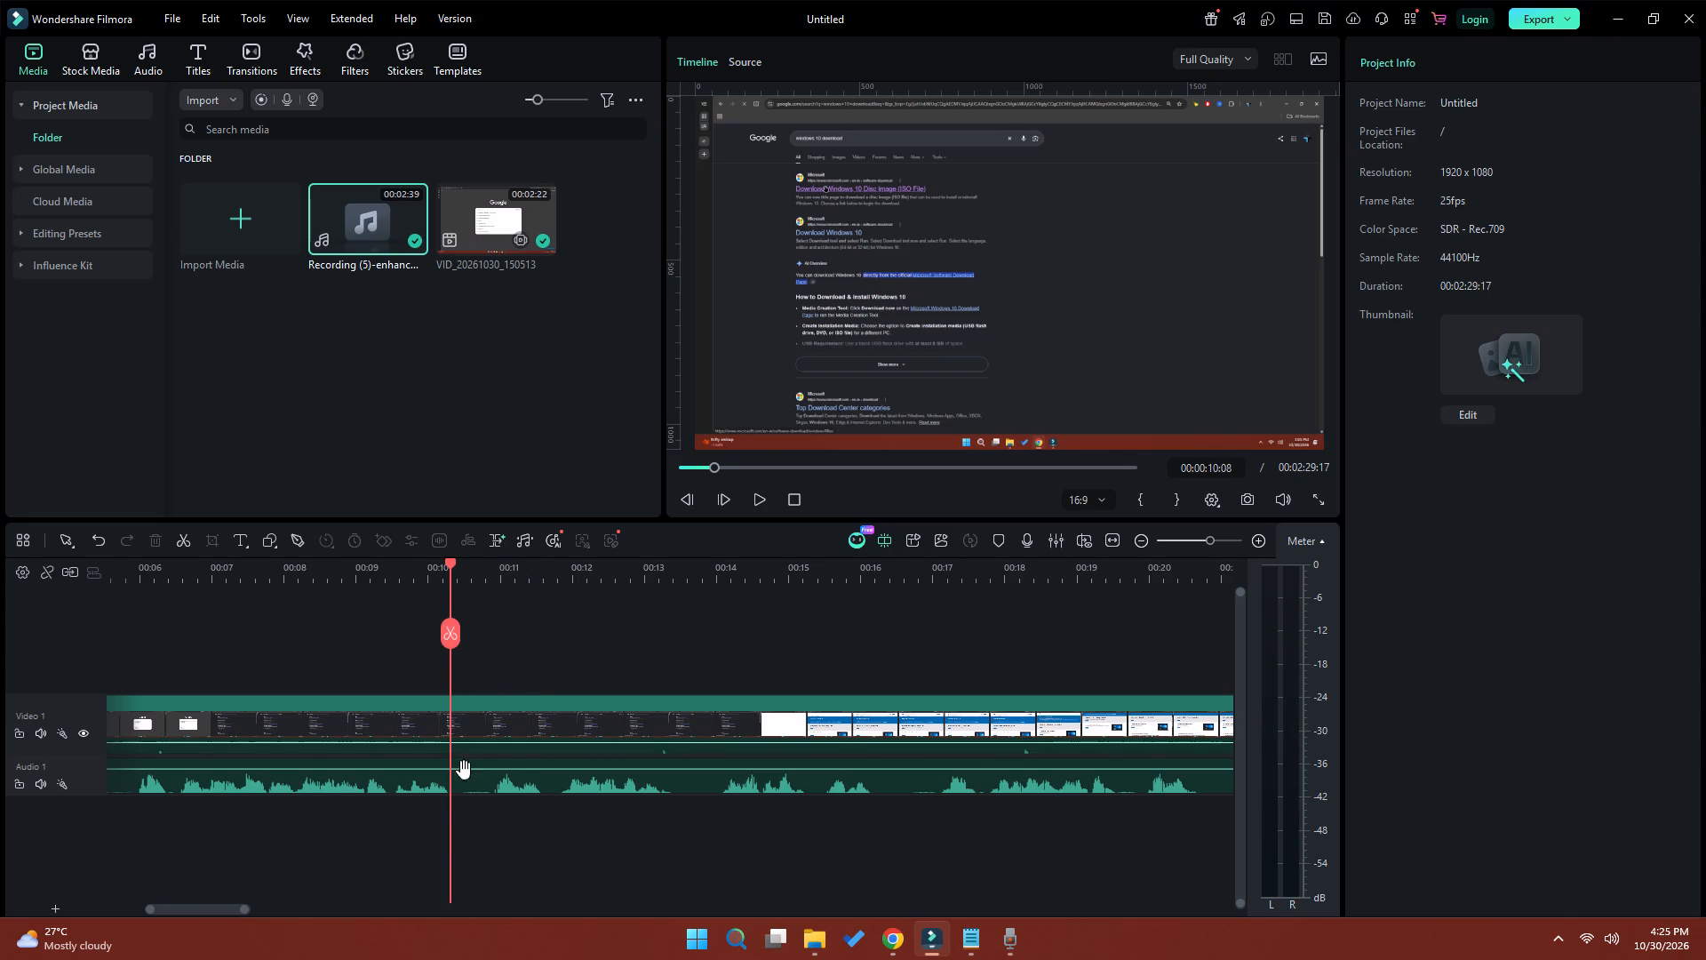
click(467, 783)
click(451, 632)
drag(451, 564, 476, 571)
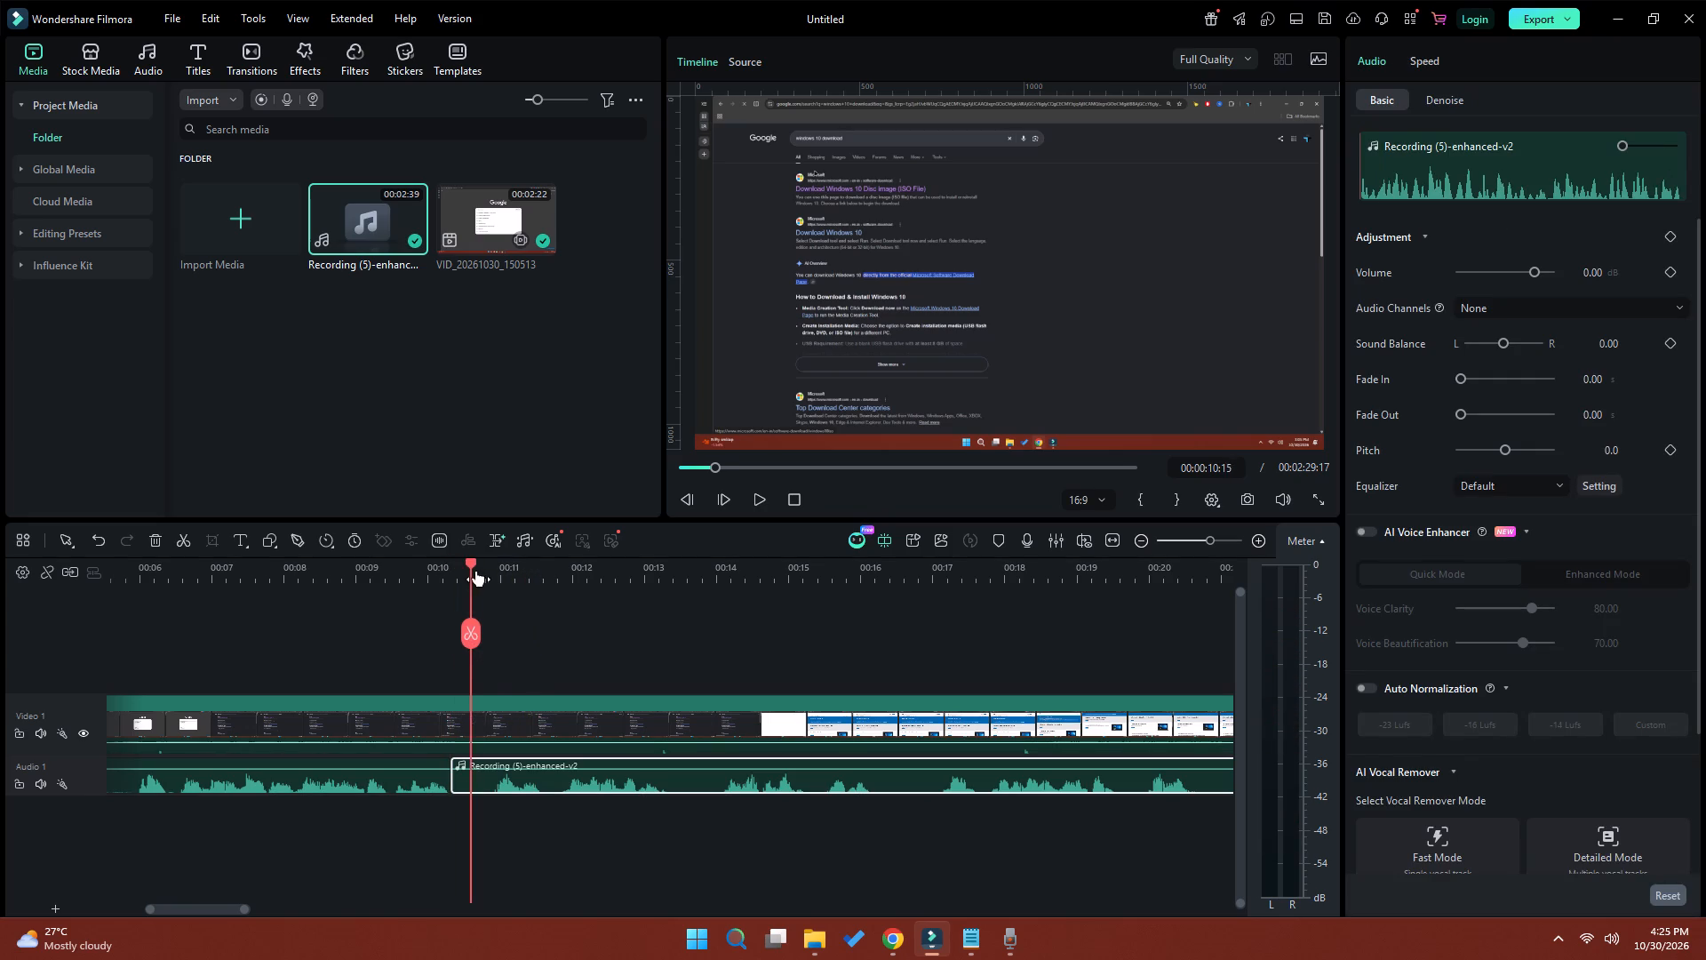
drag(476, 571, 490, 576)
click(490, 632)
click(473, 780)
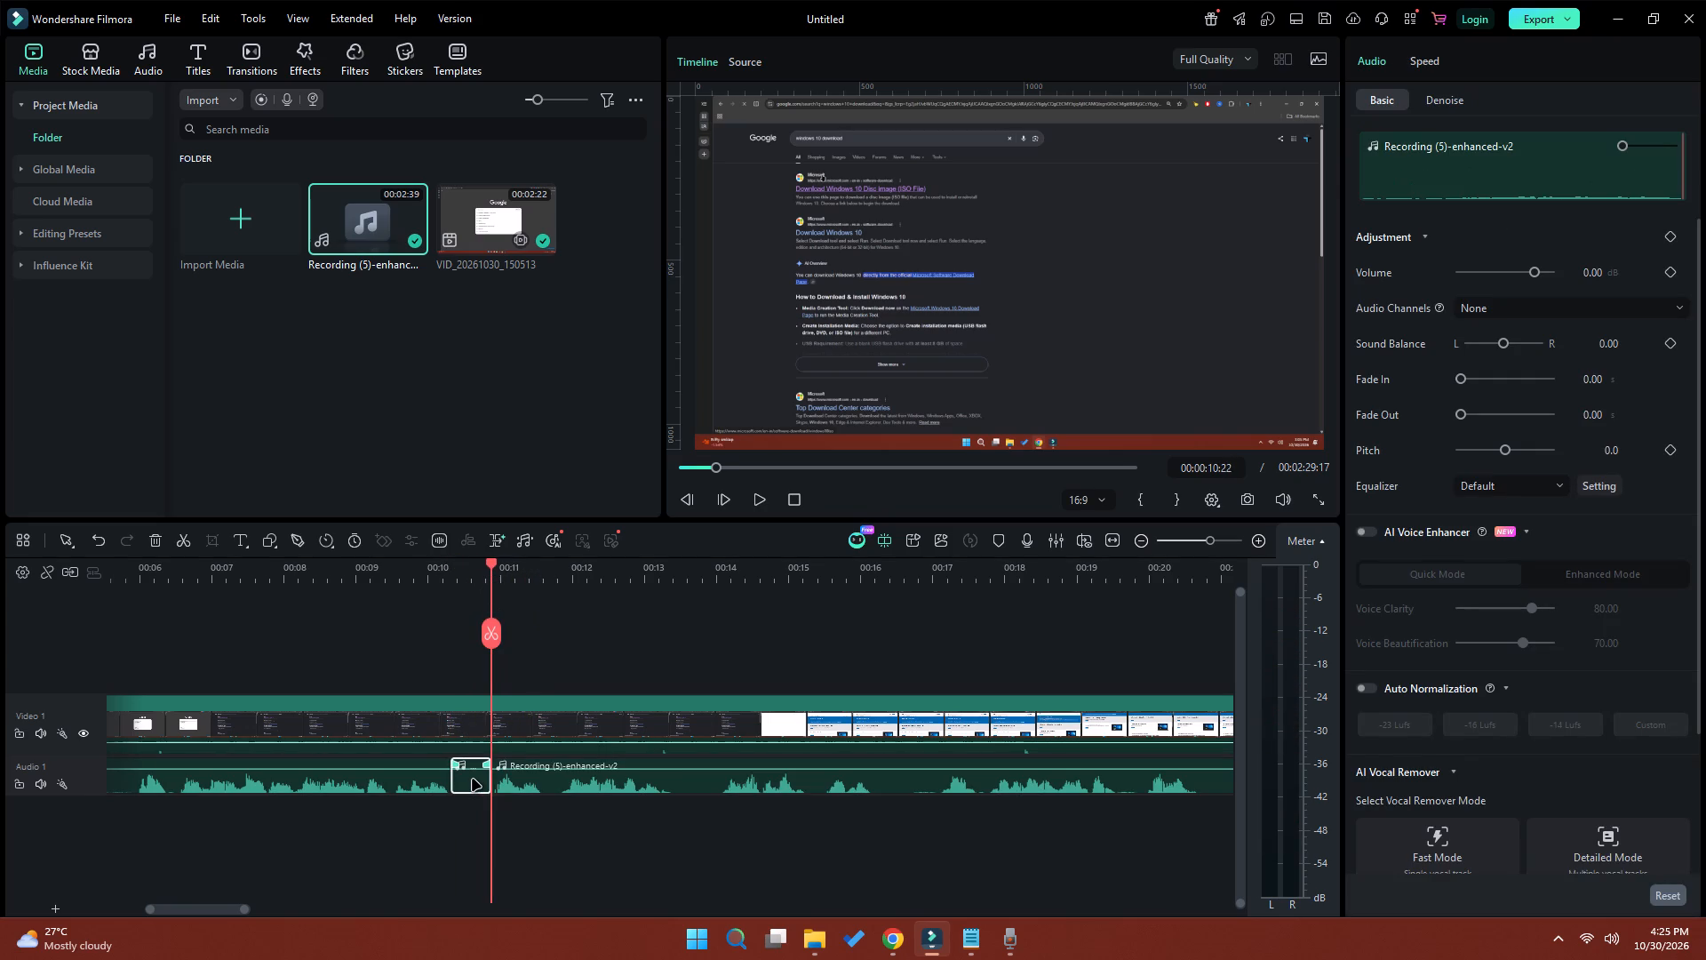
key(shift+Delete)
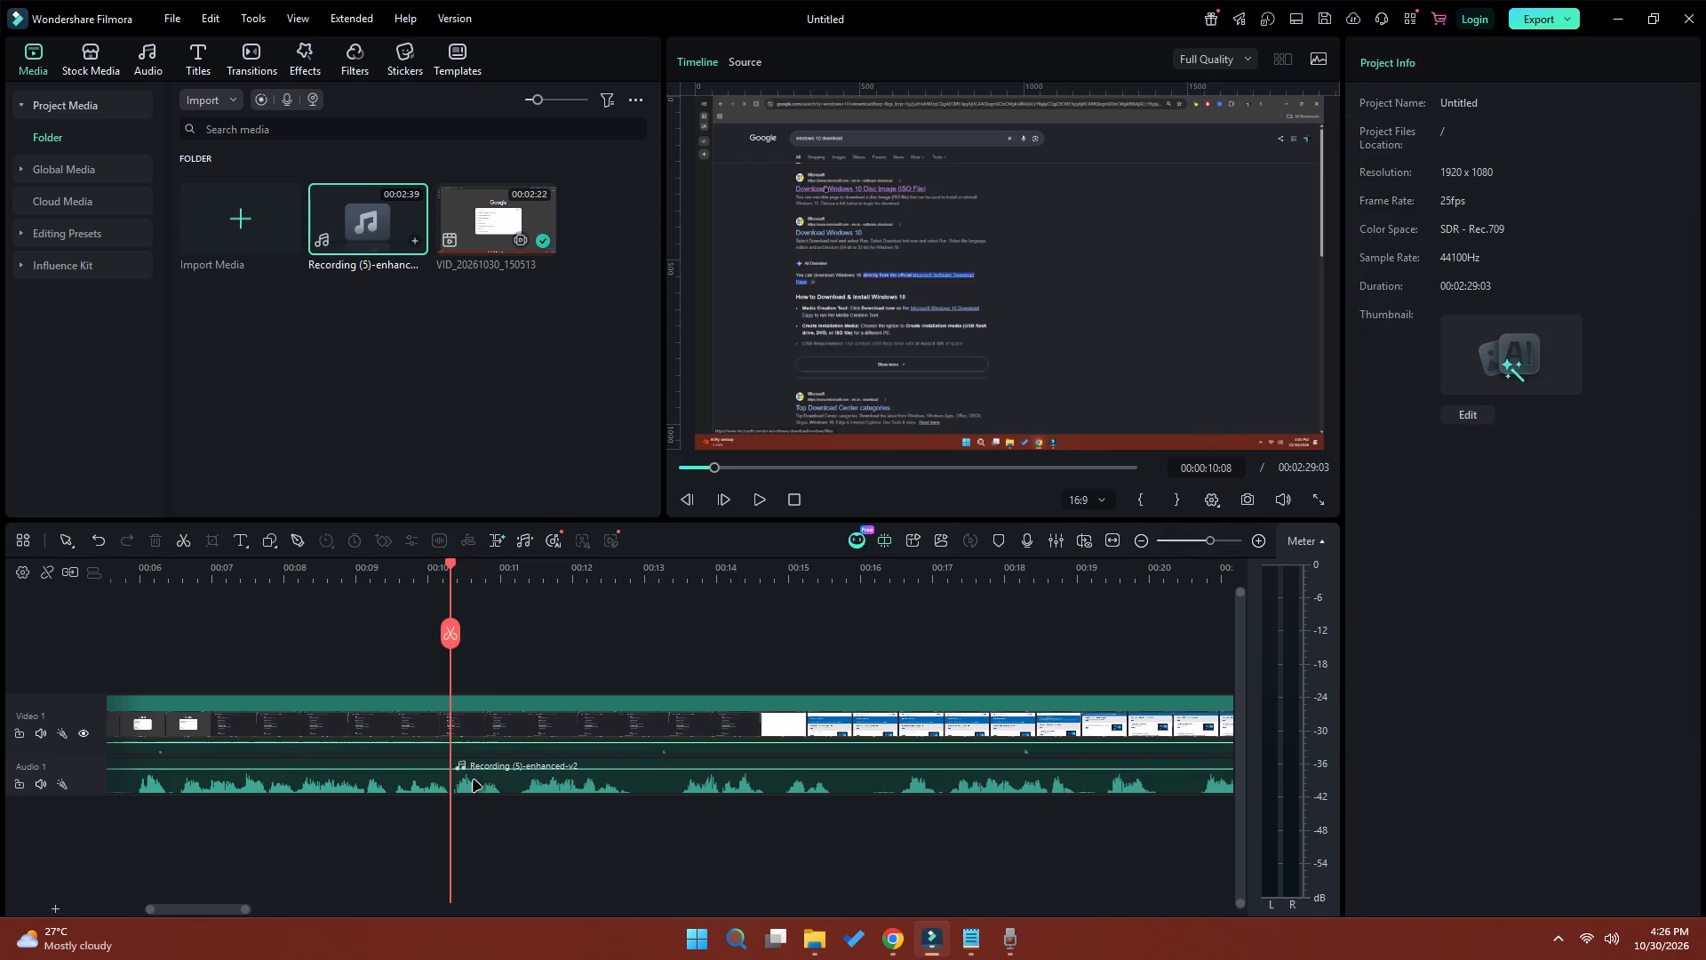
Listen to the narration and ripple-delete the section from about 00:00:11:07 to 00:00:13:08 on Audio 1.
key(space)
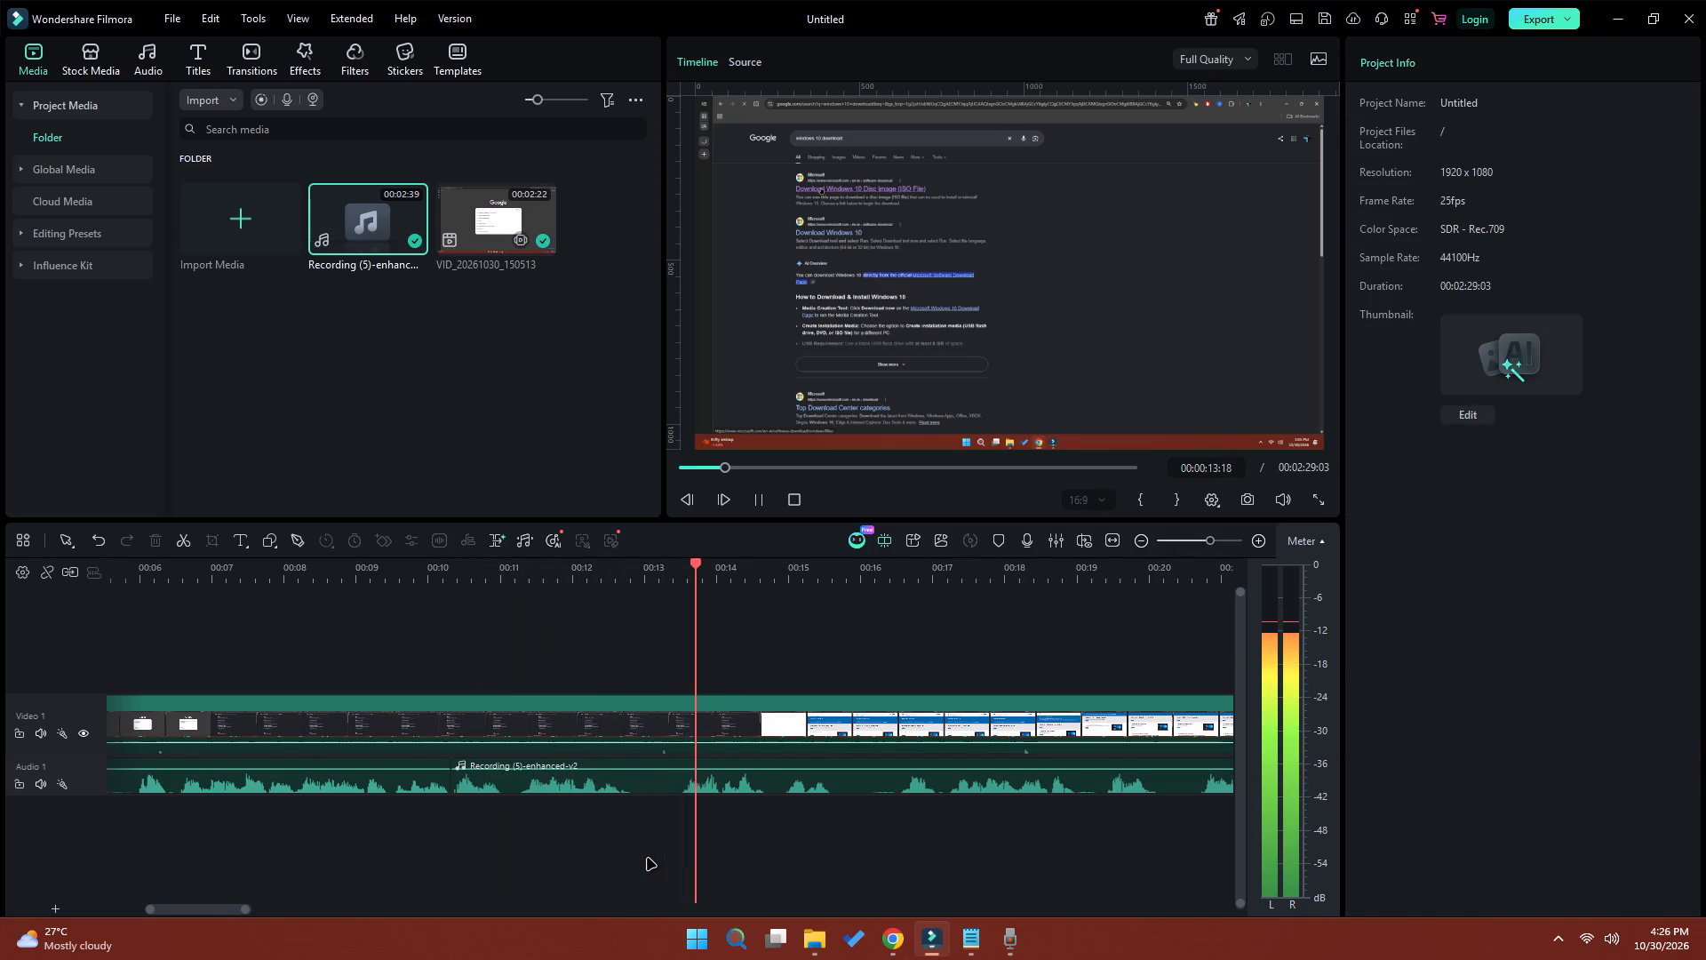
key(space)
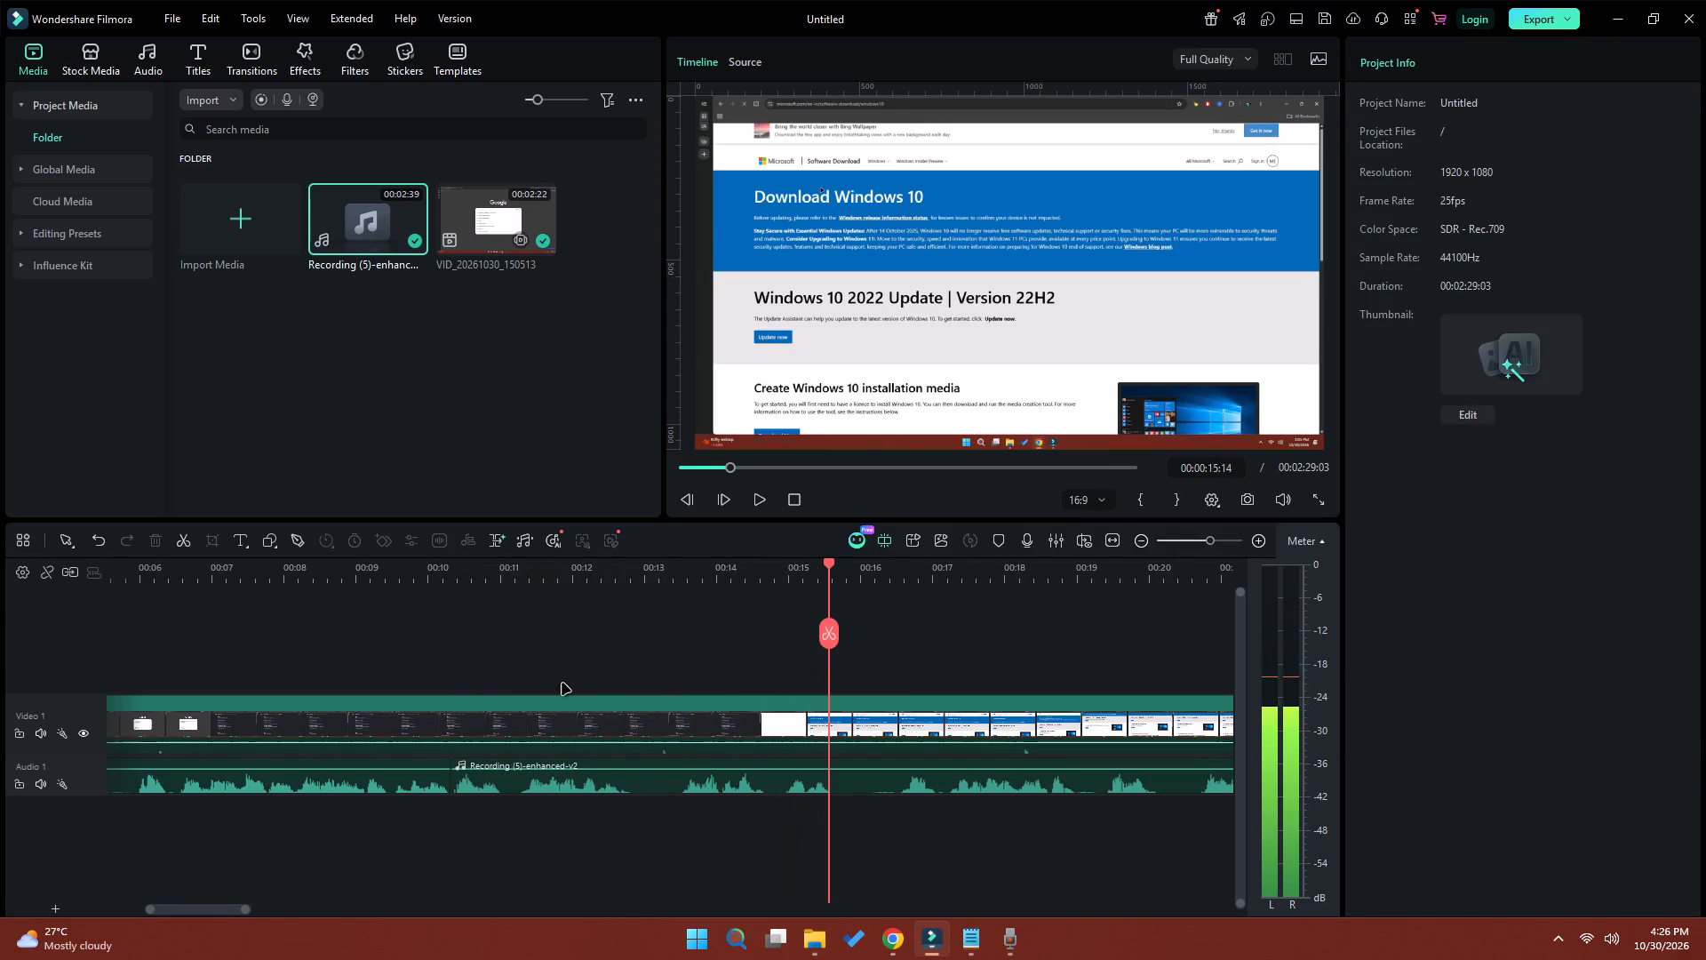
click(501, 557)
click(512, 572)
click(513, 562)
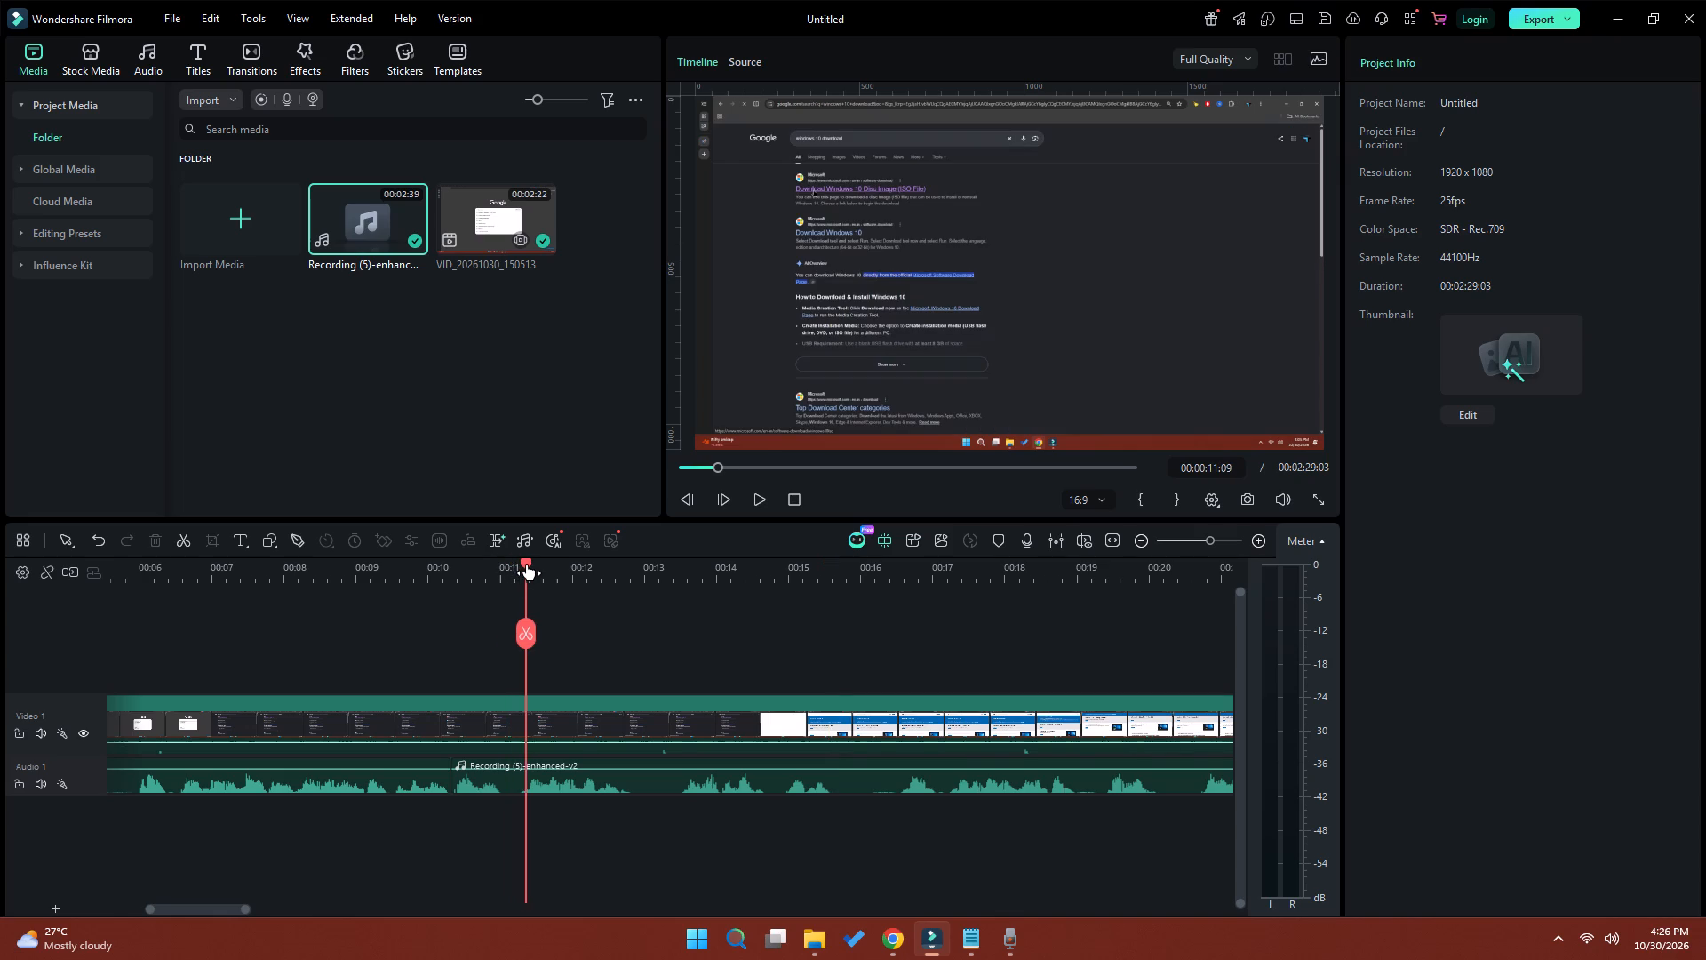
click(546, 791)
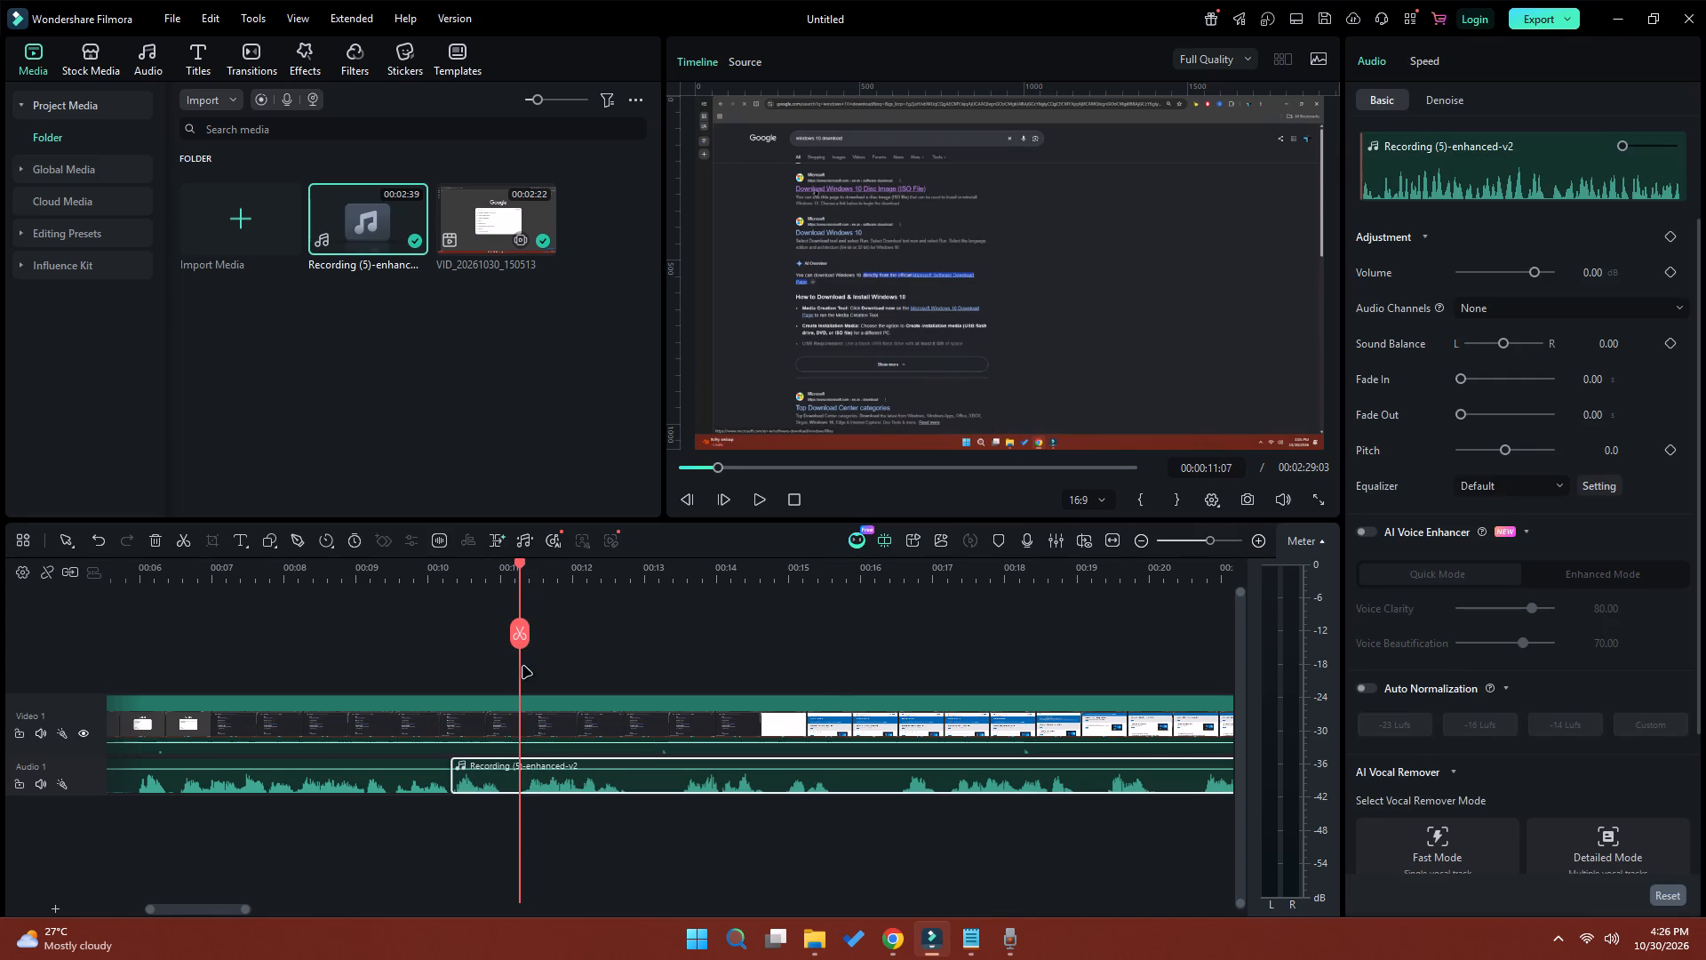
click(514, 636)
drag(522, 564, 626, 581)
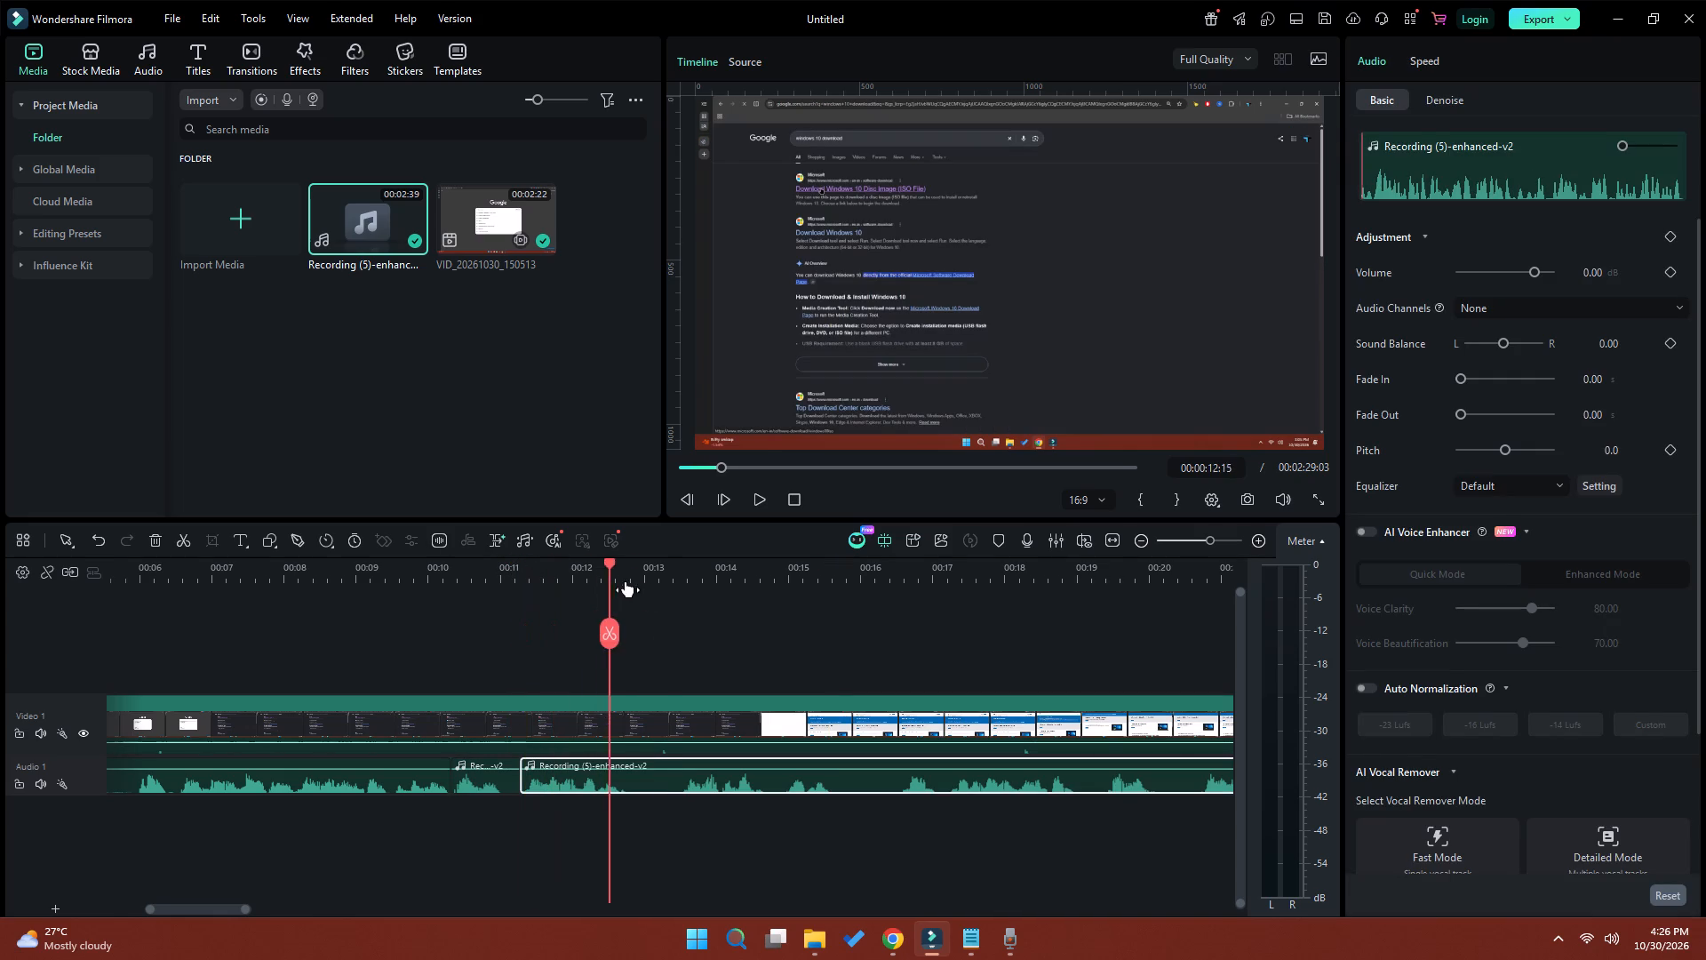
drag(626, 581, 666, 585)
click(666, 633)
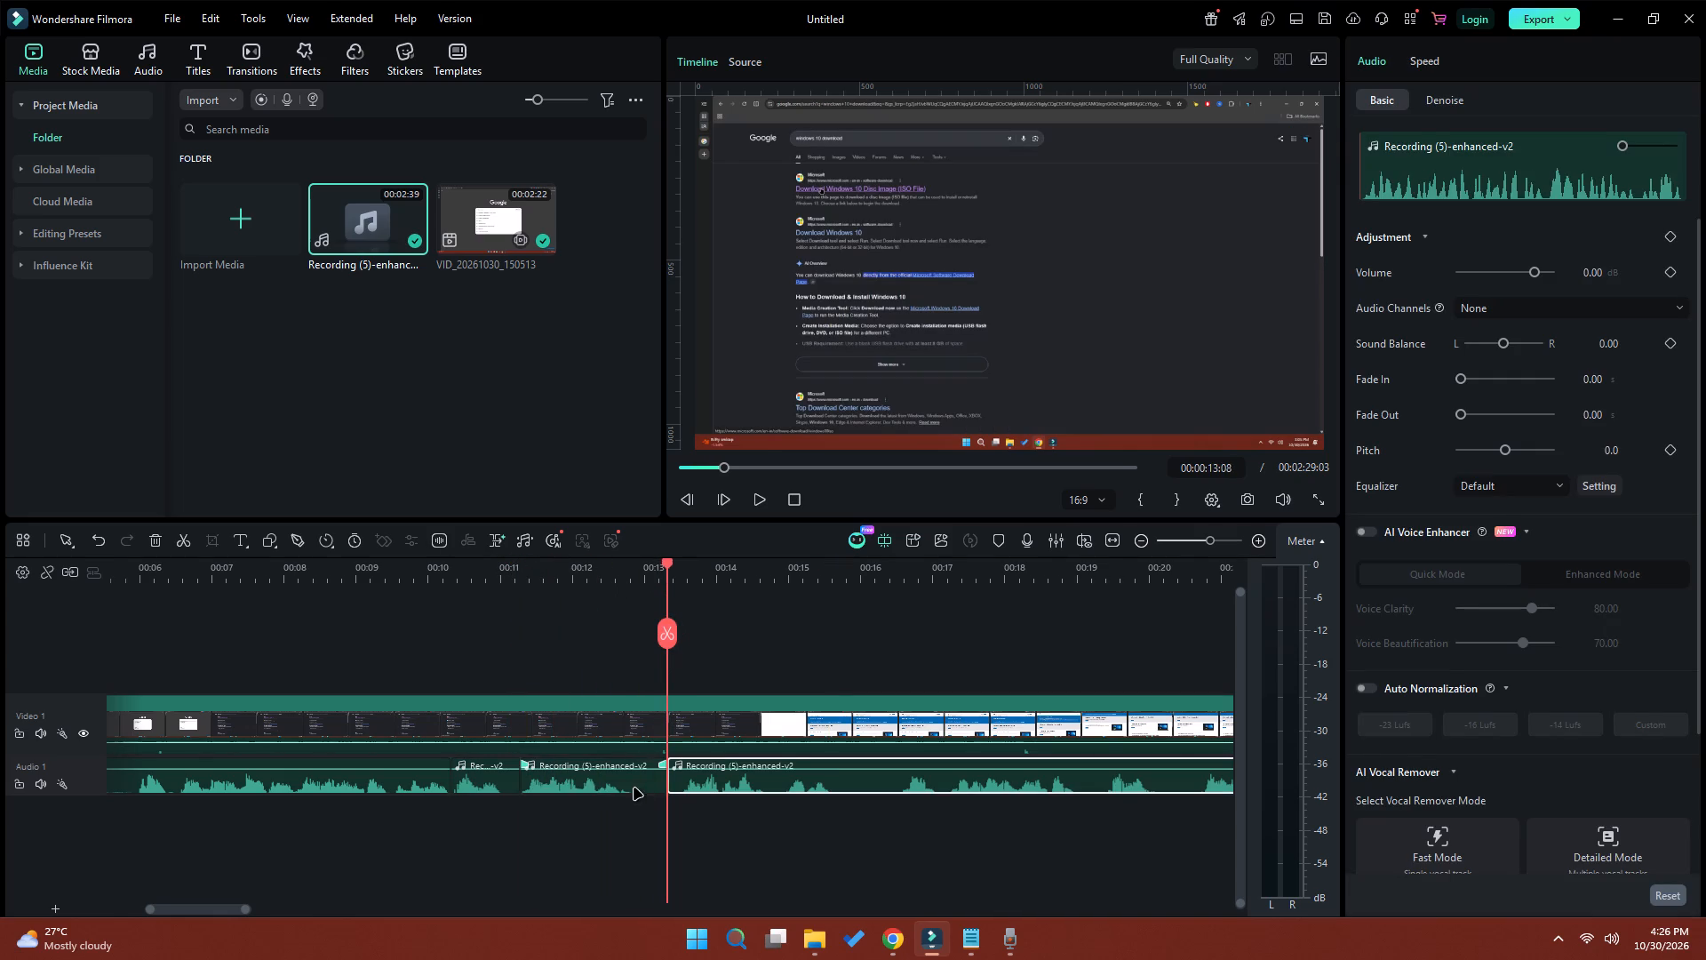
click(615, 781)
key(shift+Delete)
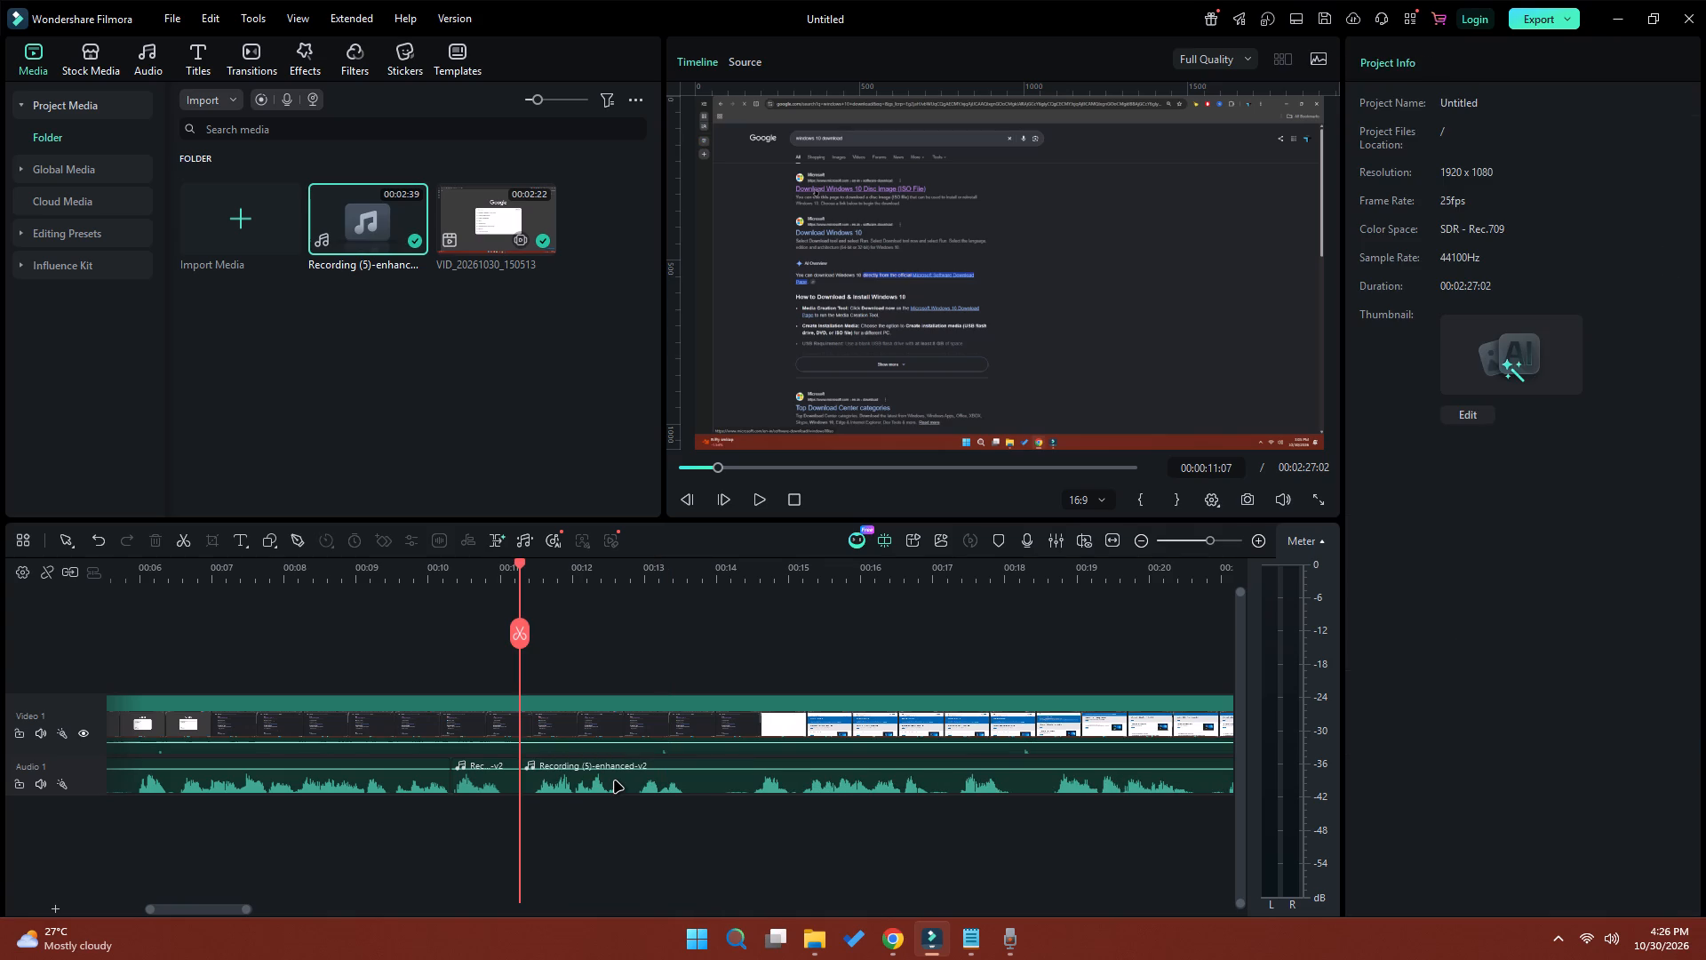
Play back the narration and shift the VID_20261030_150513 clip on Video 1 so it starts at about 00:00:14.
key(space)
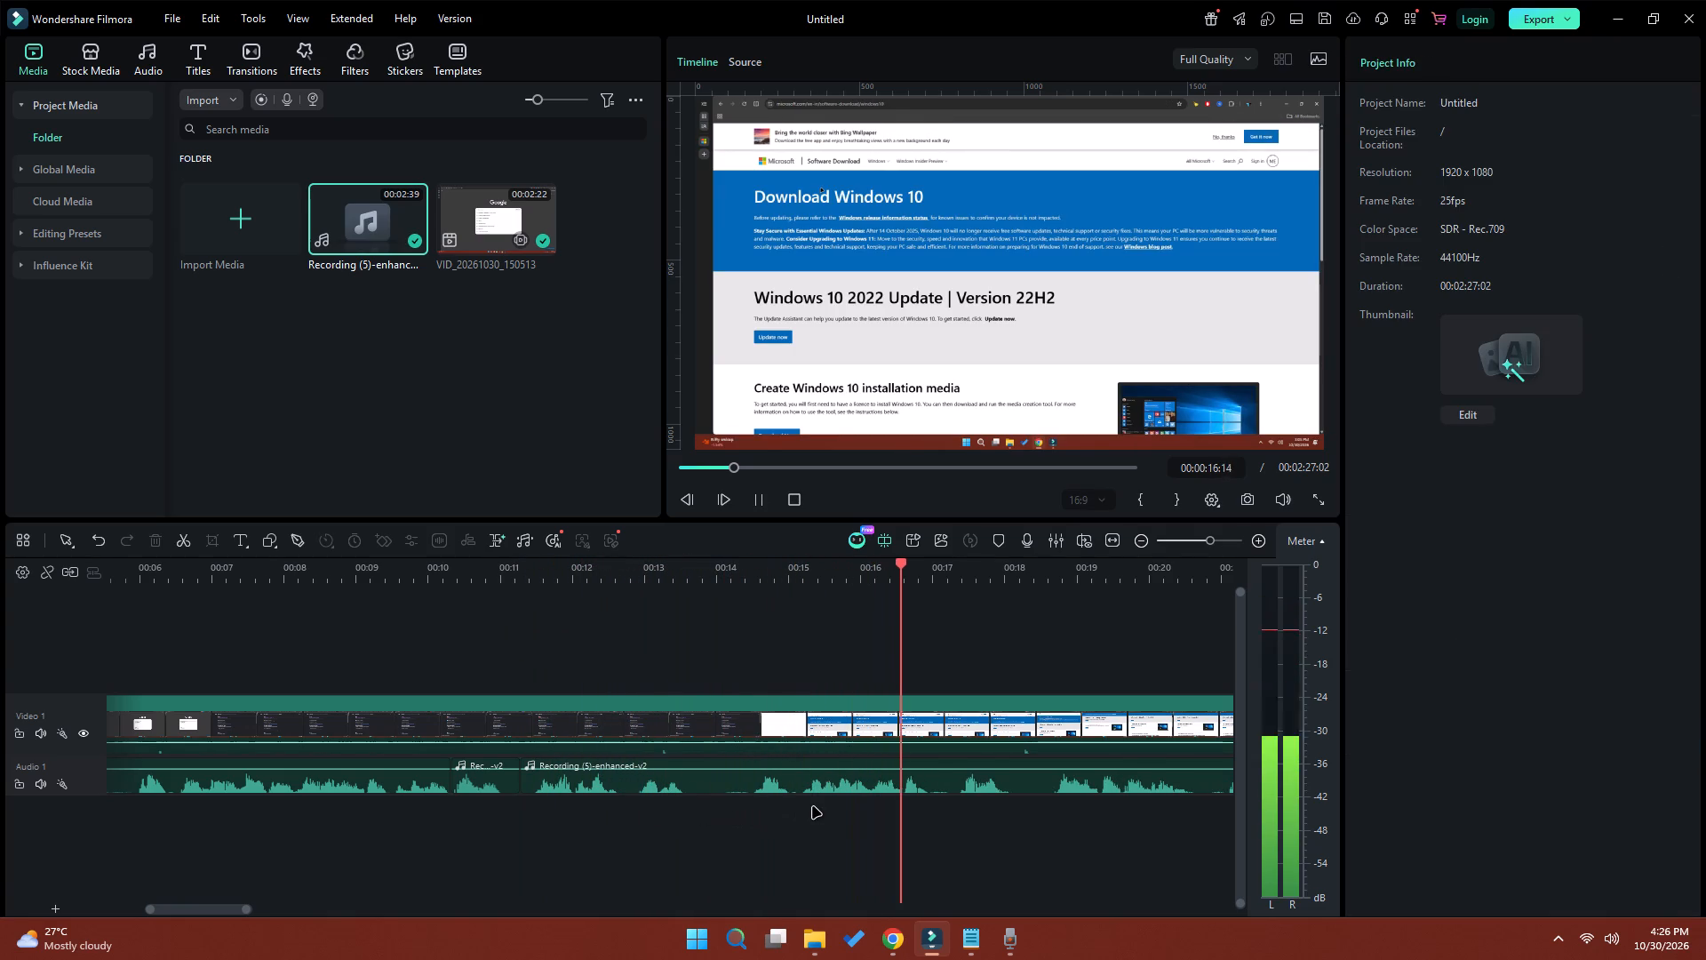
key(space)
drag(578, 719, 1368, 675)
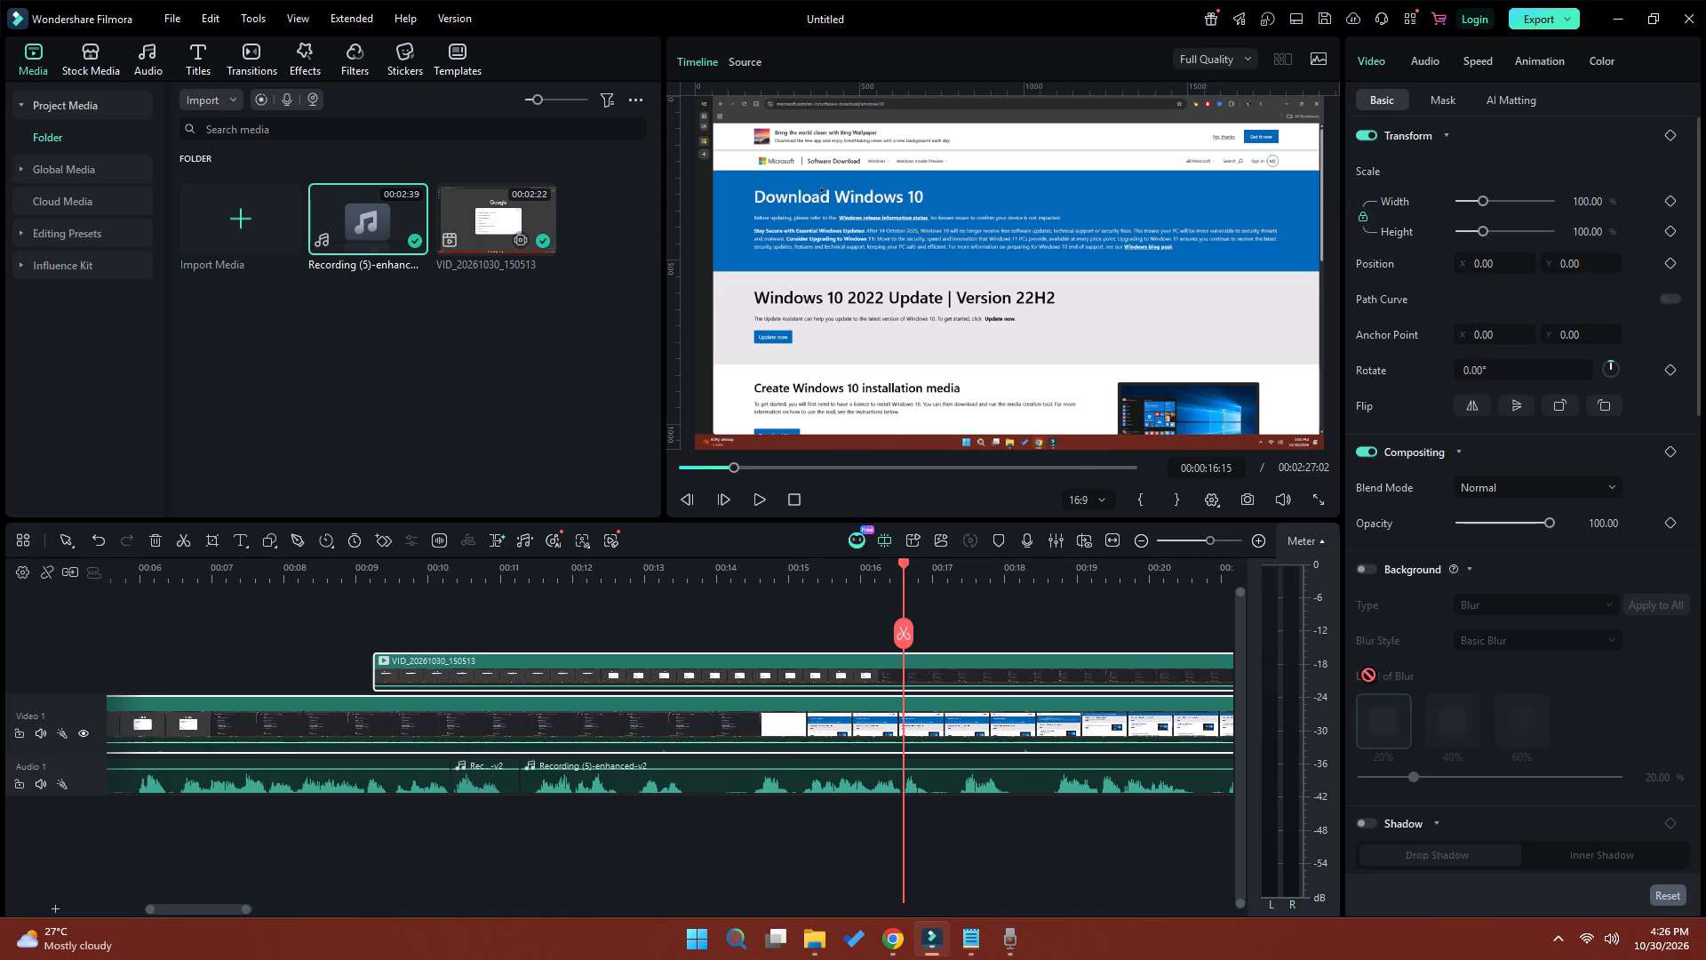
drag(1368, 675, 1223, 730)
drag(631, 736, 636, 736)
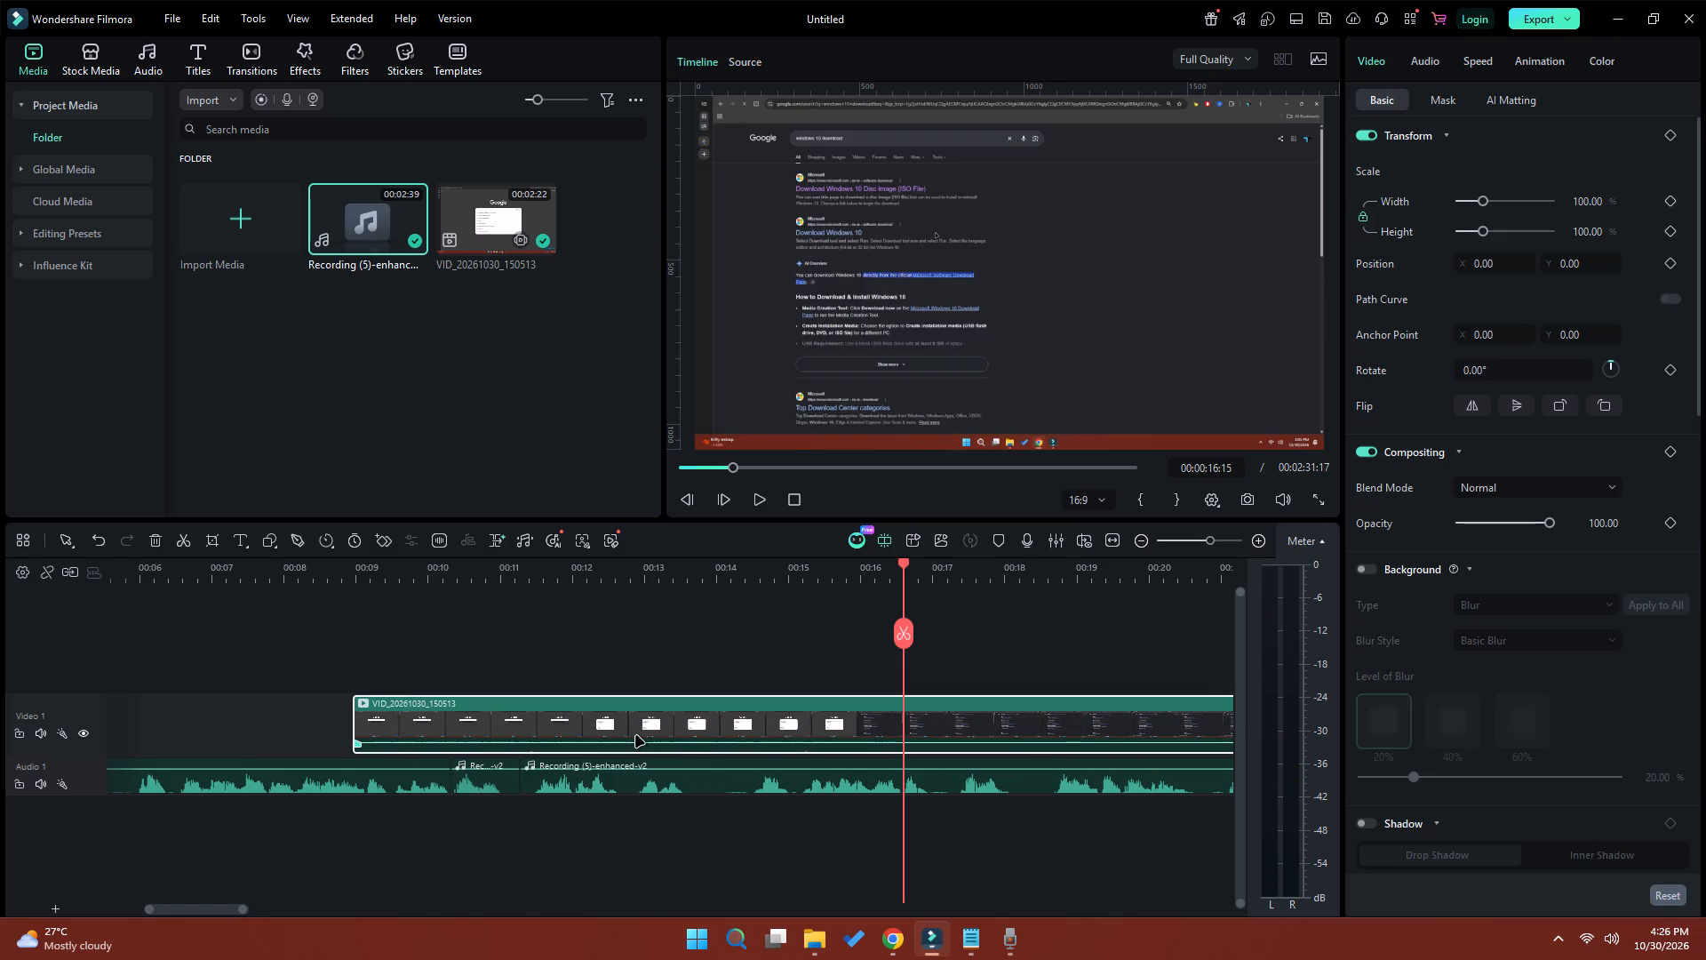
drag(636, 736, 985, 734)
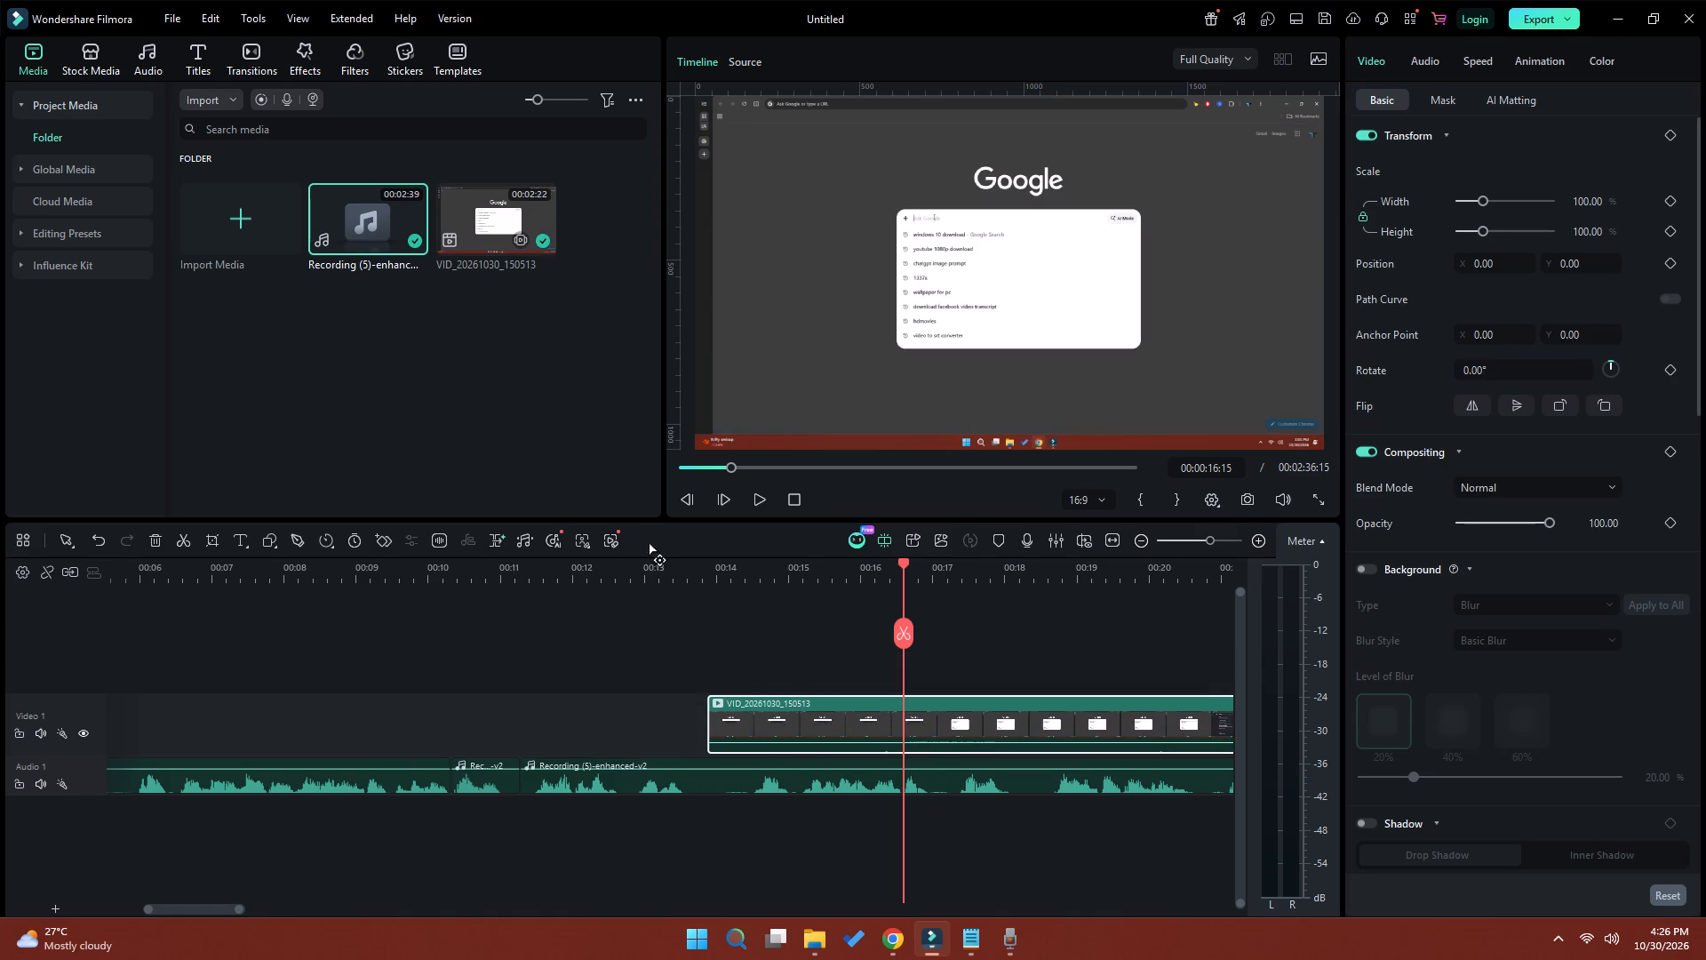
Import all media files from the windows 10 iso folder, including the Windows 8 _ 10 loading screen and Windows 10 Startup Sound videos.
drag(783, 572, 665, 580)
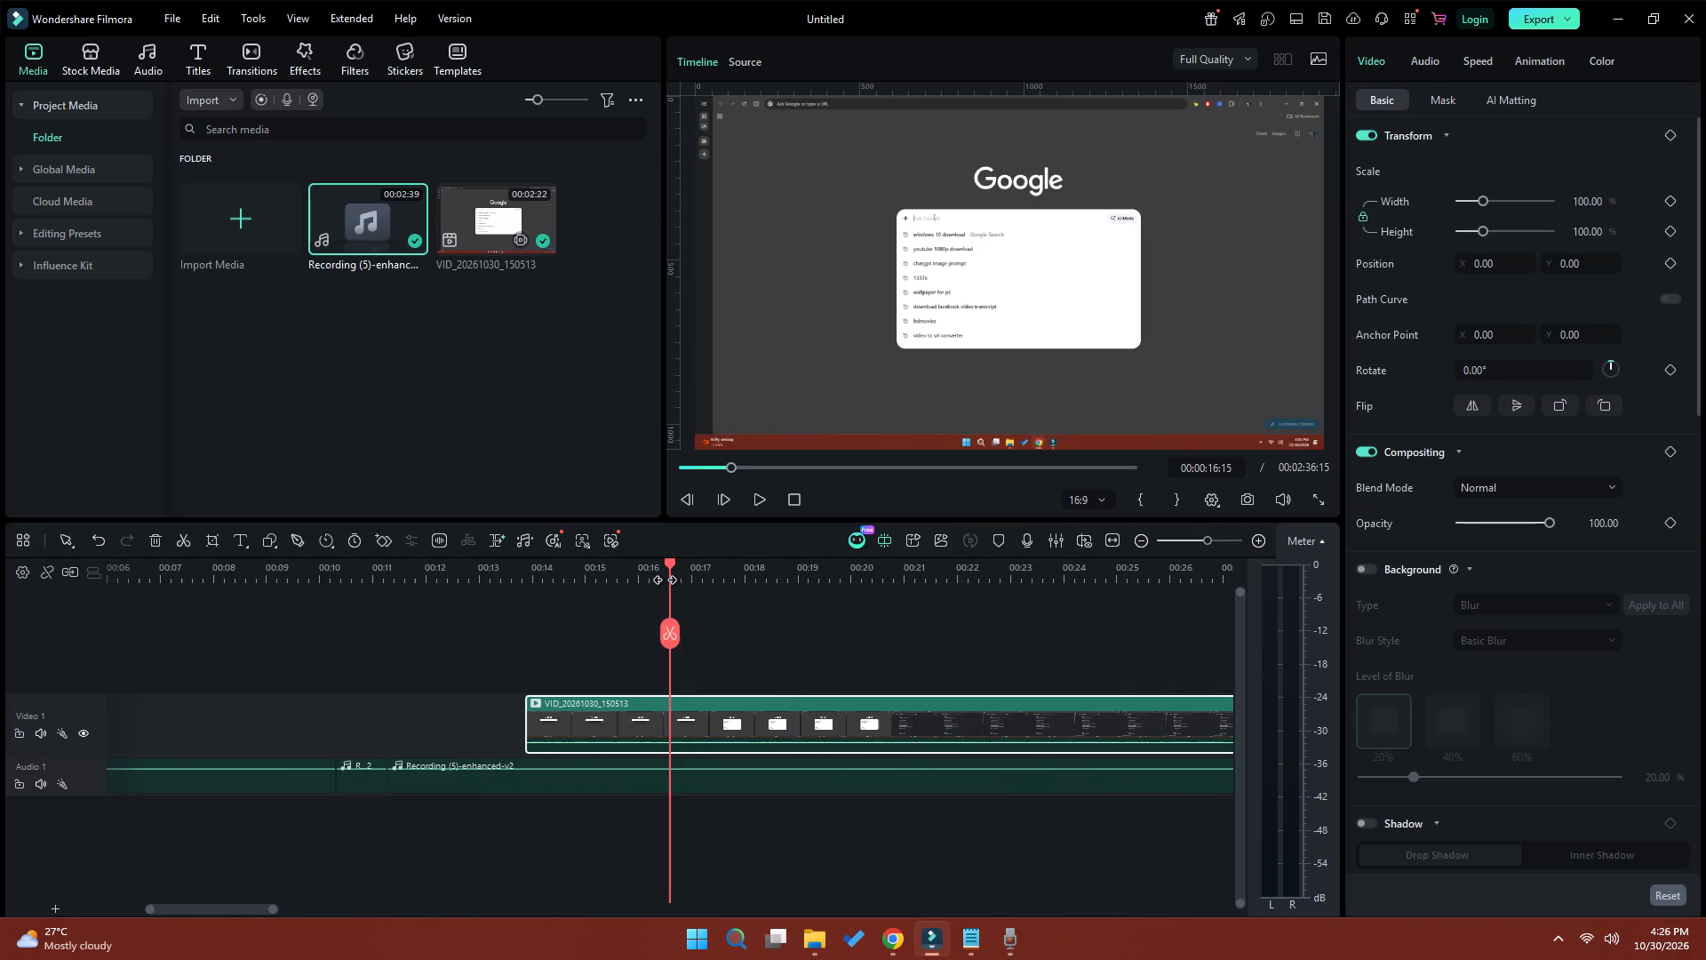
drag(665, 580, 607, 587)
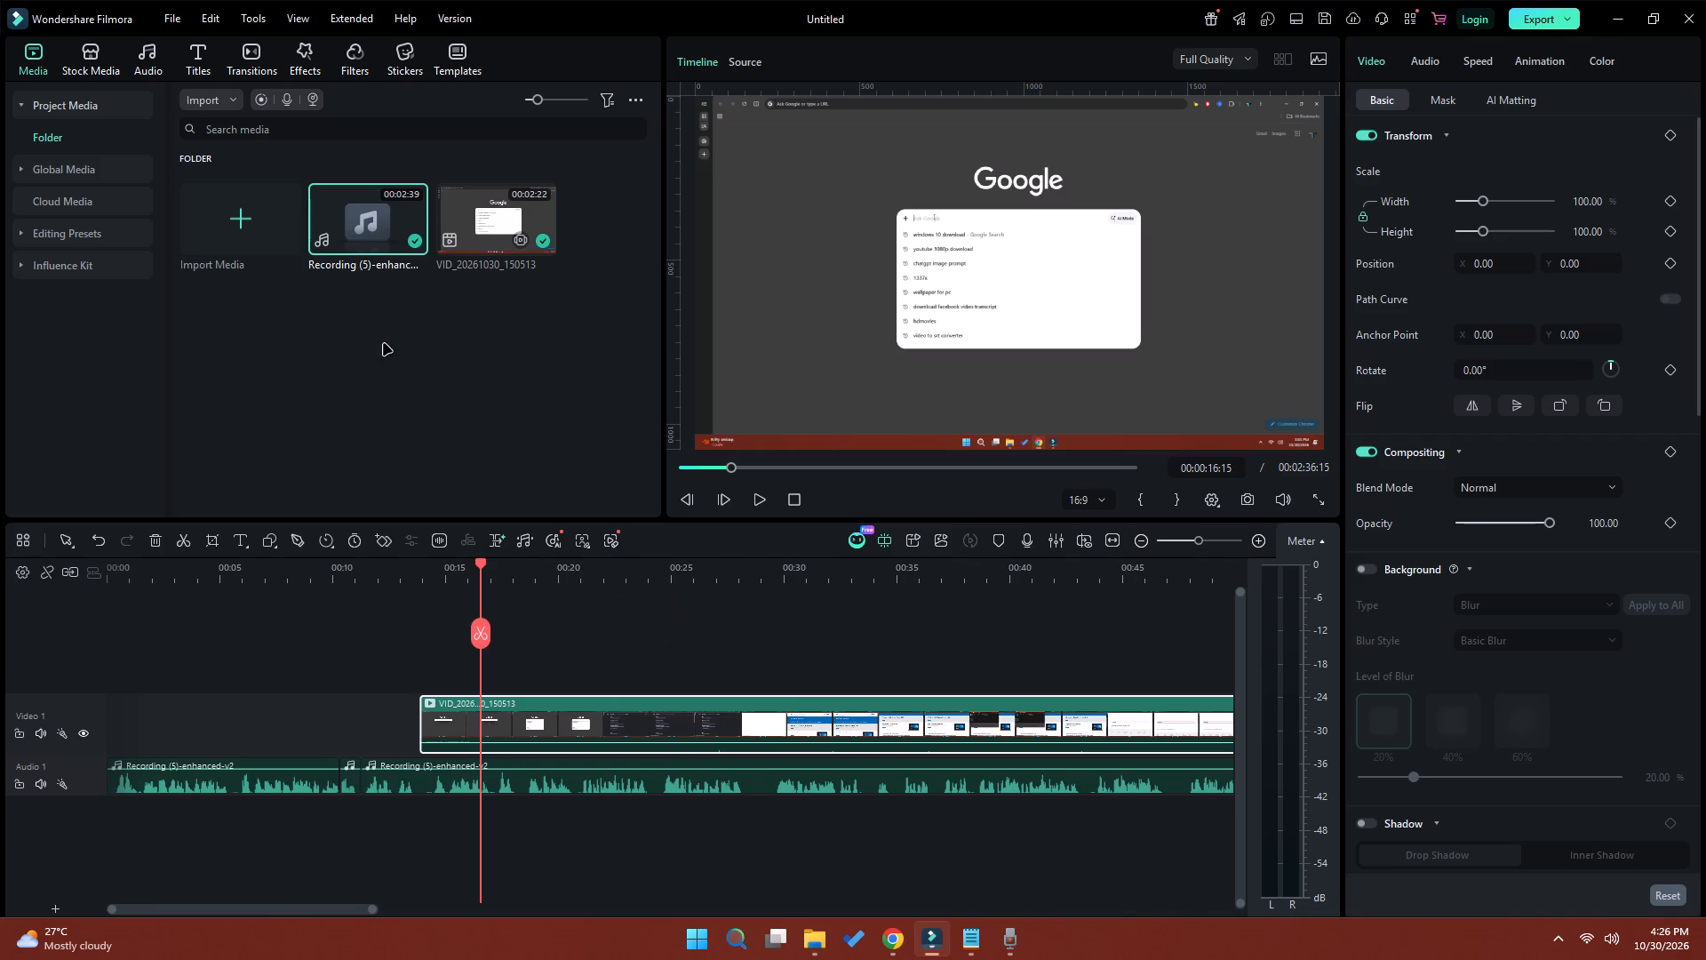
click(263, 230)
drag(249, 276, 250, 144)
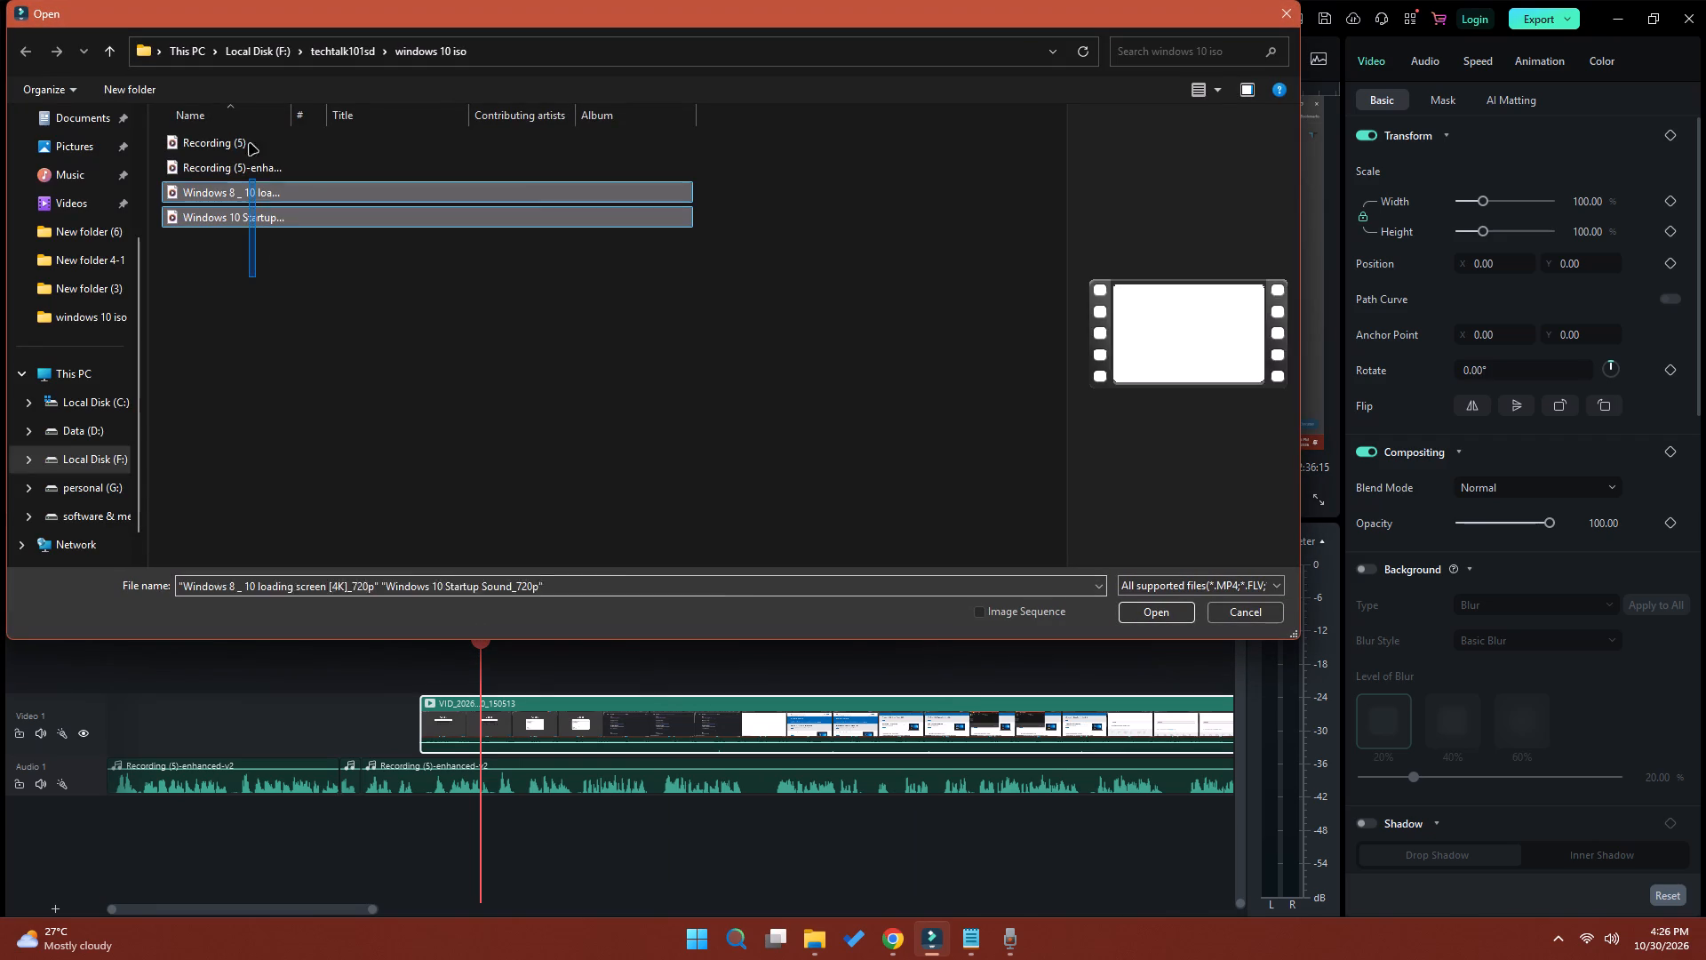
drag(250, 144, 244, 128)
click(1153, 620)
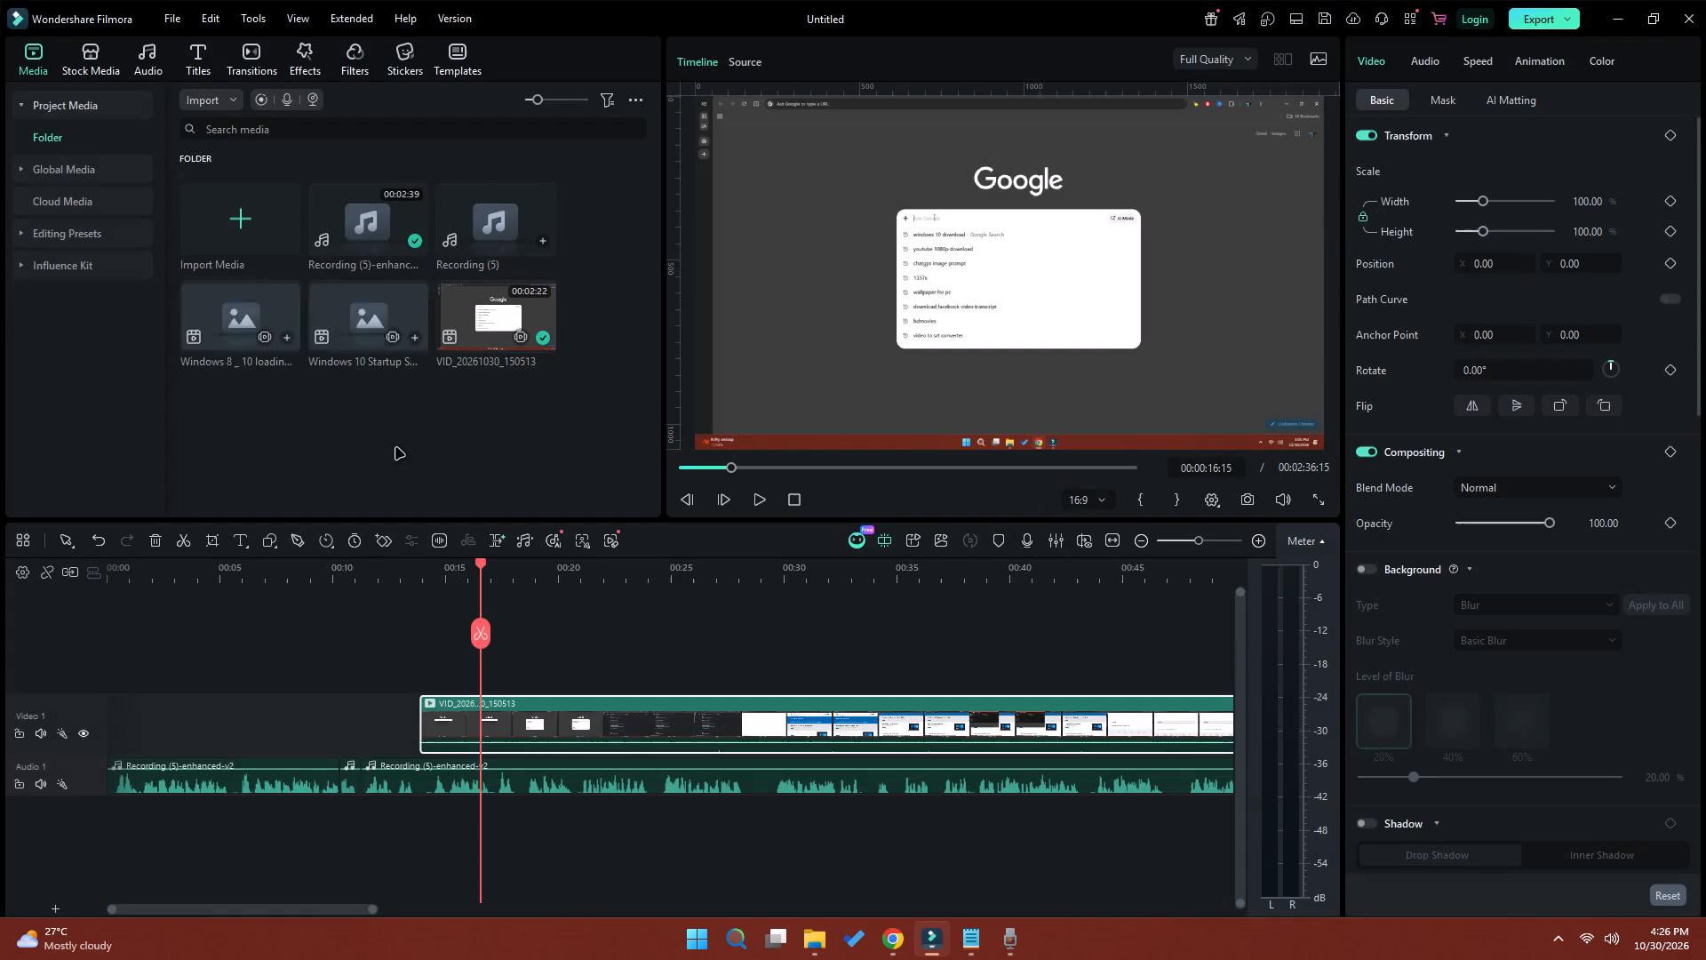
click(438, 455)
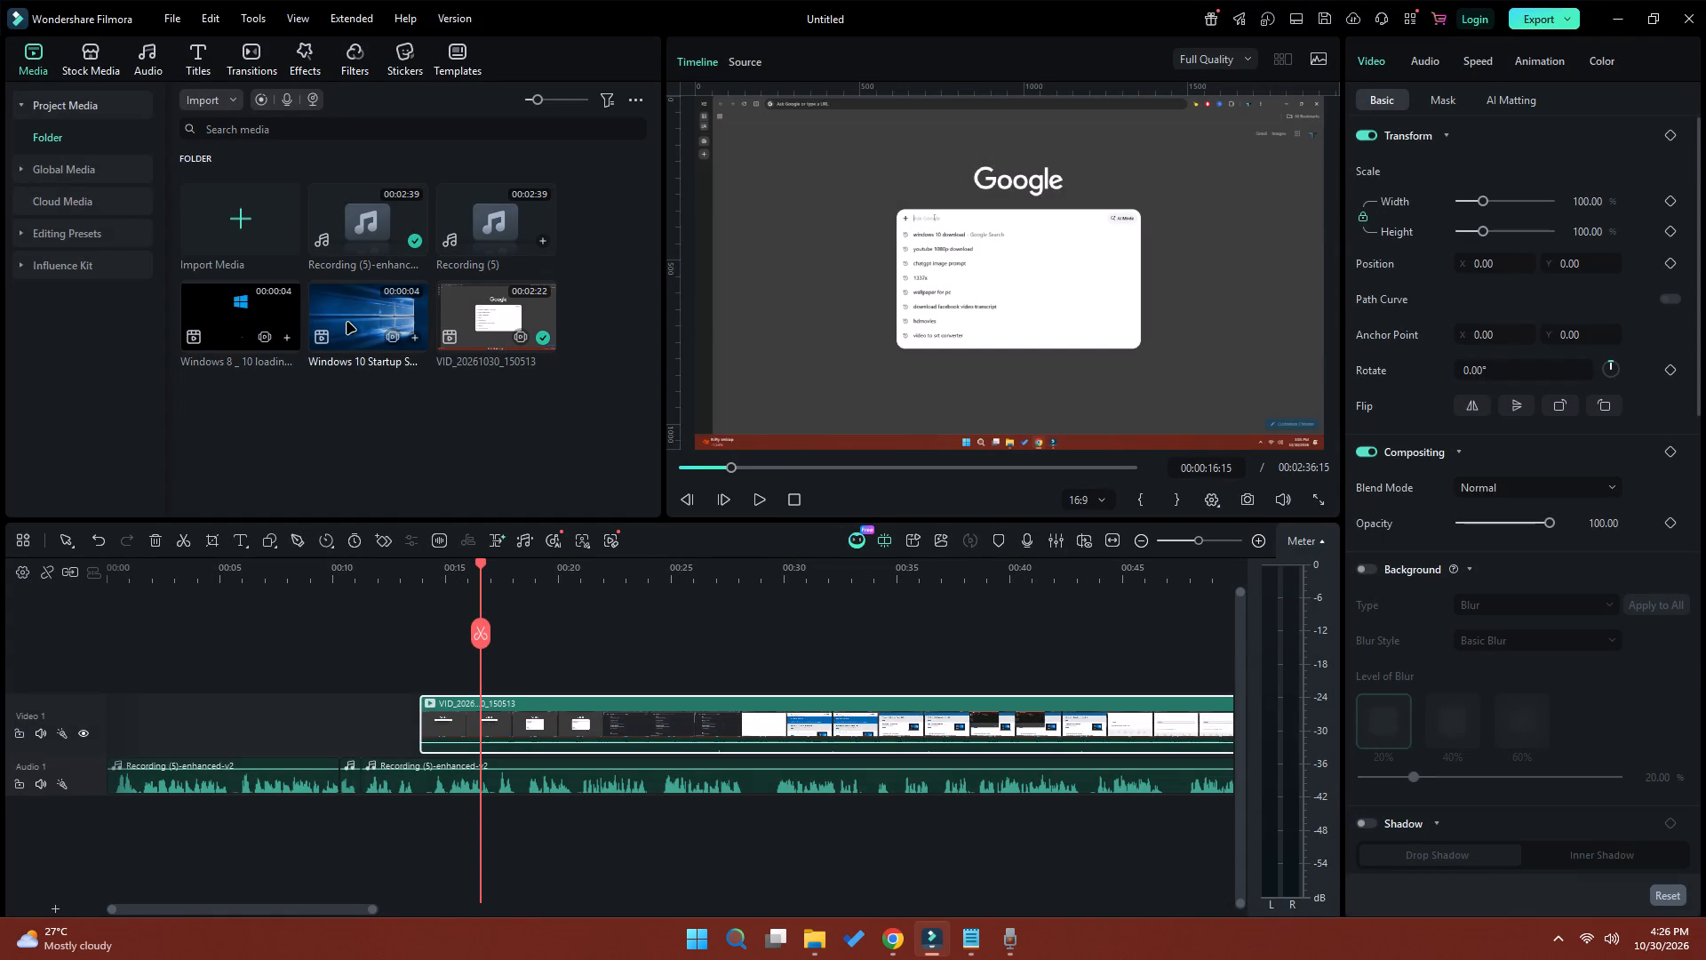
Preview the Windows 10 Startup Sound and Windows 8 _ 10 loading screen clips from the media library.
click(349, 321)
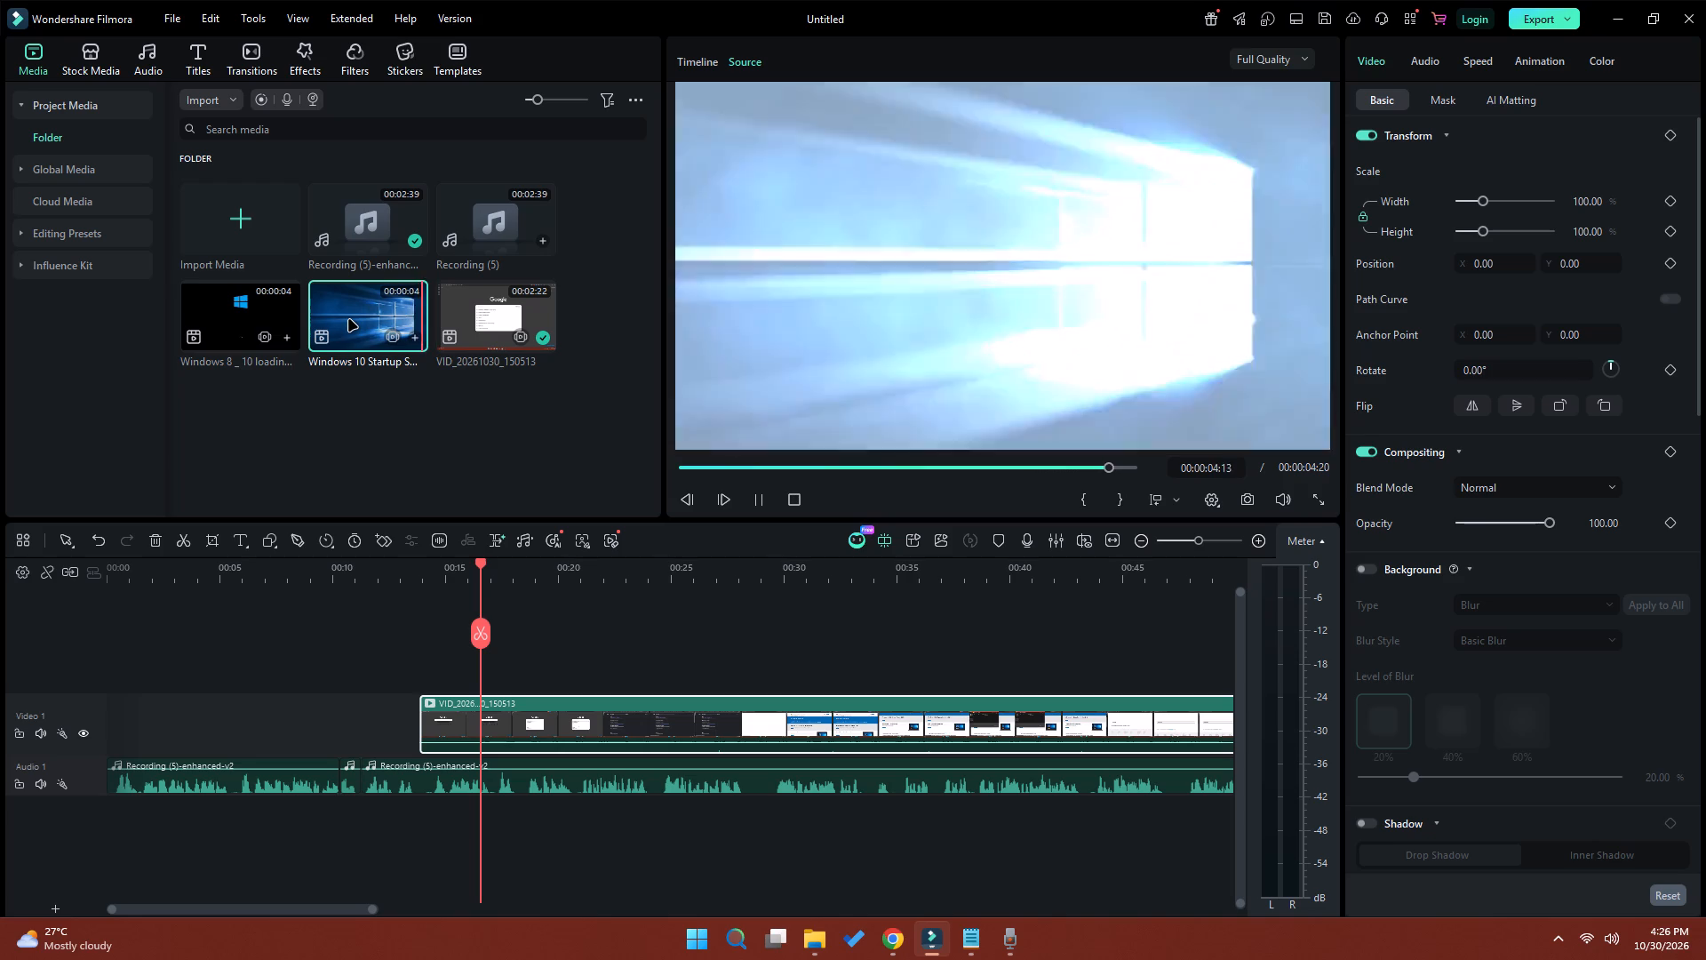
click(231, 316)
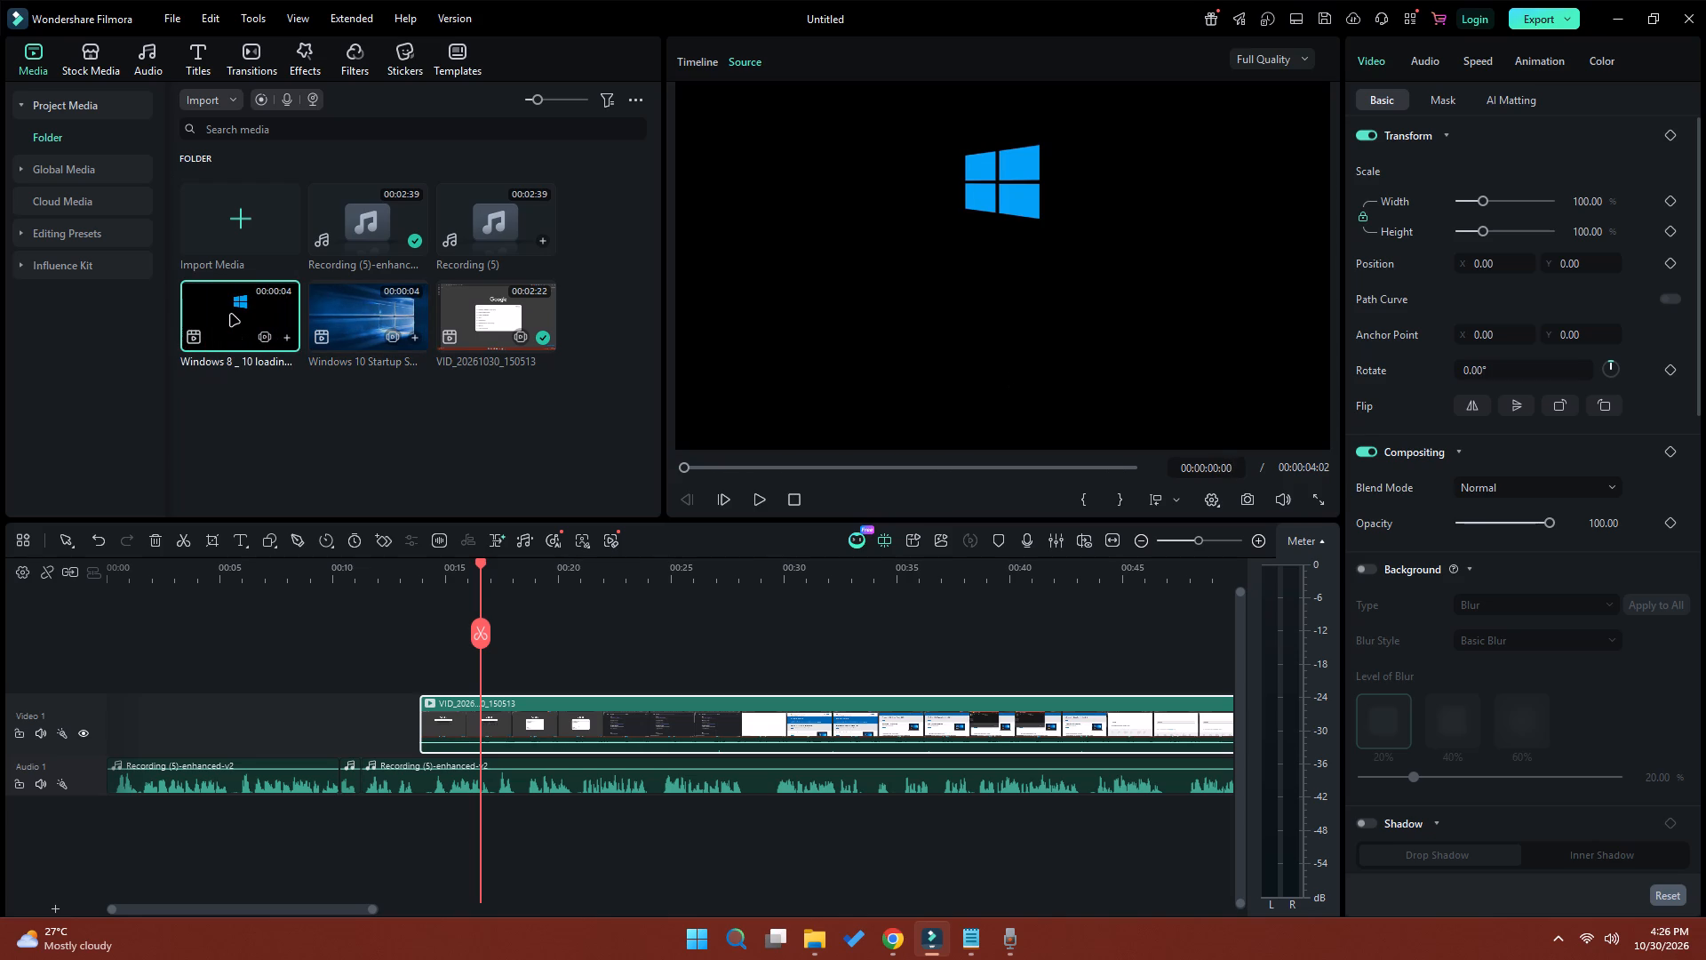
drag(231, 315, 232, 527)
drag(232, 527, 203, 326)
Switch to Chrome, search YouTube for windows 10 startup sound and open the video The REAL Windows 10 Startup sound.
click(896, 950)
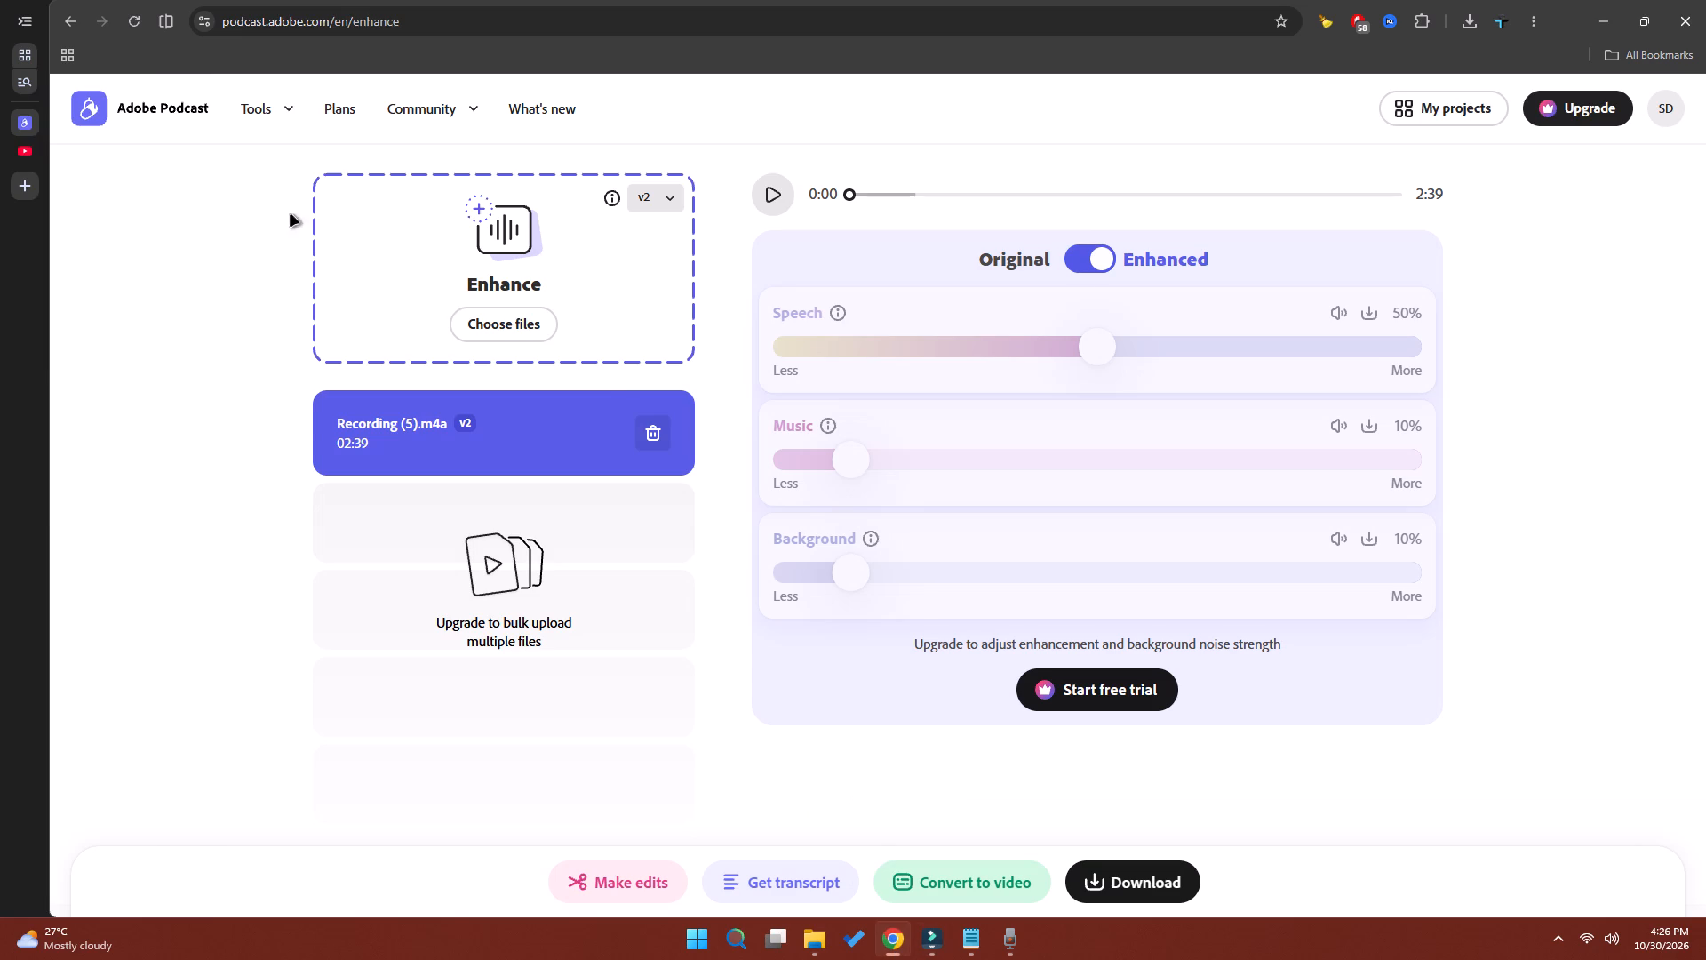
click(42, 158)
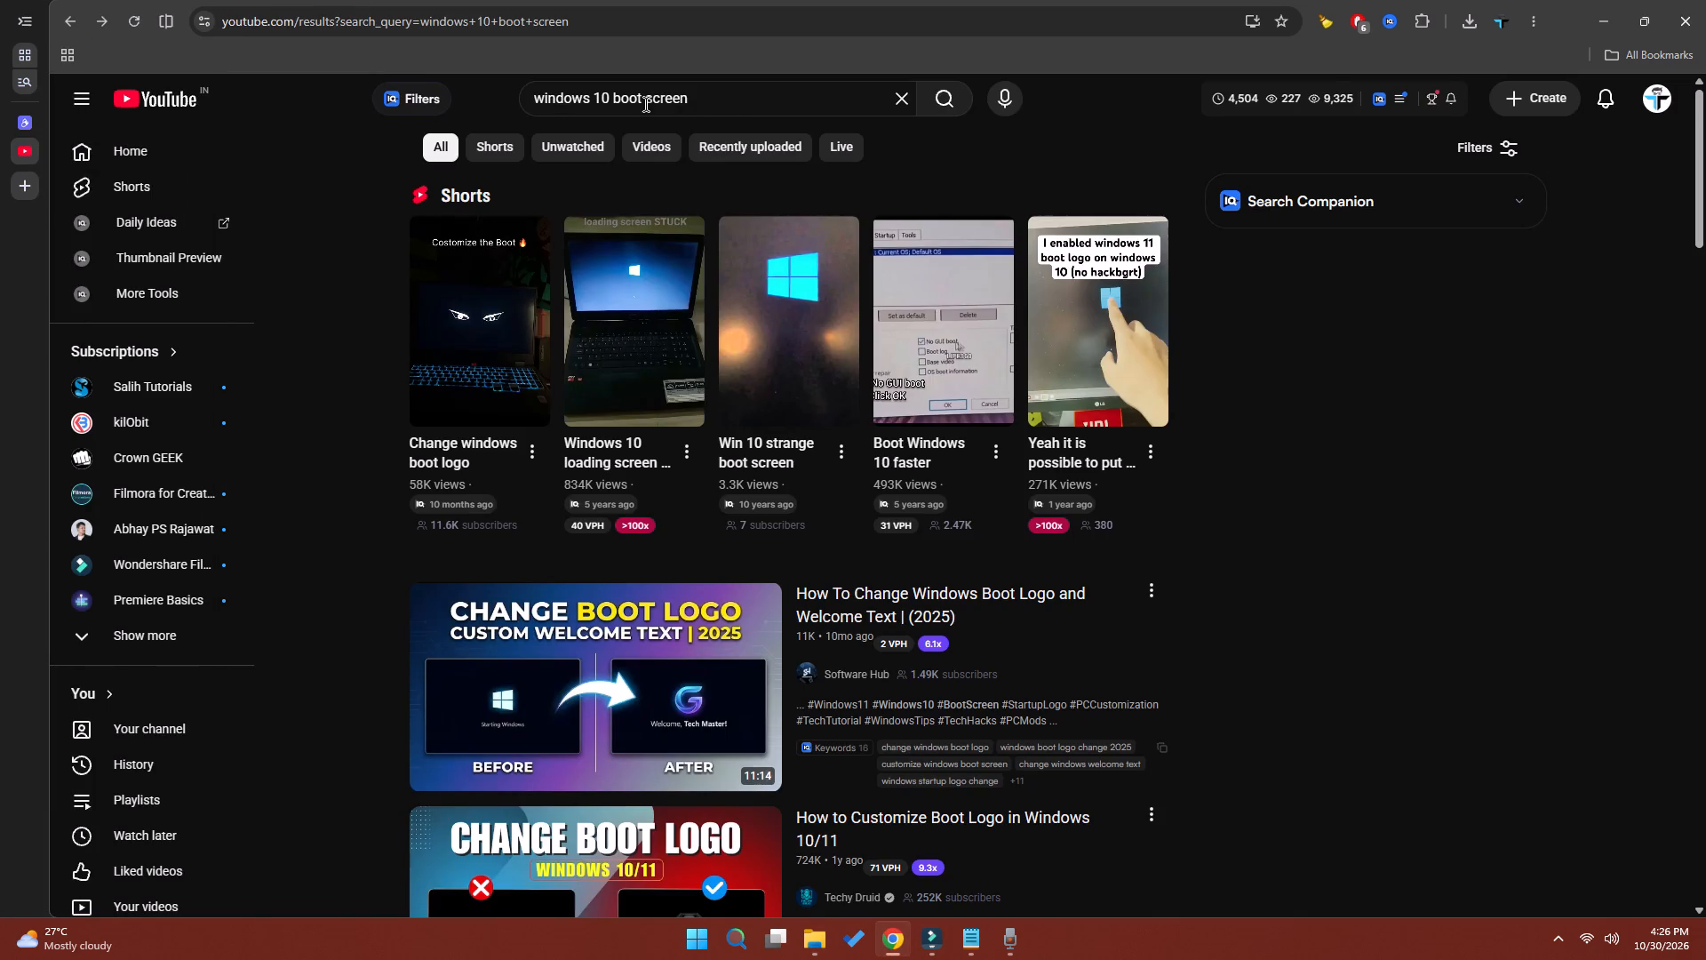
drag(614, 100, 721, 98)
text(st)
text(art)
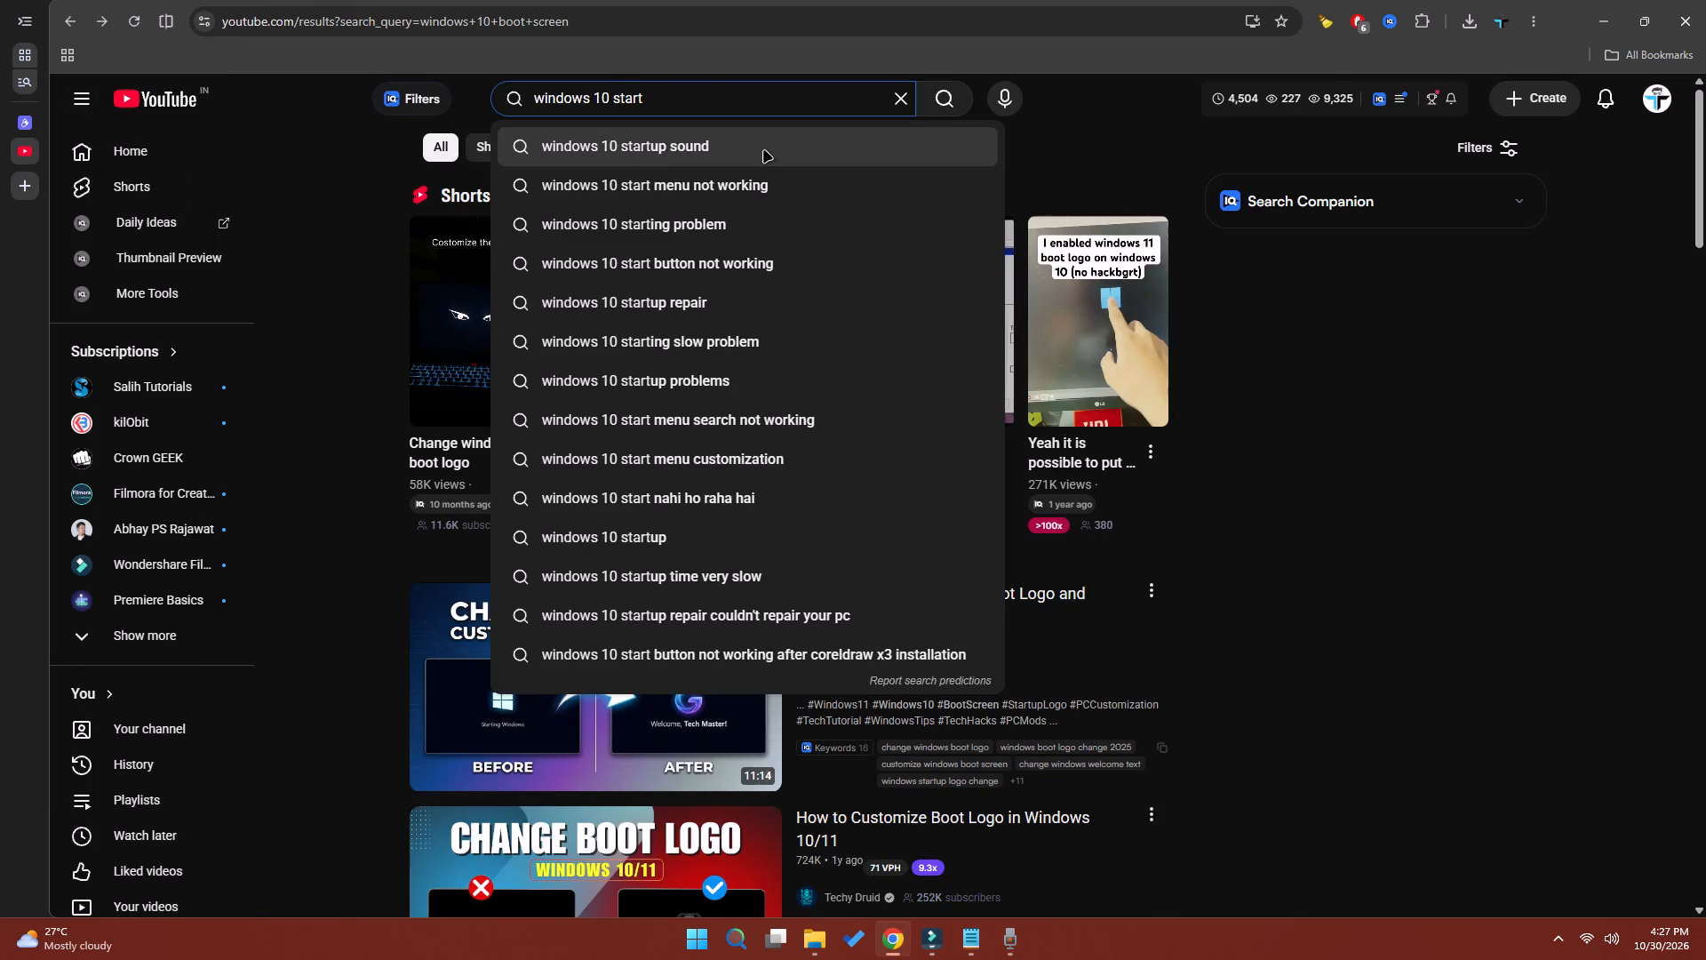
click(764, 151)
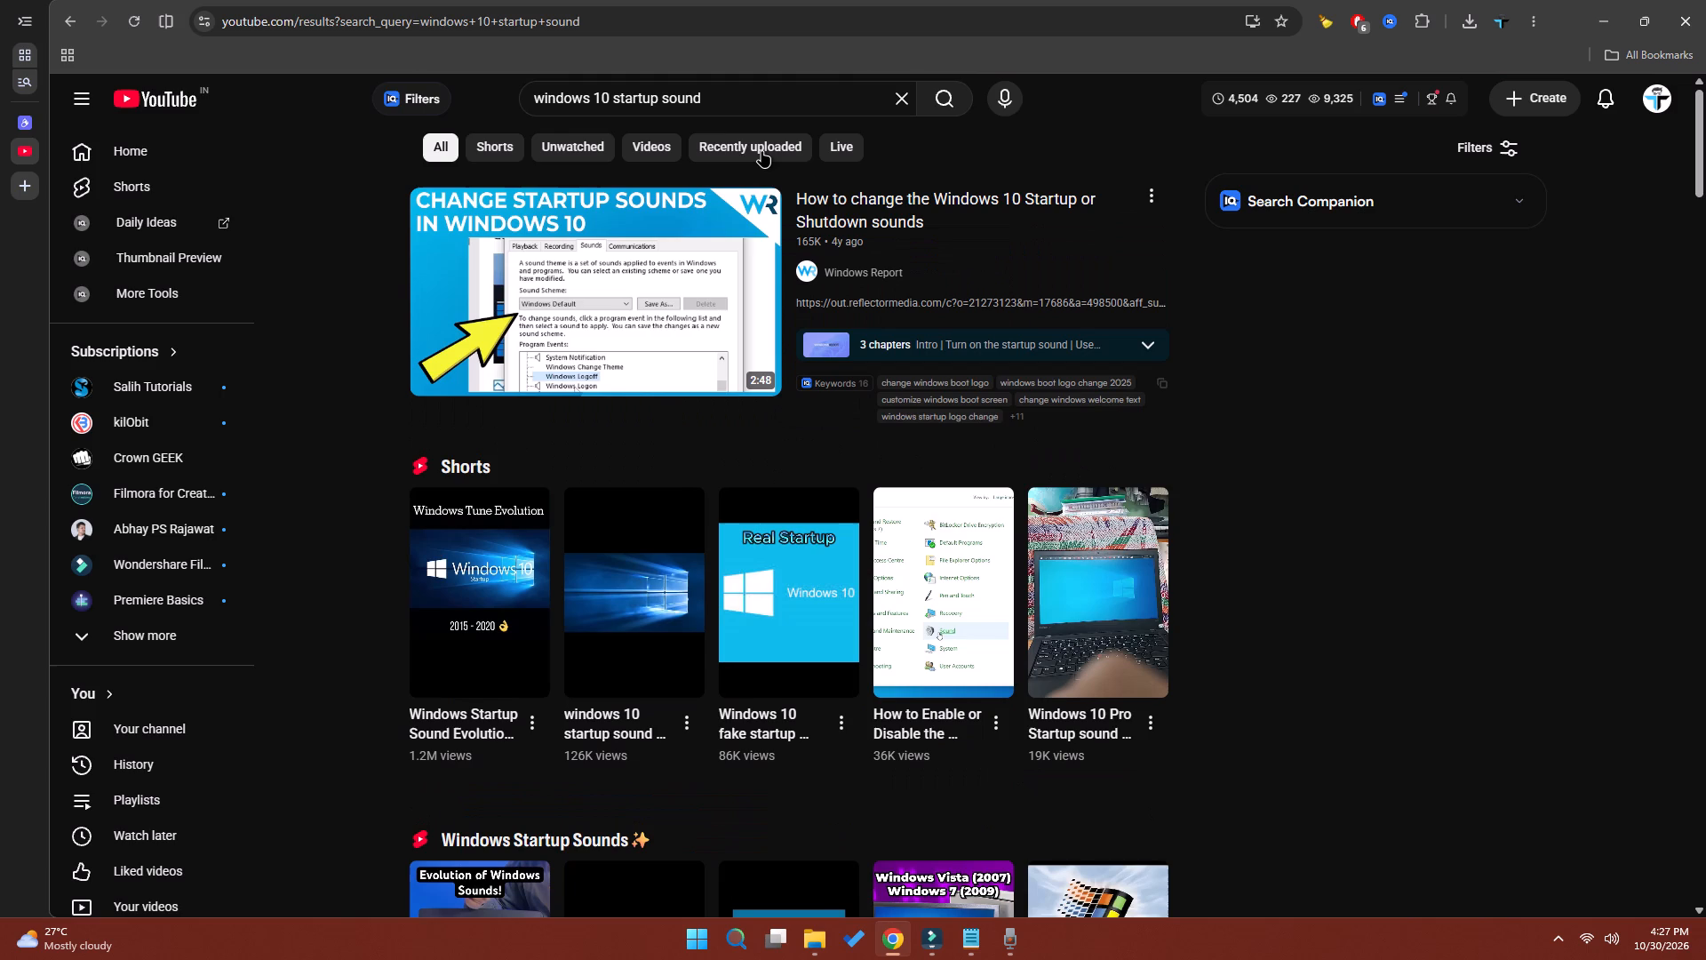
drag(1705, 143, 1705, 219)
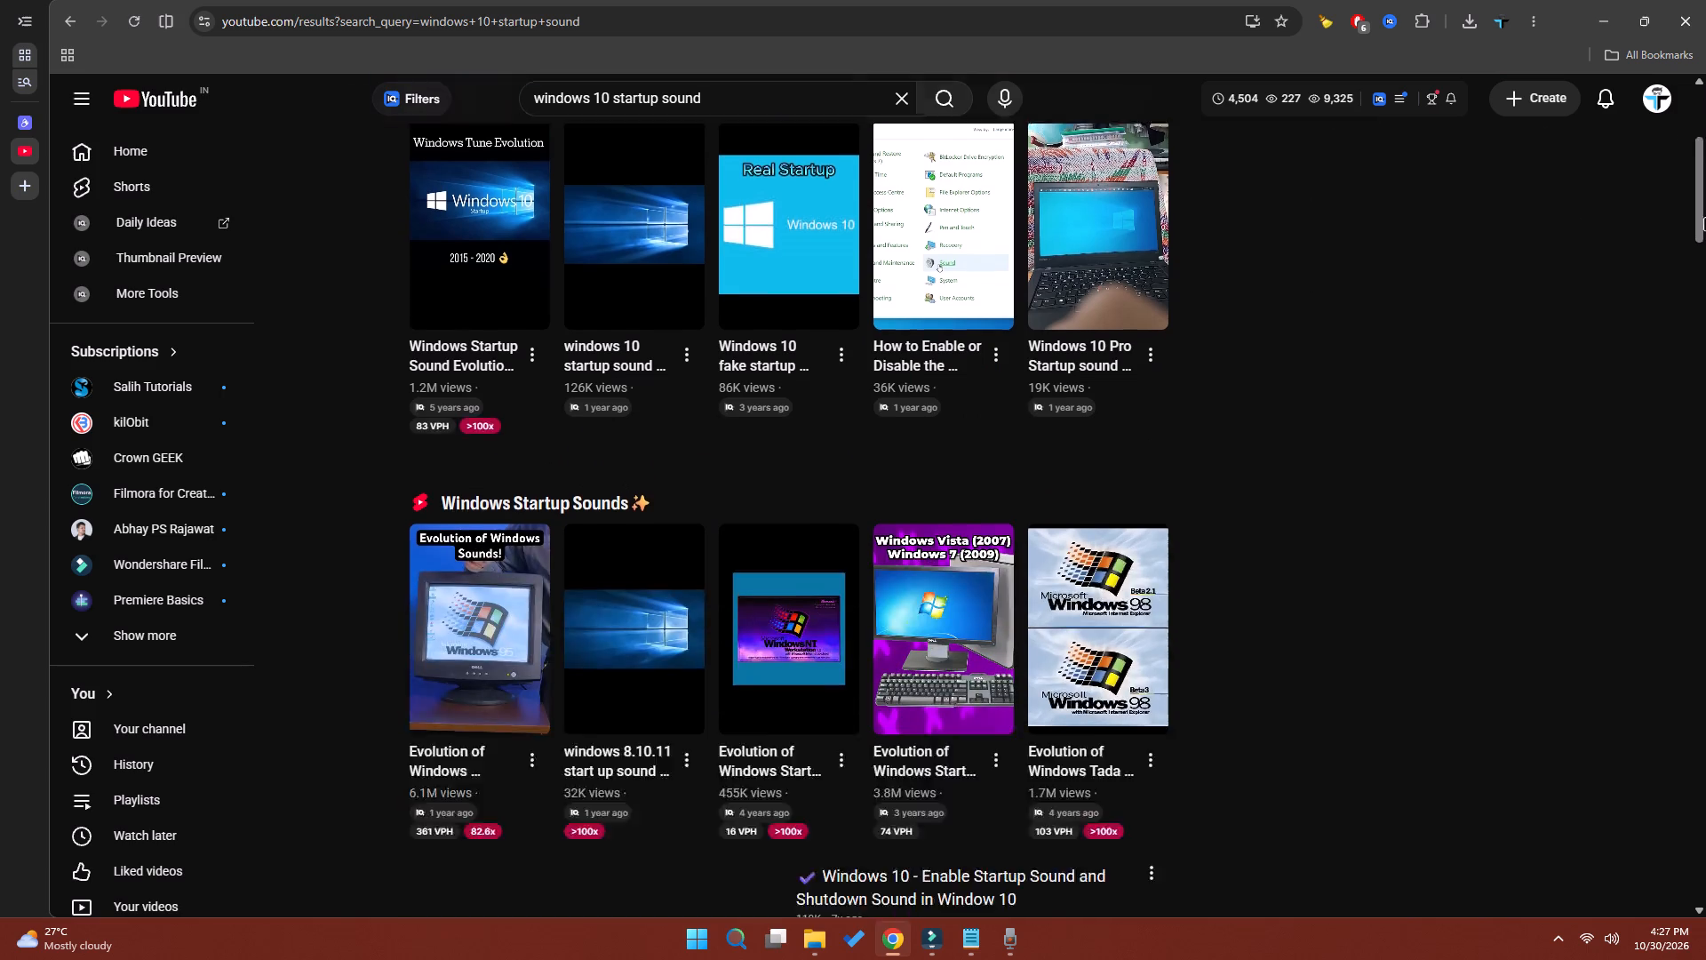
drag(1705, 219, 1705, 283)
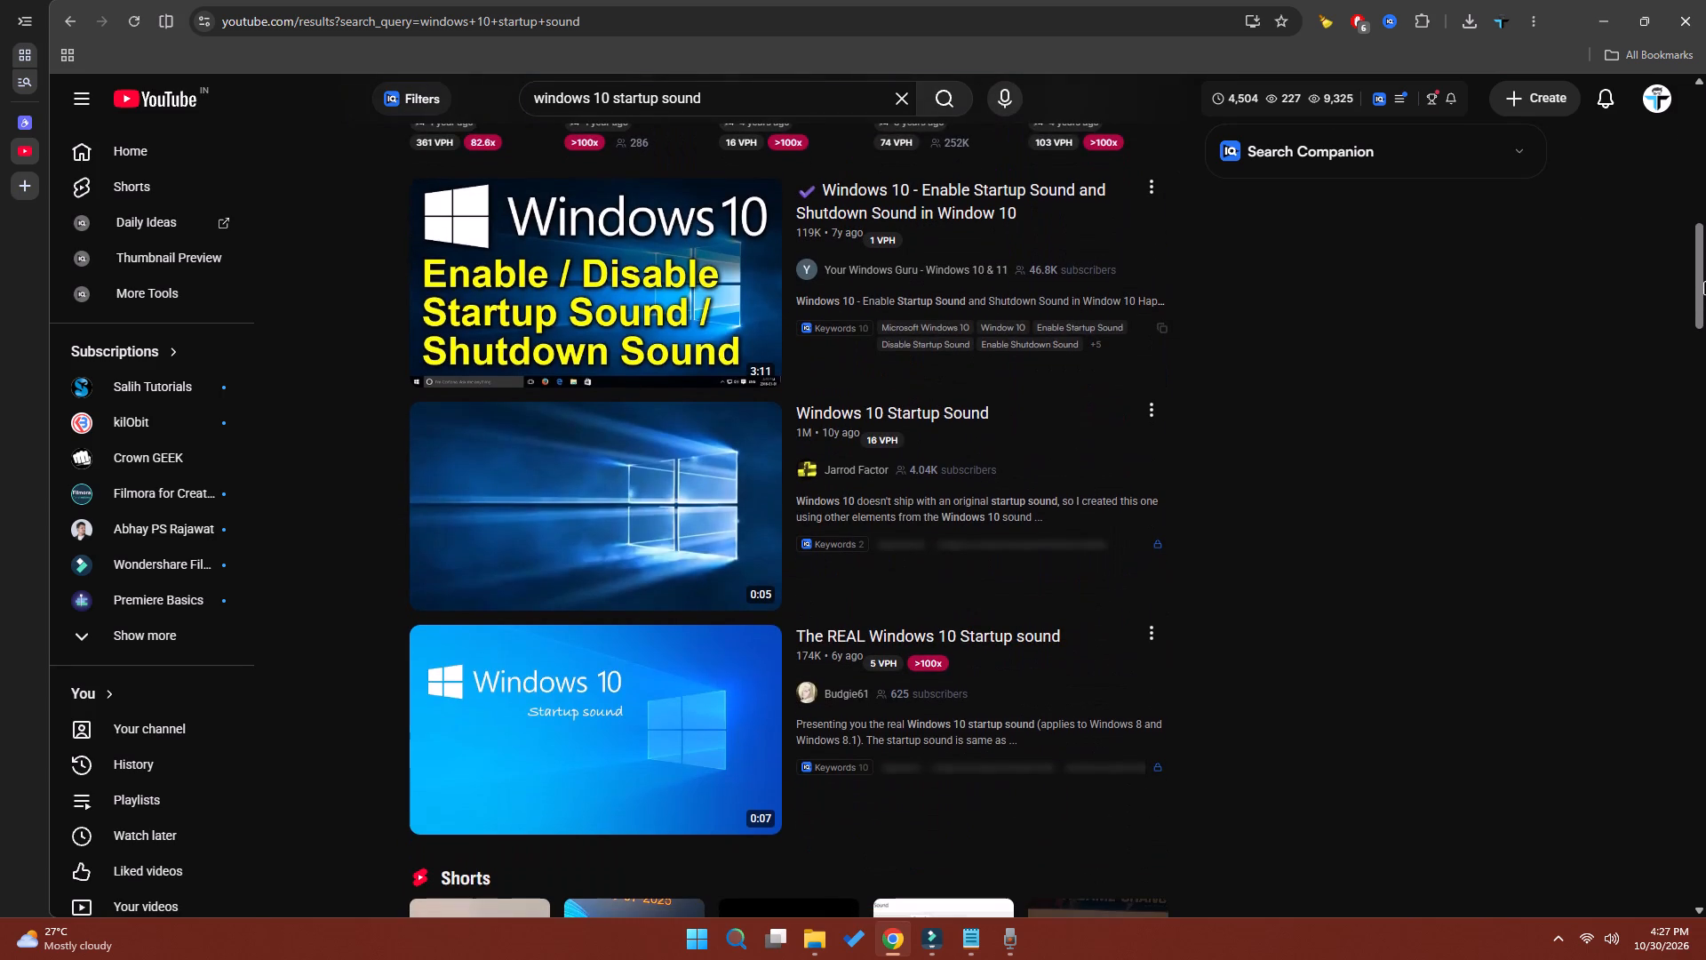
click(588, 737)
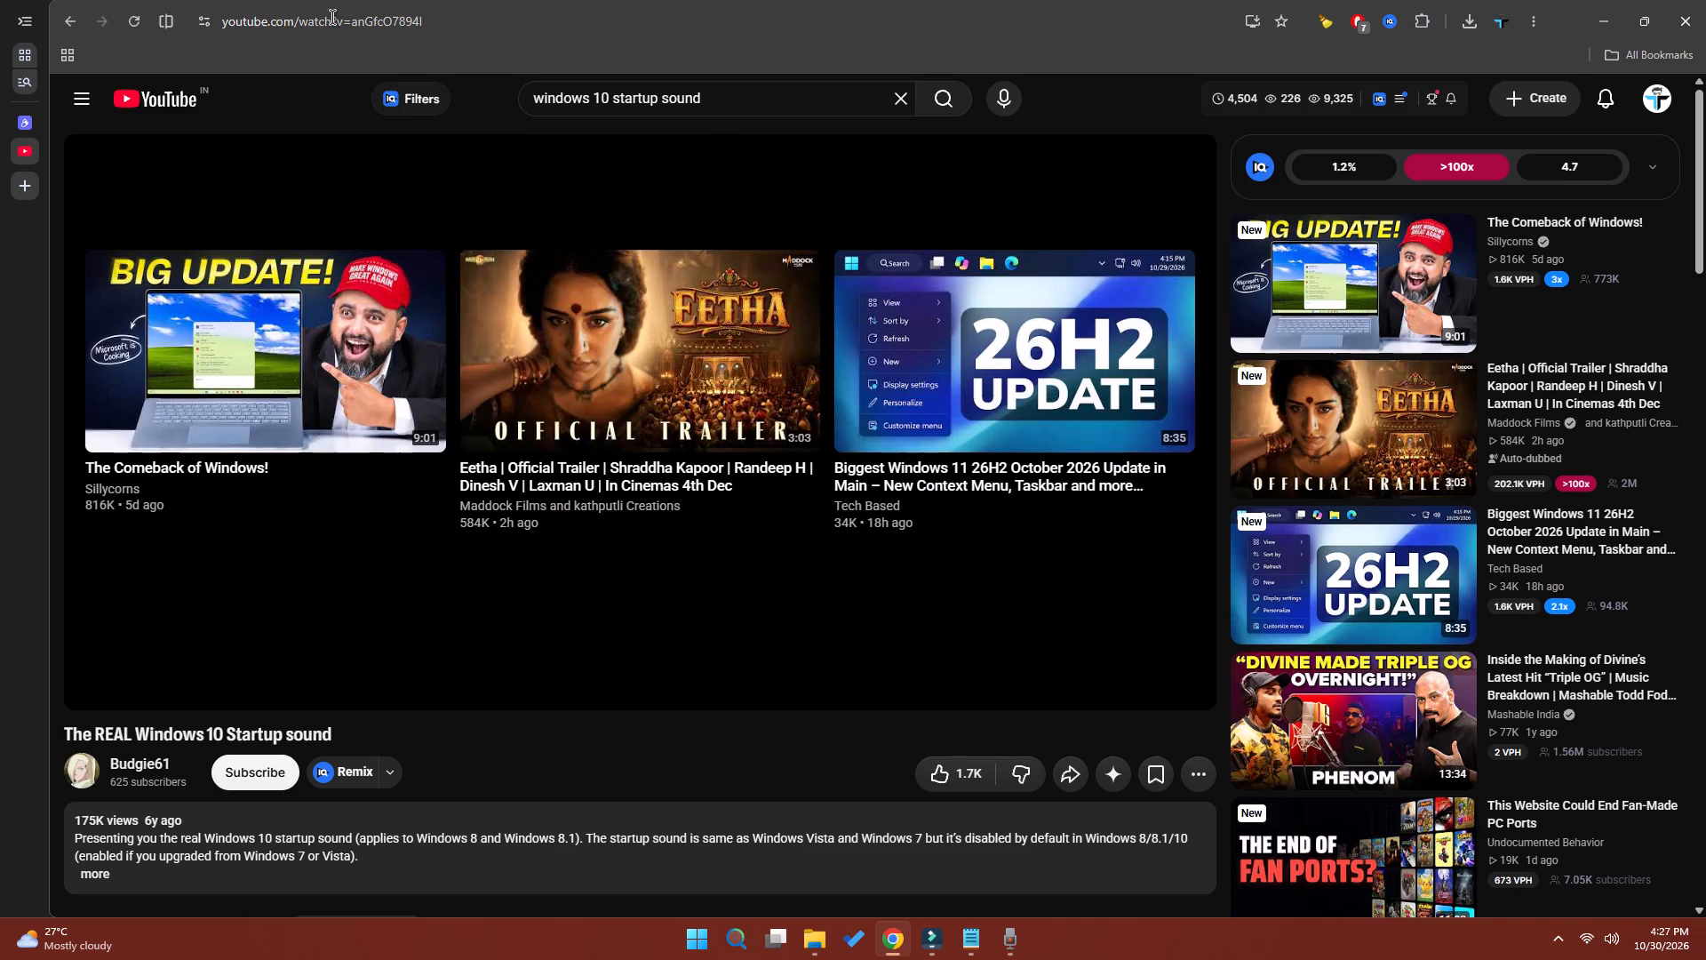
Copy the video's link and load it into the Vd6s YouTube downloader, found through a youtube 1080p download search.
click(343, 19)
right_click(343, 19)
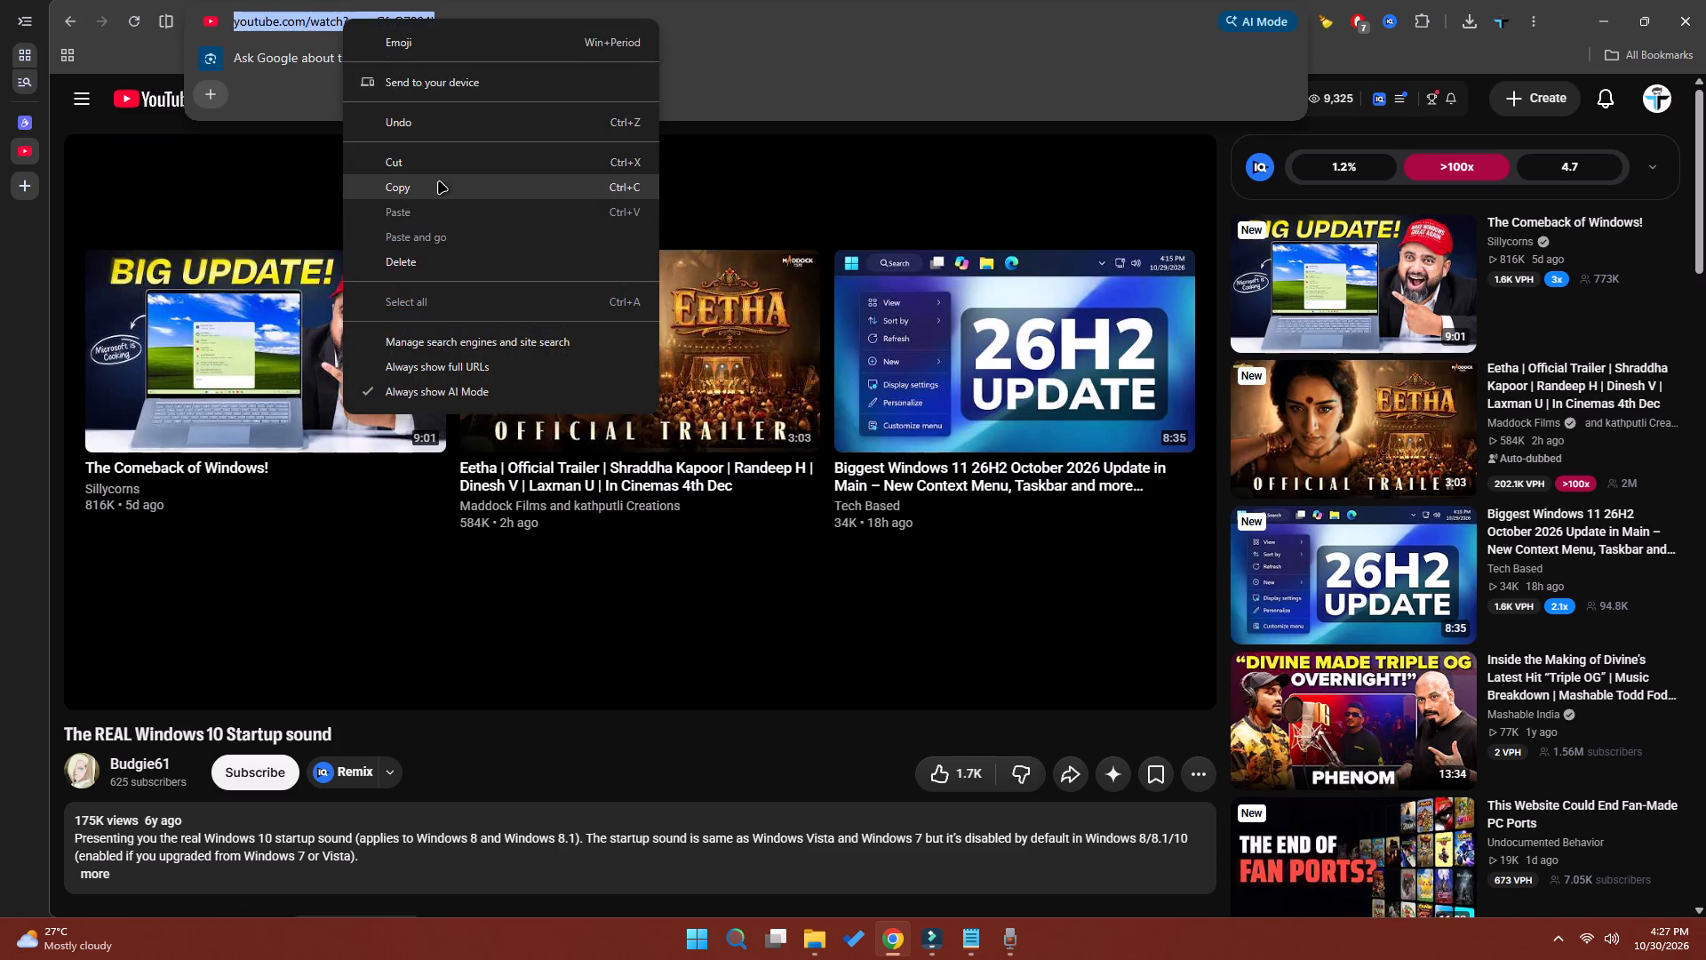
click(438, 182)
click(30, 192)
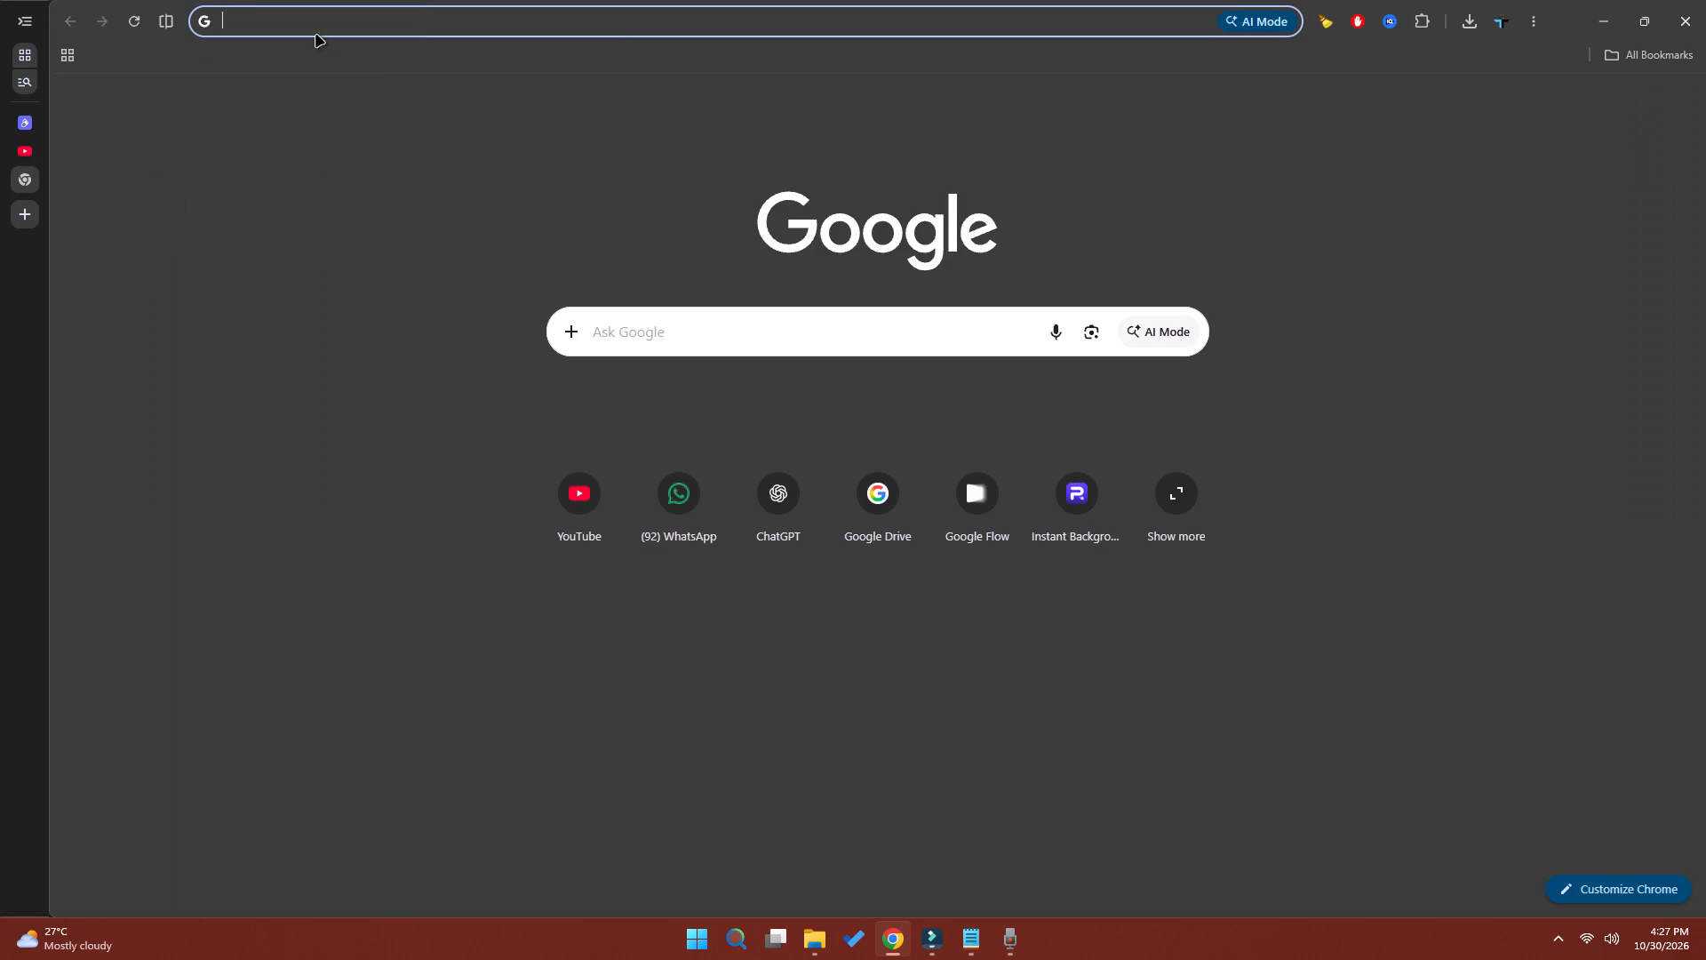
key(y)
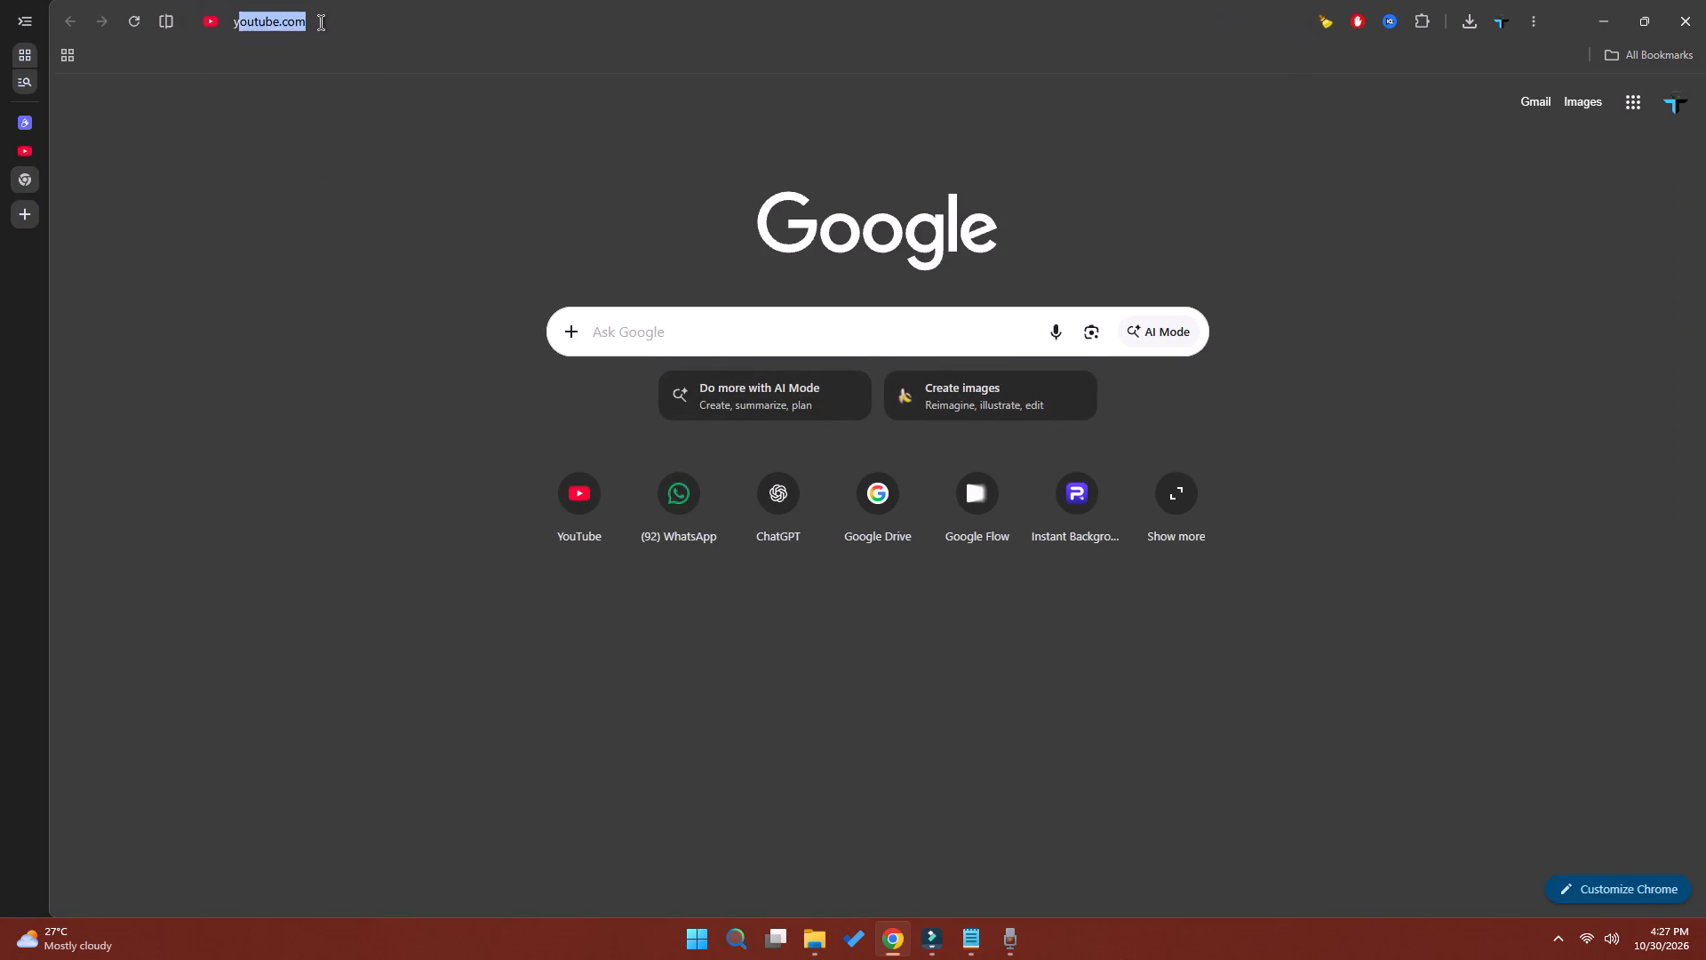
click(334, 92)
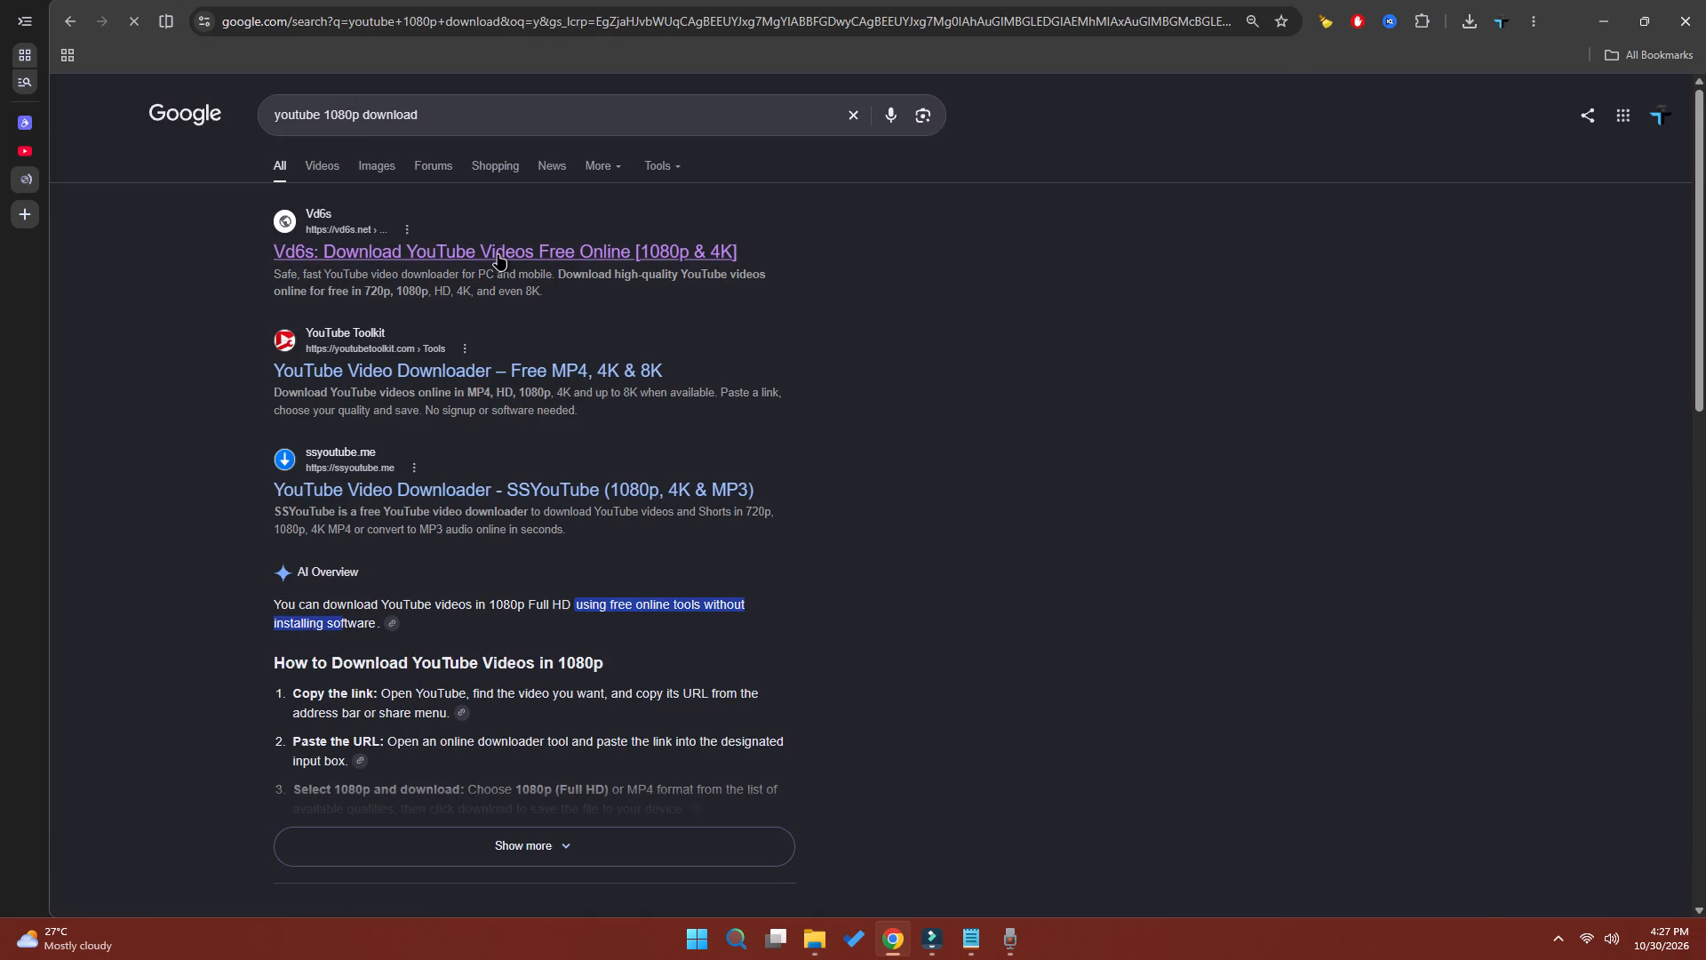
click(498, 254)
click(662, 388)
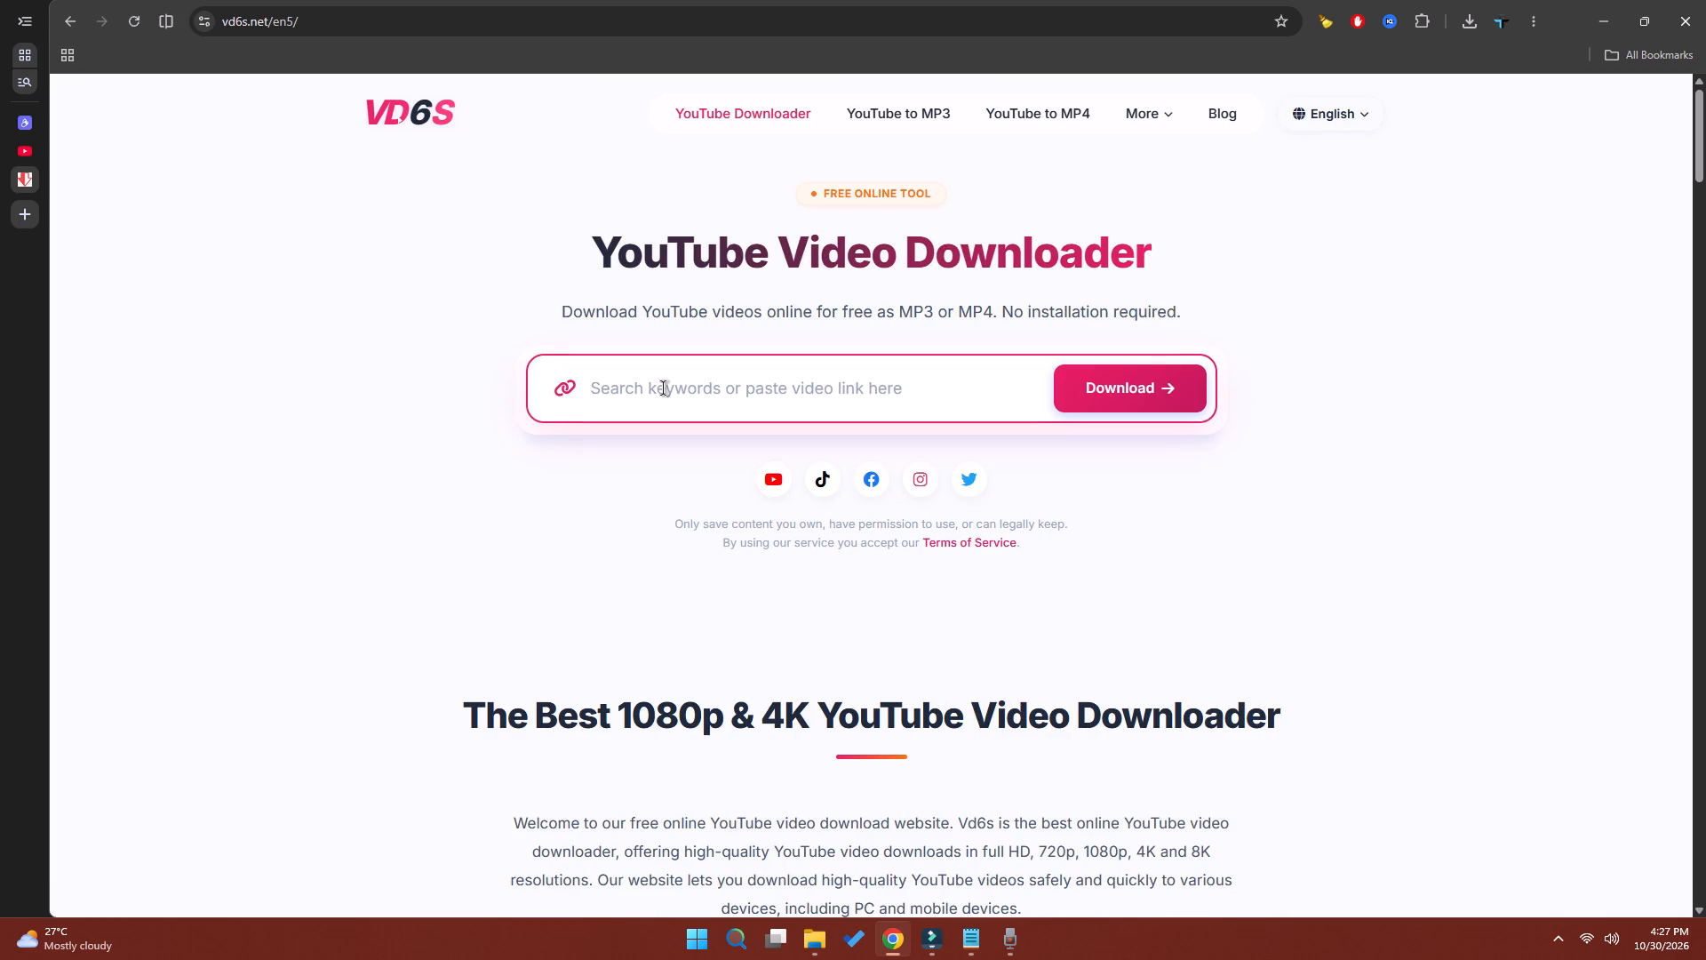
key(ctrl+v)
click(1154, 378)
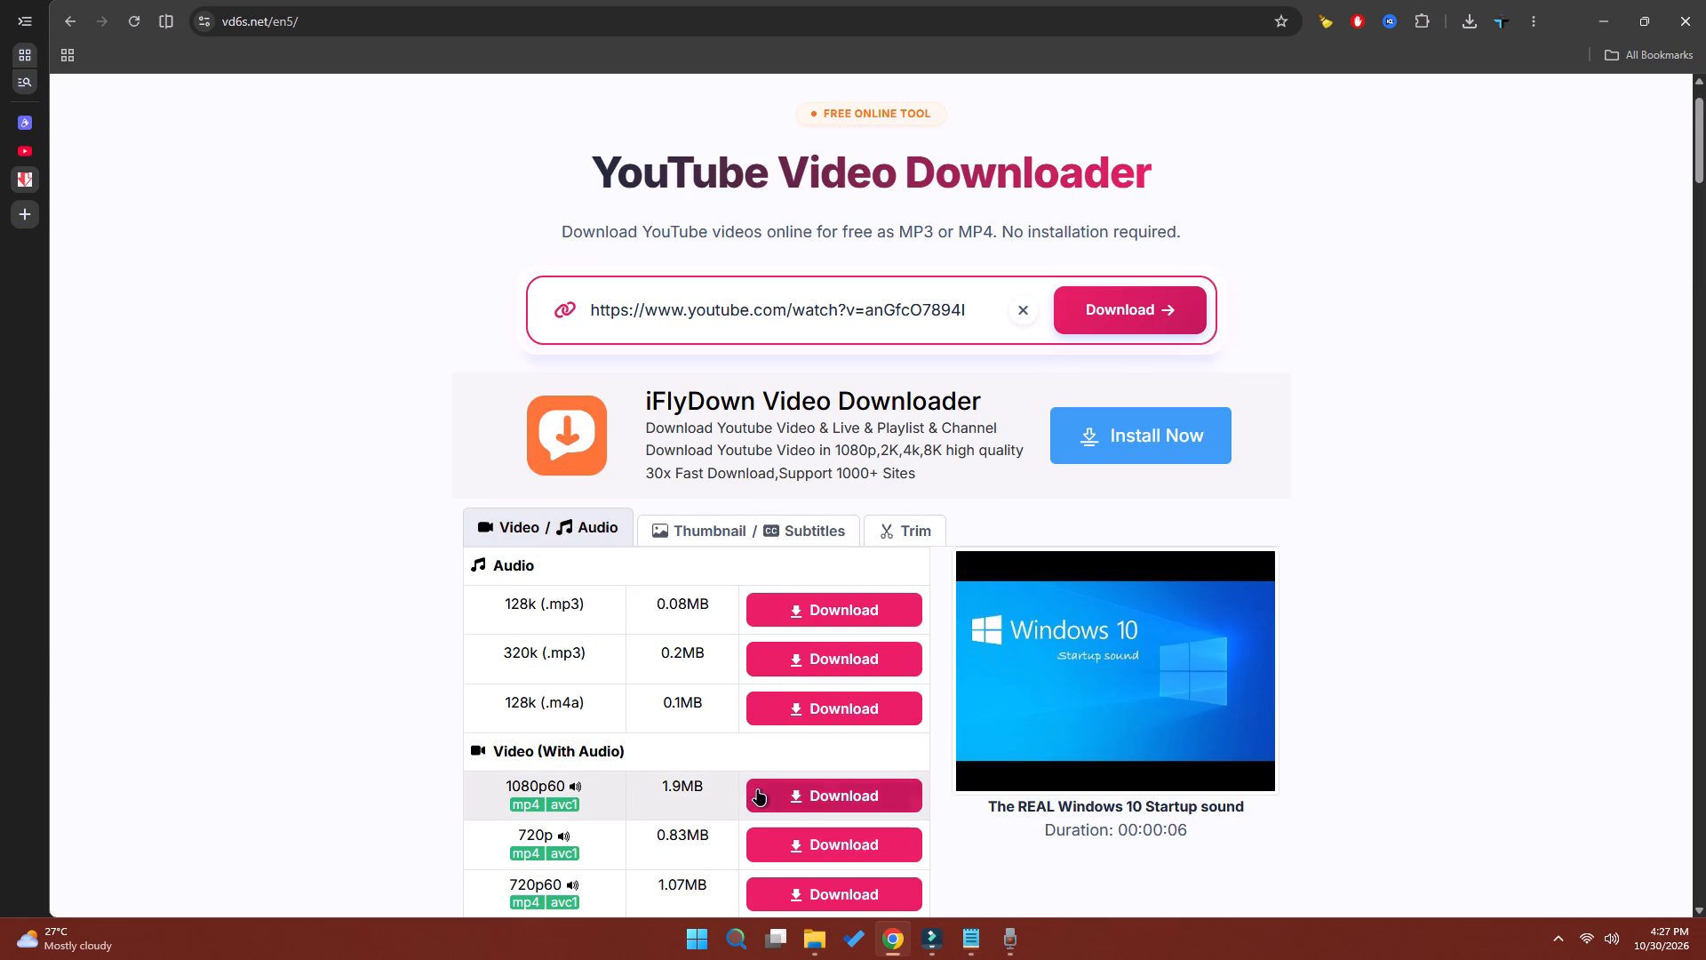
Download and save the 1080p60 MP4 version of the video with audio.
click(822, 795)
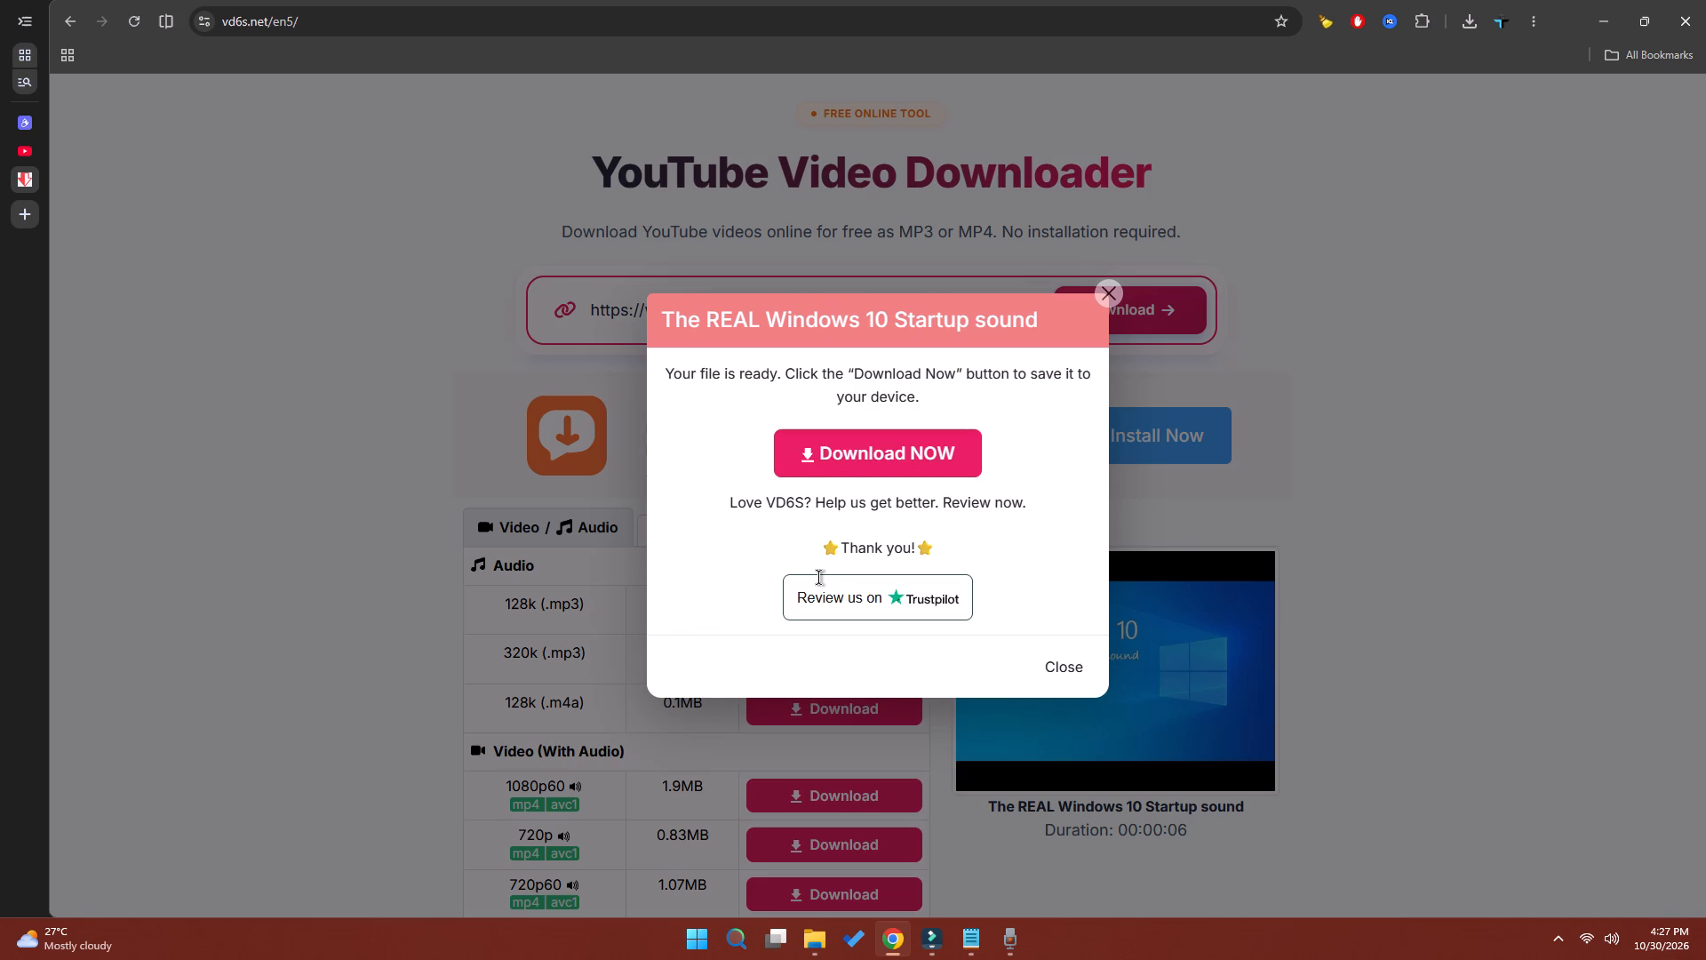
click(853, 451)
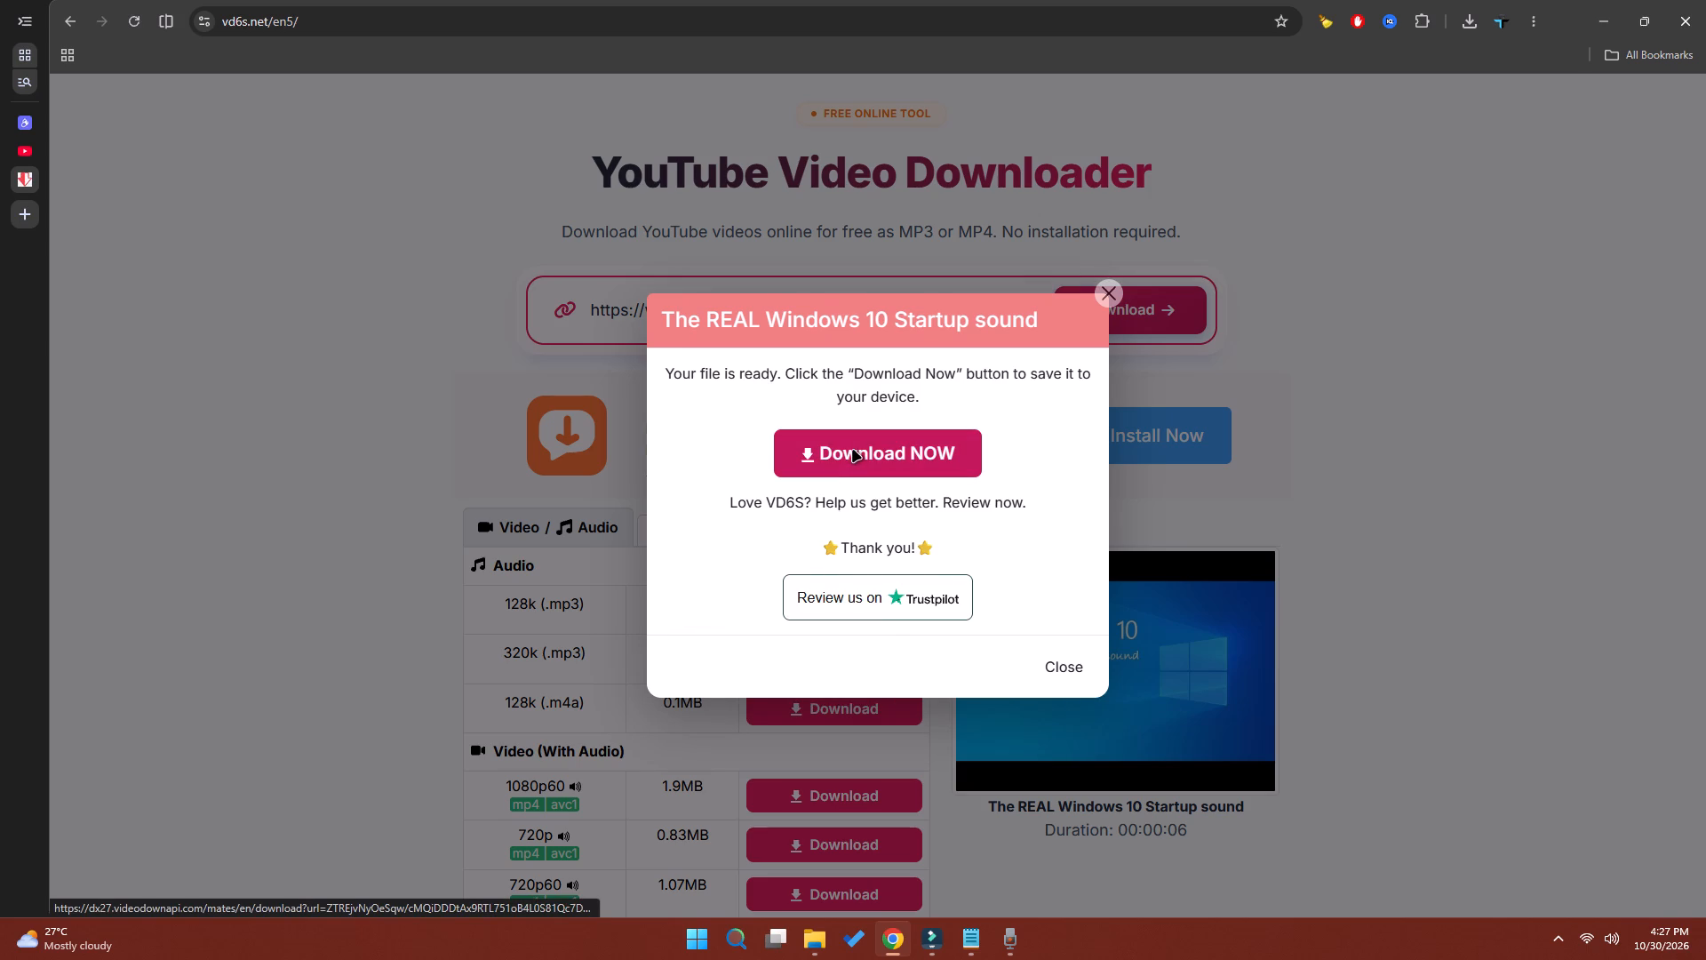
click(952, 554)
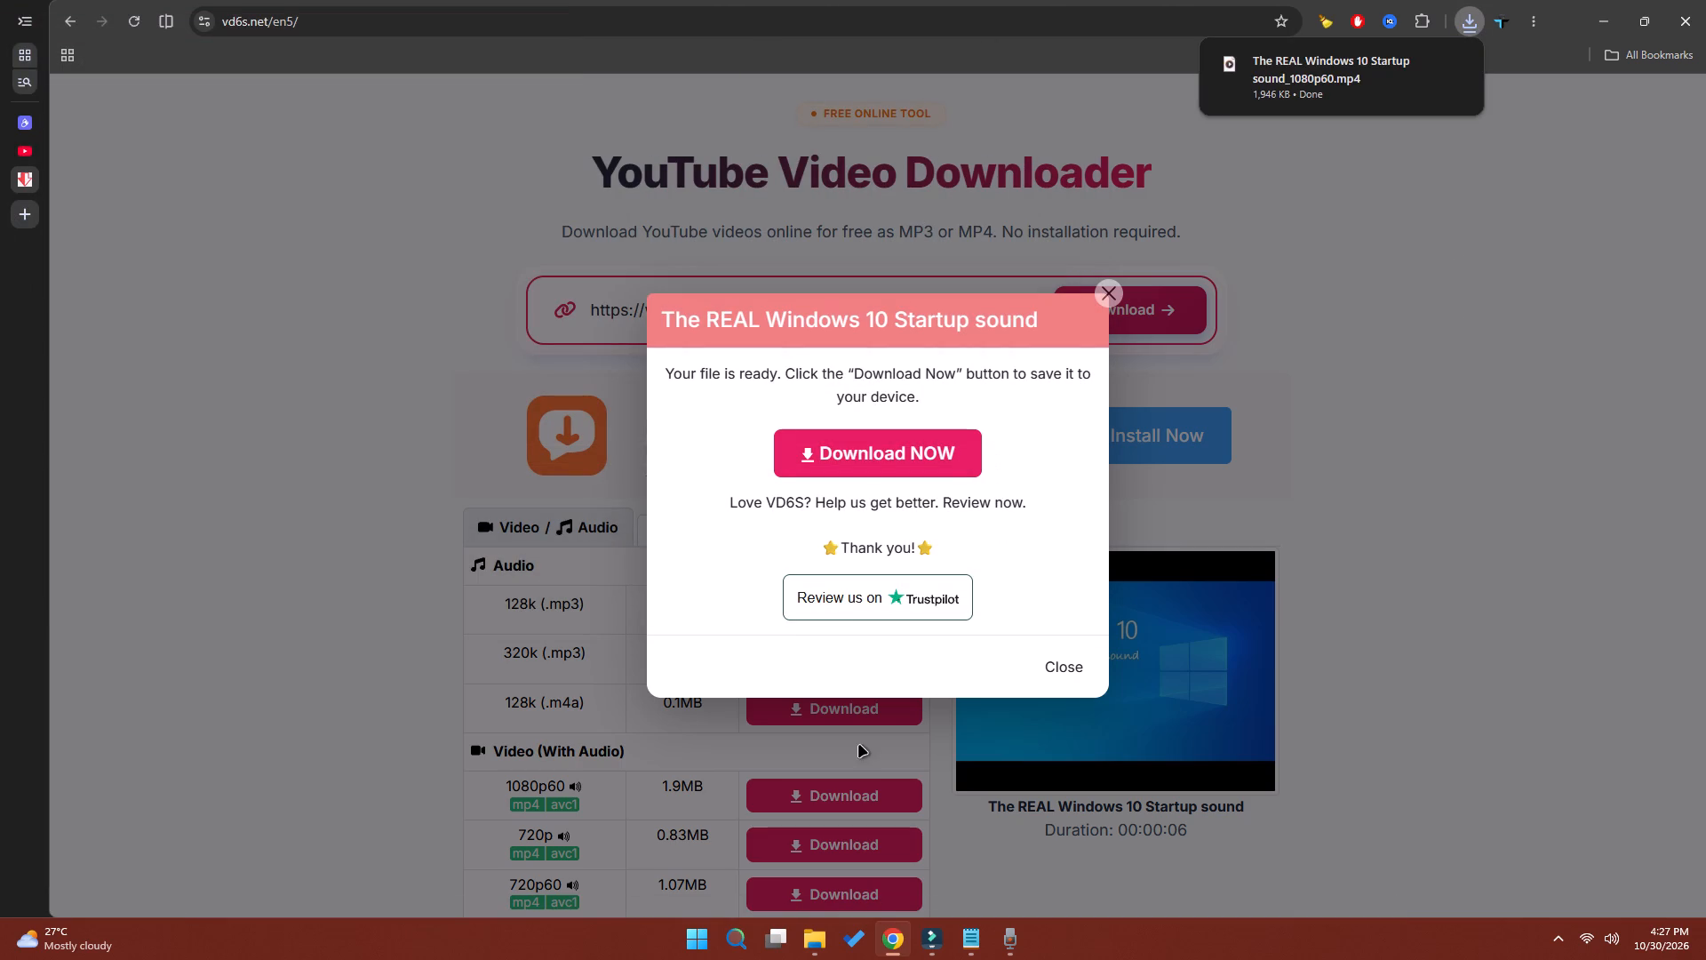
Switch back to Filmora and import The REAL Windows 10 Startup sound_1080p60 from the windows 10 iso folder.
click(937, 946)
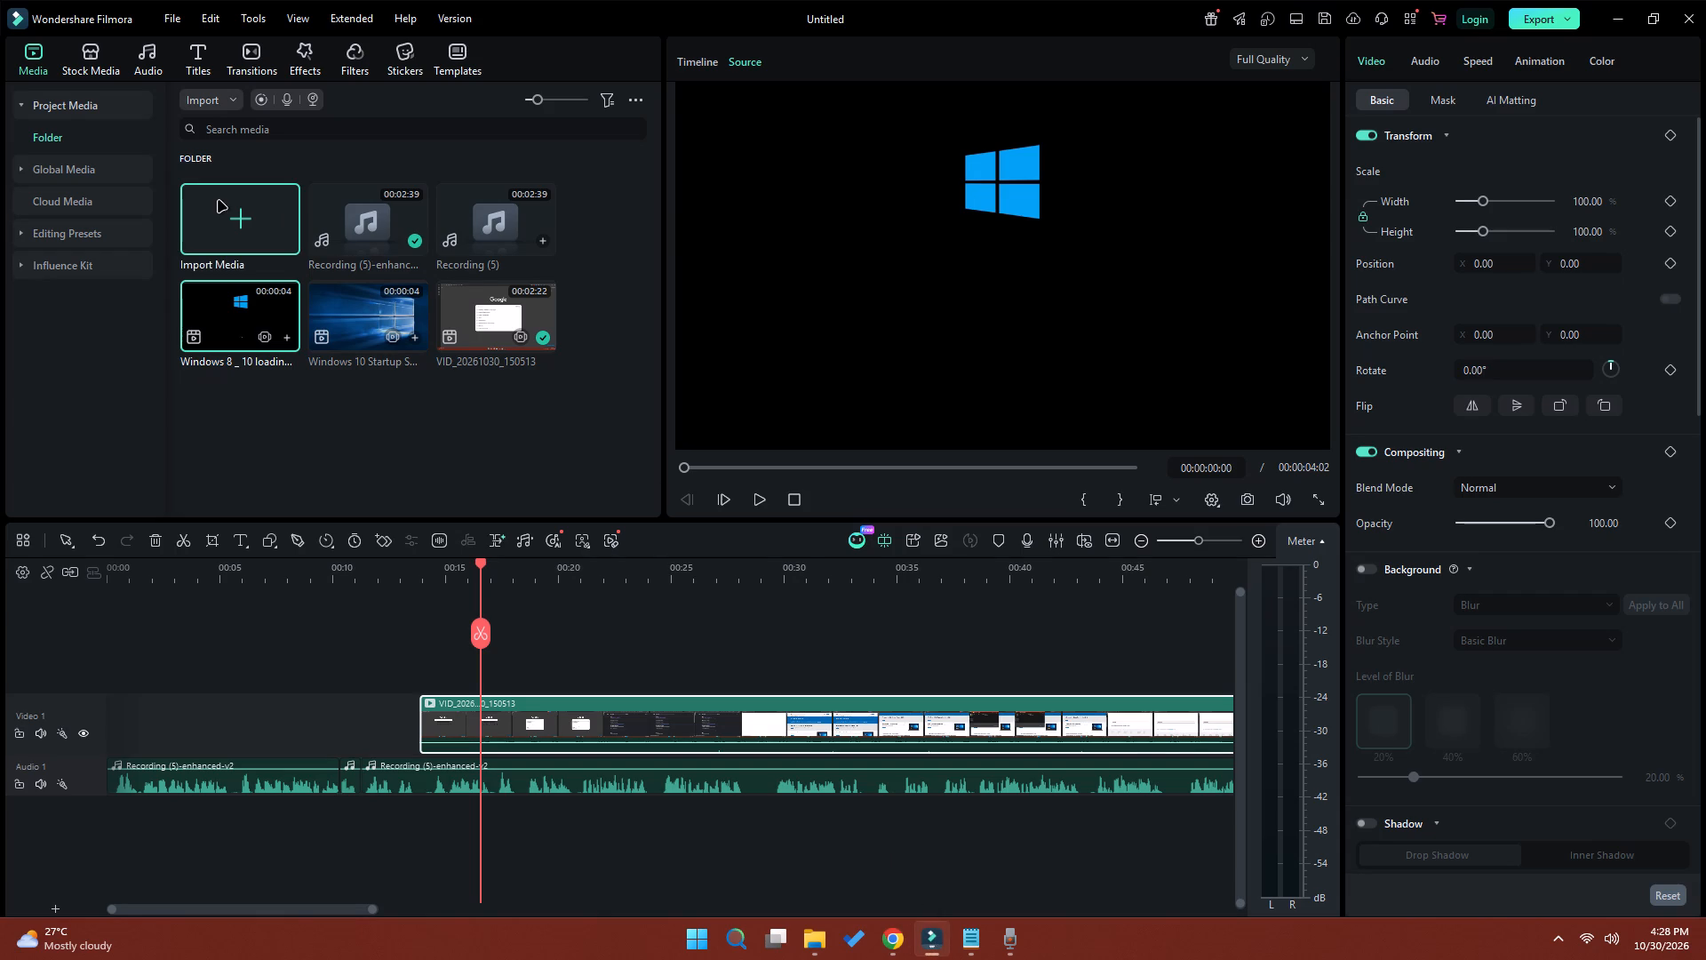
click(251, 223)
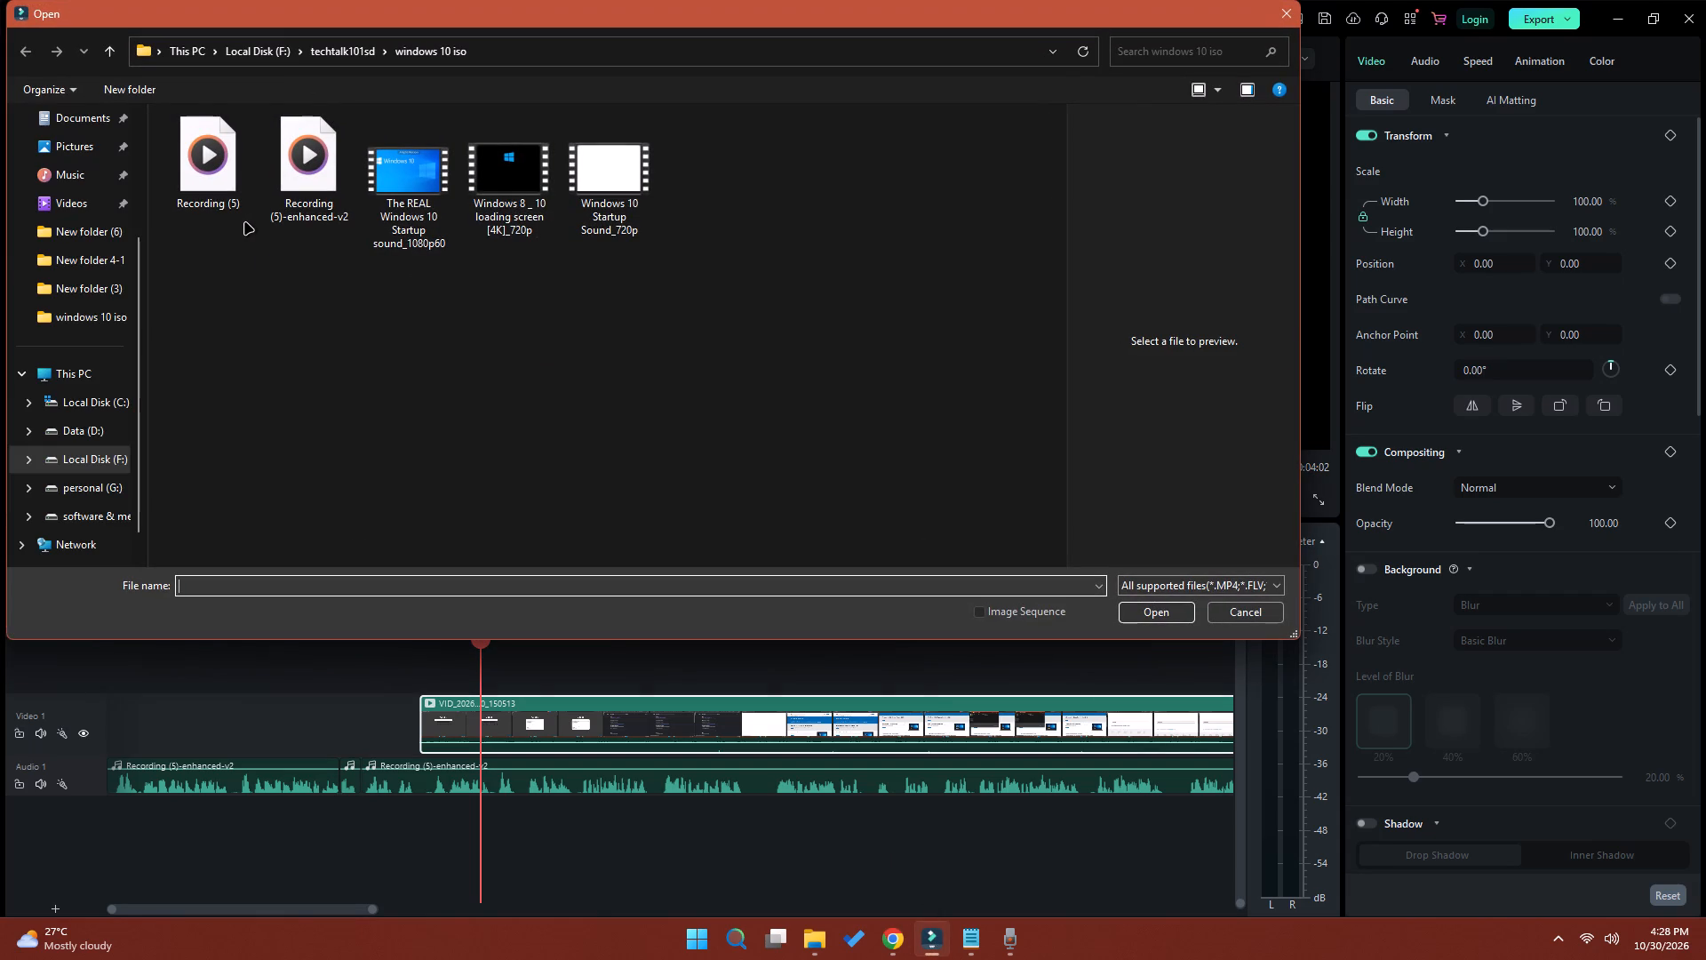
double_click(410, 180)
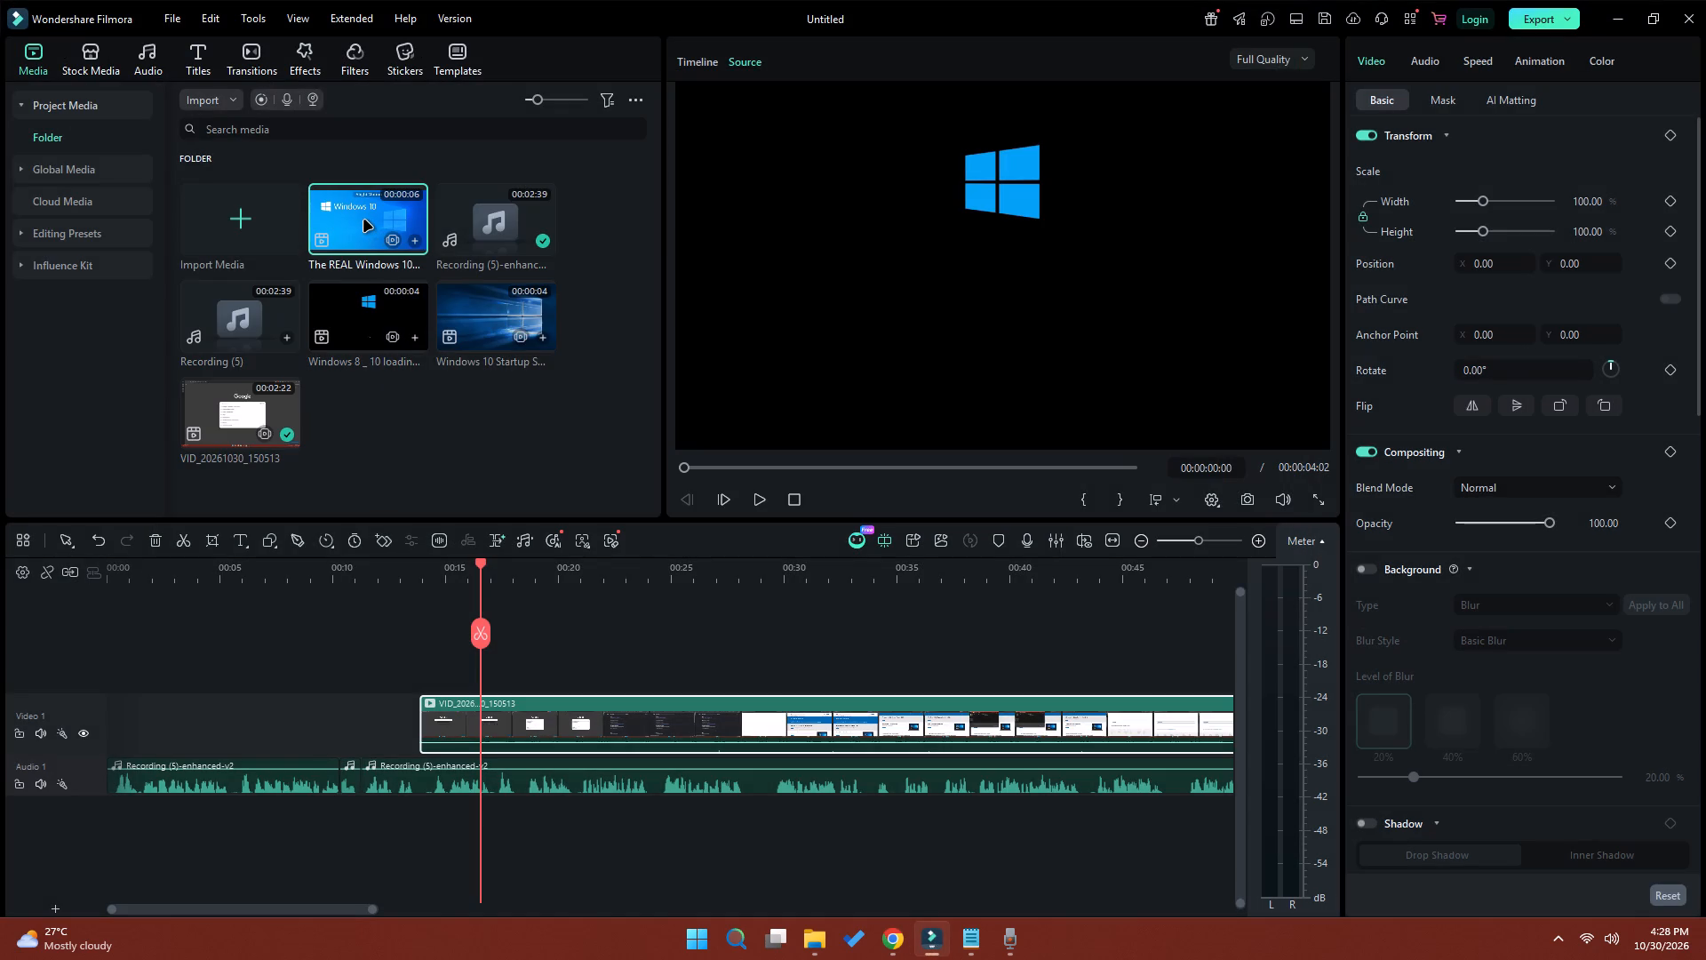
Place the REAL Windows 10 Startup sound clip above Video 1 at about 00:00:03, detach its audio and delete its video part.
drag(364, 220, 179, 661)
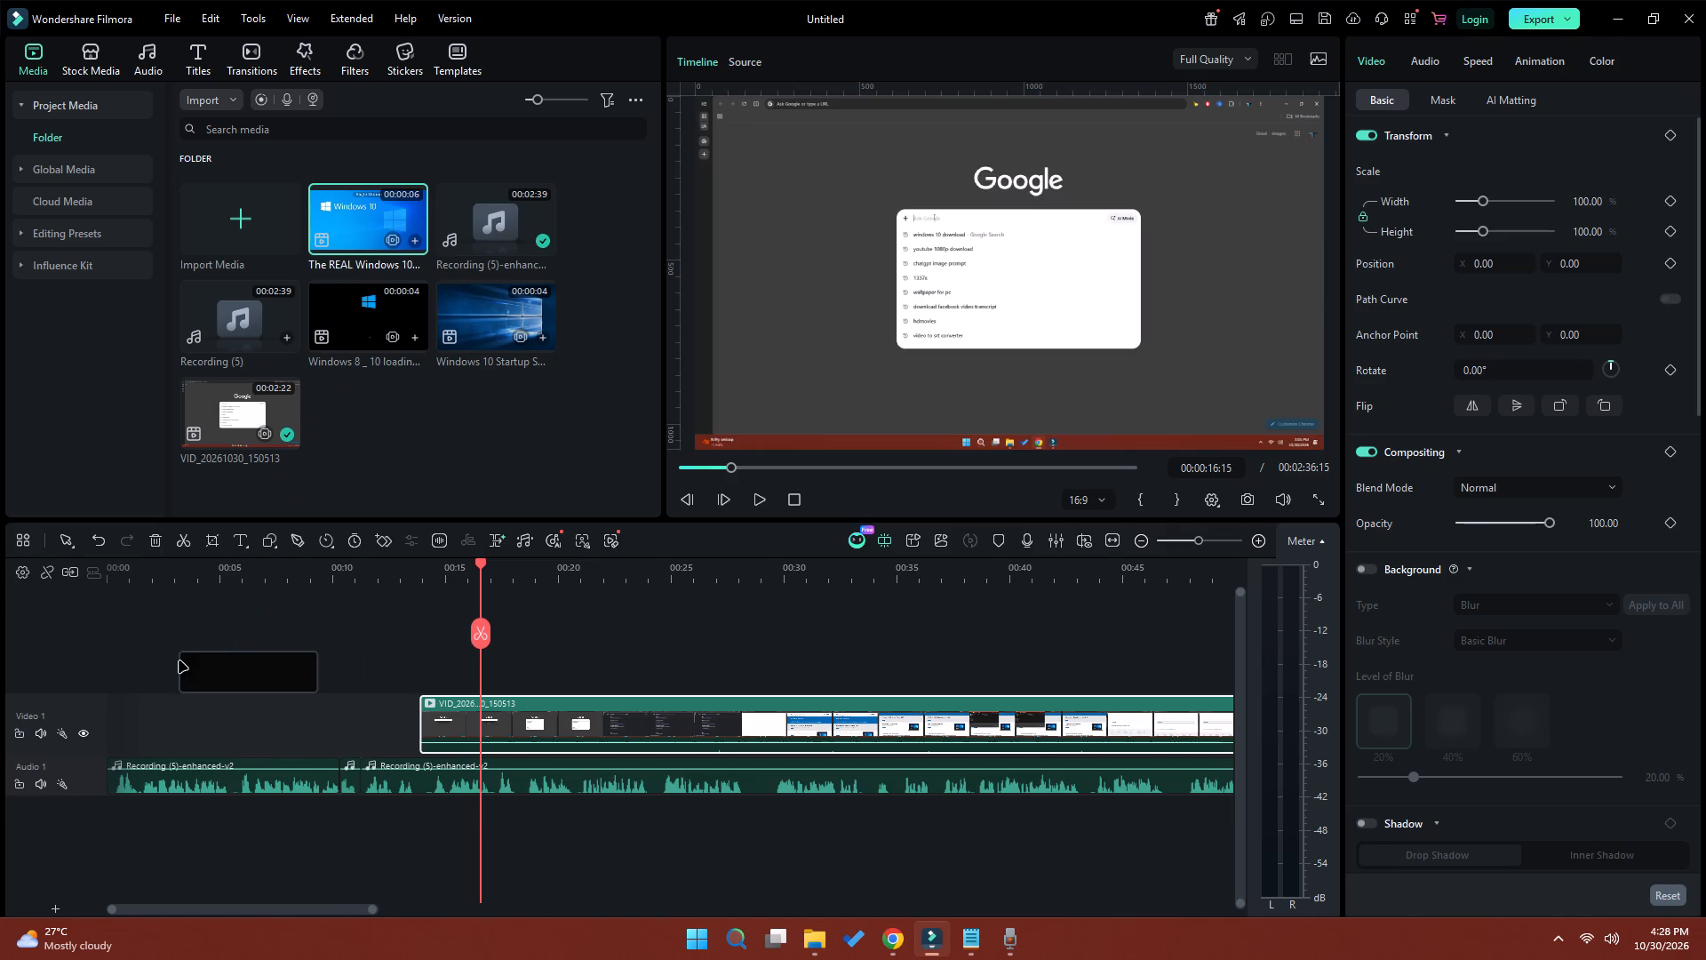
right_click(233, 699)
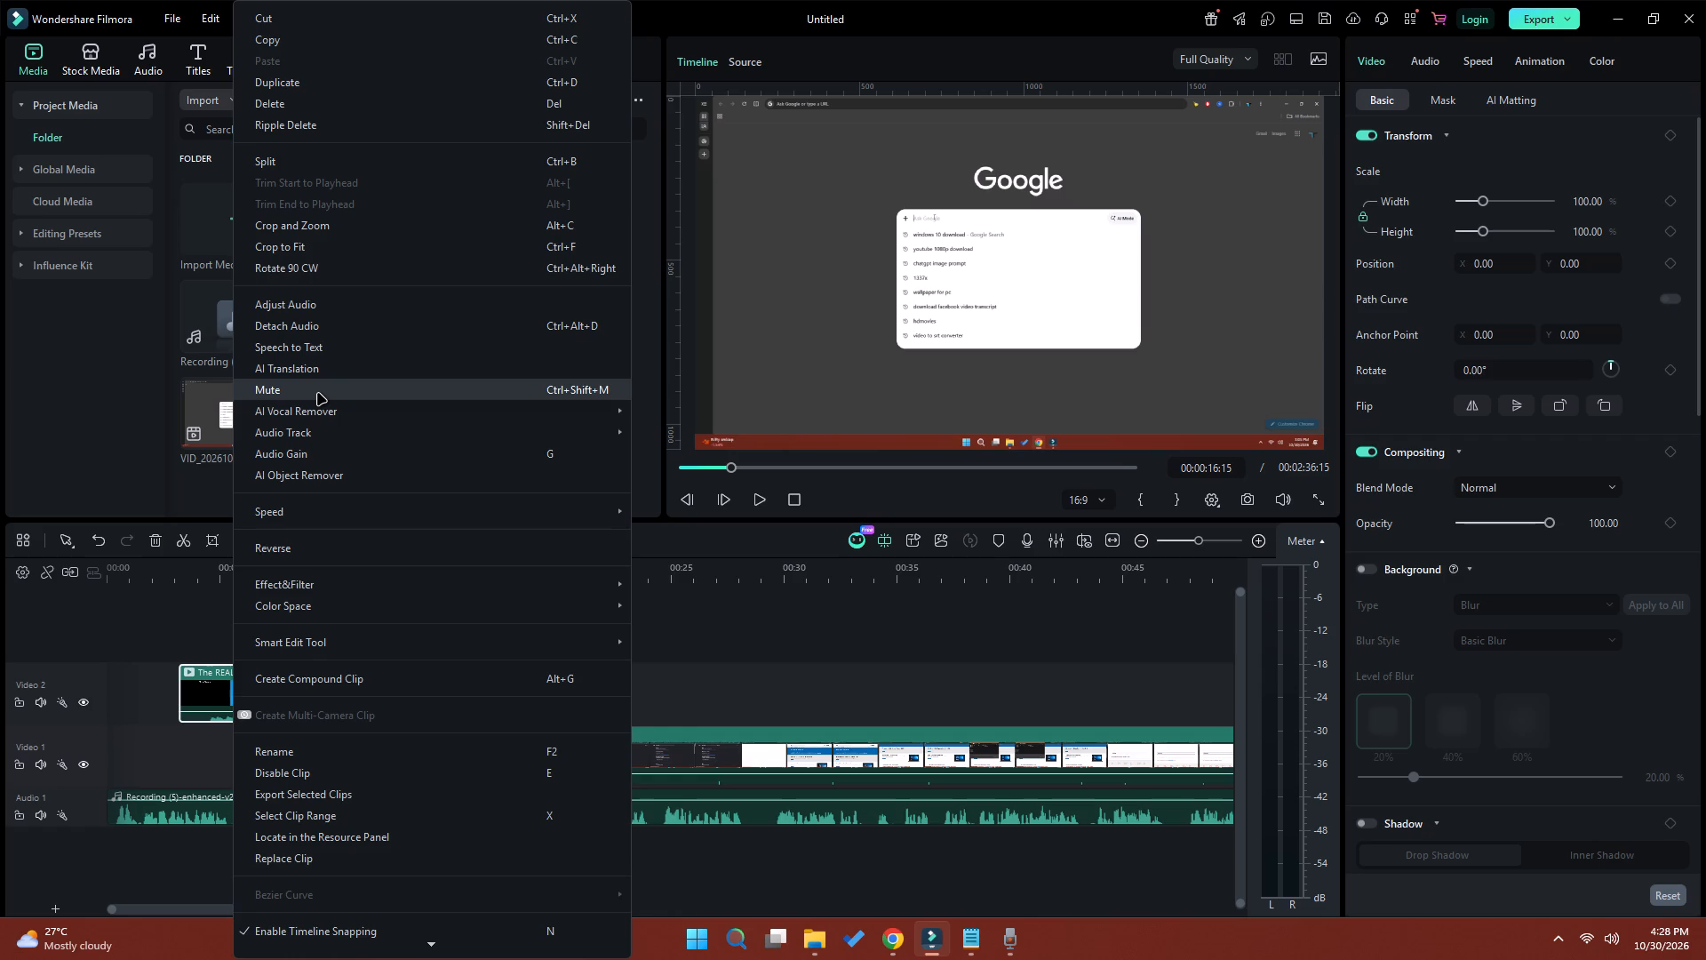
click(311, 325)
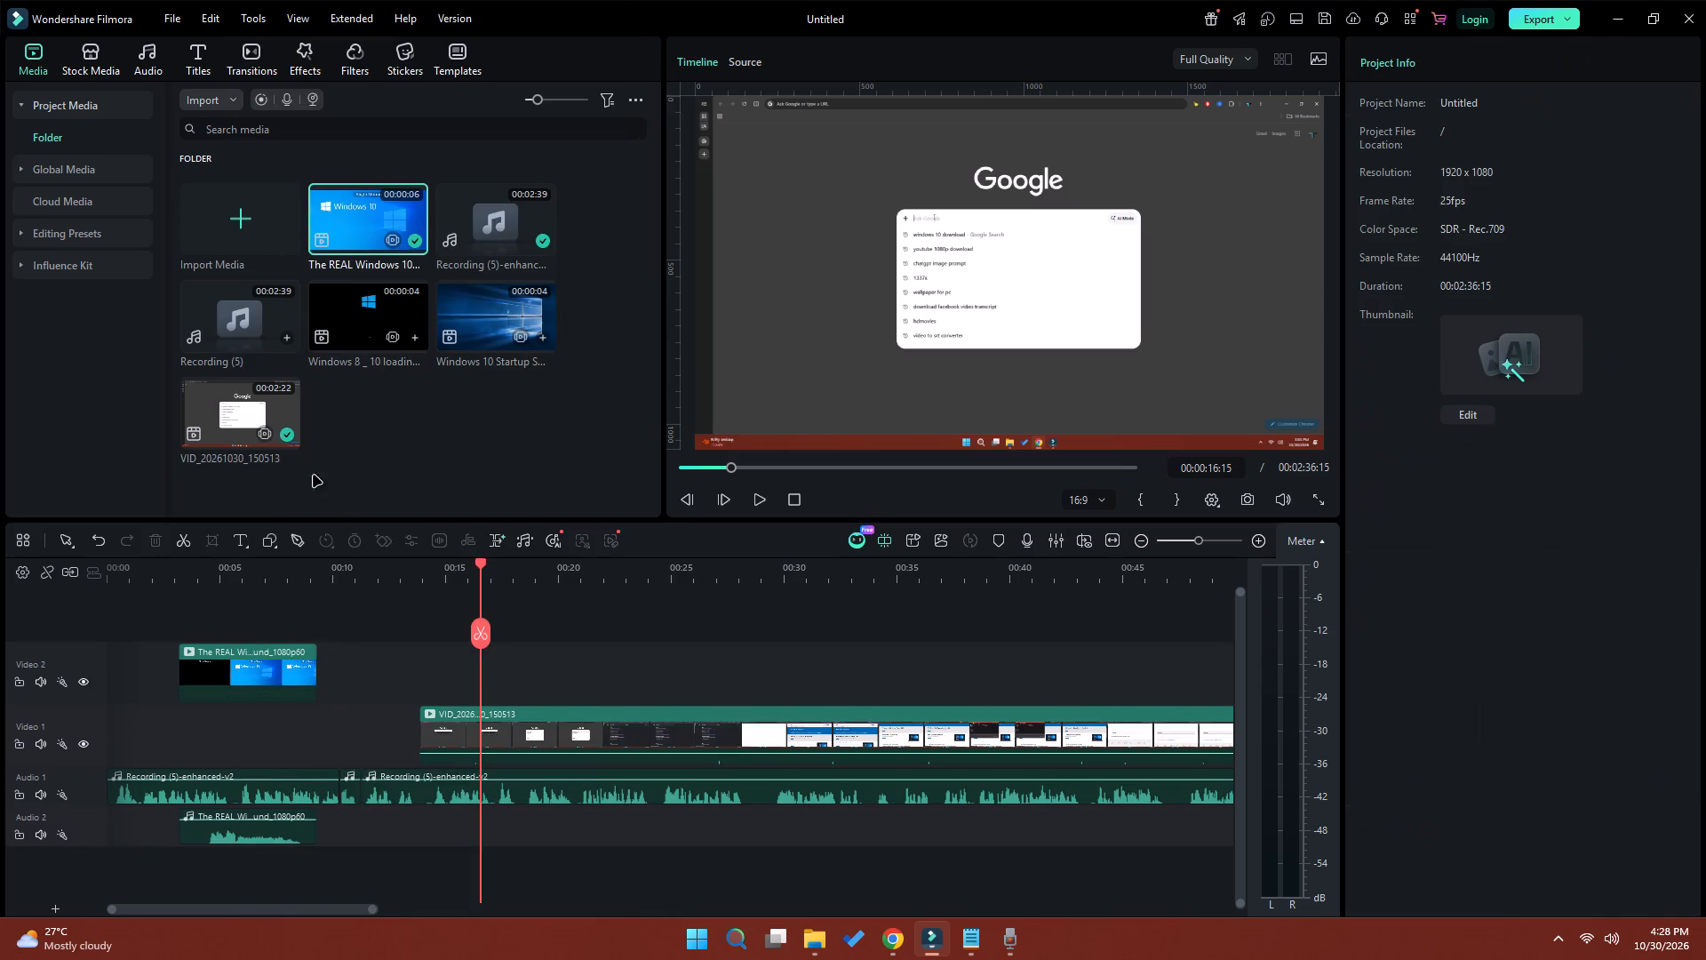
click(271, 672)
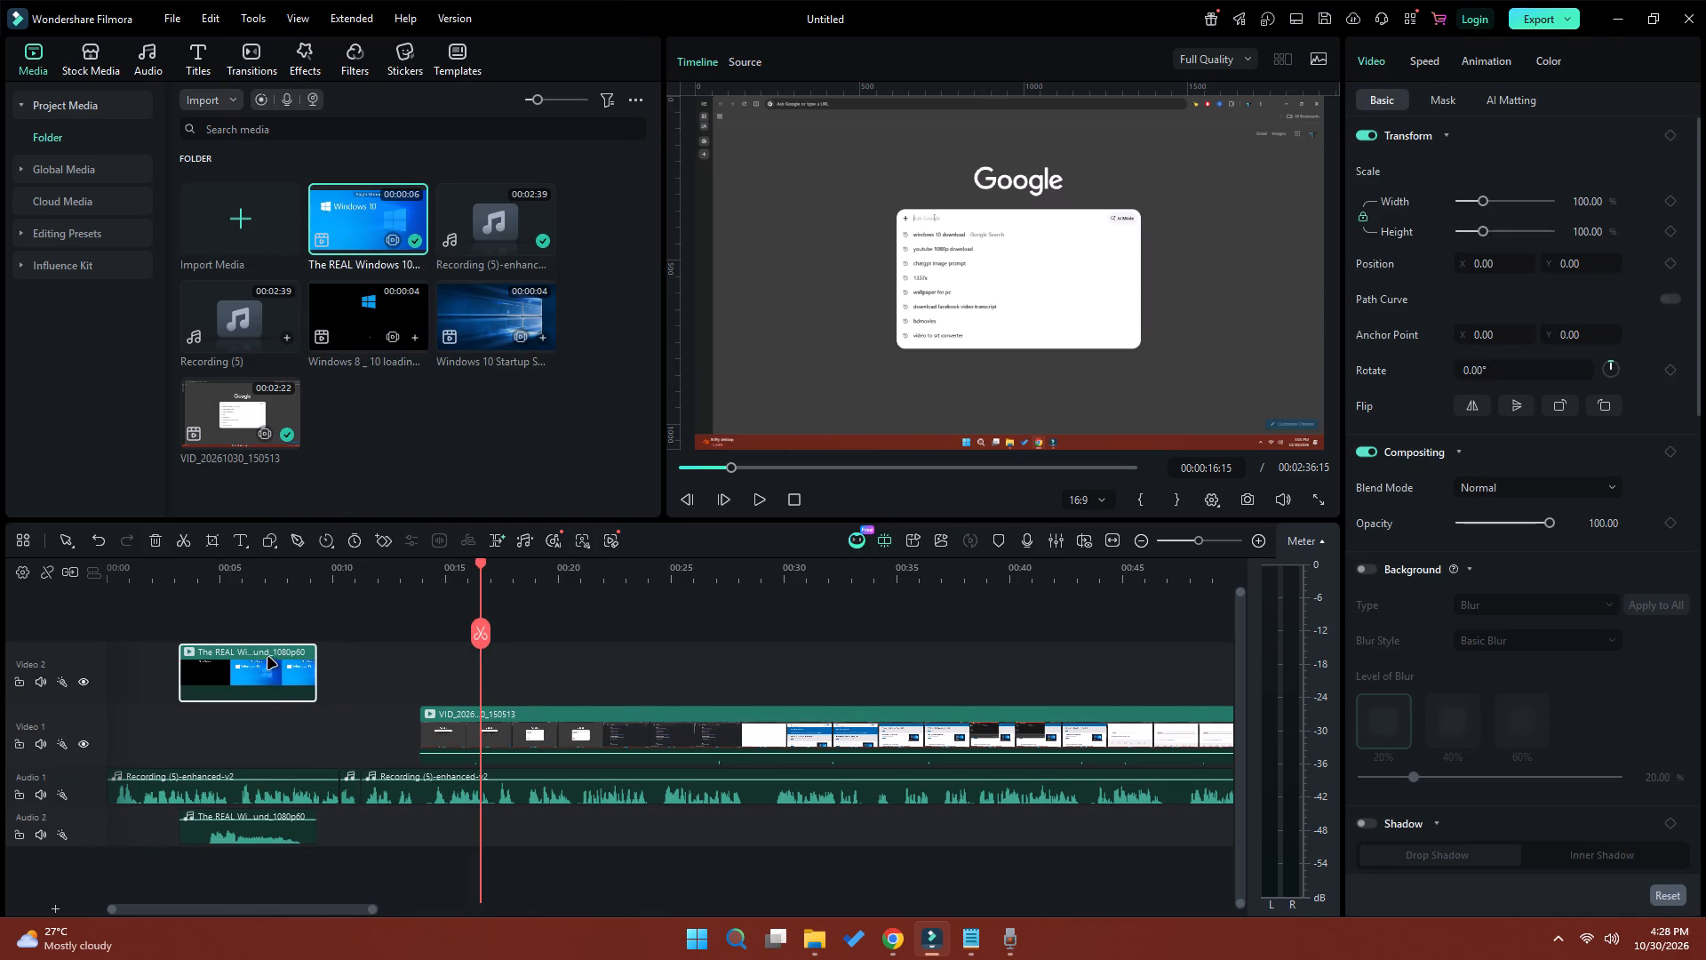
key(Delete)
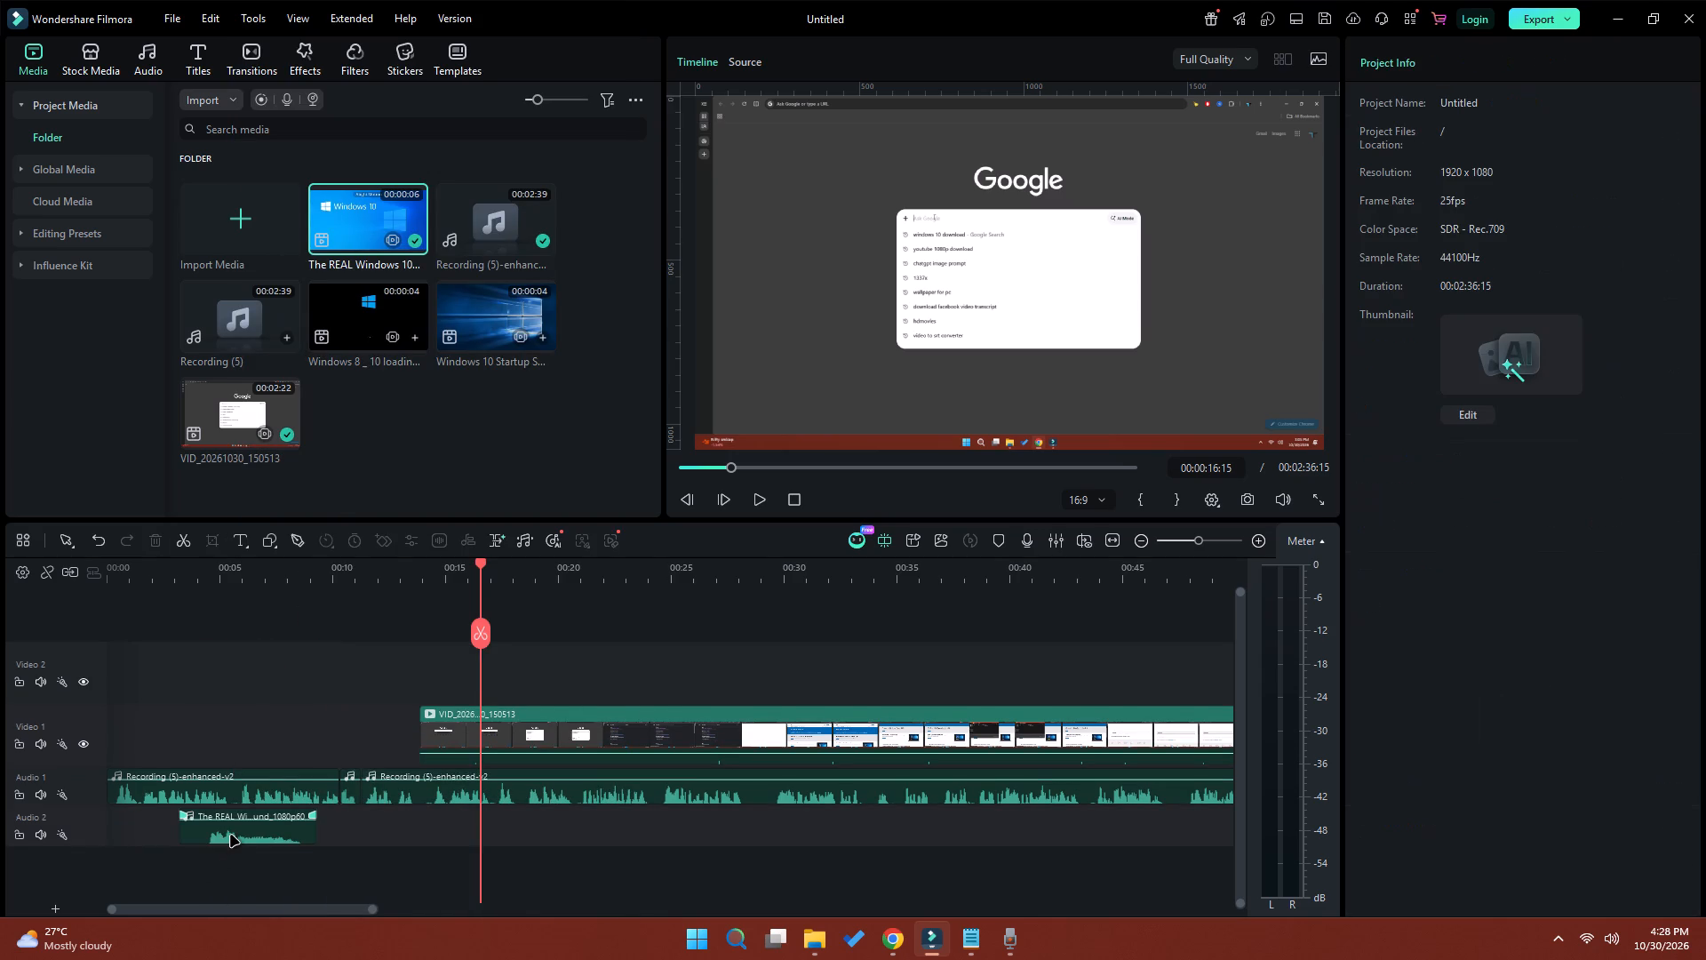
Place the Windows 8 _ 10 loading screen clip at the start of Video 1 and move the startup audio on Audio 2 to about 00:00:02:12.
drag(231, 836, 148, 826)
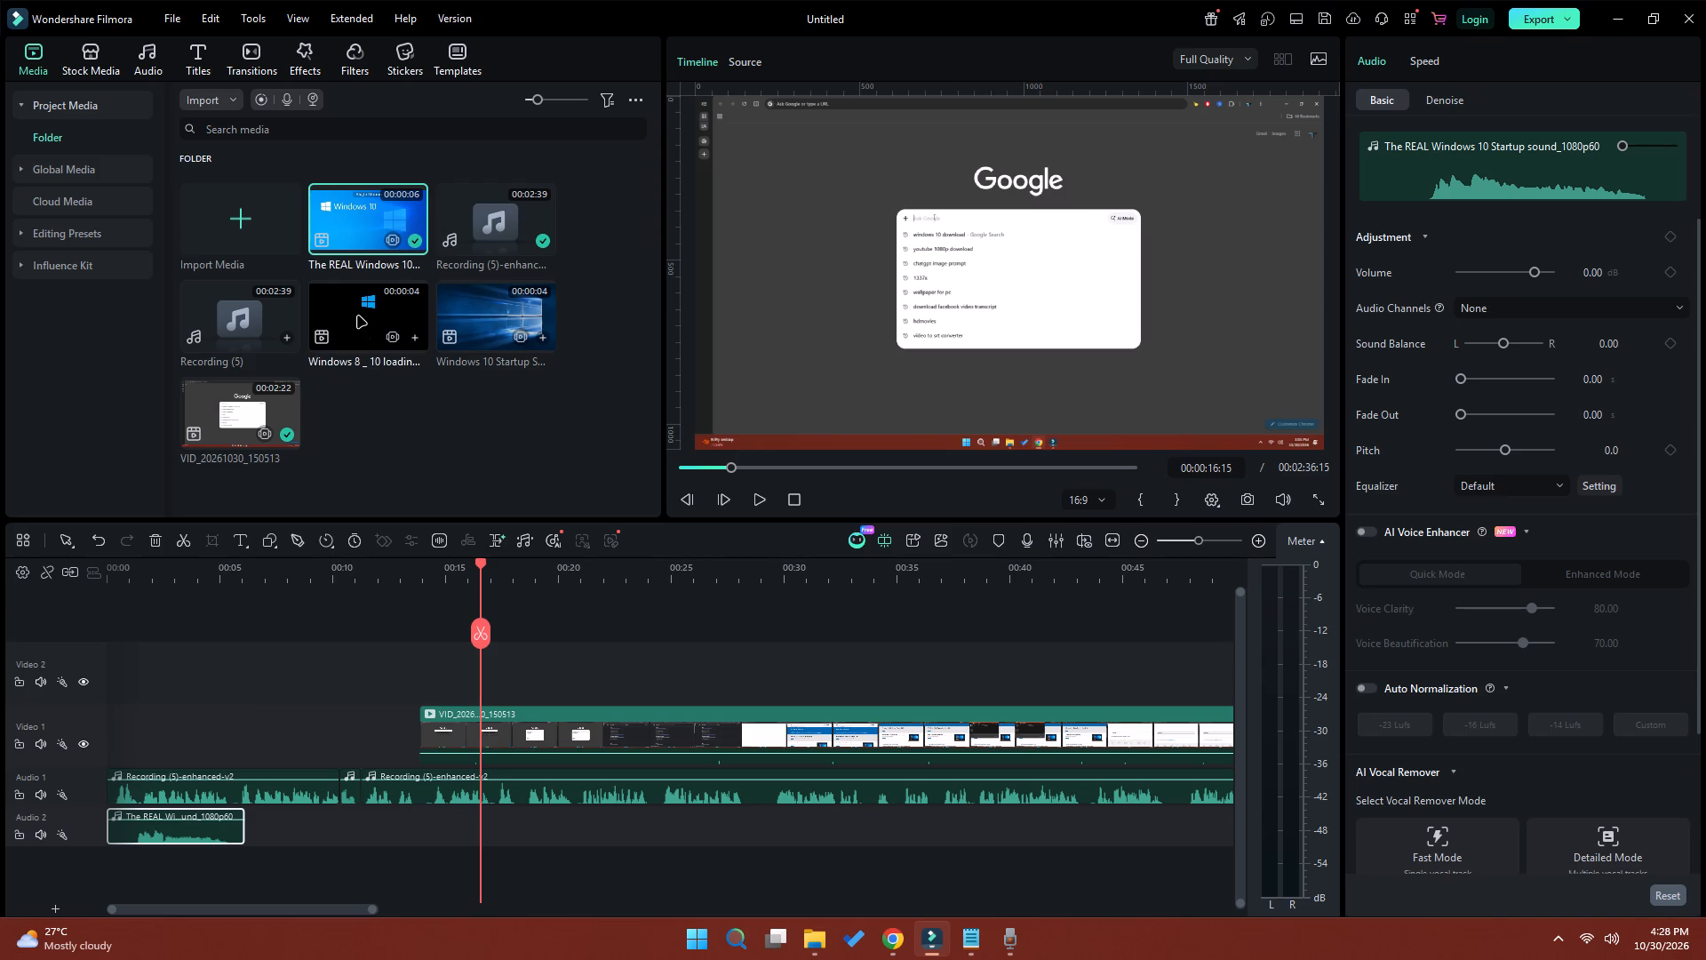
drag(357, 317, 101, 724)
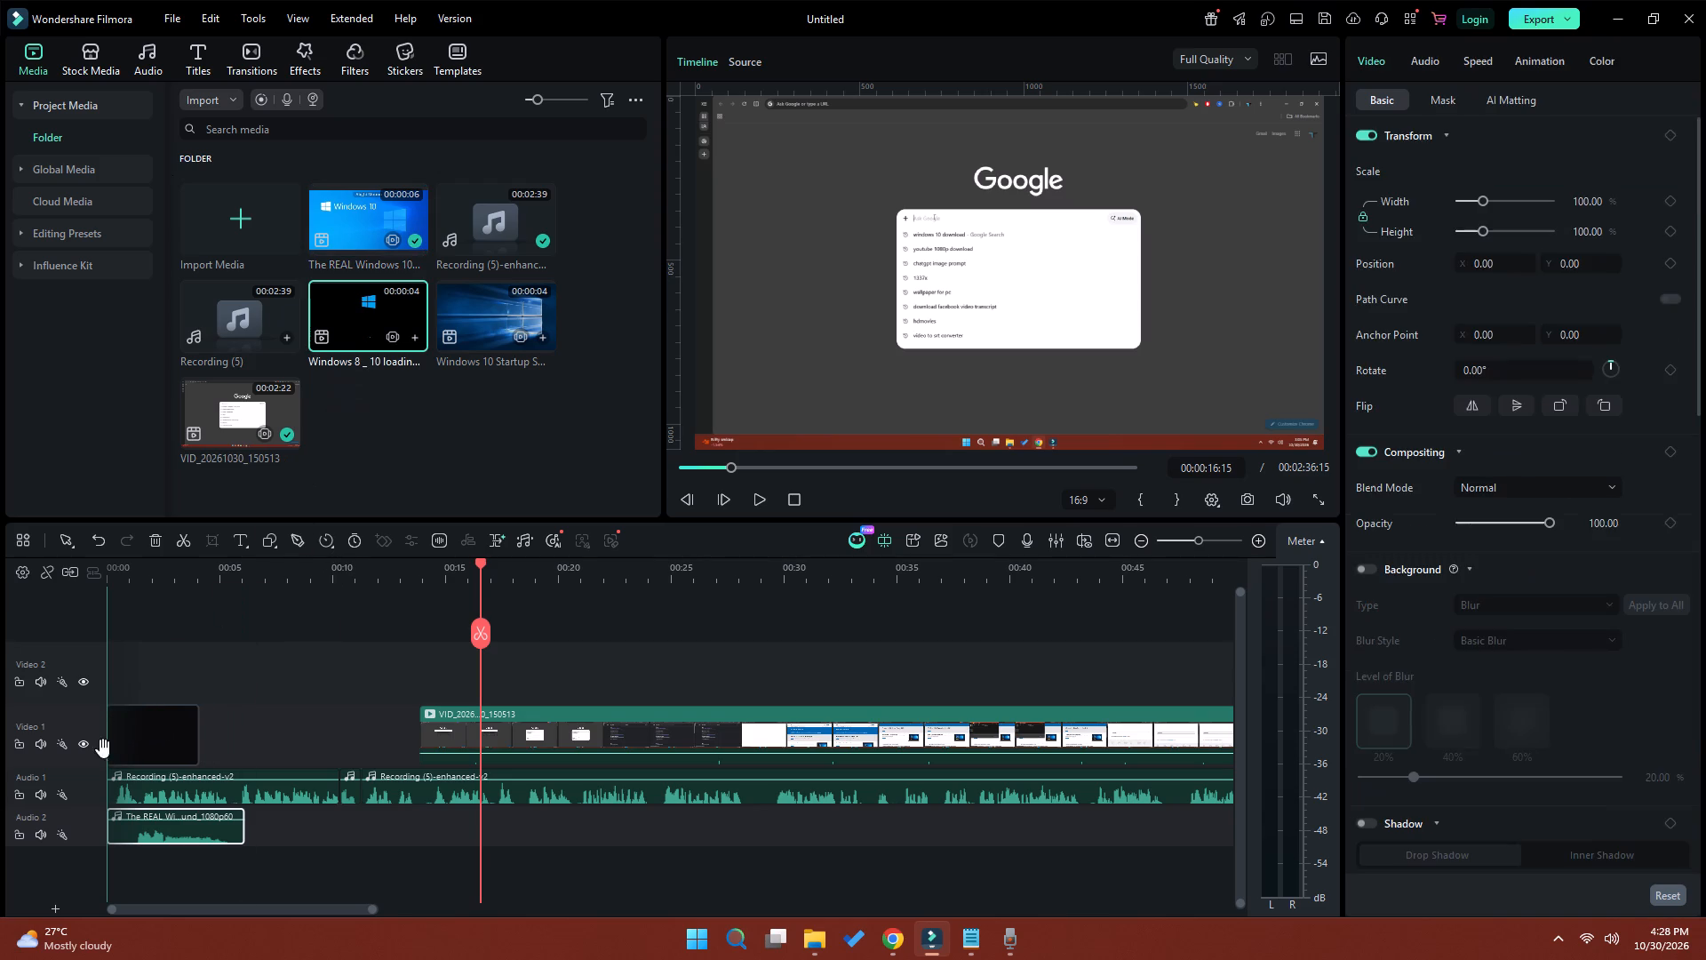
drag(156, 838, 213, 838)
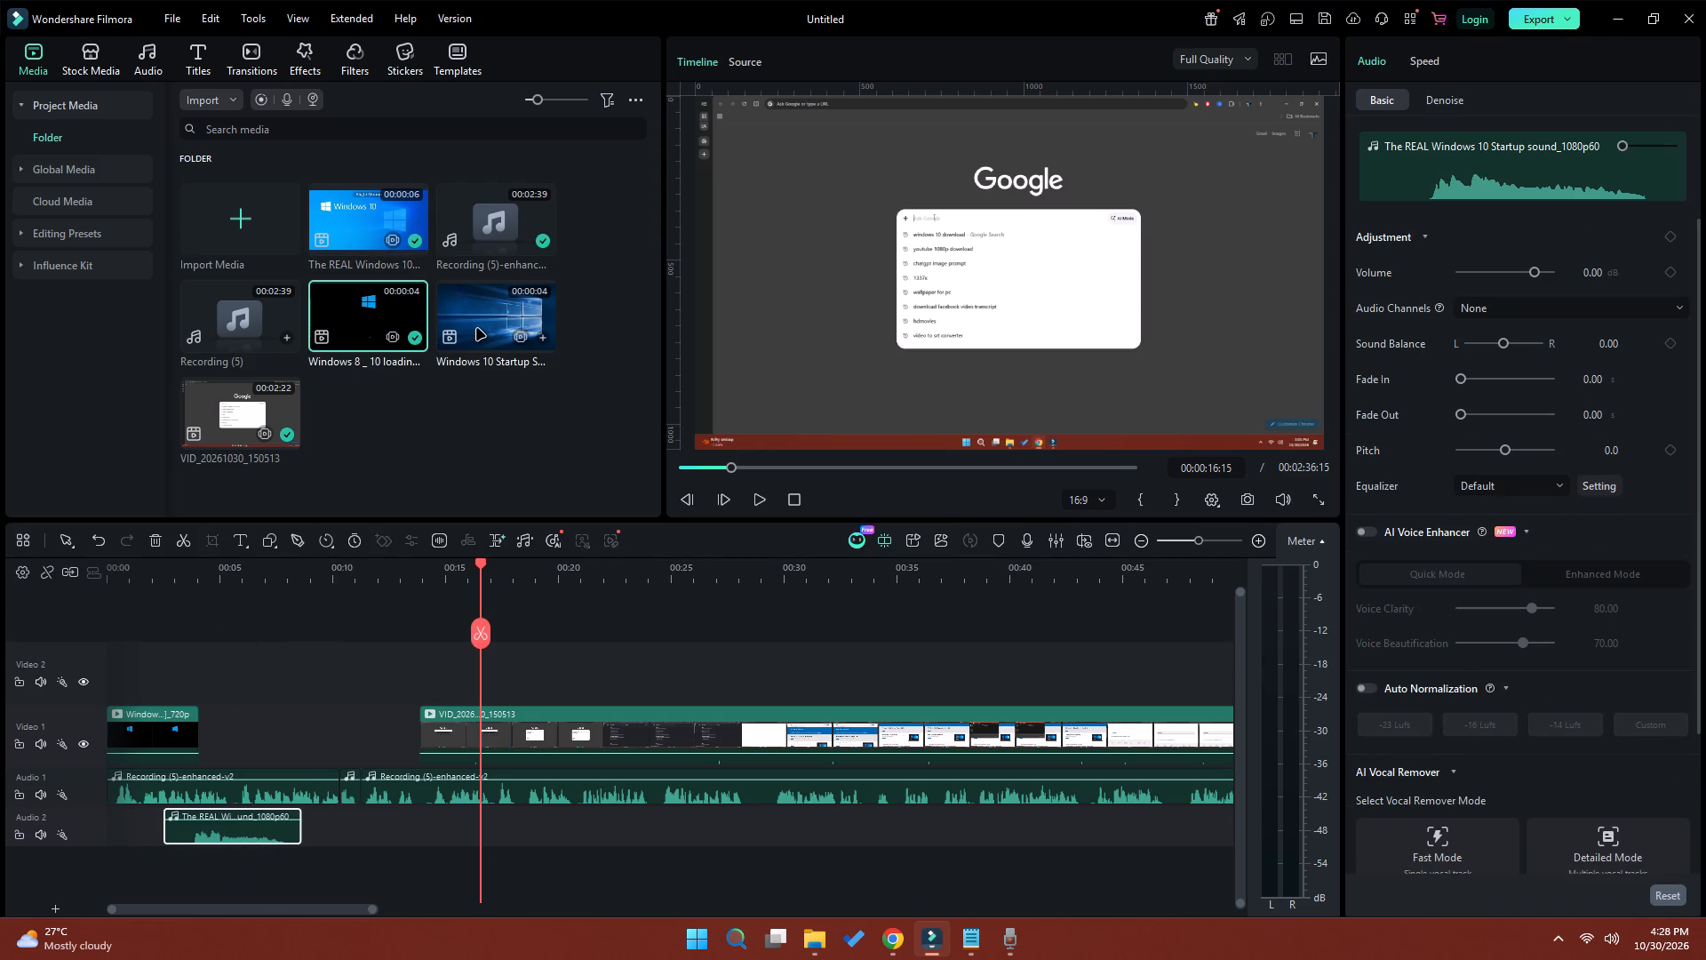
drag(477, 328, 448, 302)
Switch to Chrome and search Google Images for "windows 10 download".
click(884, 941)
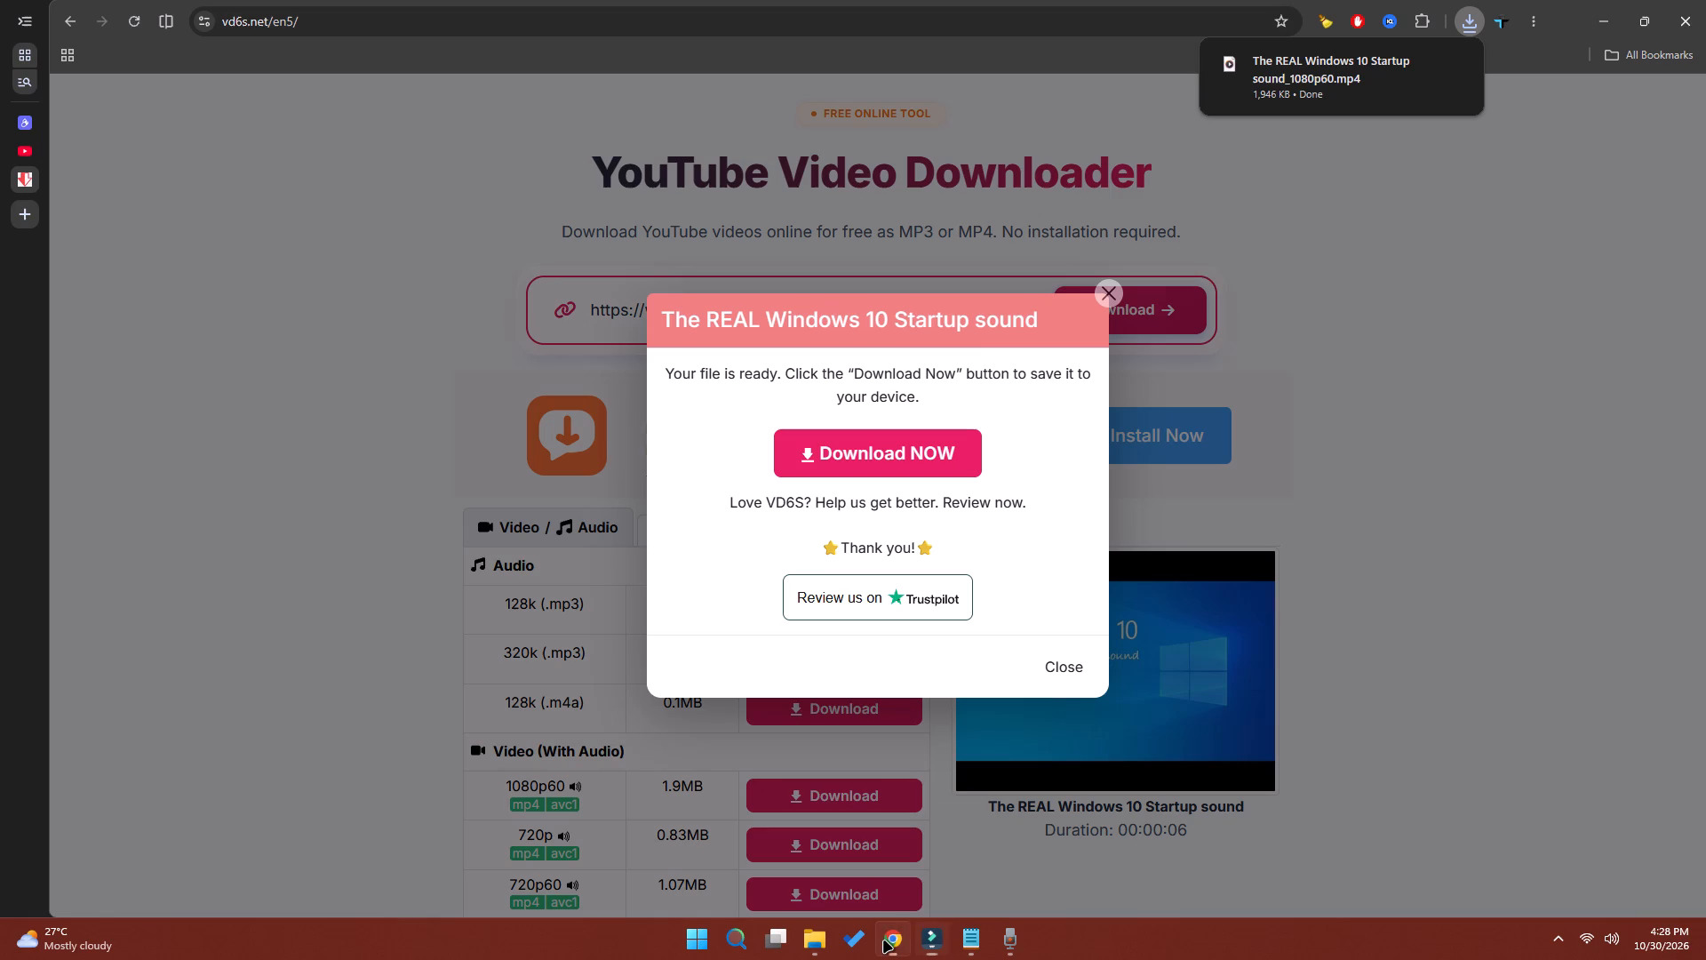
click(46, 147)
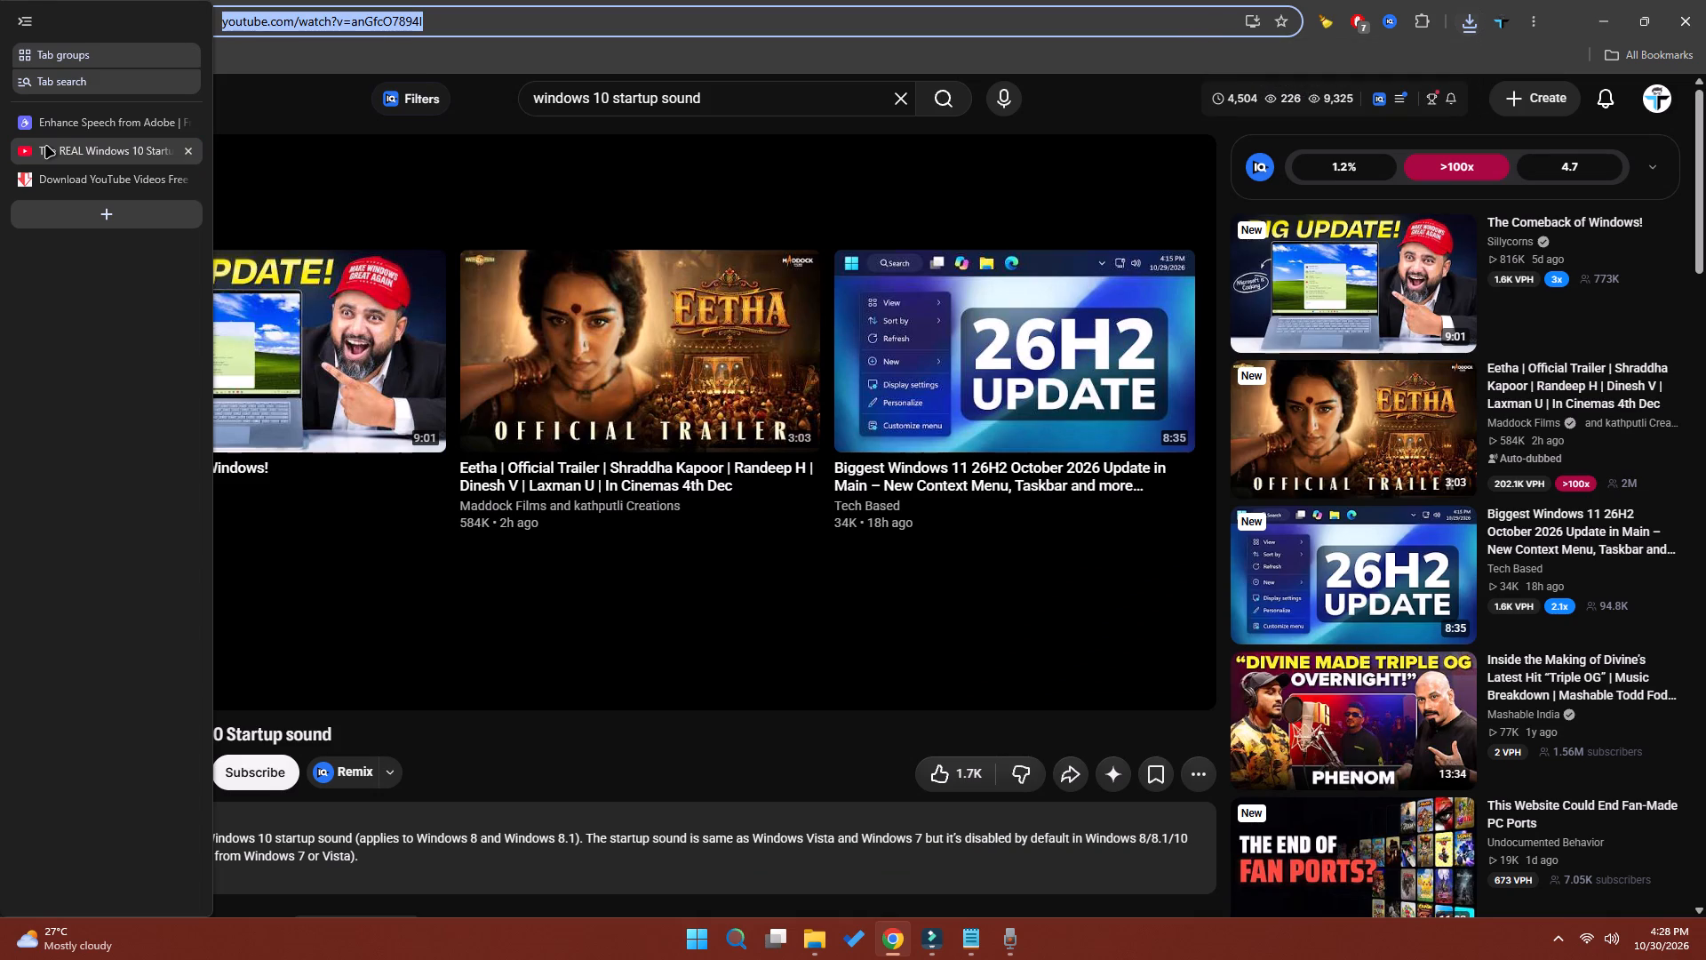
click(51, 174)
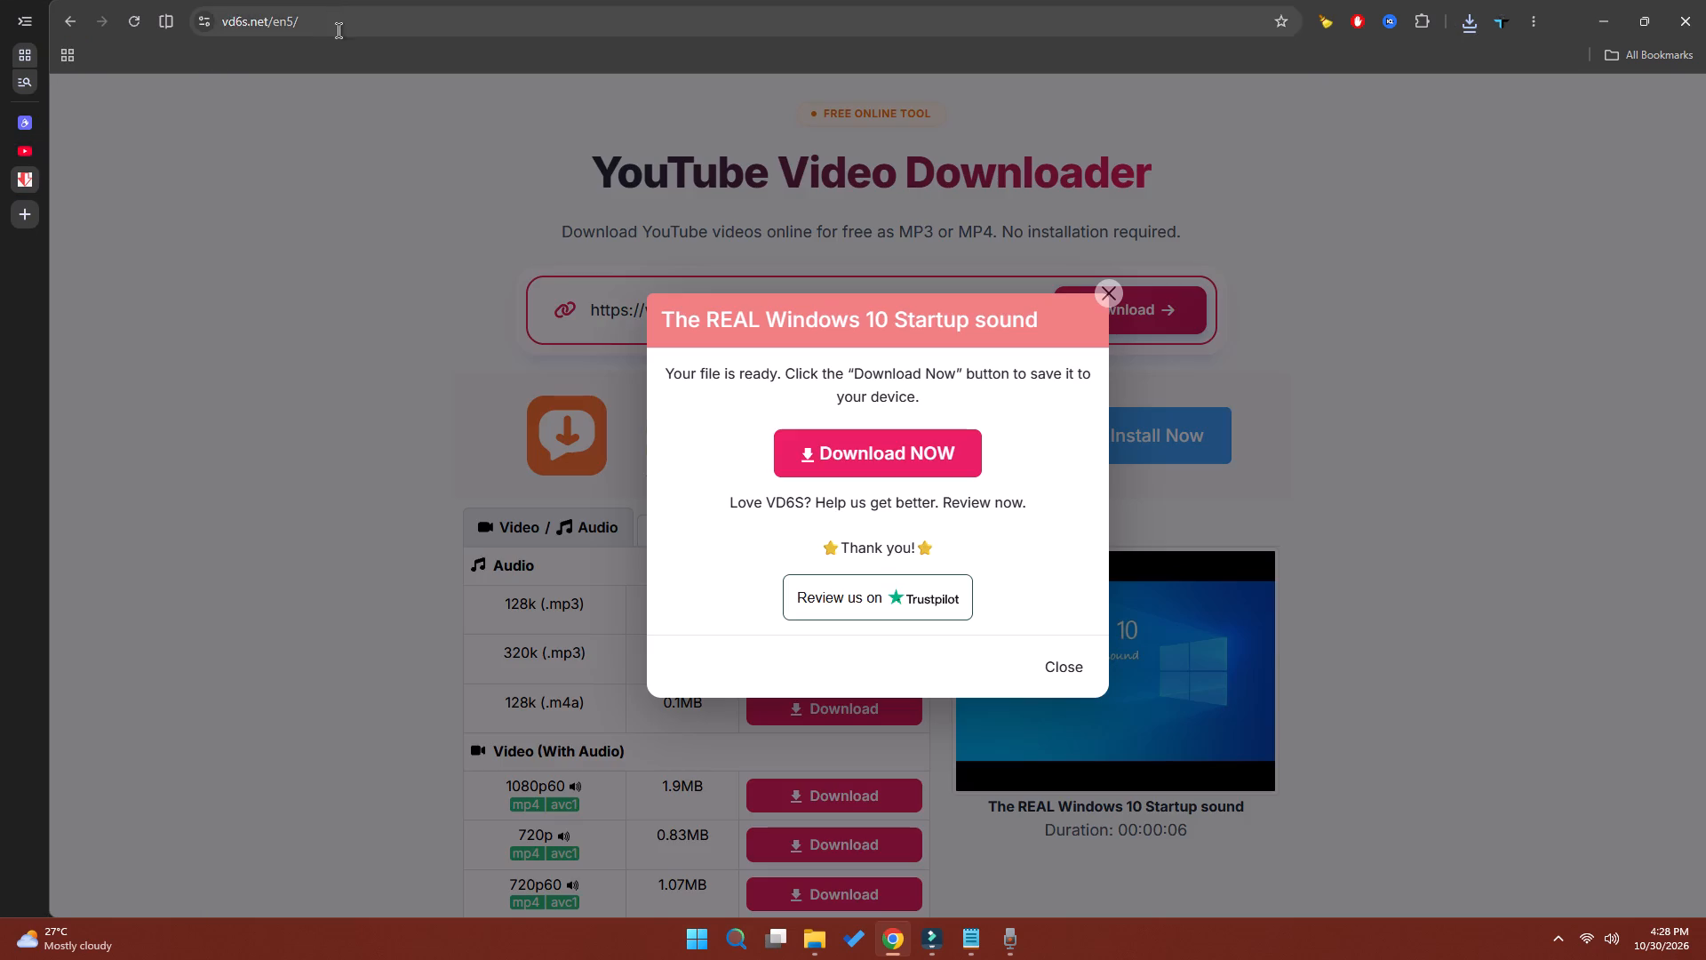
click(339, 30)
text(windows)
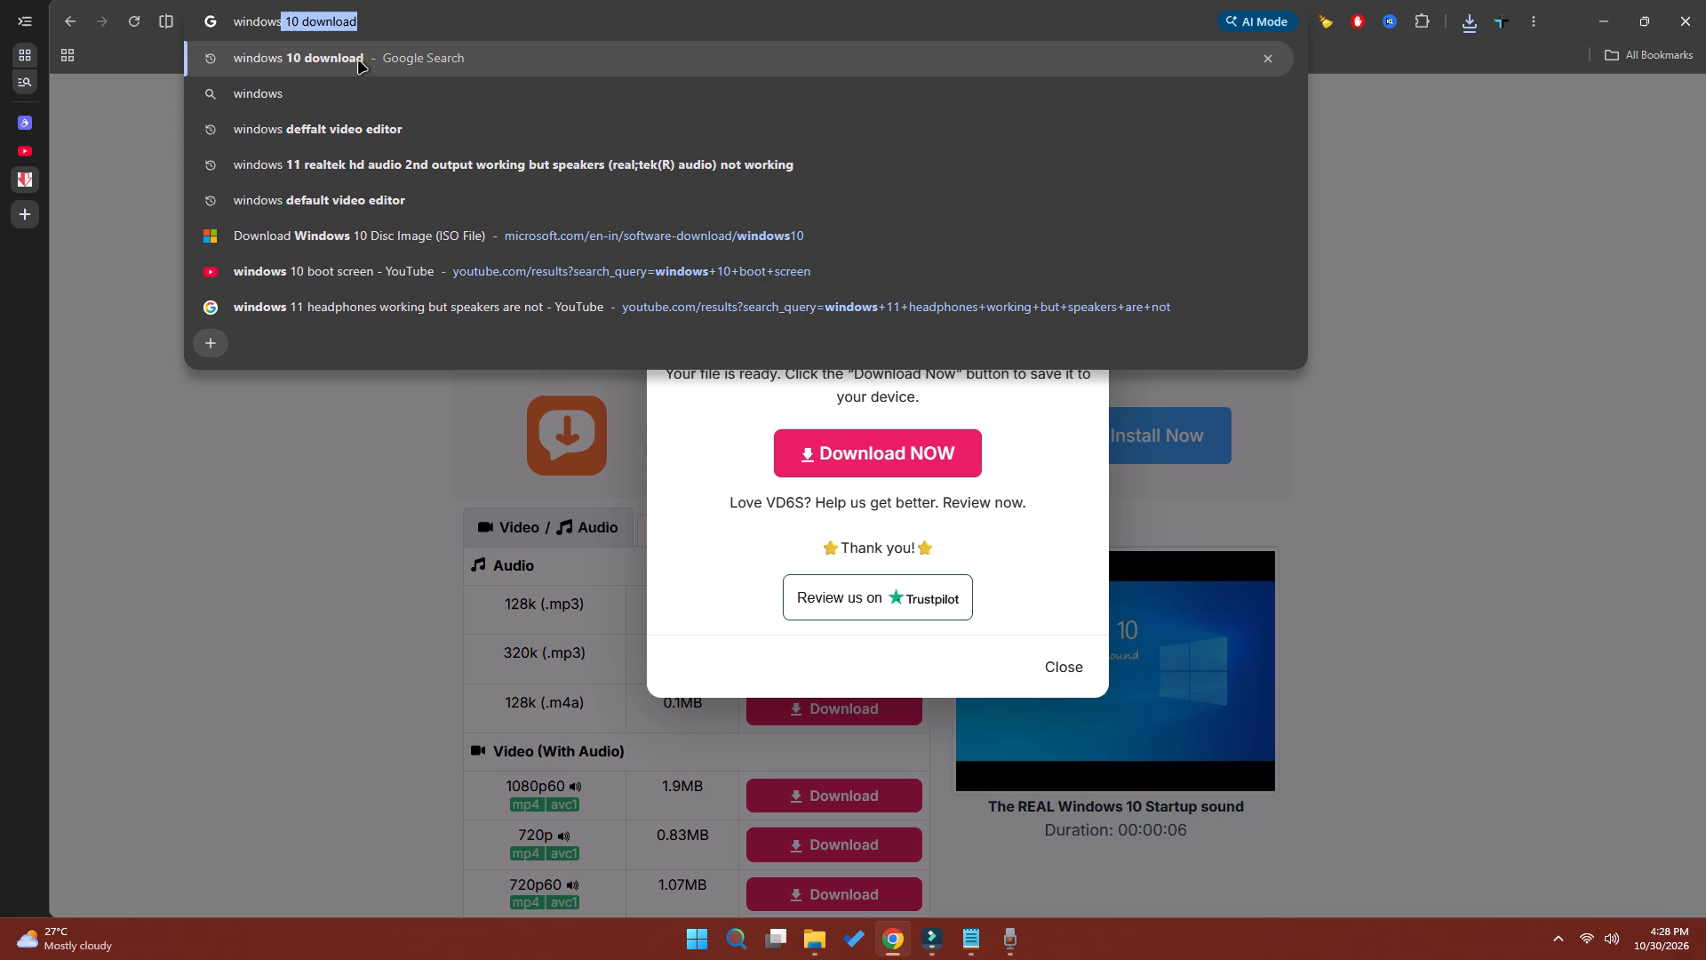
key(space)
text(1)
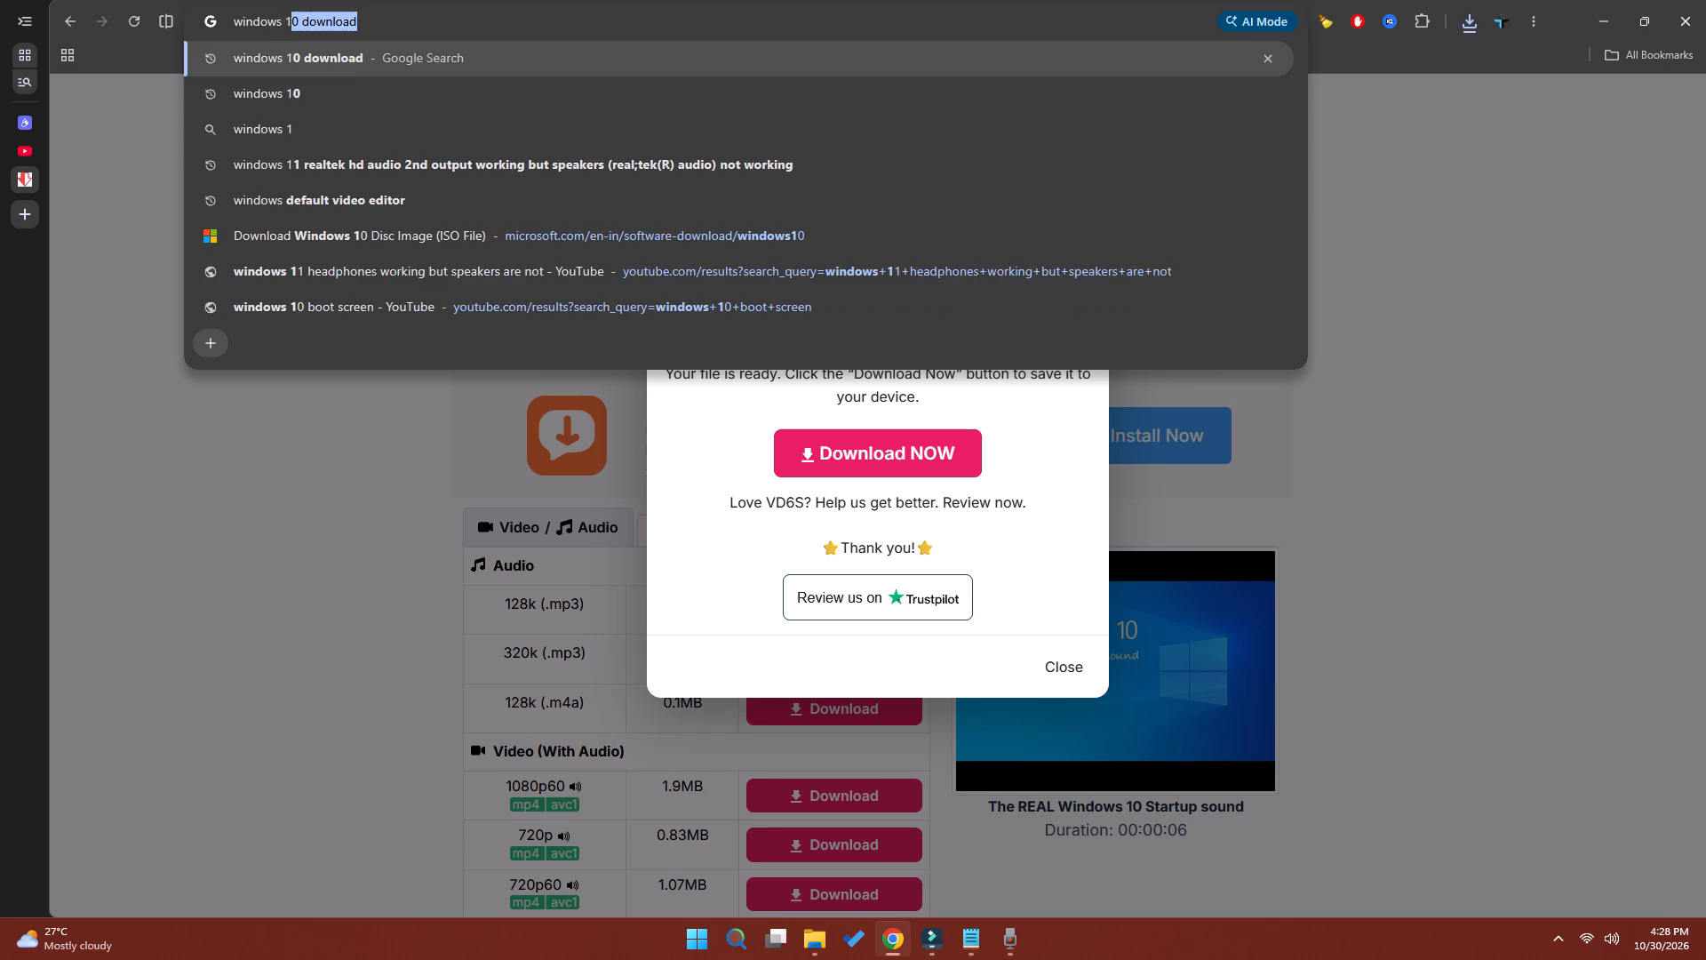
key(0)
key(Return)
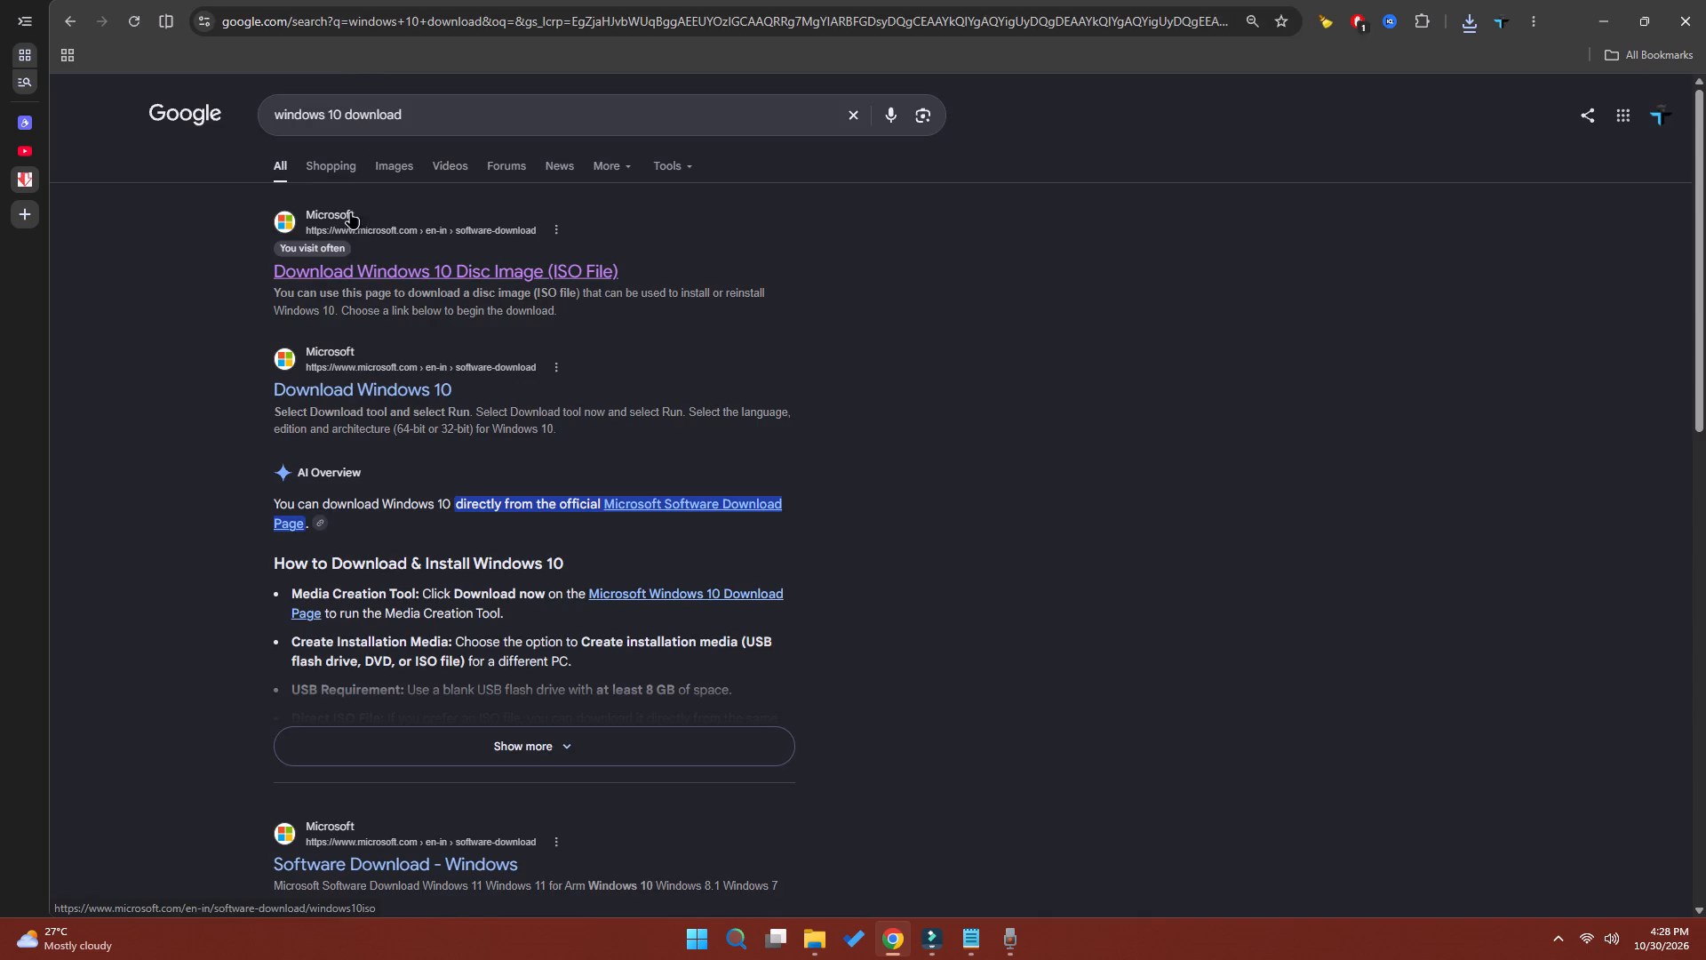
click(401, 161)
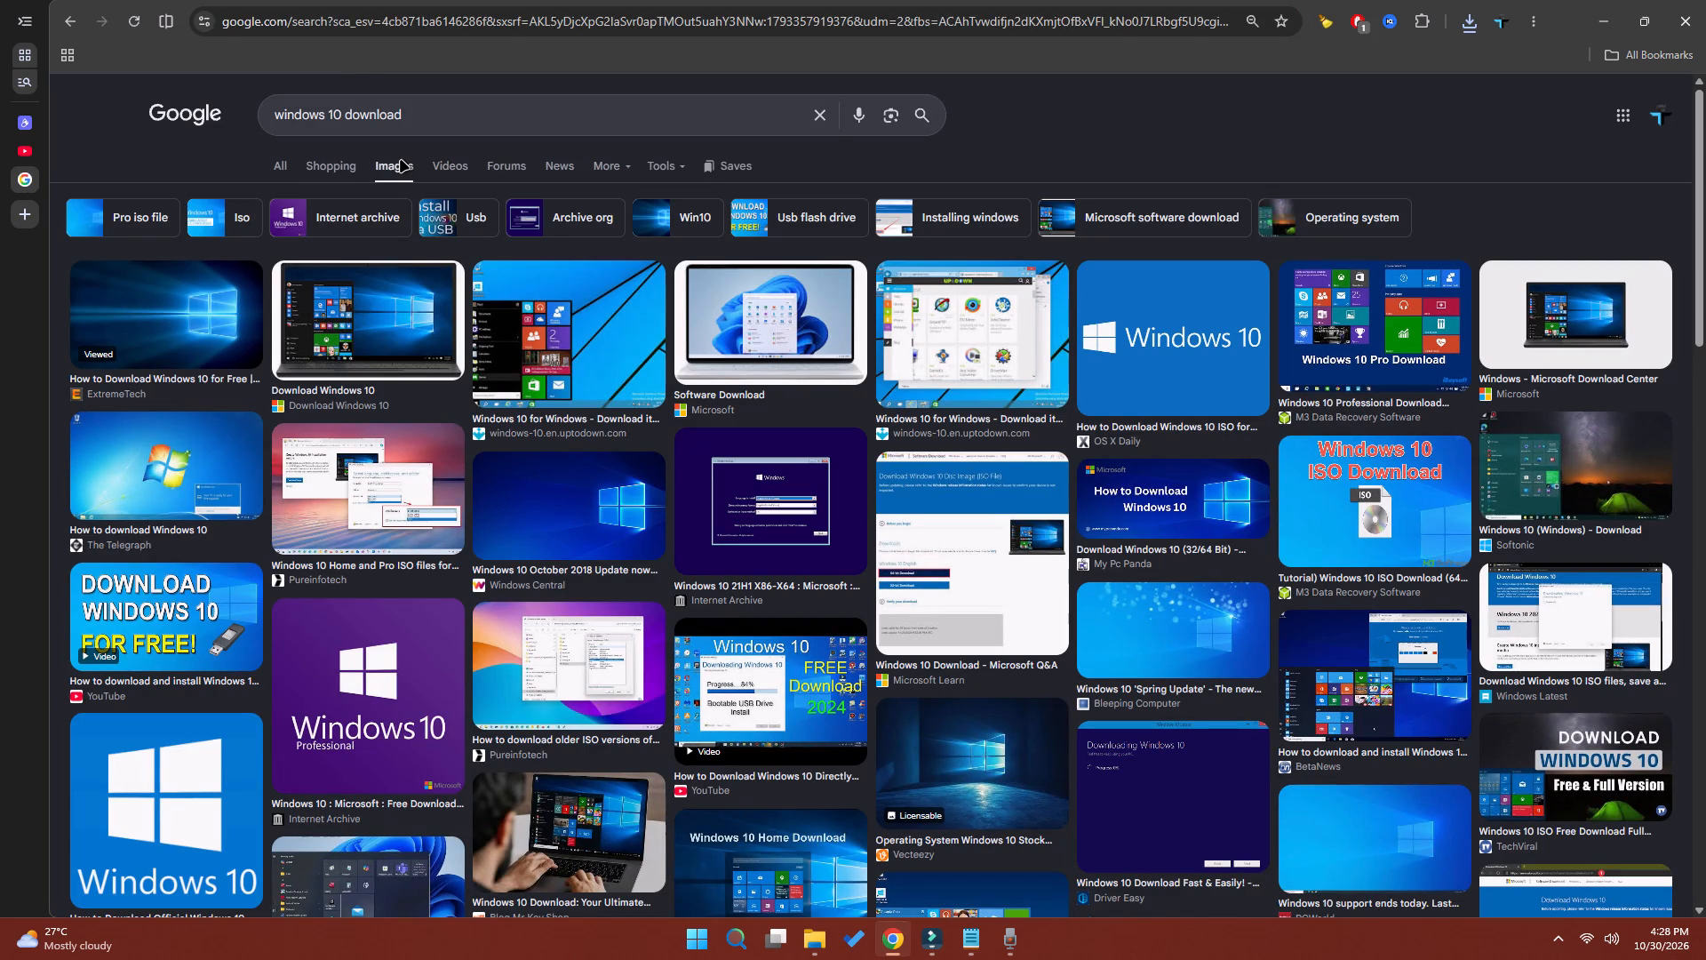
Save the ExtremeTech blue Windows 10 wallpaper image as a JPEG in the windows 10 iso folder.
click(202, 309)
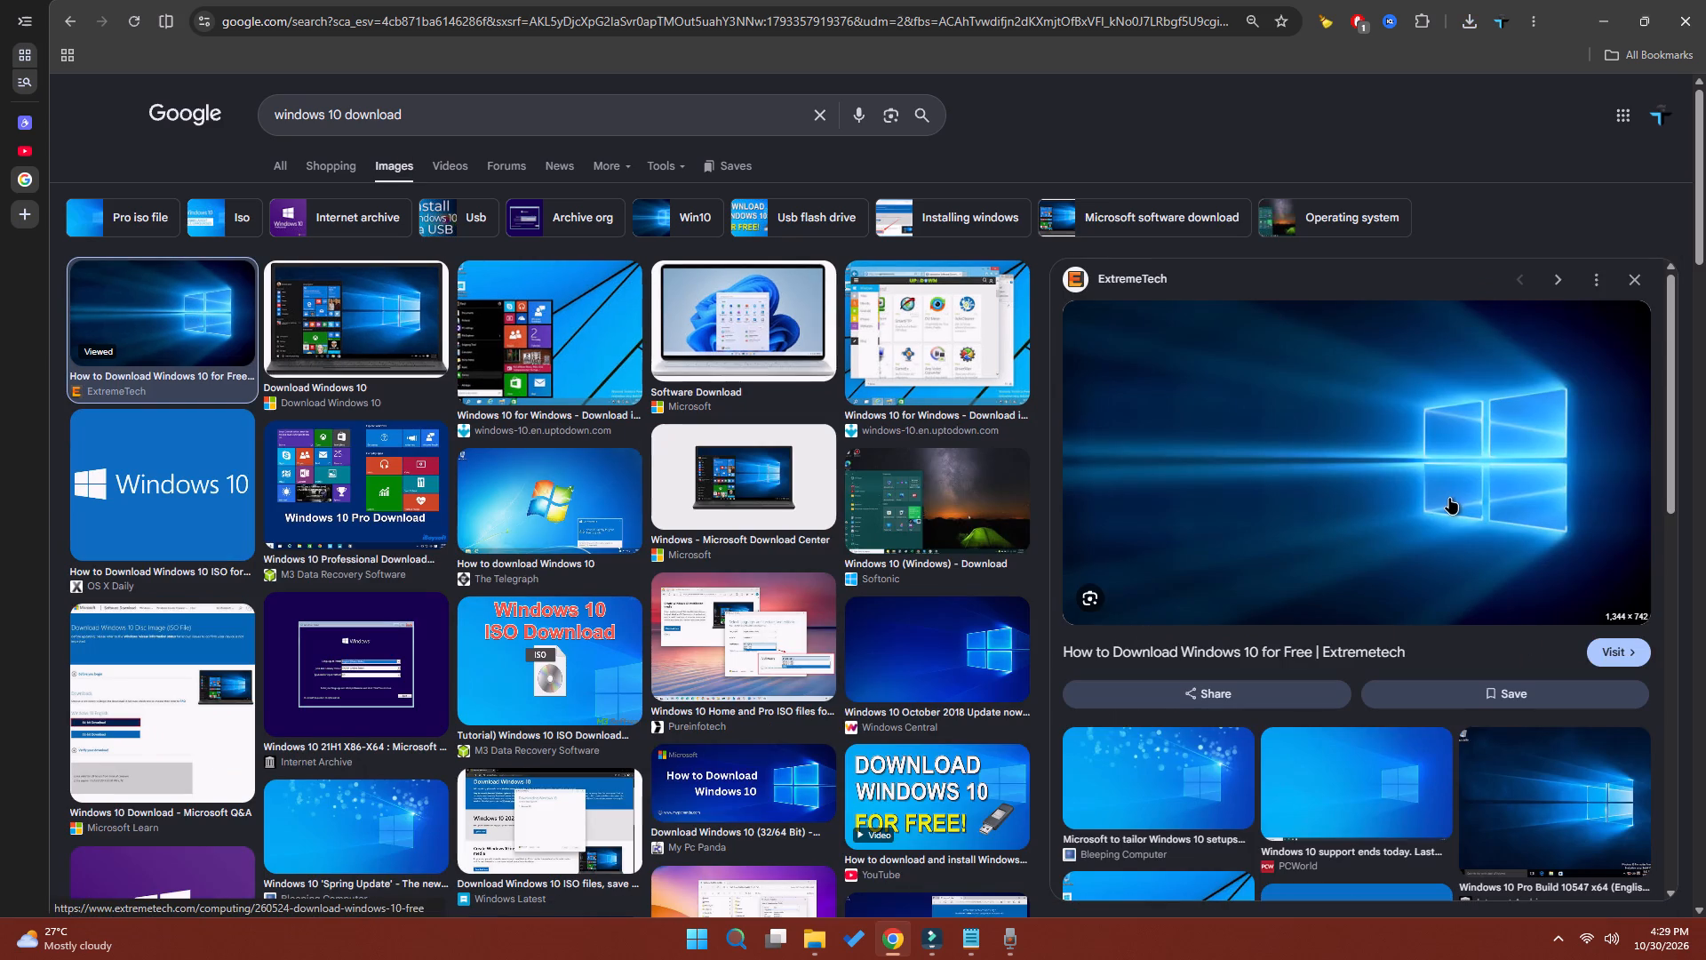
right_click(1296, 414)
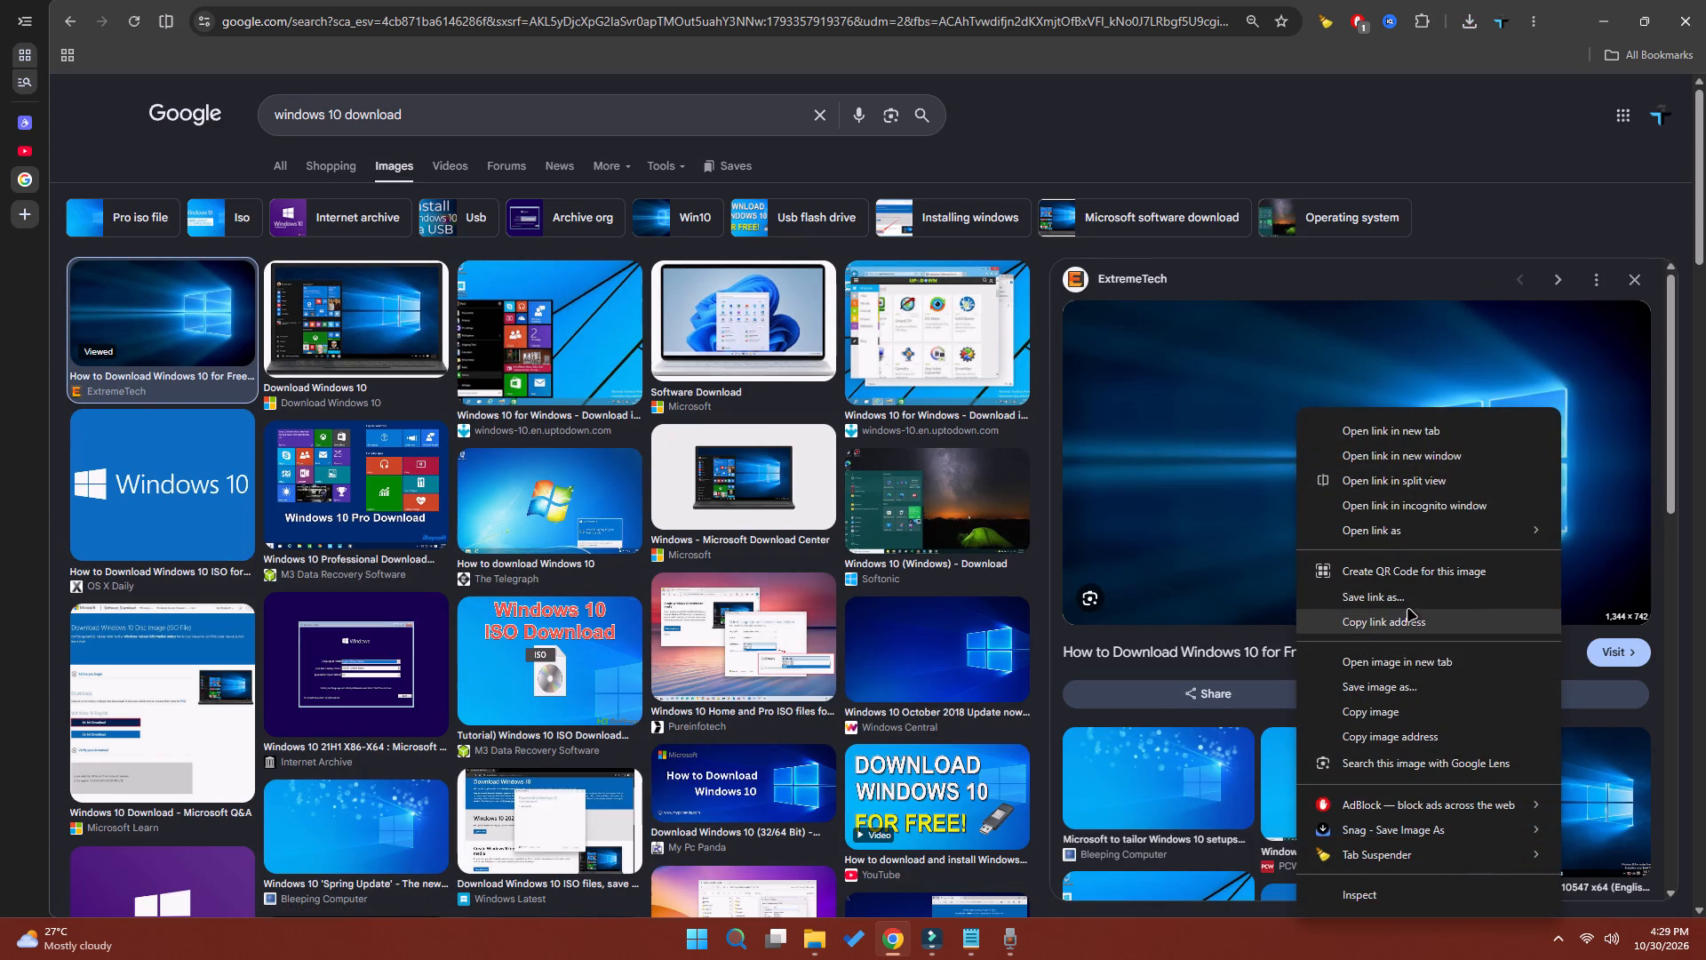
click(1394, 693)
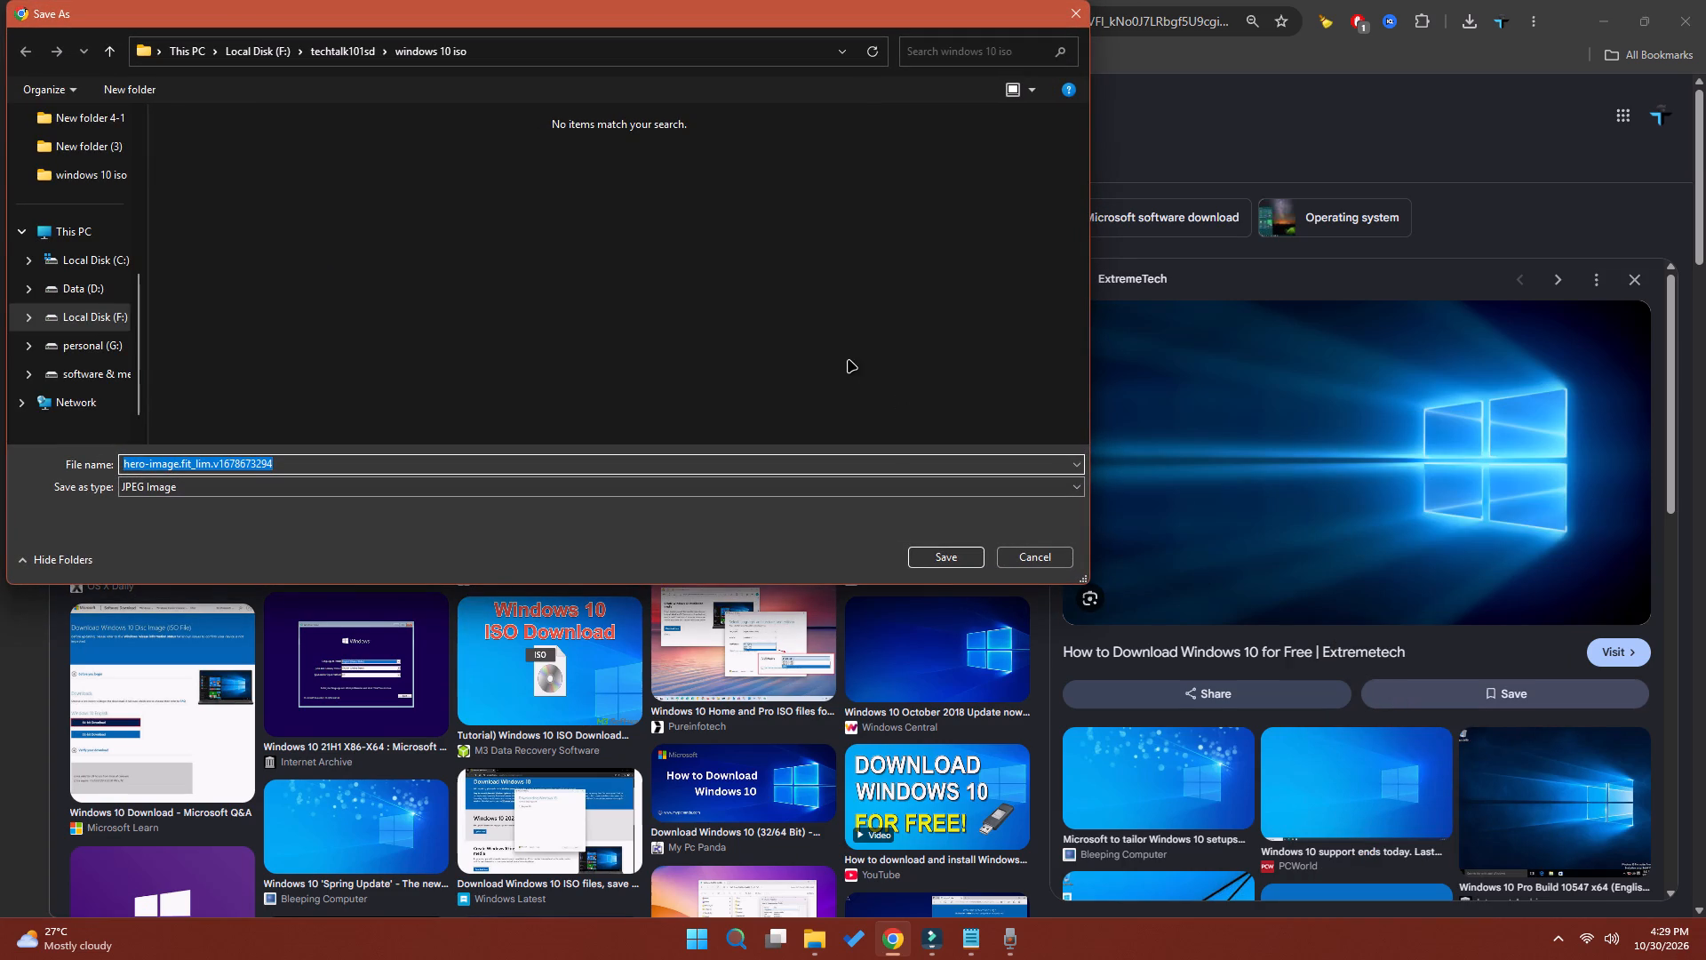
click(945, 560)
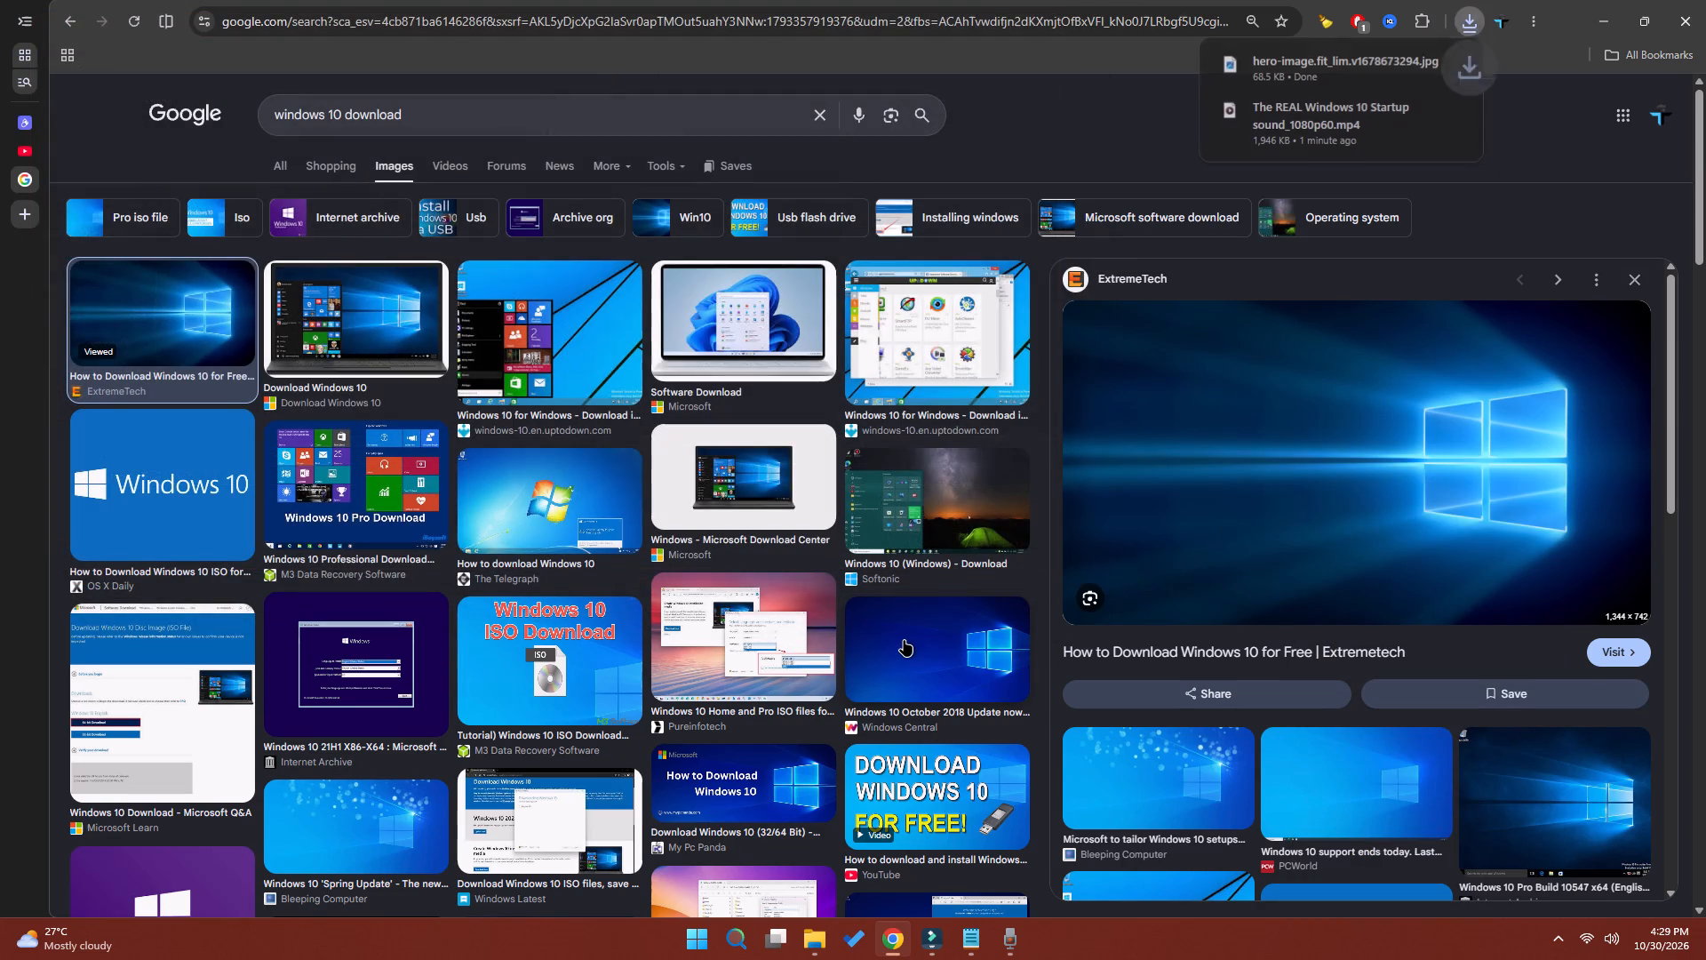
Switch to Filmora, import the hero-image picture and place it on Video 1 directly after the Windows 8 _ 10 loading screen clip.
click(944, 944)
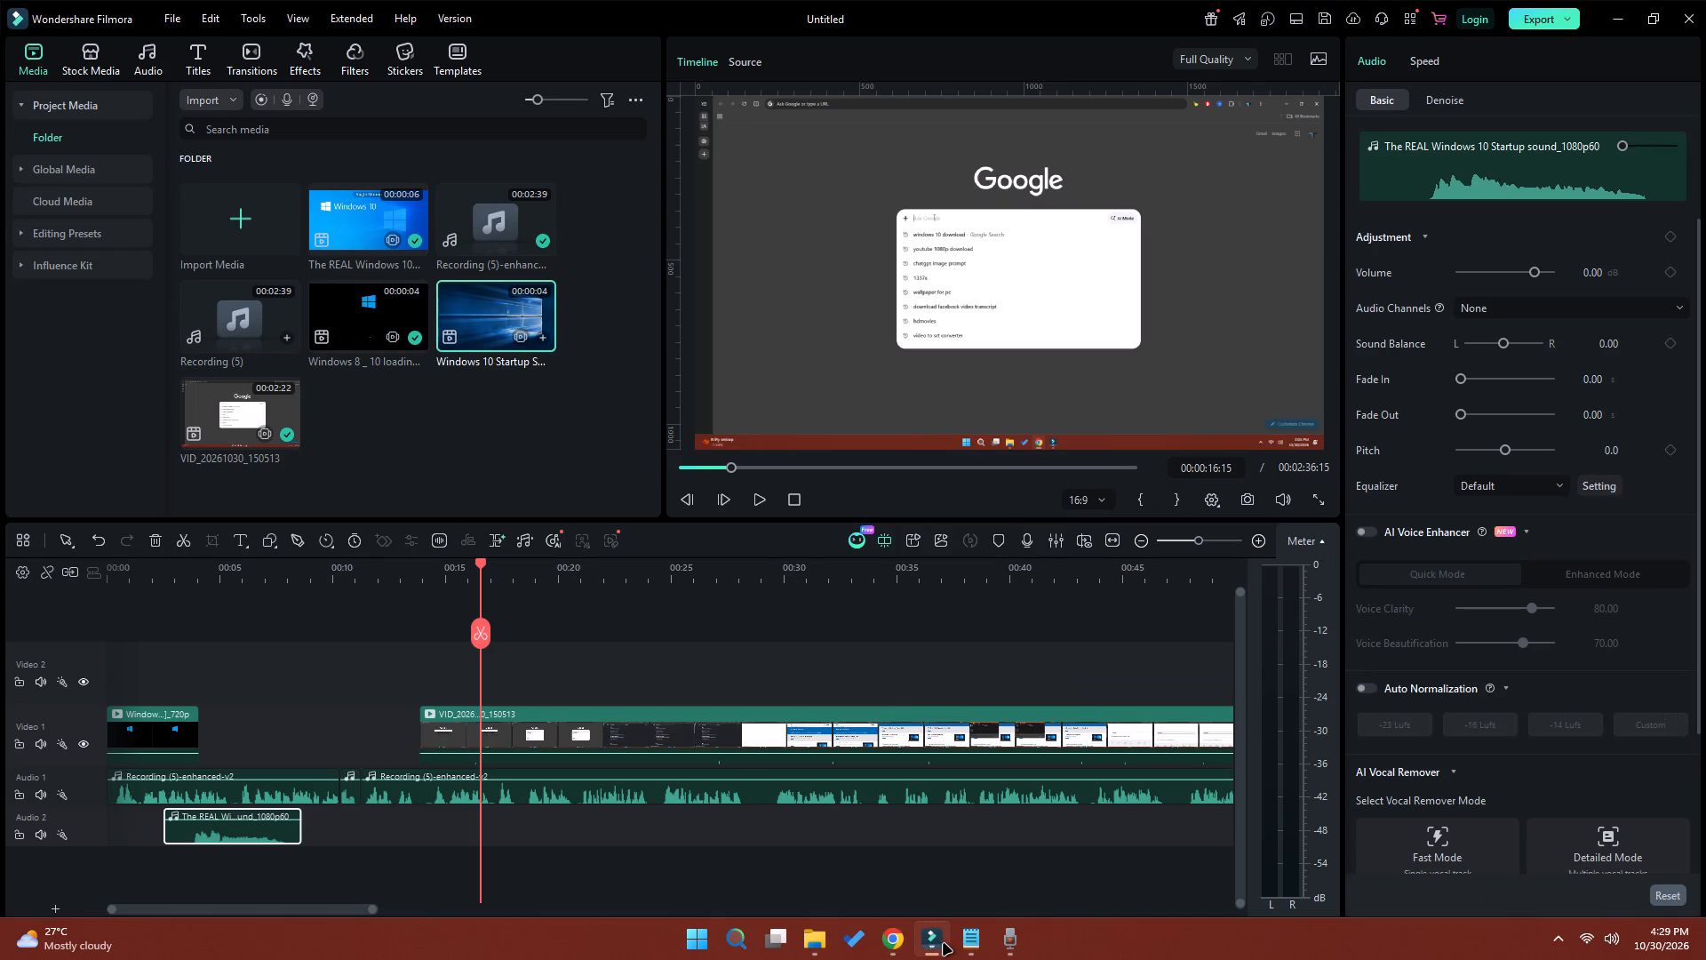
click(230, 234)
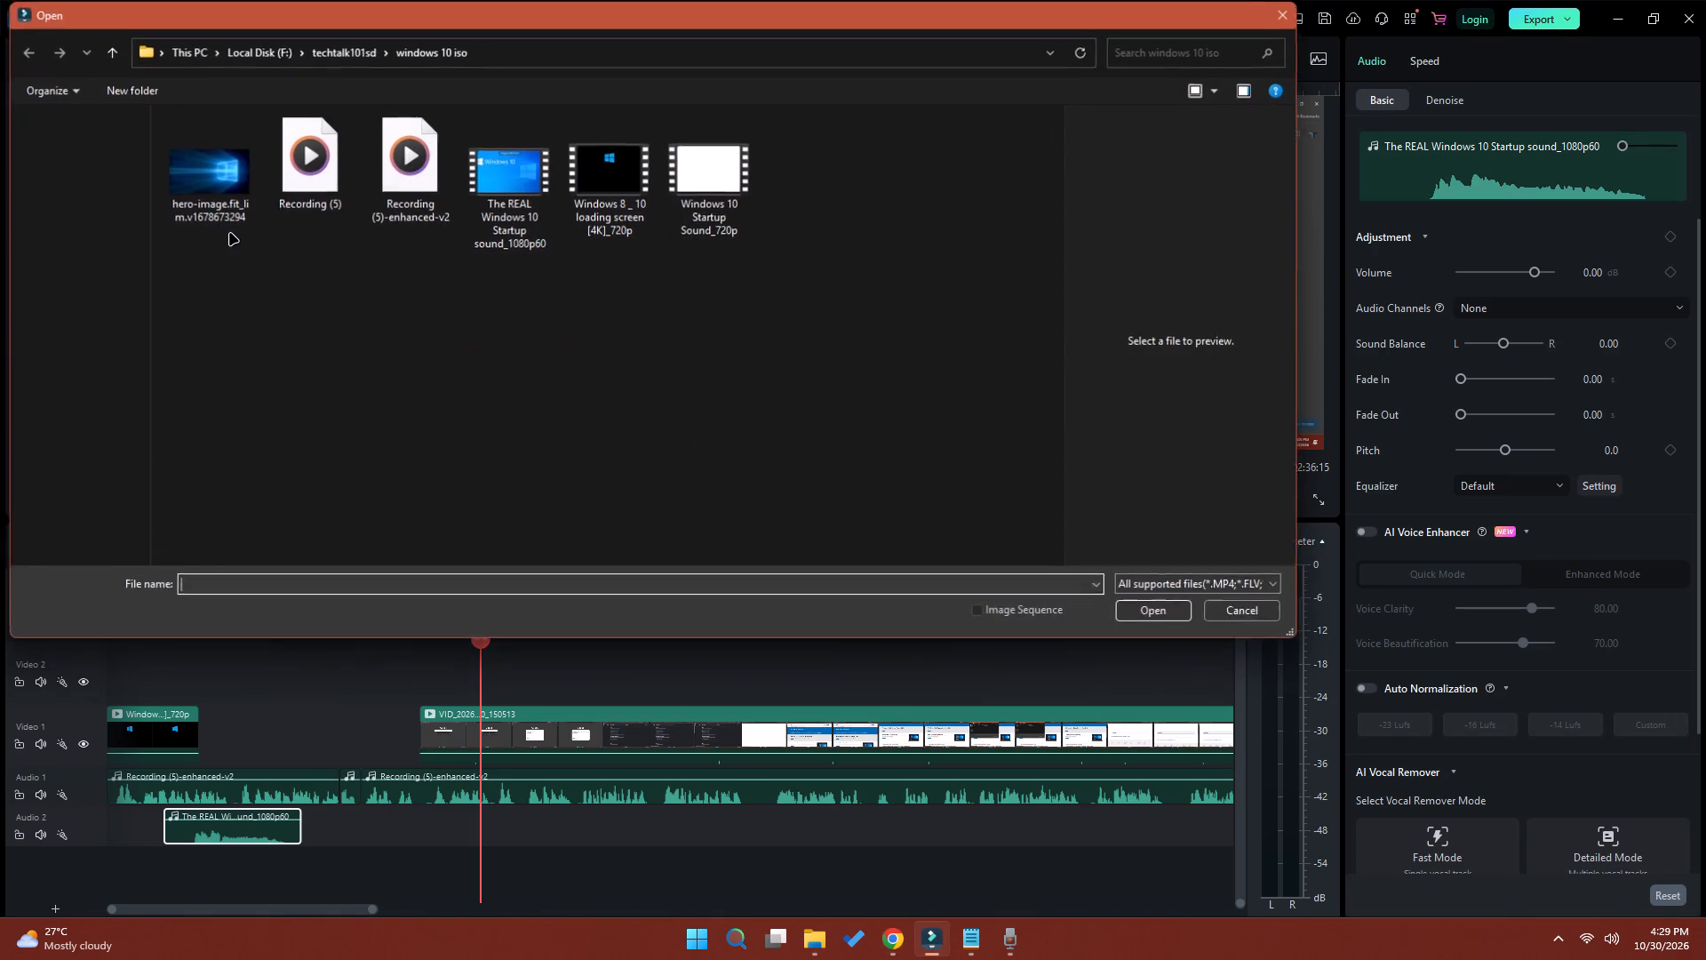
double_click(222, 180)
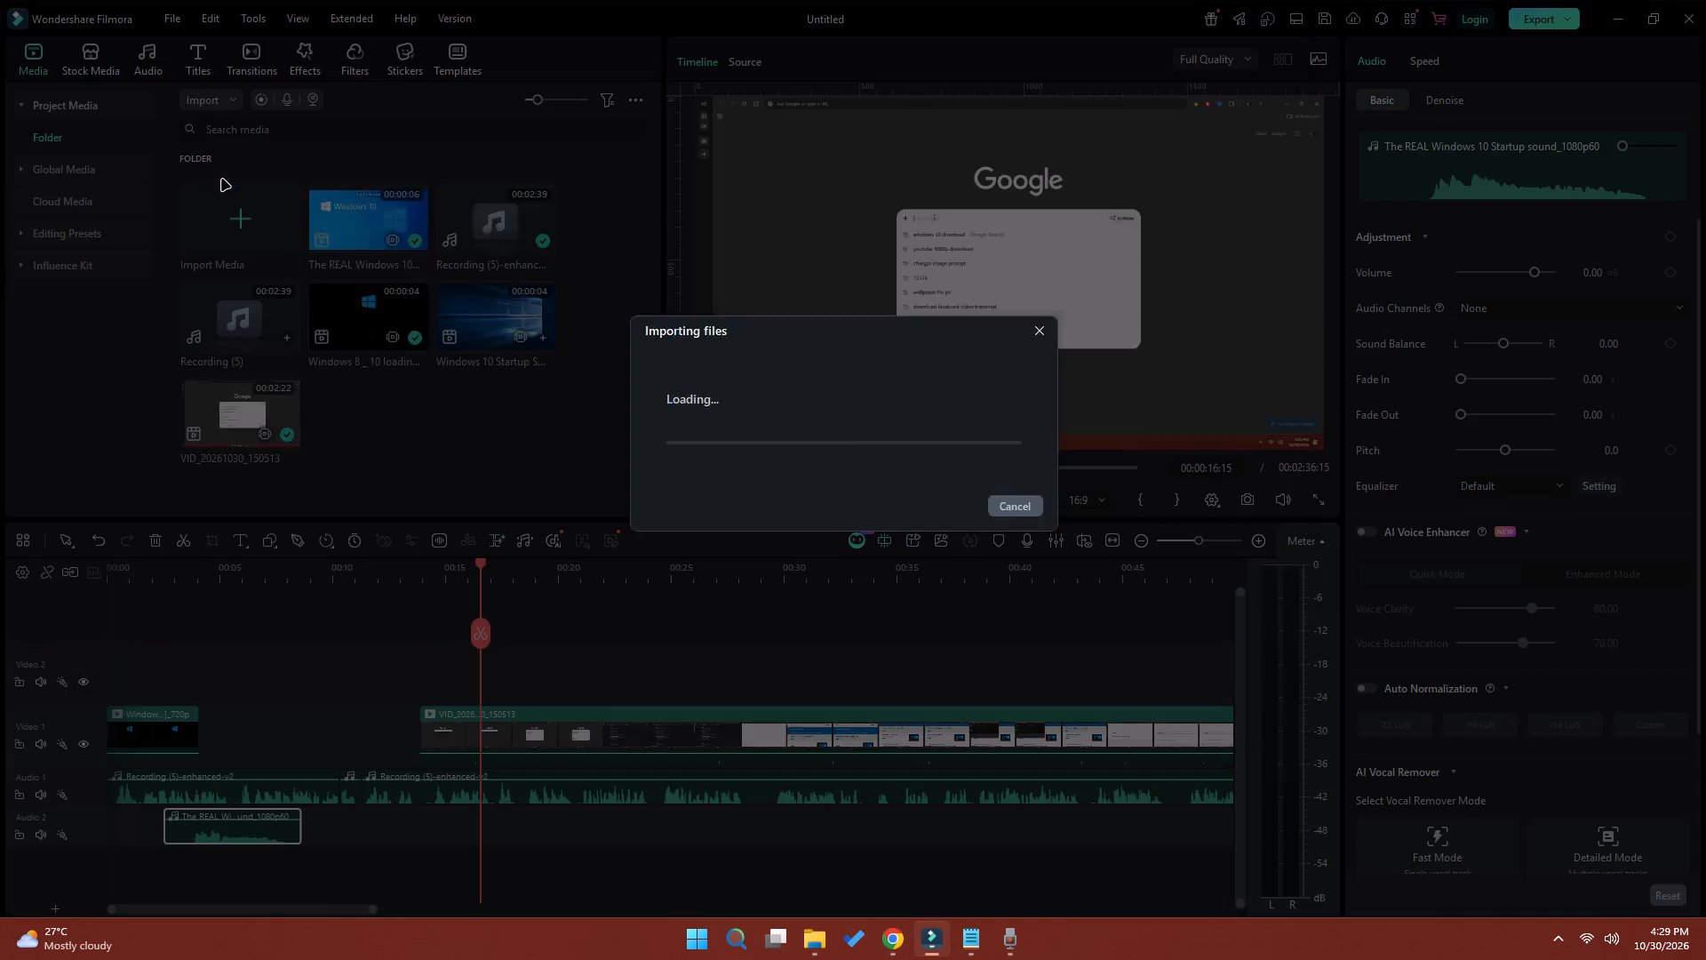
drag(332, 223, 212, 724)
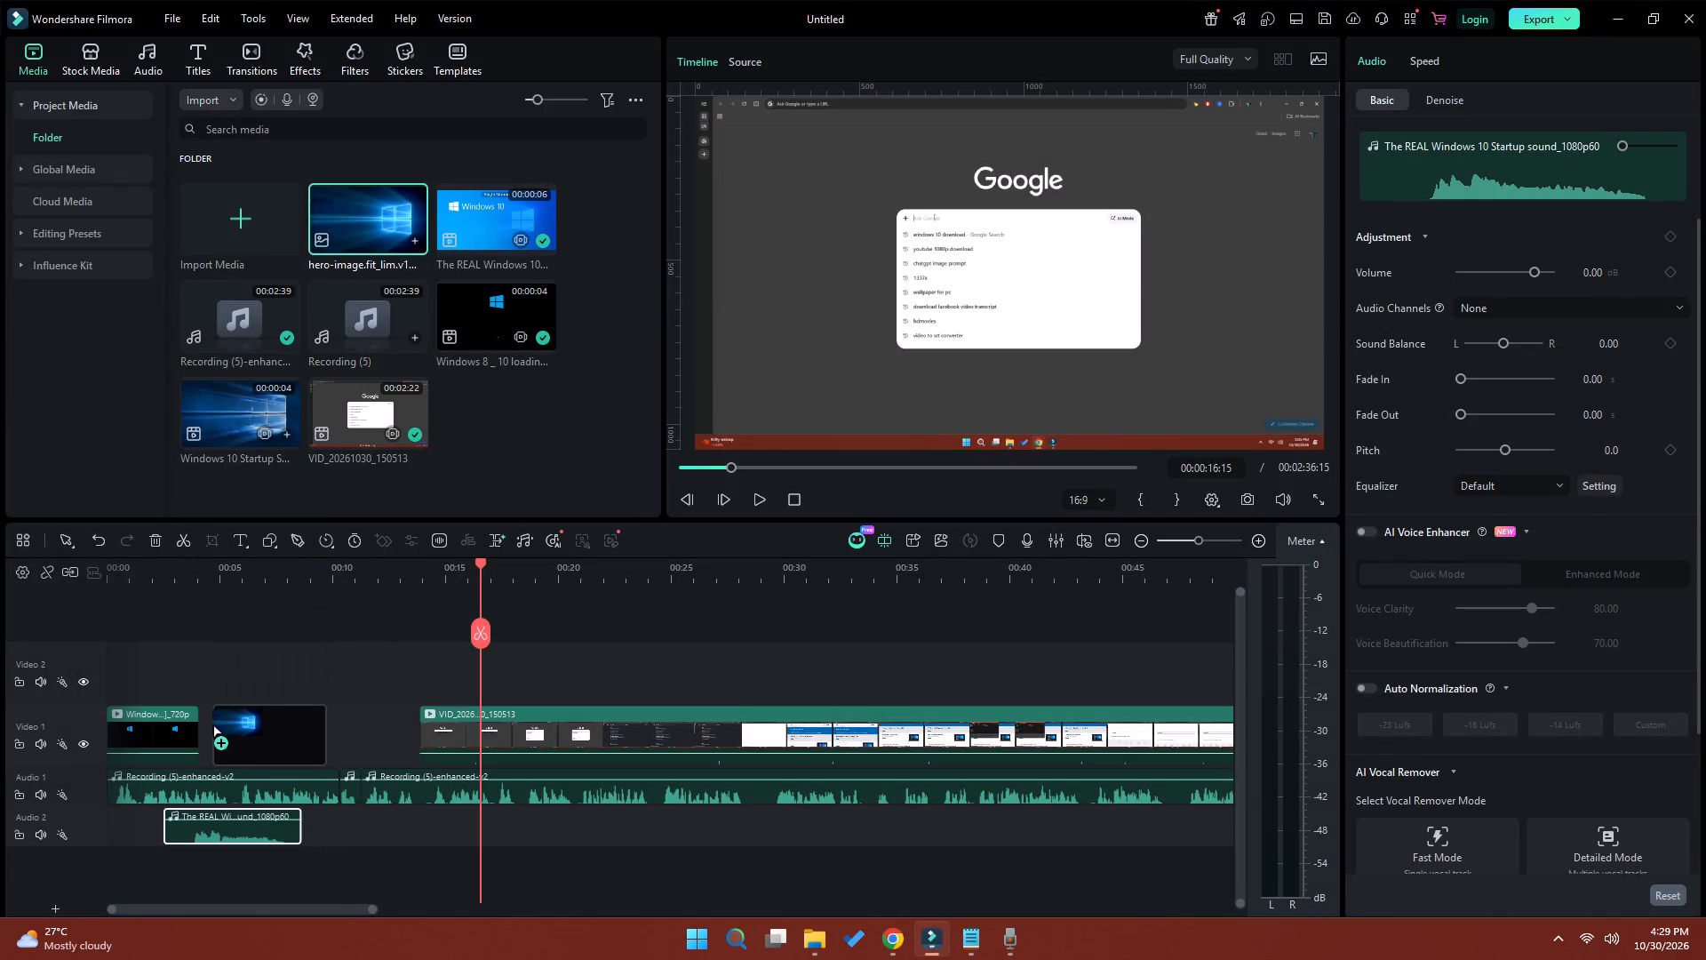
drag(212, 724, 203, 733)
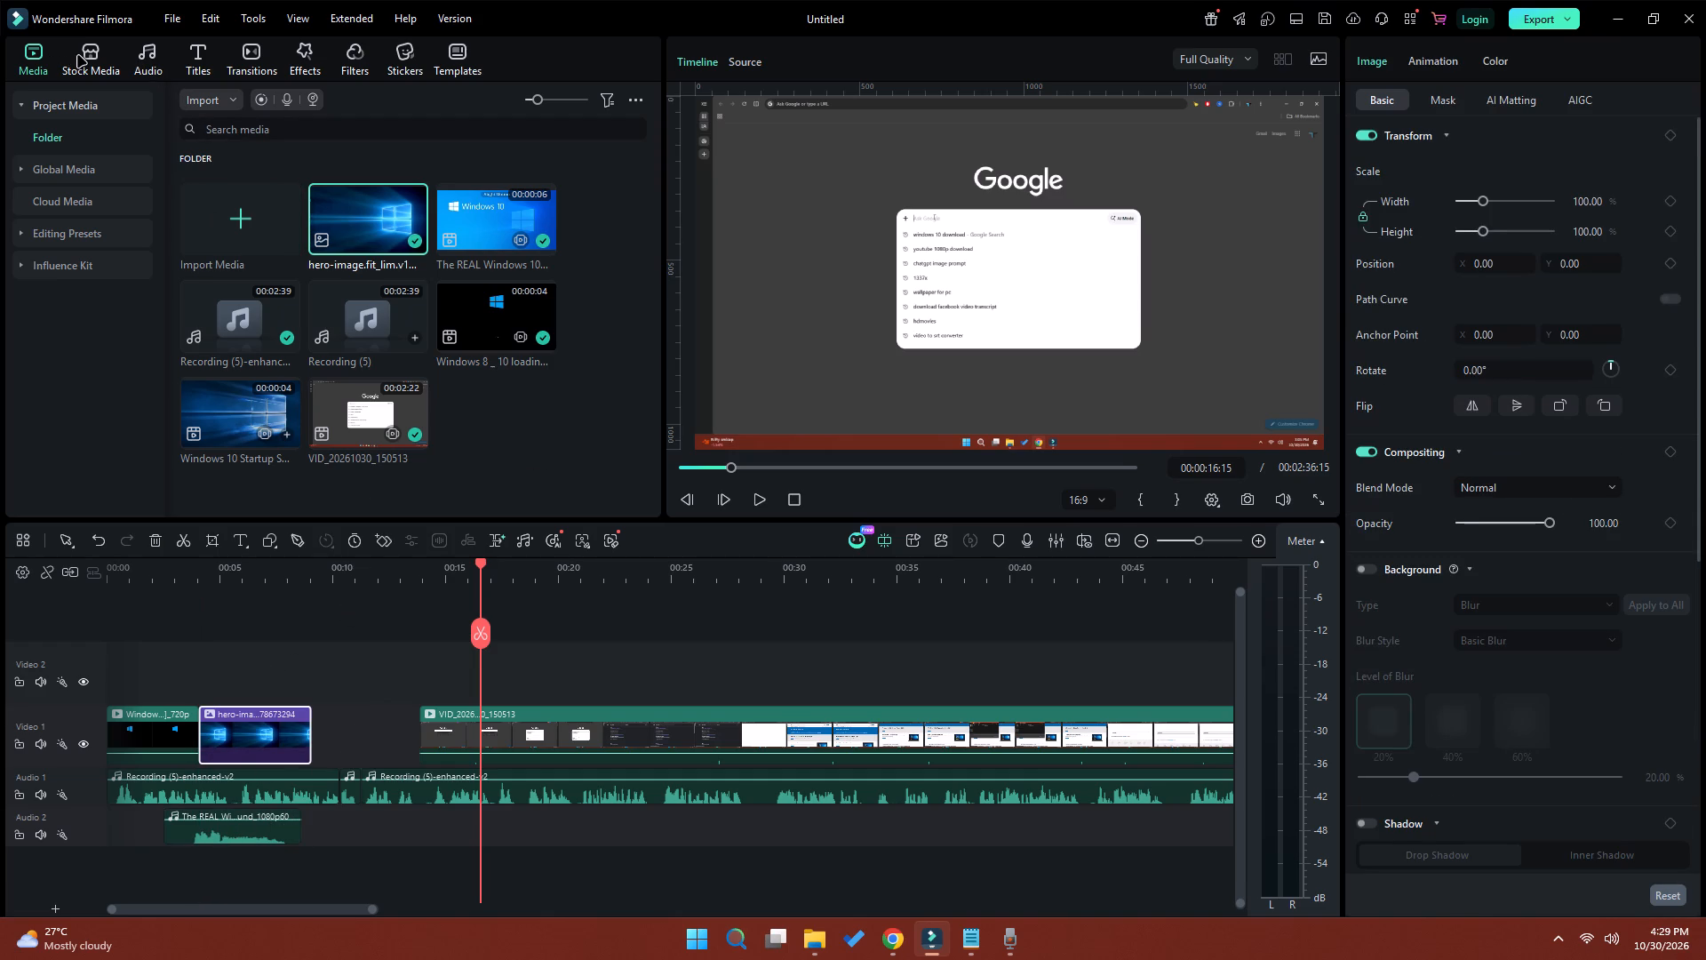
Add a Fade transition between the loading screen clip and the hero image, and play back the intro.
click(261, 60)
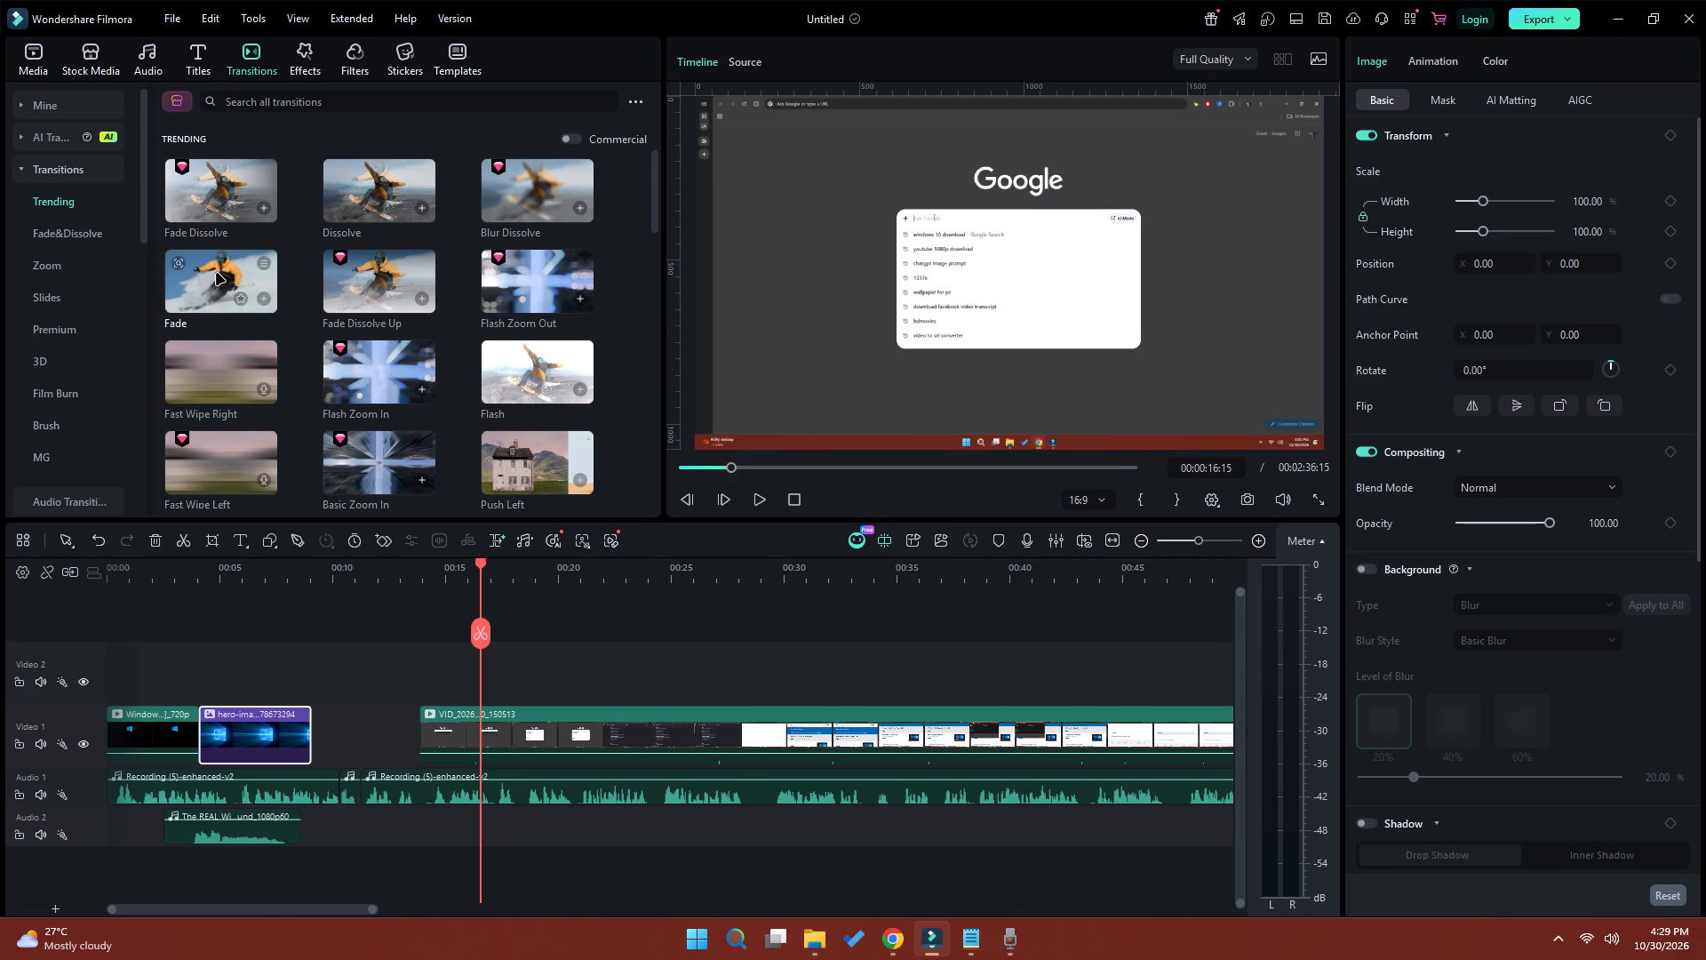
drag(217, 274, 188, 725)
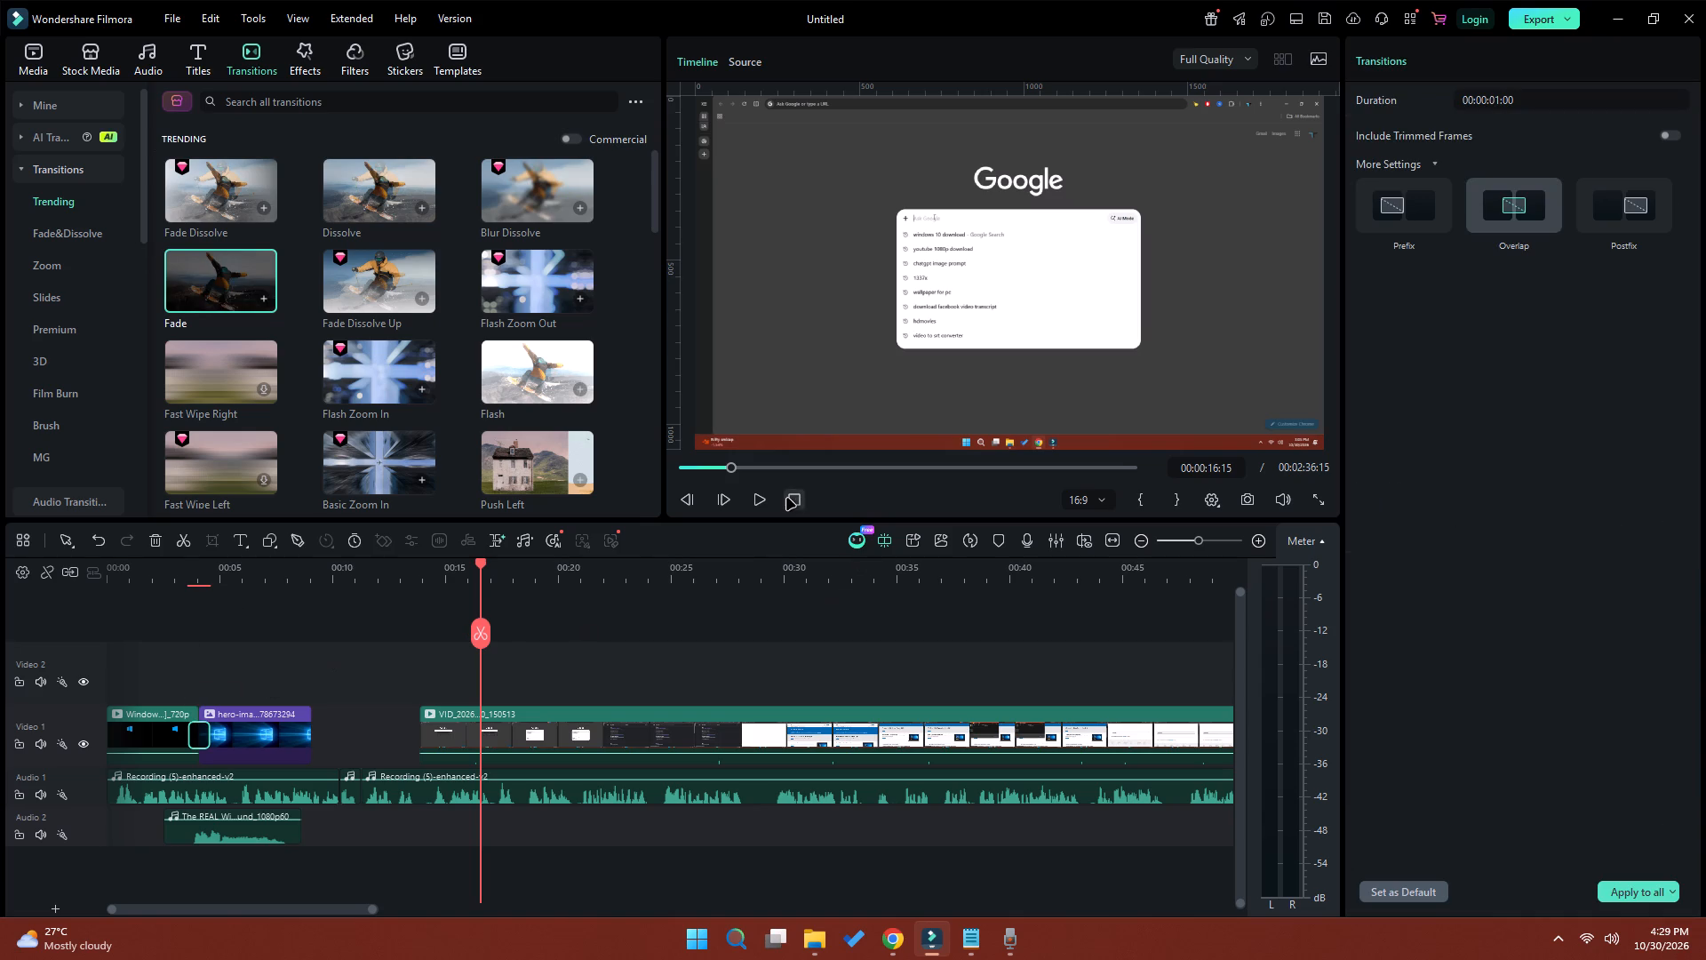
click(787, 499)
click(766, 504)
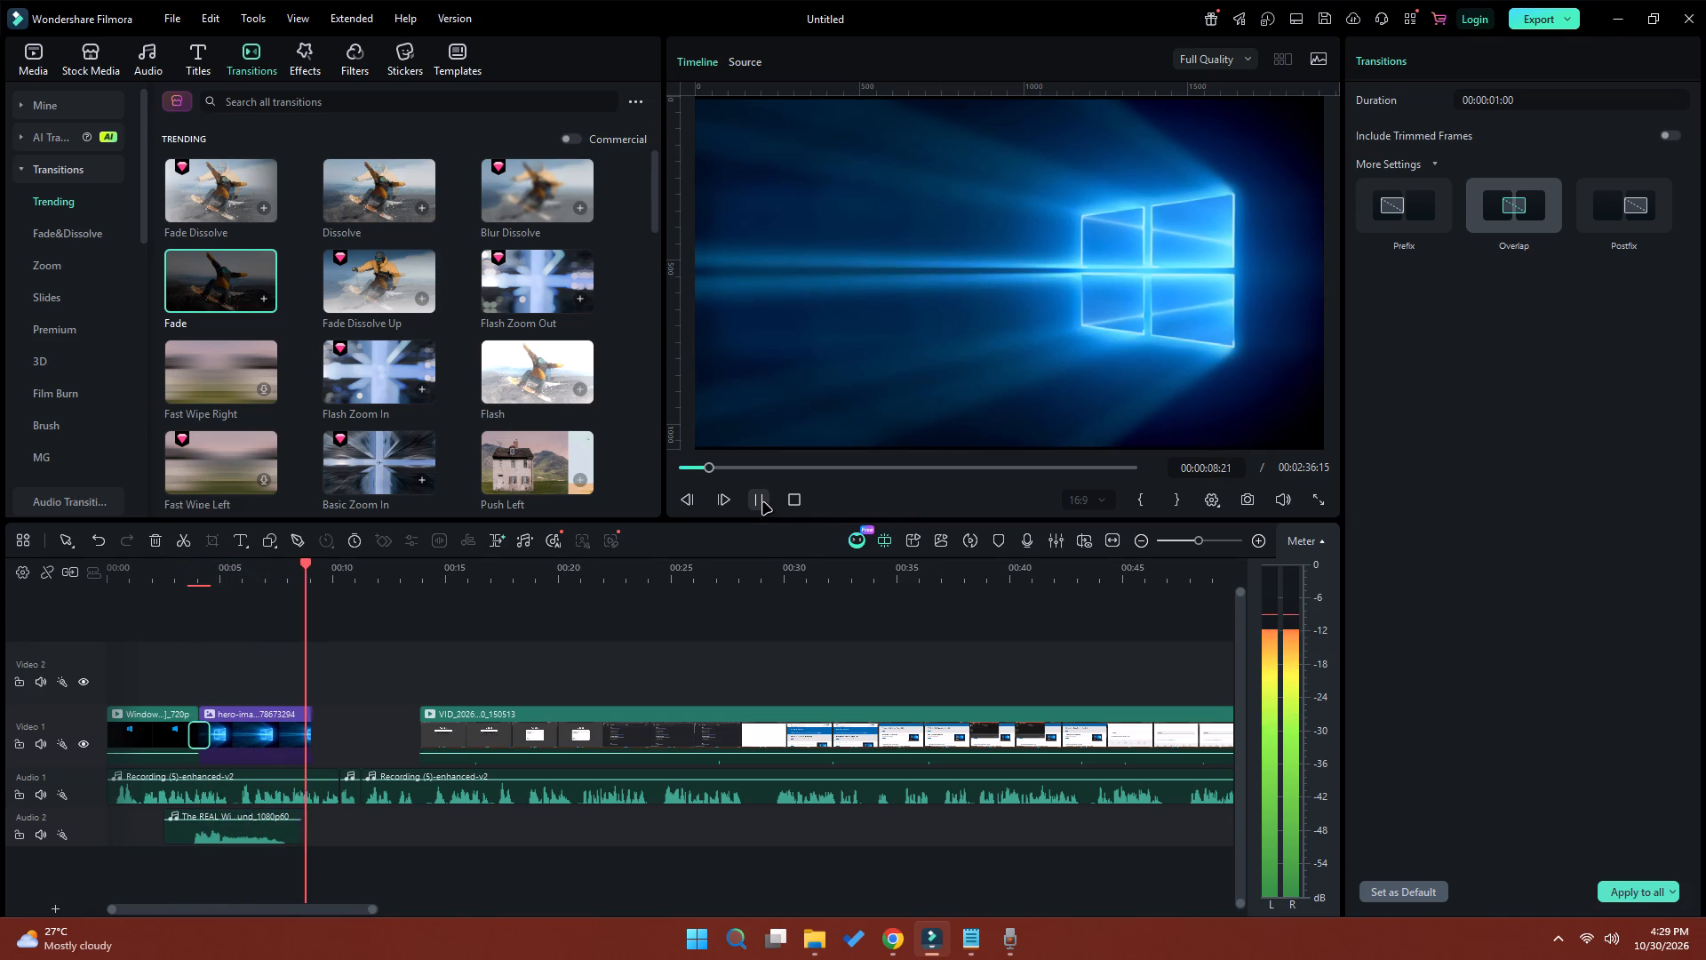
click(763, 503)
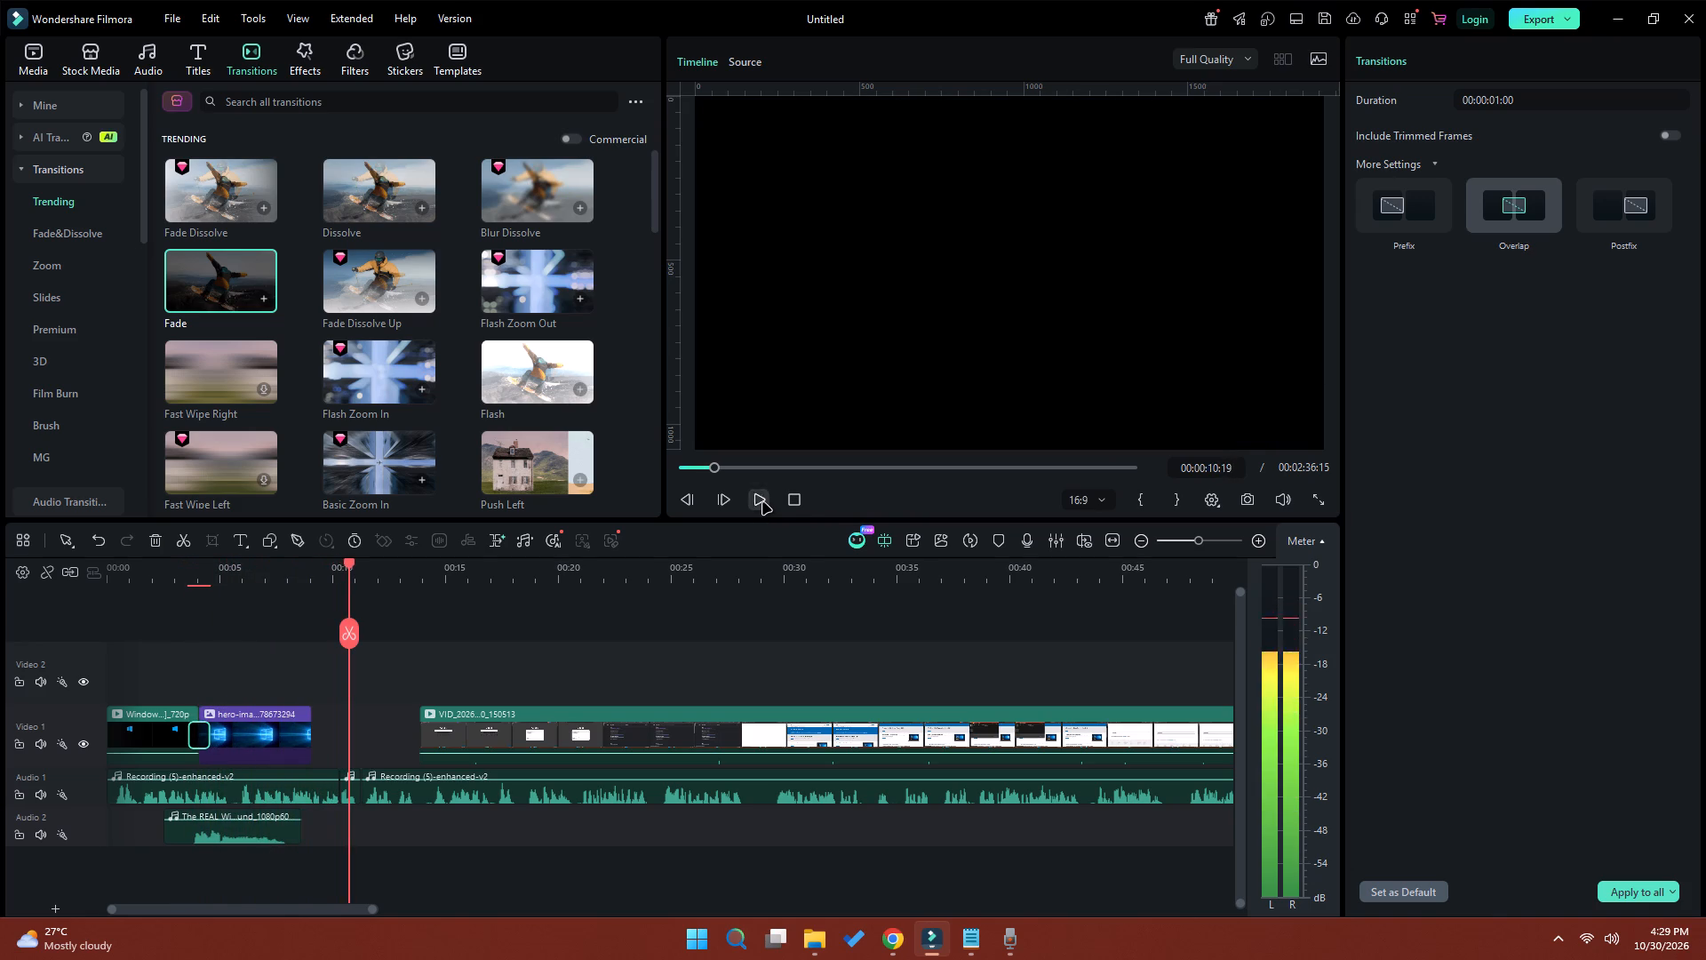
Extend the end of the hero image clip on Video 1 to meet the start of the screen recording.
click(279, 739)
drag(308, 733, 384, 733)
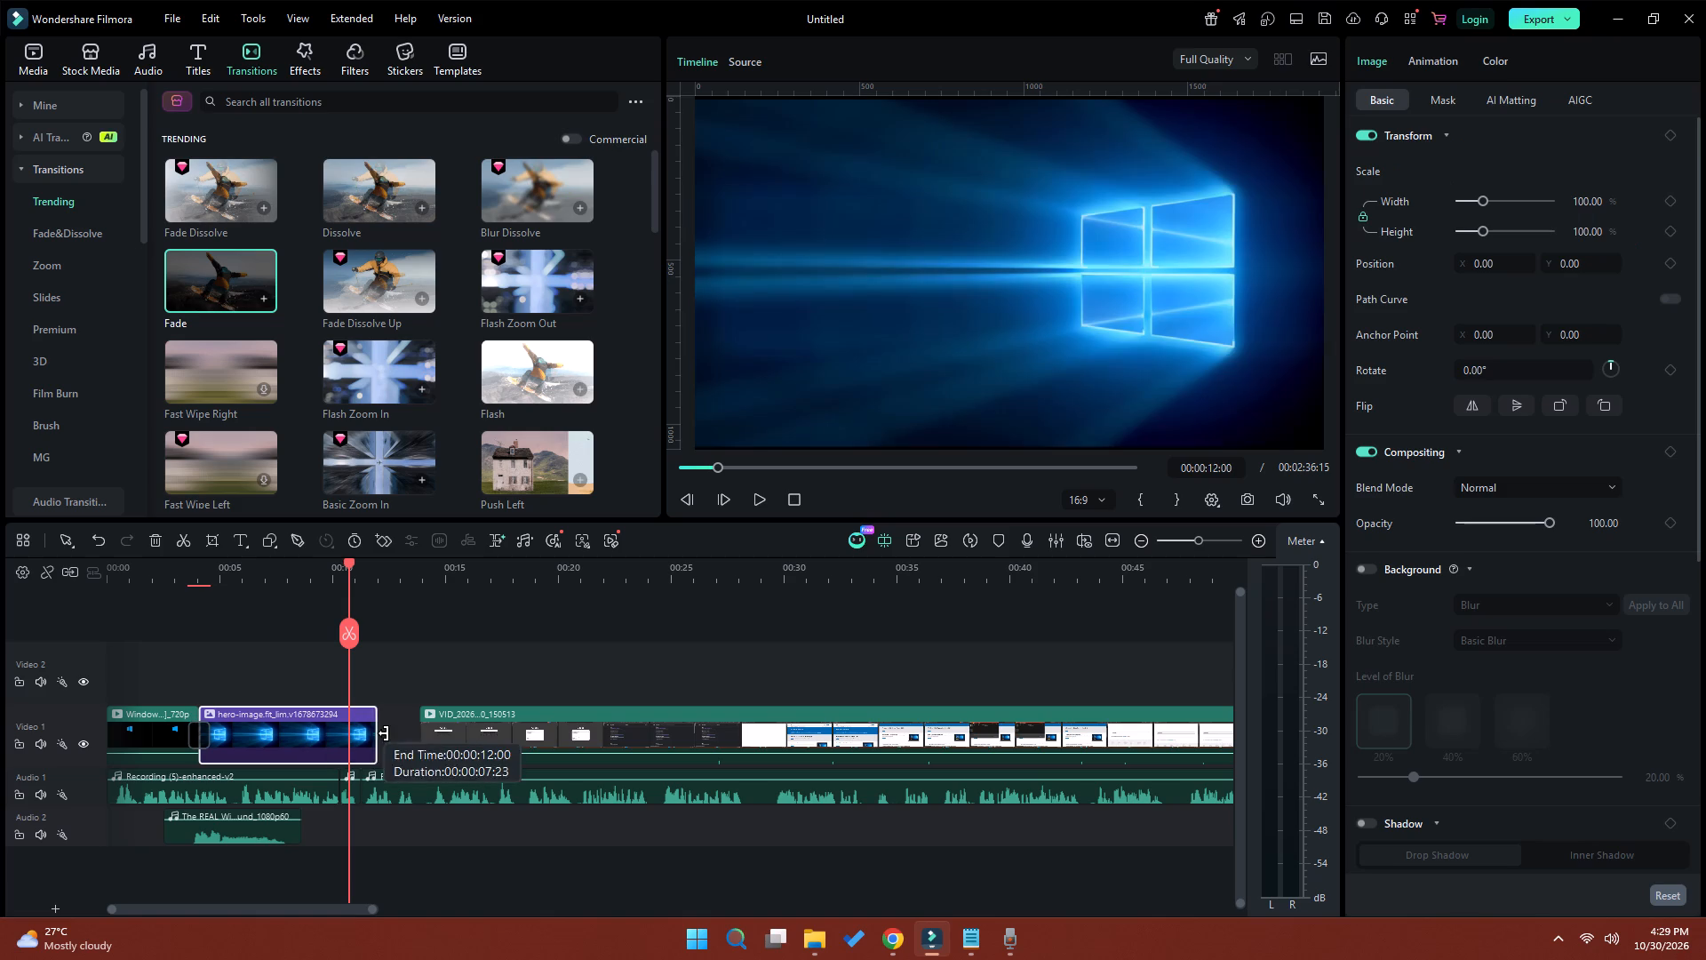
drag(384, 733, 424, 733)
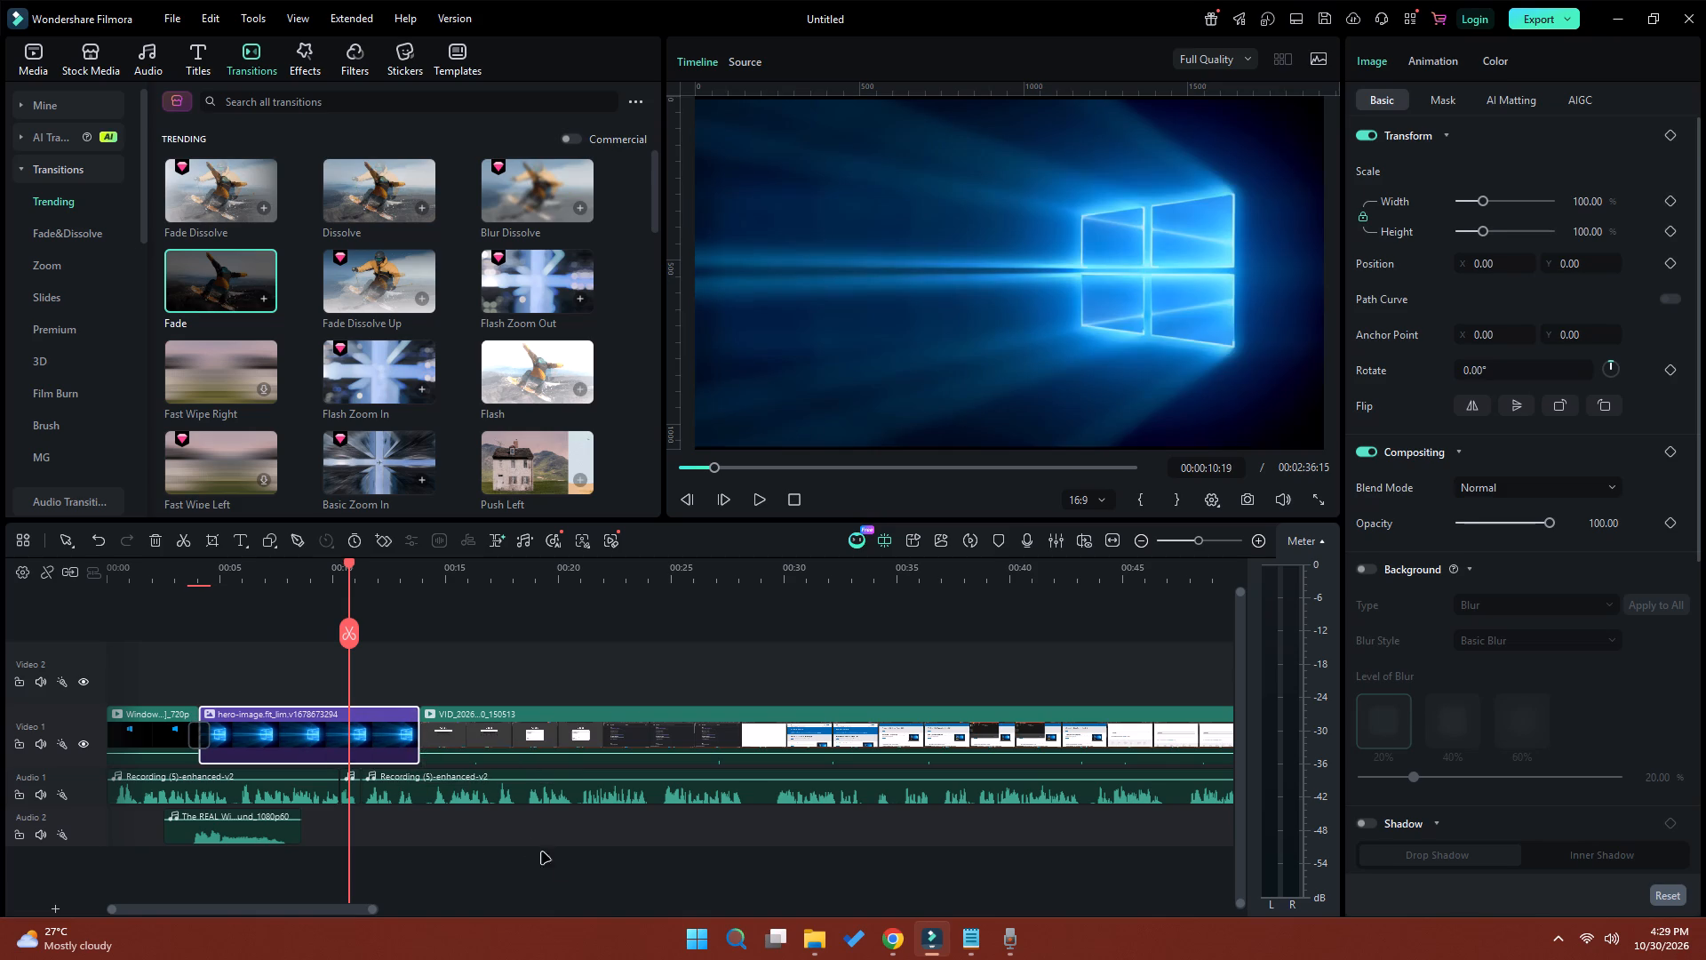
Switch to Chrome, open flaticon.com and search its icons for "iso".
click(887, 957)
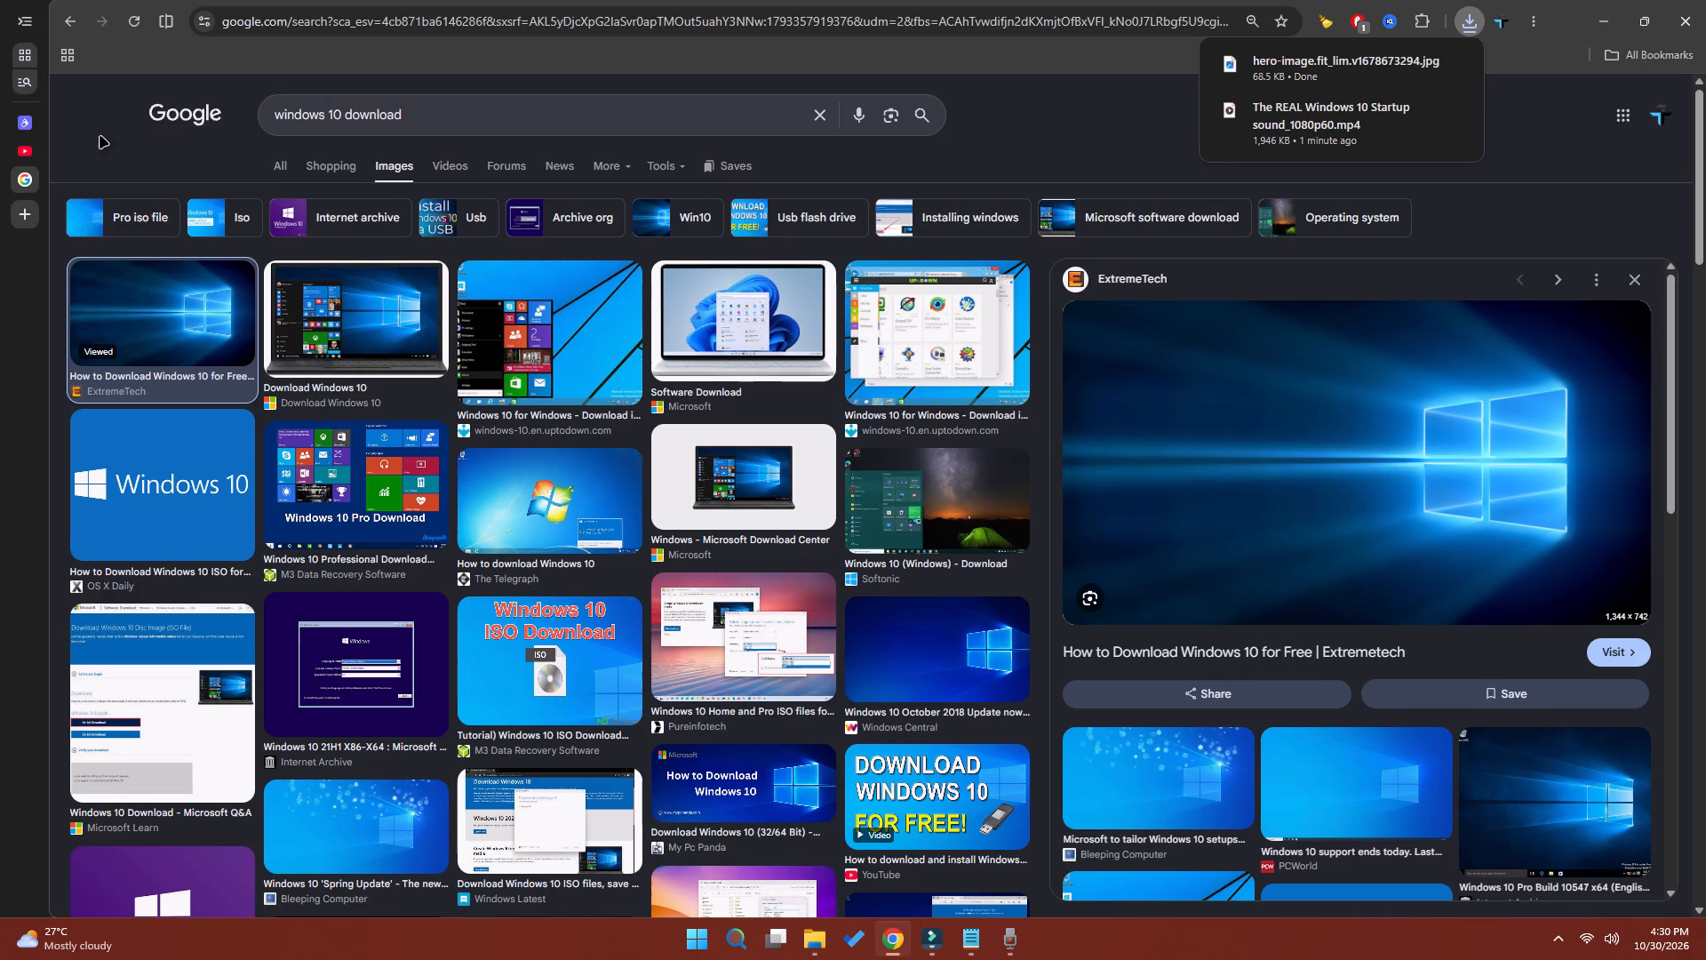
click(398, 27)
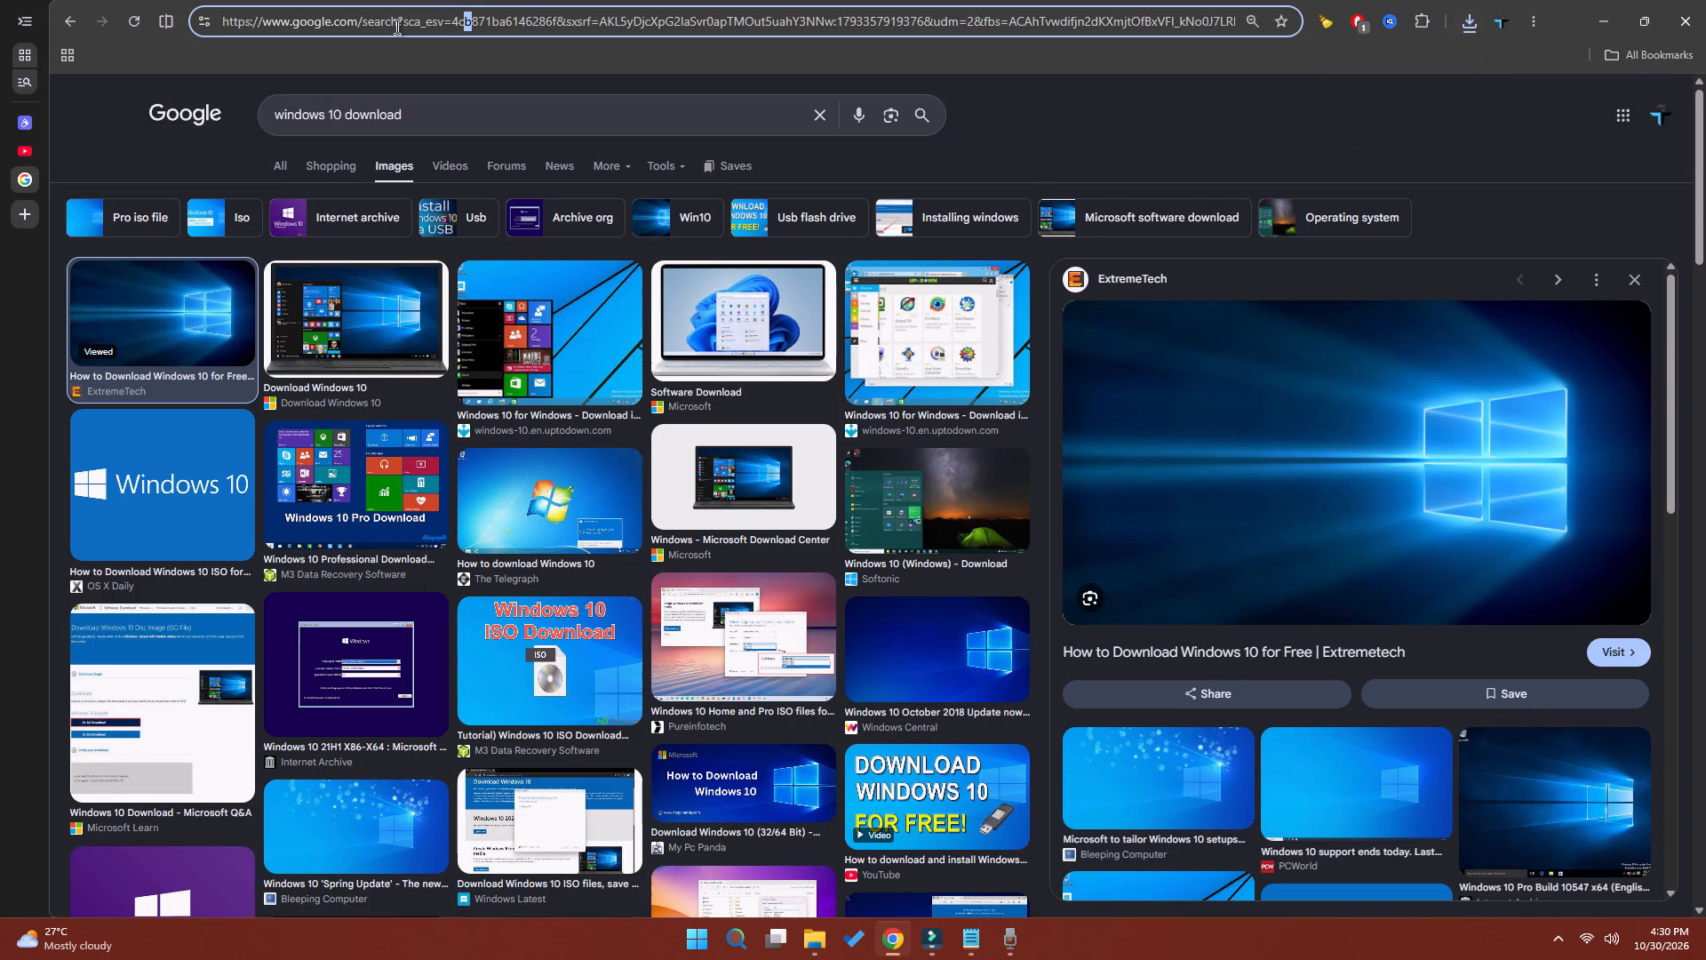
key(ctrl+a)
text(fl)
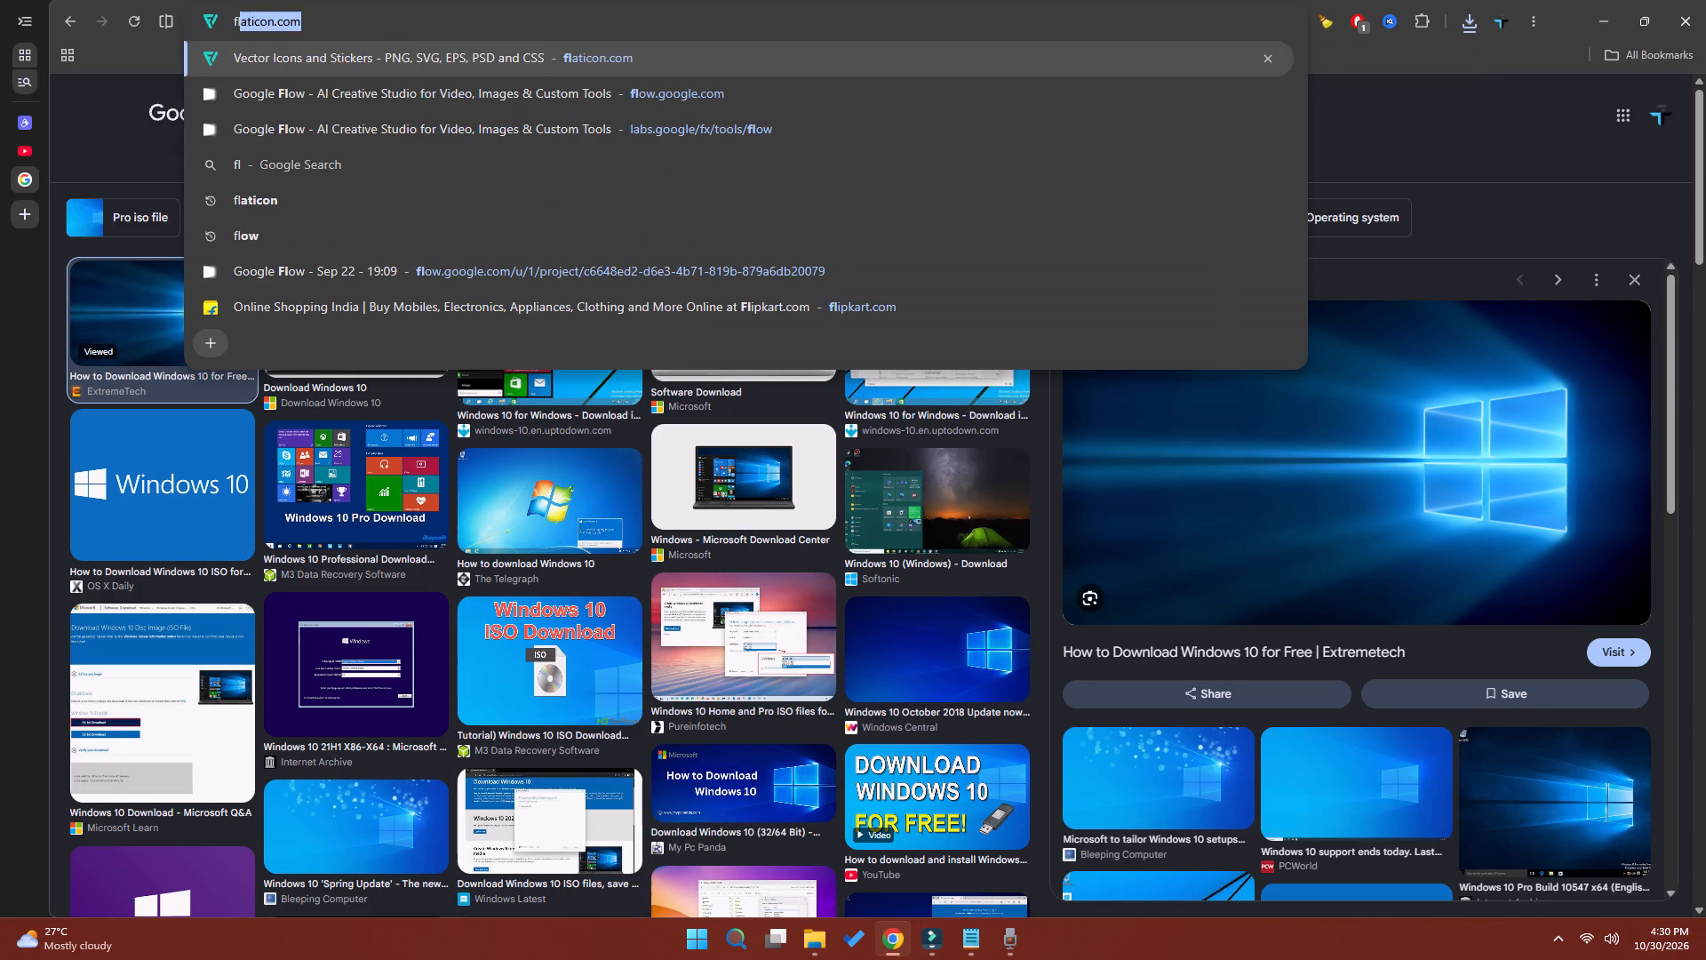
click(447, 51)
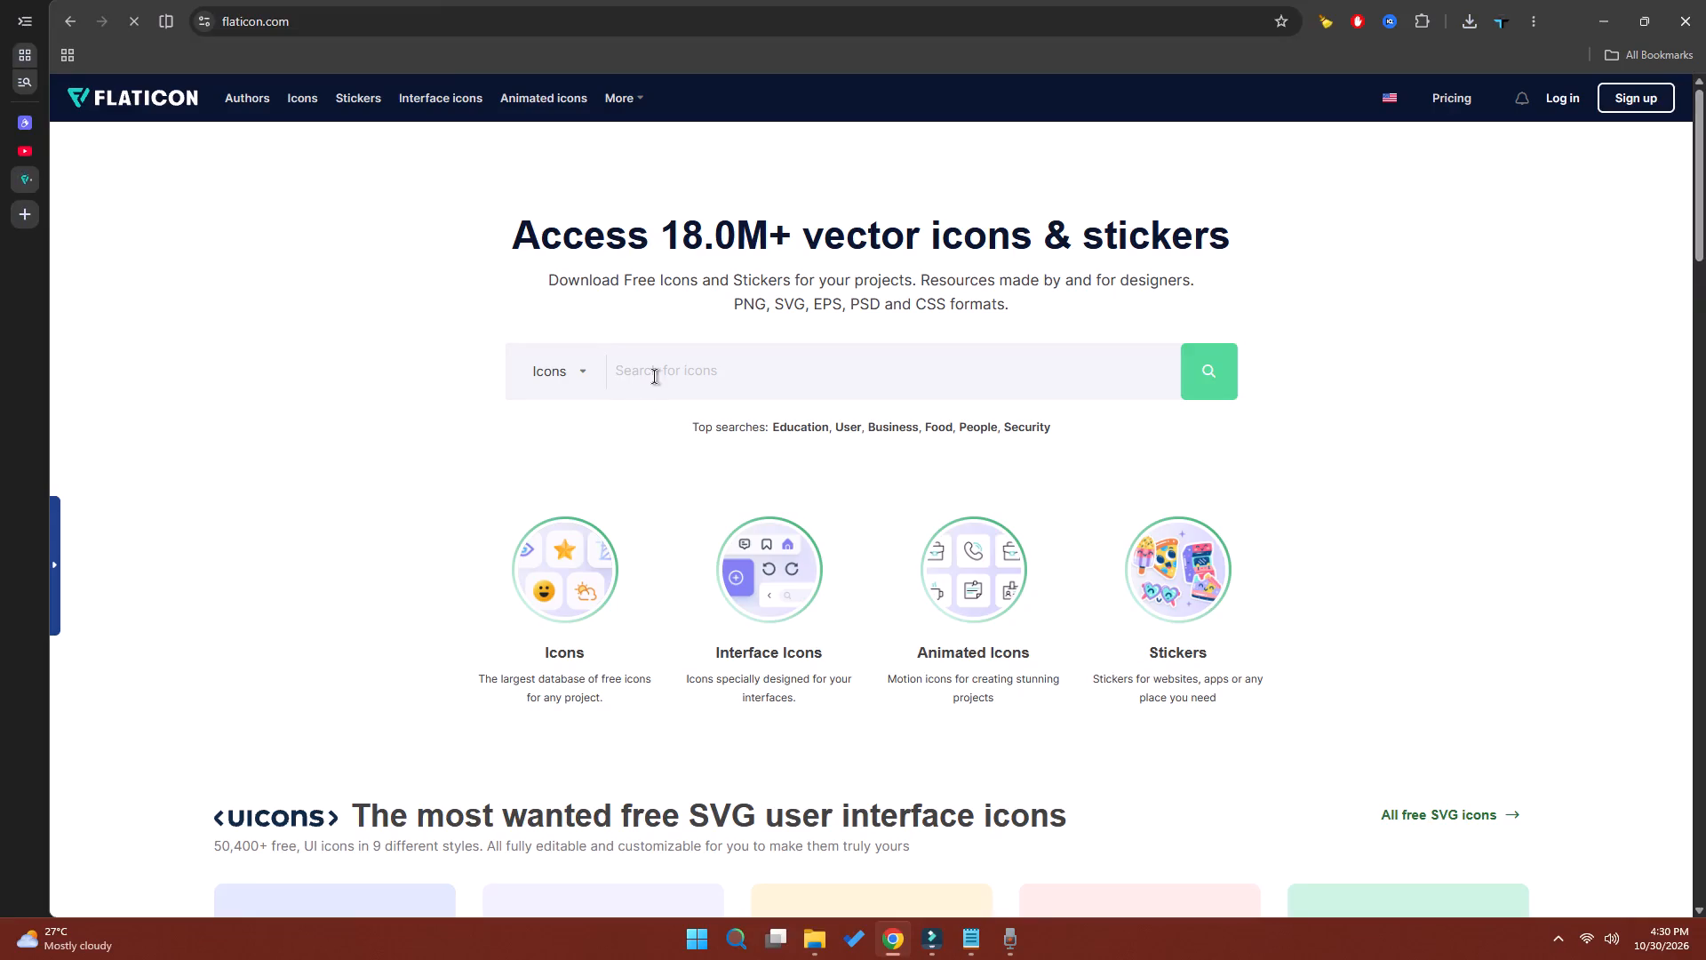
click(654, 375)
text(is)
key(o)
key(Return)
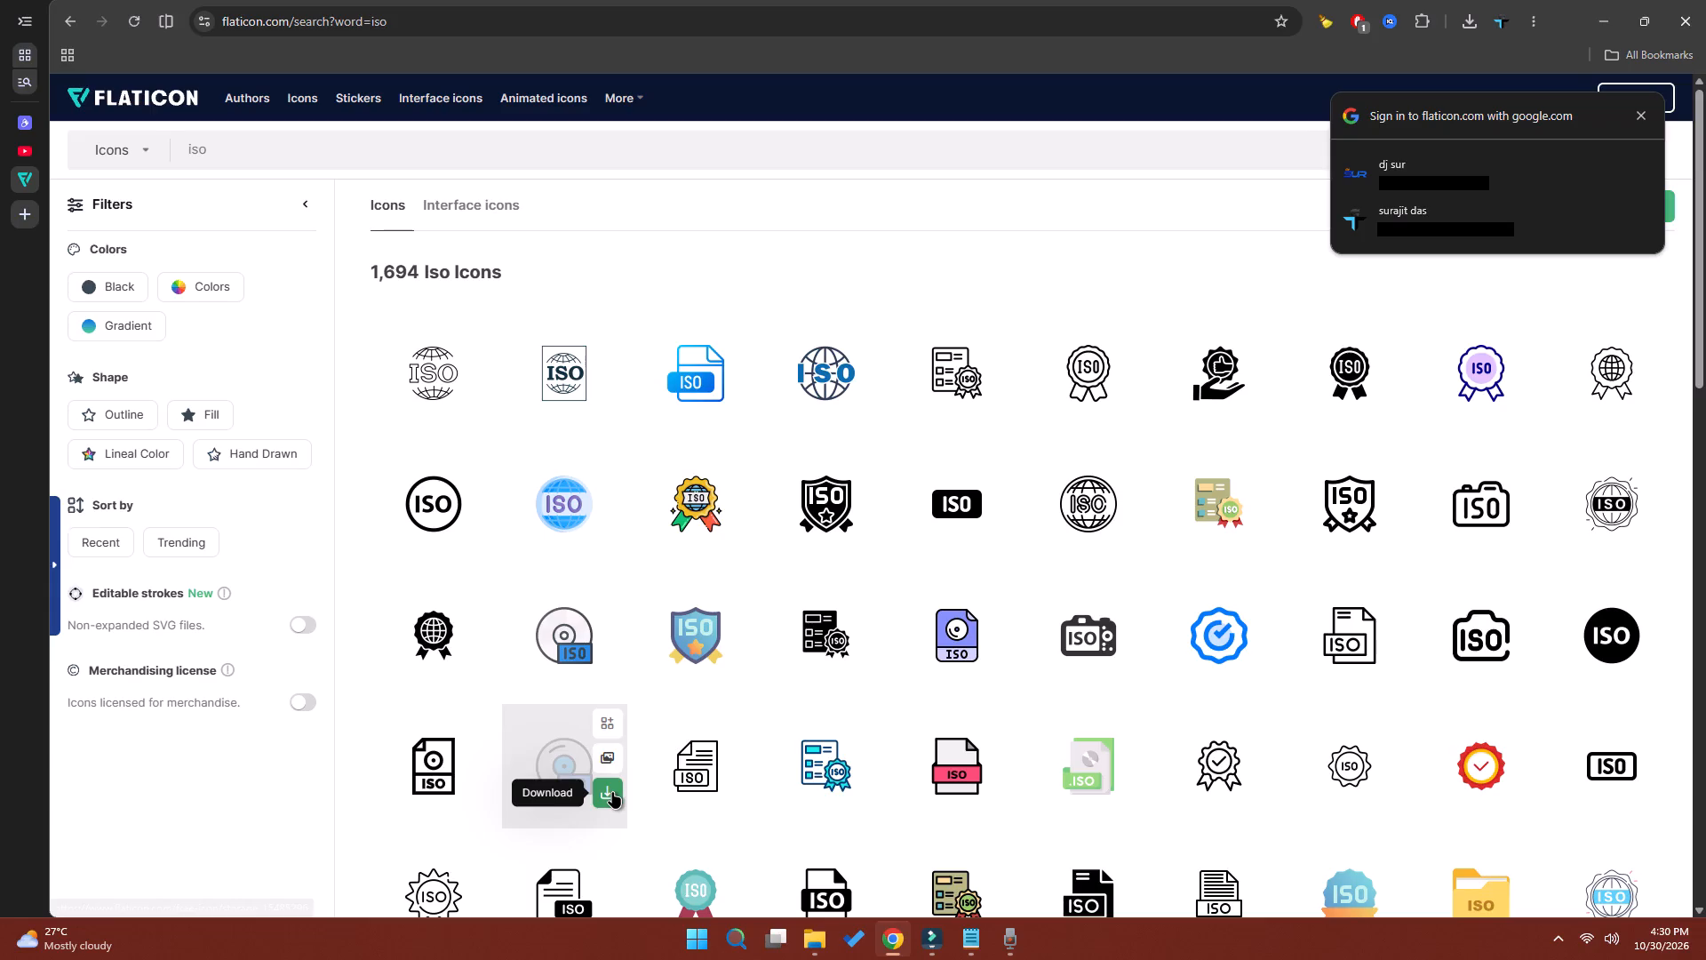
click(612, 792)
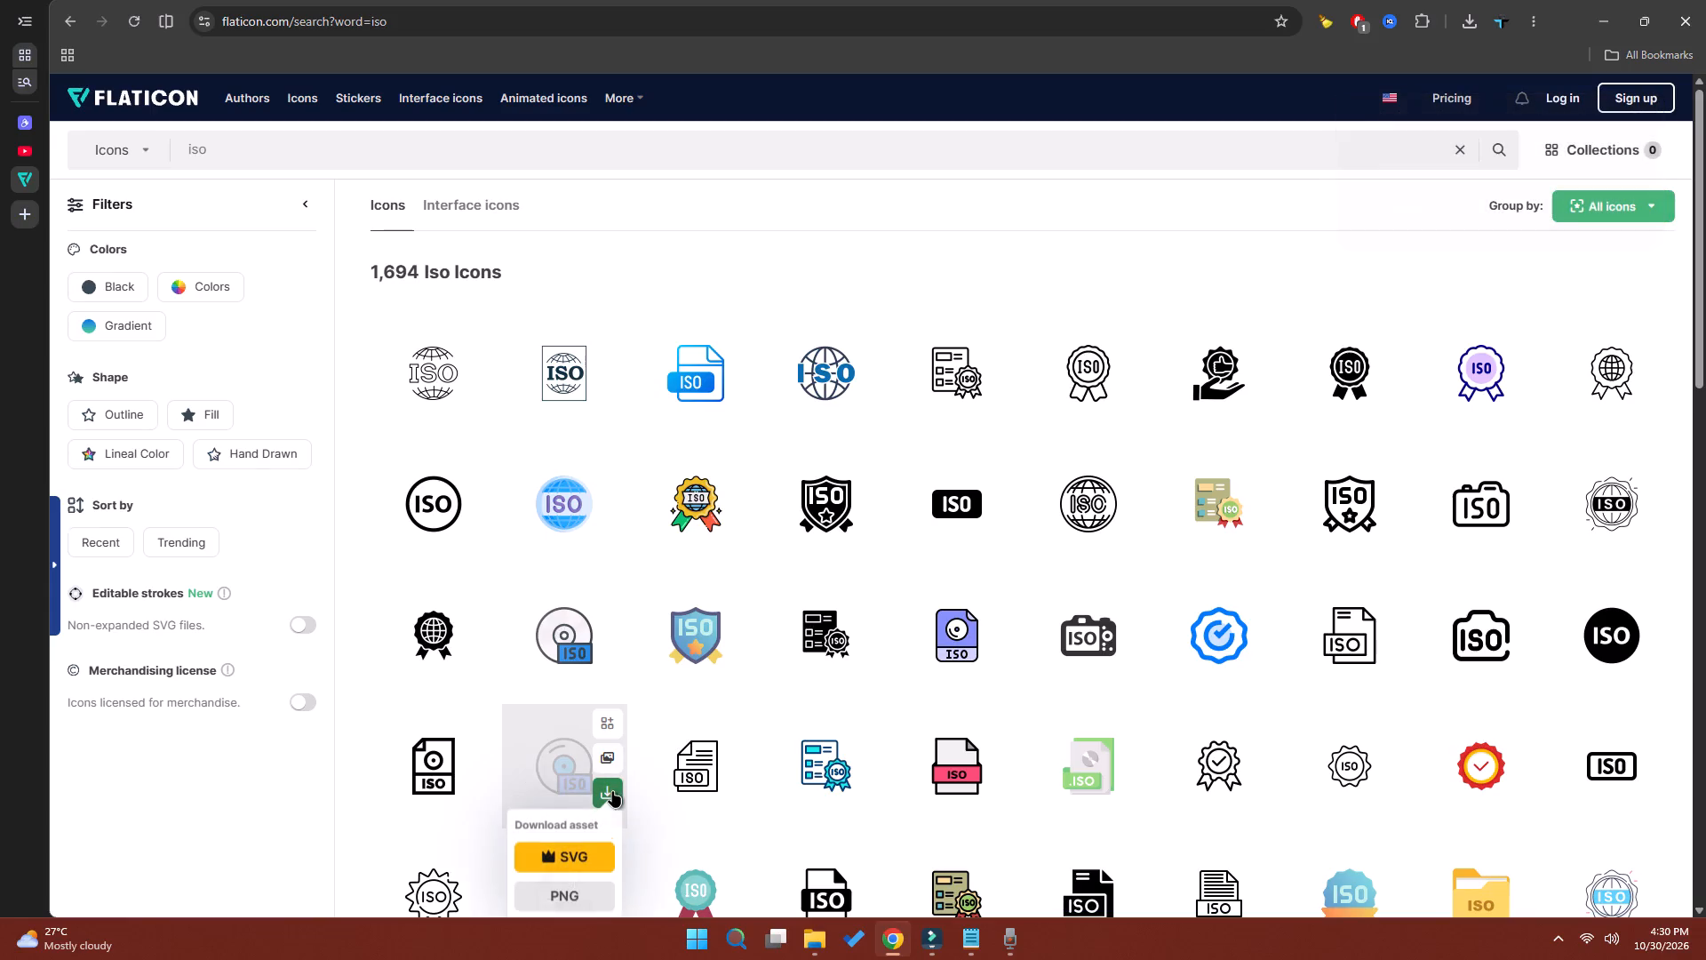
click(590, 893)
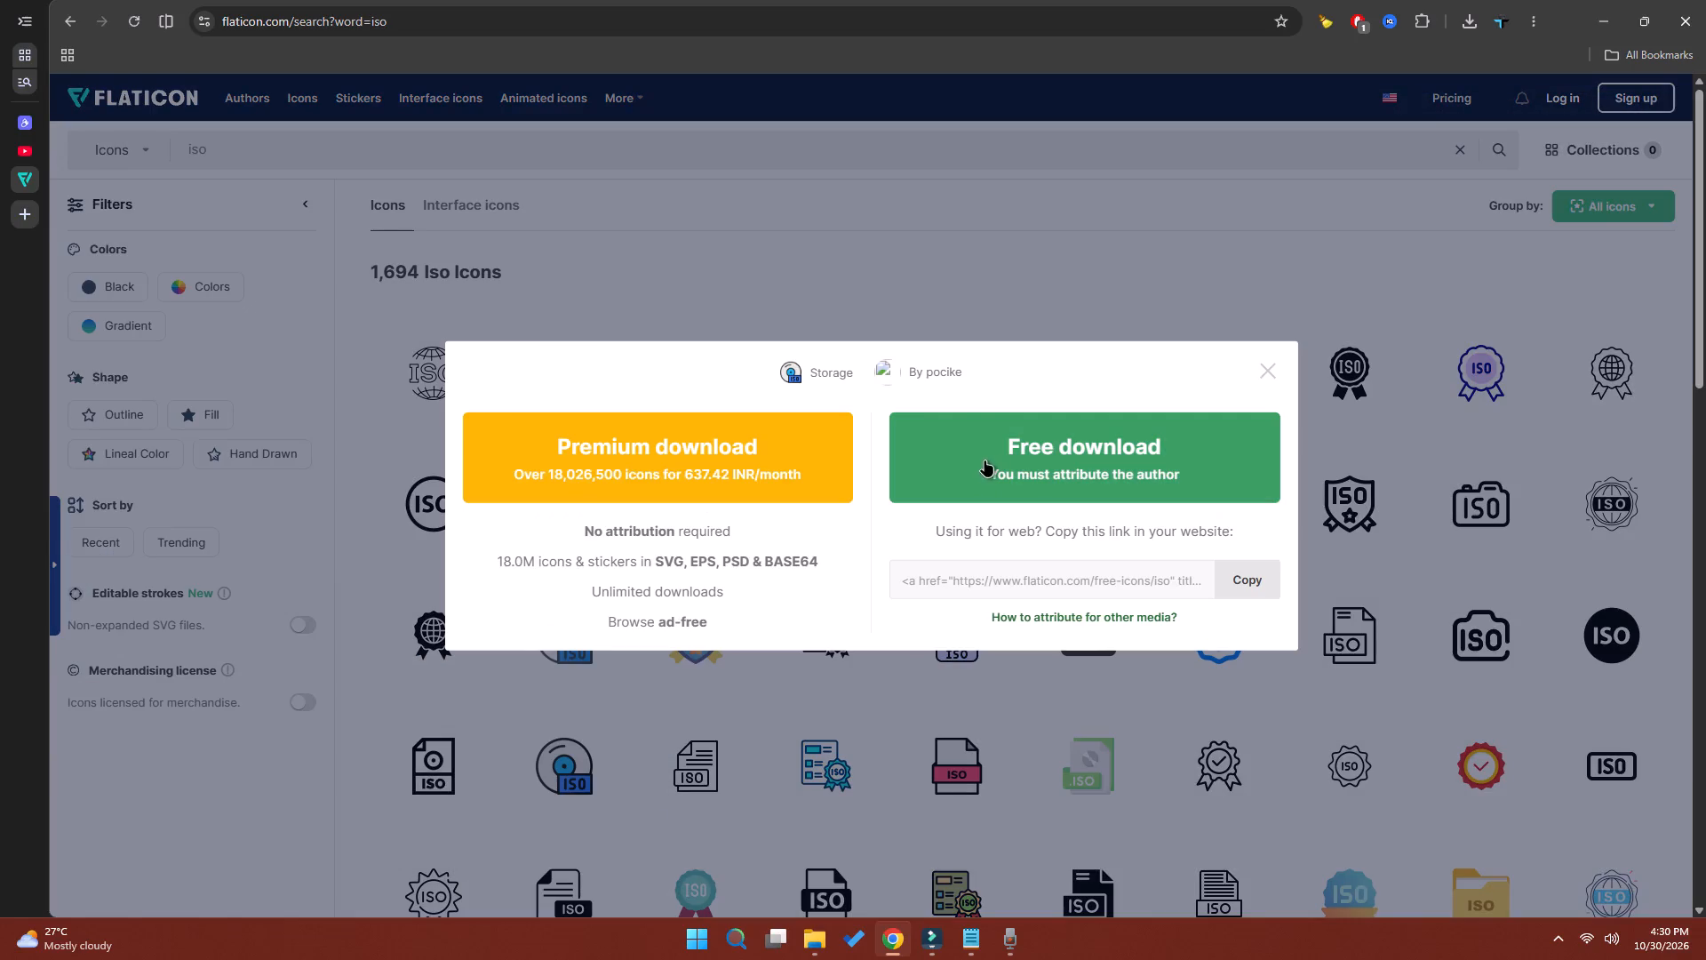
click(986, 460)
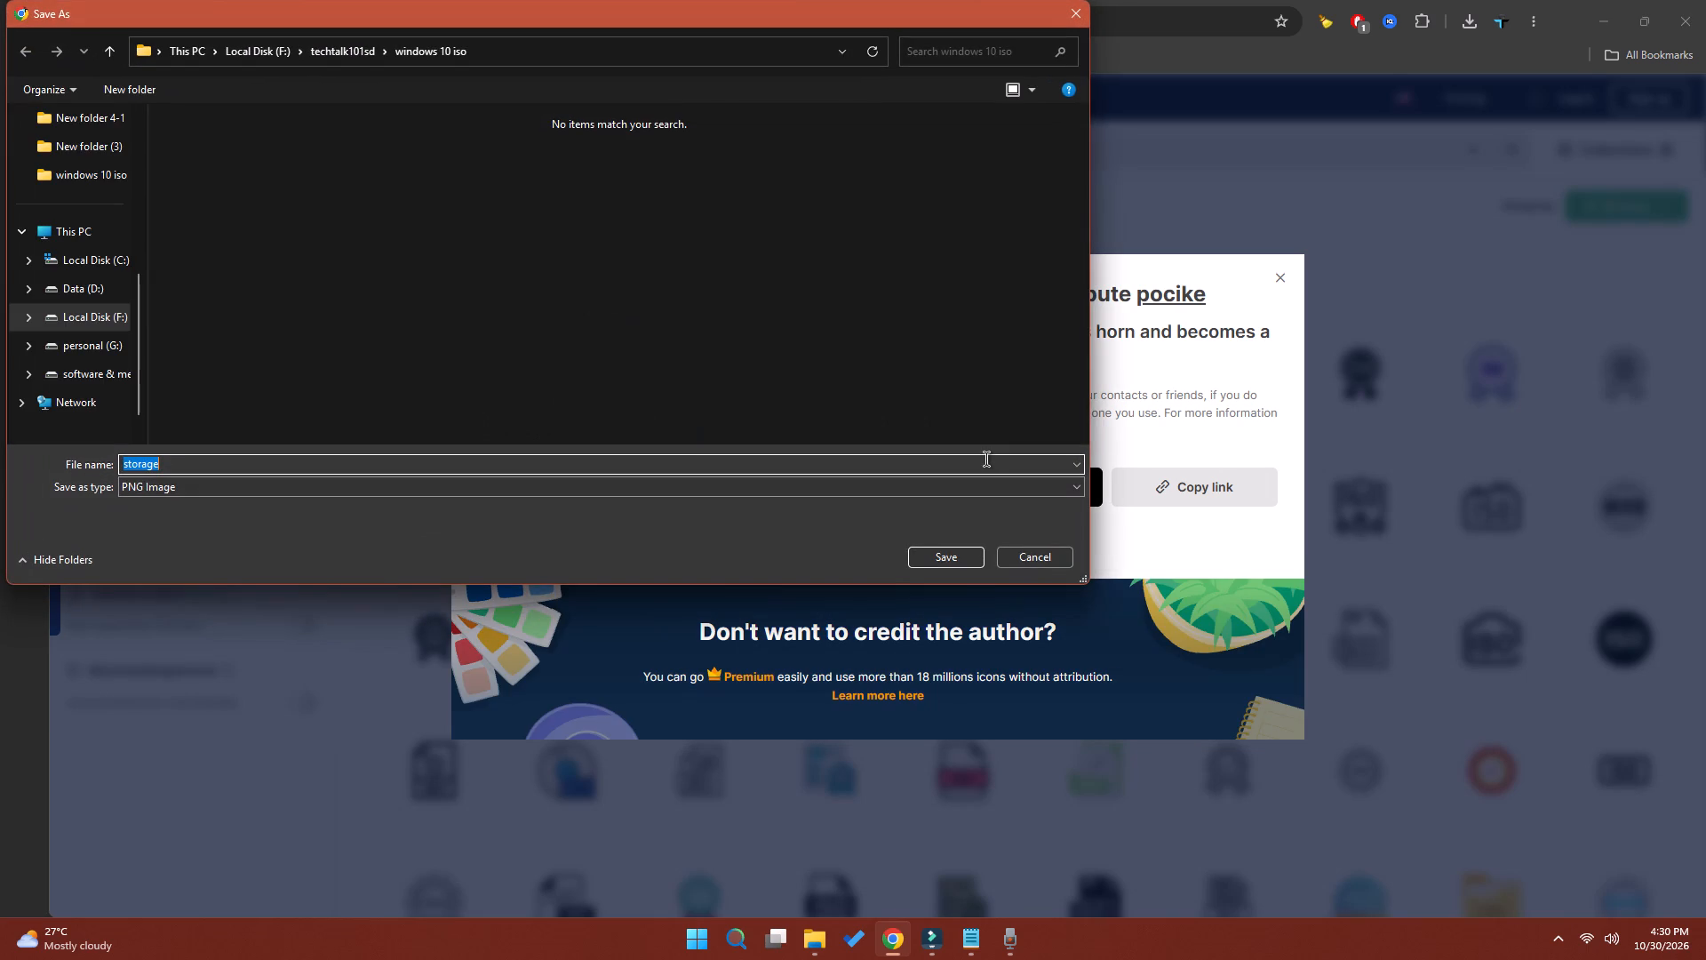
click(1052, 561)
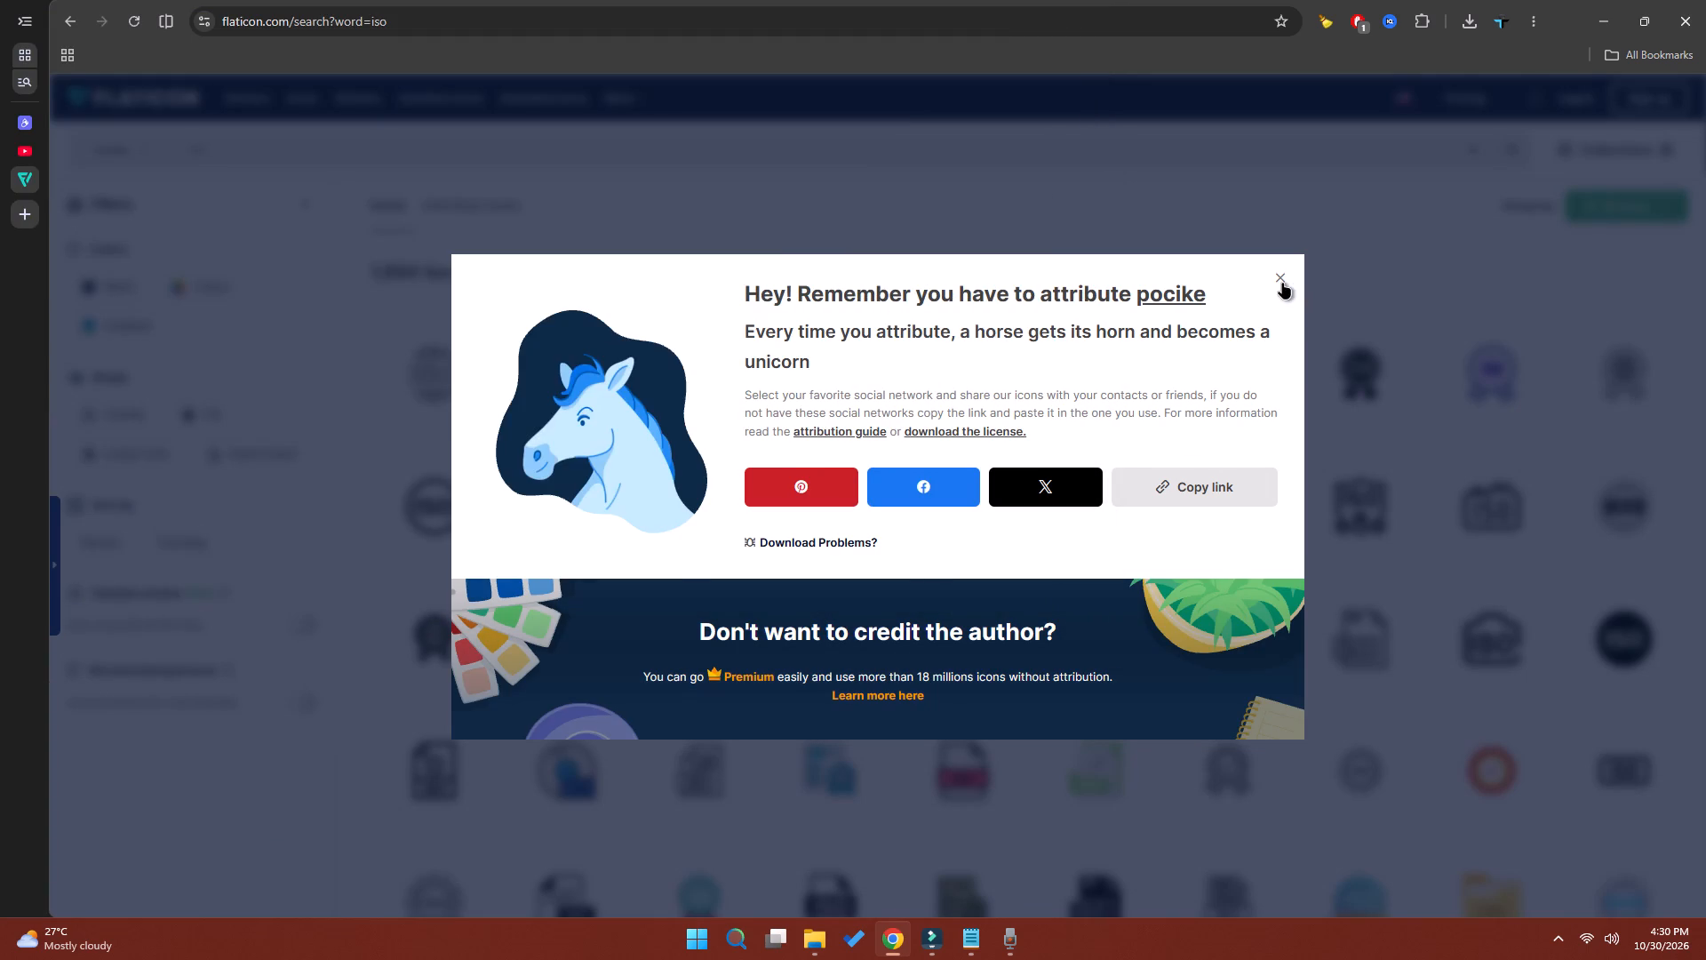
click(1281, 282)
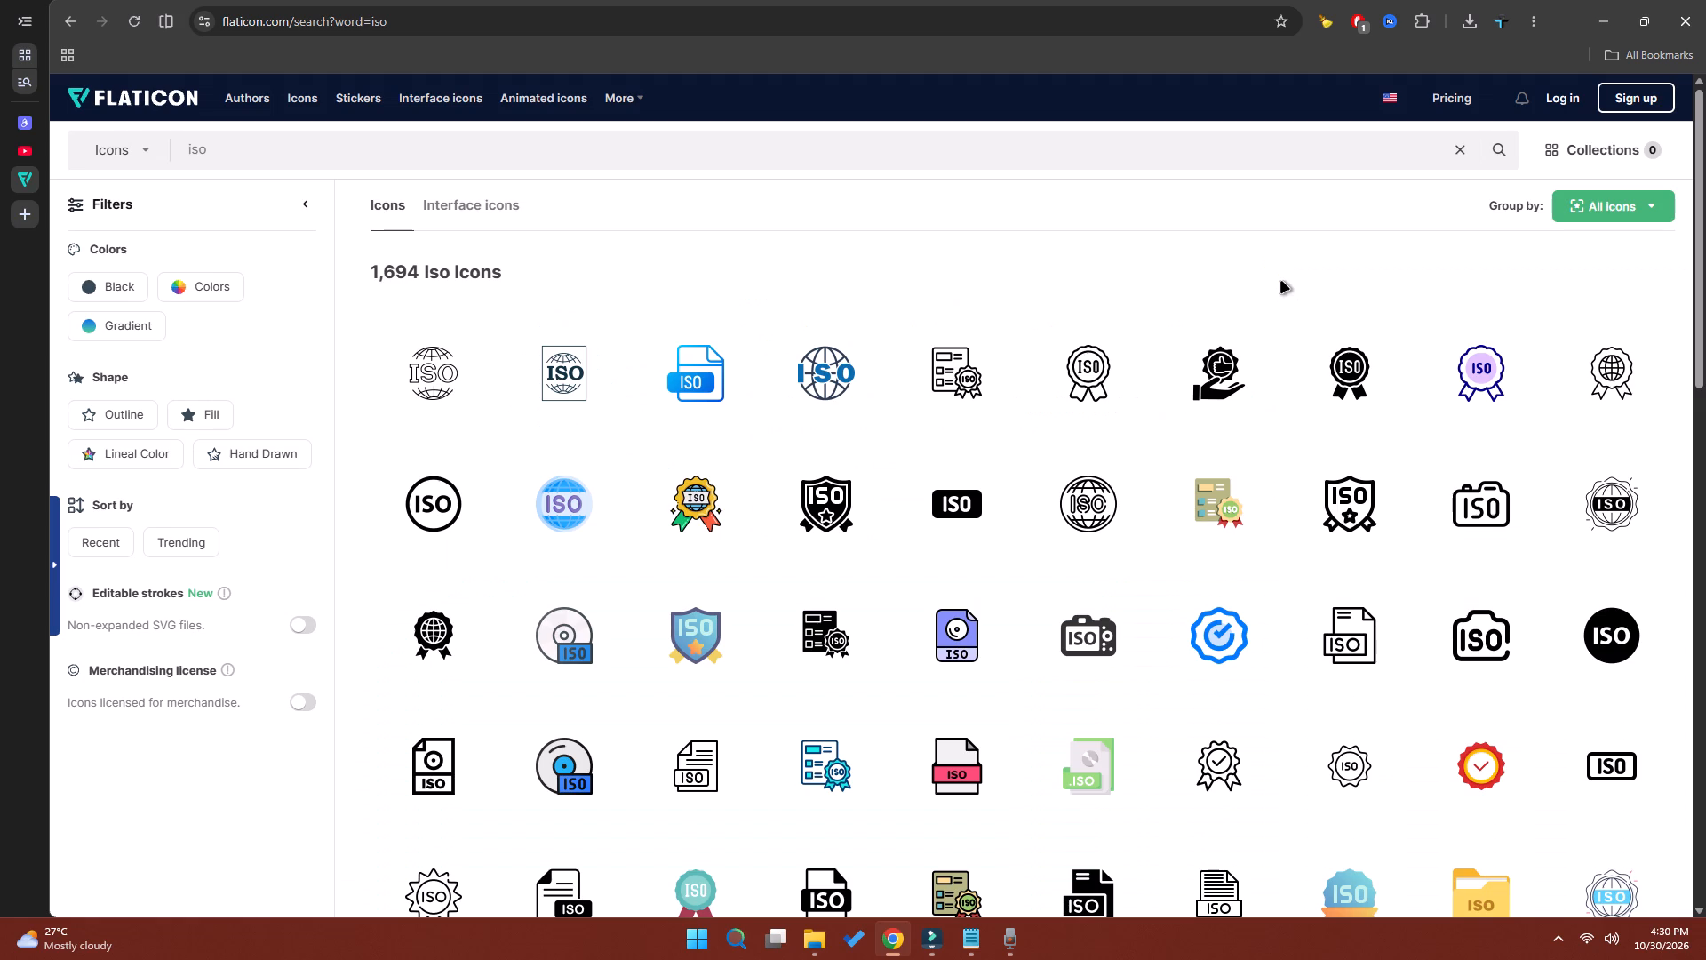
Download the teal ISO award ribbon icon with red tails as a free PNG named award into the windows 10 iso folder.
click(1349, 375)
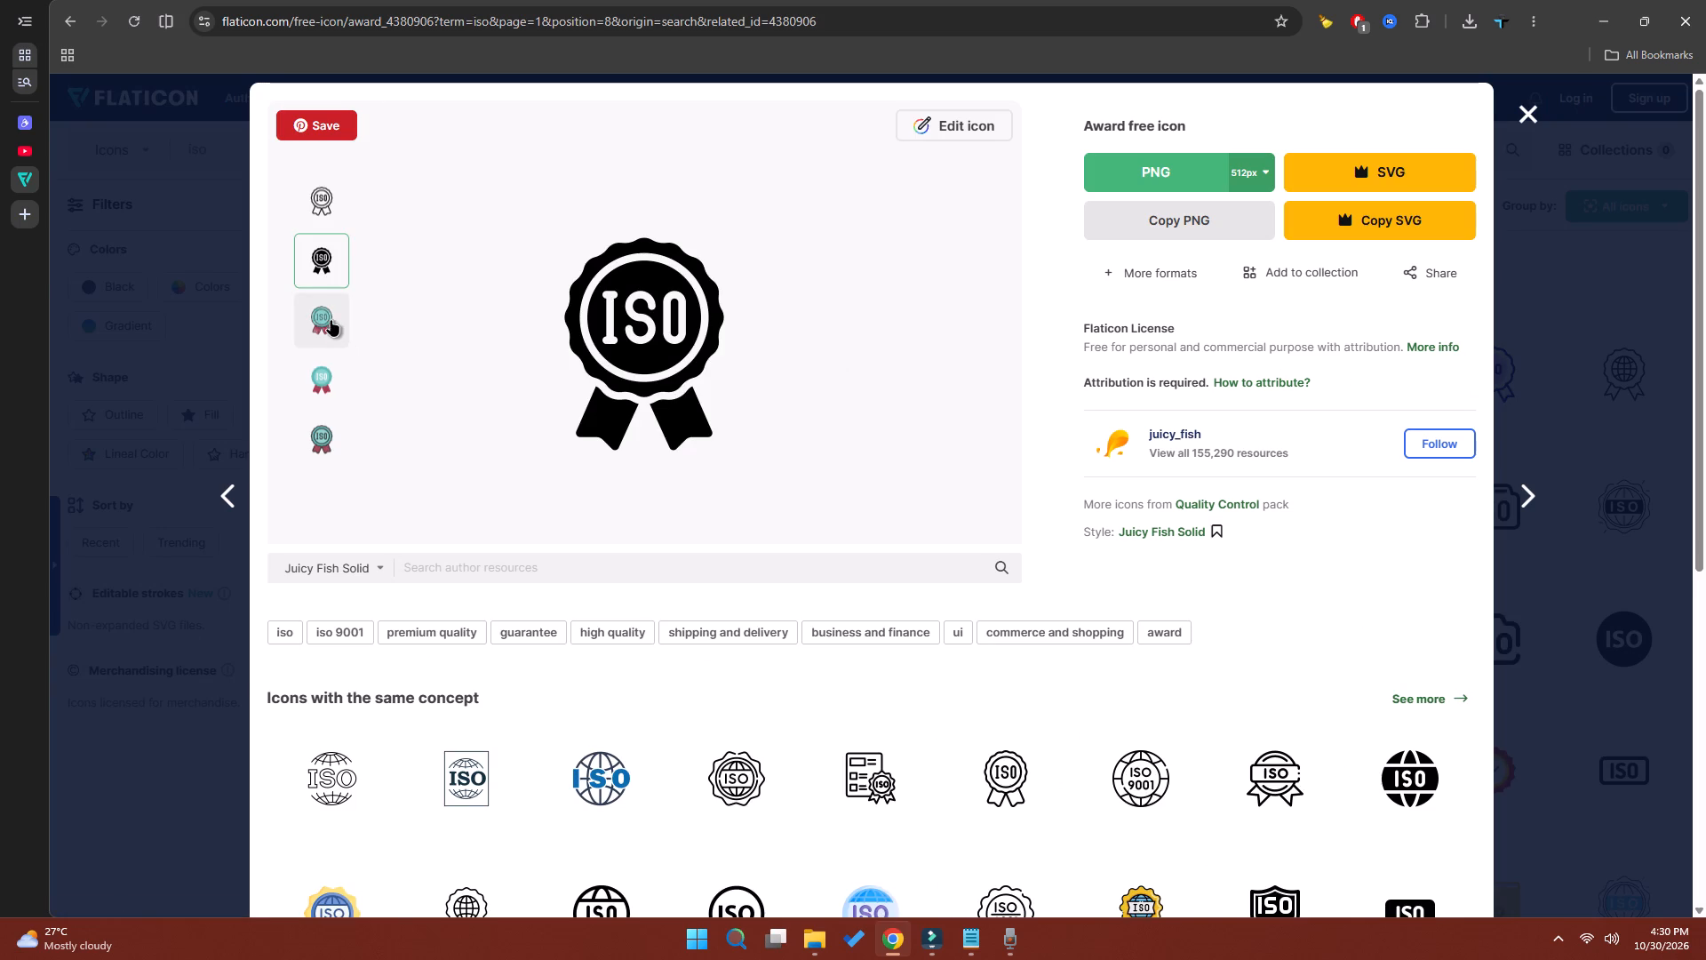
click(329, 437)
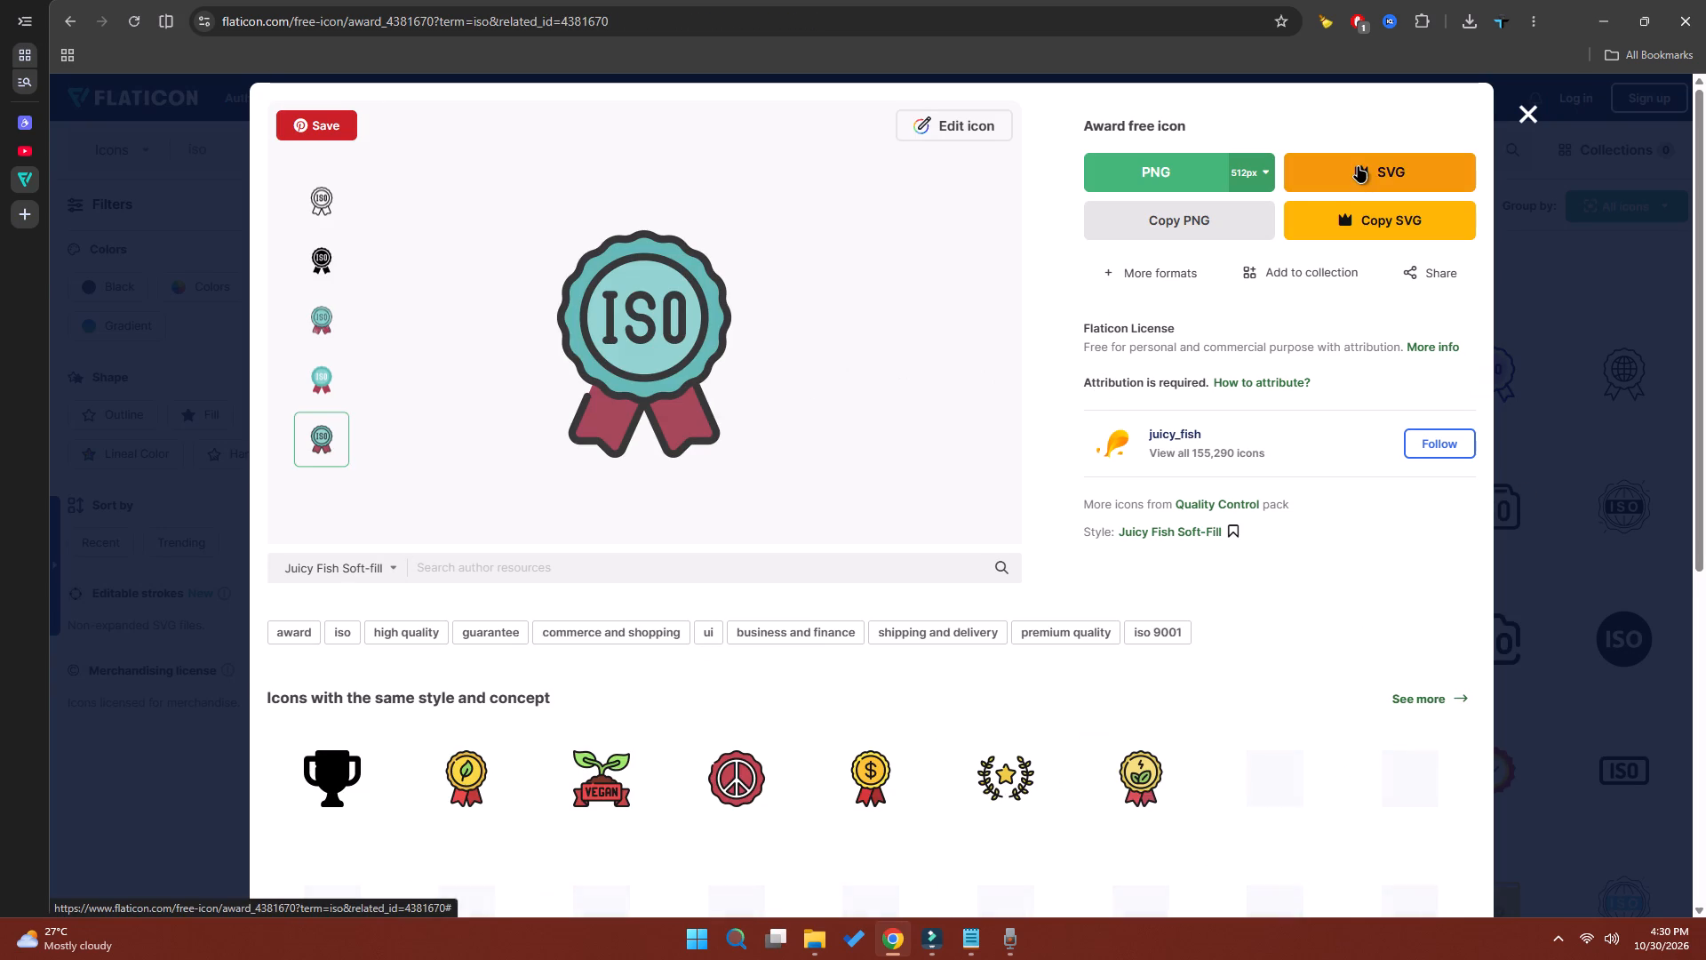
click(1165, 182)
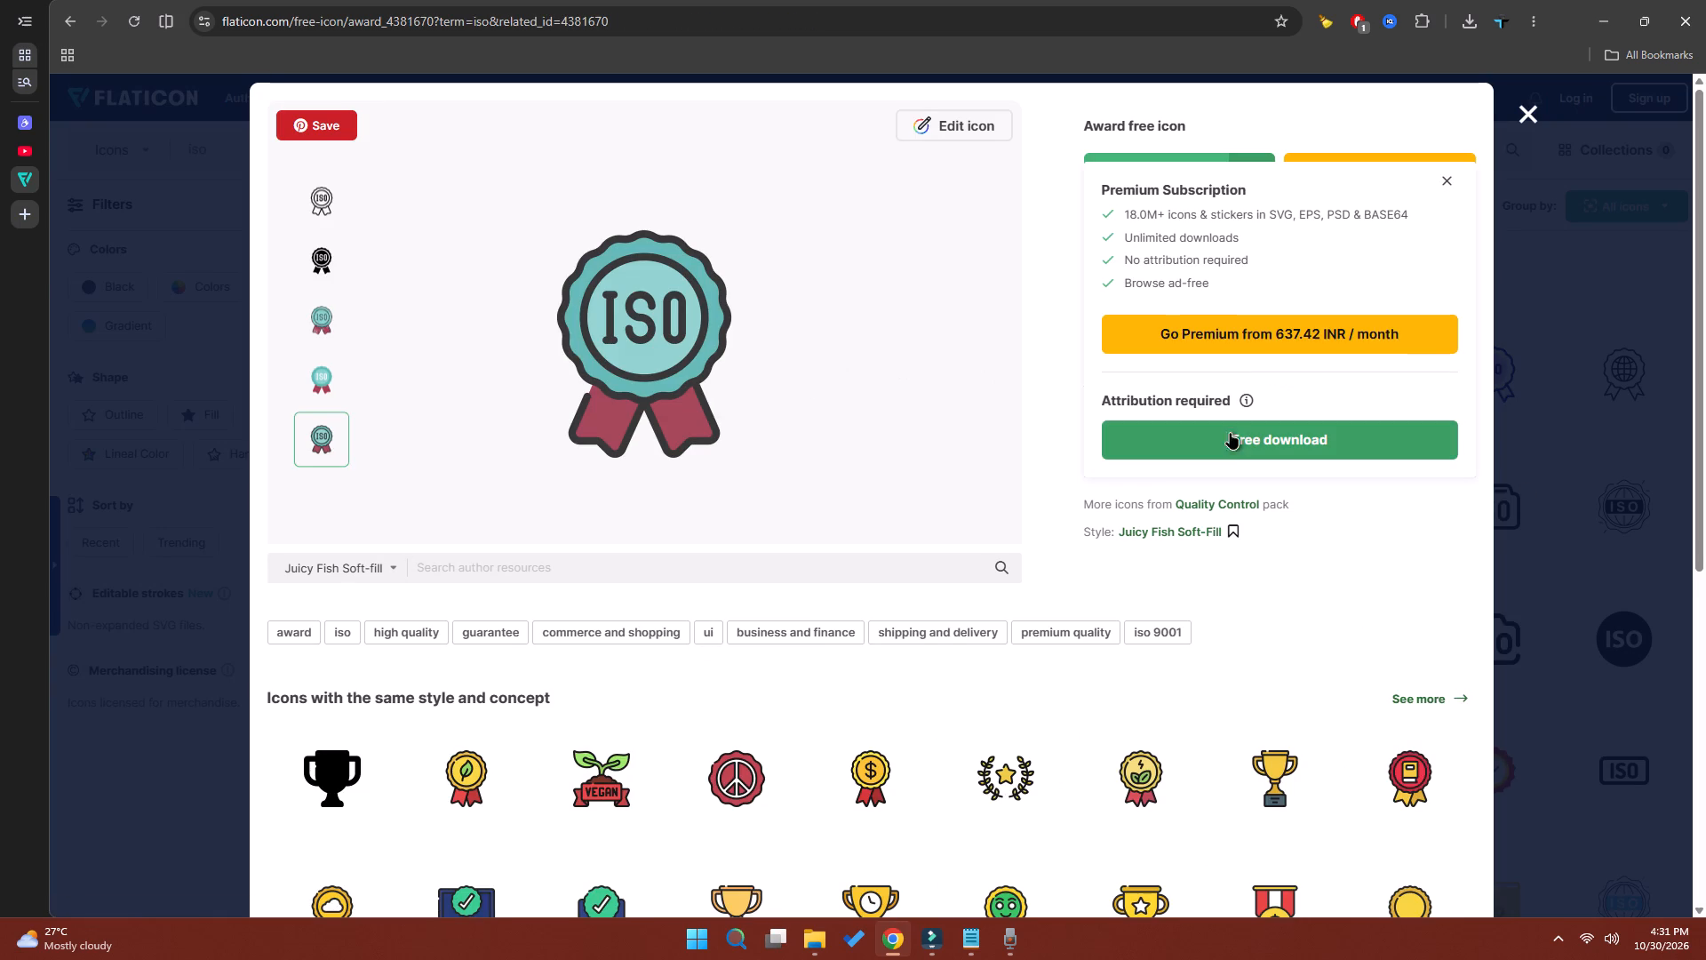
click(1233, 442)
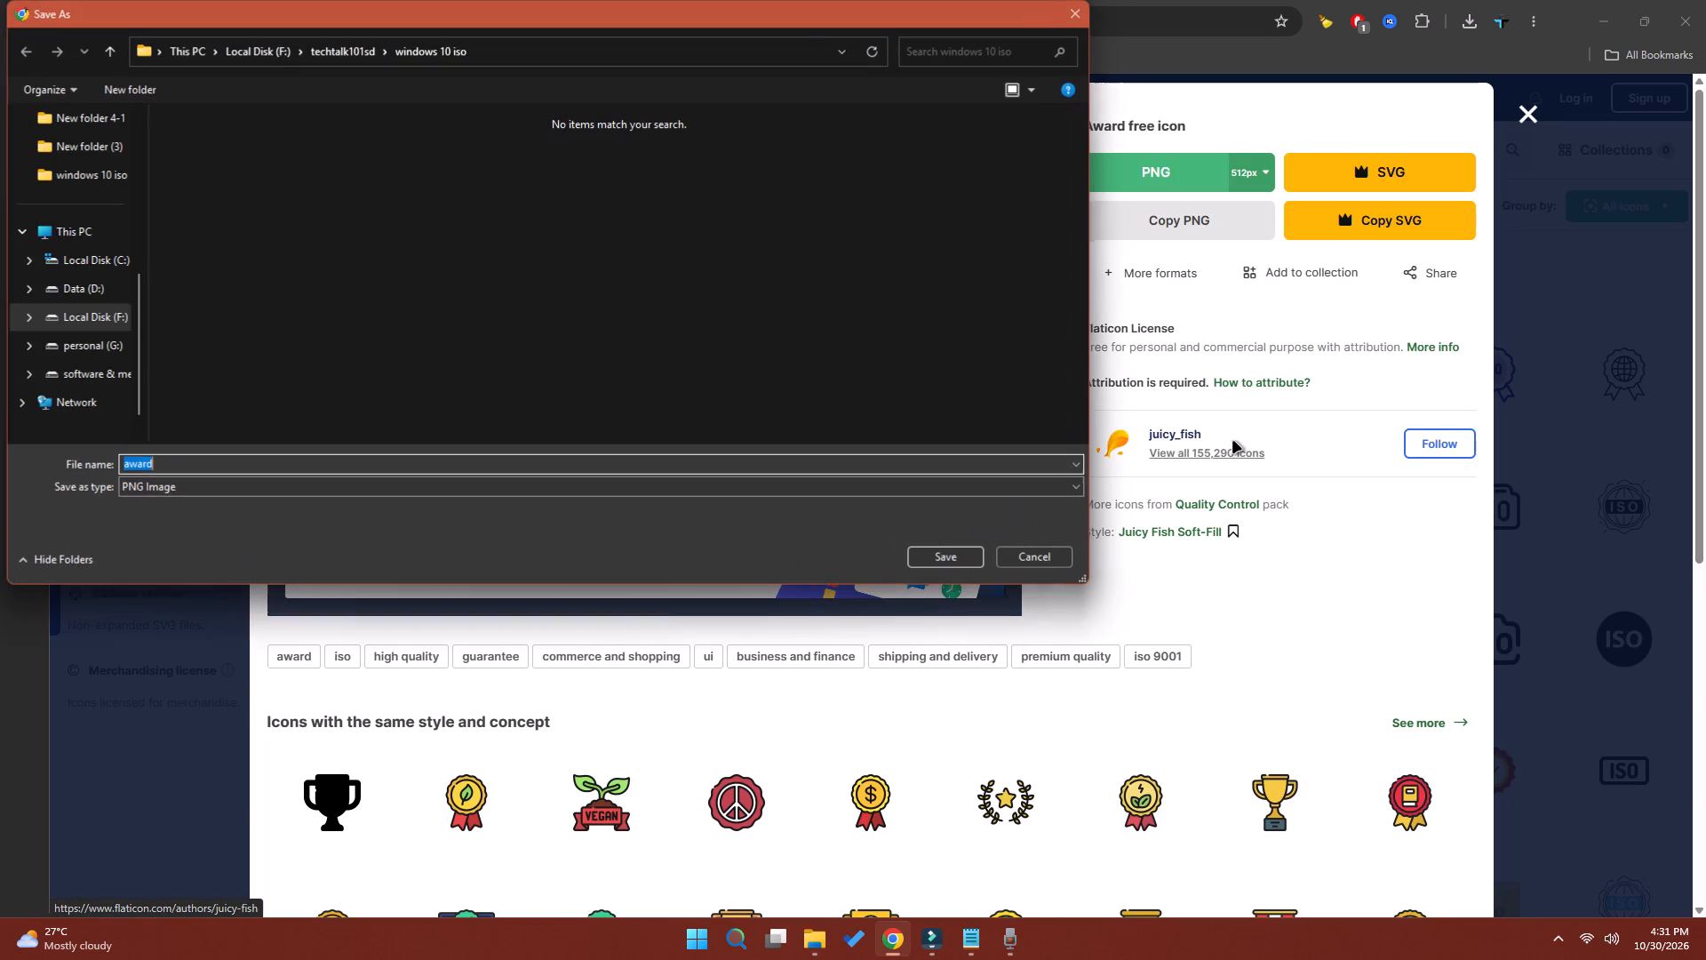
click(951, 558)
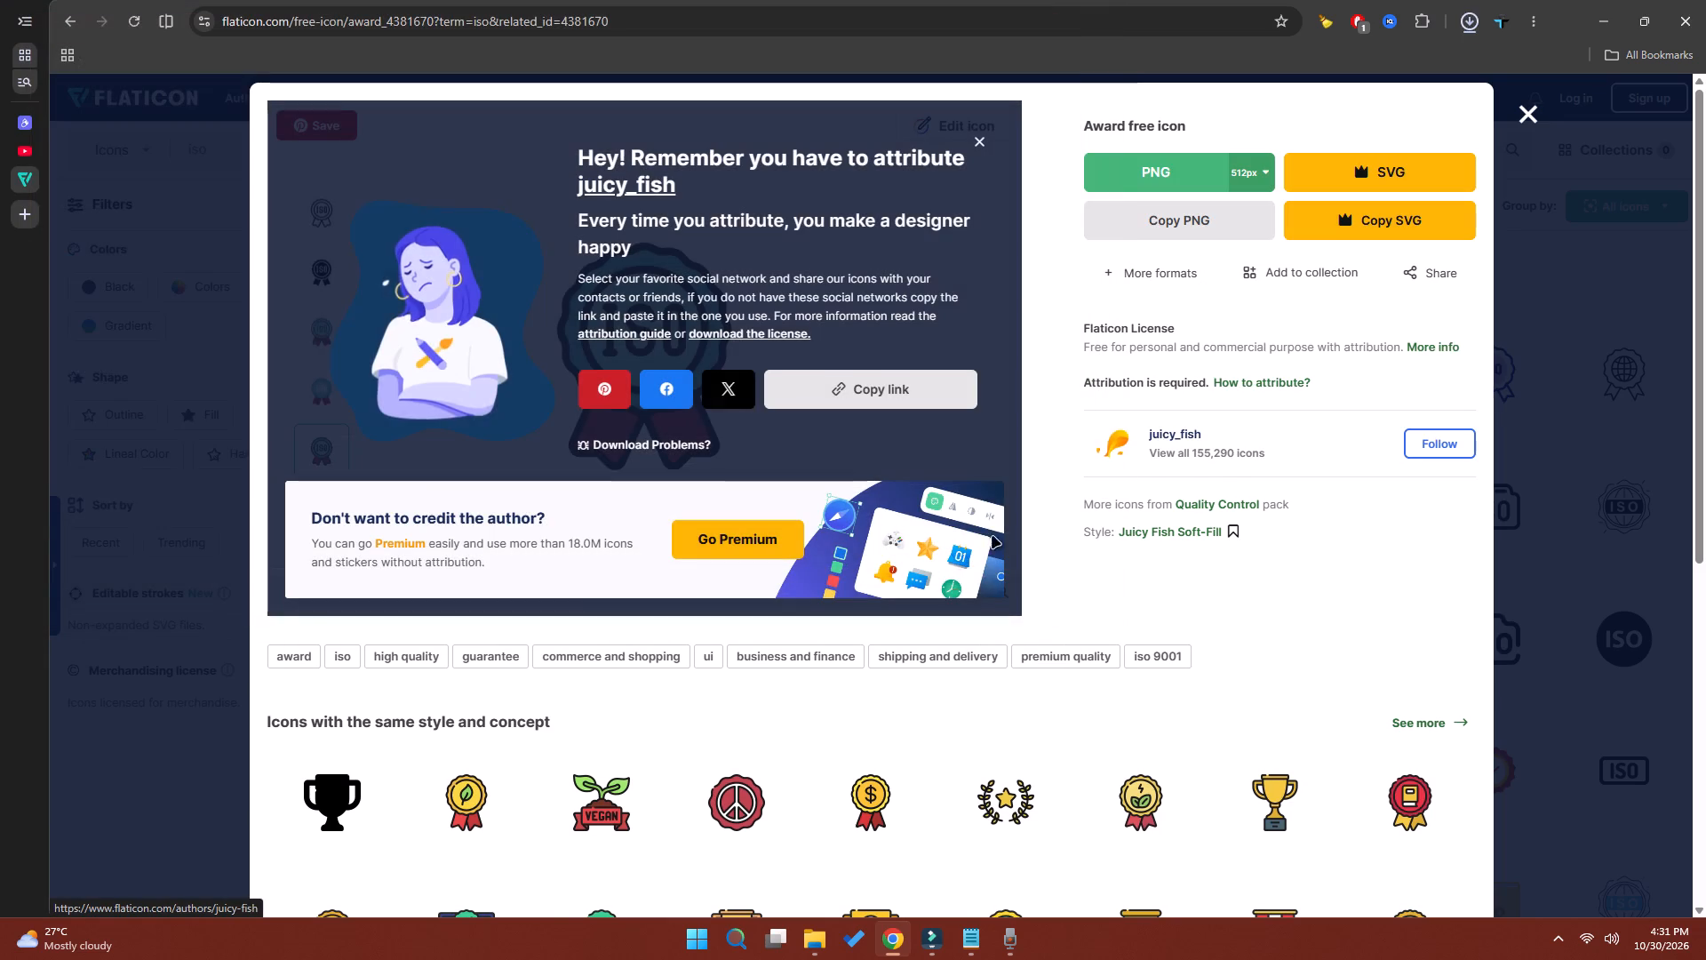
click(1534, 108)
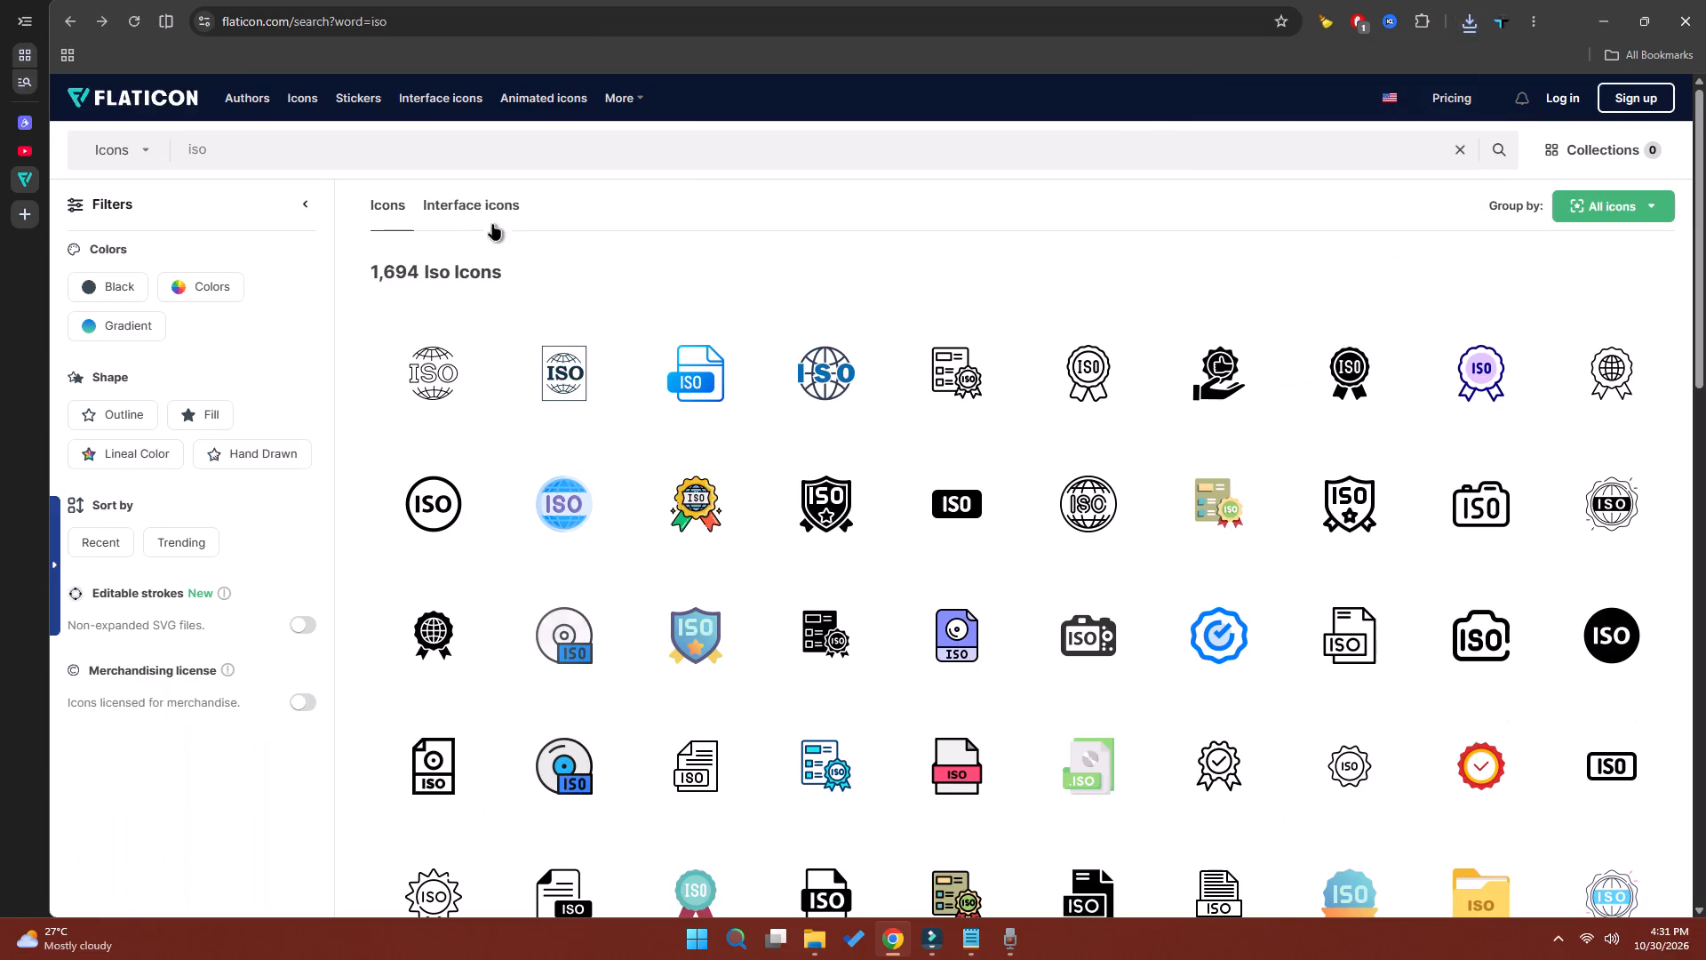
drag(243, 150, 166, 149)
key(c)
key(d)
key(Return)
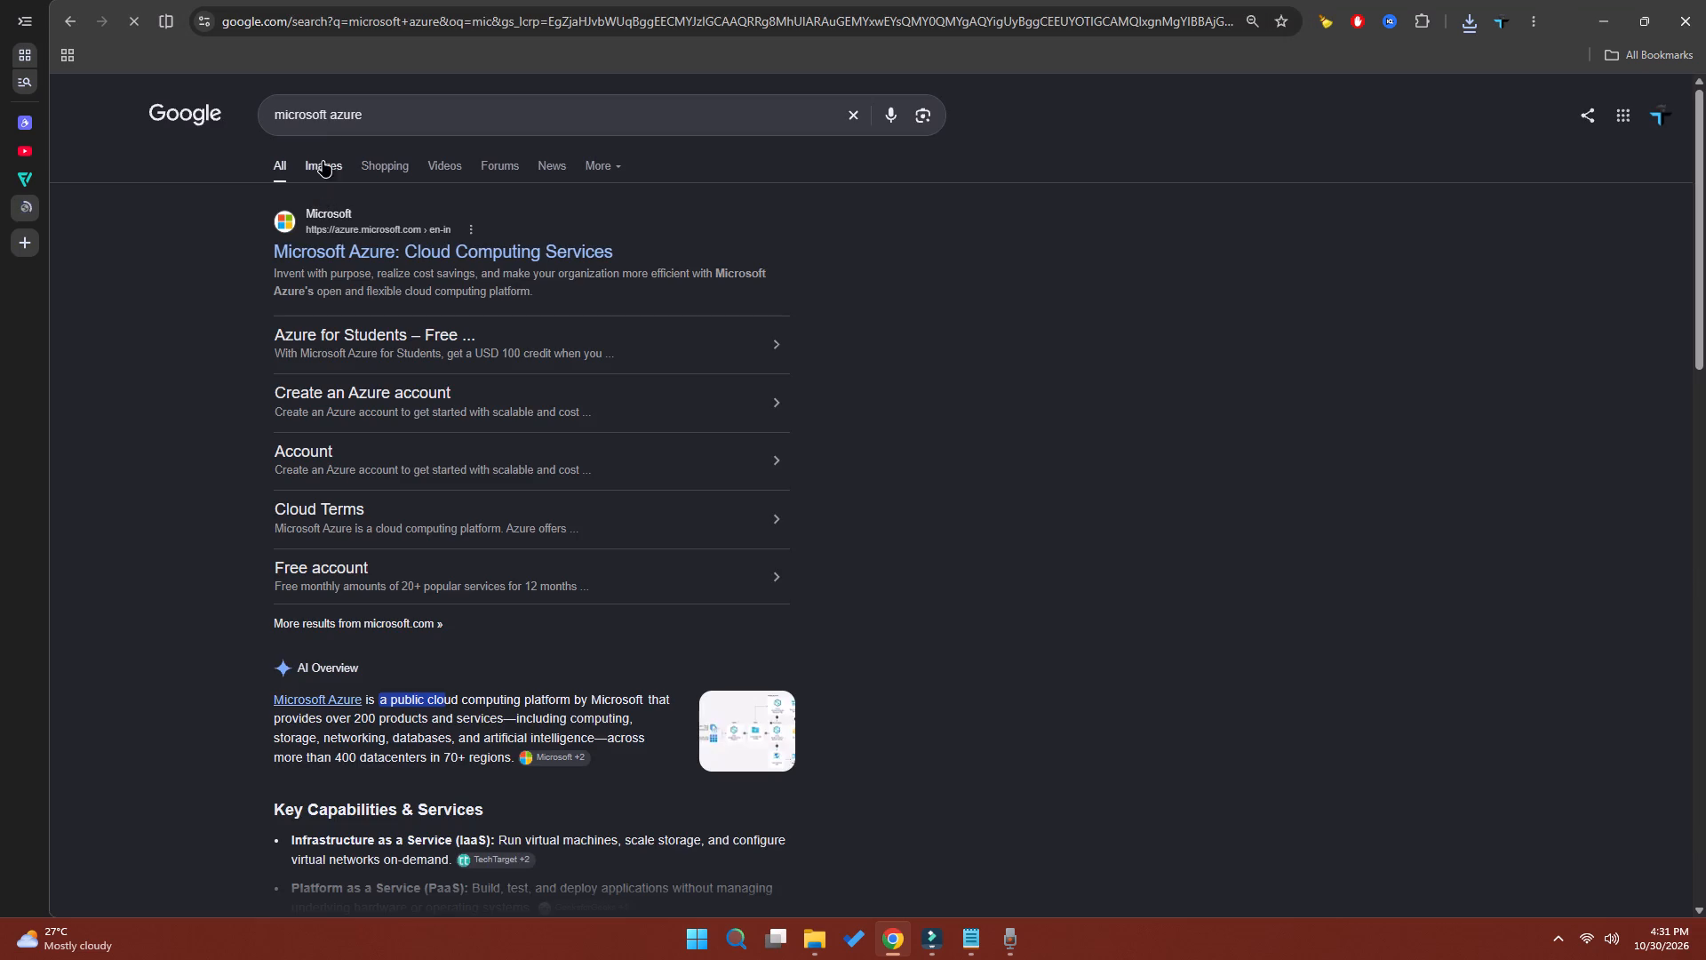
drag(330, 114, 484, 107)
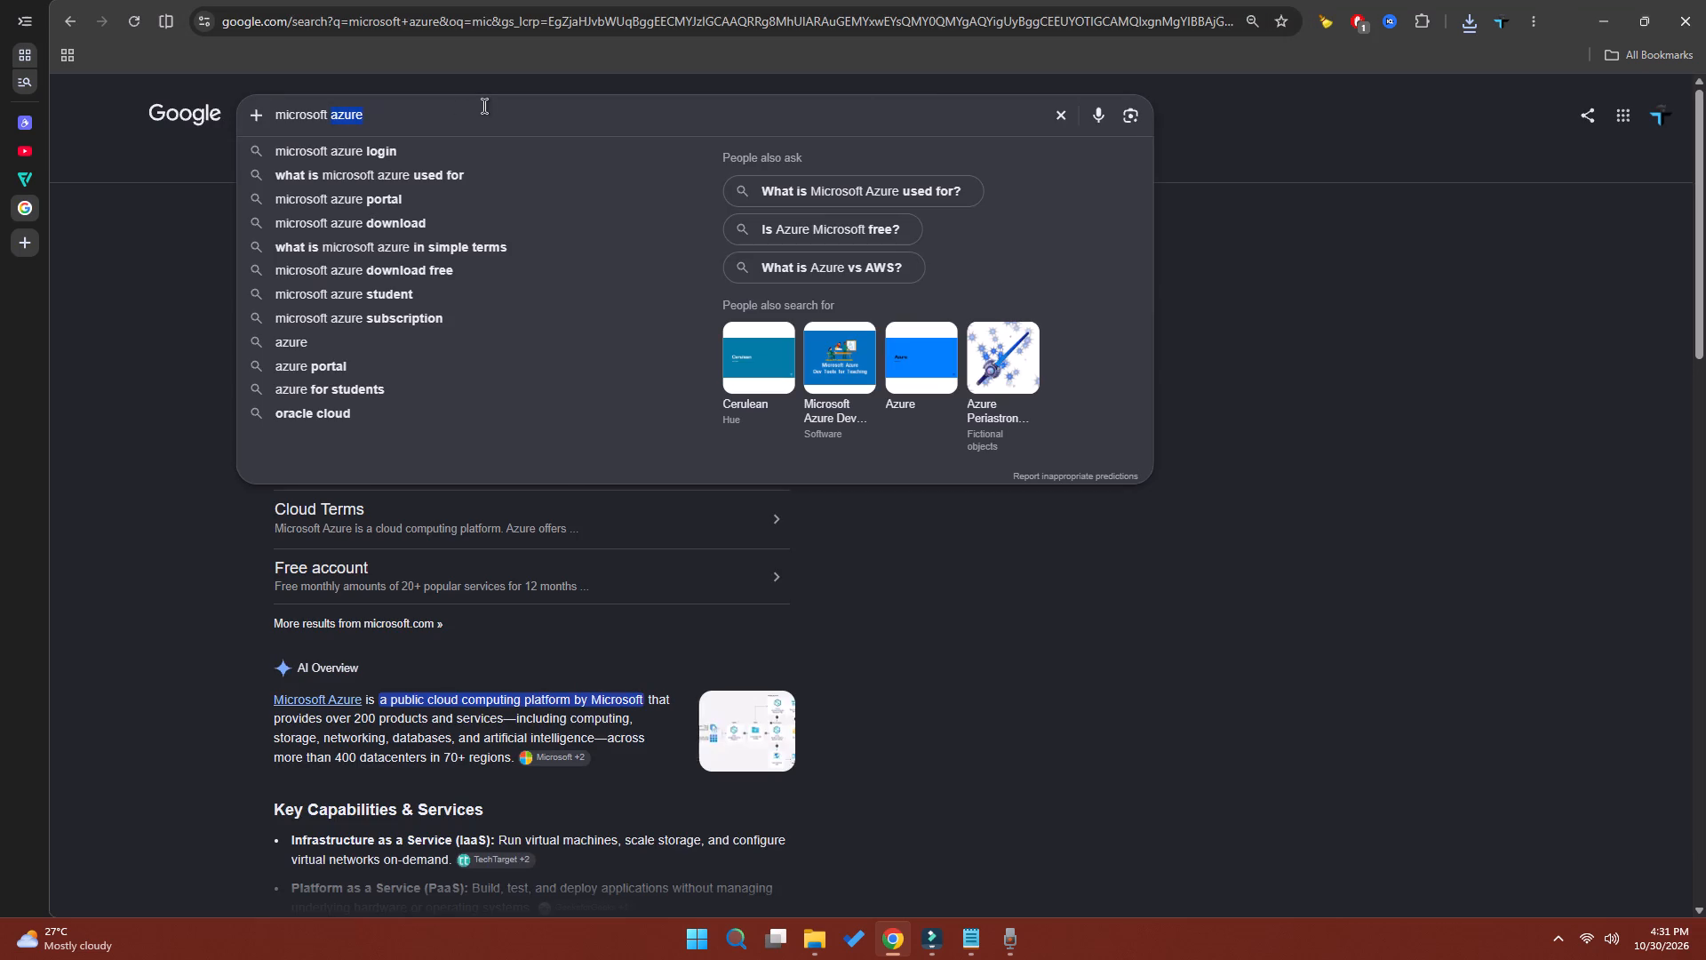
key(BackSpace)
key(BackSpace)
key(Return)
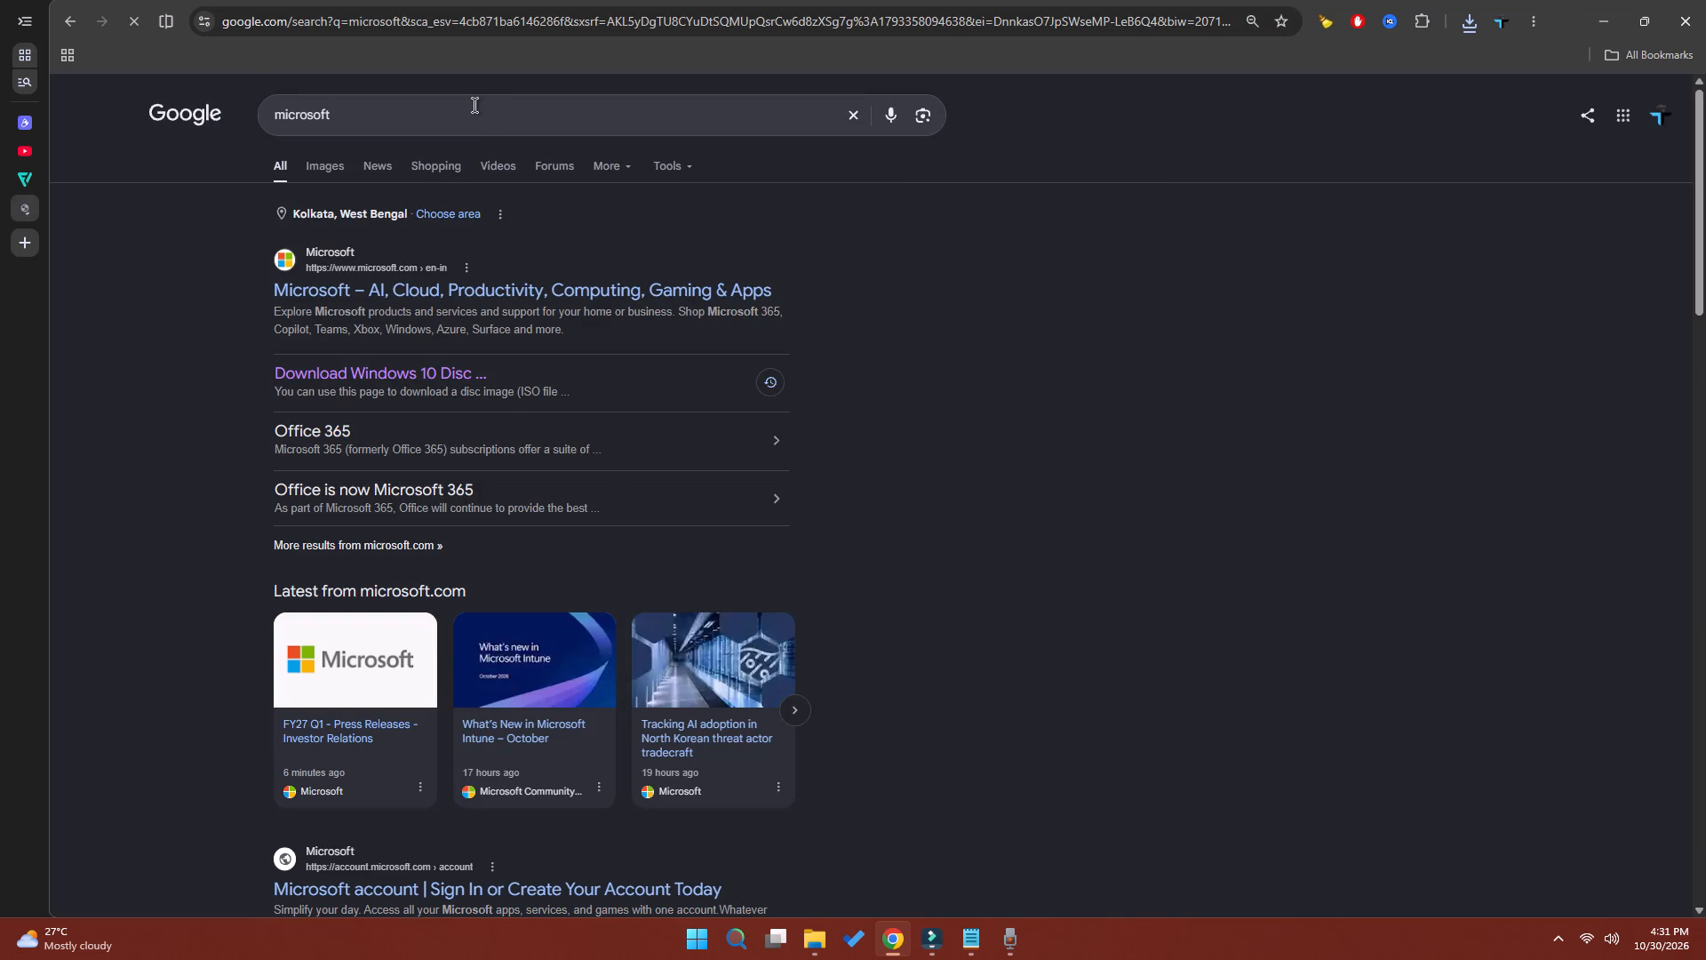
click(332, 164)
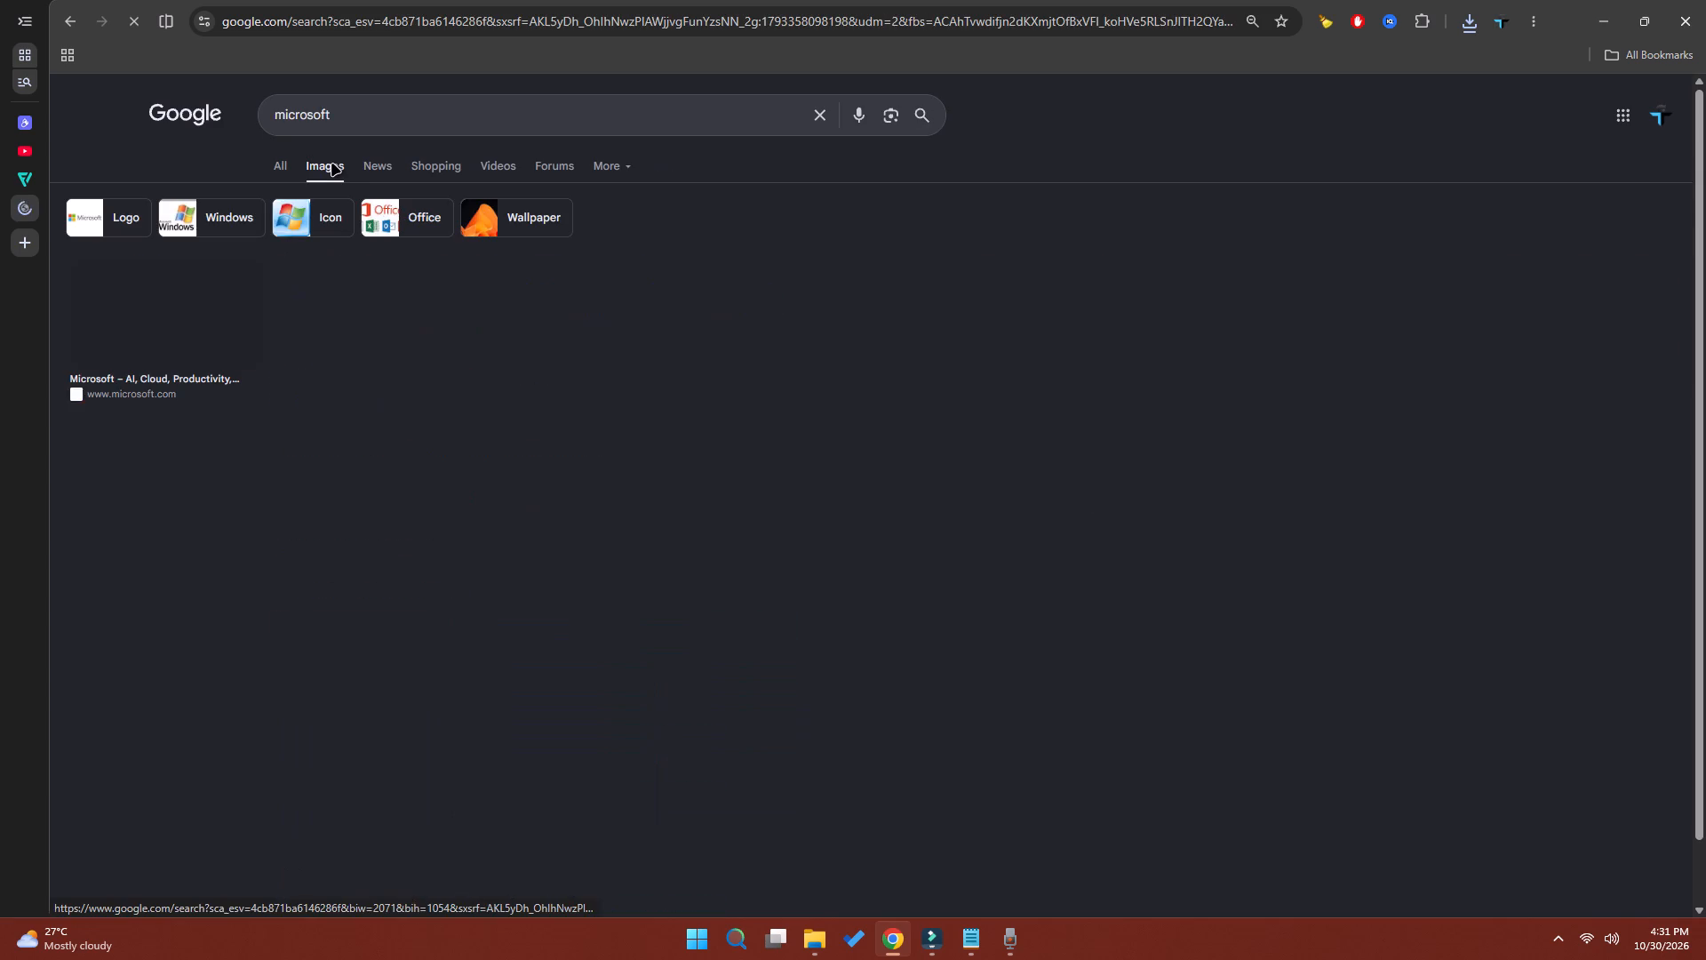
click(349, 112)
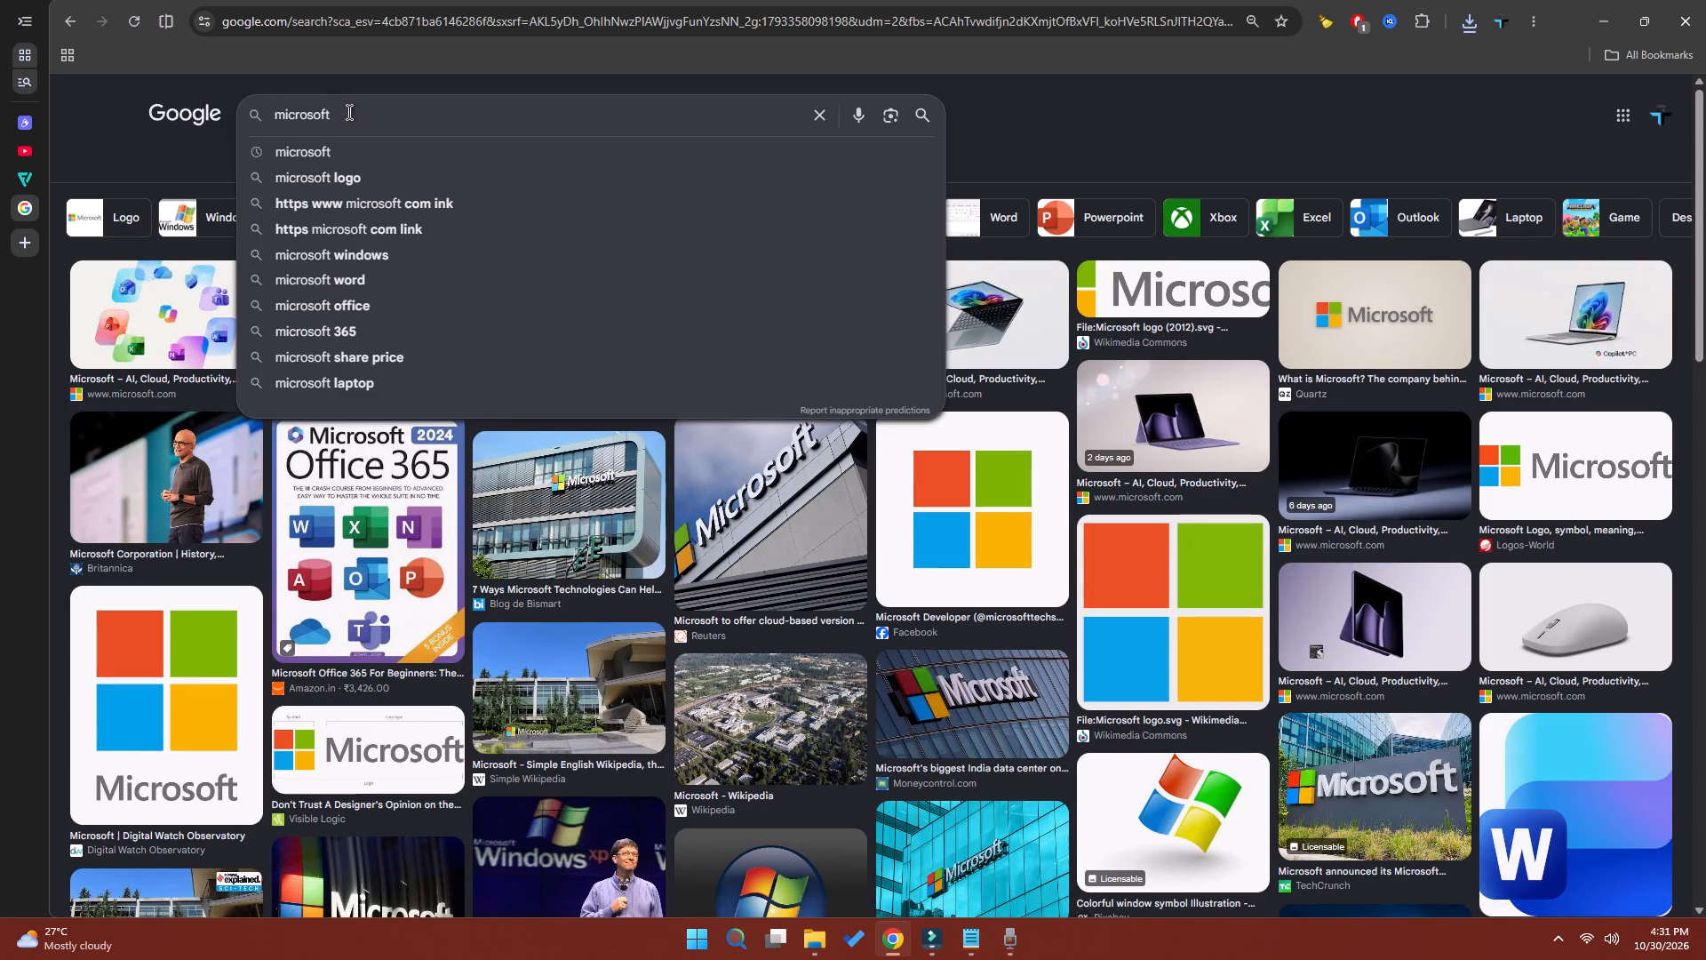
click(156, 669)
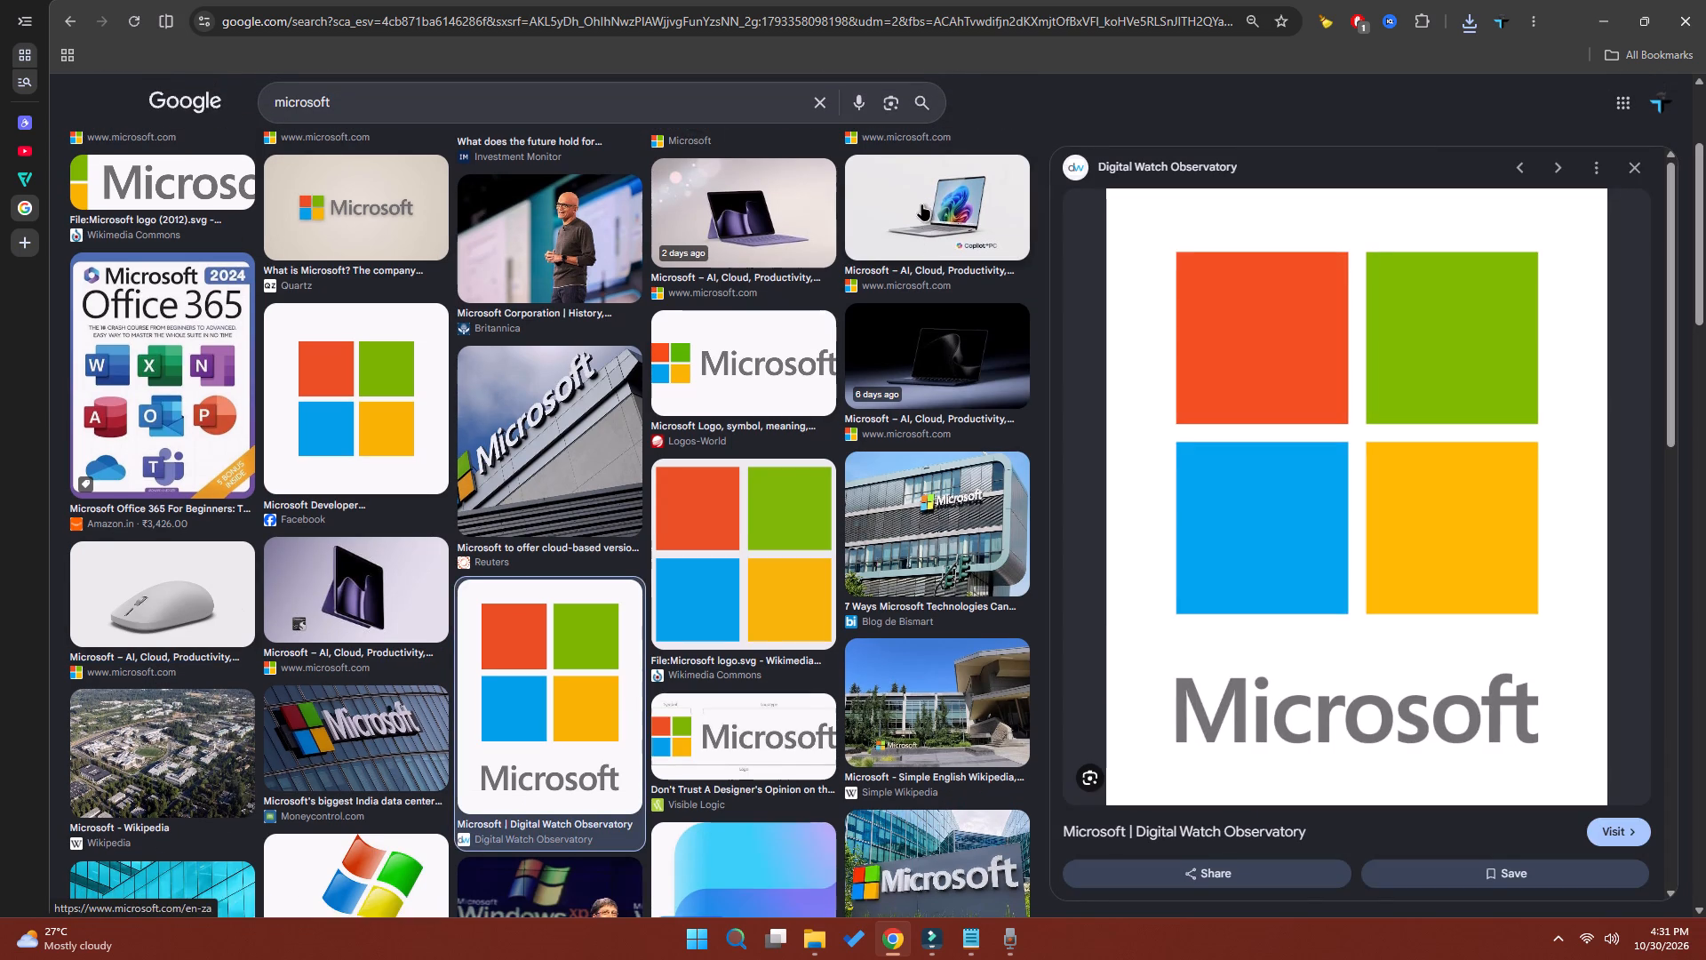
click(388, 104)
key(space)
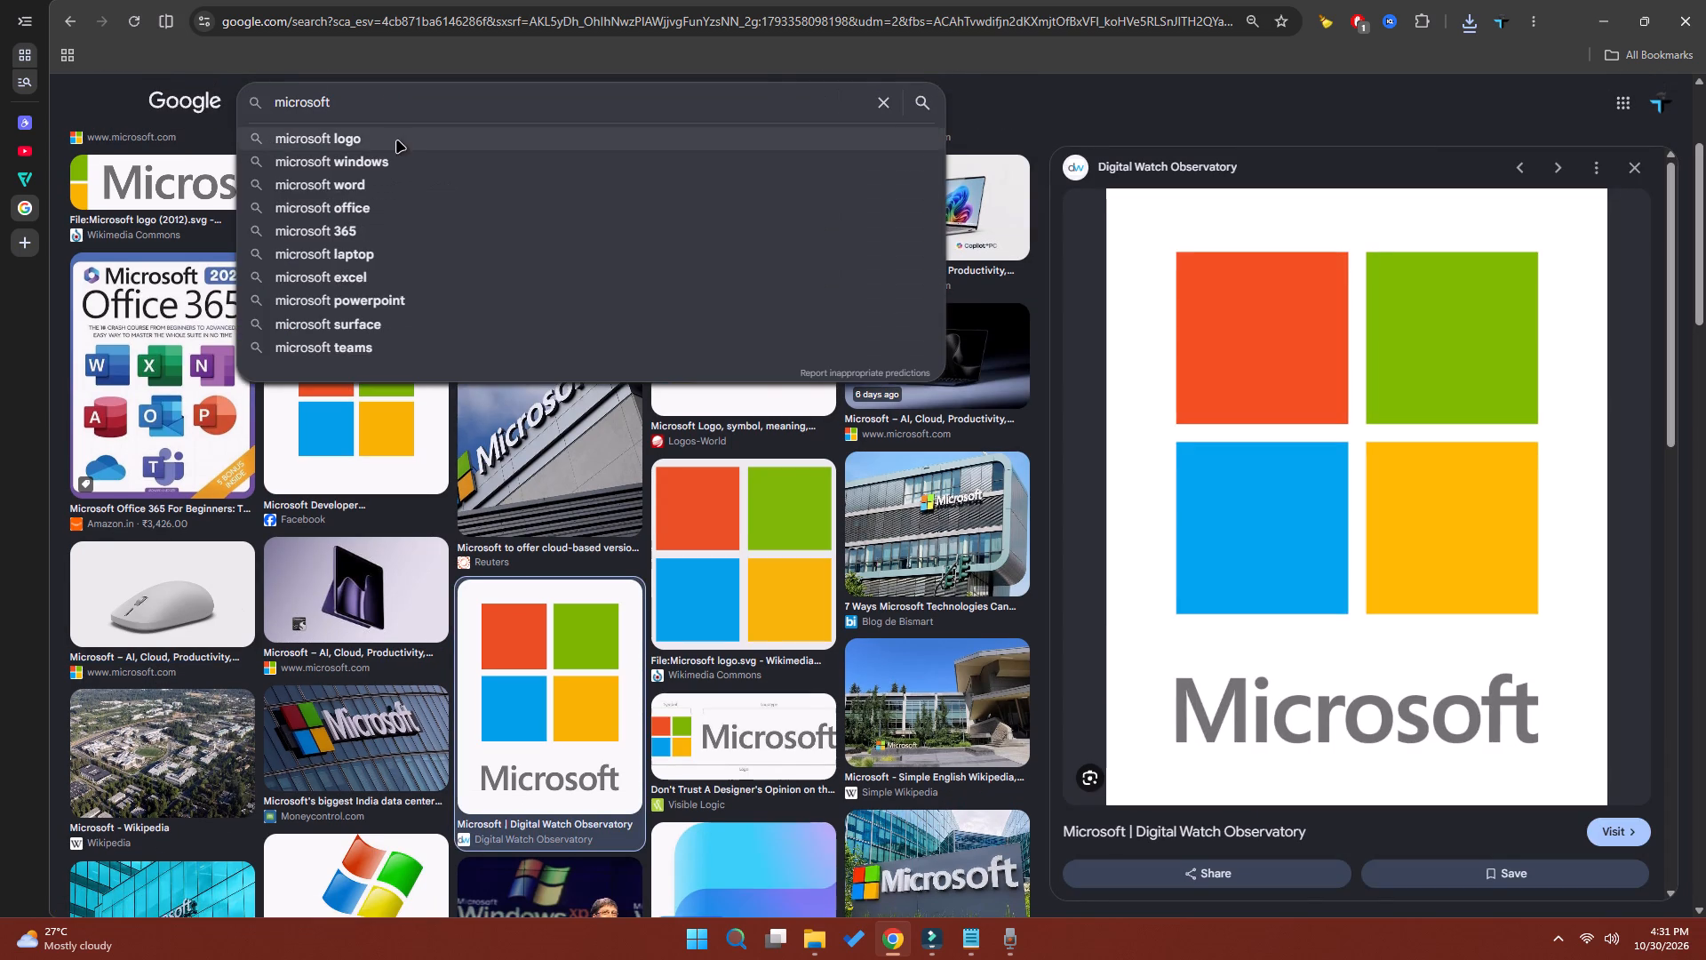
click(397, 141)
click(388, 376)
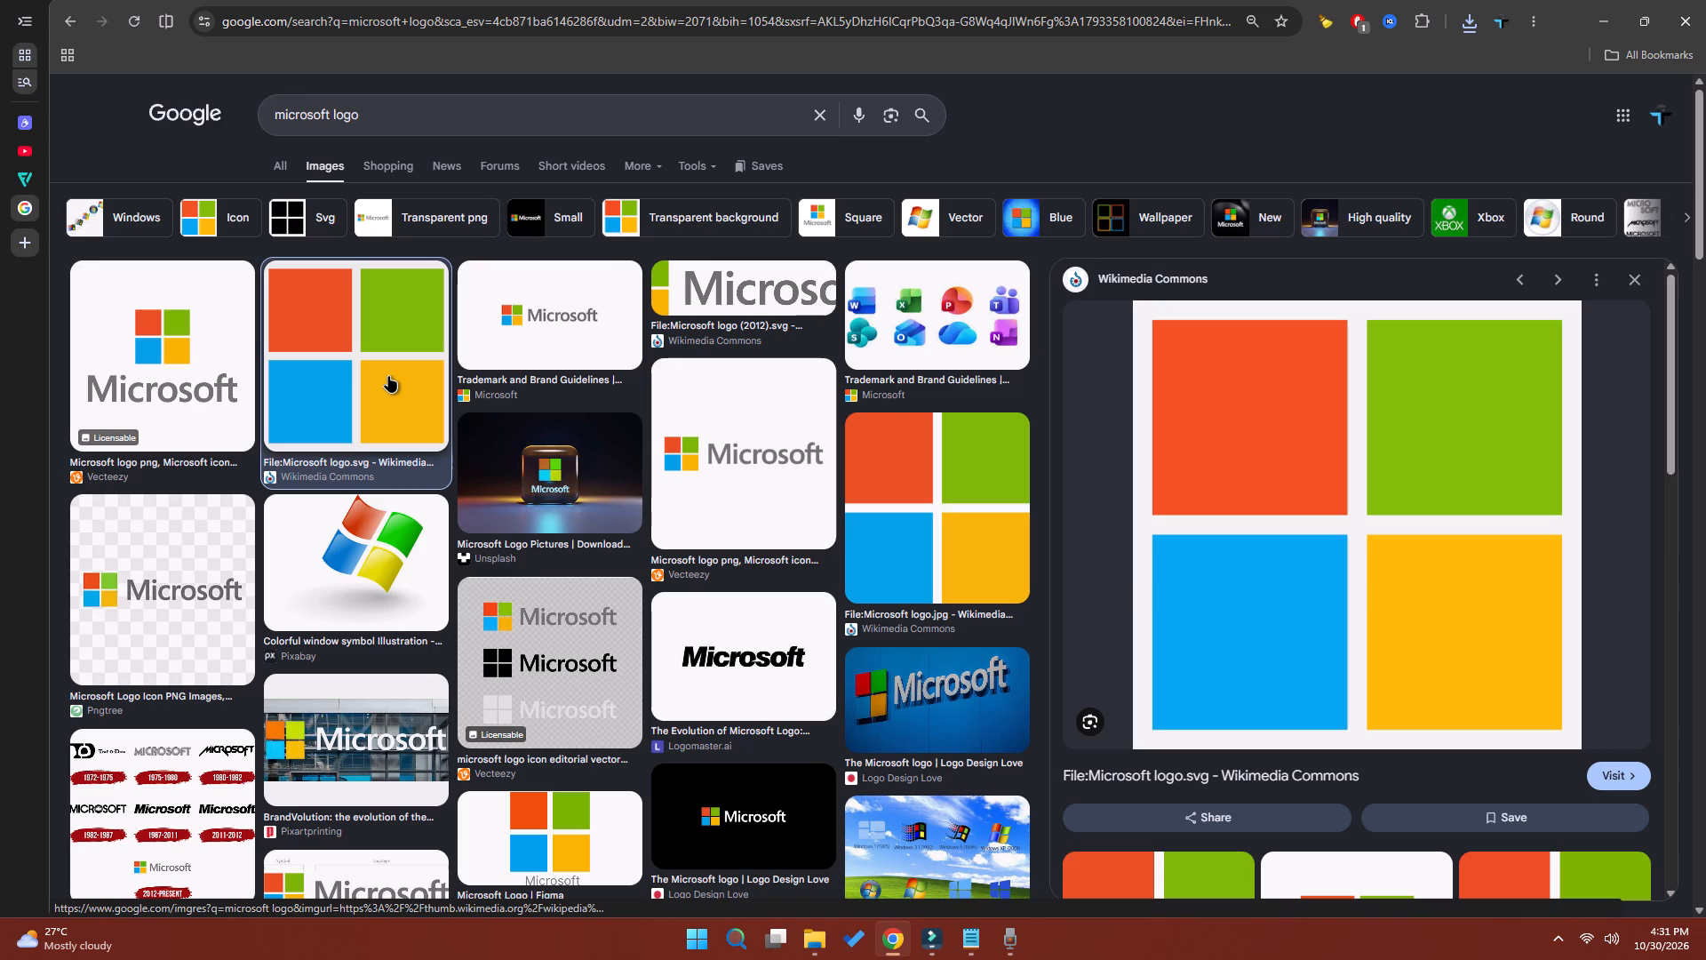
Filter the logo images to transparent ones and save Mailmeteor's four-square logo as Microsoft_Logo_512px PNG in the windows 10 iso folder.
click(705, 165)
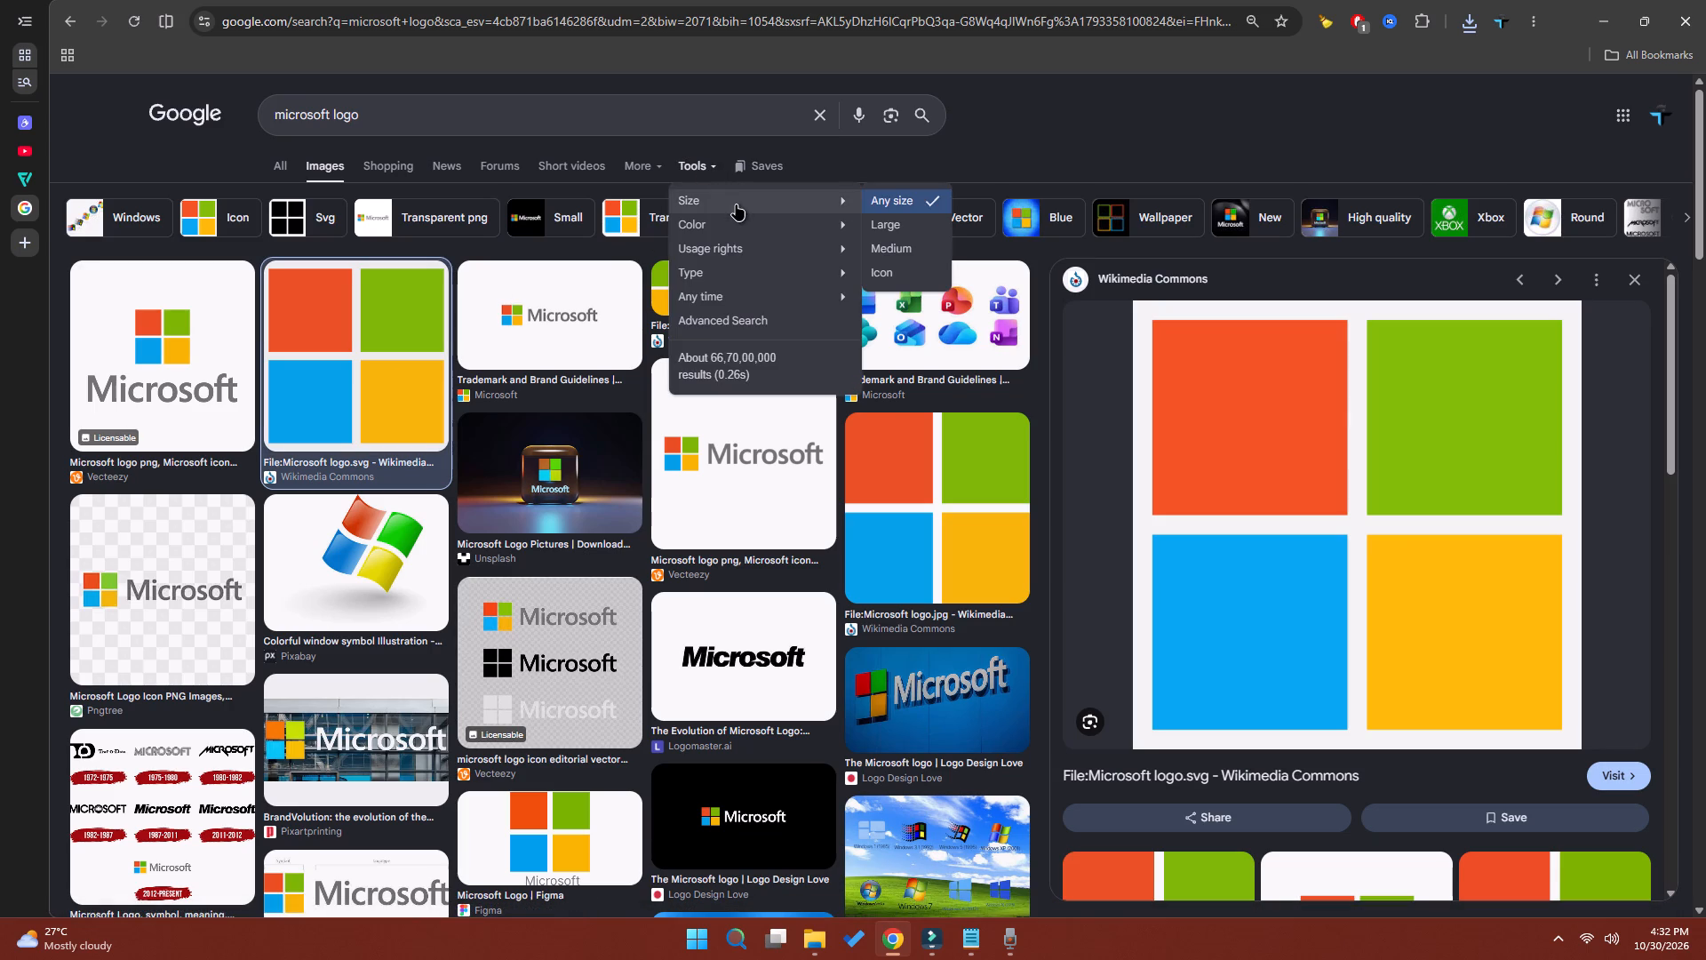
click(918, 269)
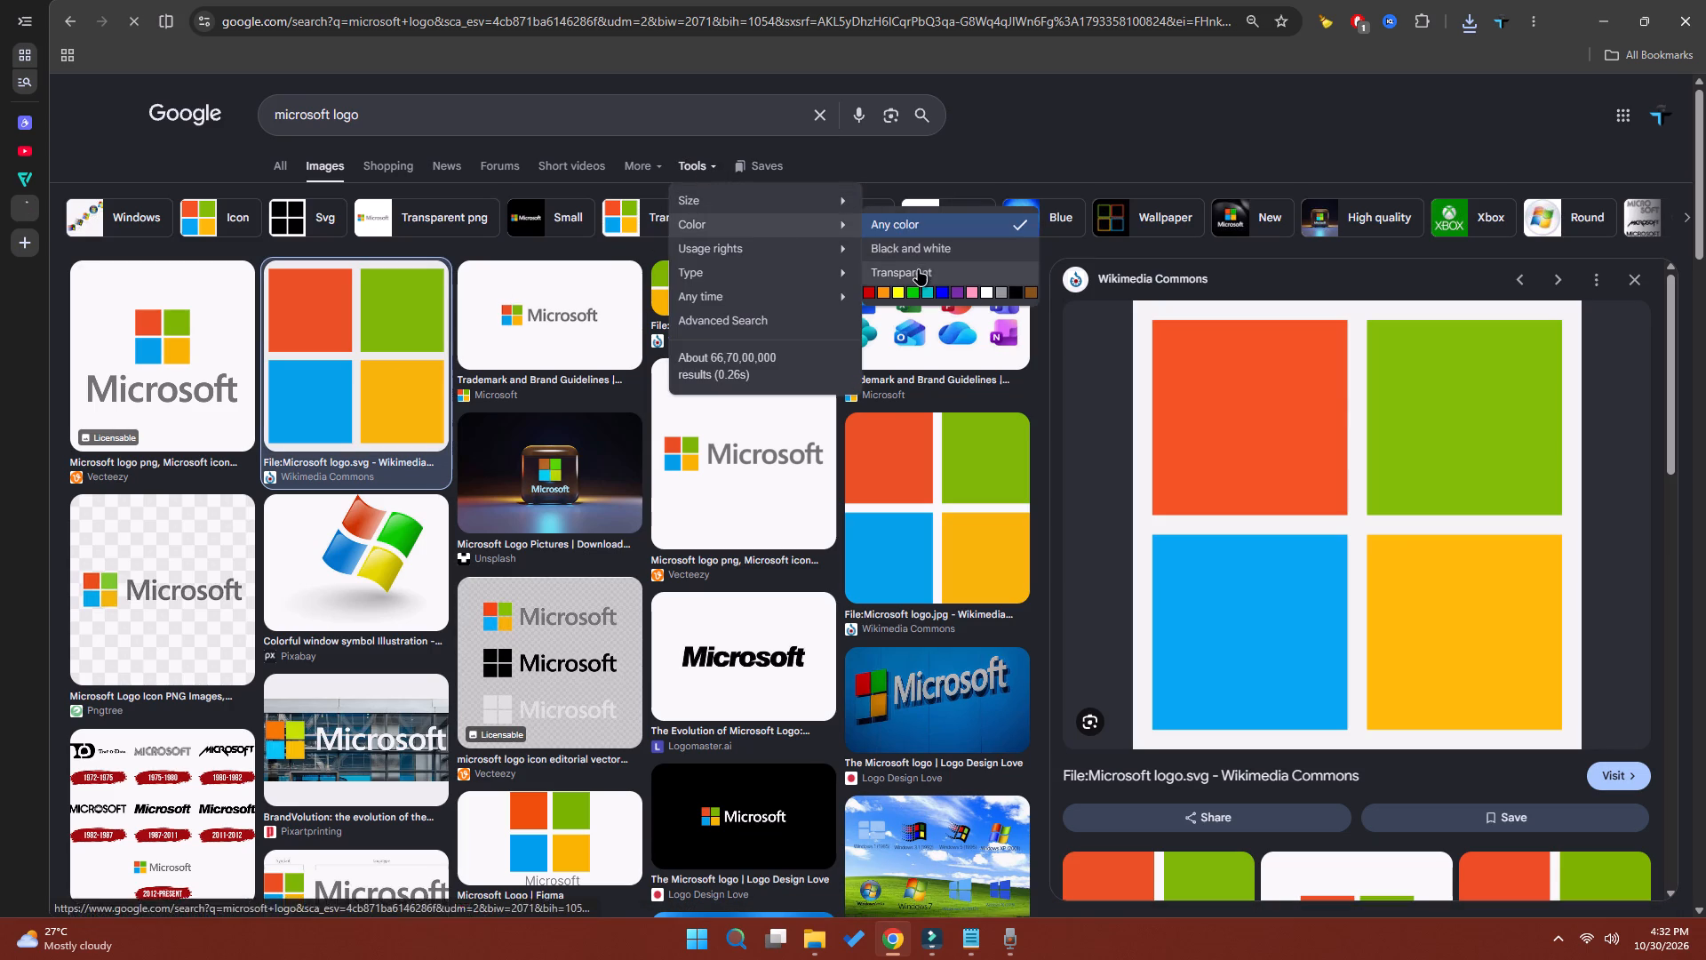
click(414, 362)
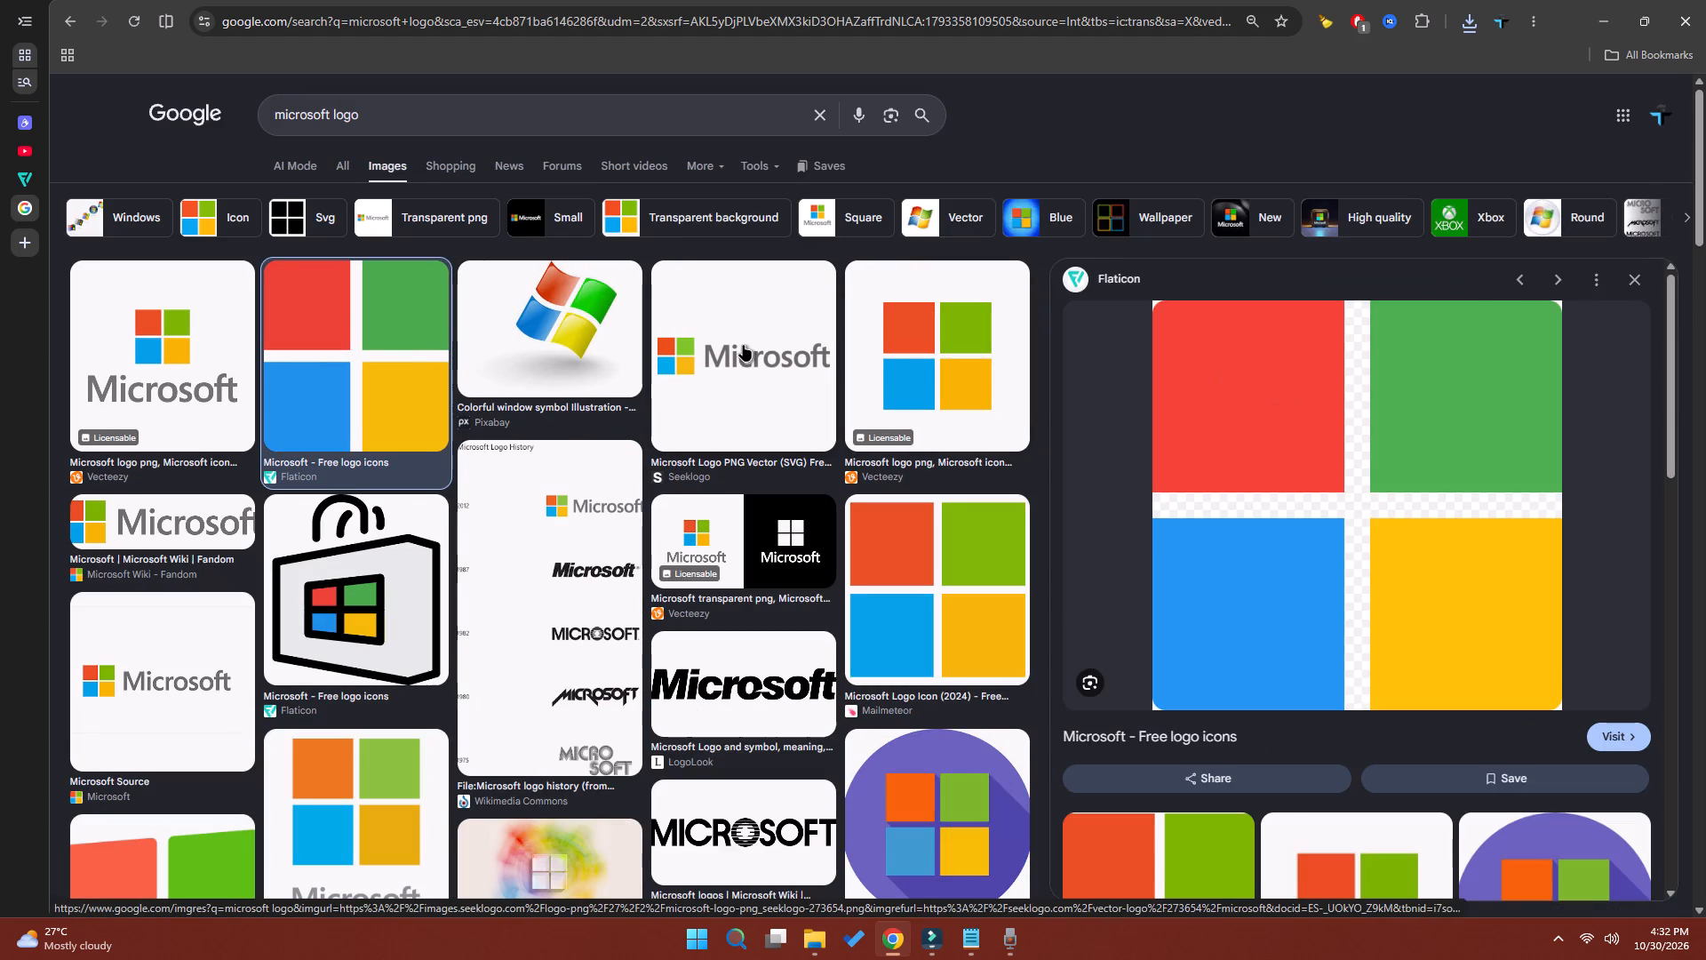
click(892, 574)
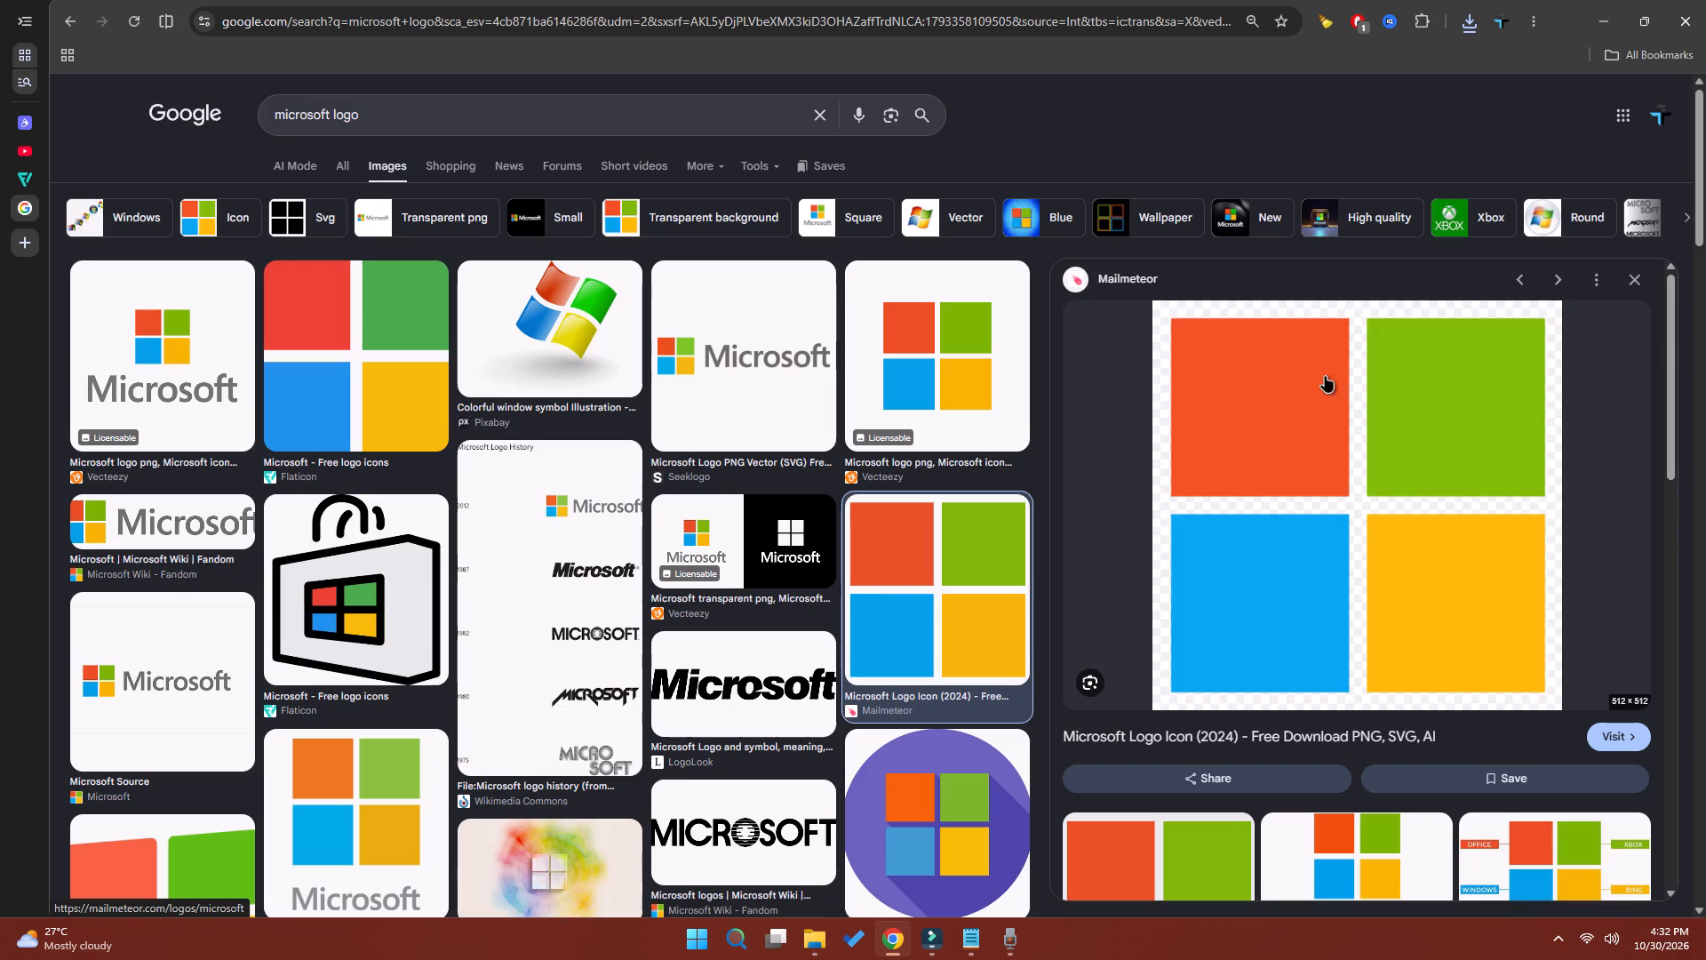
right_click(1279, 387)
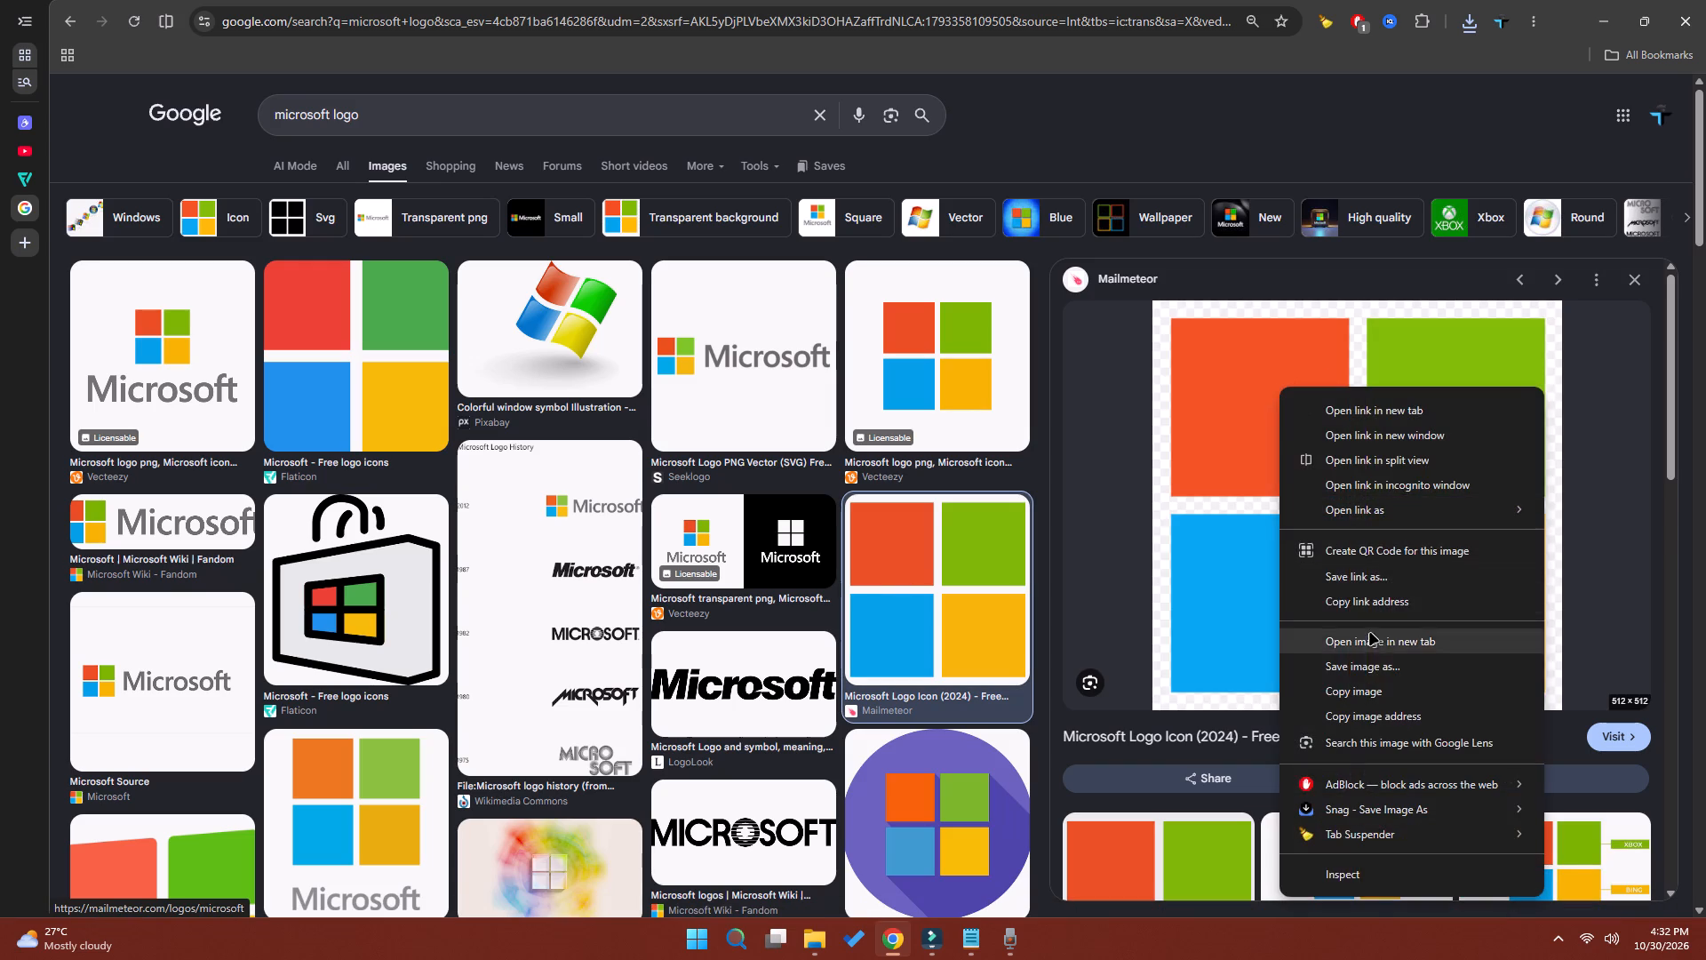
click(1375, 670)
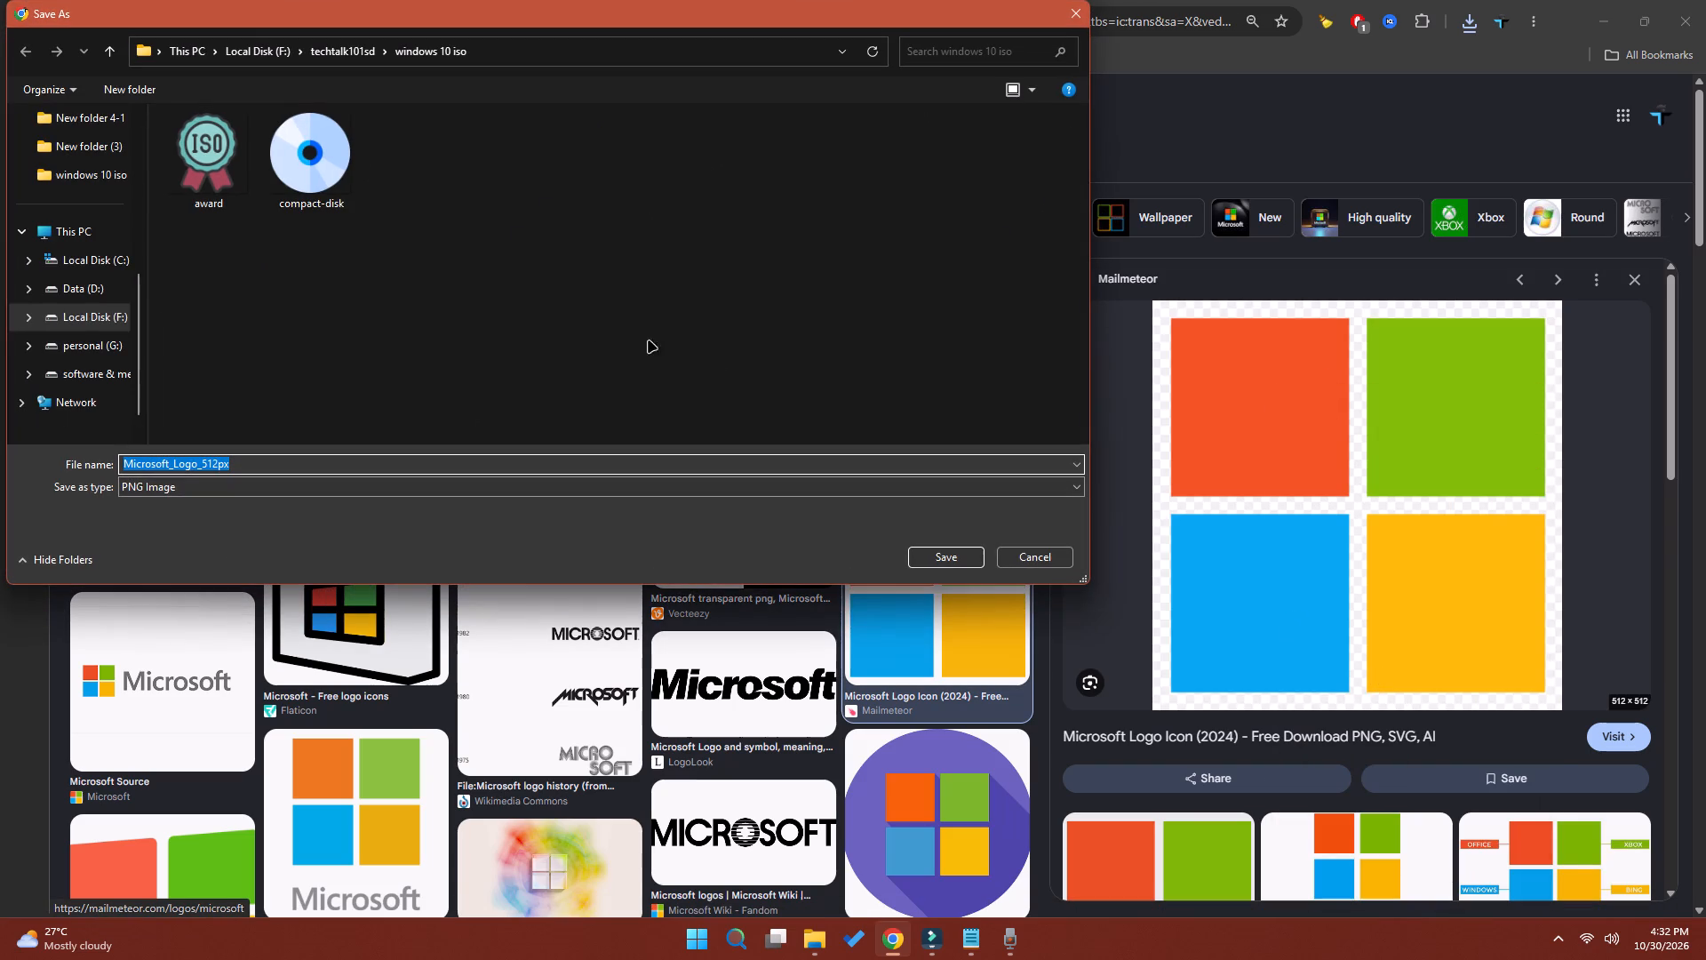
click(927, 563)
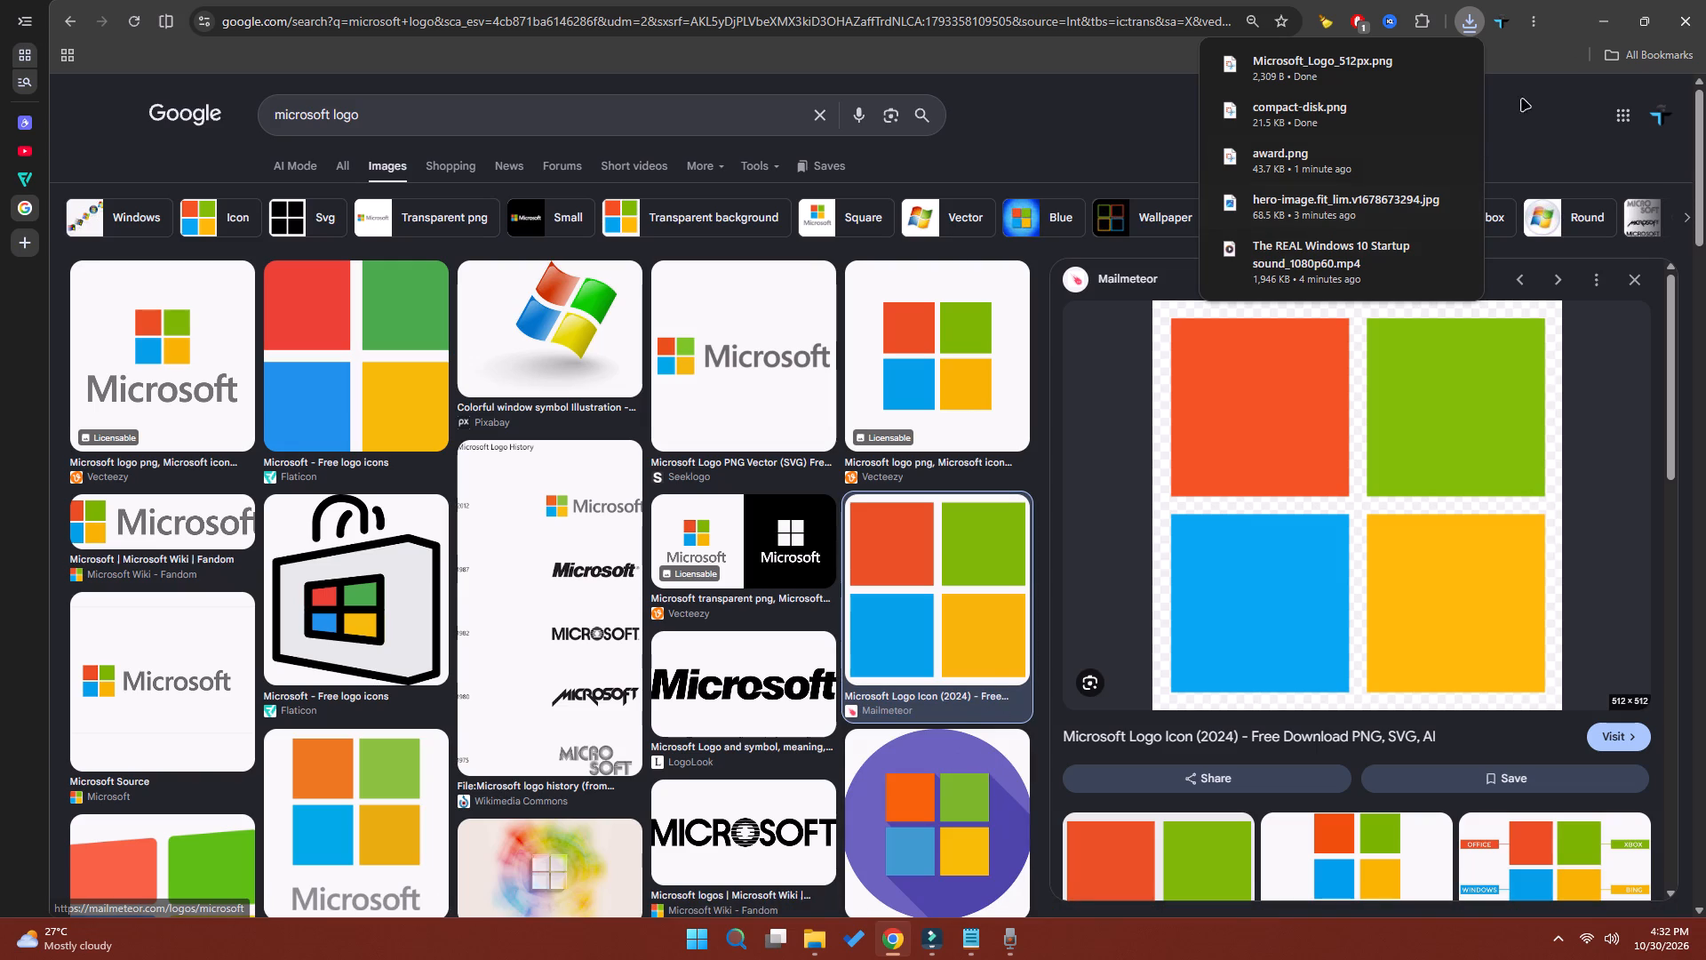
Switch to Filmora, set the volume of the Windows 10 startup sound on Audio 2 to -10 dB, and check the intro by playback.
click(1600, 21)
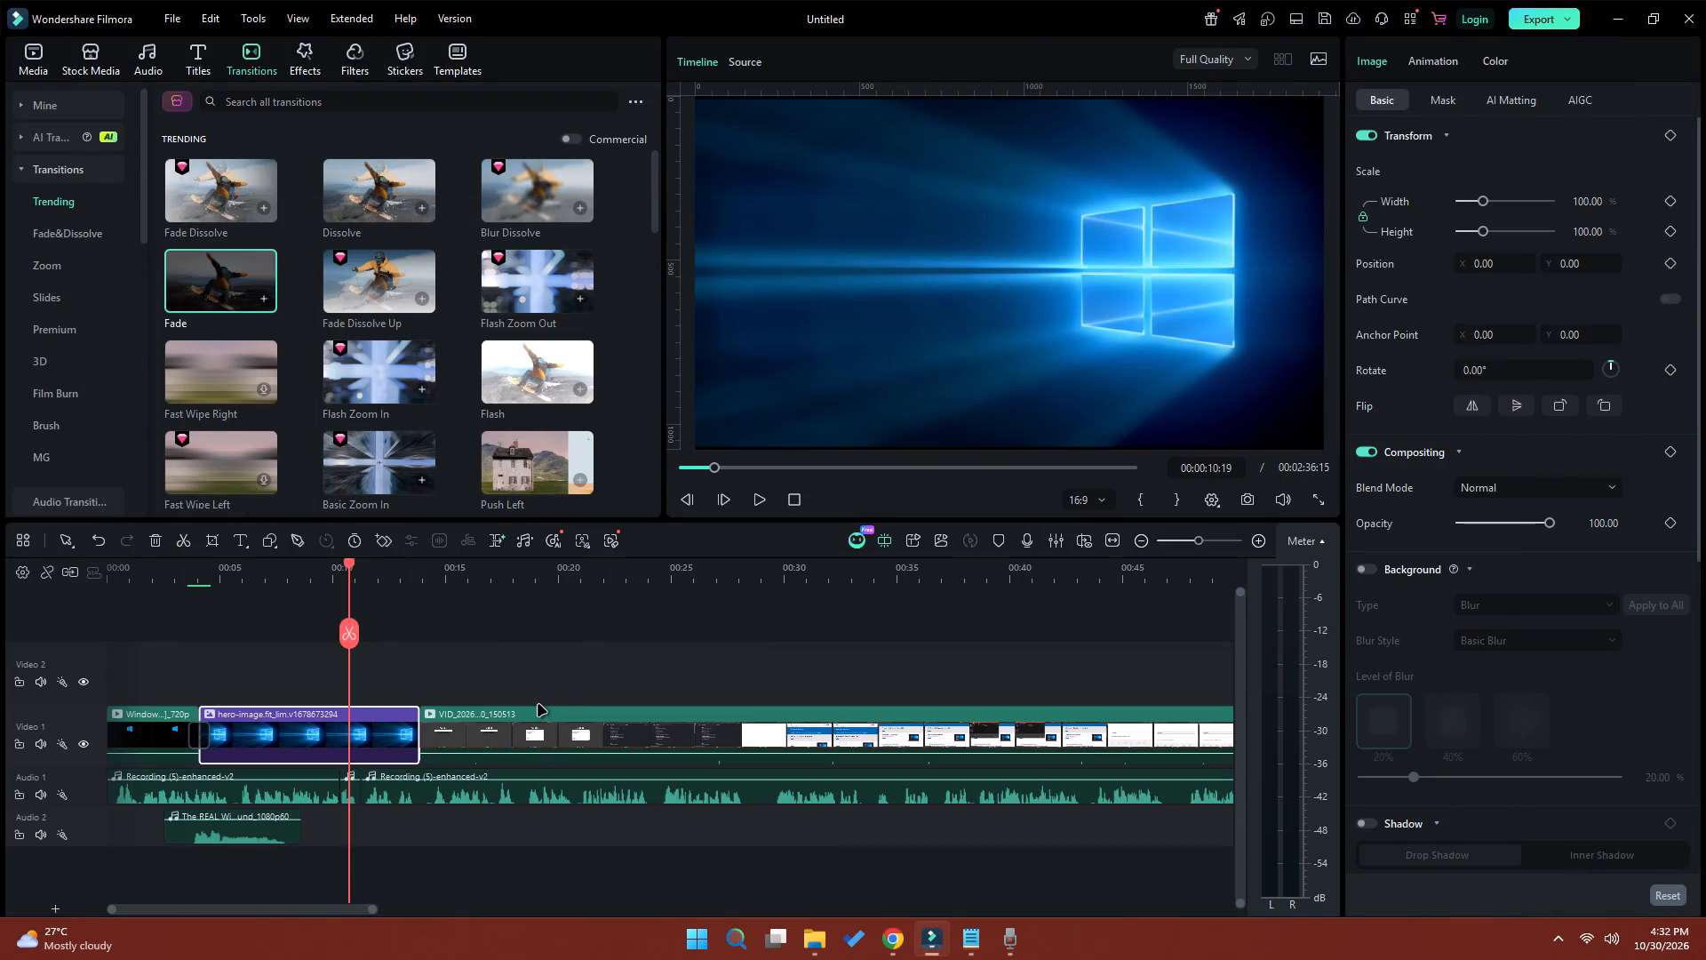
click(786, 504)
click(753, 500)
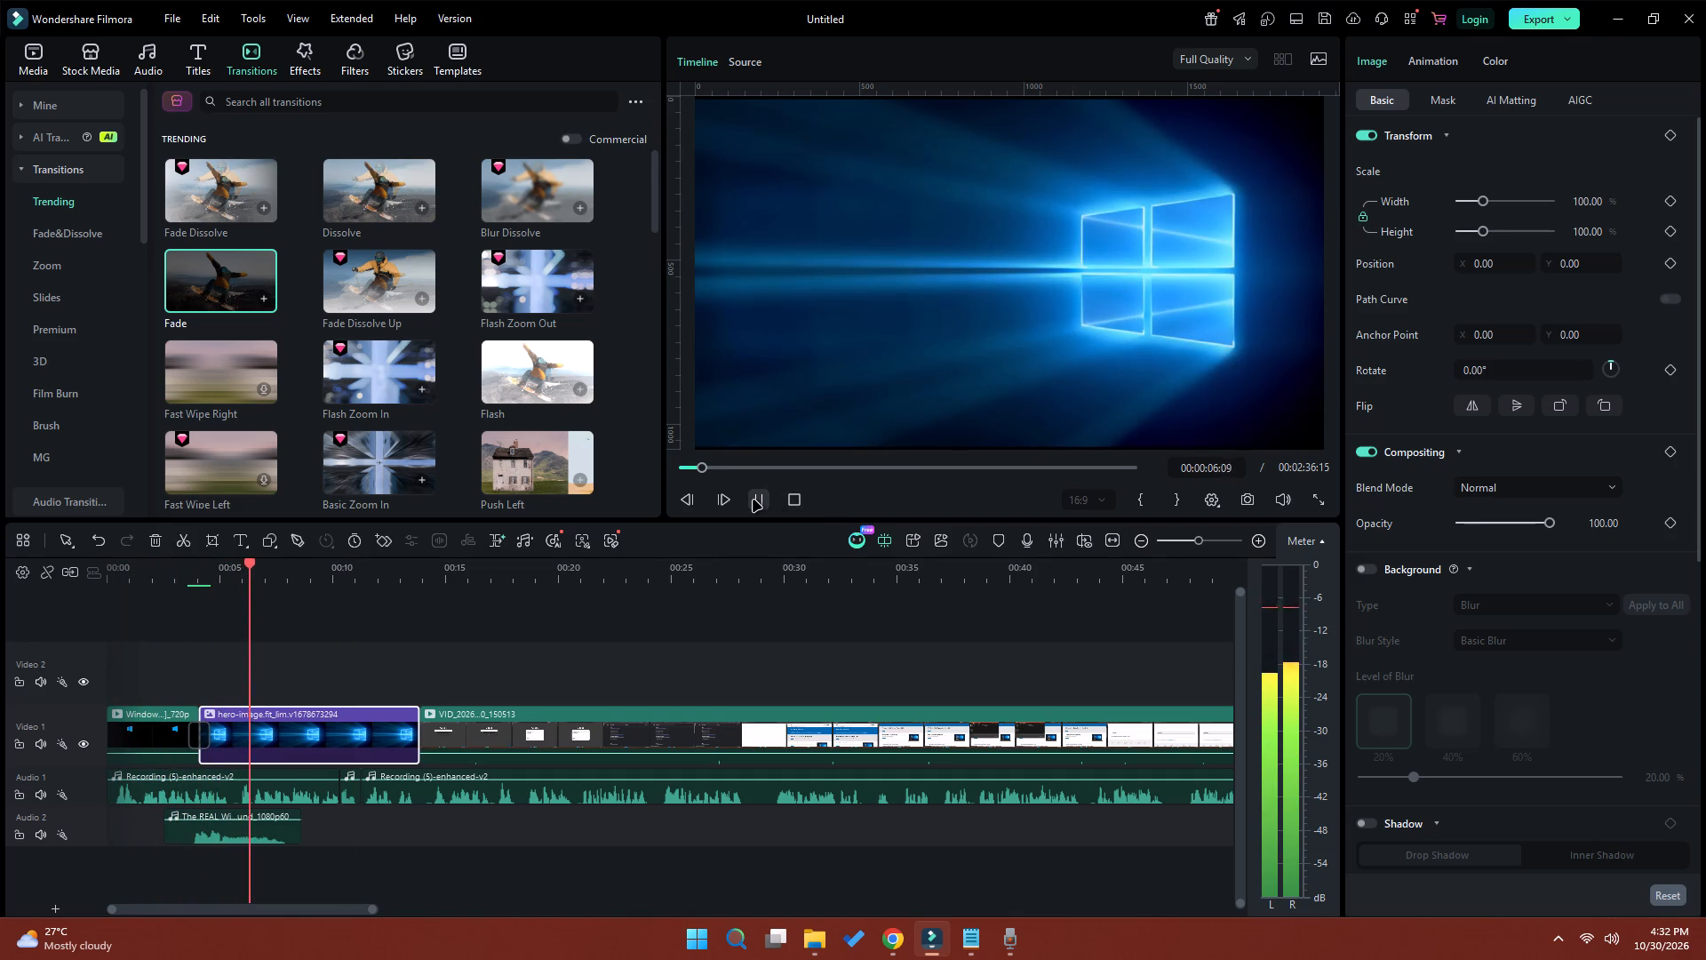
click(753, 500)
click(254, 837)
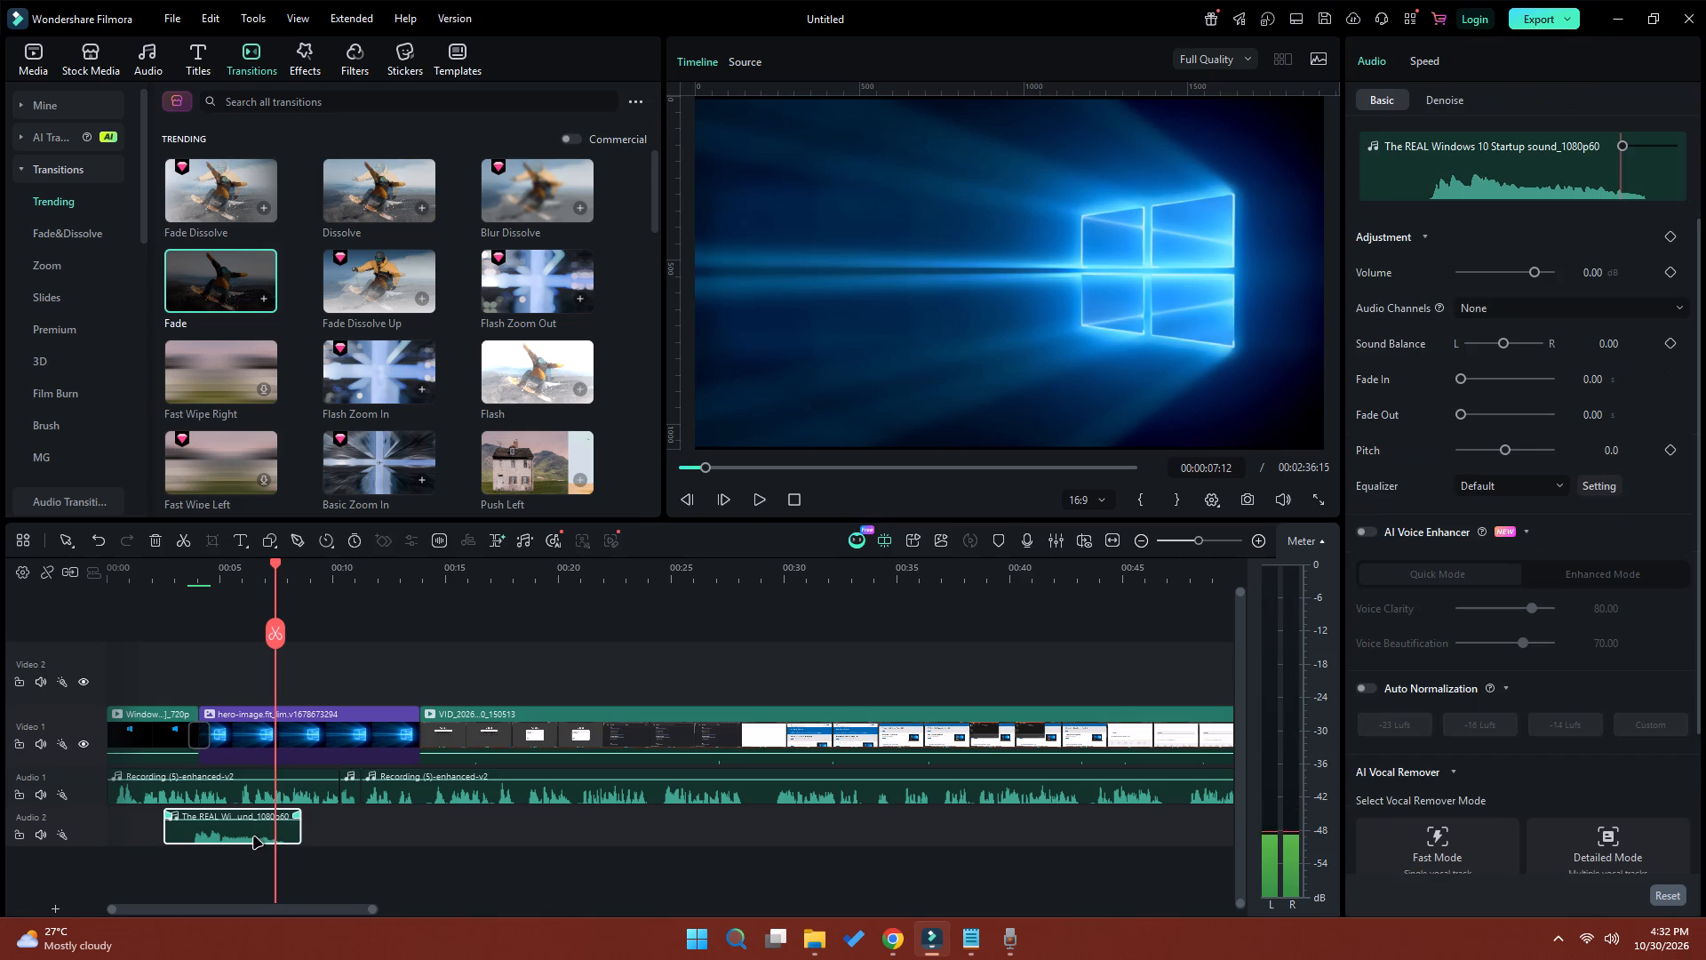
click(1534, 271)
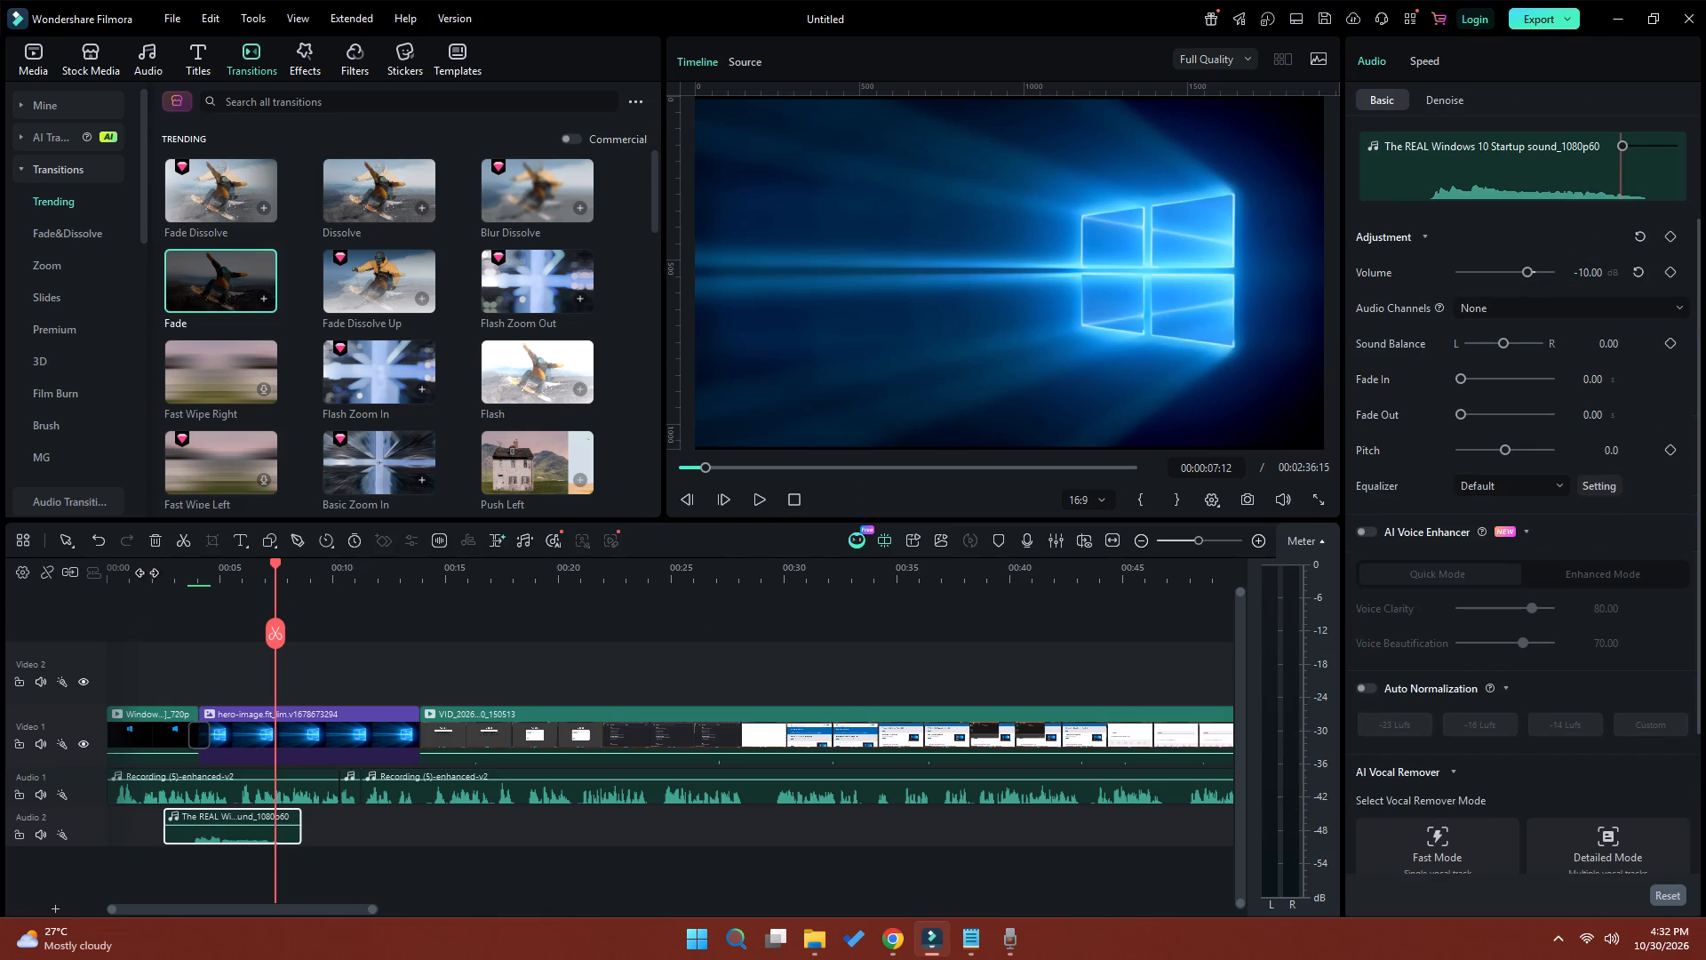
click(172, 574)
click(761, 505)
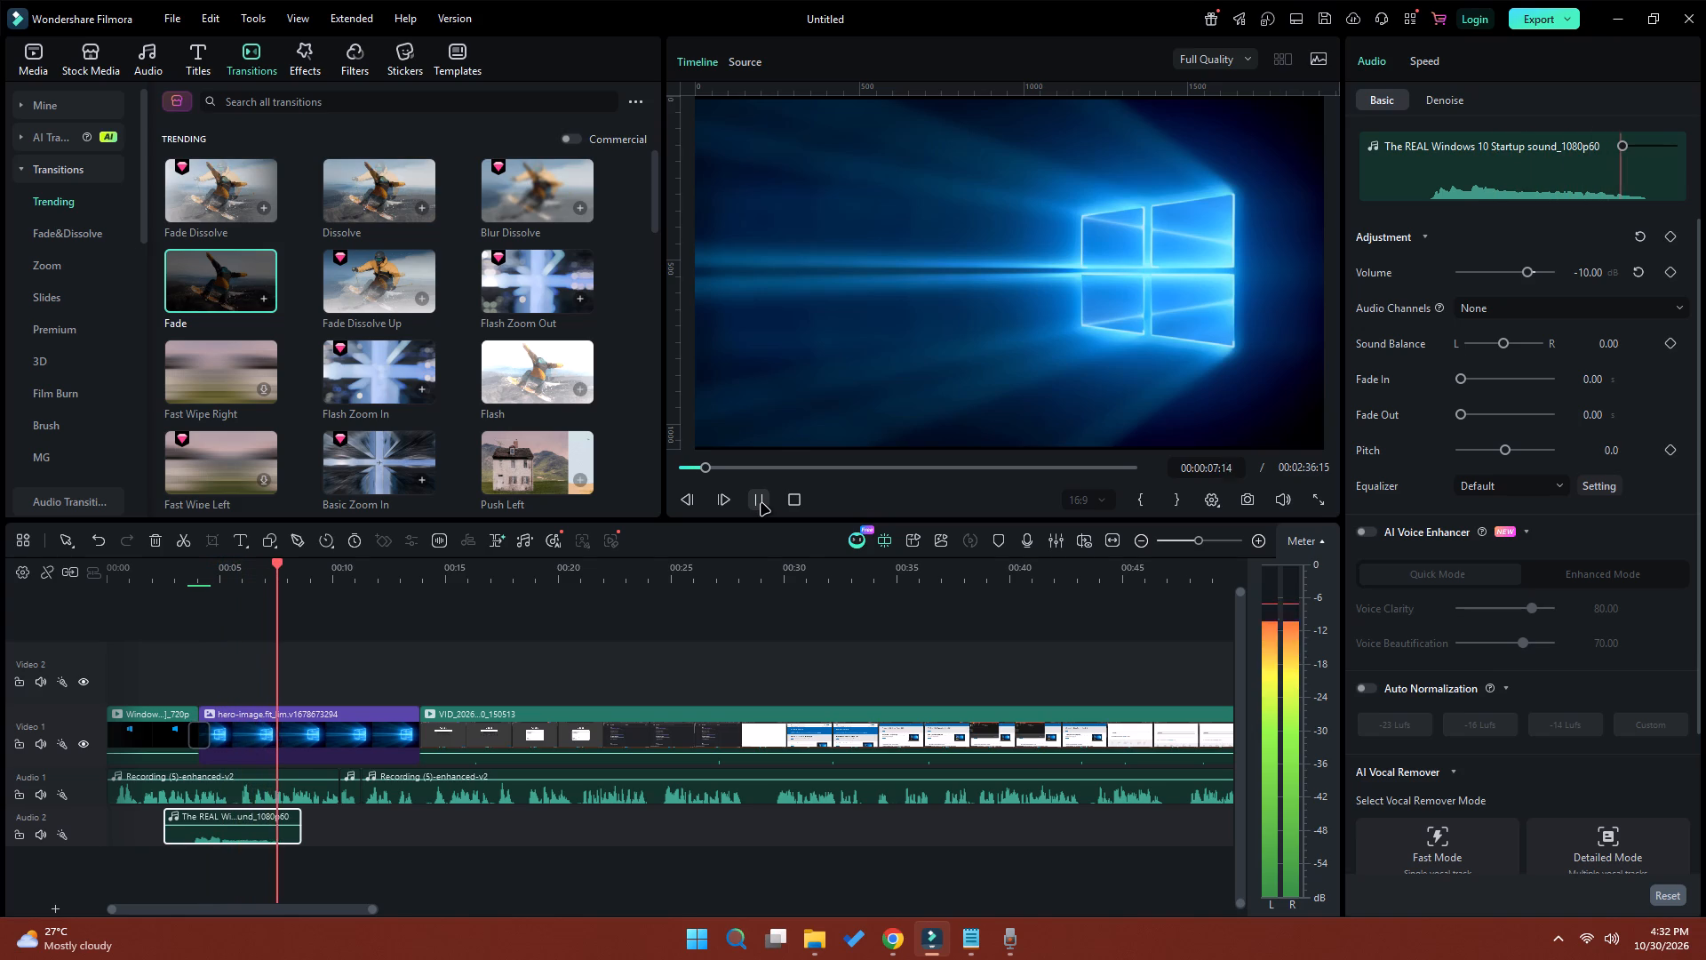
Stop the playback and crop the Windows wallpaper image on Video 1 to fit the frame.
click(761, 504)
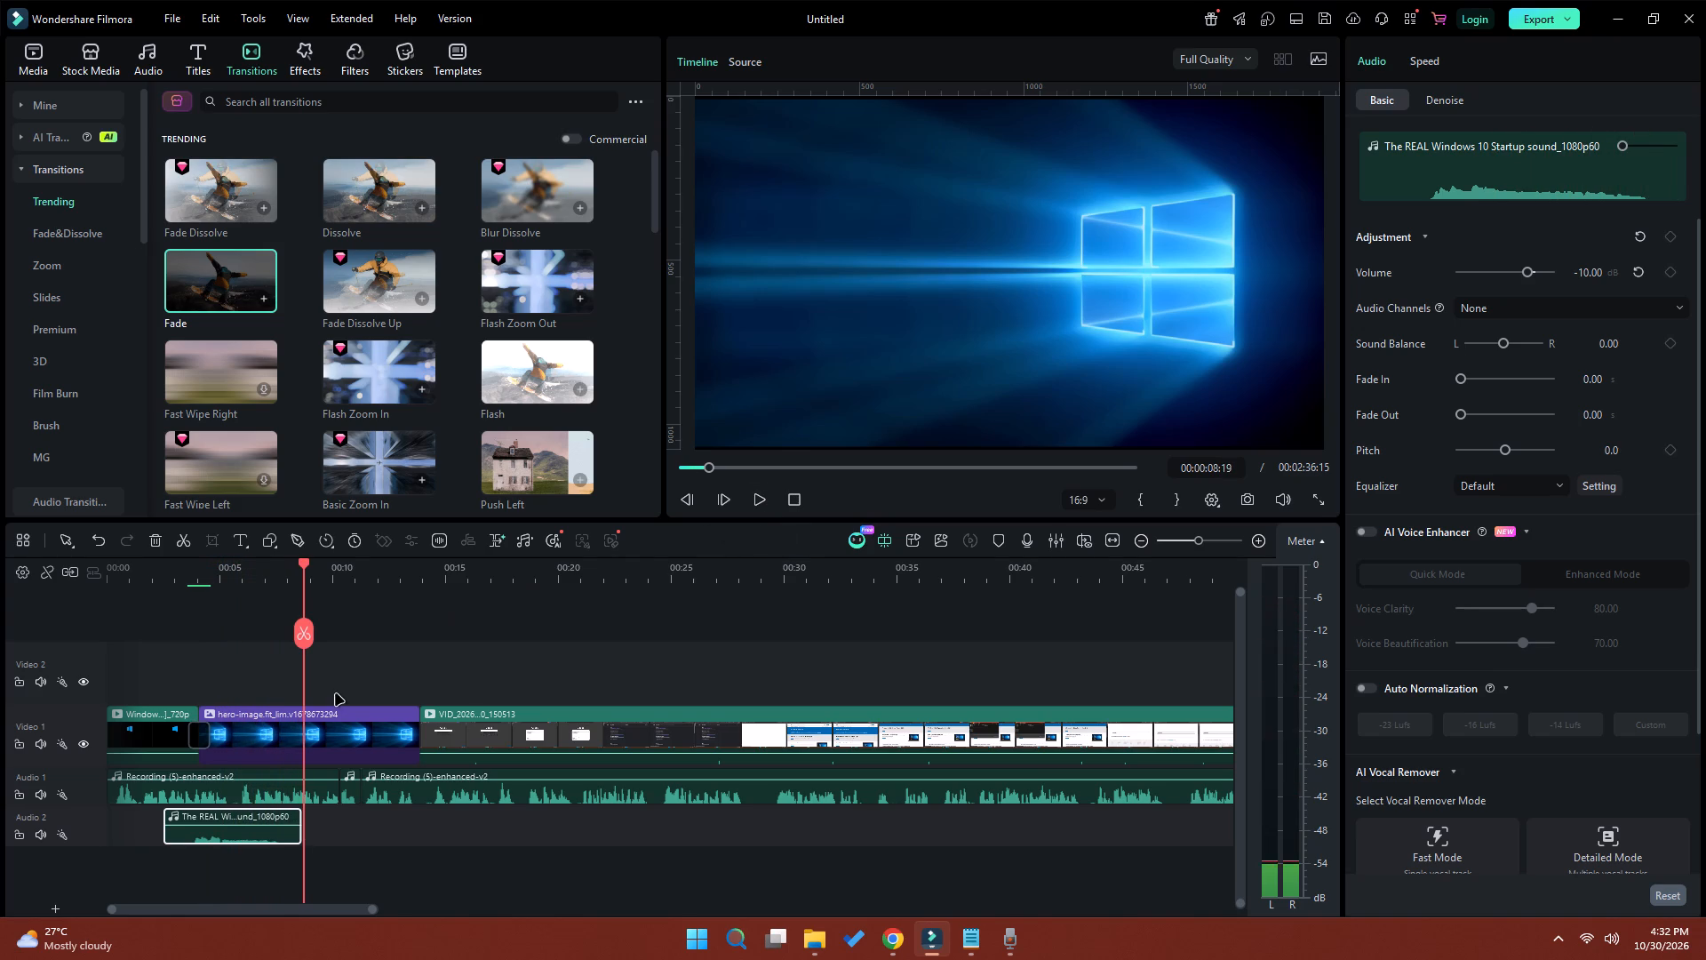
right_click(331, 733)
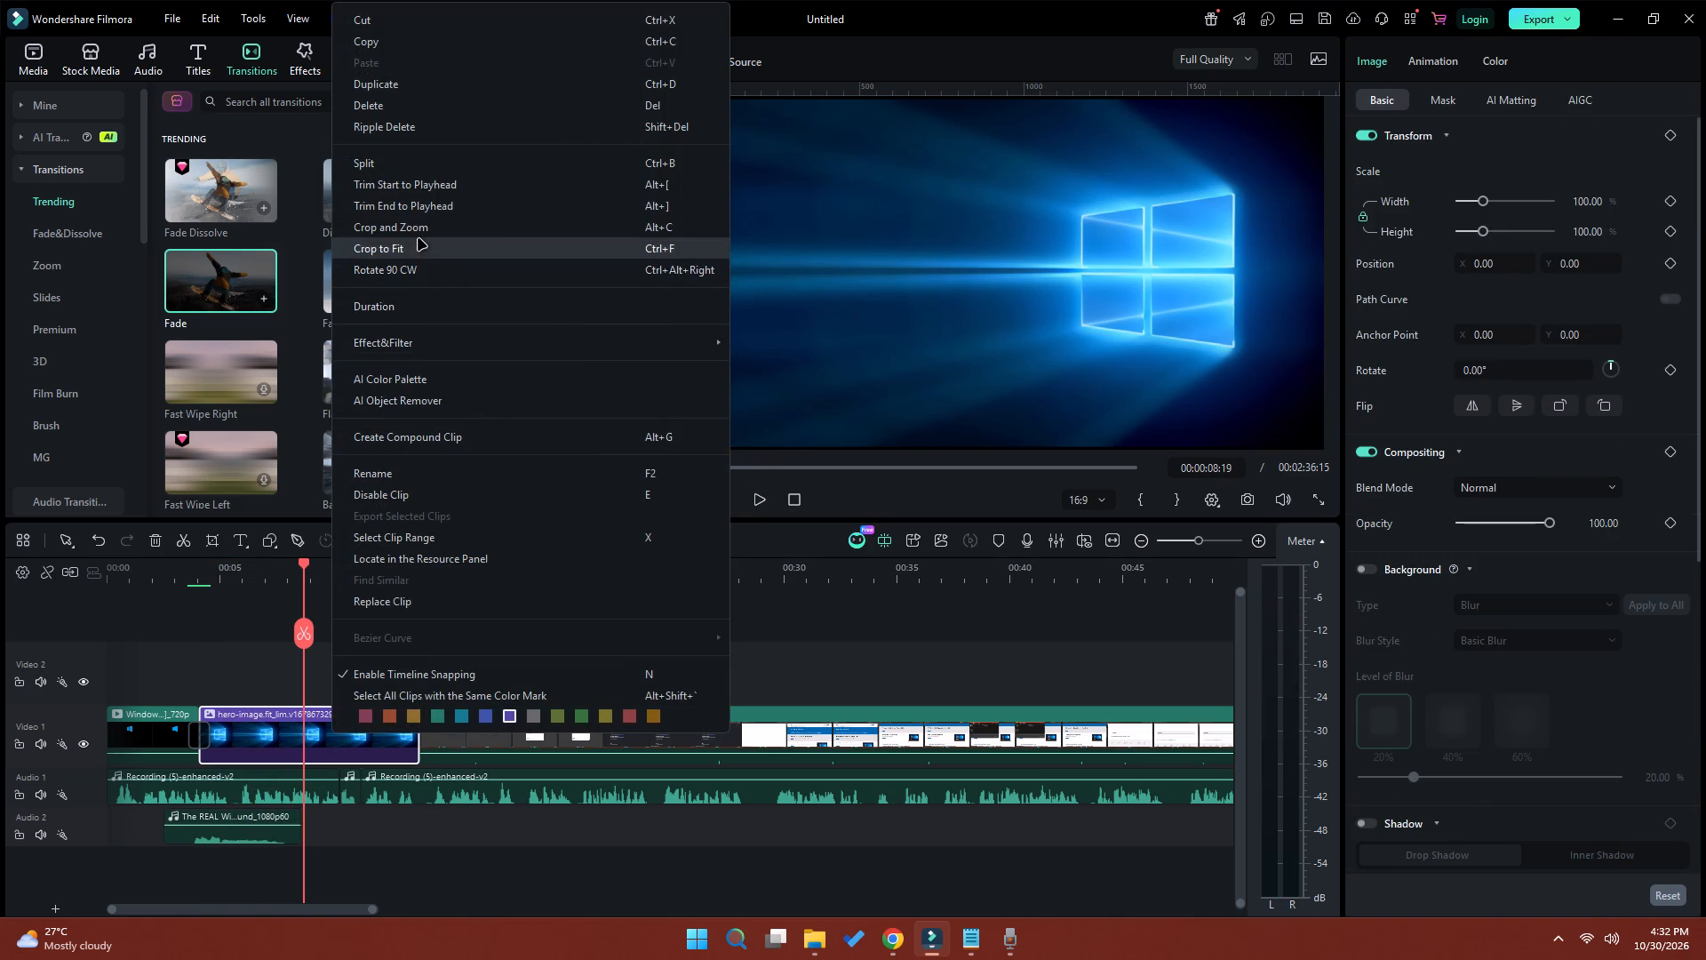
click(418, 237)
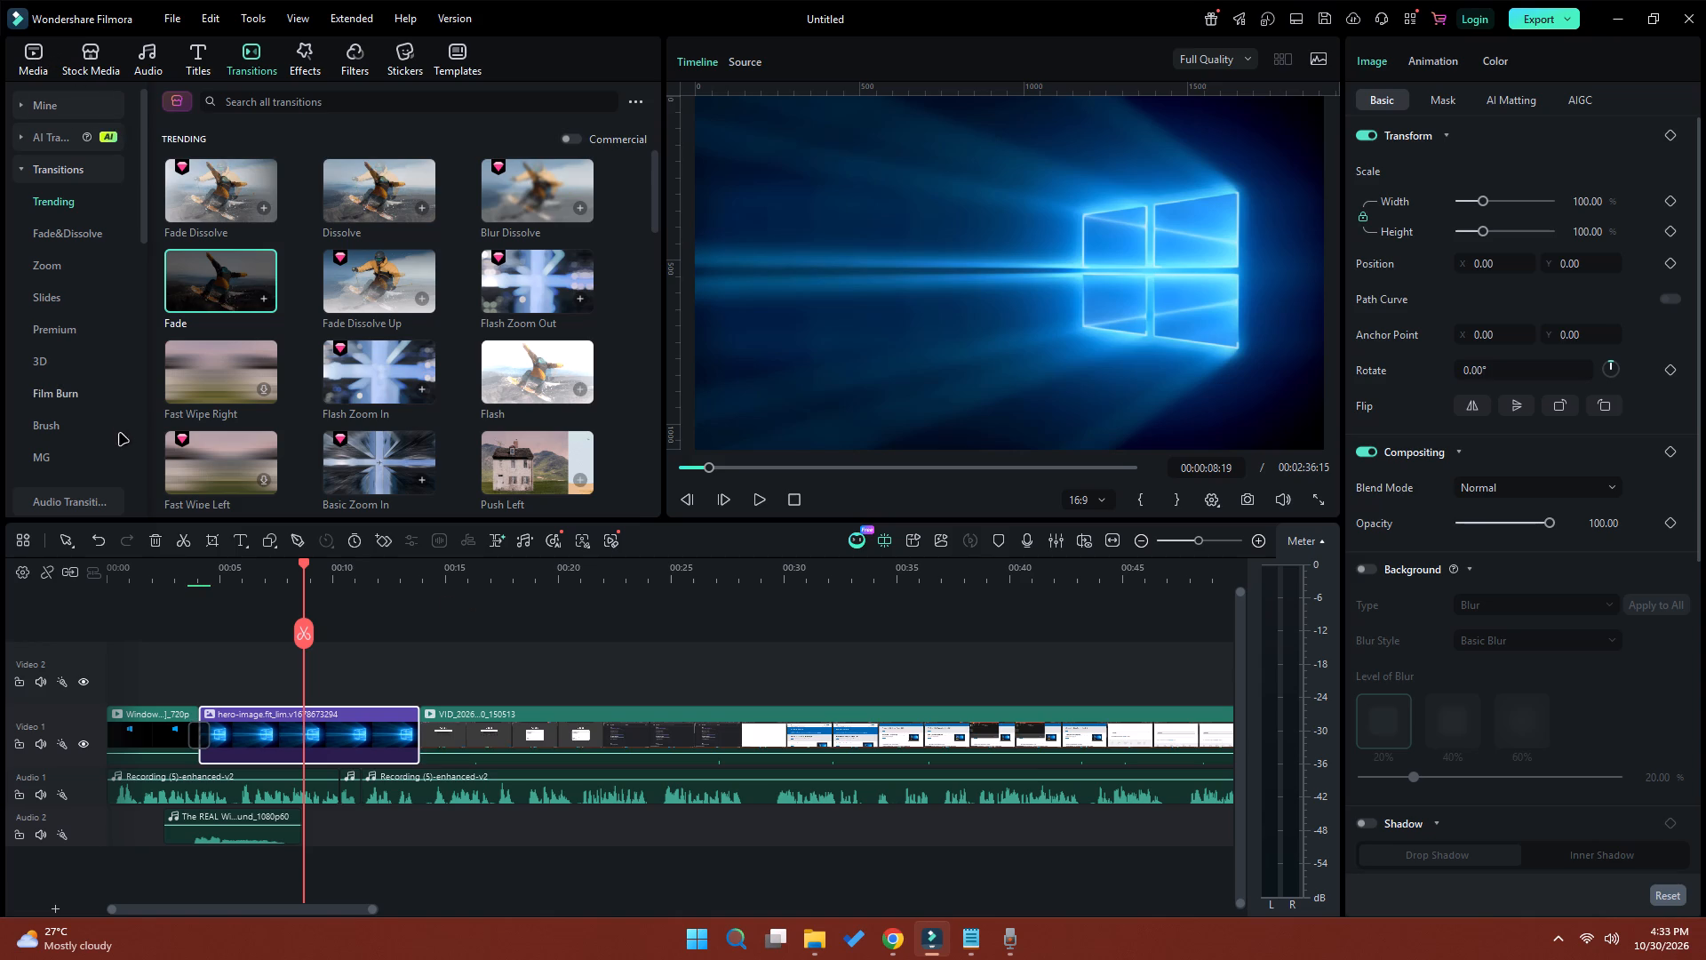
Return the playhead to the timeline start and search the stock media for "old pc".
click(149, 583)
drag(147, 566, 90, 571)
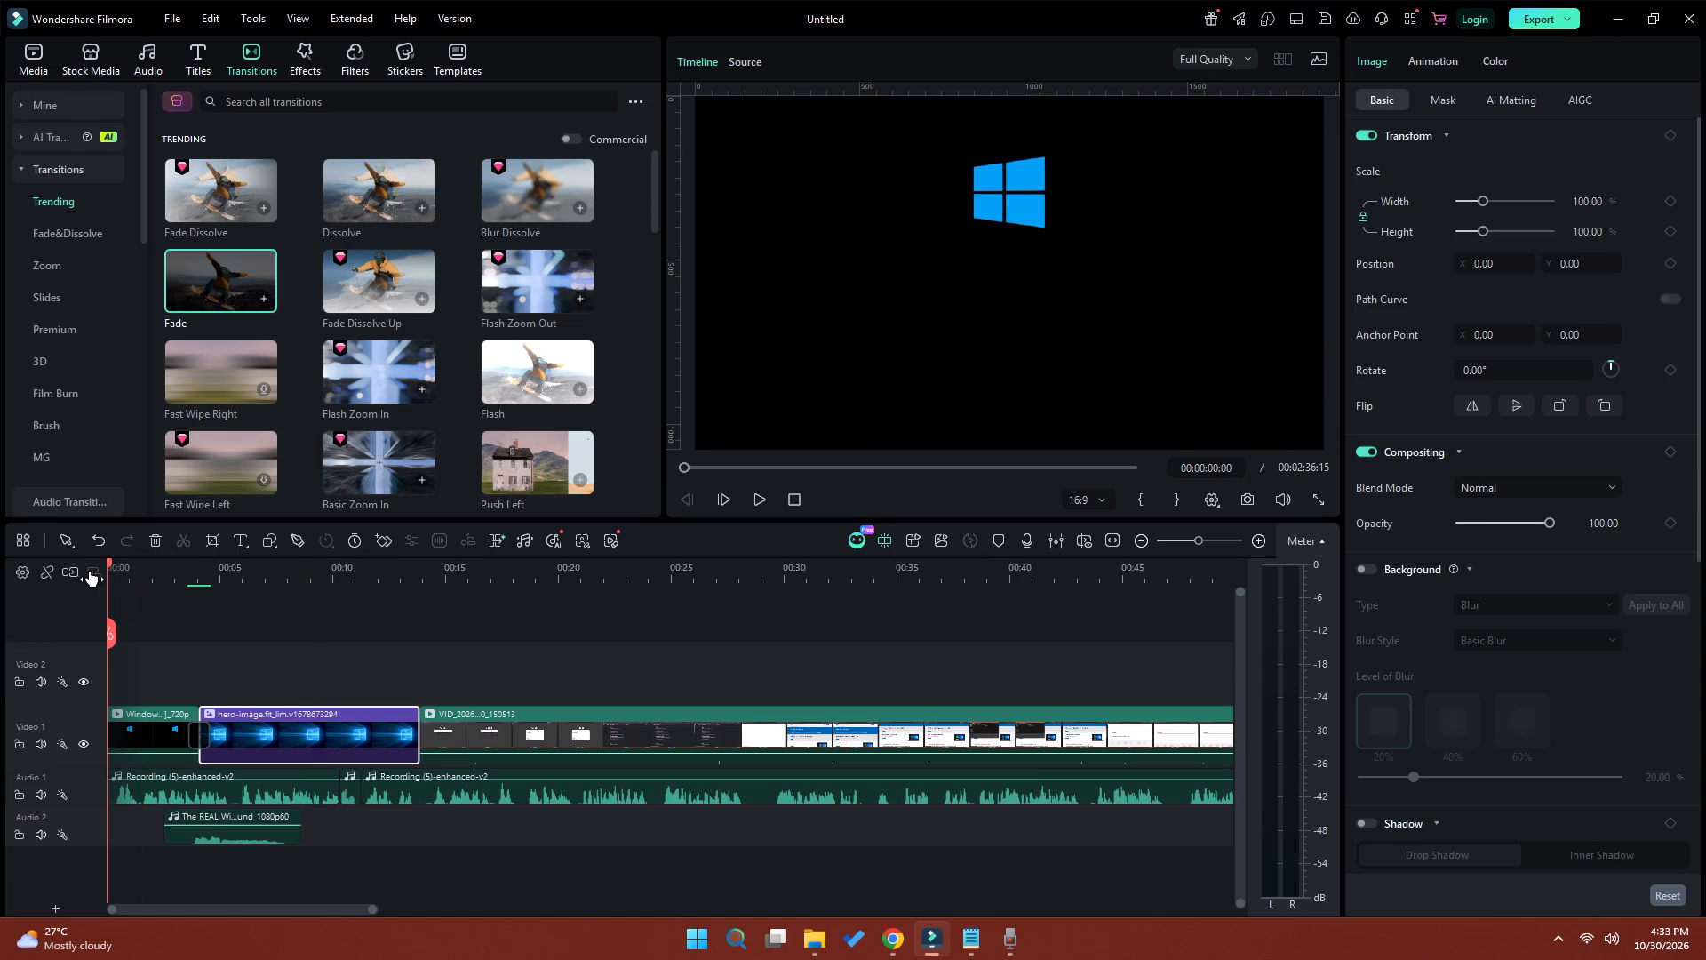
drag(90, 571, 88, 571)
click(78, 61)
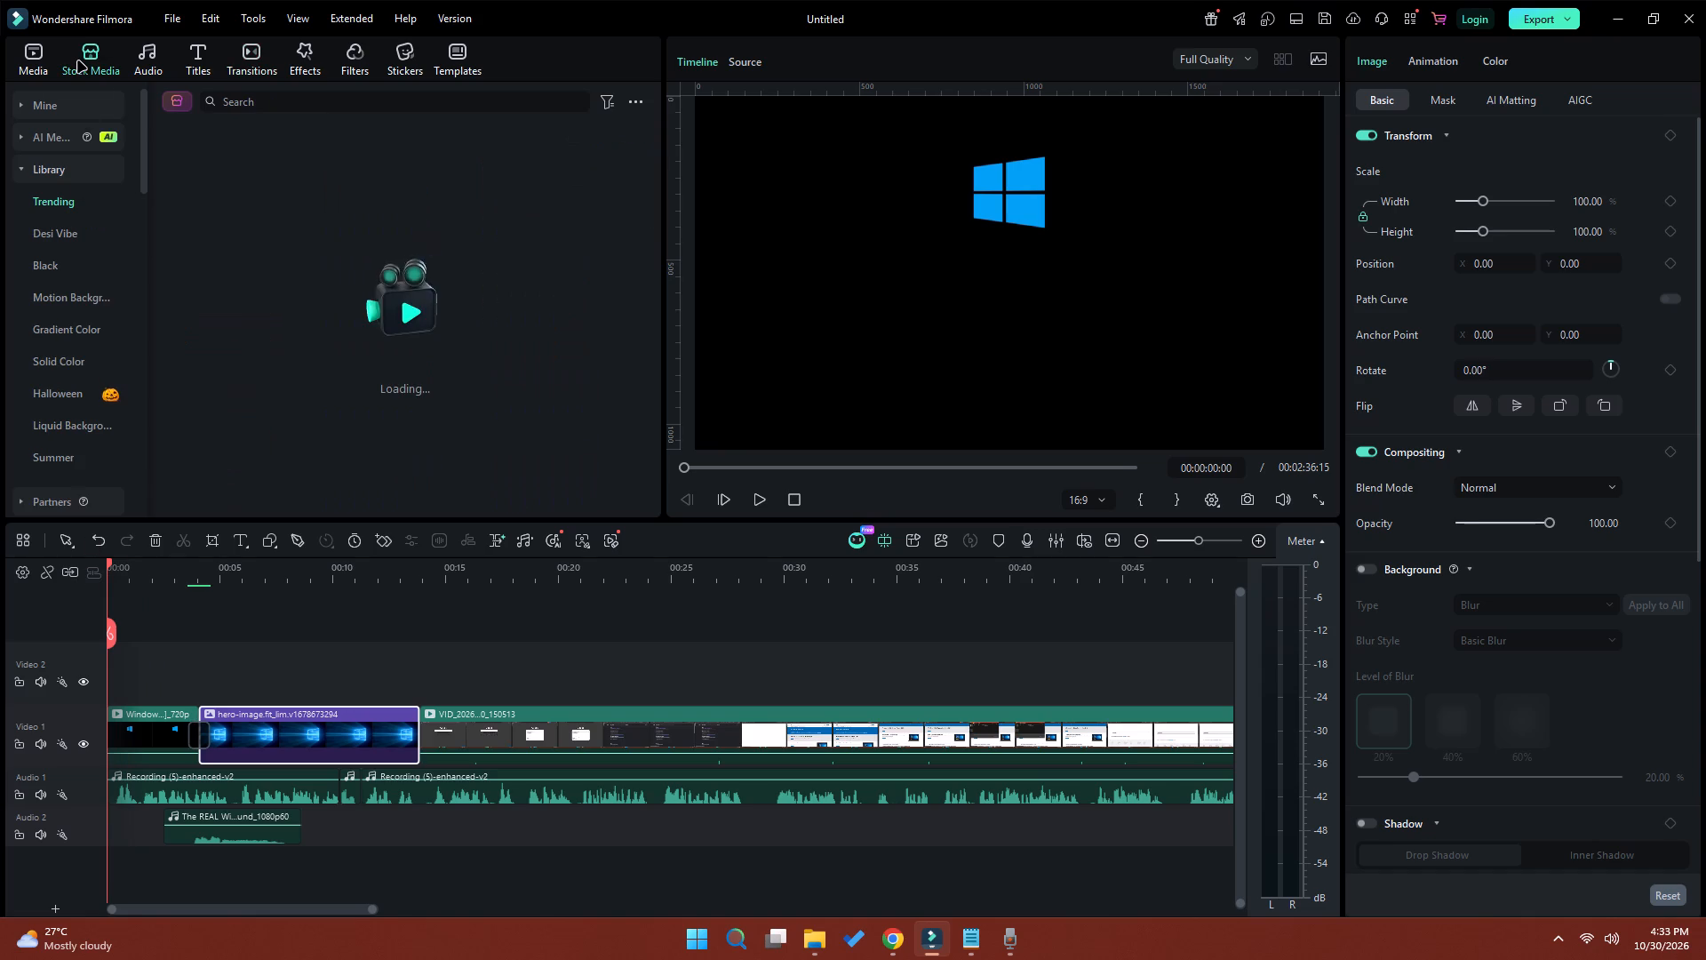
click(270, 106)
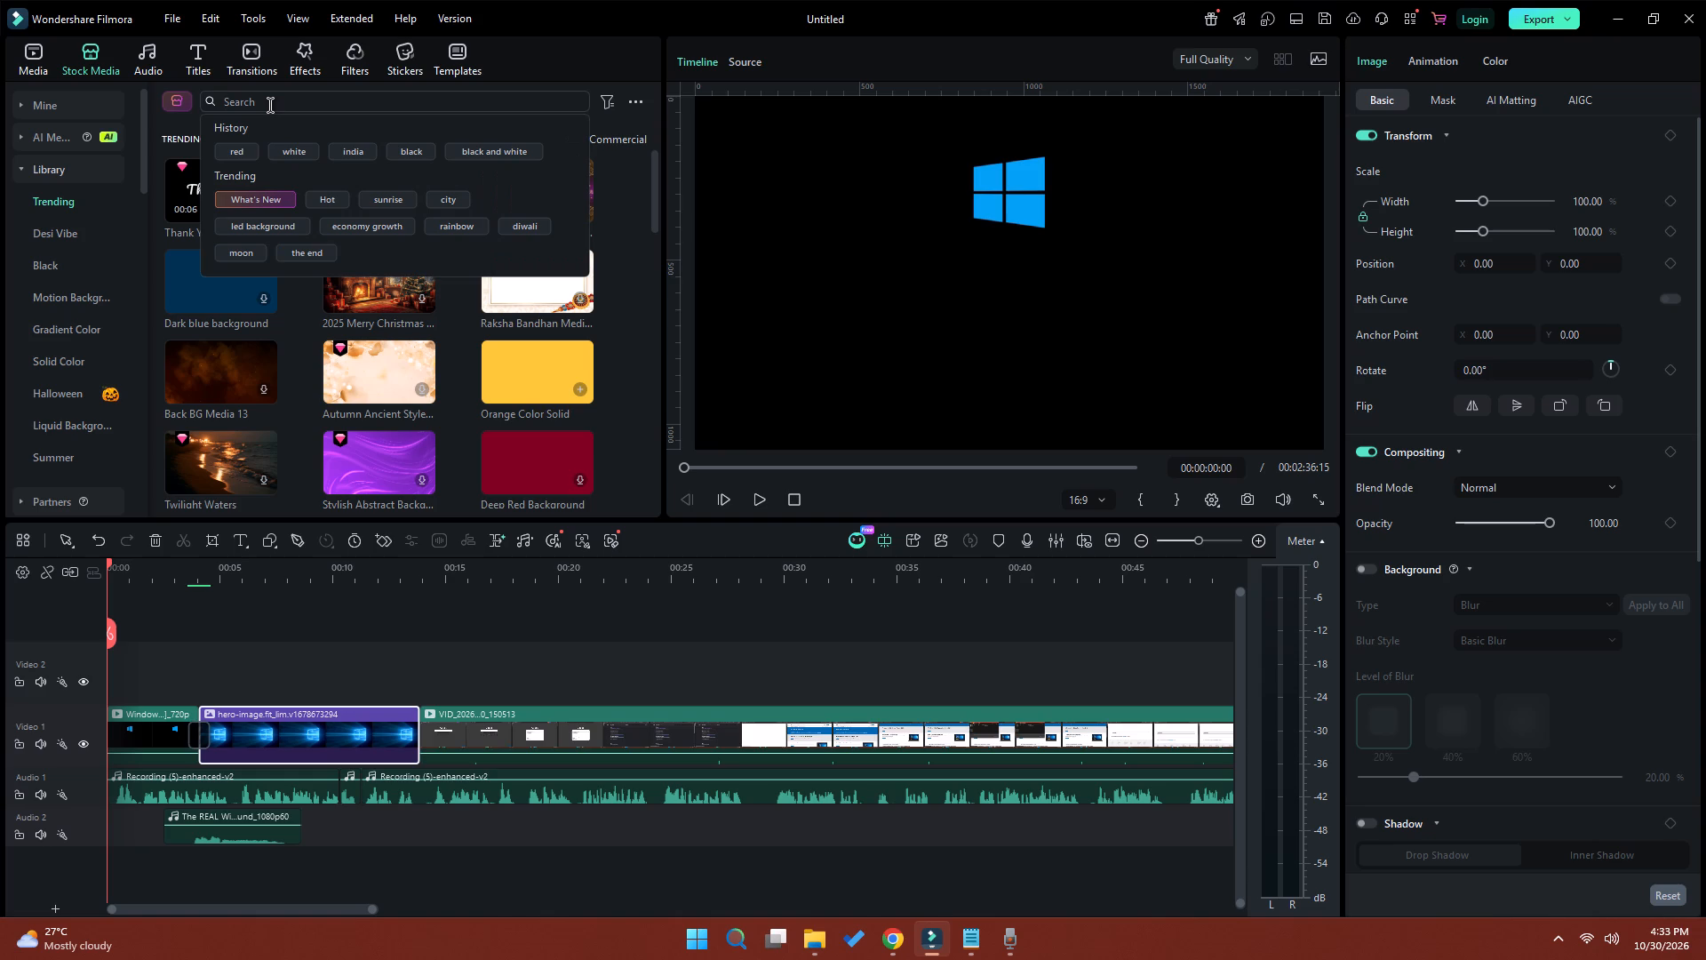
text(old pc)
key(Return)
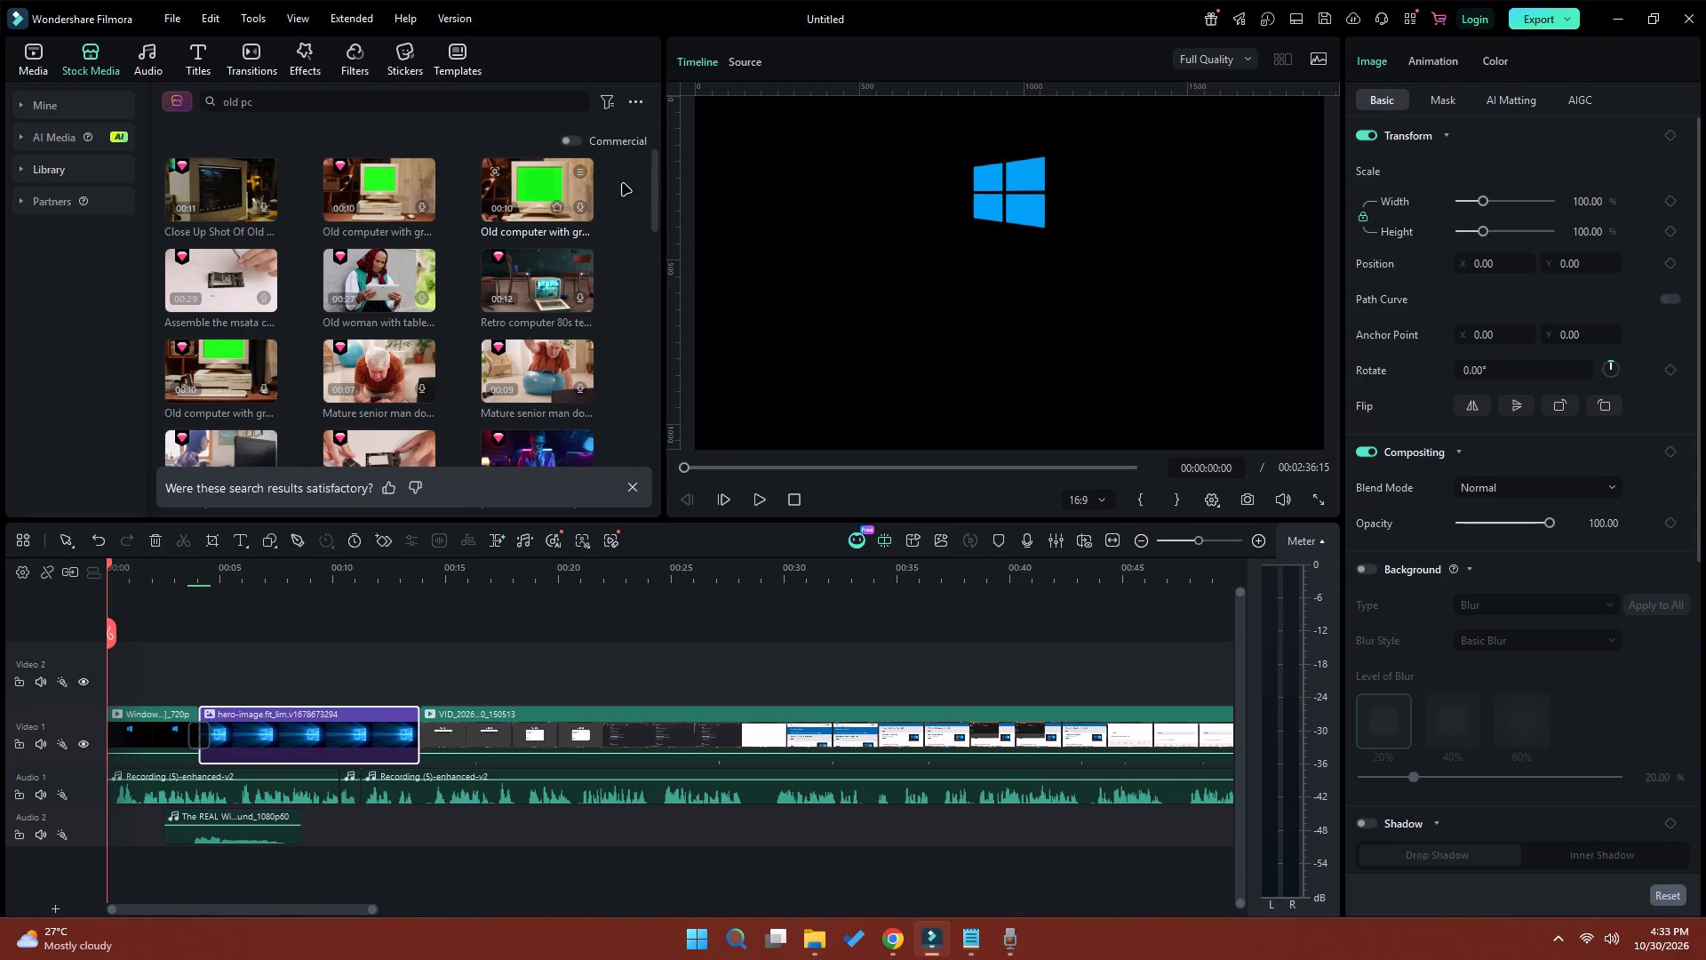
Find the stock clip of a monitor with a green screen, download it and place it at the start of Video 2.
drag(653, 177, 657, 223)
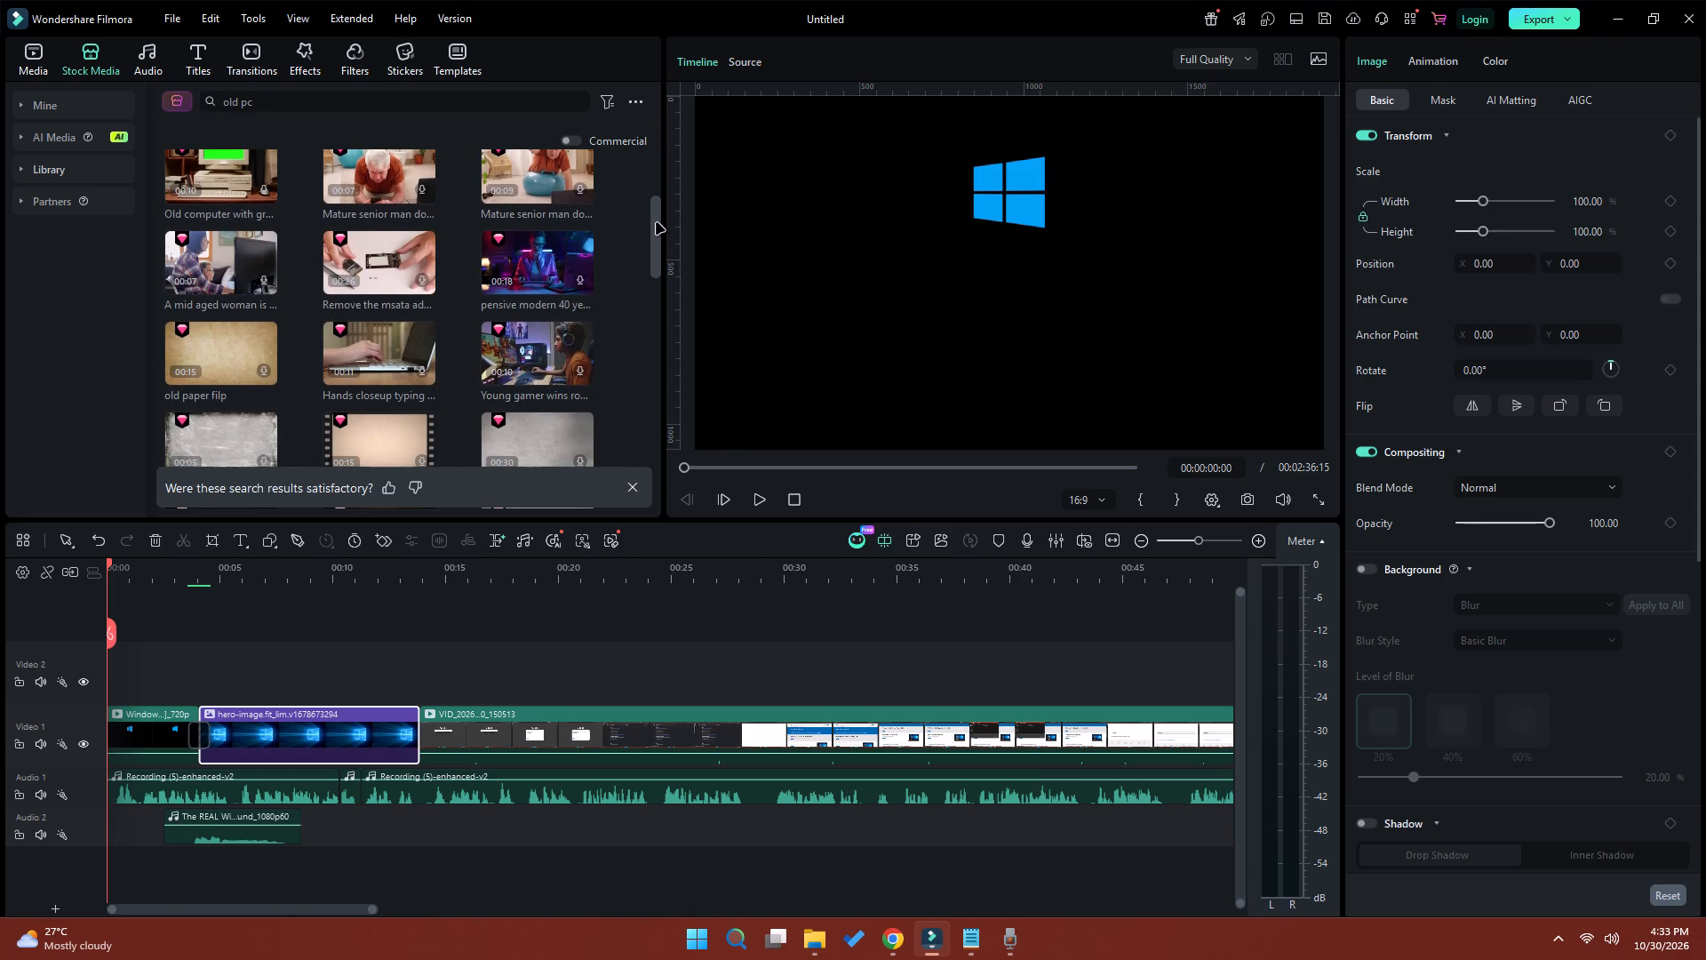
drag(657, 223, 657, 216)
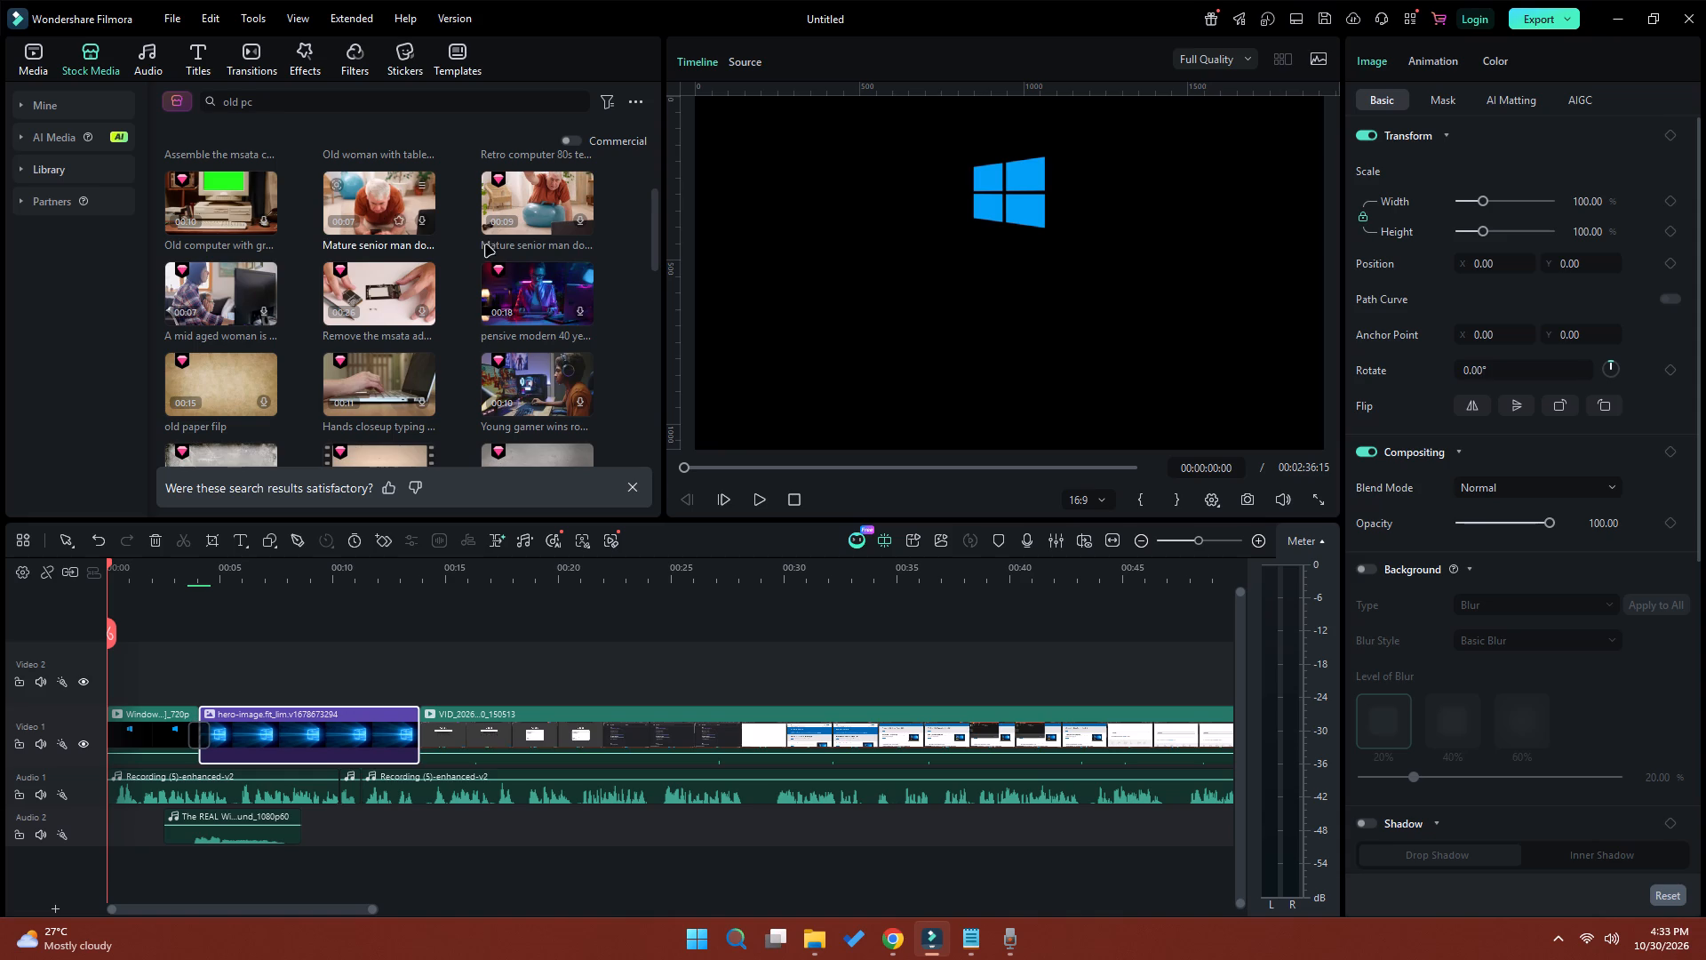
drag(655, 215, 651, 265)
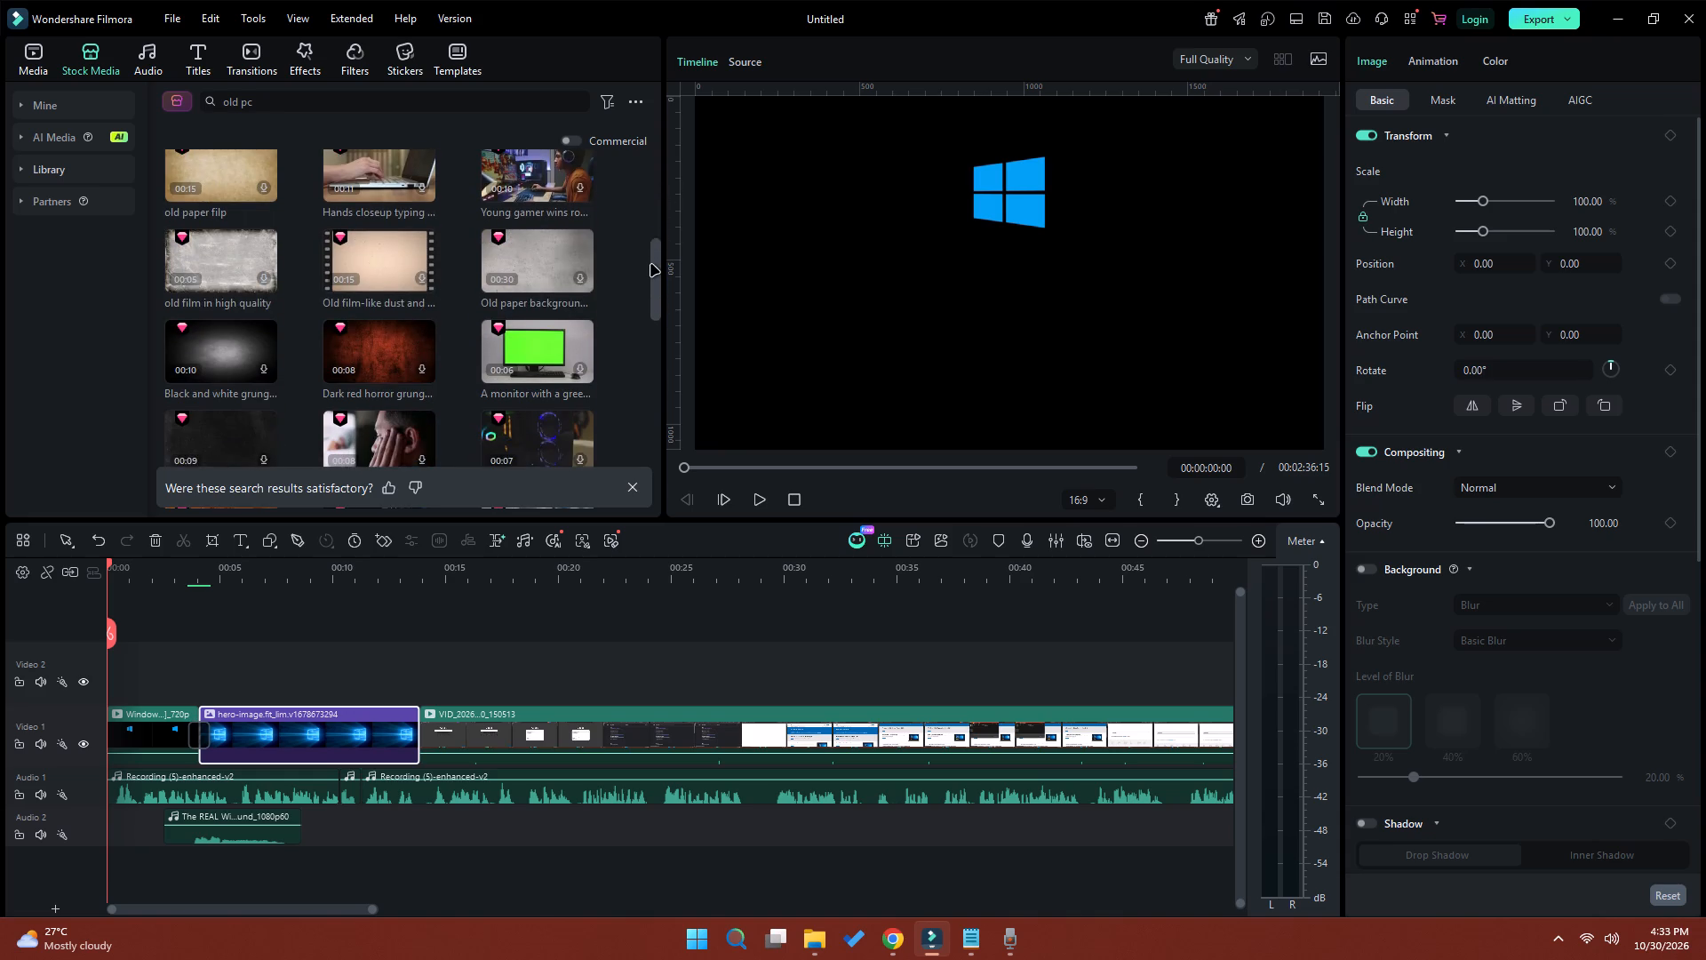
drag(651, 265, 644, 293)
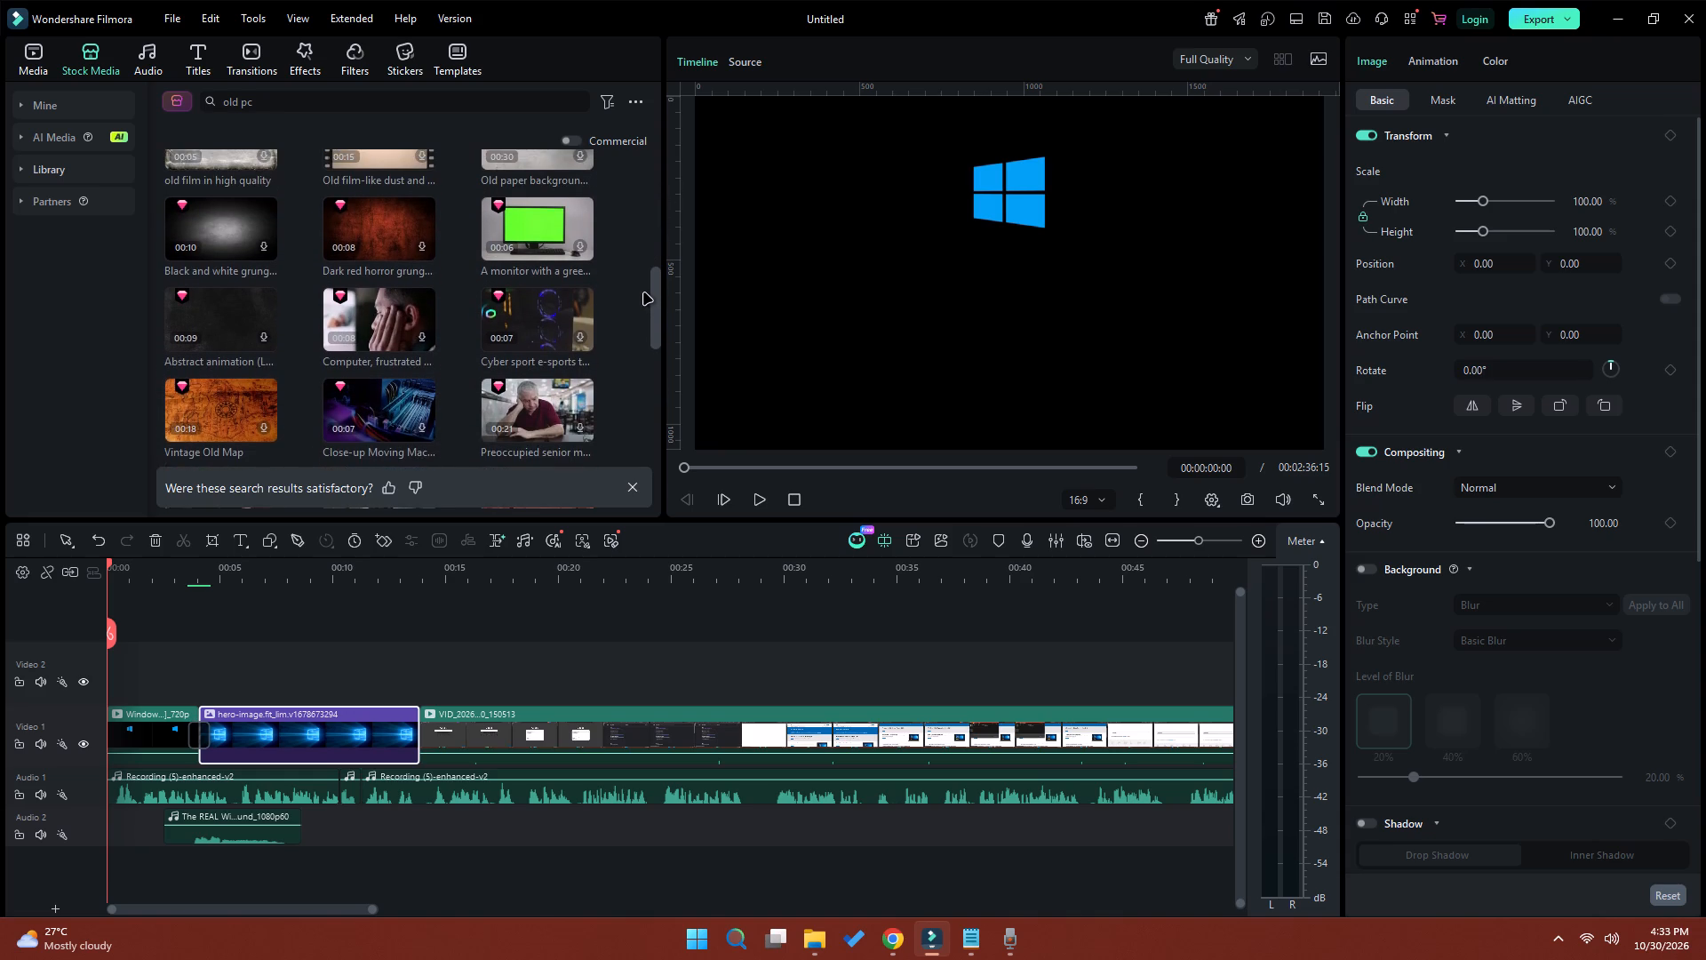
drag(644, 293, 640, 287)
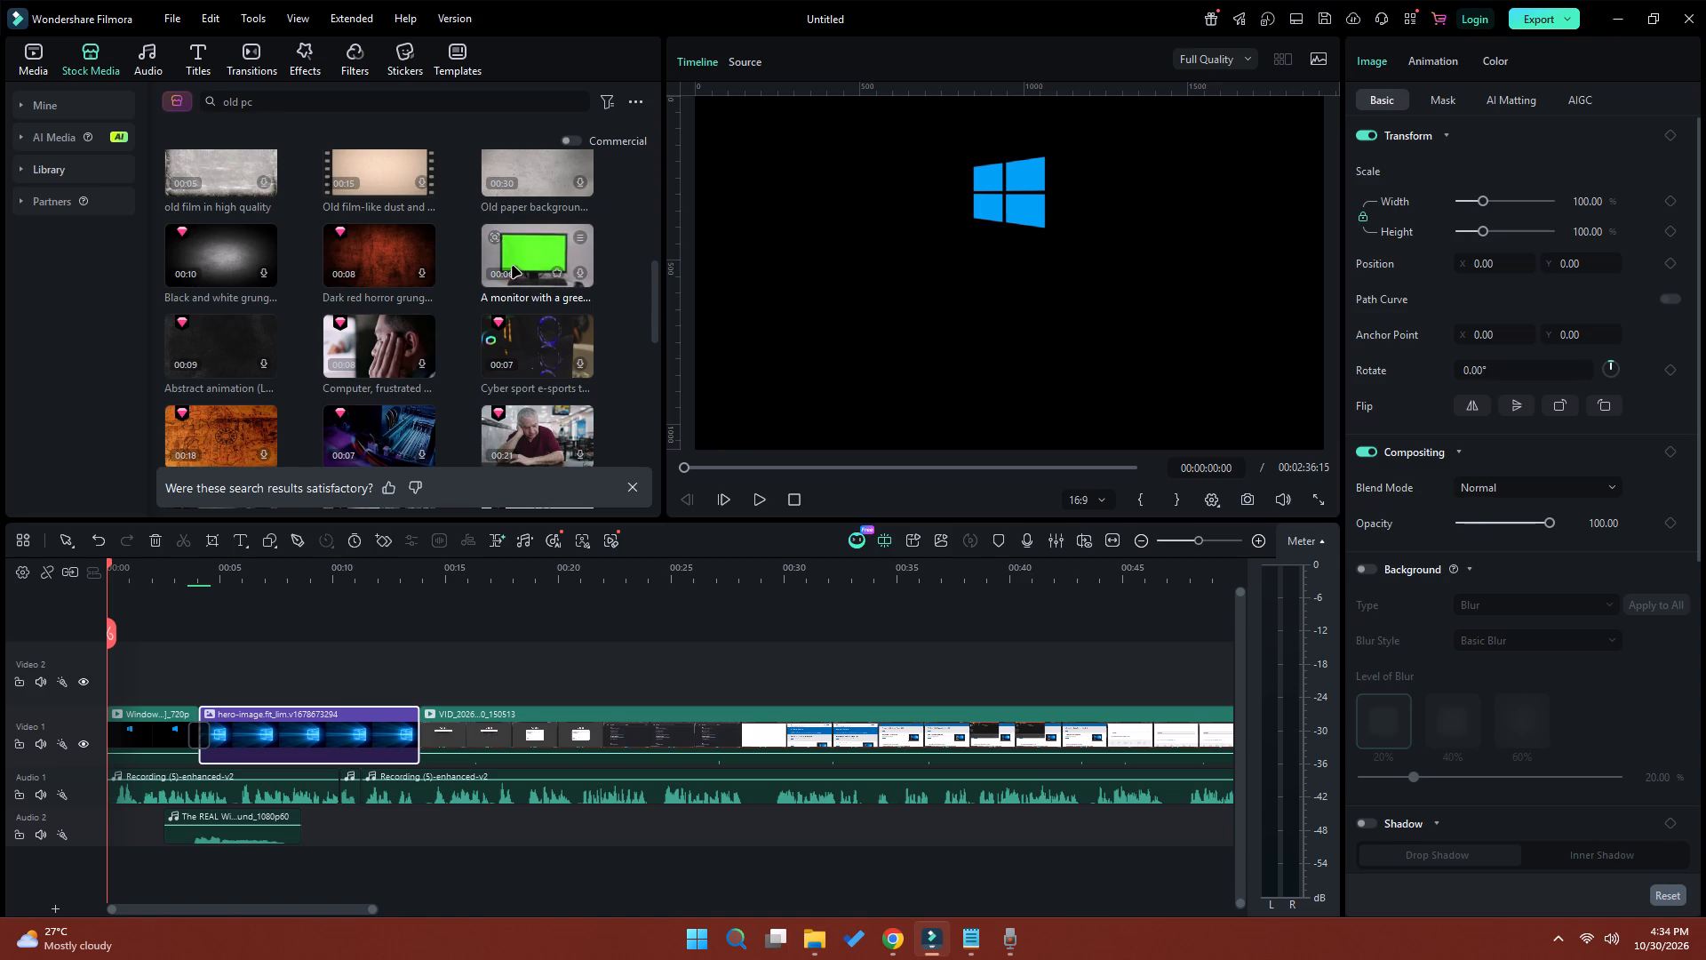
click(577, 275)
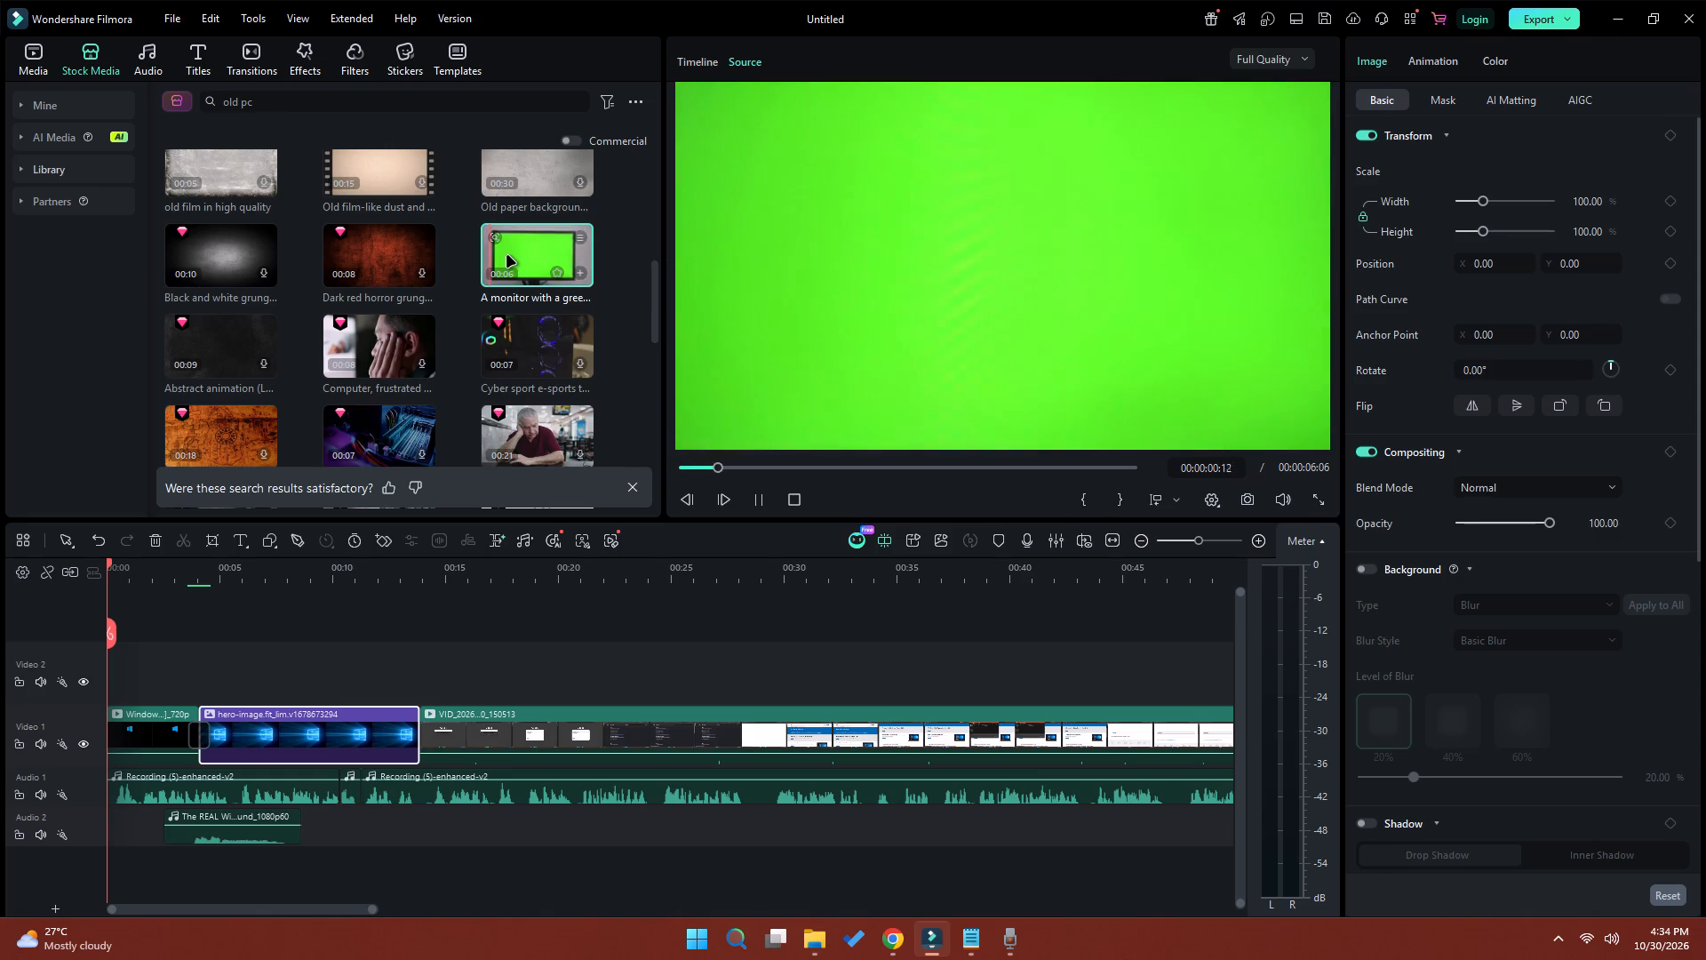
drag(507, 255, 95, 666)
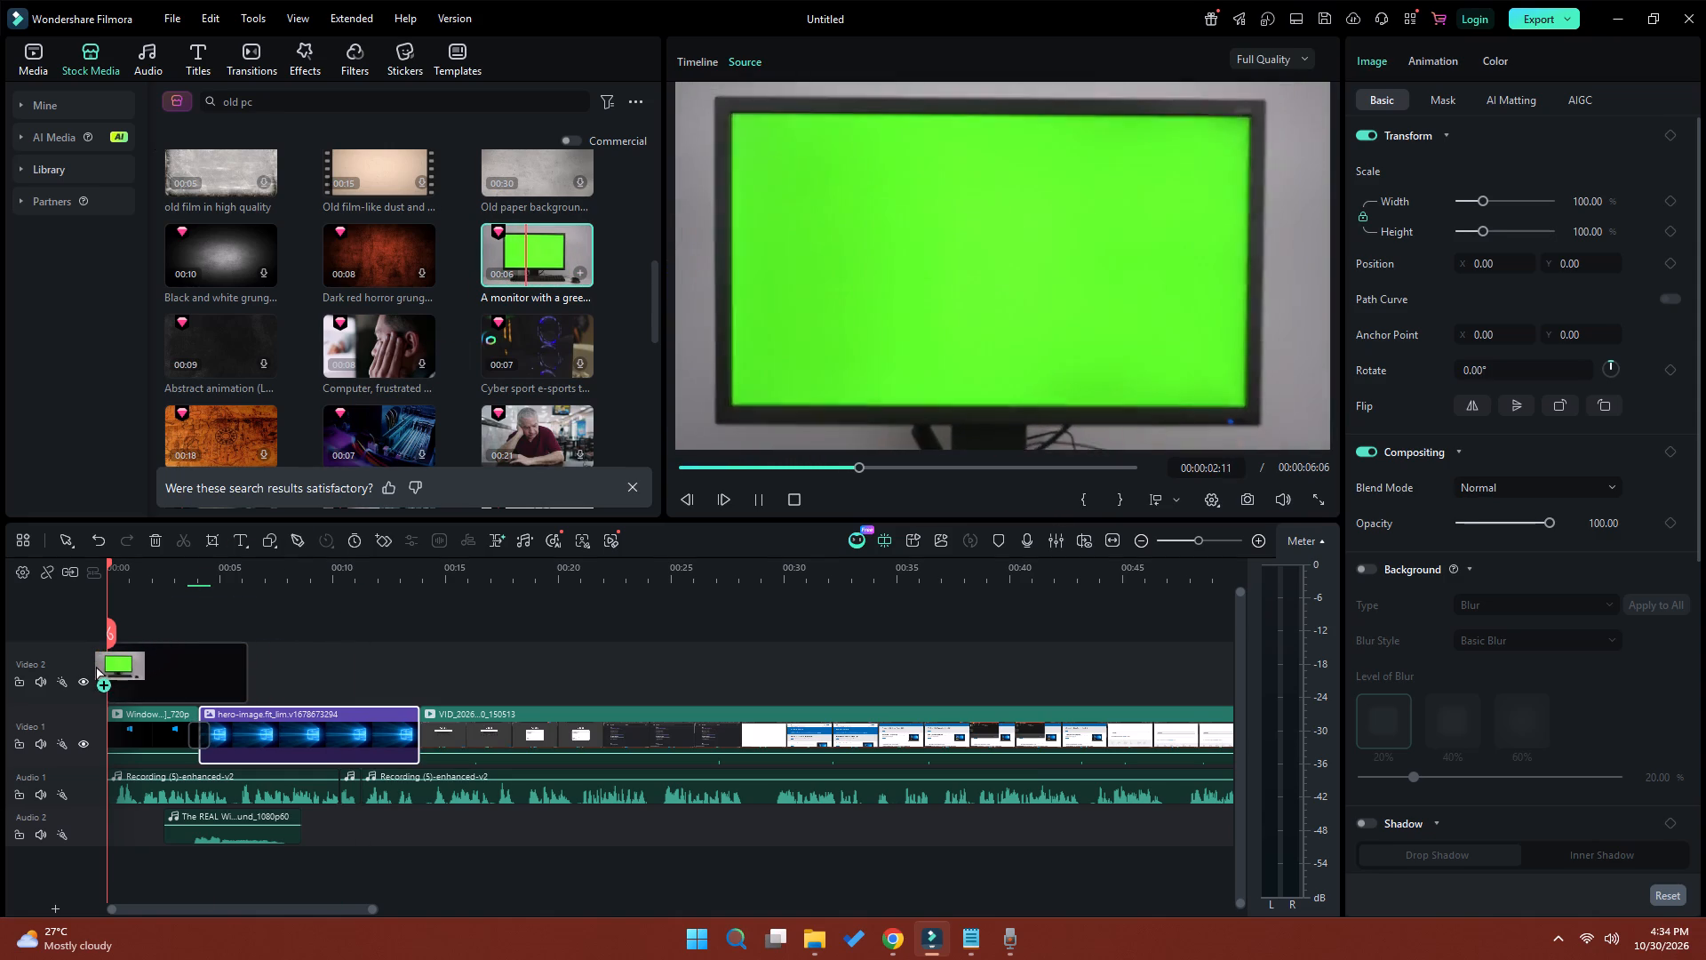
drag(95, 666, 93, 667)
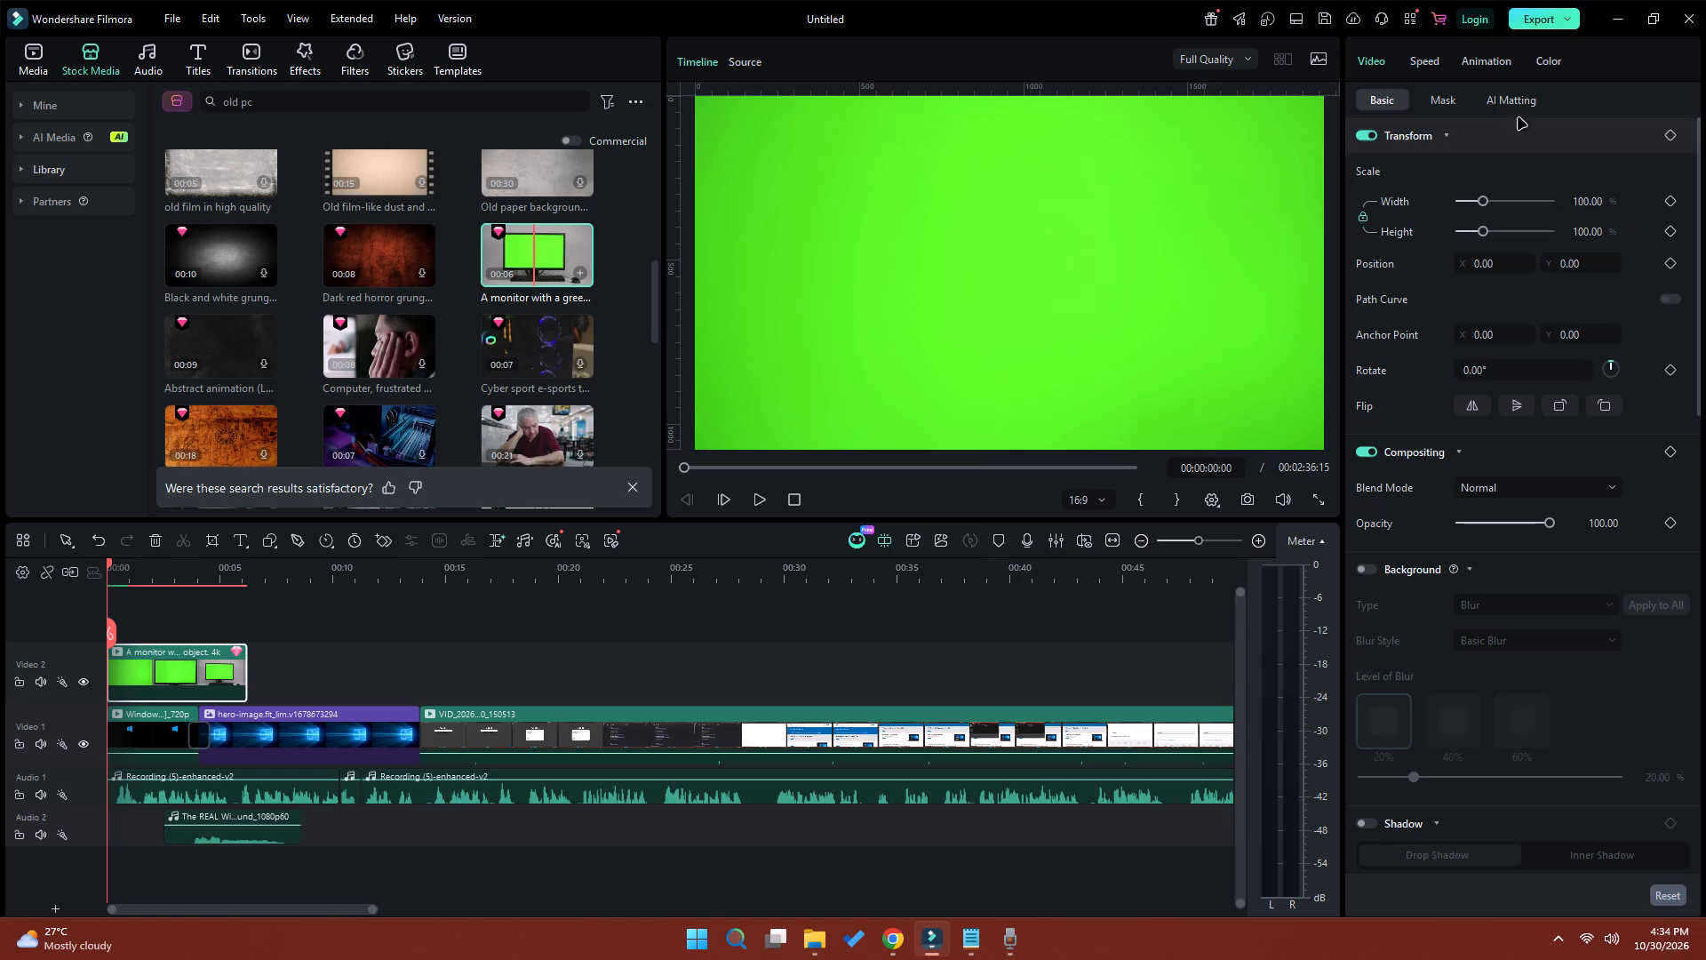
Reverse the speed of the green-screen monitor clip and check it by playback.
click(1432, 61)
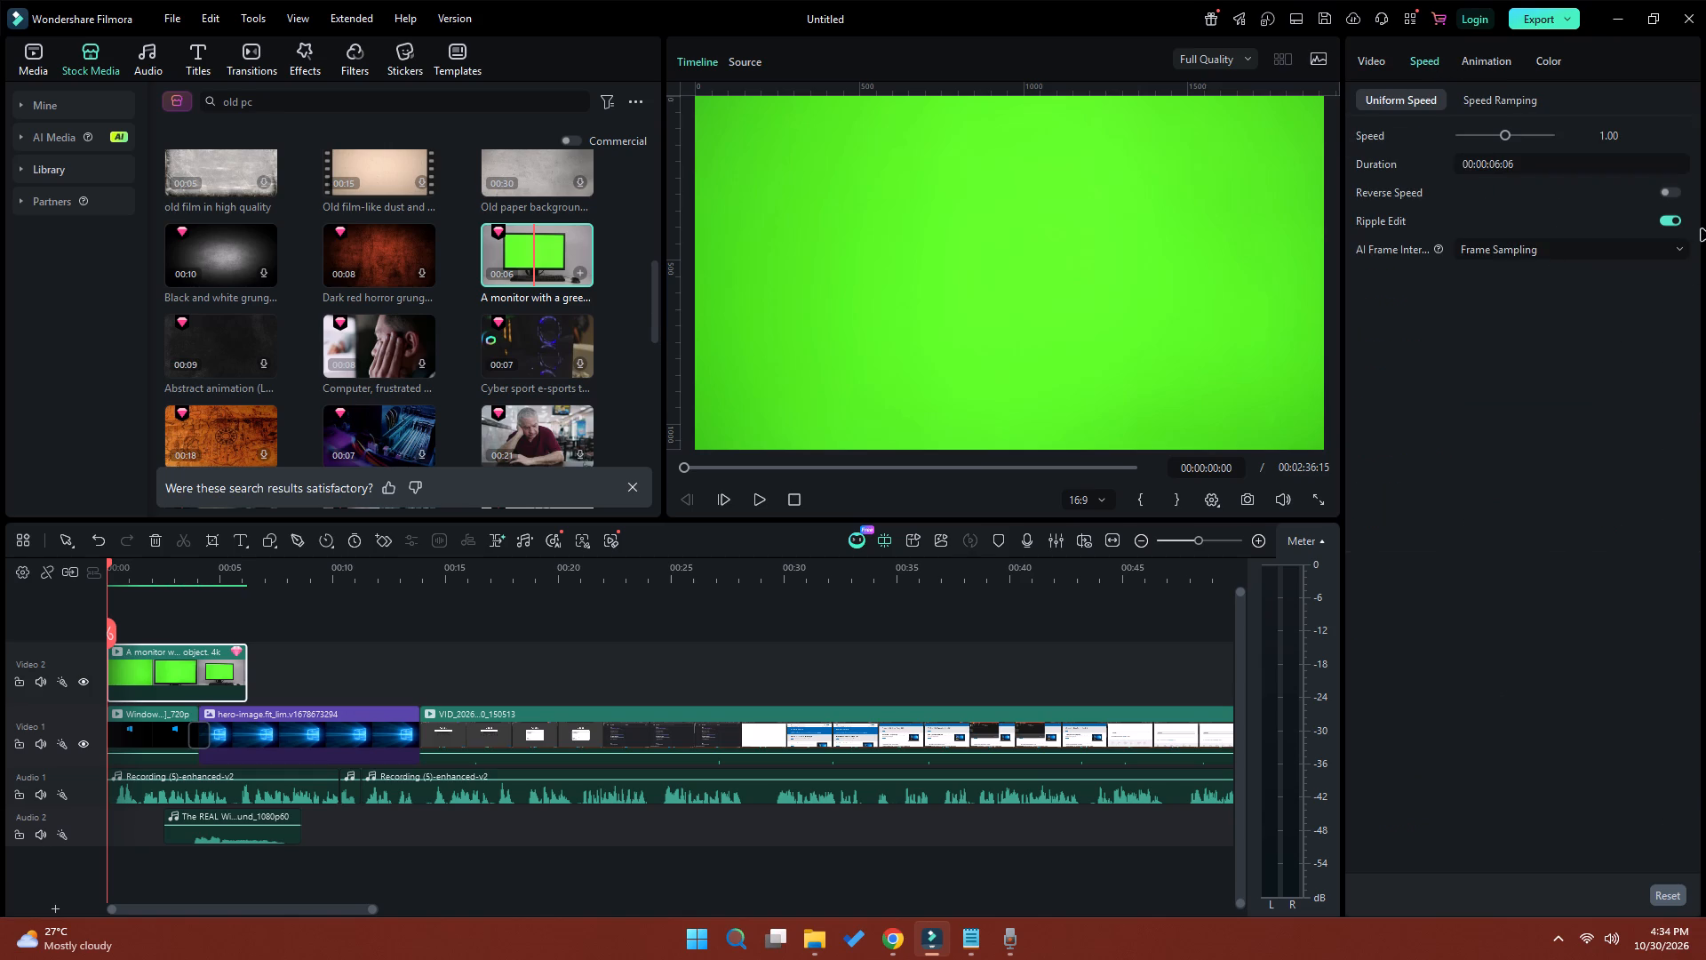
click(1671, 194)
click(764, 502)
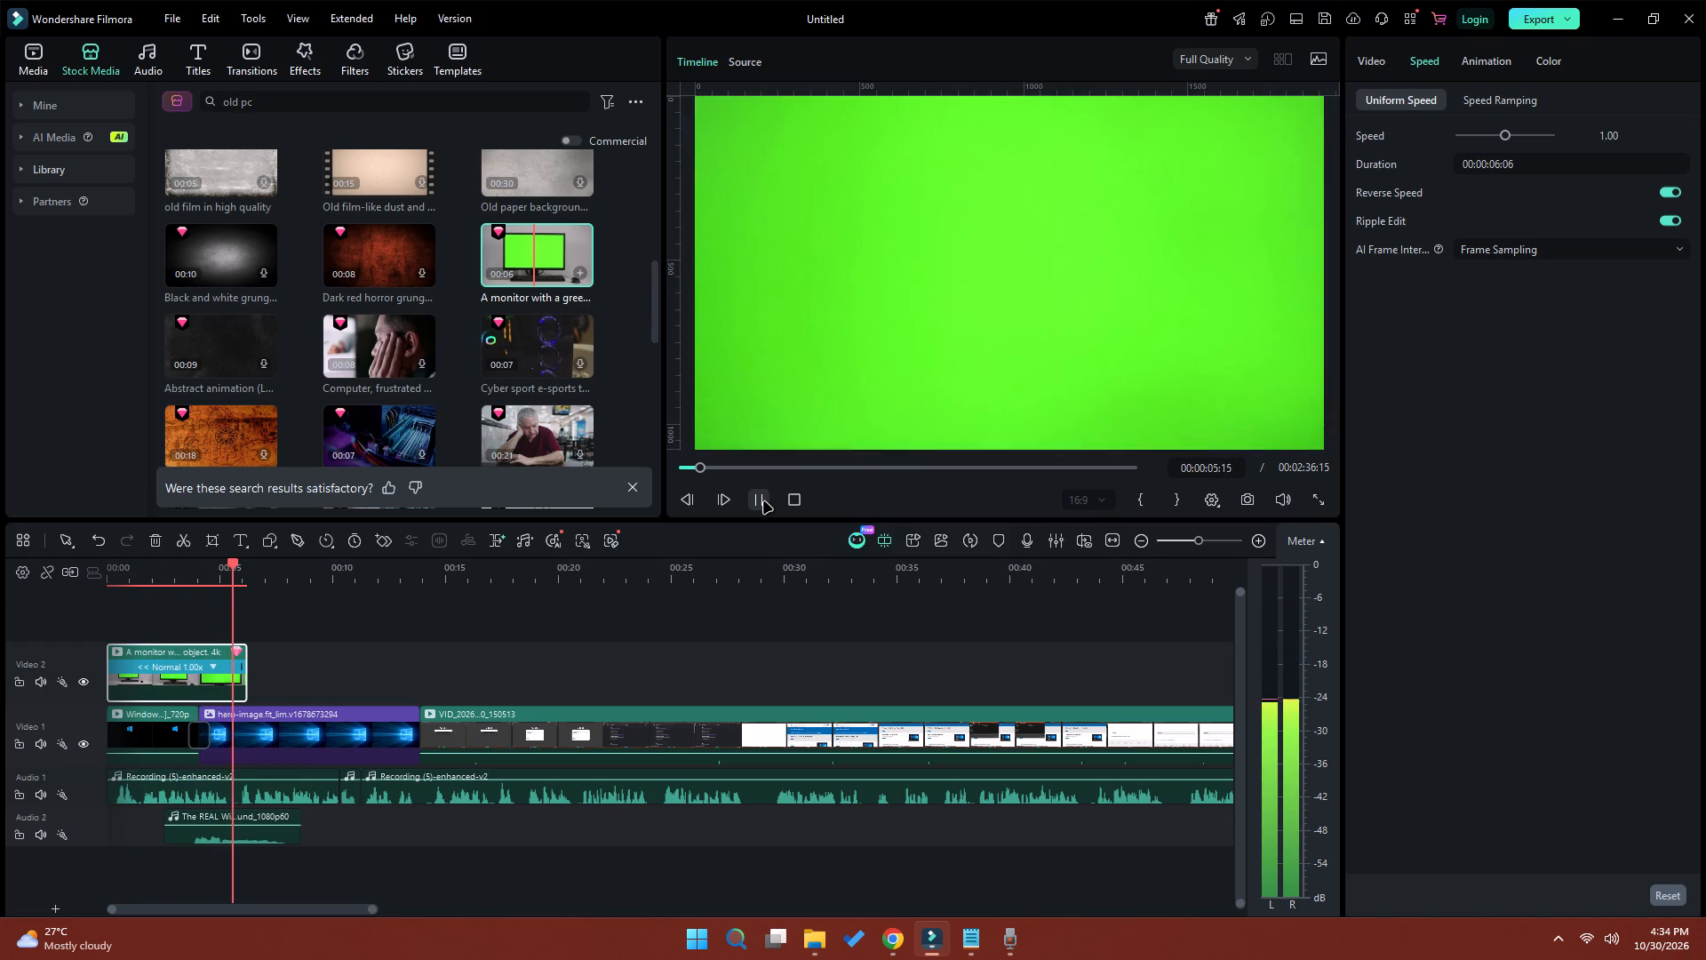
click(764, 502)
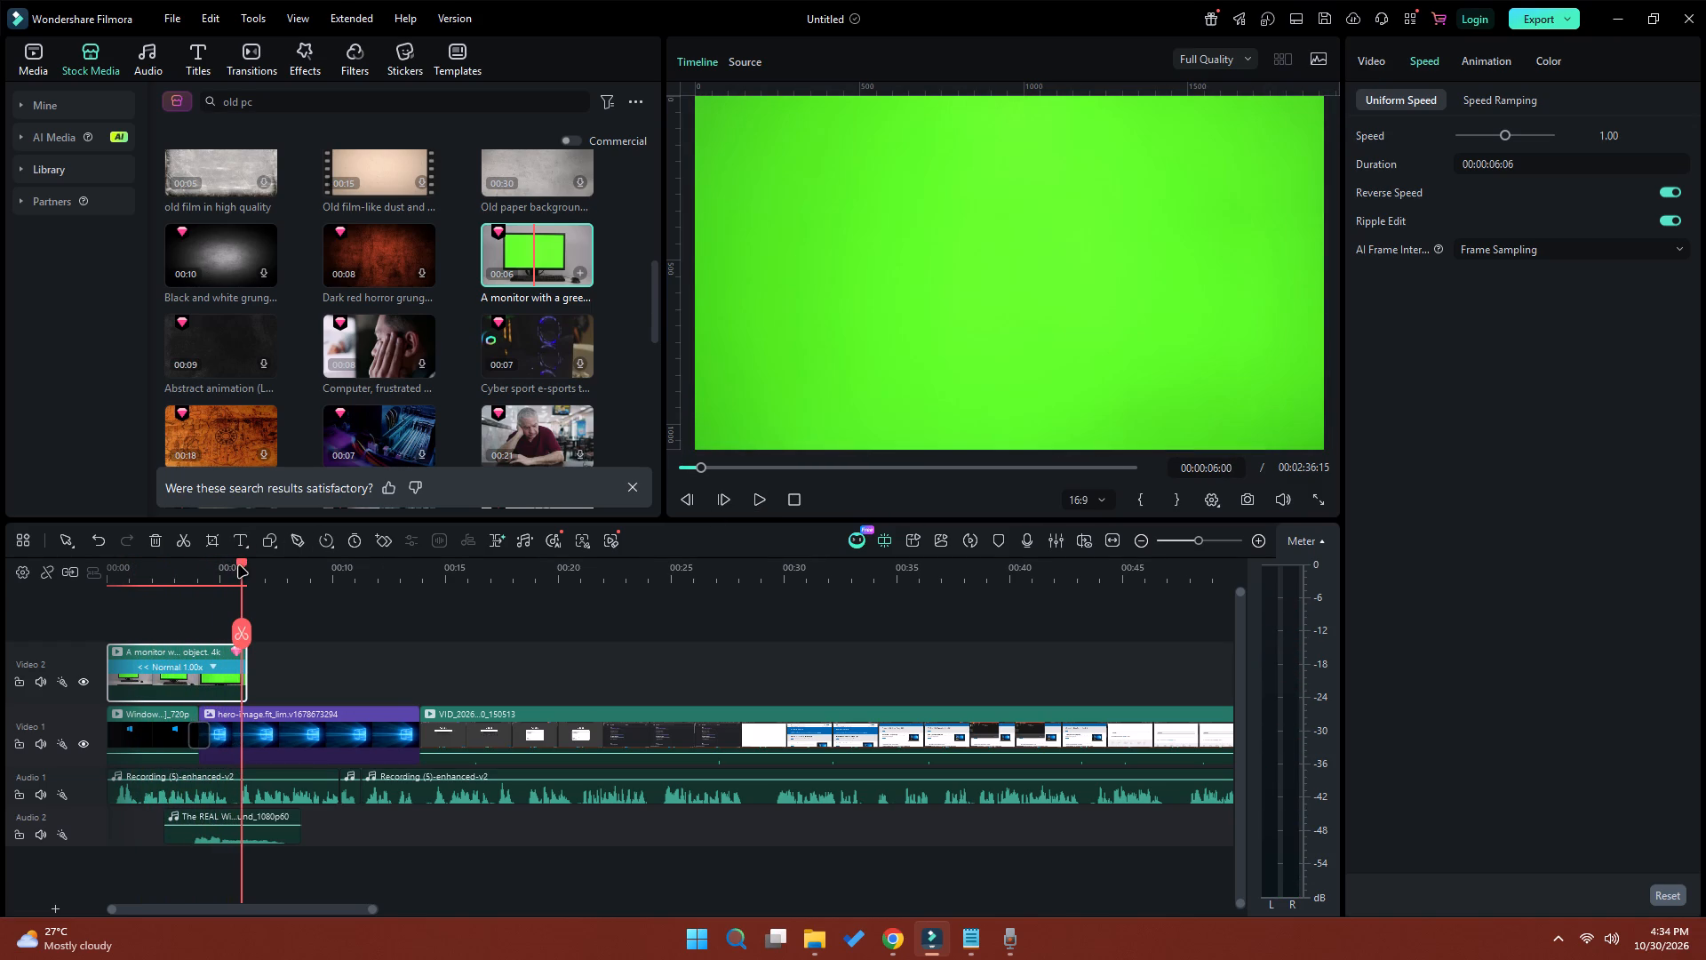
Trim the start of the Windows wallpaper on Video 1 to about 6 seconds, near the end of the zoom into the monitor.
drag(243, 566, 232, 566)
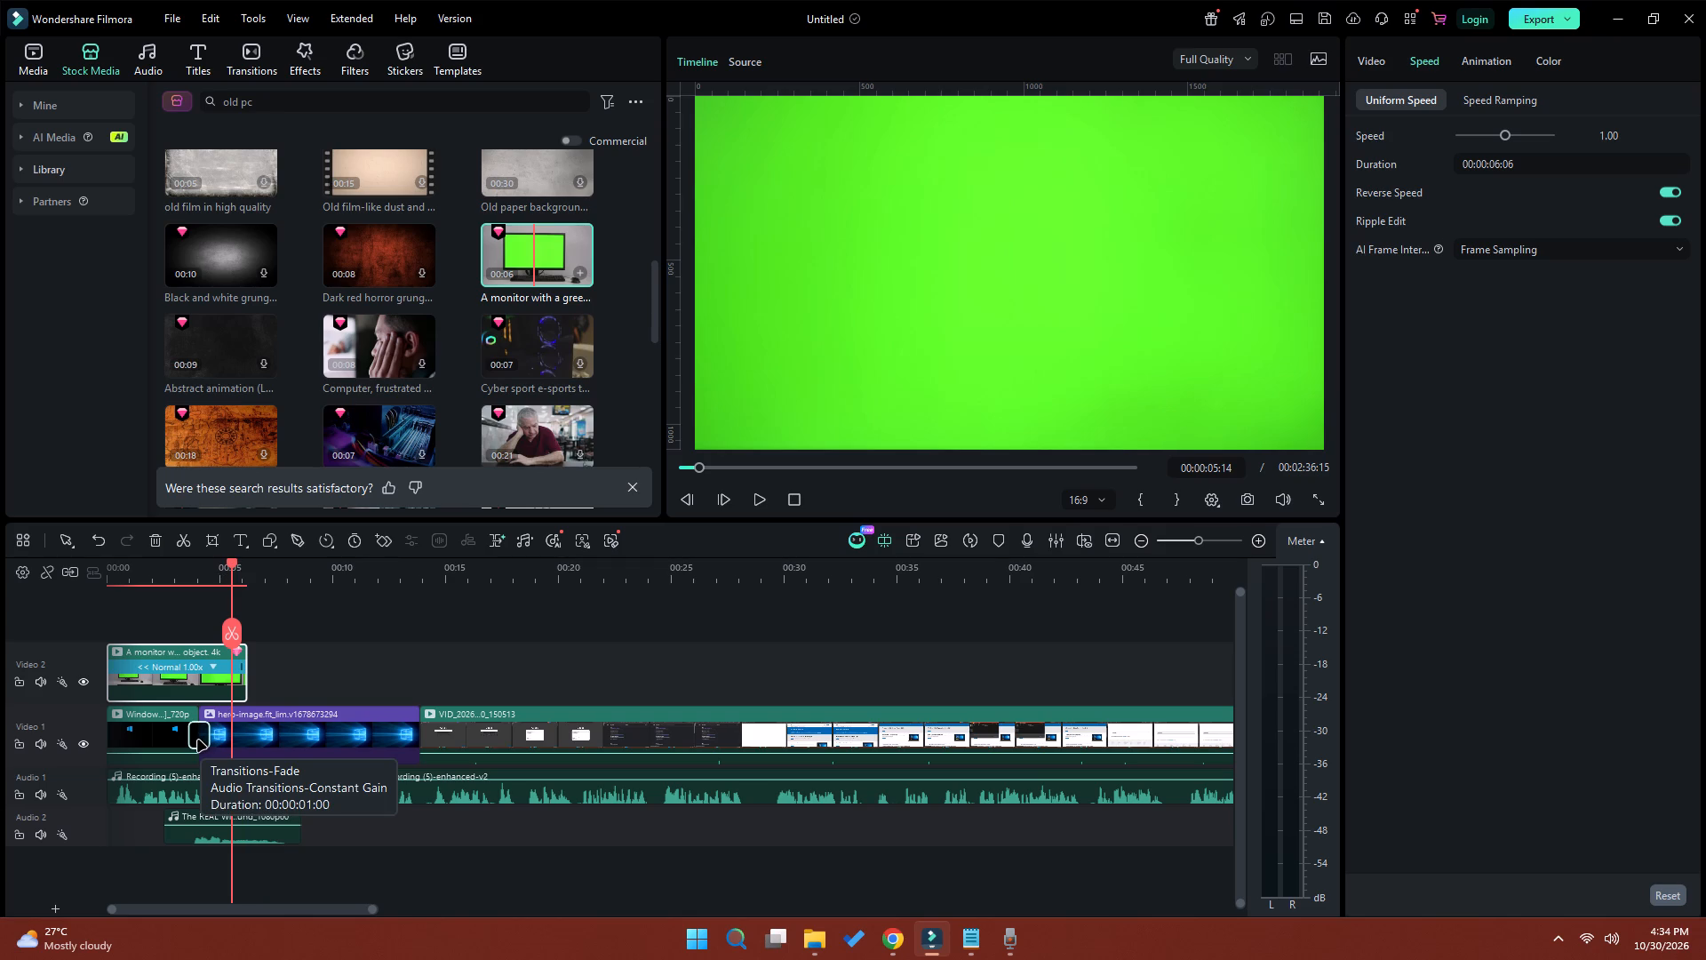
drag(198, 740, 239, 739)
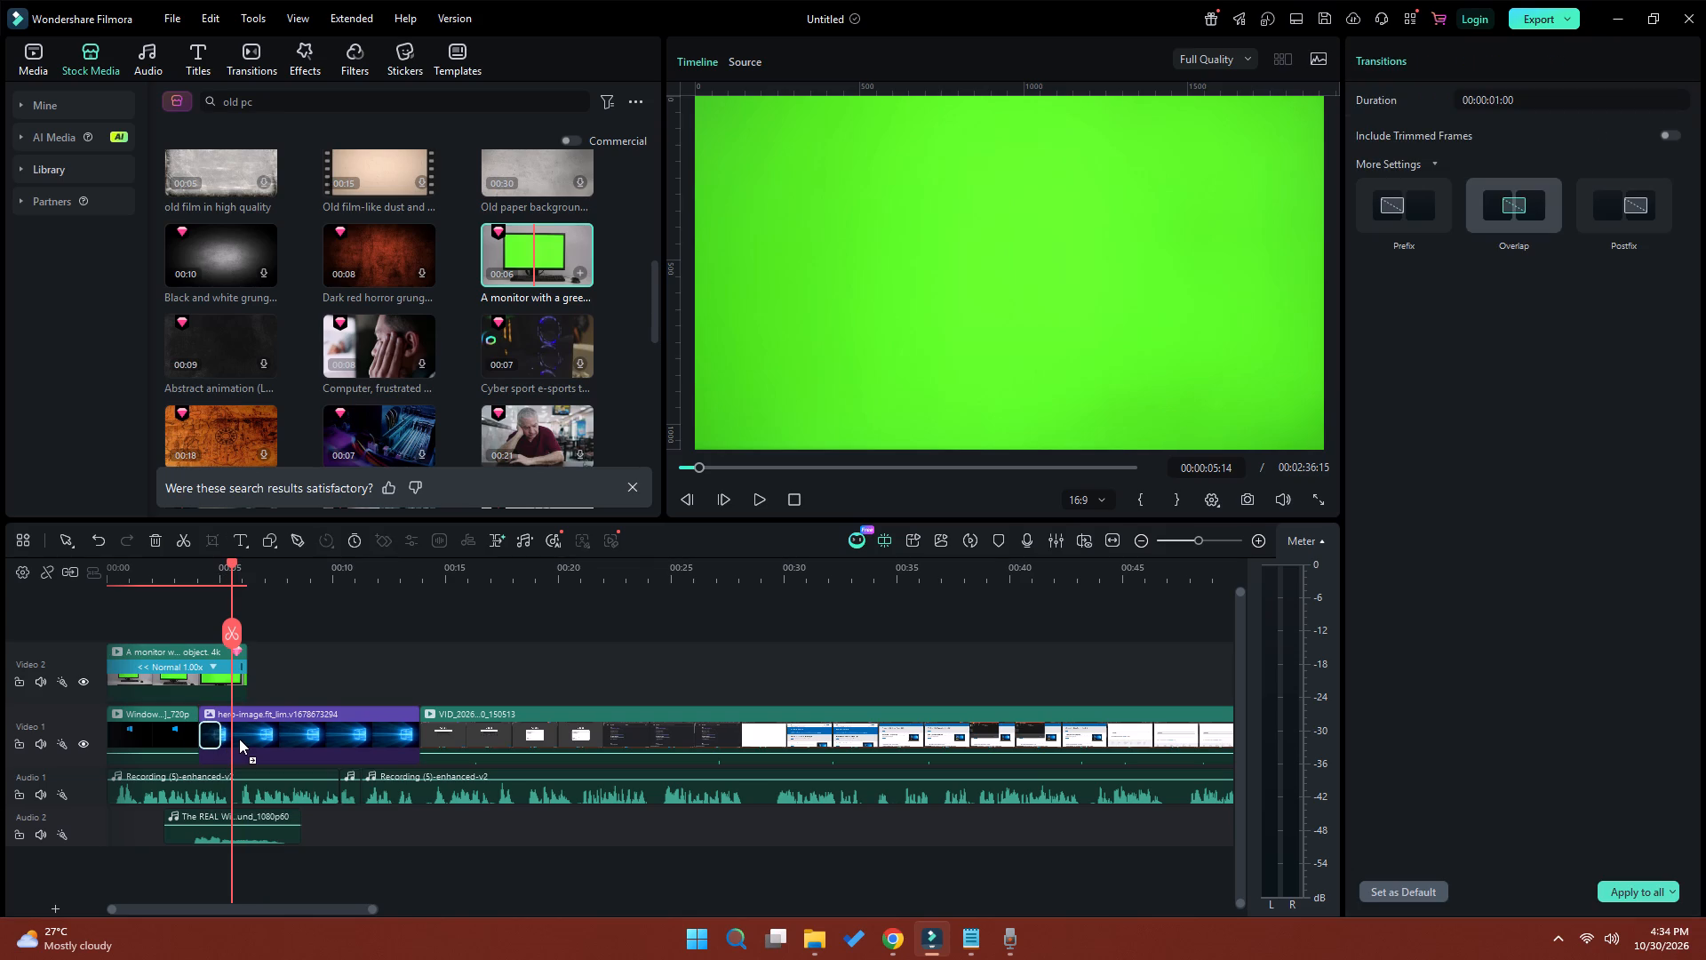
drag(239, 739, 238, 739)
click(201, 716)
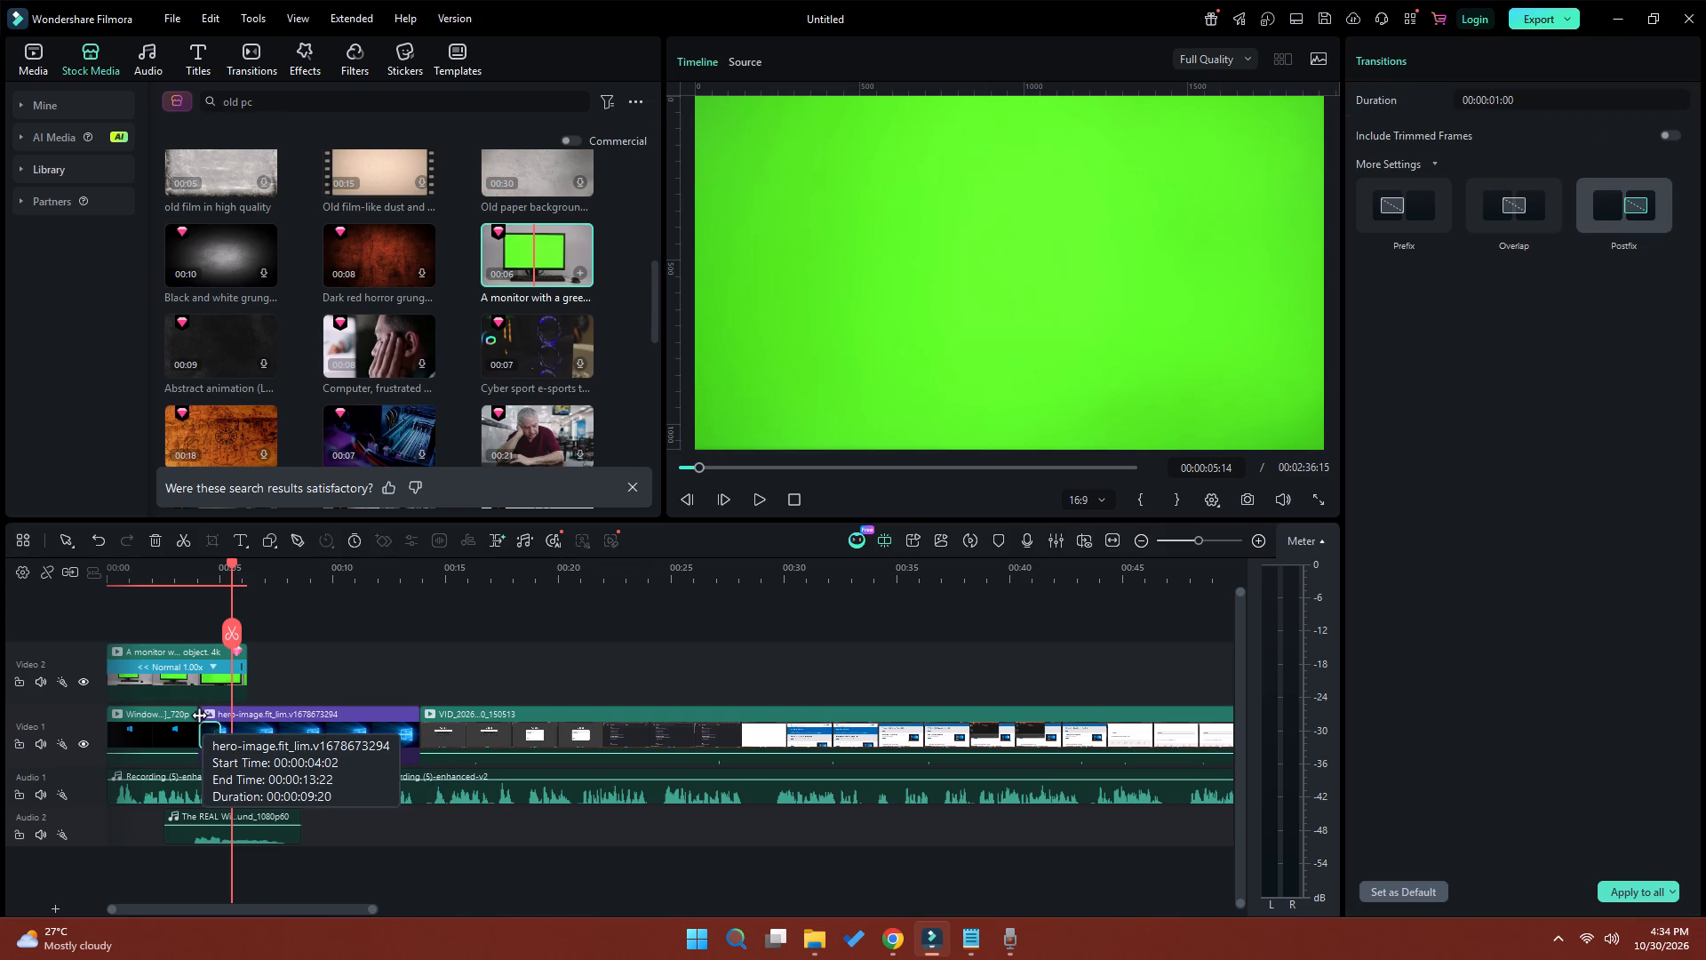
drag(204, 714, 244, 710)
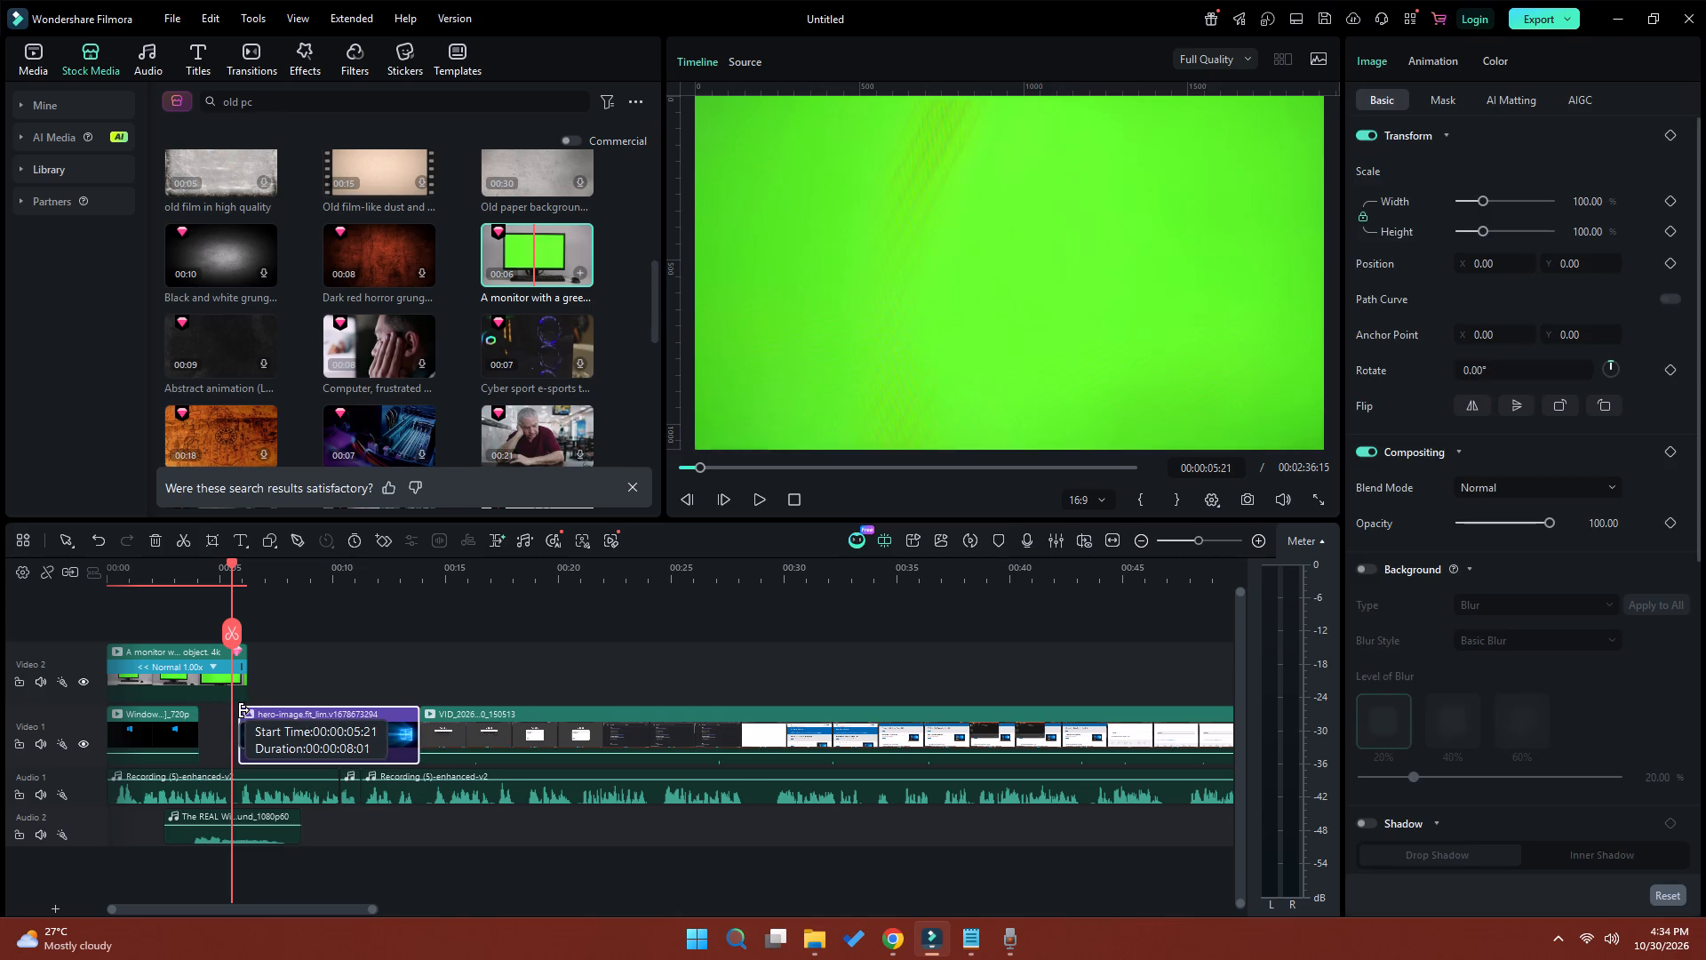
drag(244, 710, 246, 710)
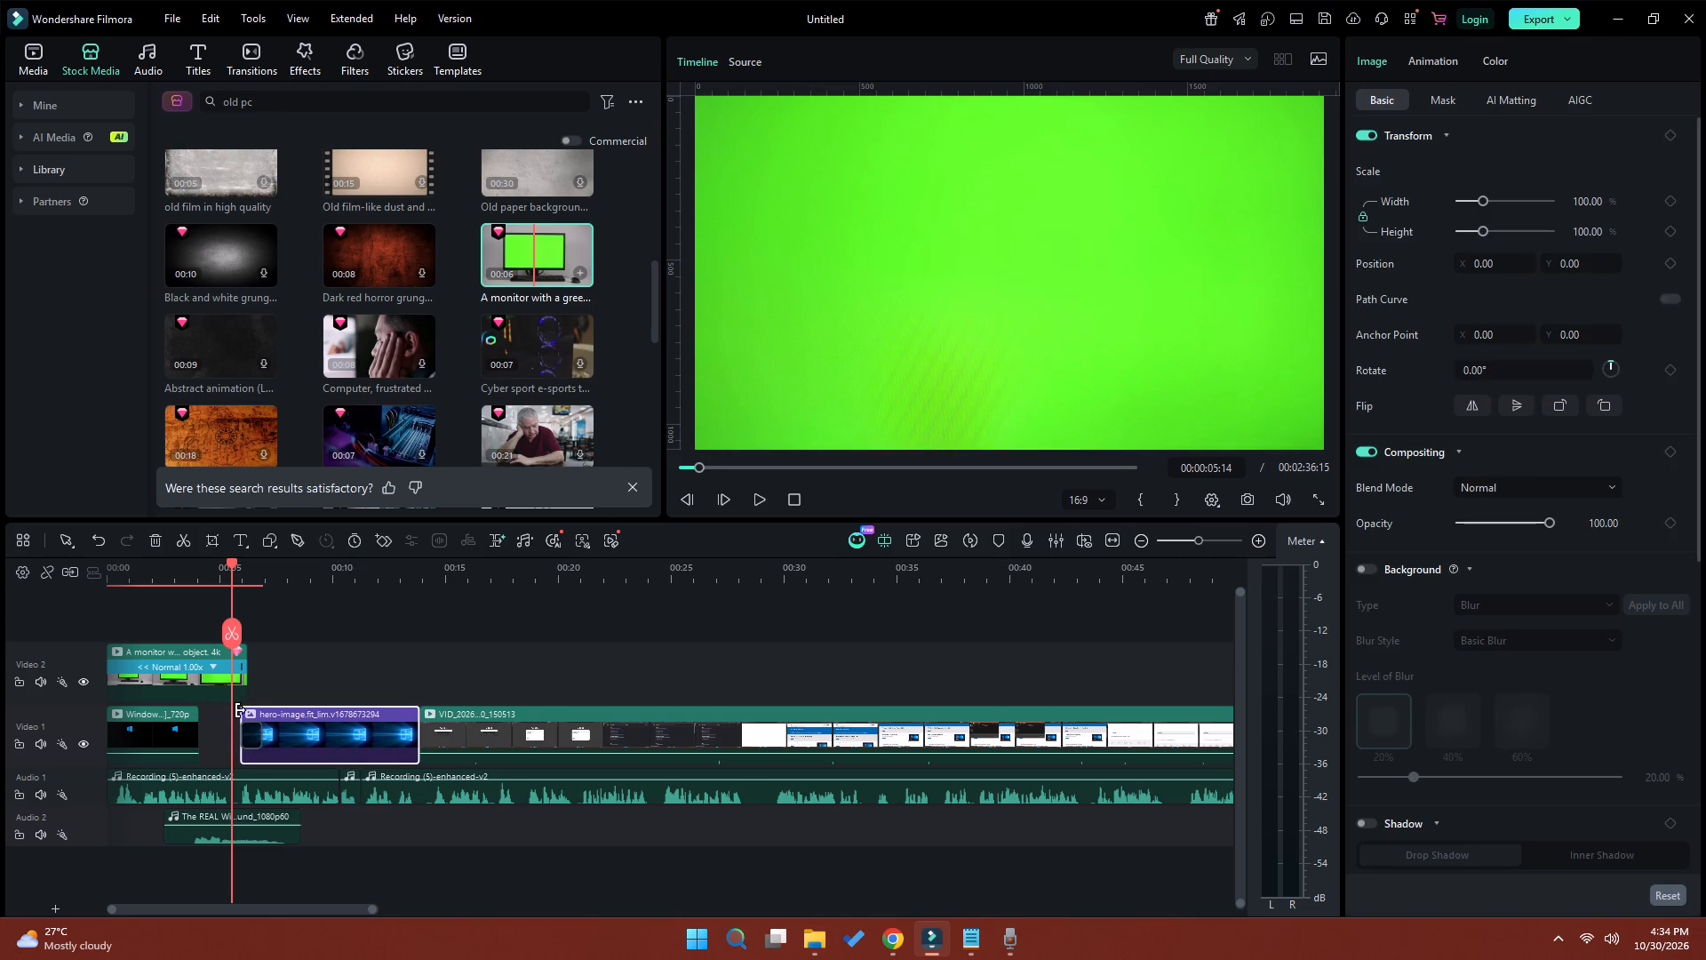
Stretch the Windows boot clip on Video 1 until it meets the wallpaper, slowing it to 0.69x.
drag(197, 728, 240, 728)
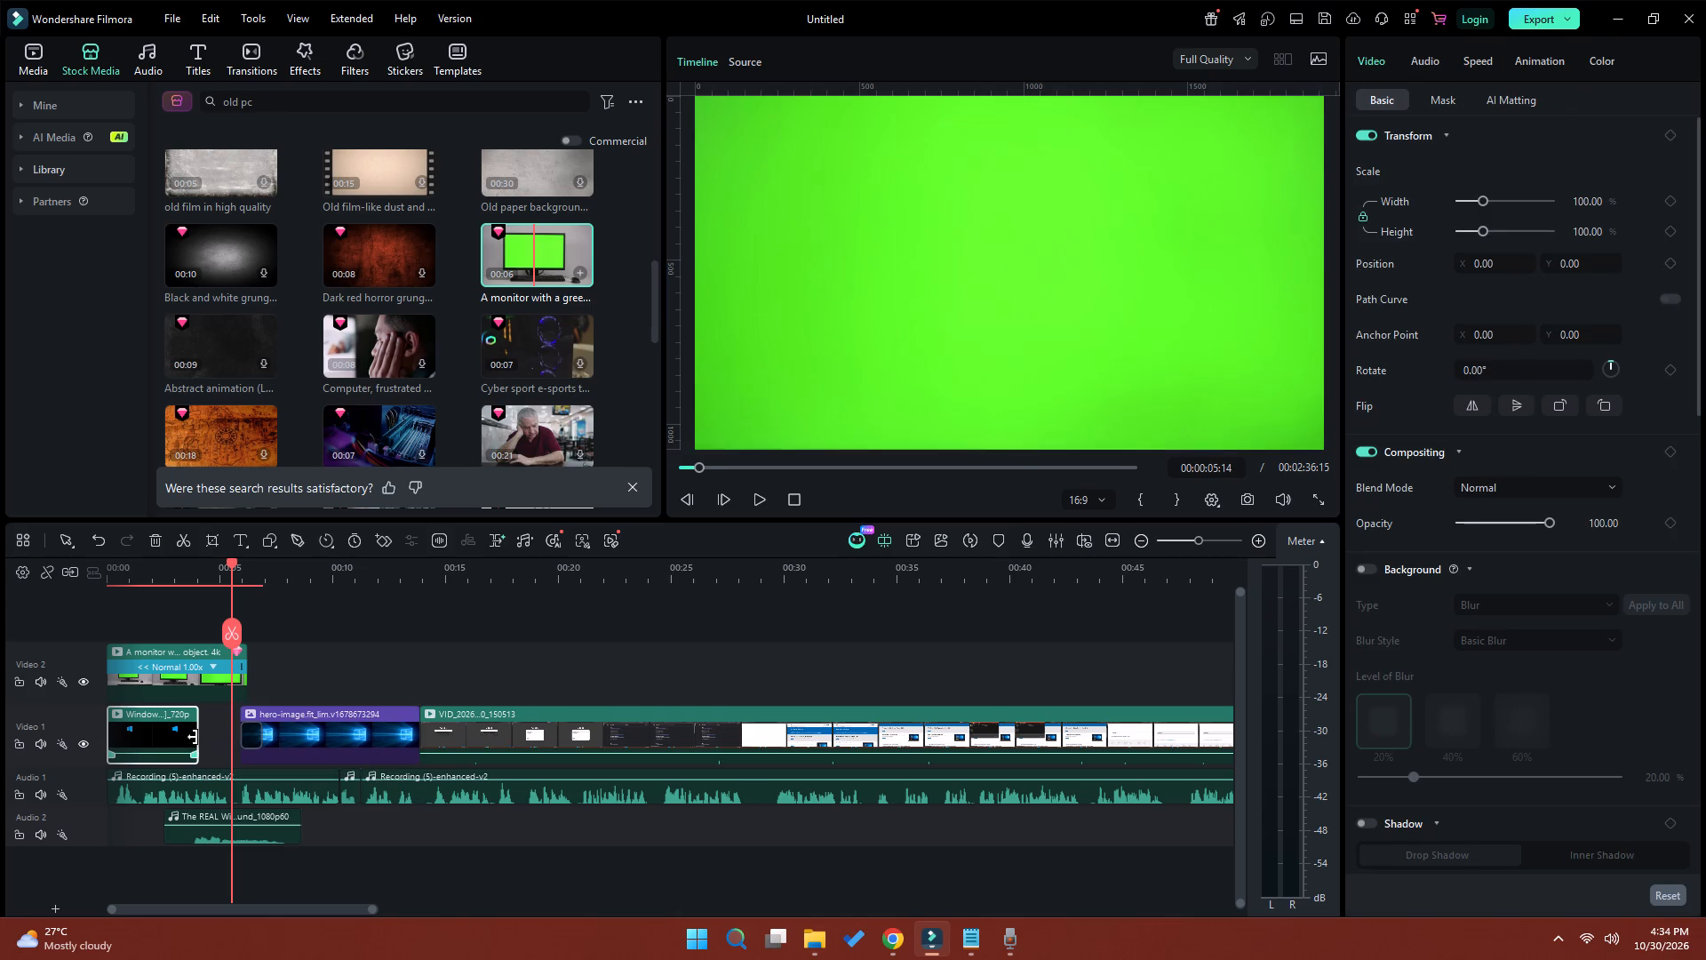
click(179, 740)
ctrl+drag(197, 734, 241, 732)
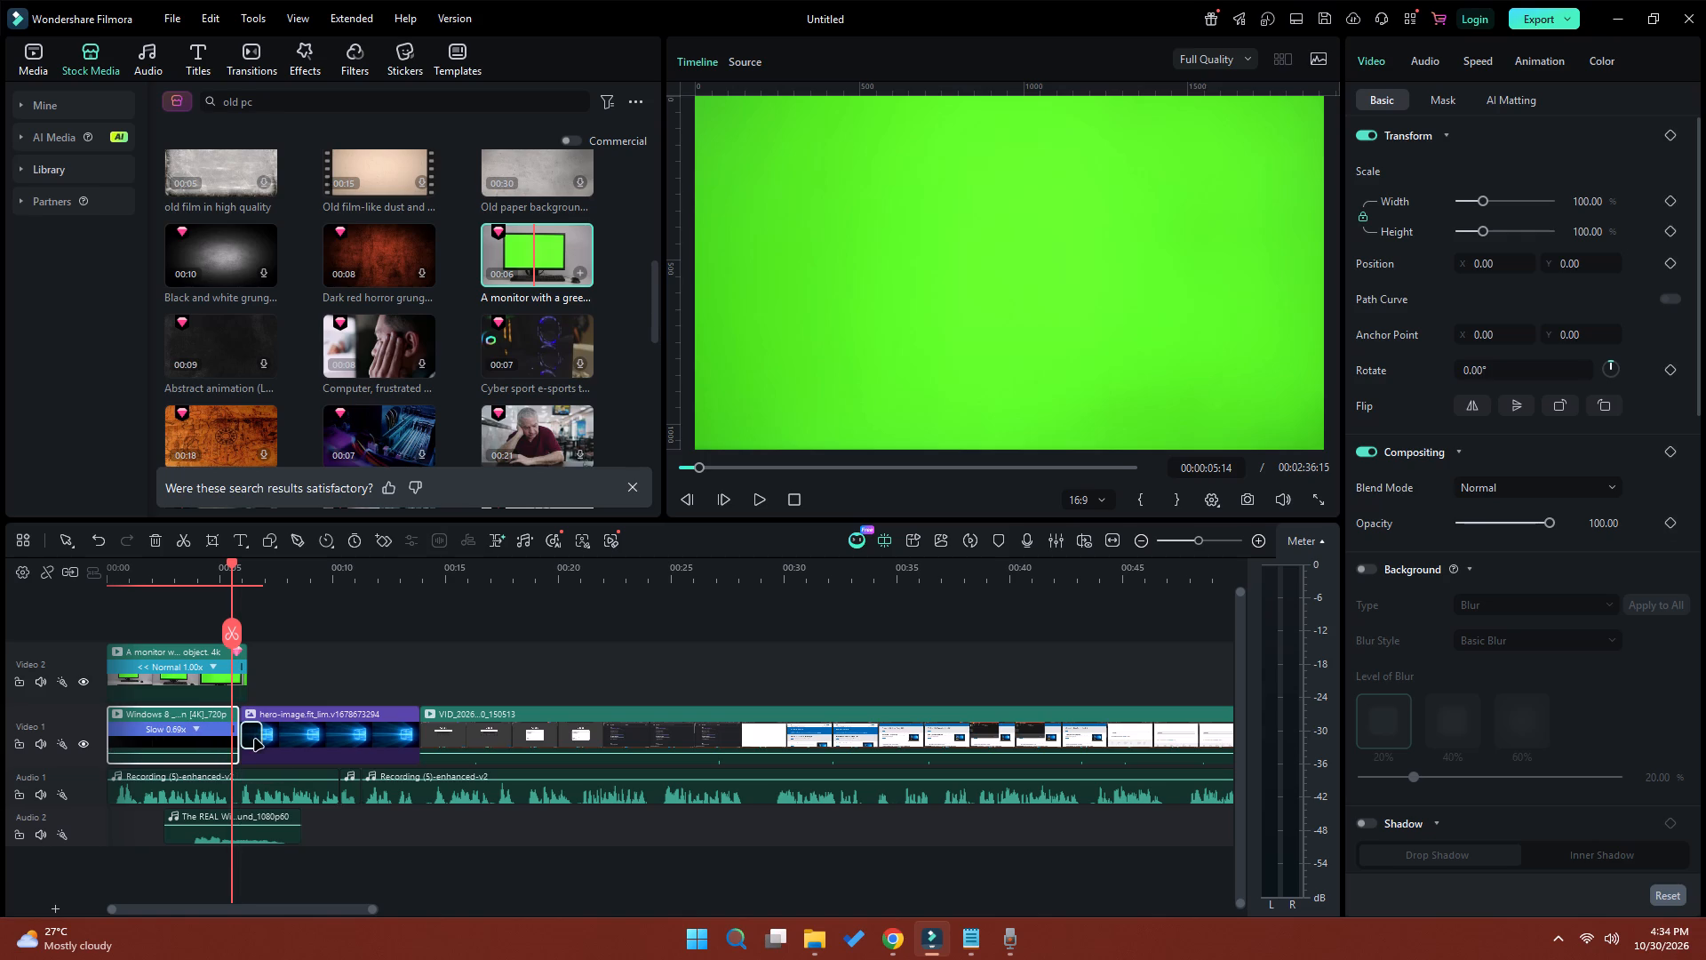
Reposition the transition between the boot clip and the wallpaper to Overlap mode, centred on the cut.
drag(251, 738, 239, 738)
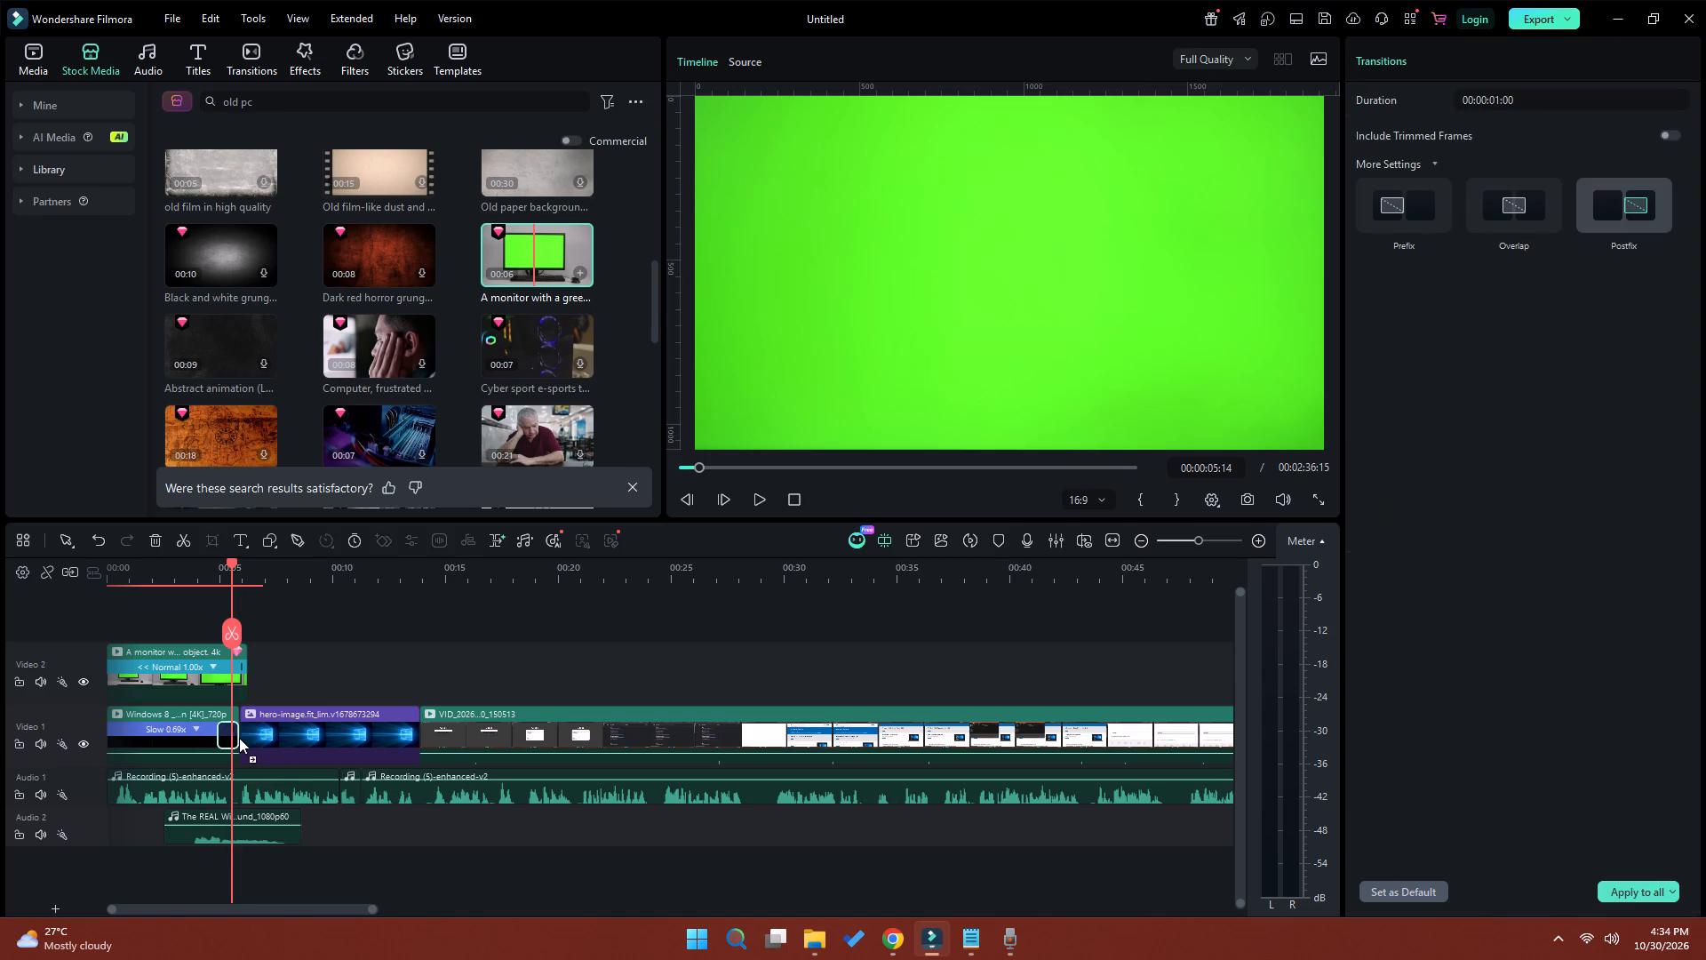
drag(239, 738, 259, 738)
ctrl+drag(235, 719, 255, 719)
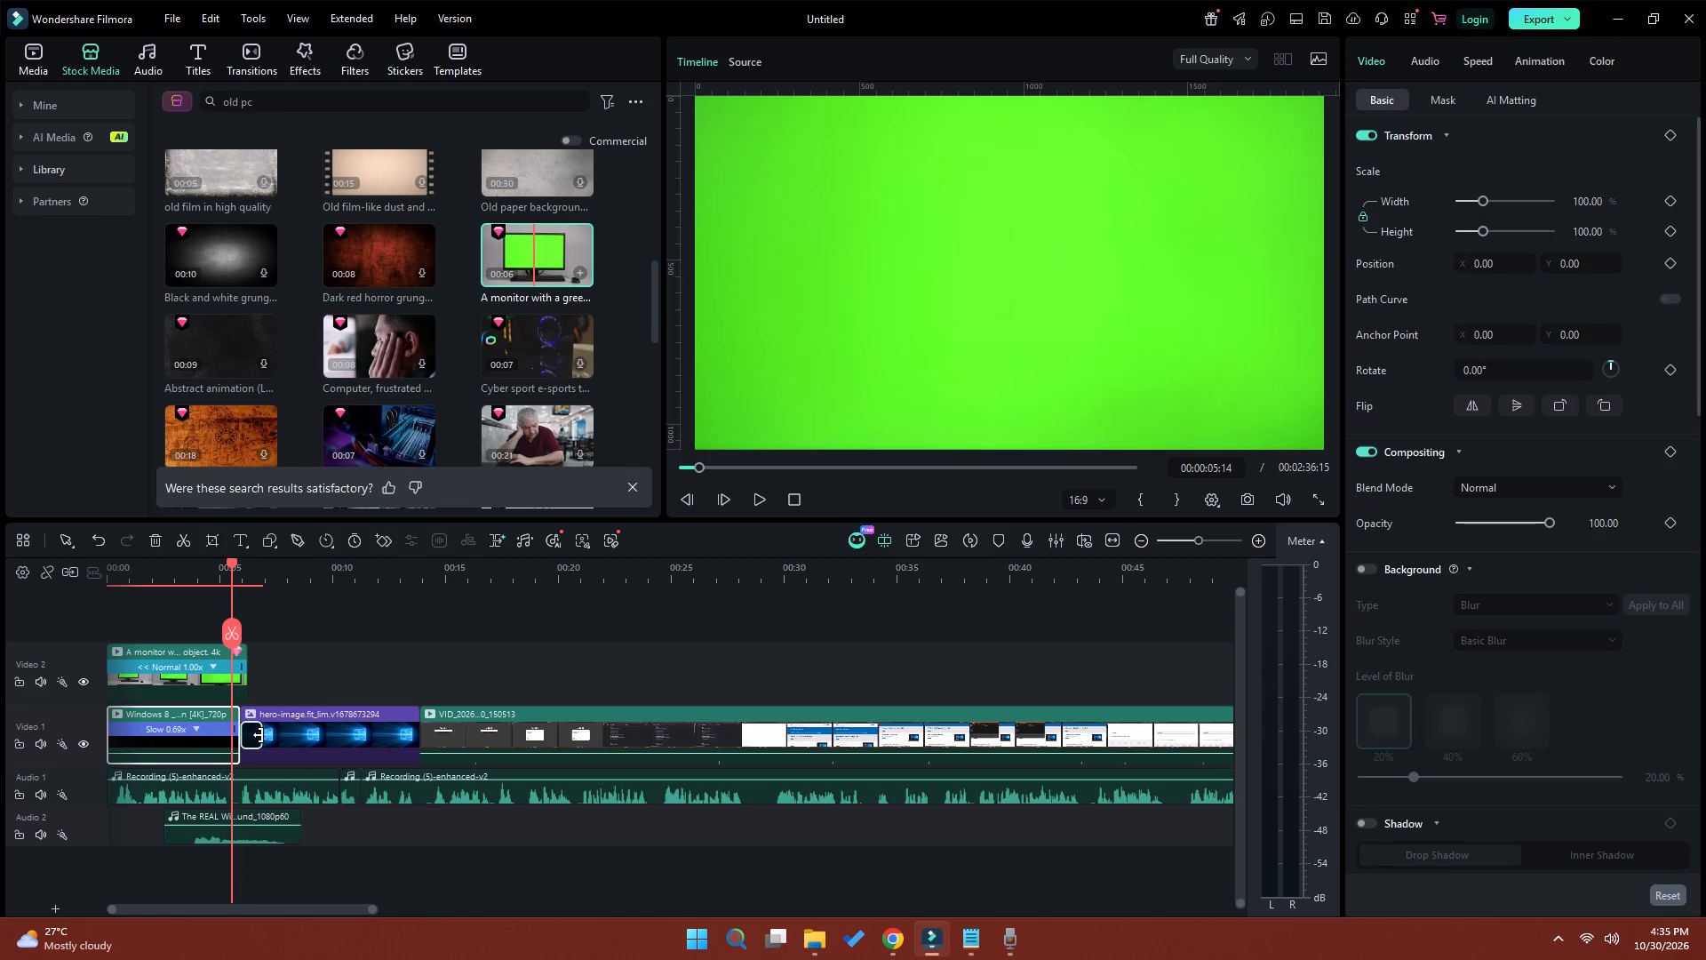
drag(253, 740, 243, 740)
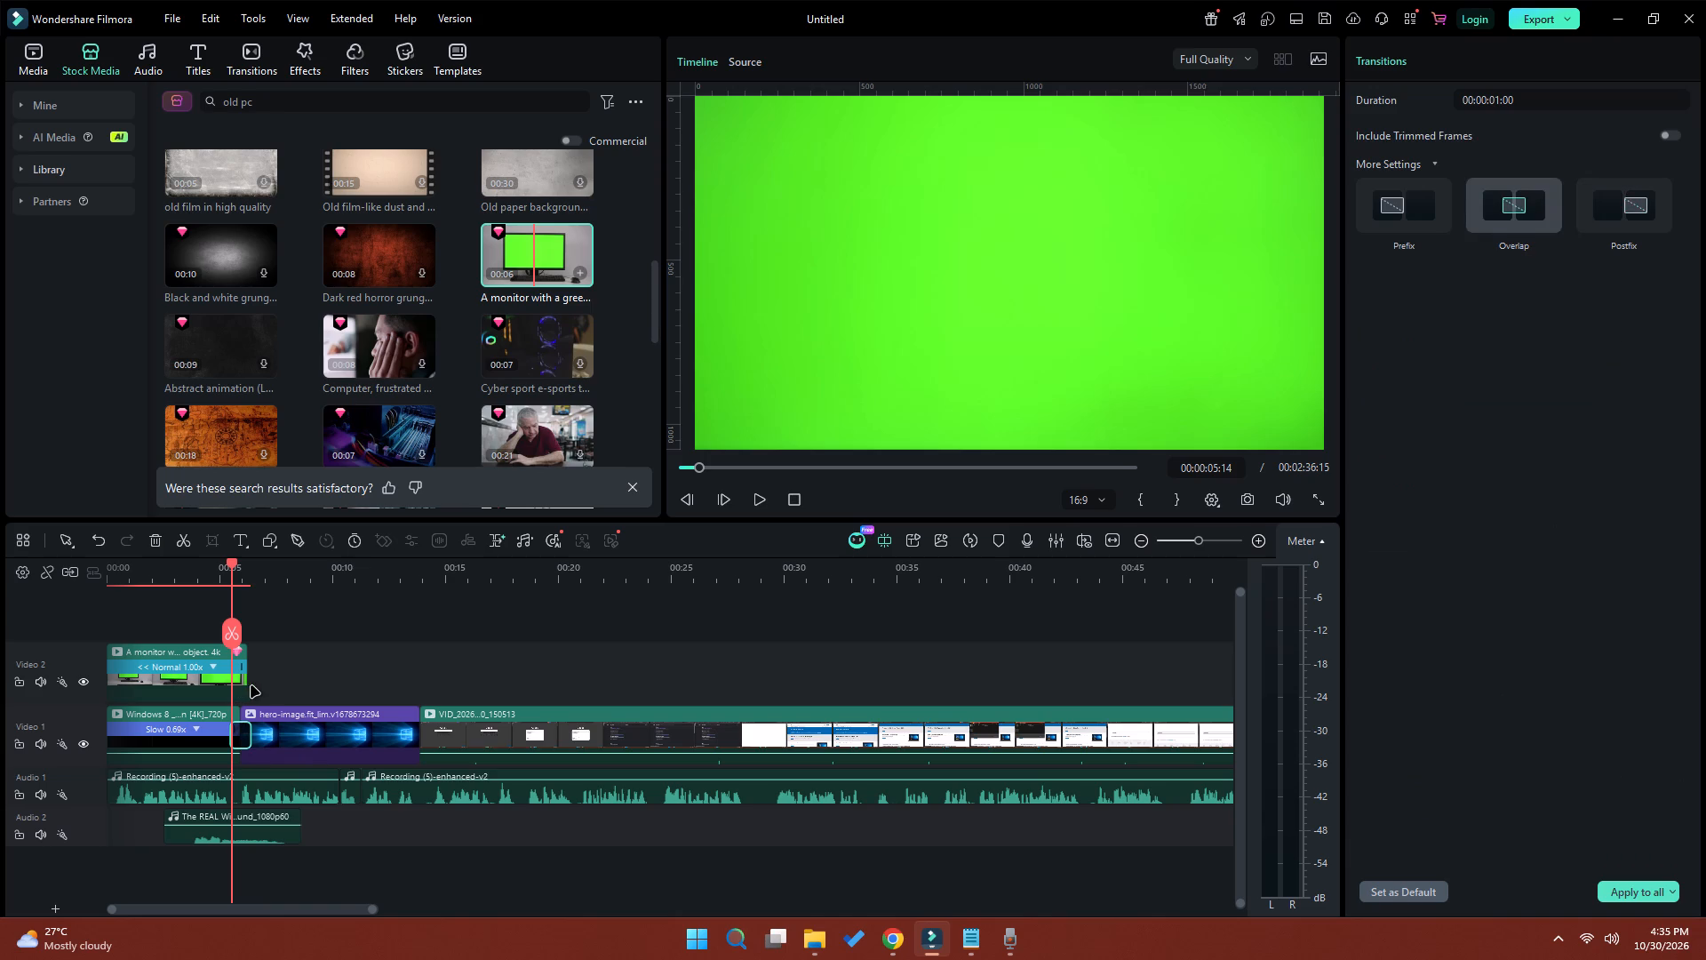
Trim the end of the monitor clip on Video 2 to a duration of 00:00:05:23, matching the boot clip's end.
drag(246, 685, 236, 685)
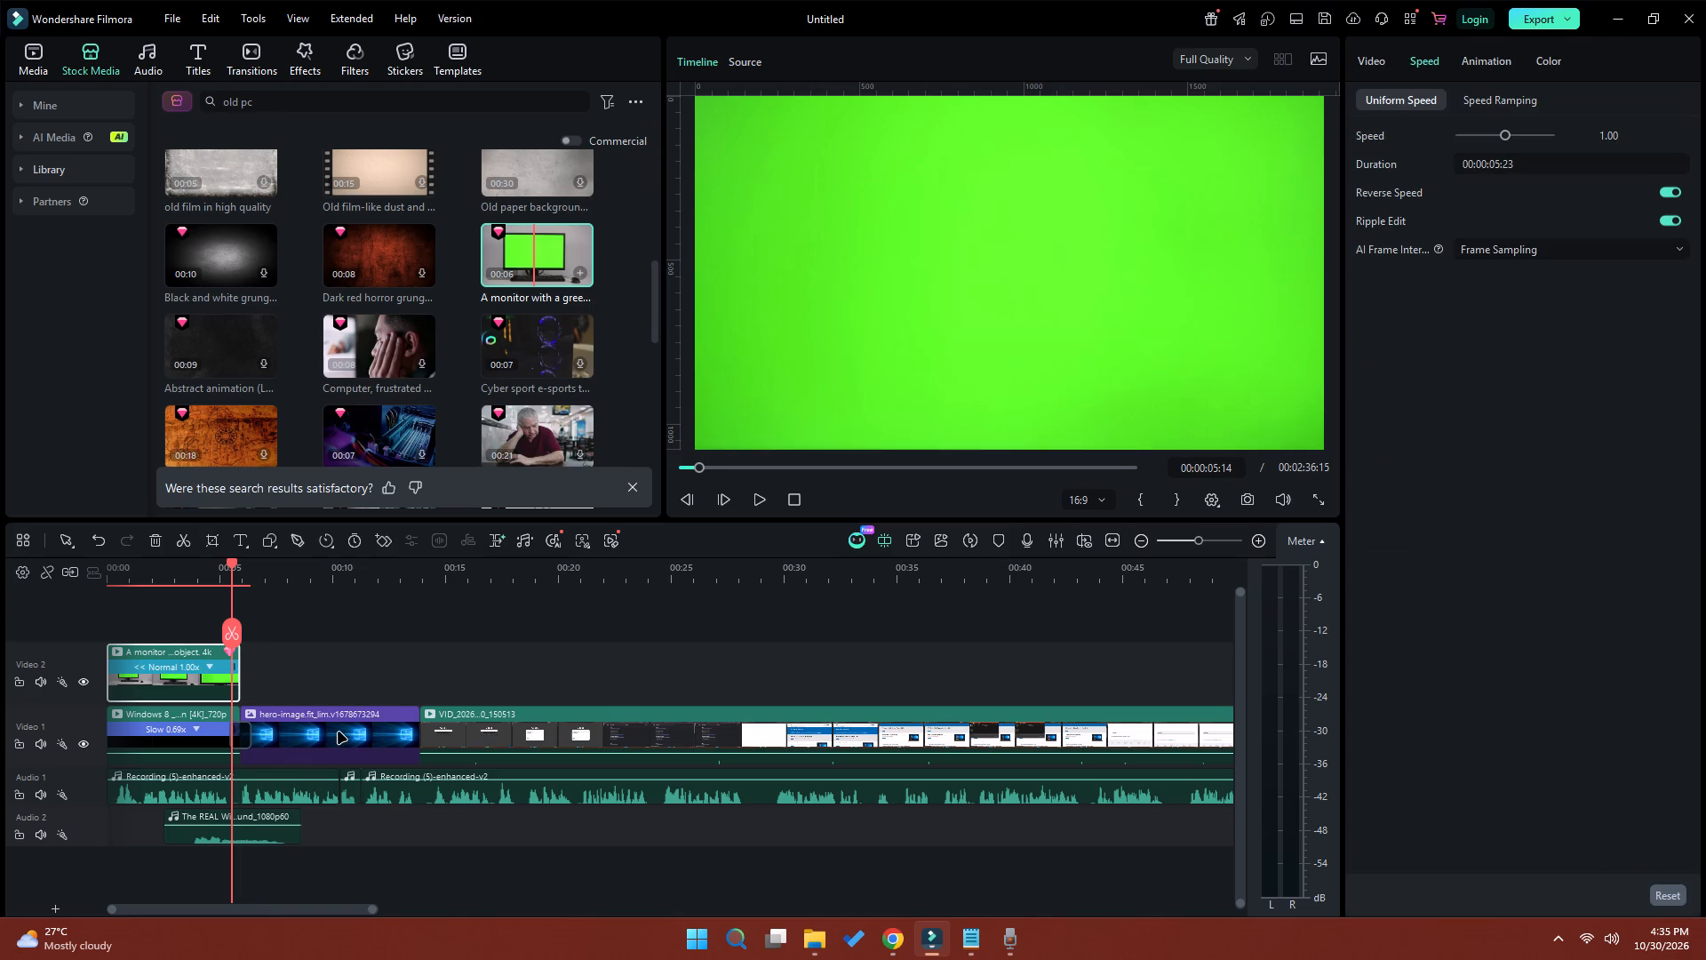
Apply Chroma Key to the monitor clip on Video 2, sampling the green of its screen as the colour to remove.
click(151, 580)
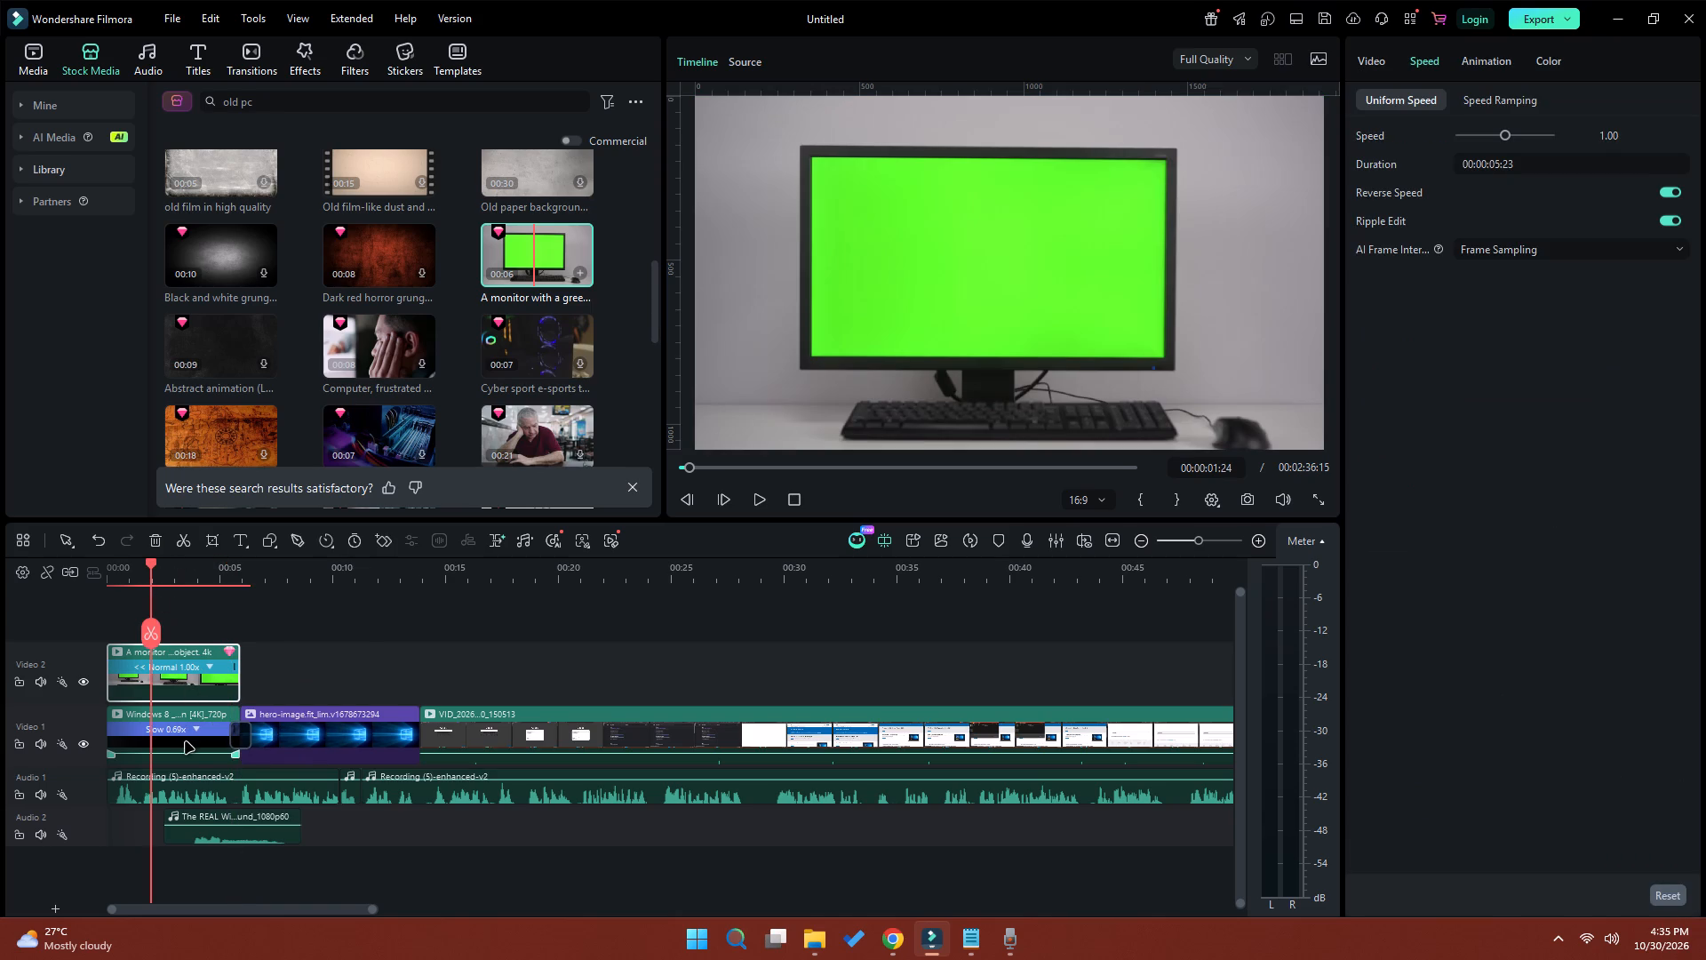
click(196, 684)
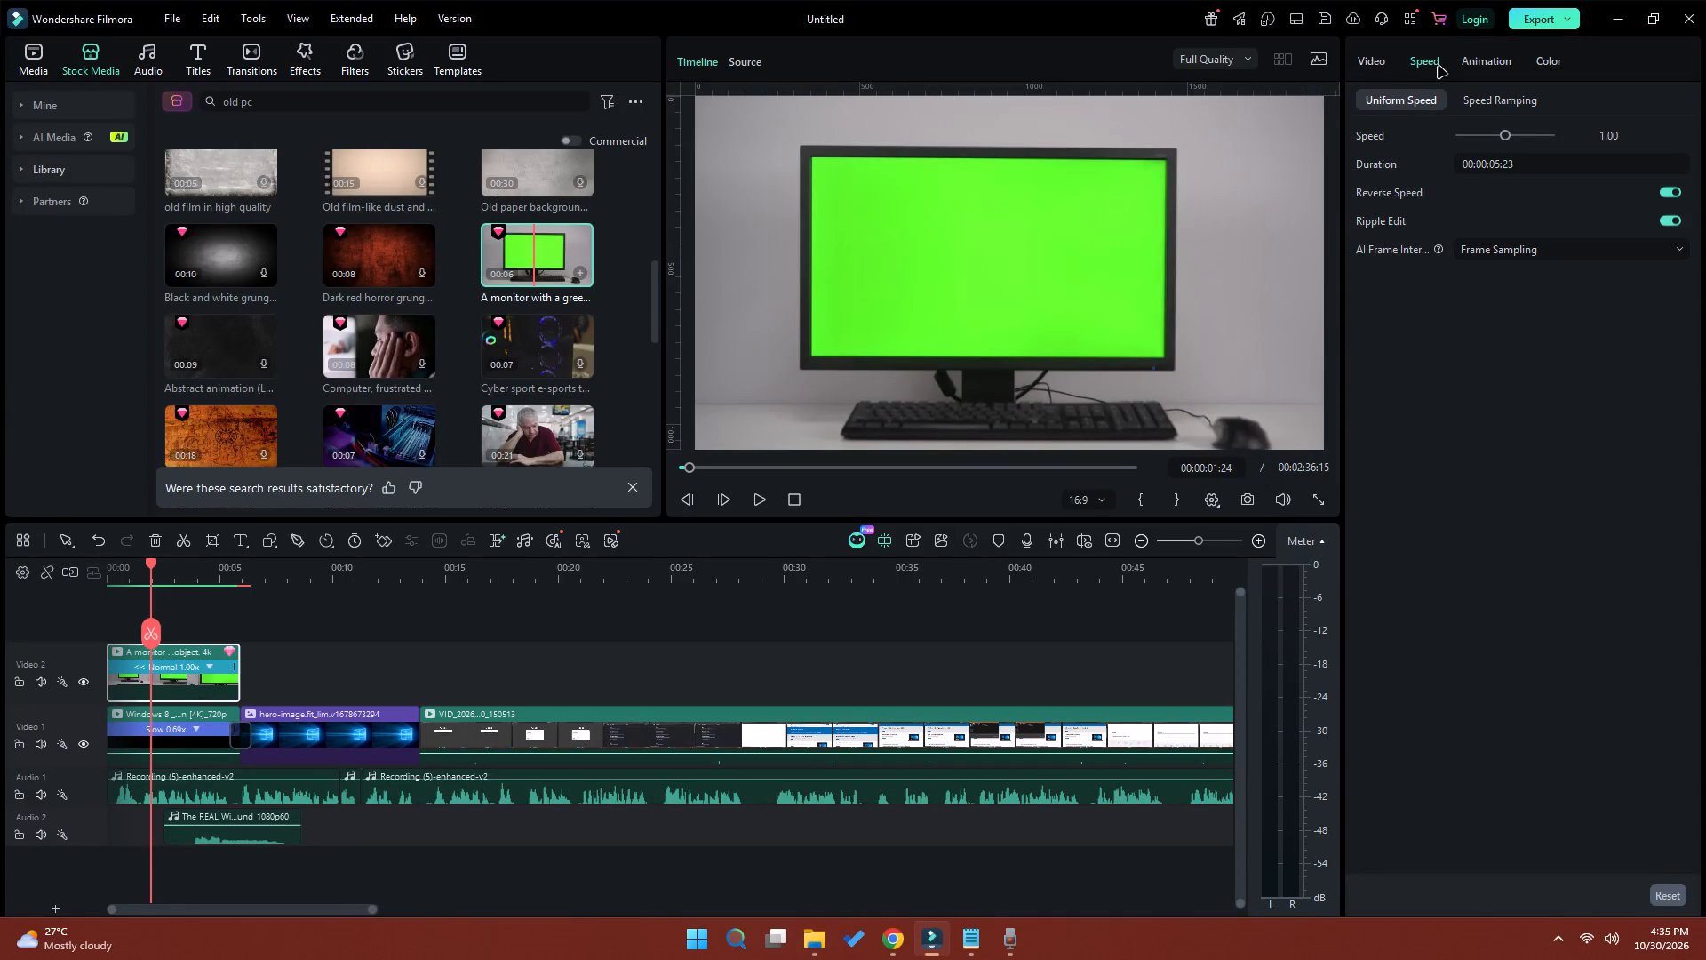
click(1383, 60)
click(1446, 101)
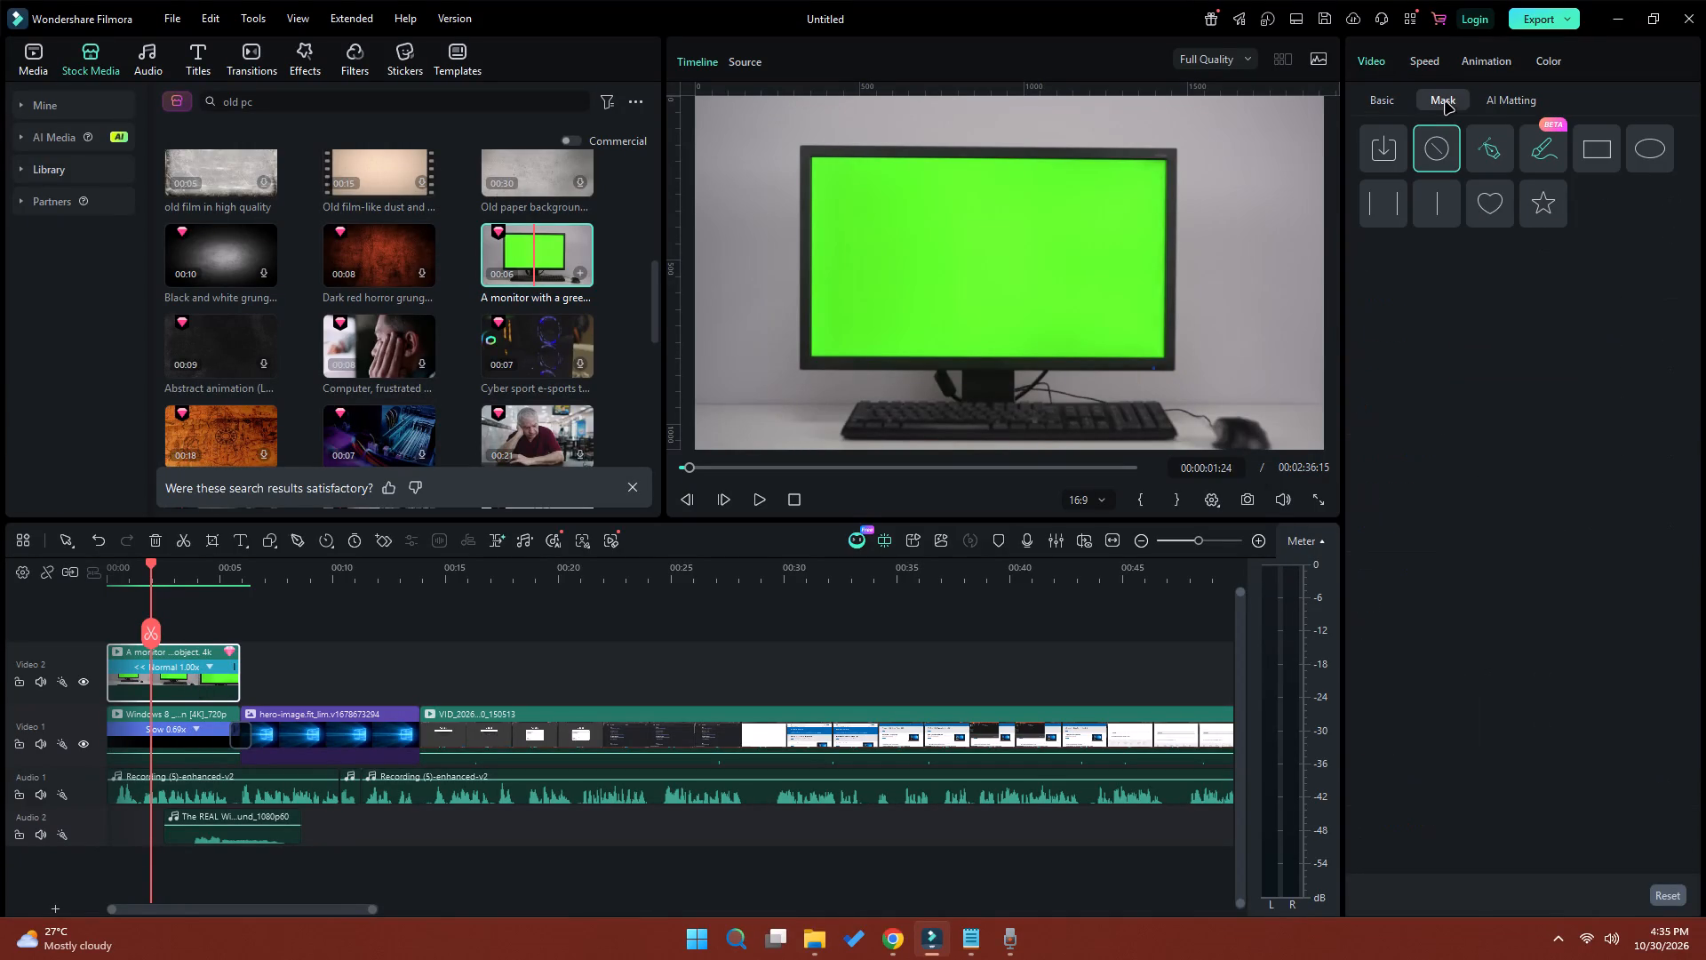
click(1497, 104)
click(1370, 140)
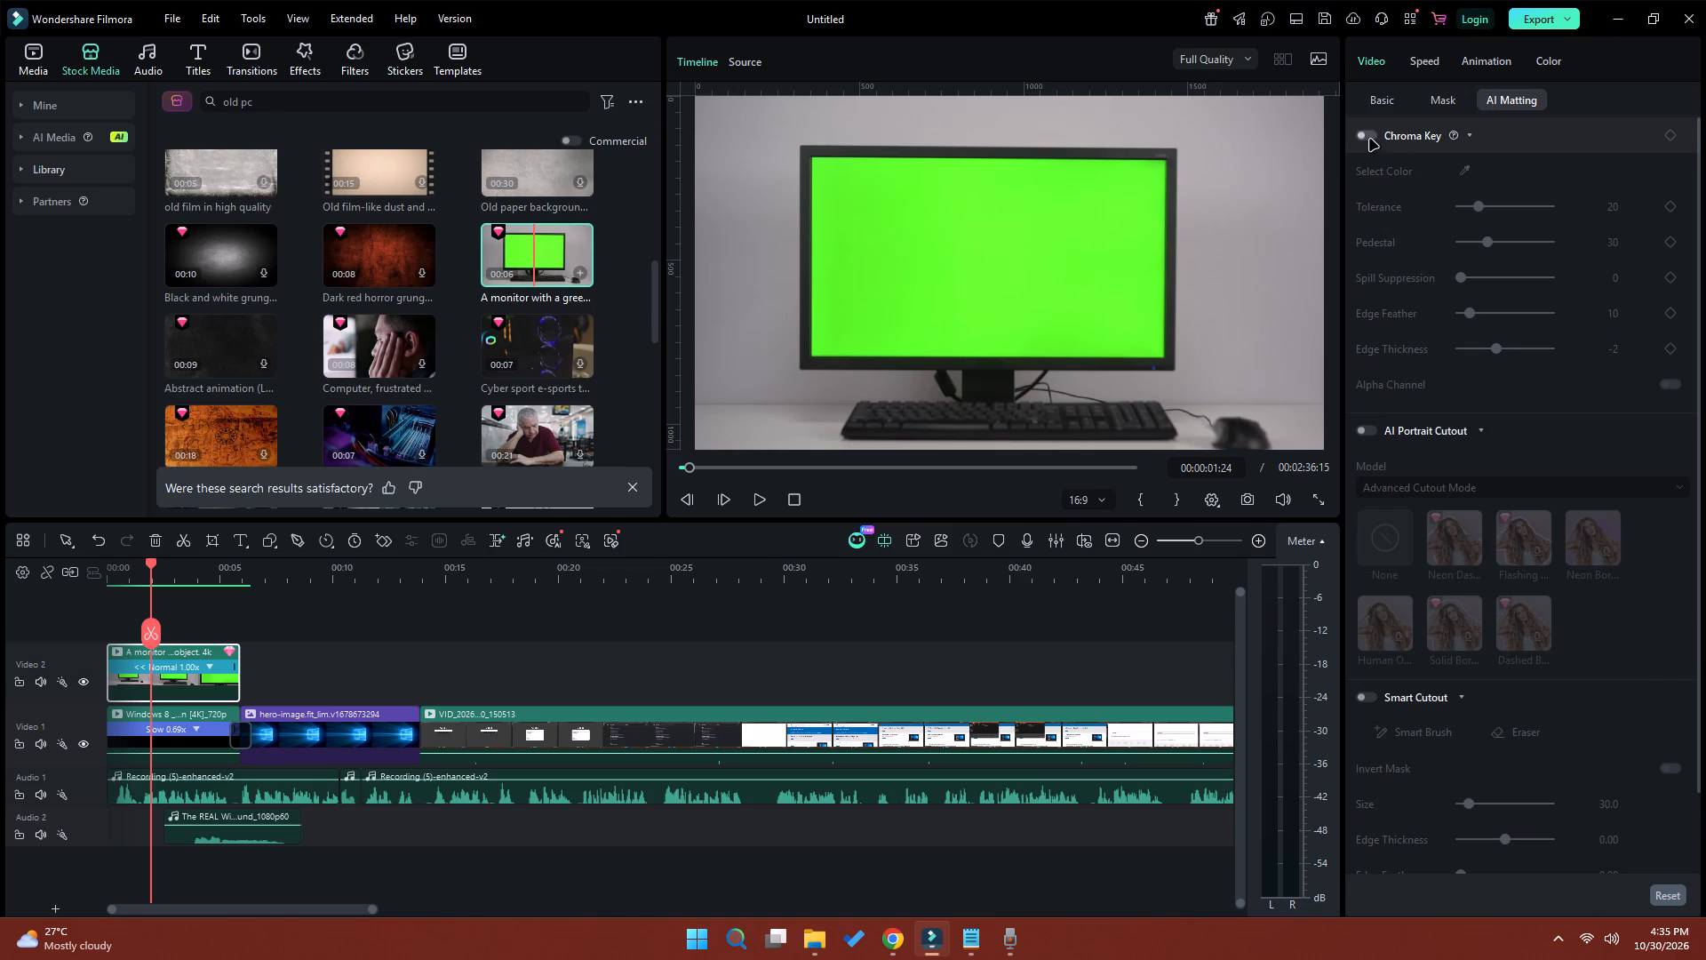
click(1466, 172)
click(1034, 267)
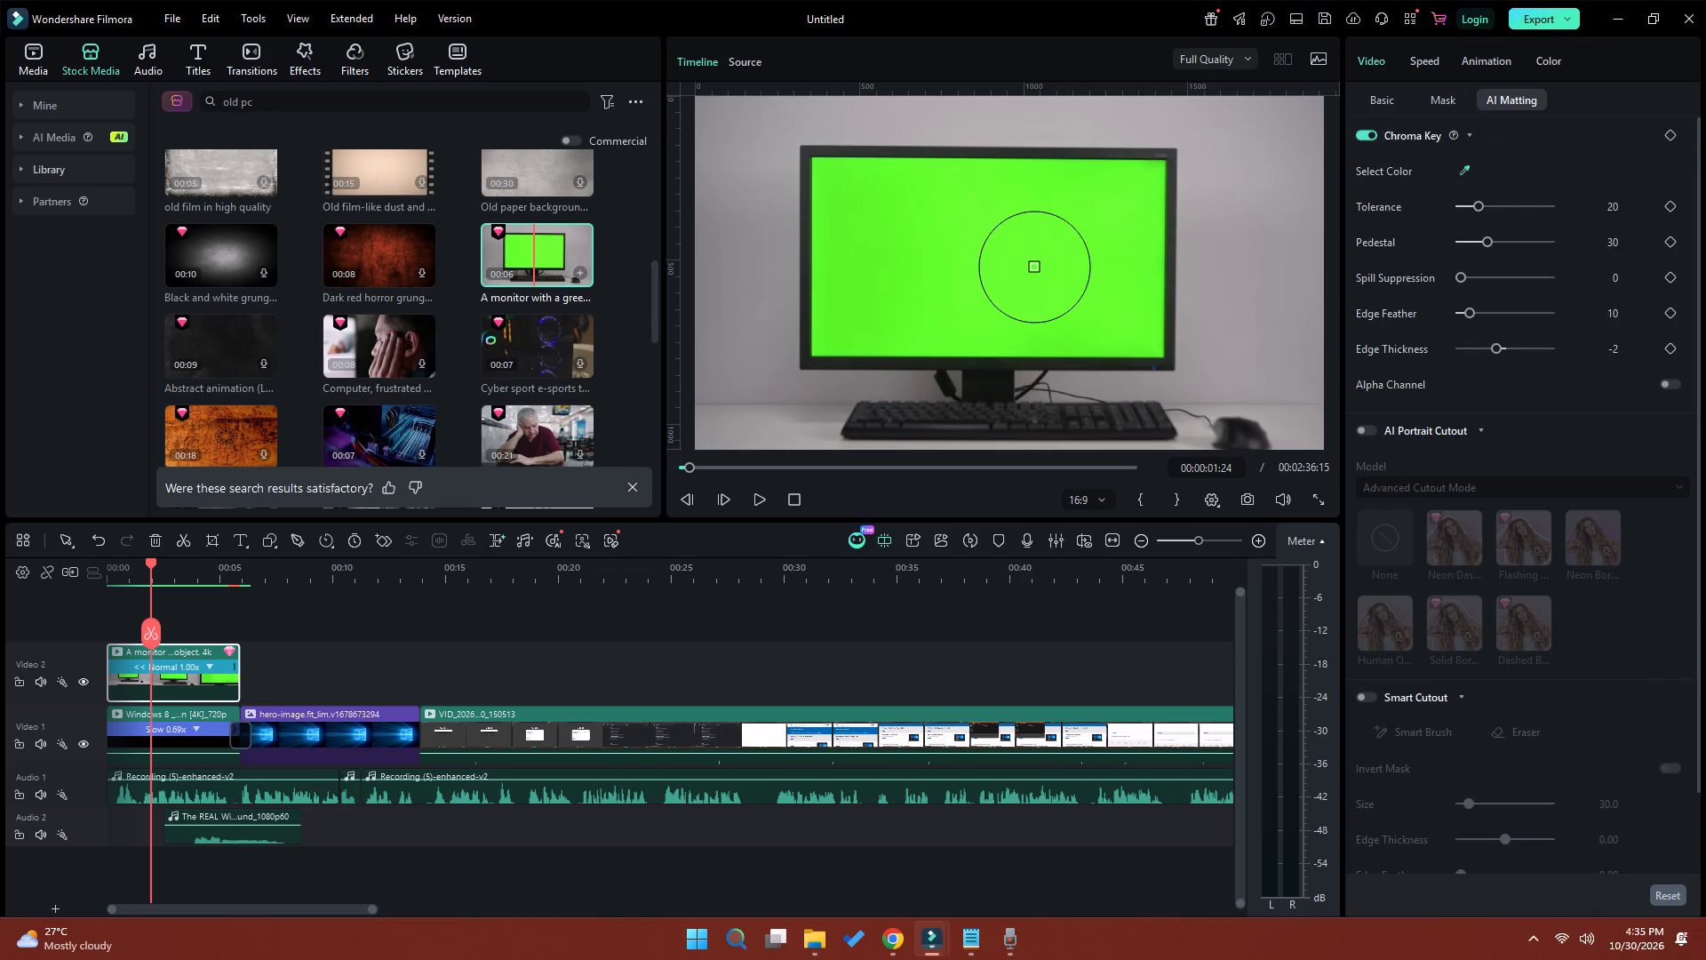
click(793, 500)
click(760, 503)
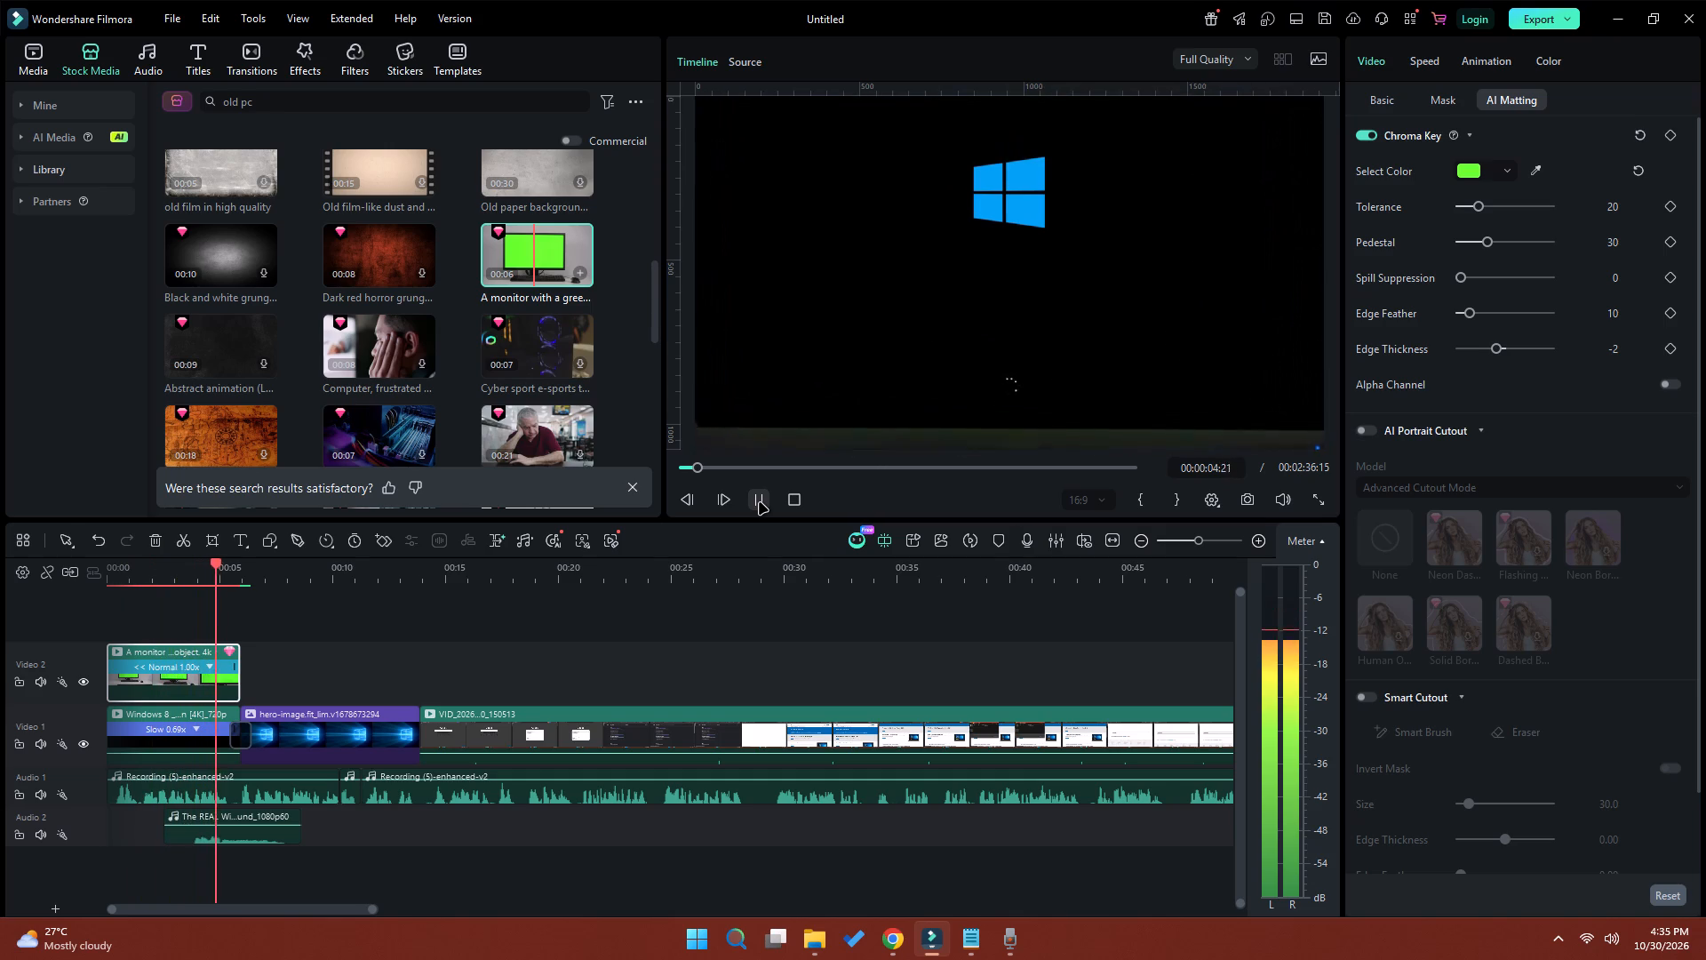
click(760, 503)
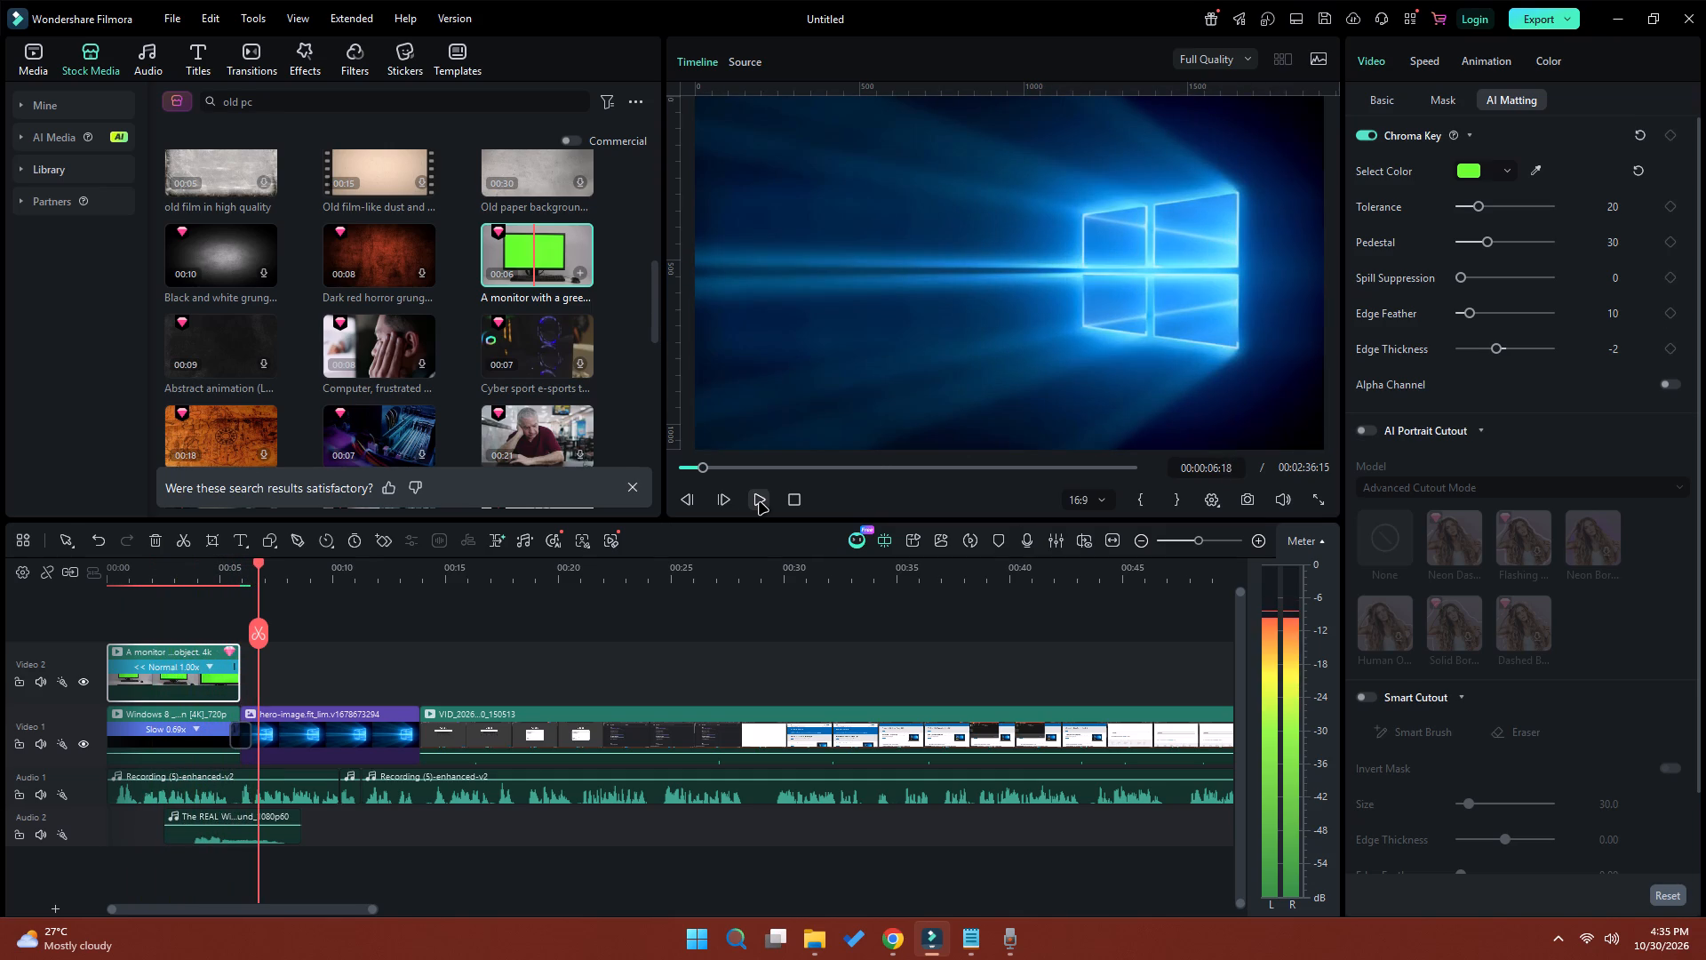
Add a Transform keyframe at 100% scale to the Windows boot clip on Video 1 at 00:00:05:15, near the end of the zoom.
click(155, 564)
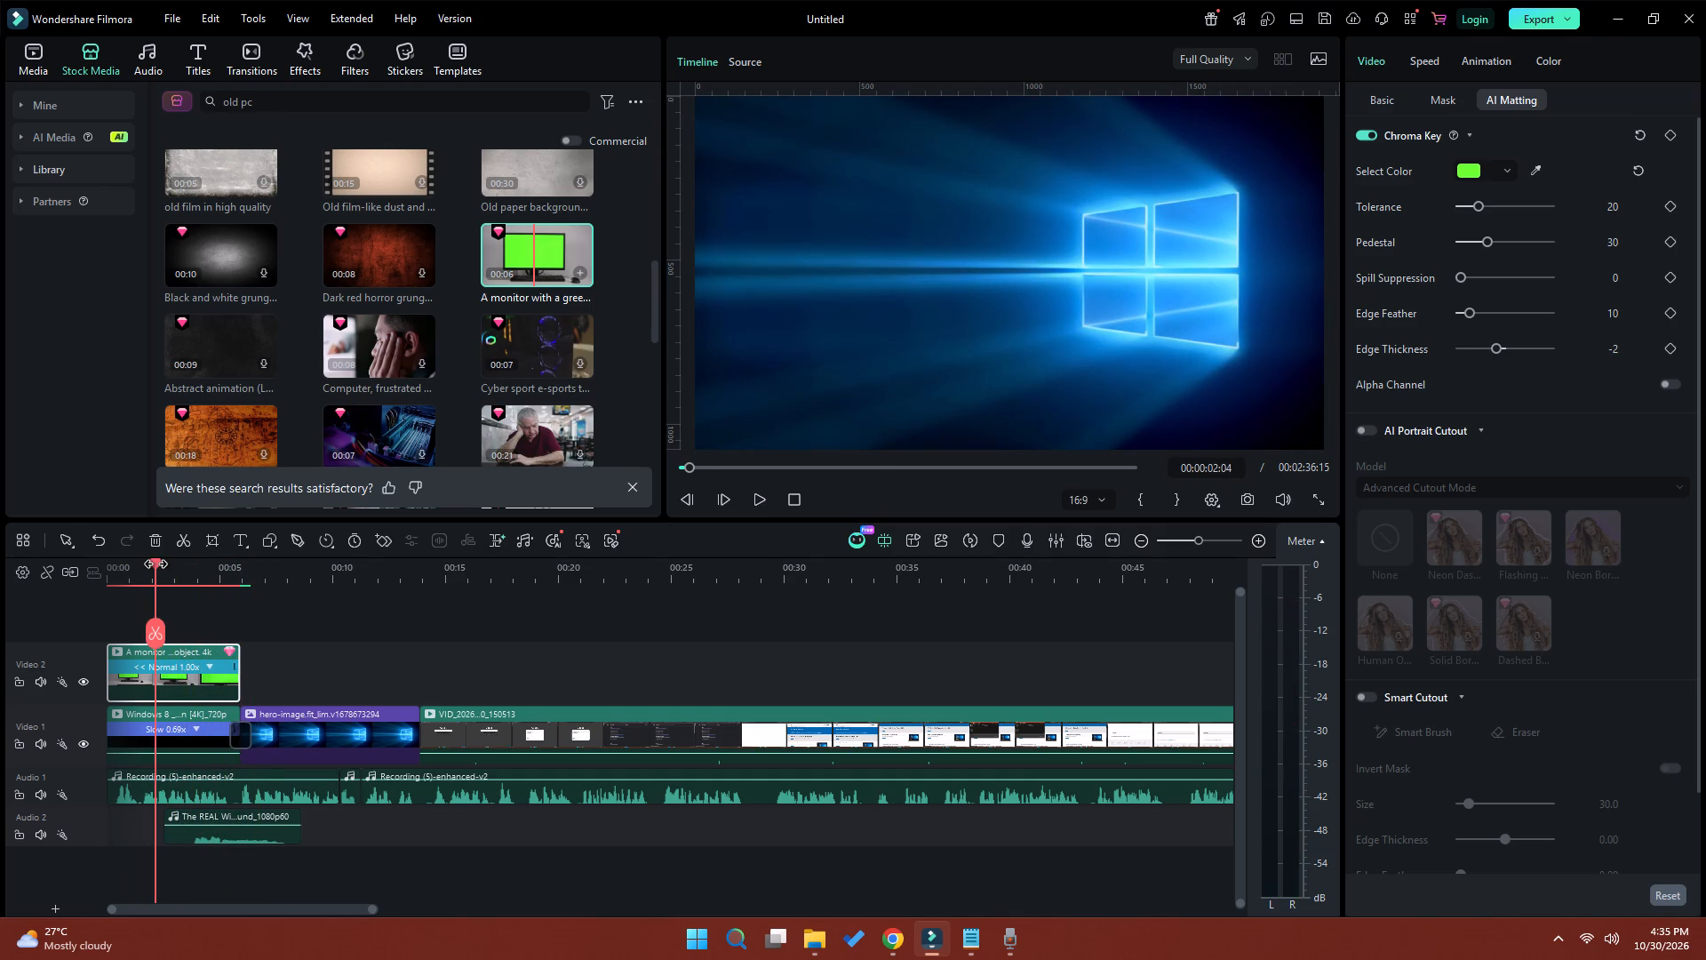
click(168, 742)
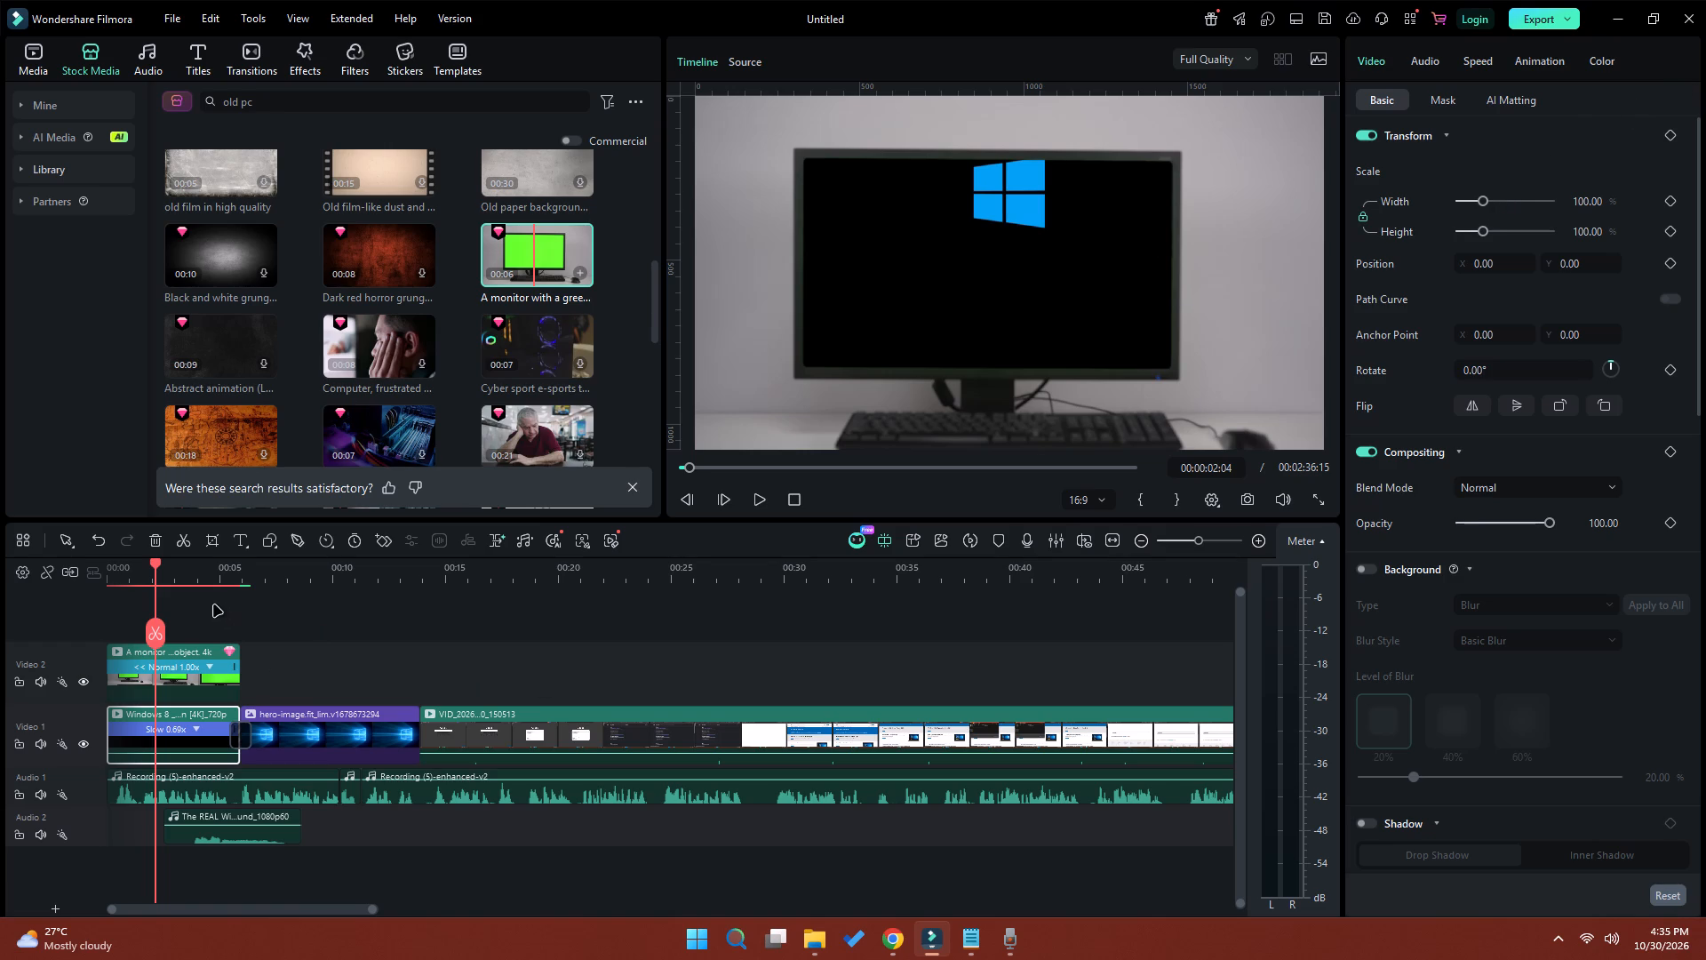
click(208, 577)
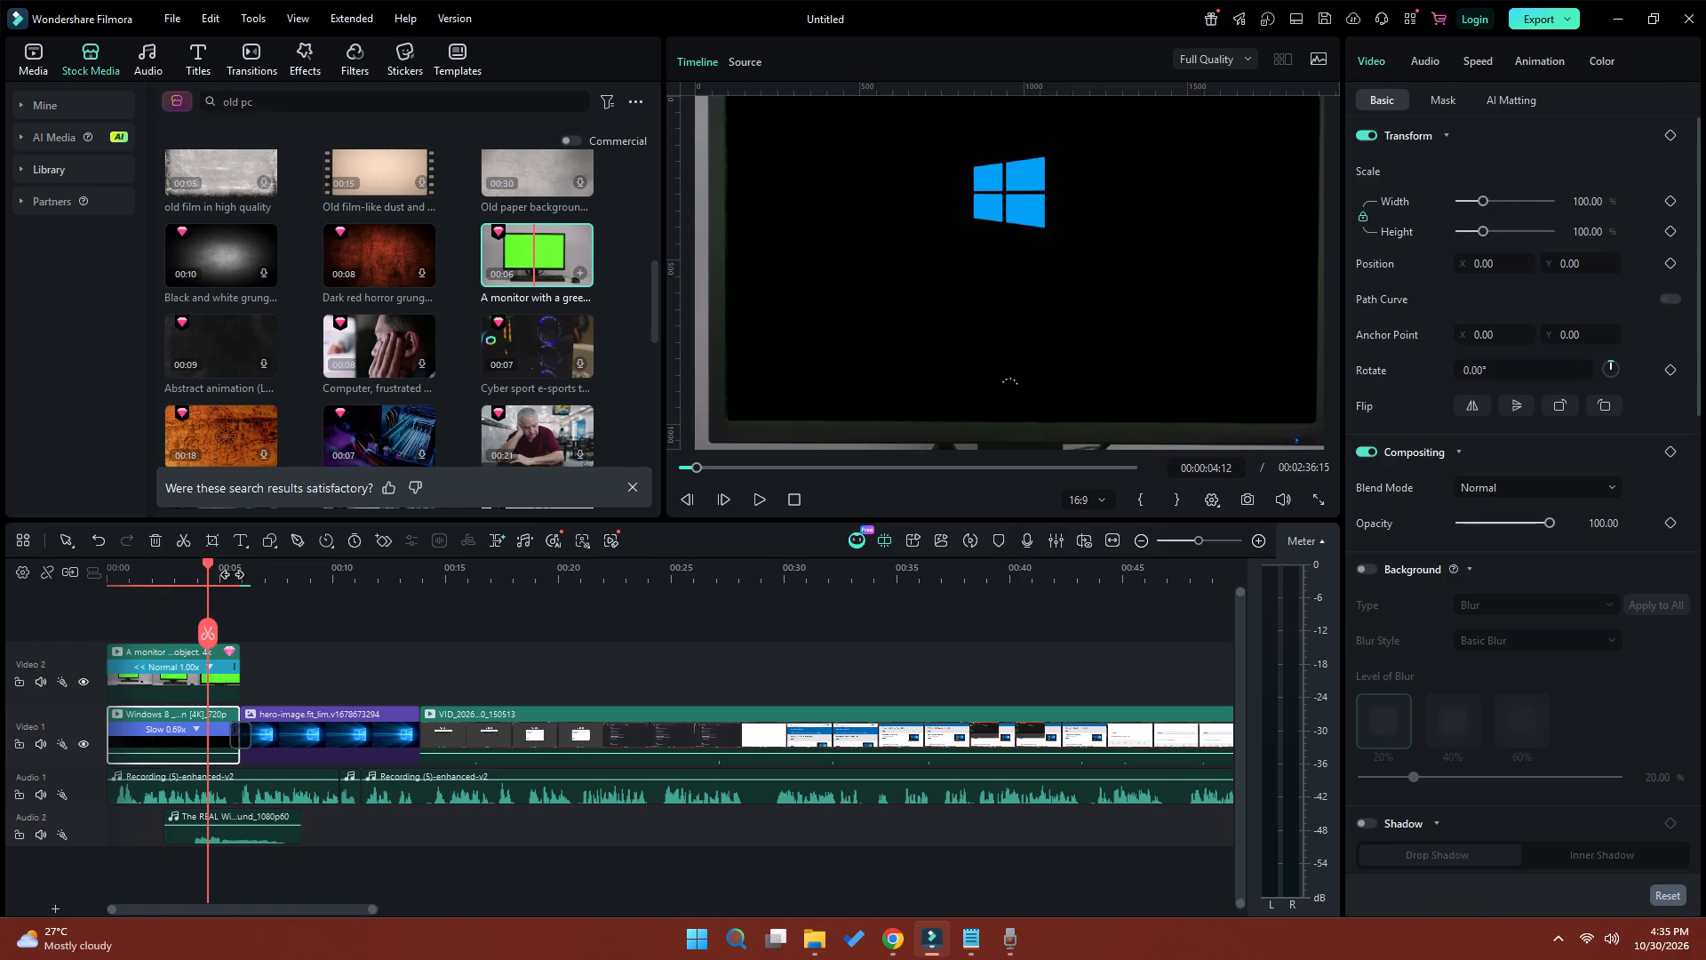
drag(206, 564, 226, 564)
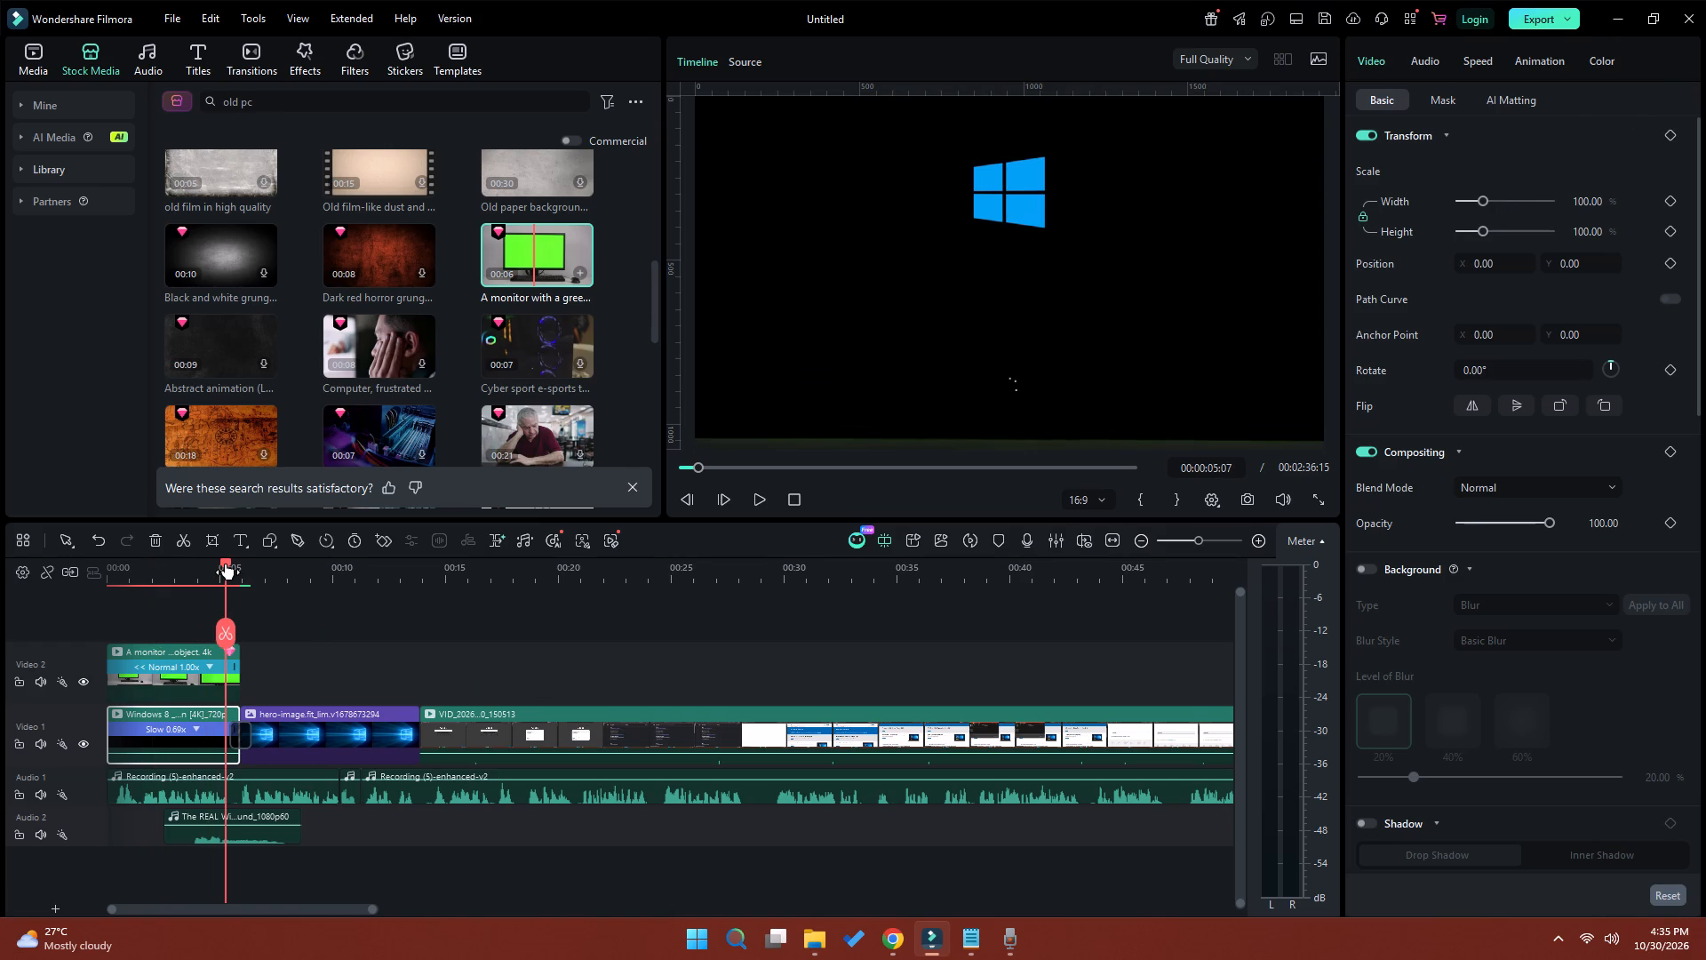
drag(226, 564, 238, 564)
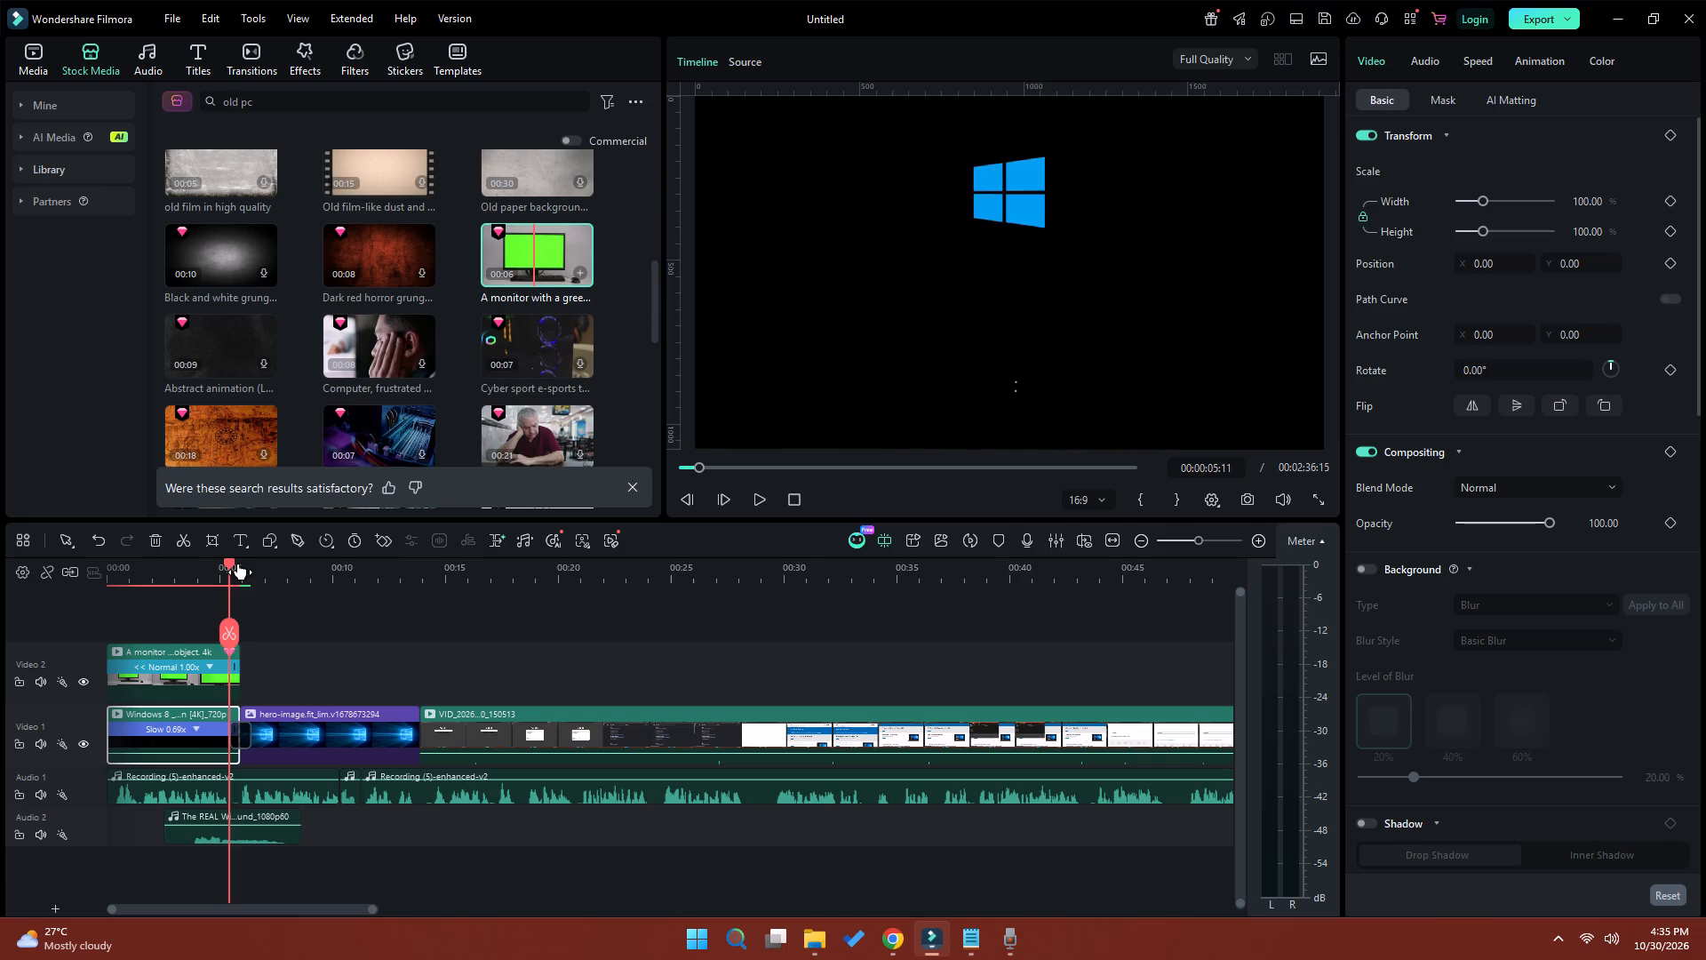
drag(238, 564, 233, 564)
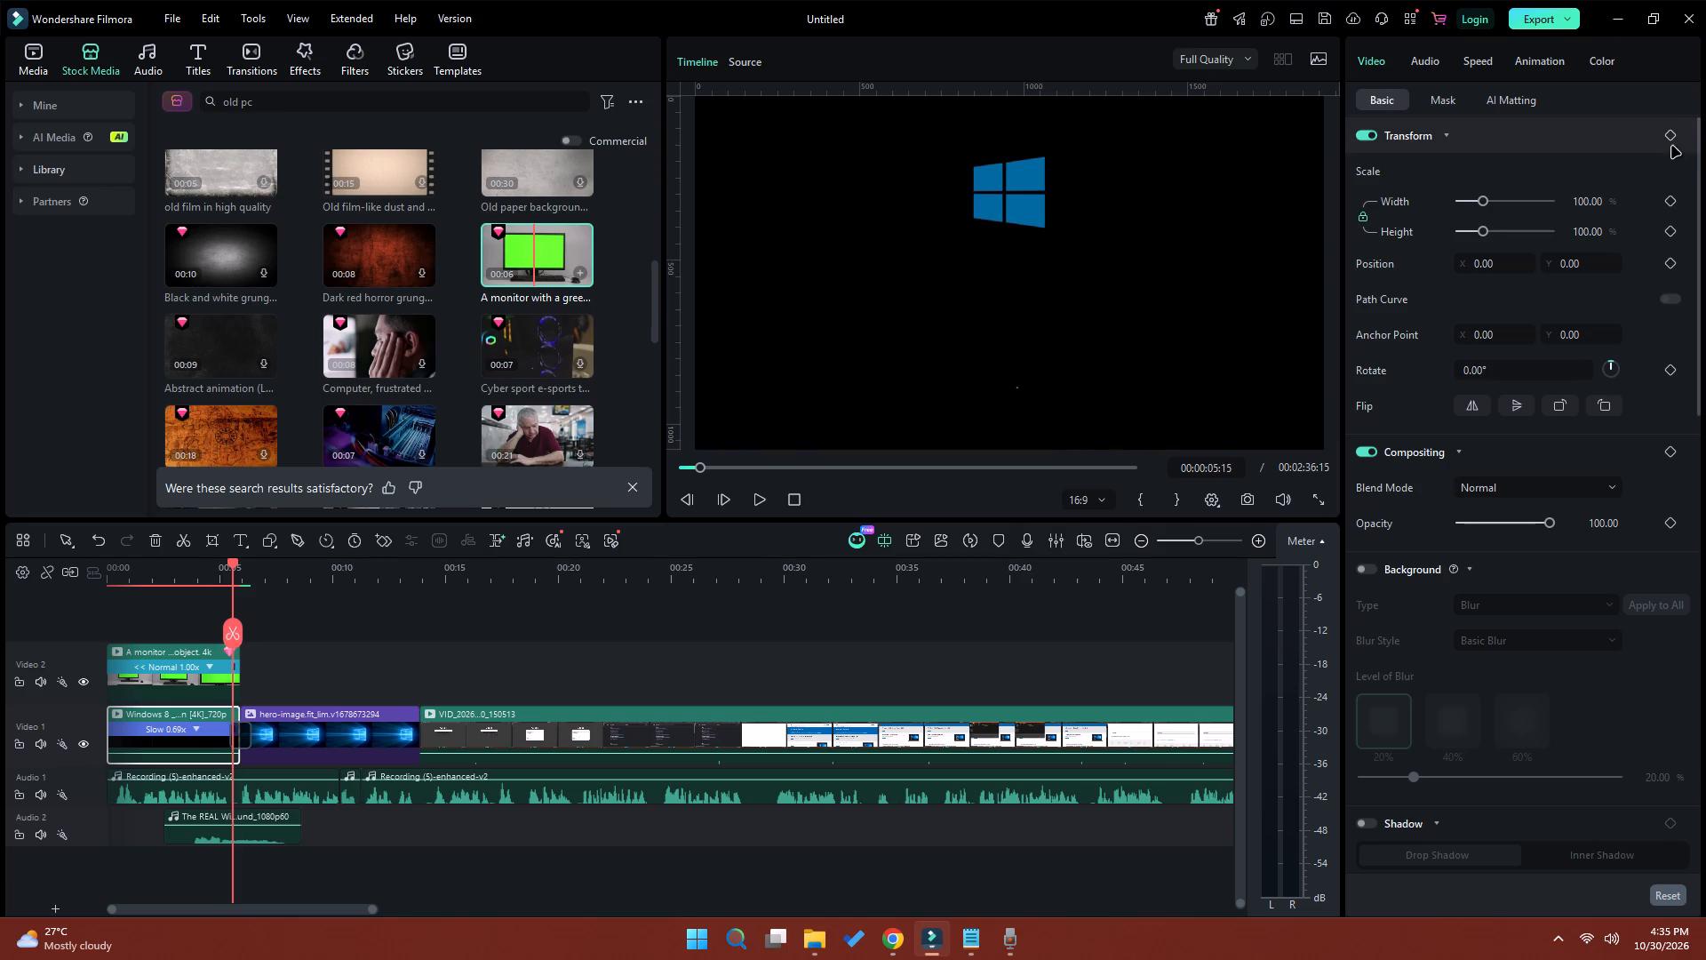
click(1667, 138)
Keyframe the boot clip at 00:00:00:00 with 20% scale and position Y 84, then play the intro back.
drag(231, 564, 103, 584)
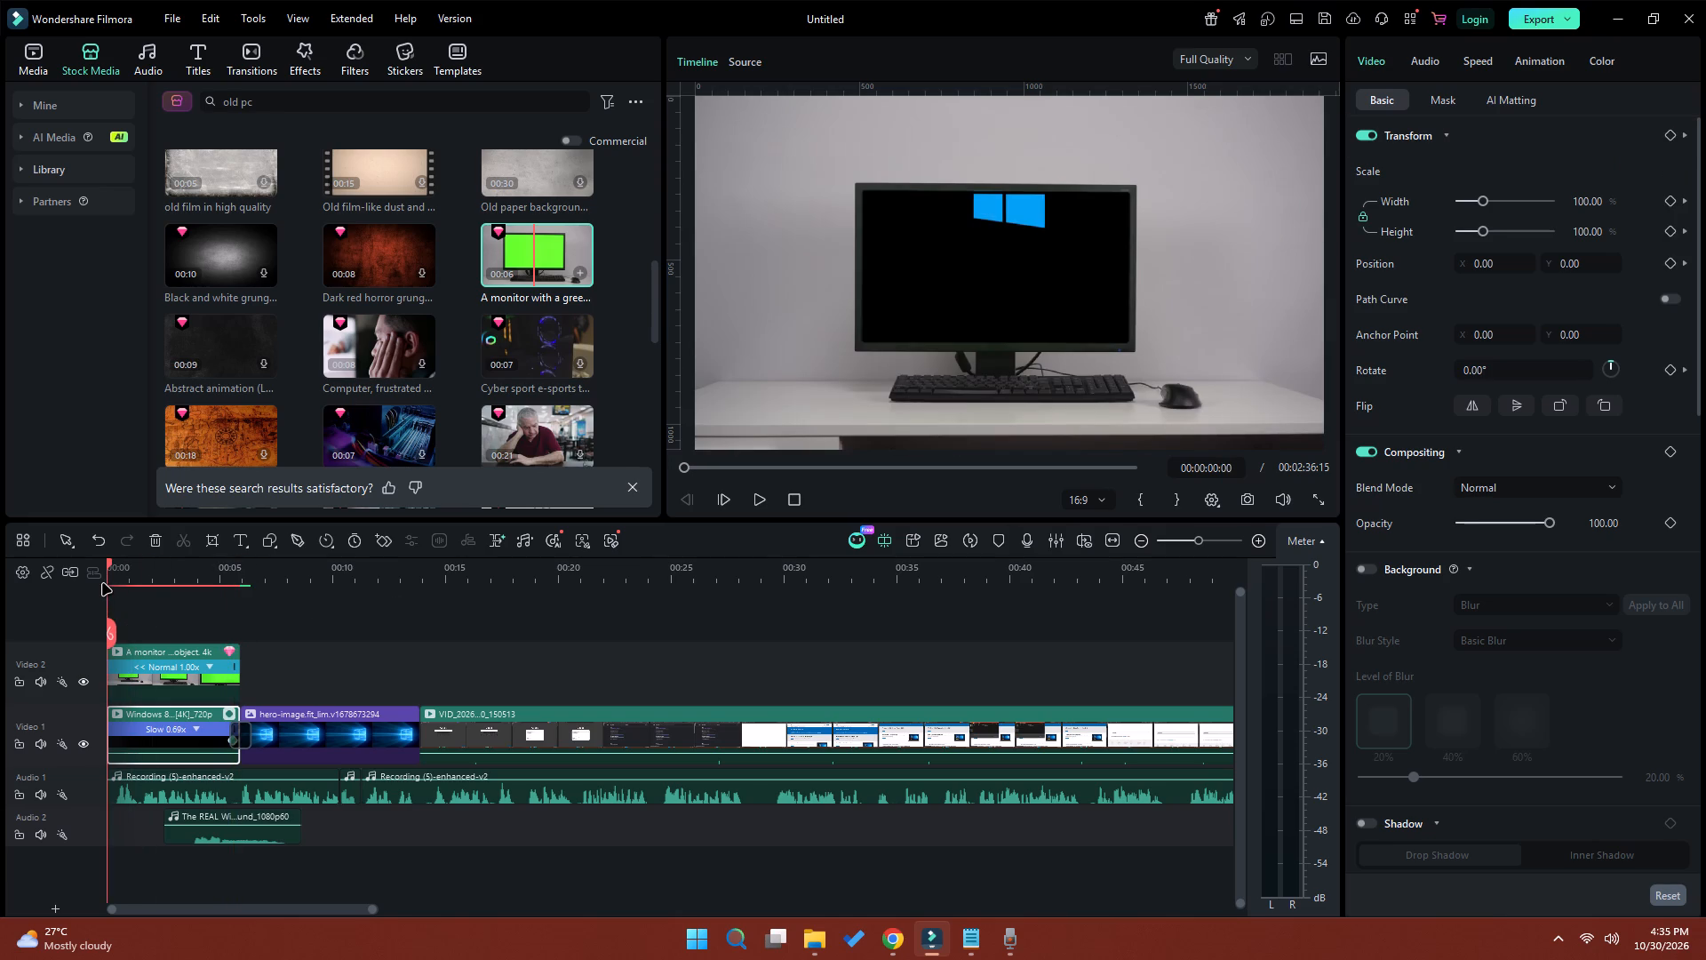
drag(1484, 200, 1479, 202)
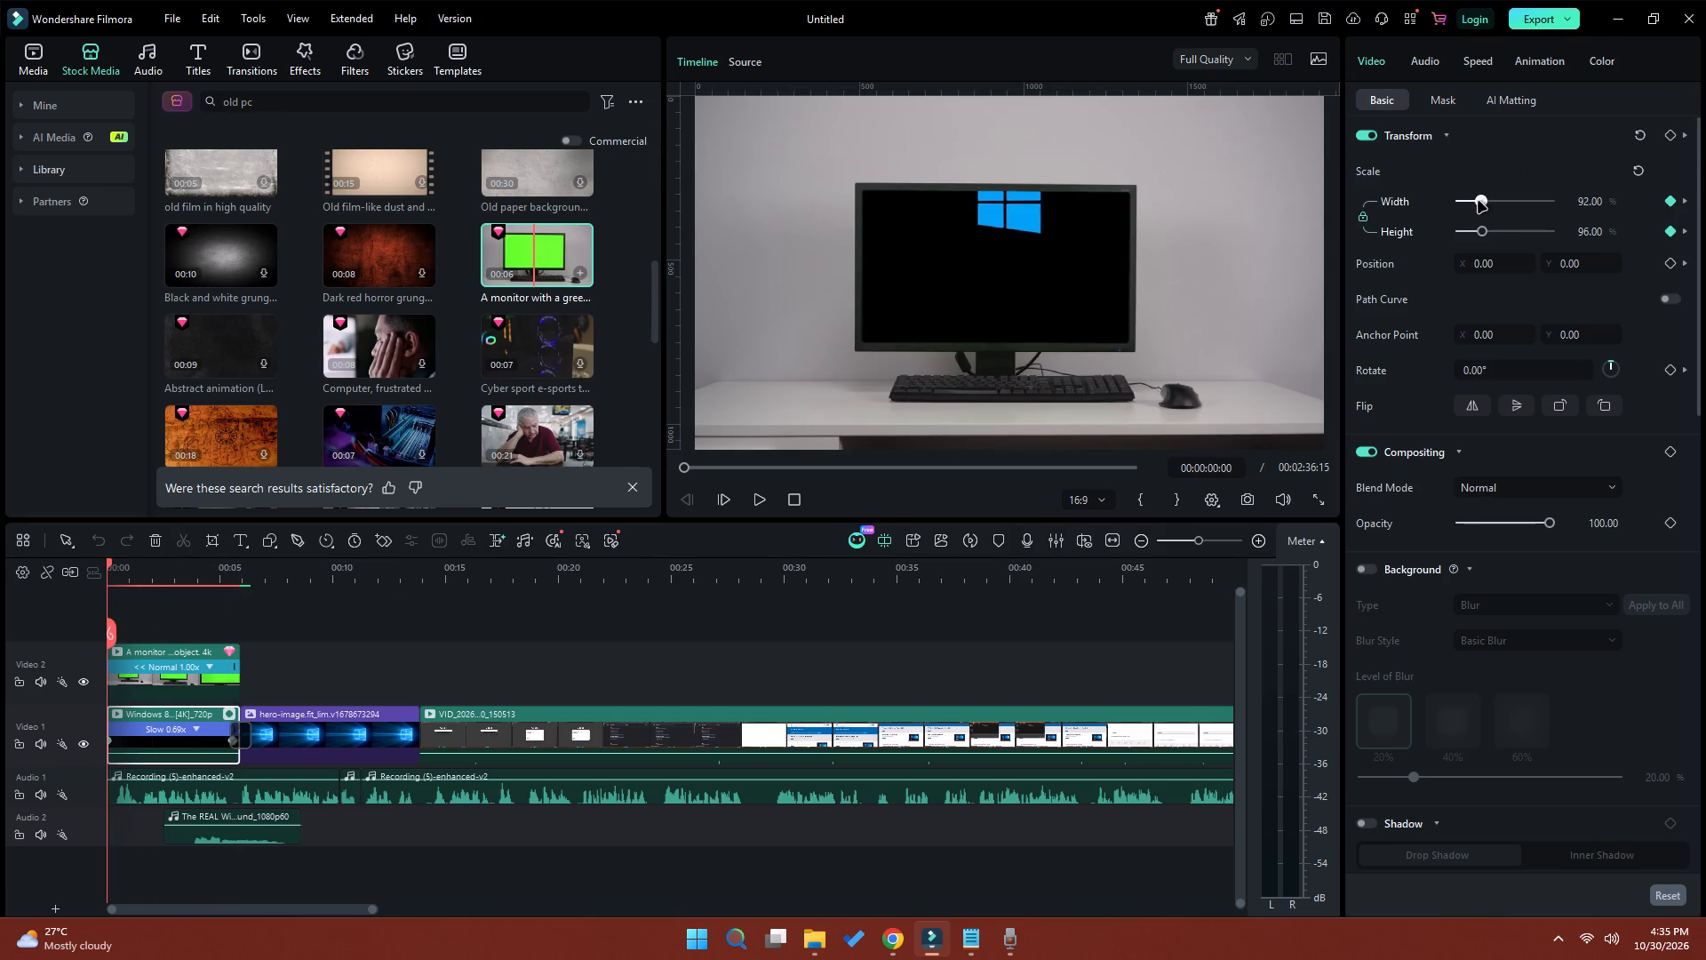
drag(1479, 202, 1465, 204)
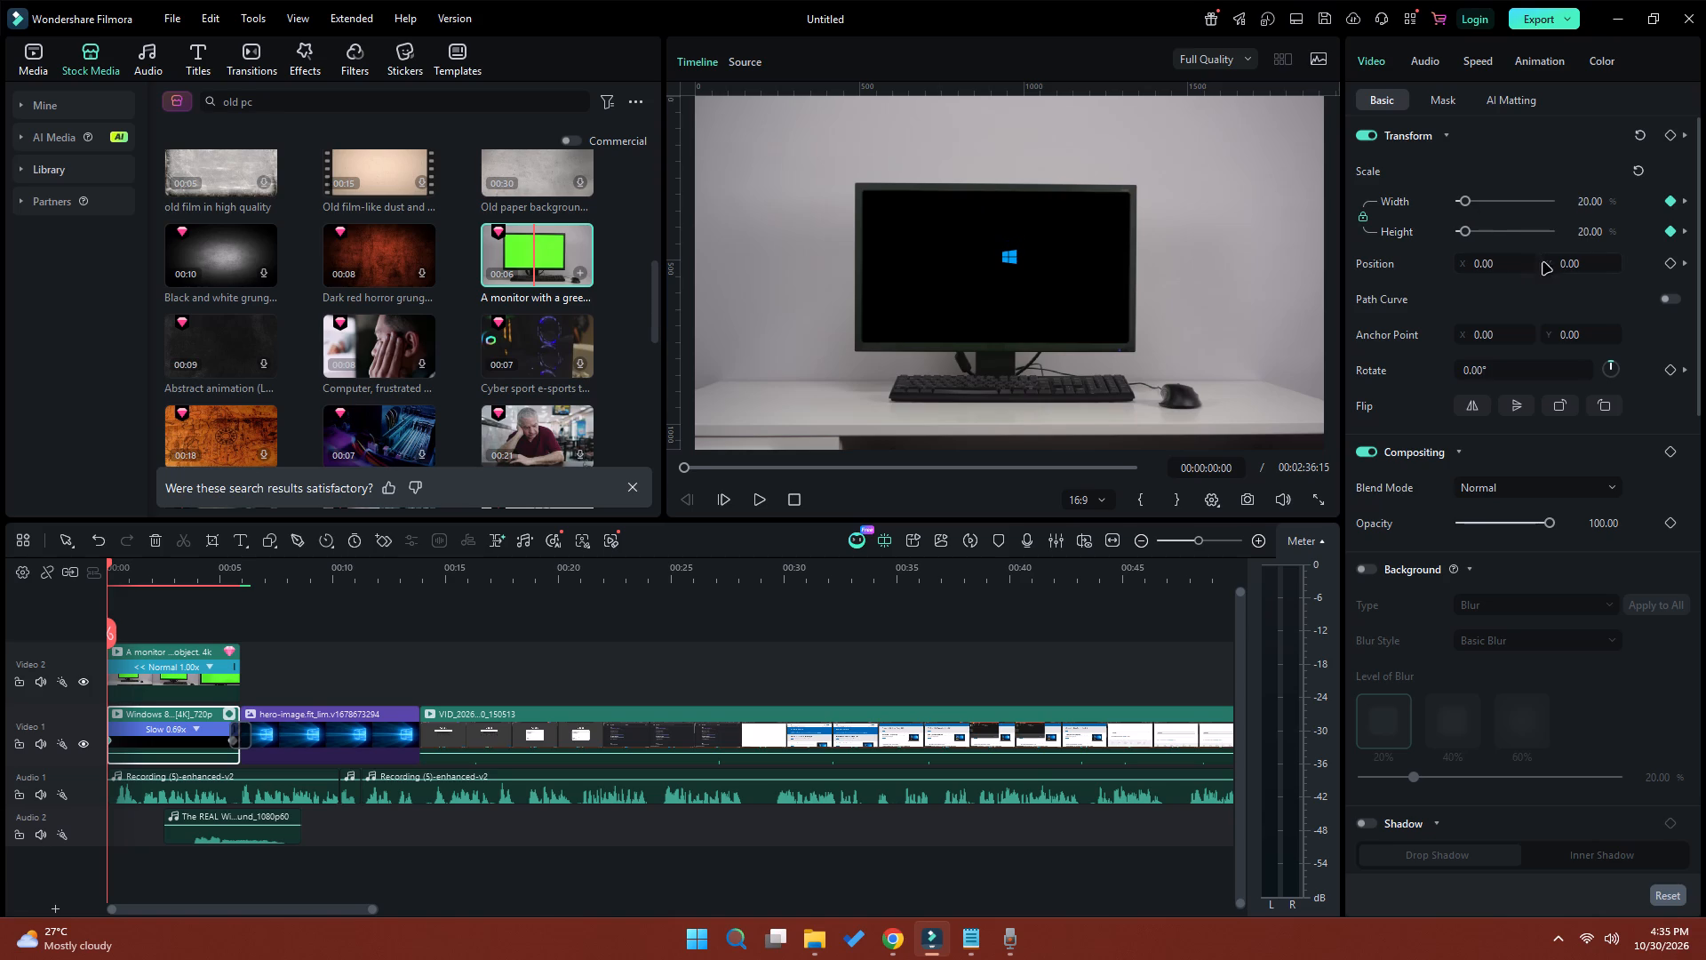
click(1571, 266)
click(755, 505)
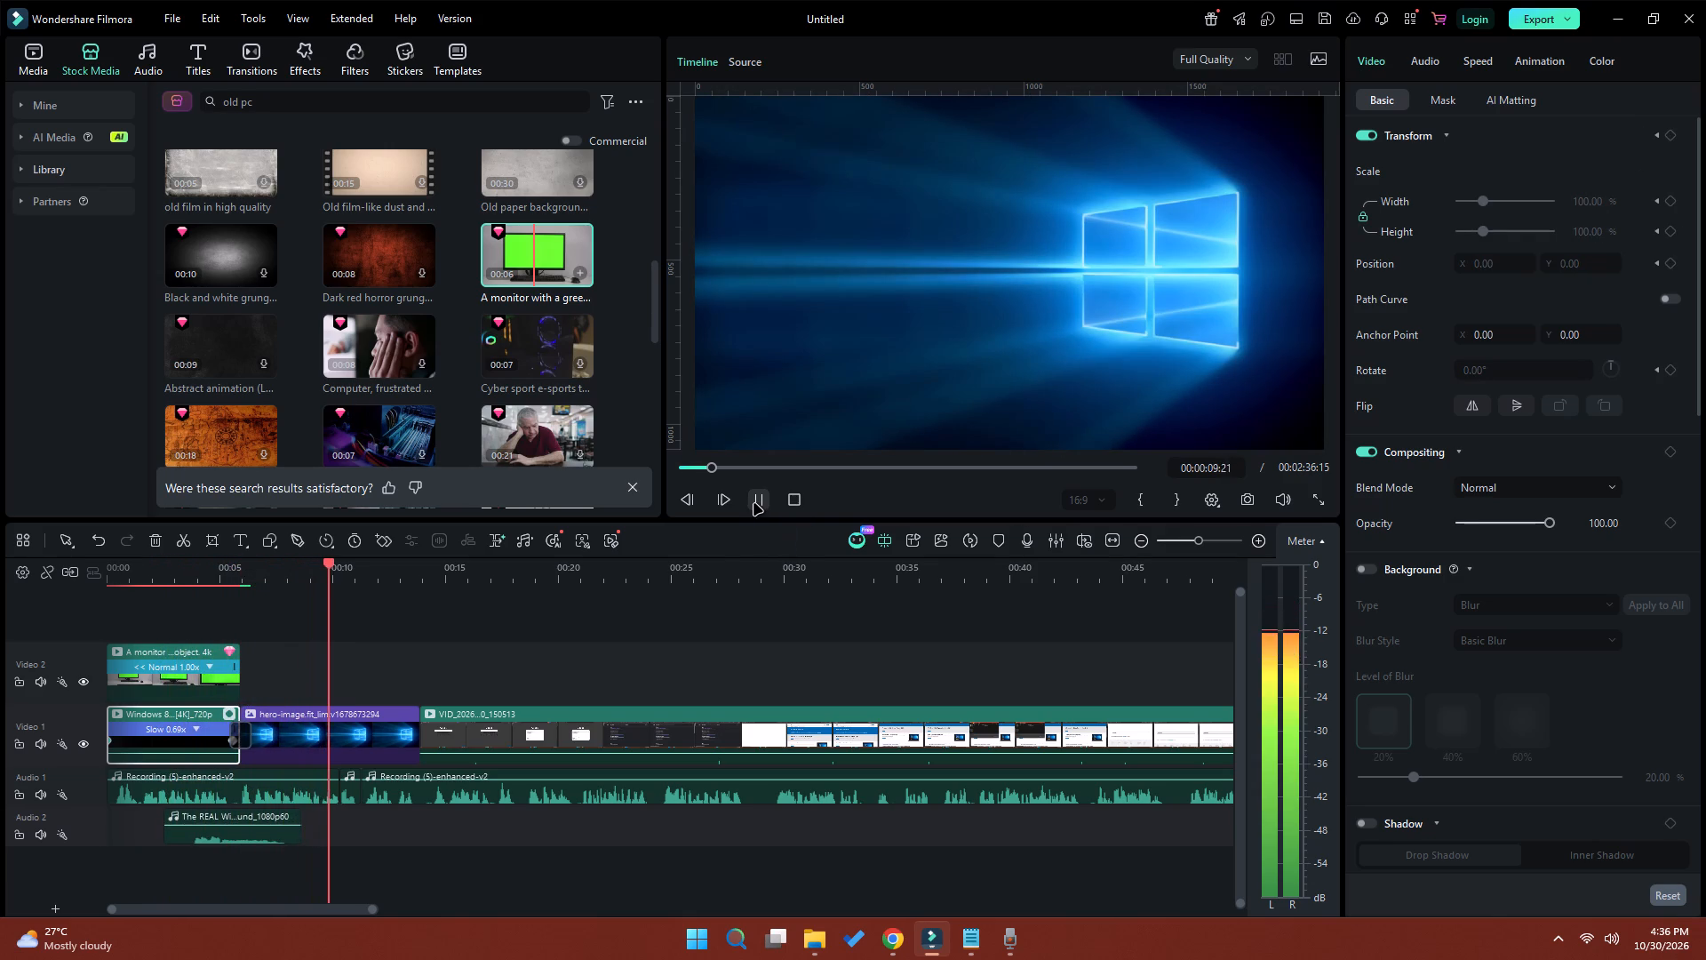
click(754, 504)
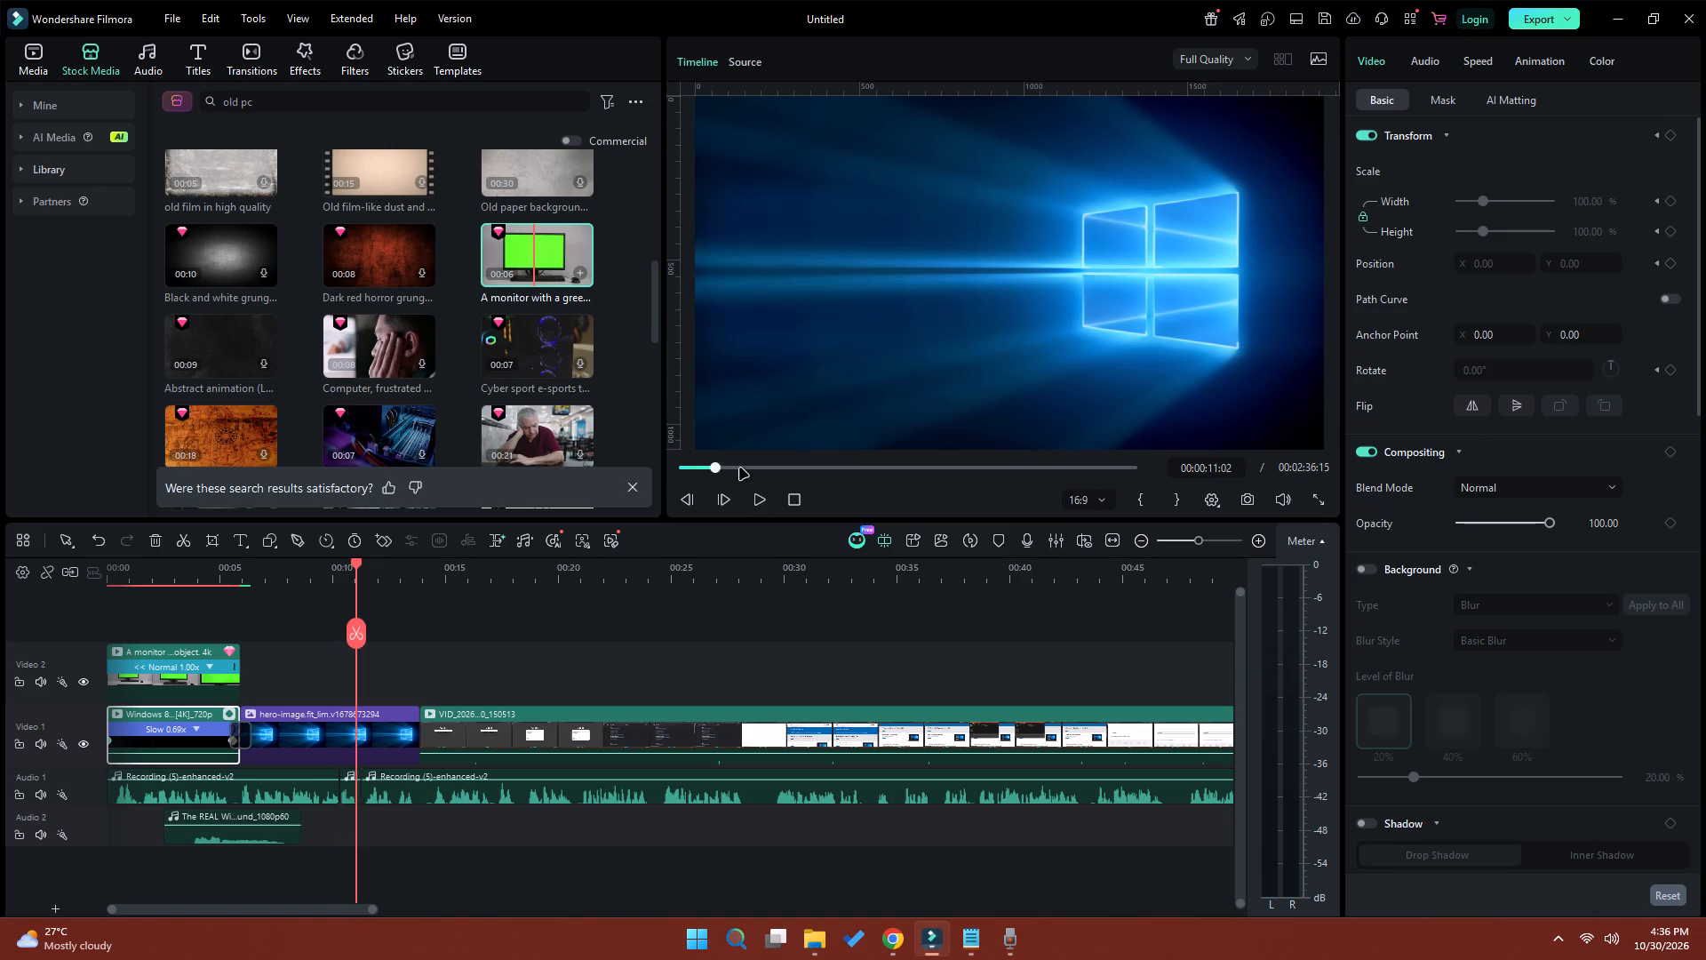
Import the Microsoft_Logo_512px, compact-disk and award images from the windows 10 iso folder into the project media.
click(37, 65)
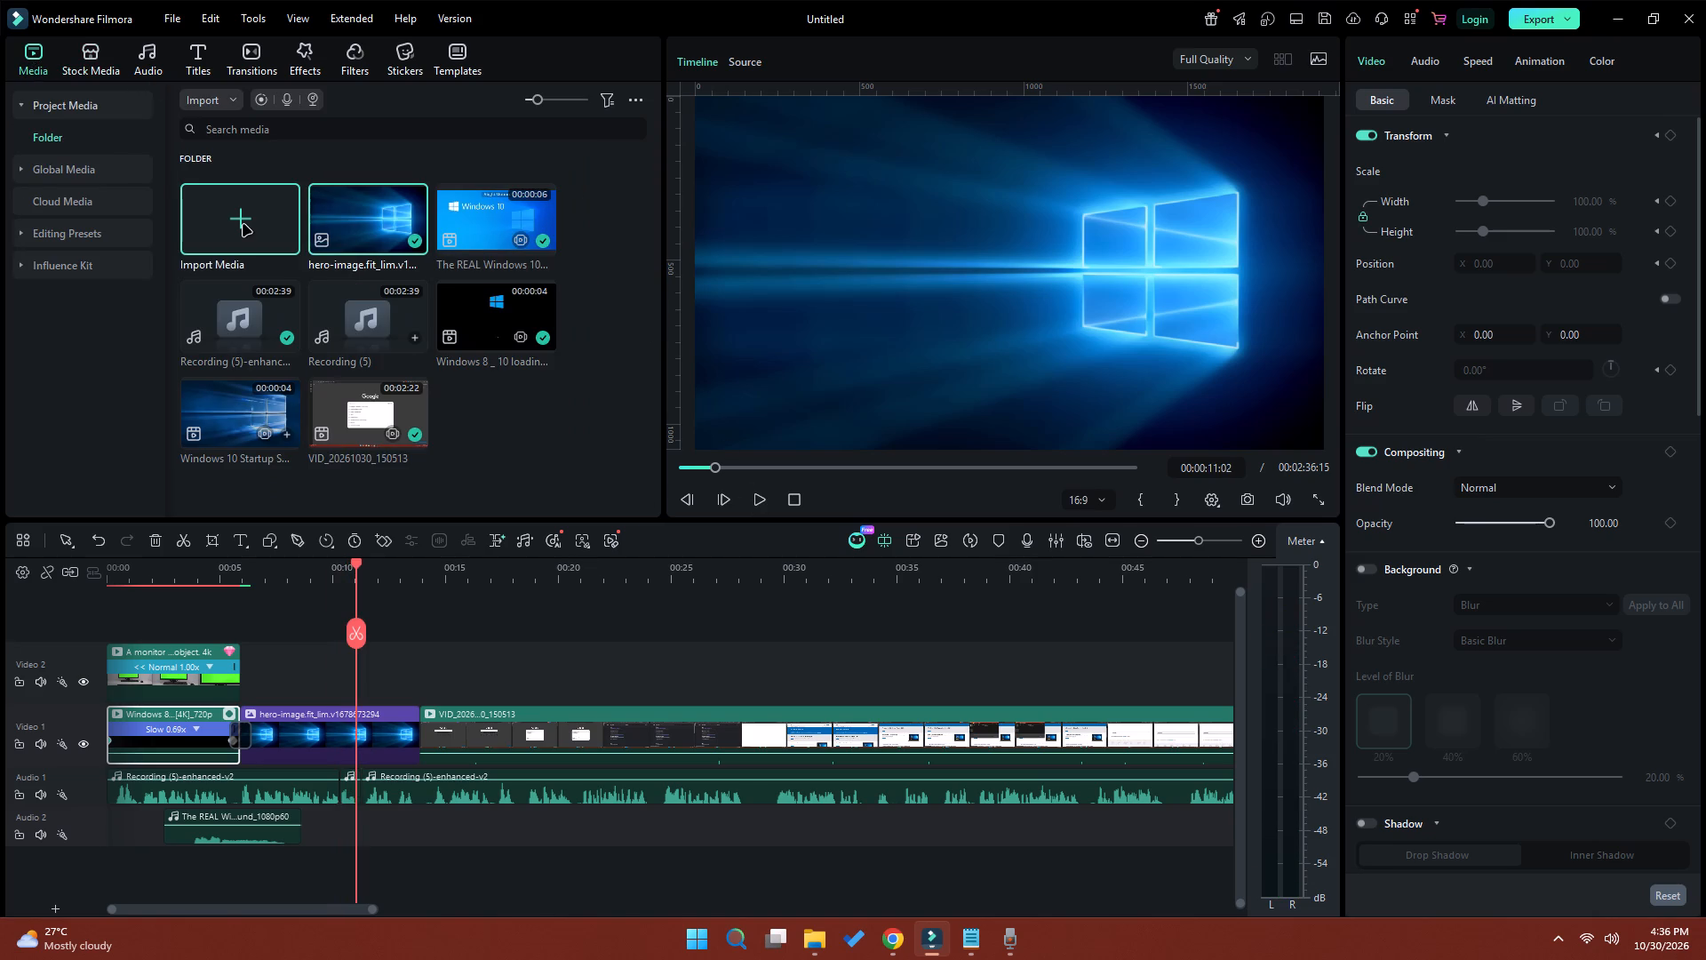
click(243, 225)
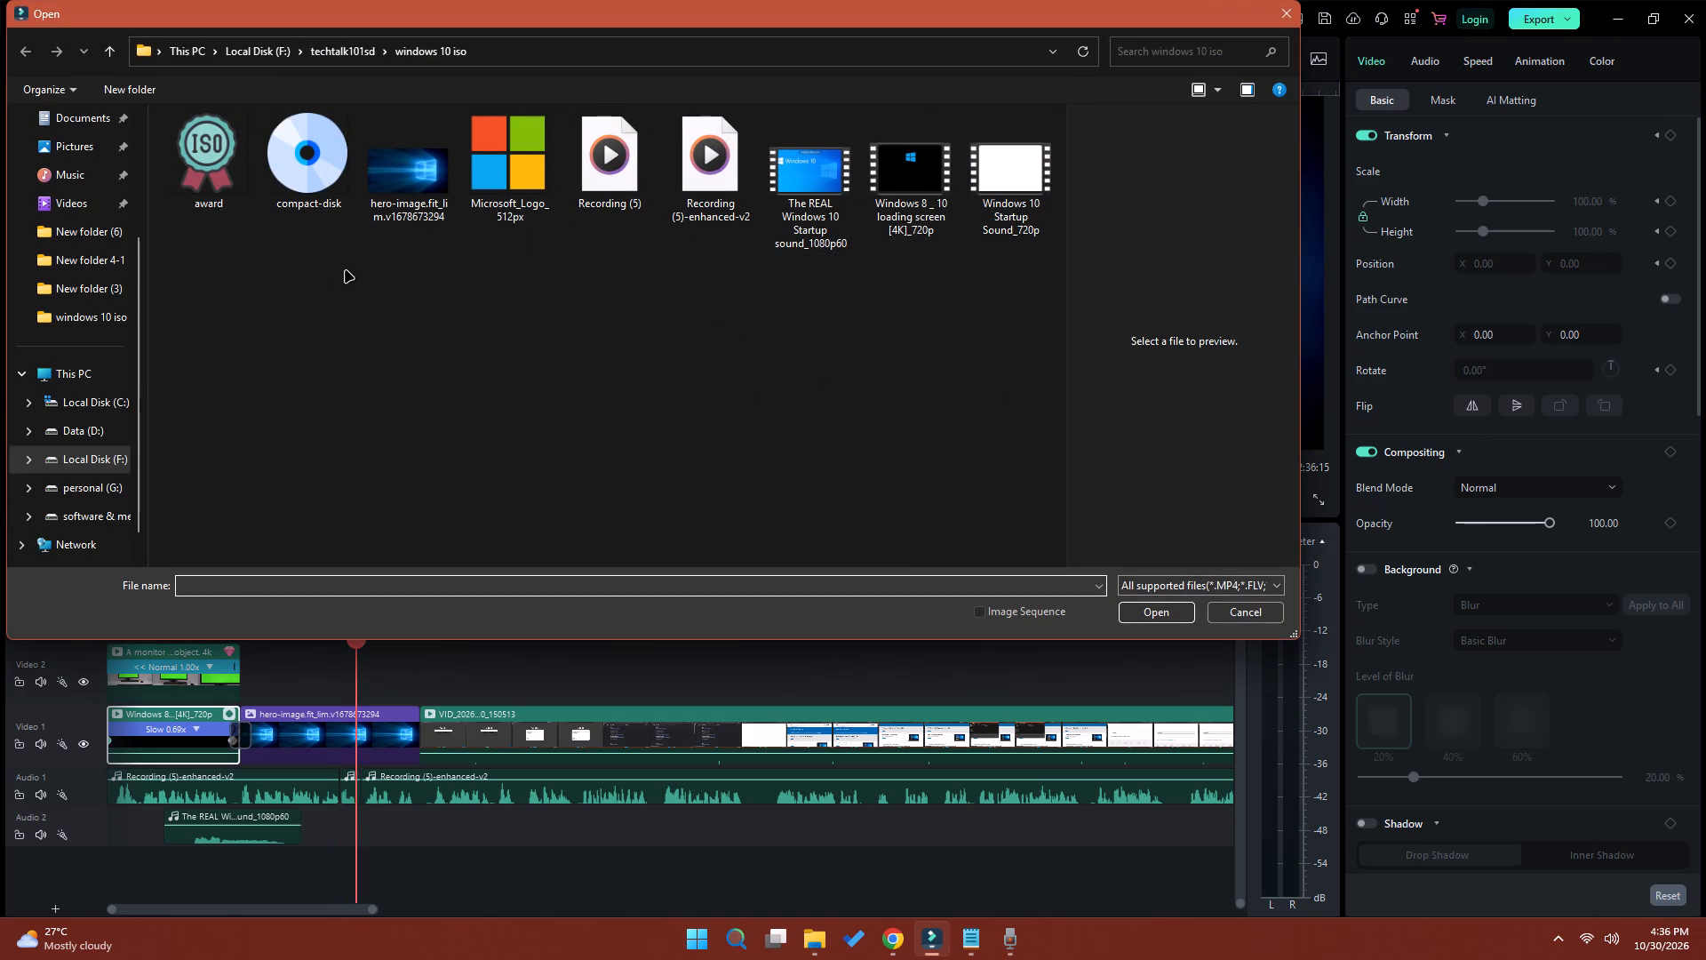
ctrl+click(522, 163)
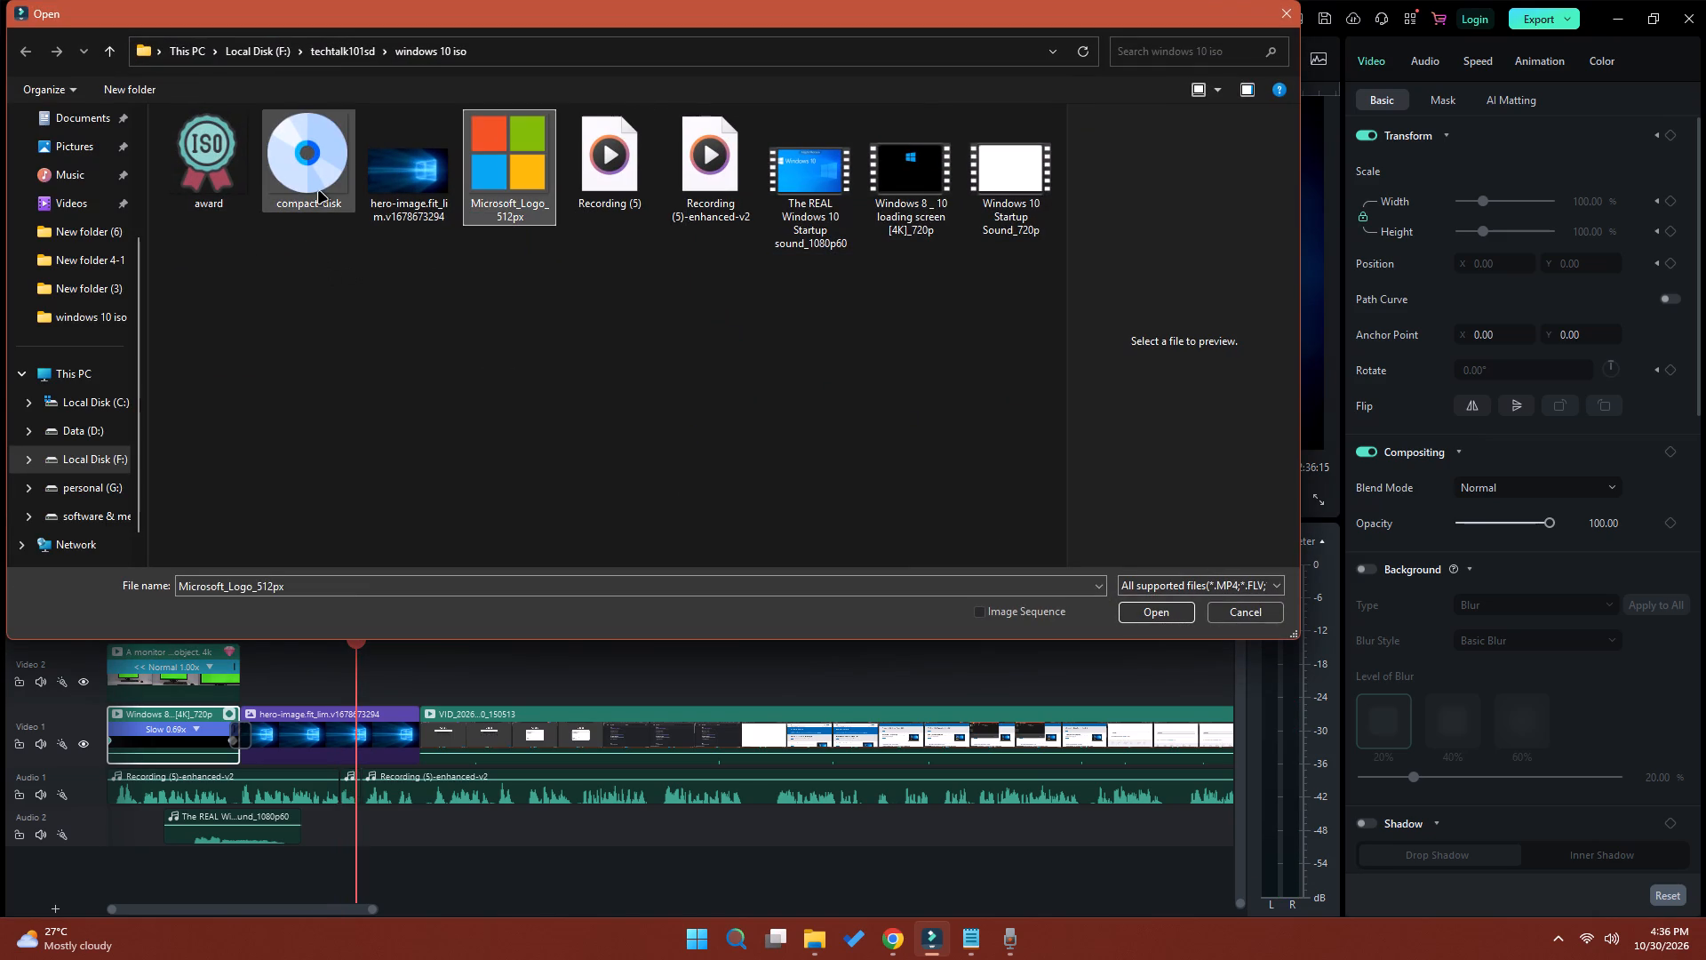
ctrl+click(288, 172)
ctrl+click(204, 163)
click(1157, 610)
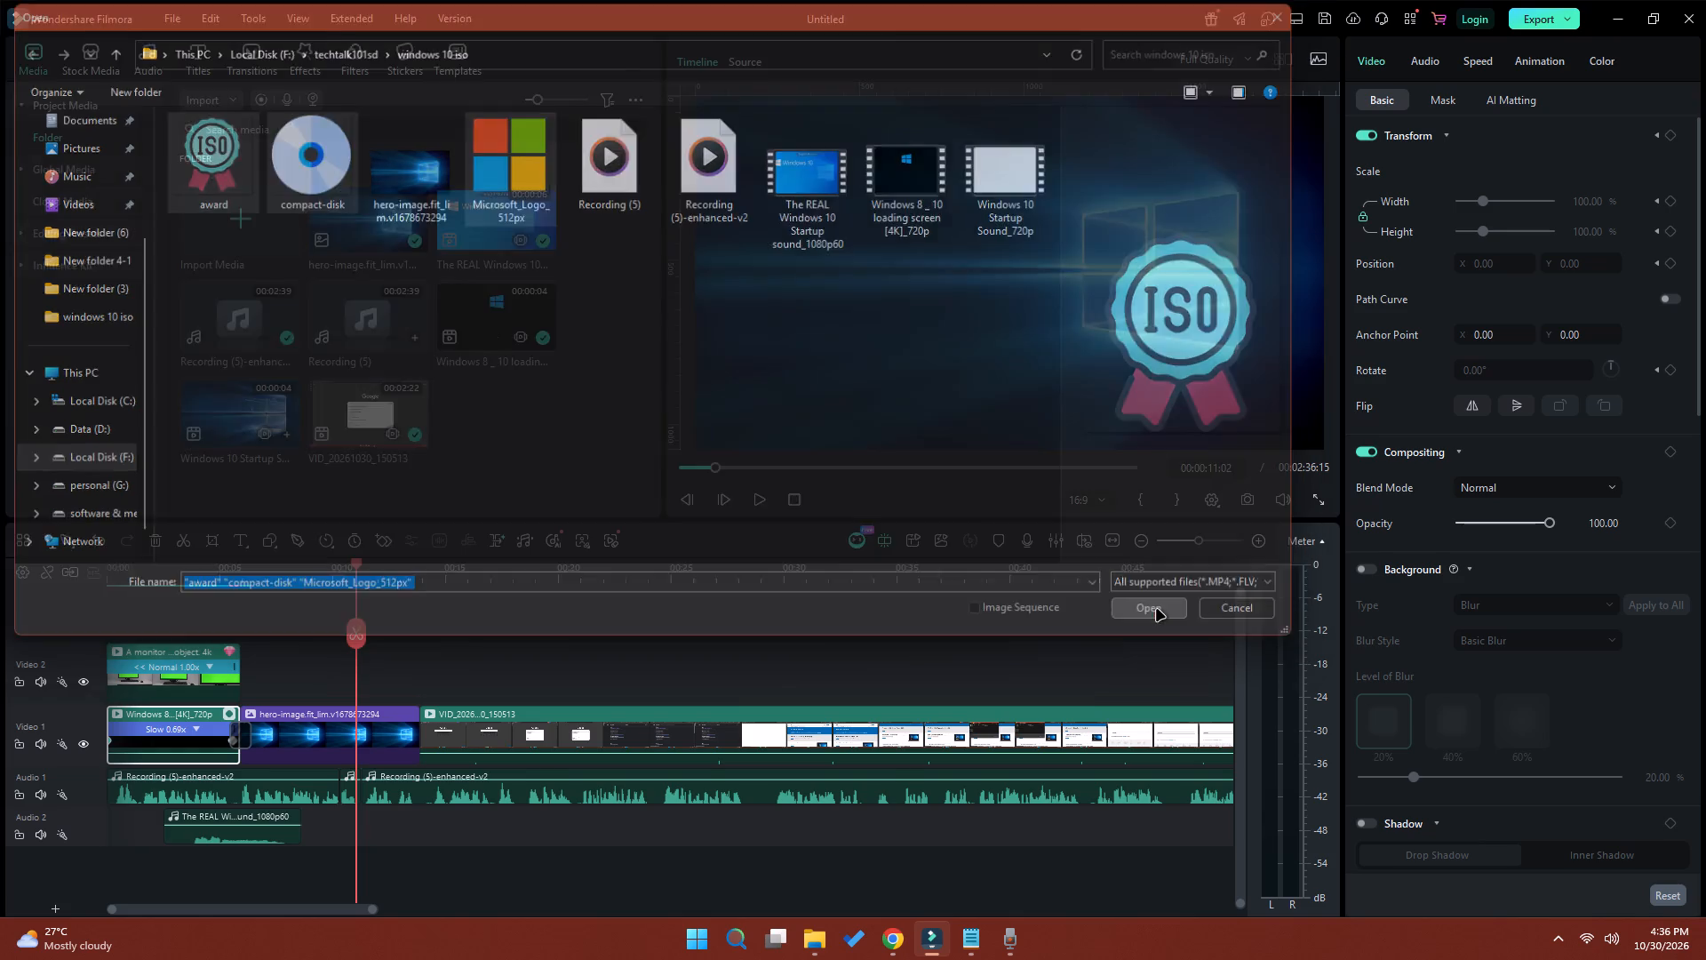
click(621, 435)
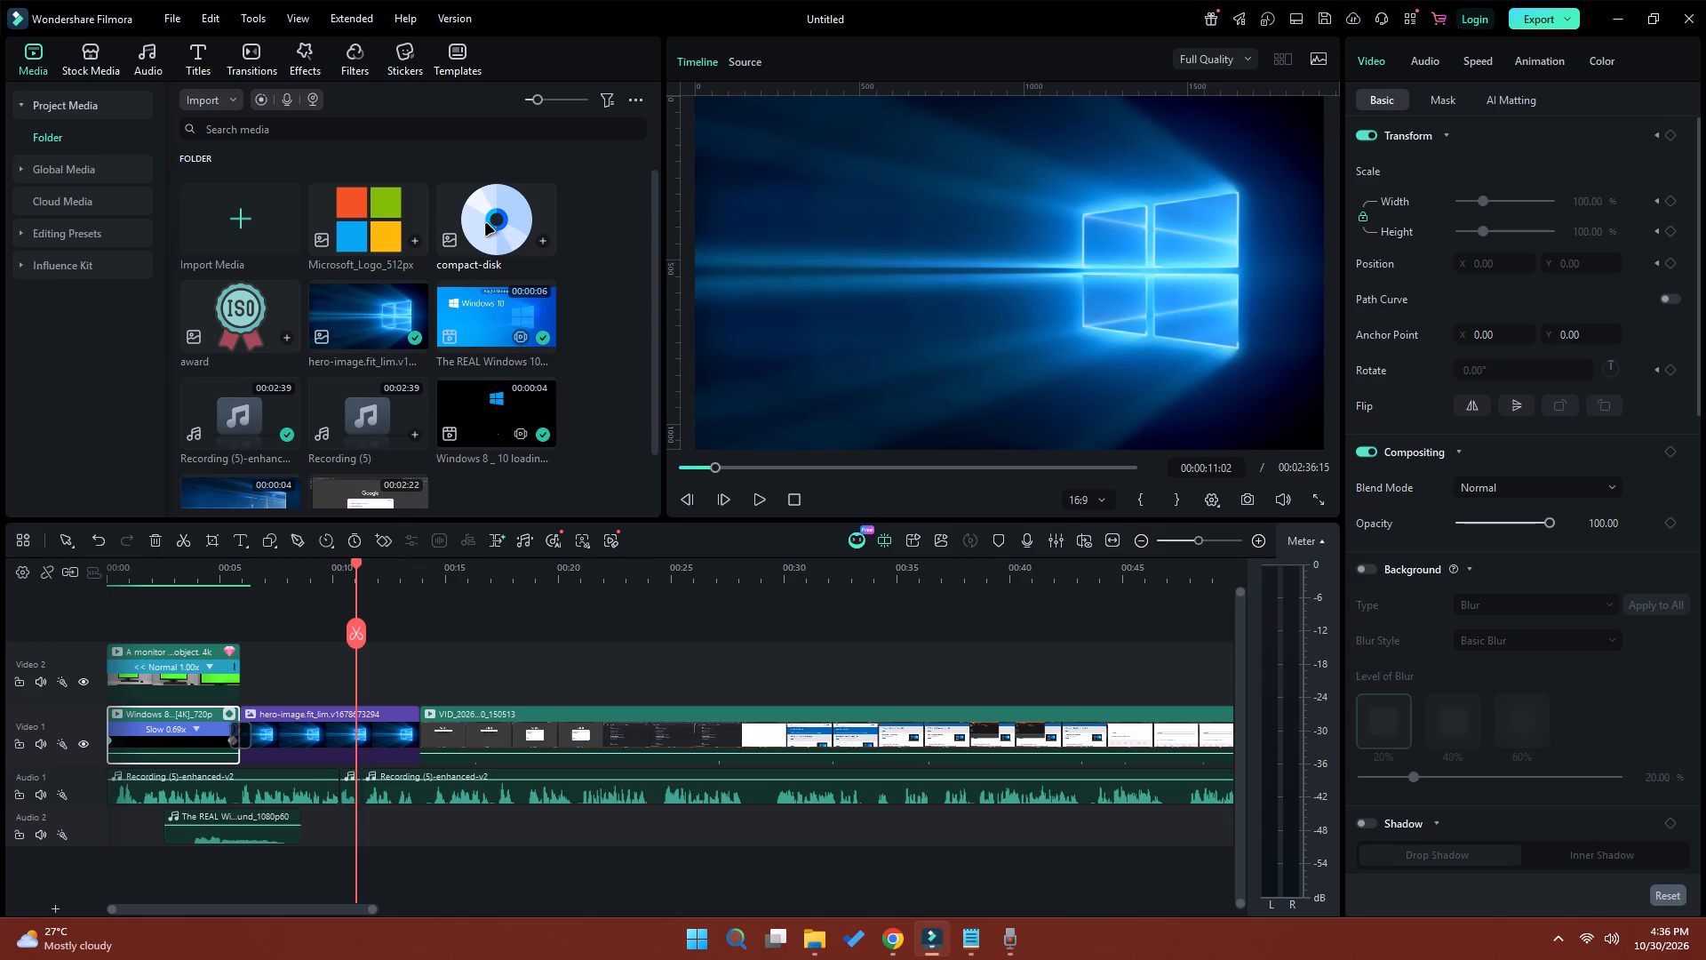
Place the compact-disk image on Video 2 directly after the monitor clip and extend it to the wallpaper's end.
drag(486, 224, 259, 674)
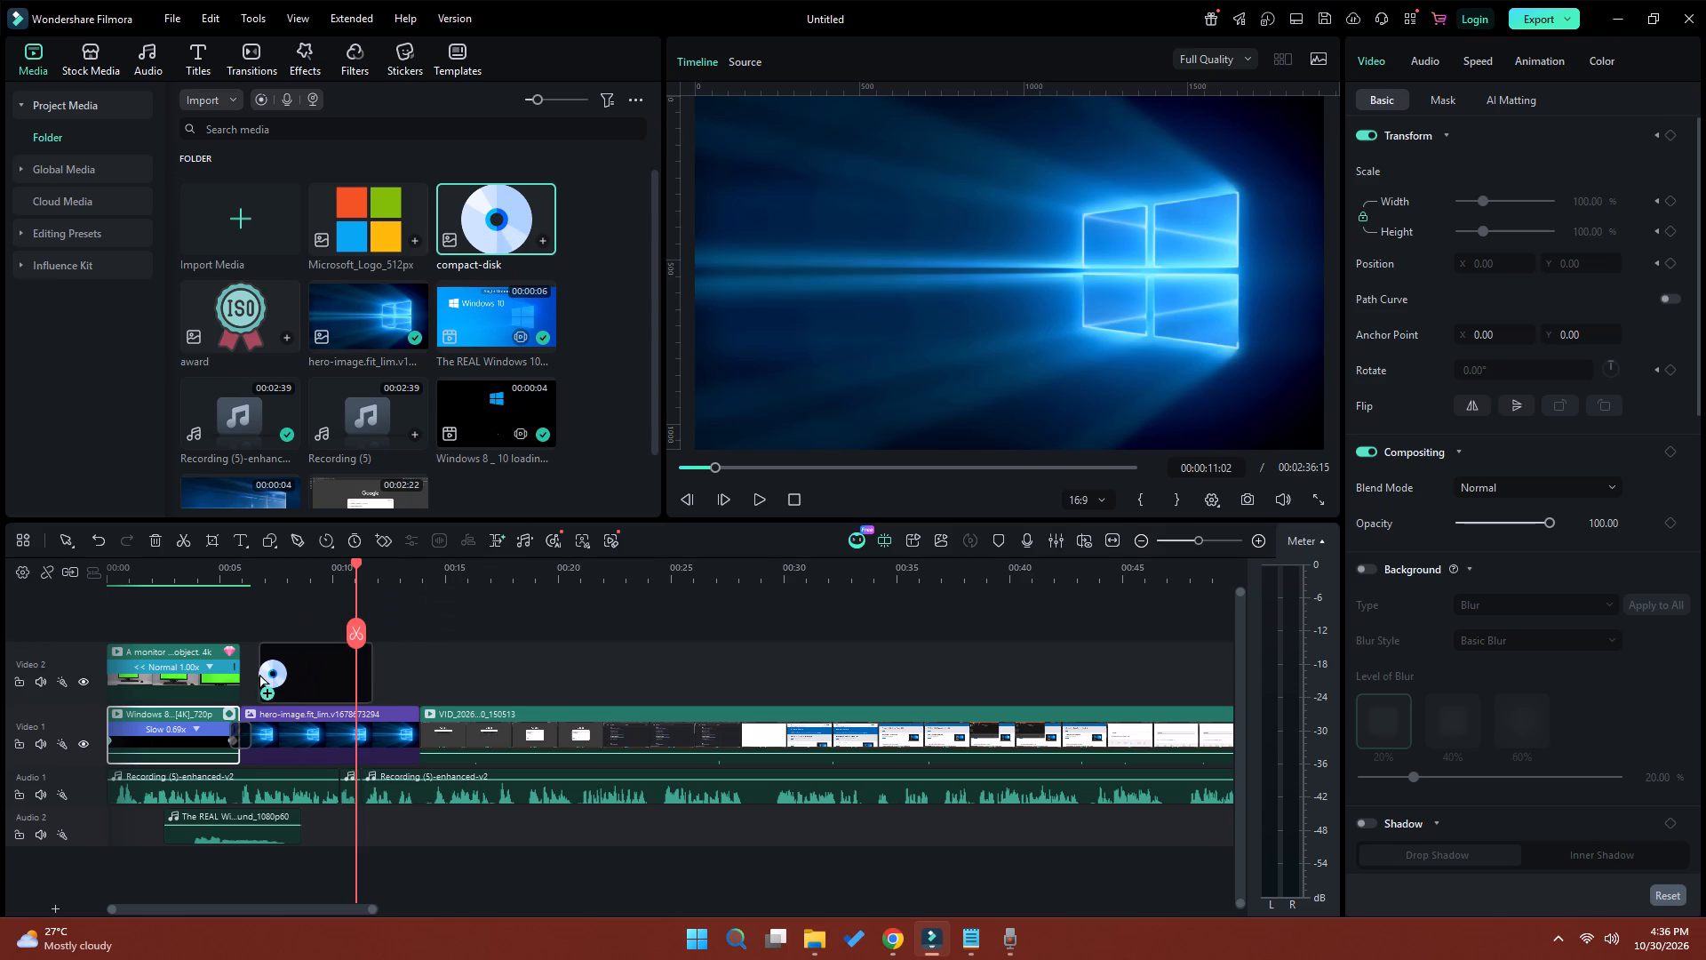
drag(259, 674, 238, 676)
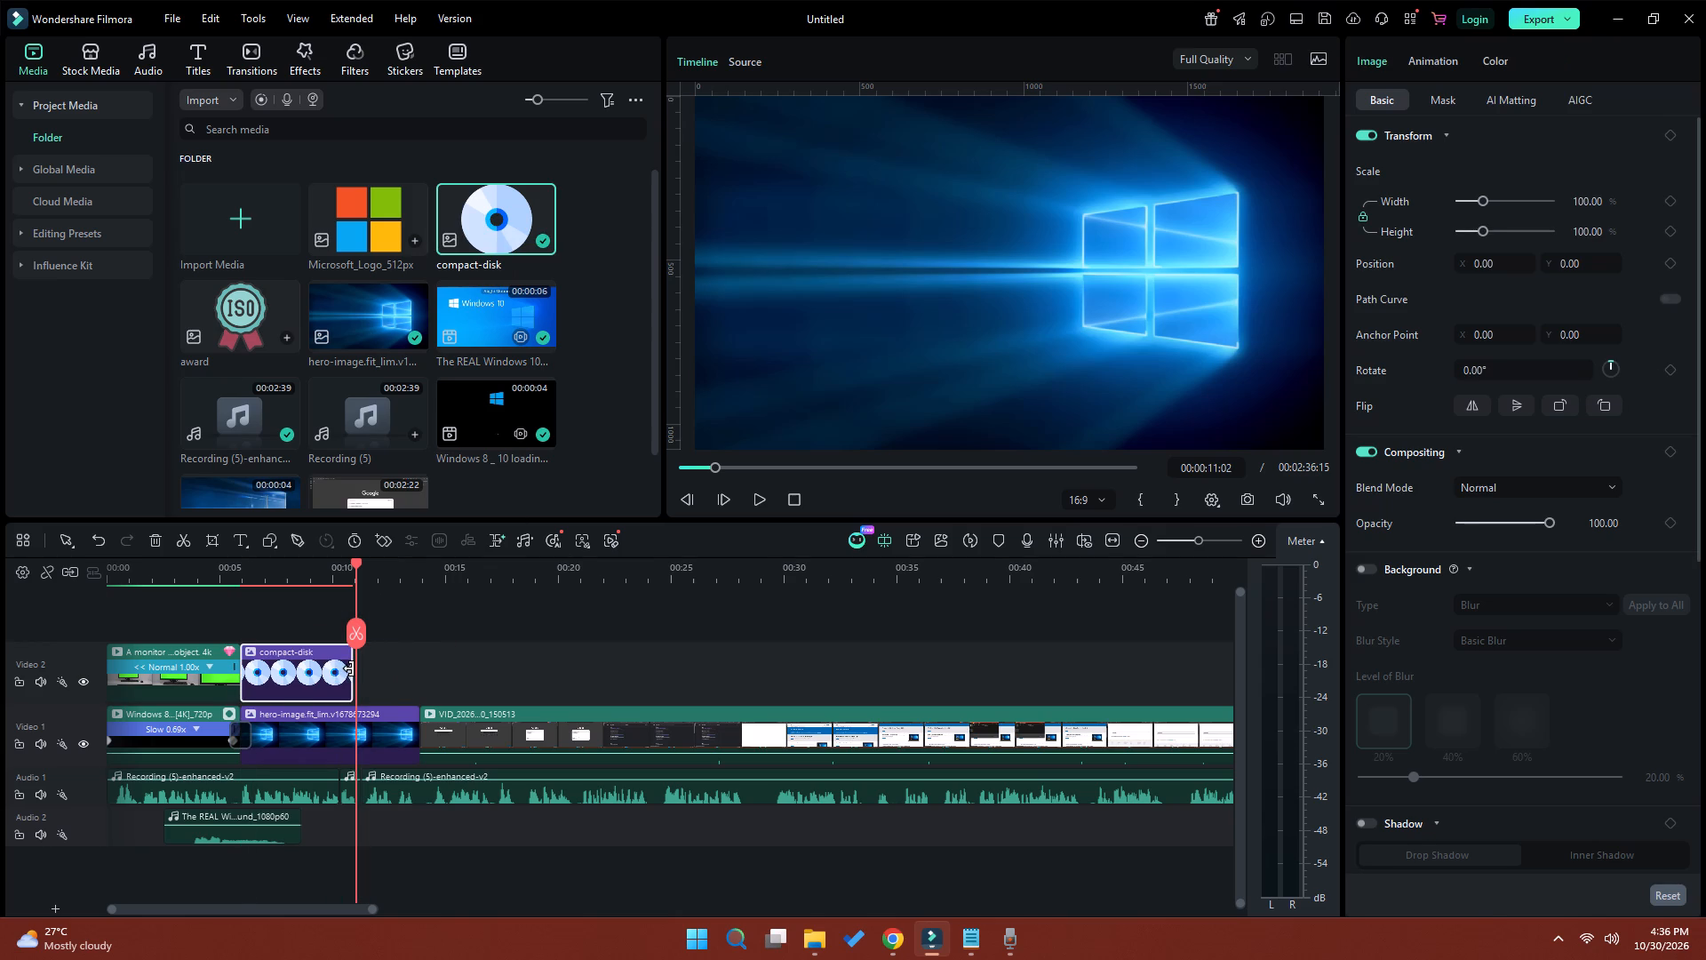
drag(349, 668, 417, 670)
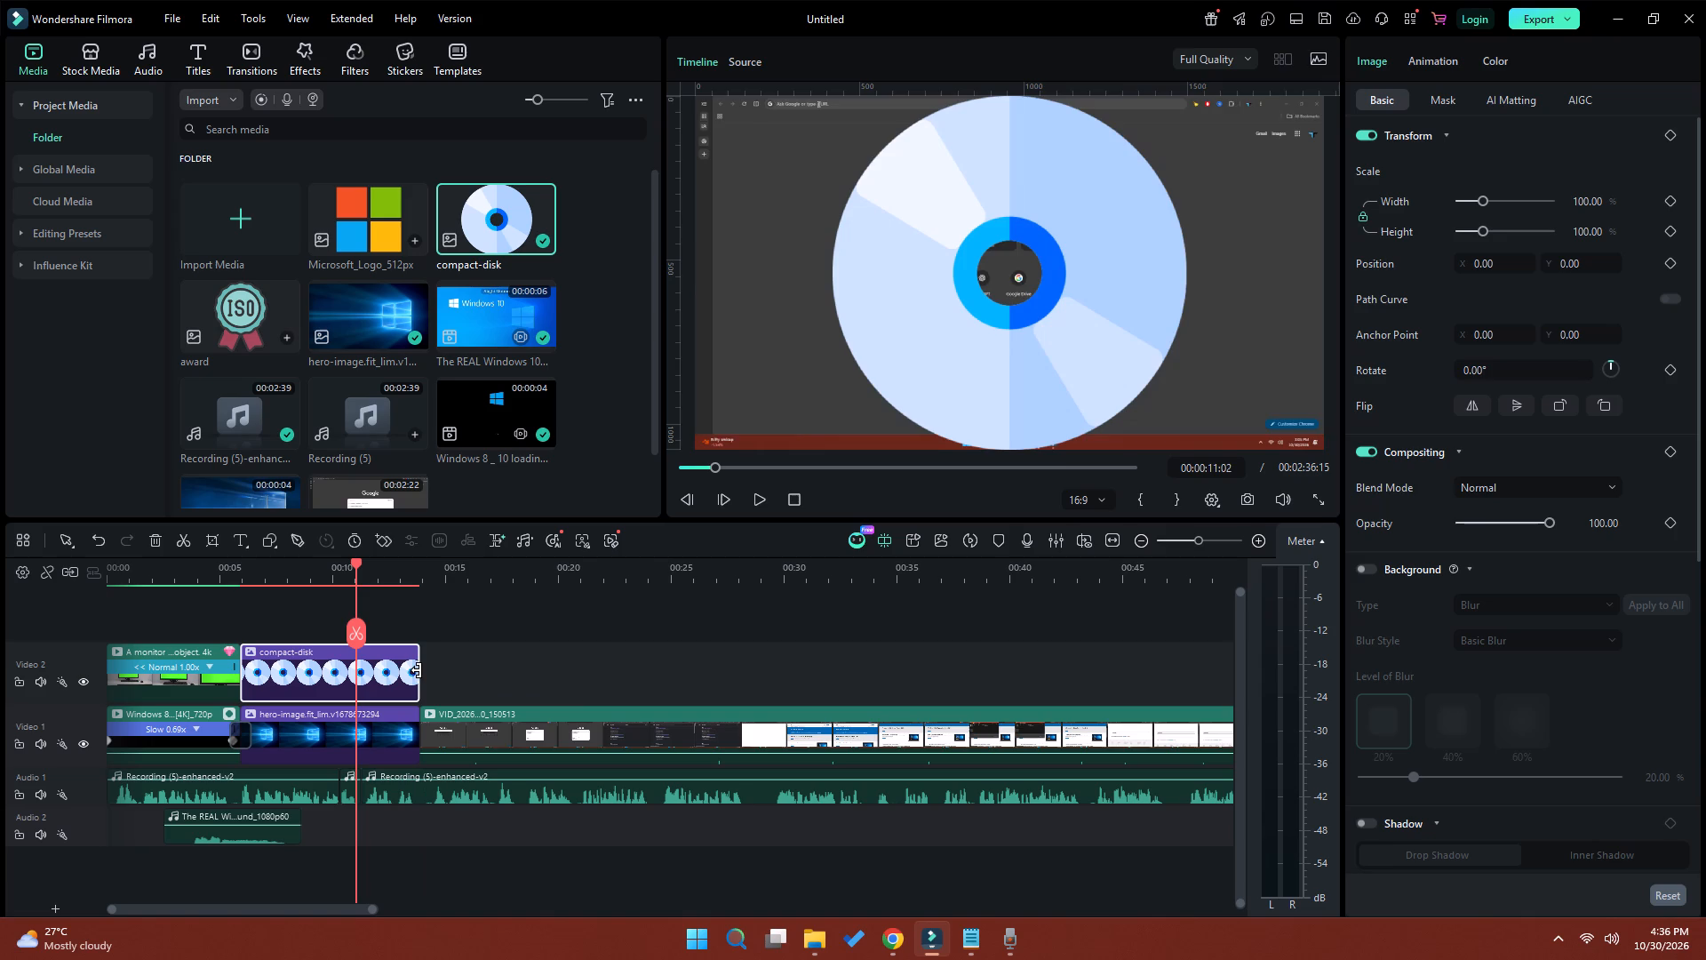
Scale the compact-disk image to 48% and set its X position to -567.
drag(1484, 203, 1471, 204)
click(1494, 265)
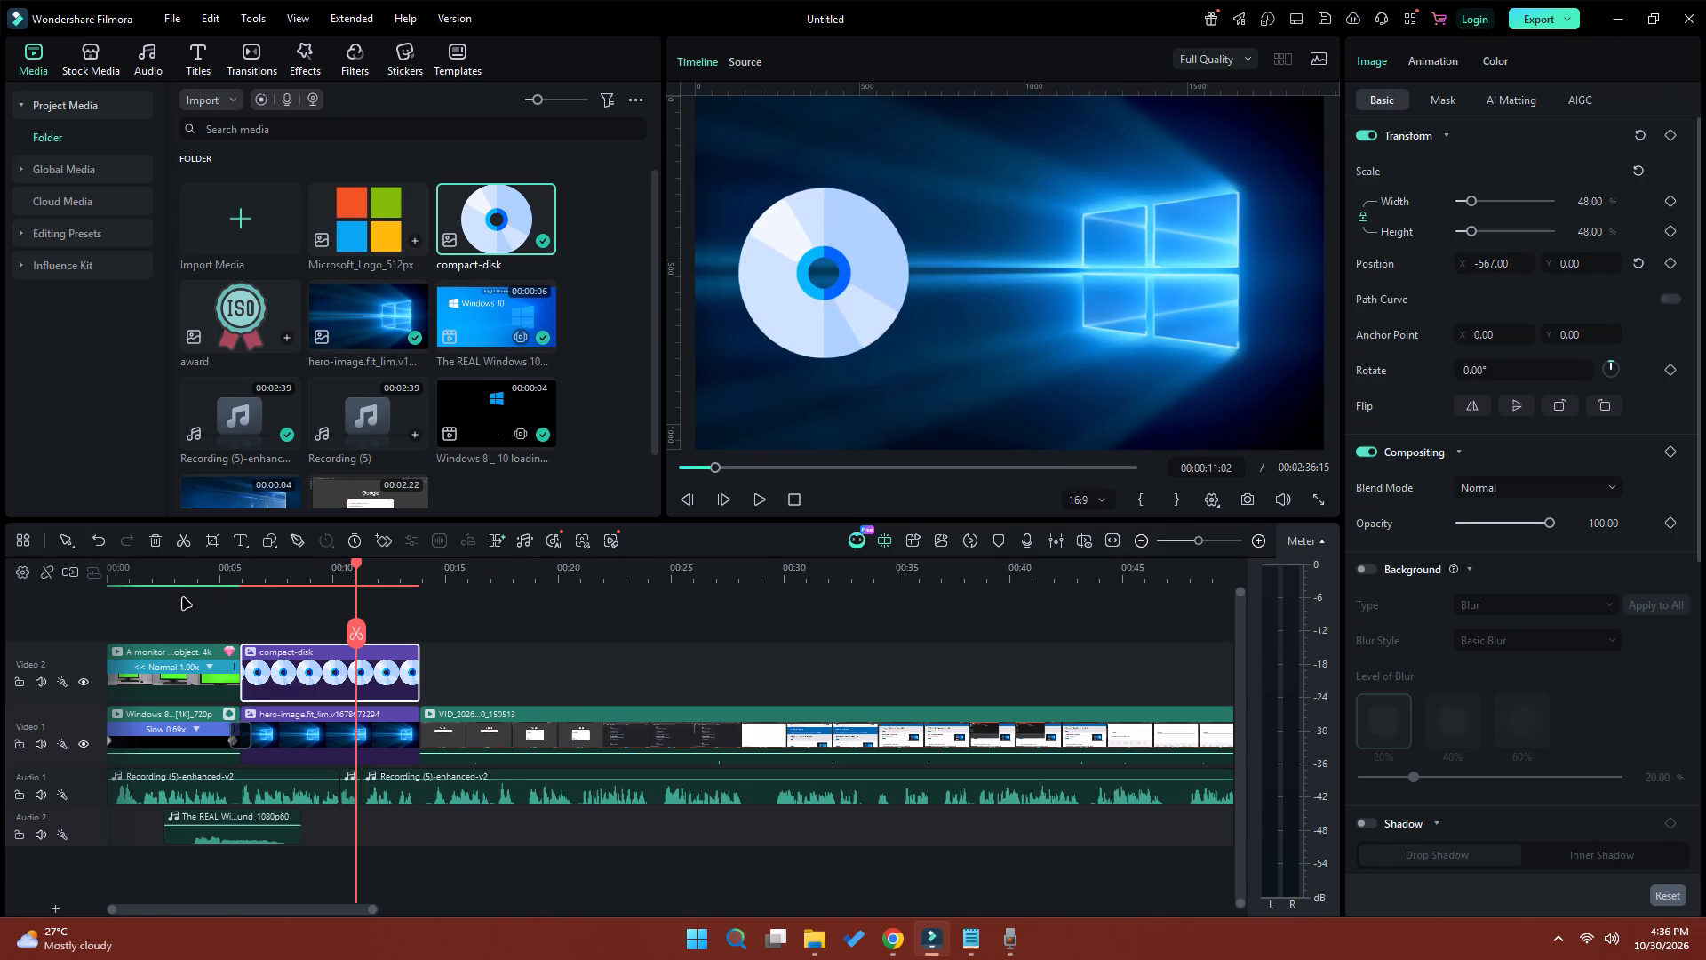
Animate the disk's rotation with a Transform keyframe at 0° at 00:00:06:17 and a rotation of 577° at 00:00:13:00.
click(258, 573)
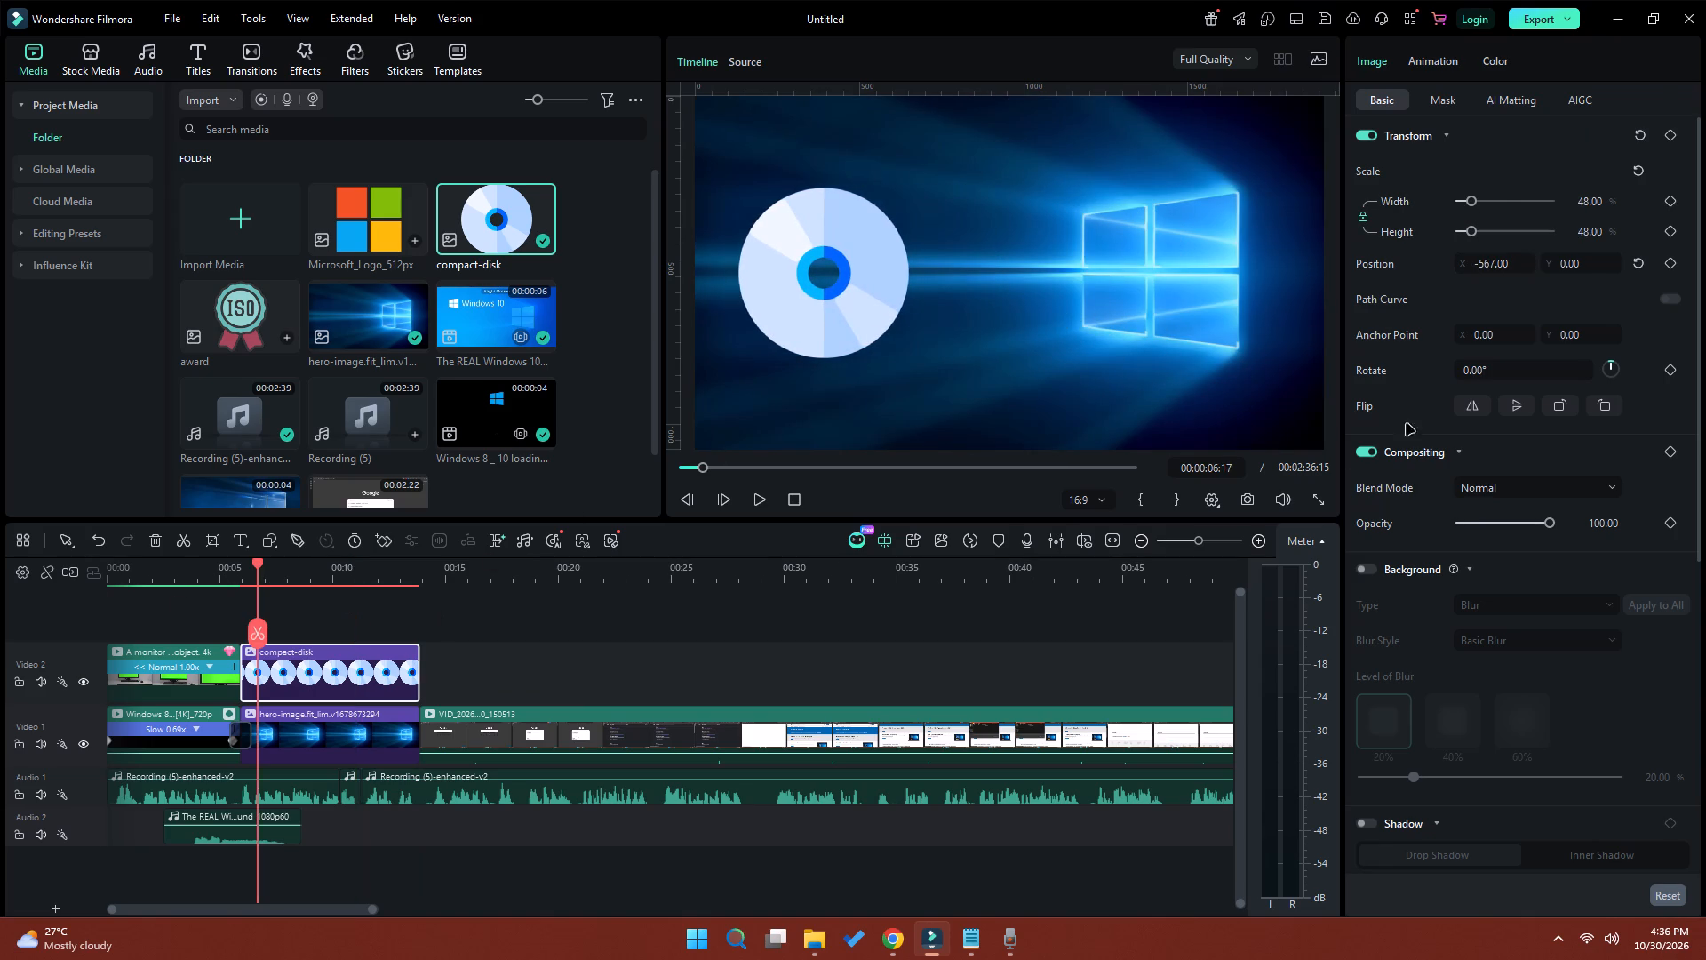
click(1673, 141)
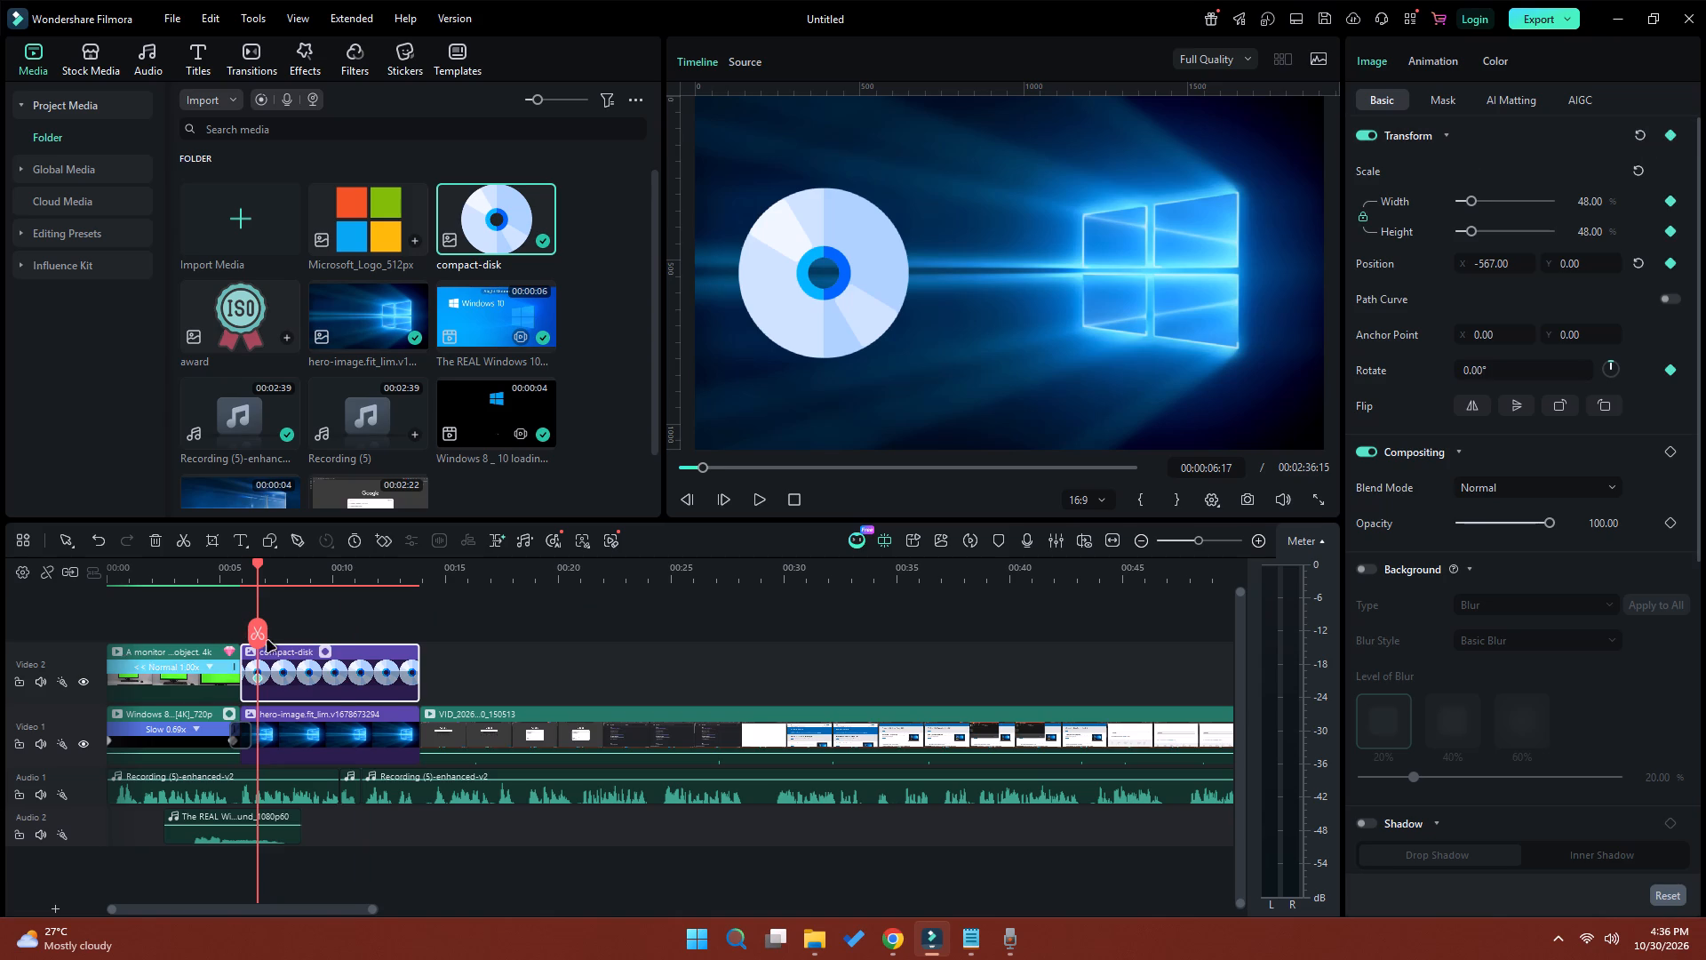
click(400, 574)
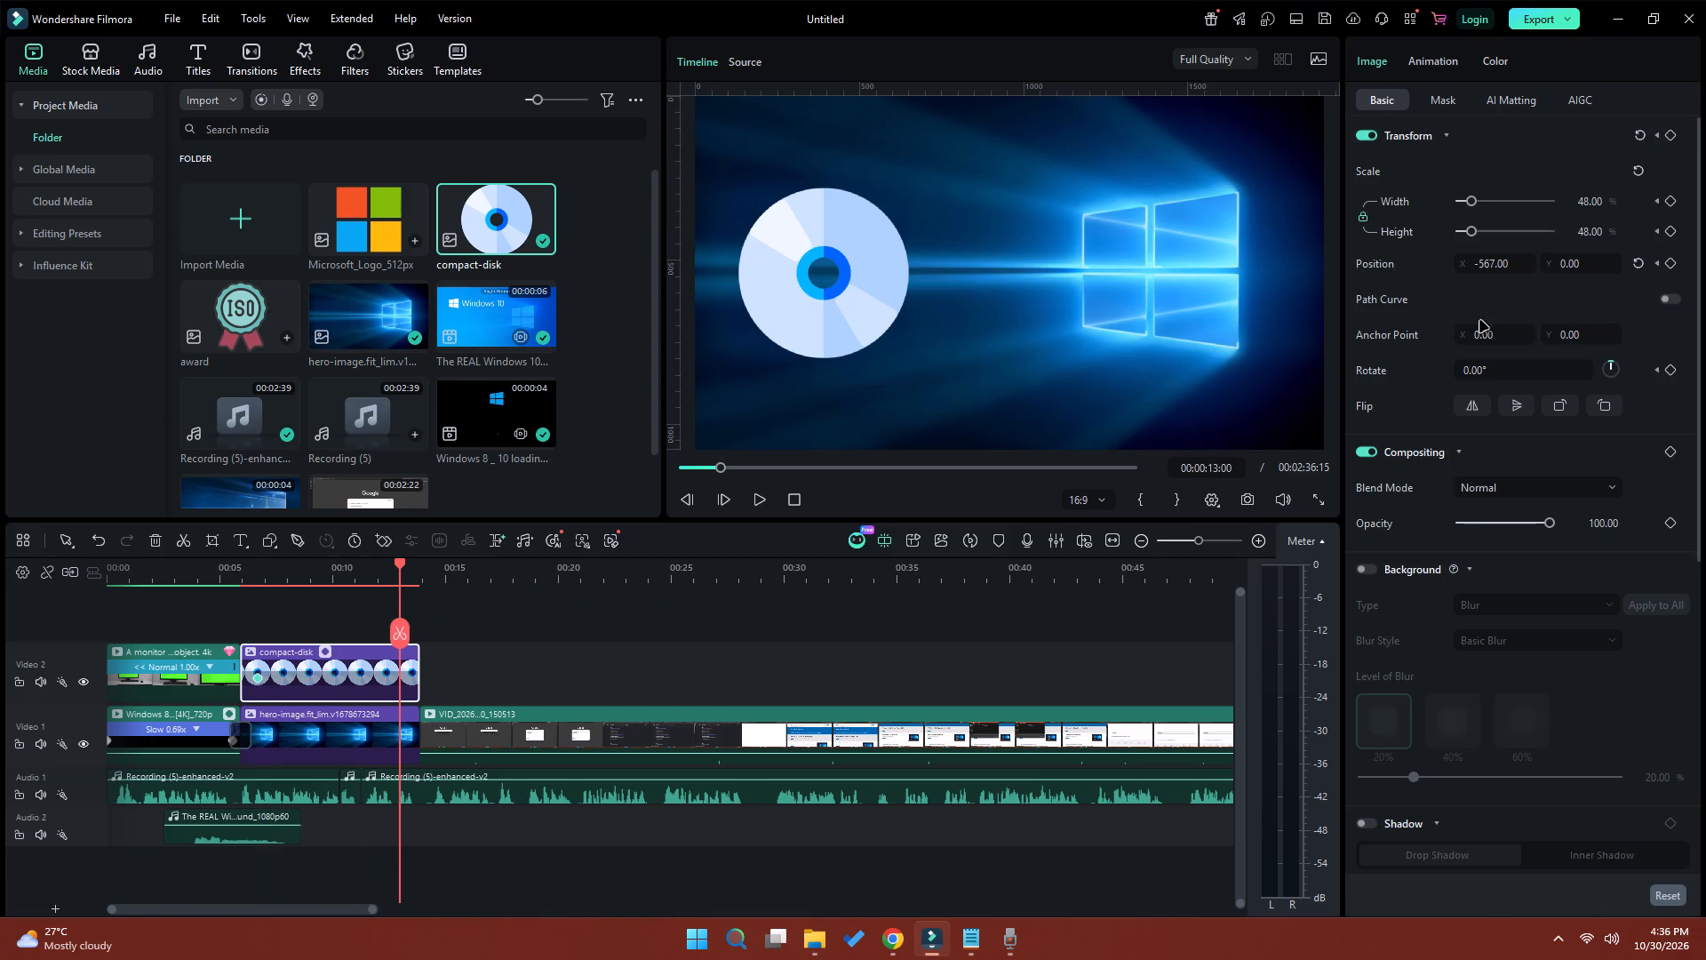
click(1472, 373)
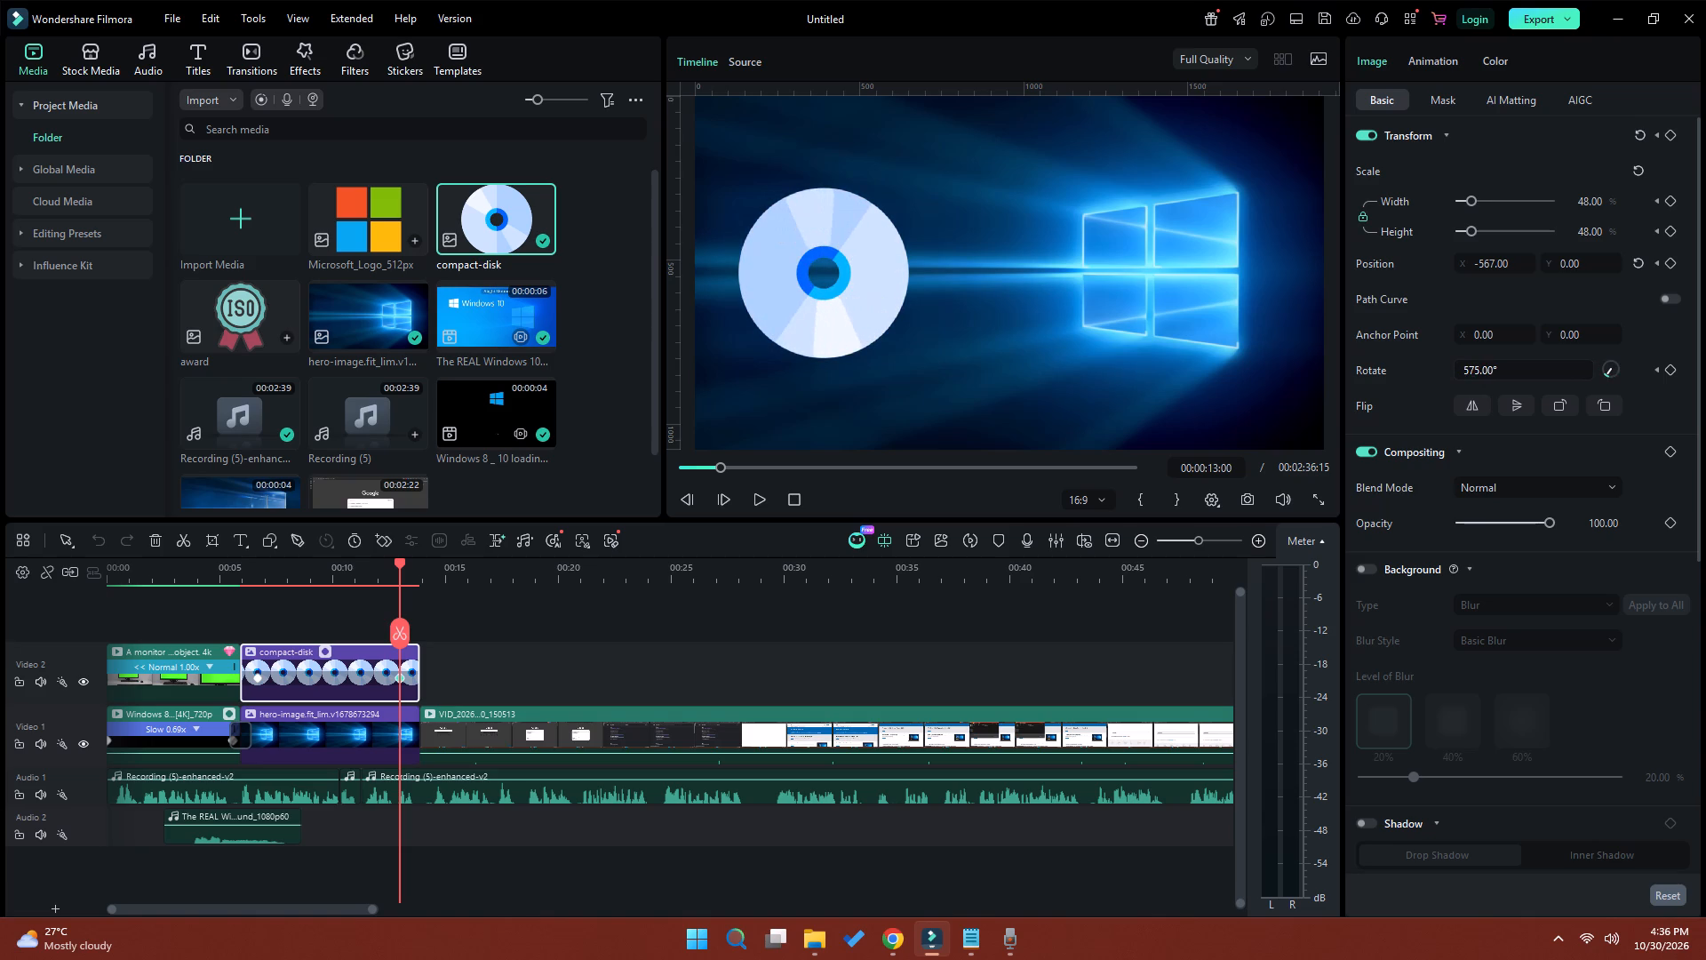
Spread the disk's two keyframes outward to the start and end of the compact-disk clip.
drag(403, 680, 445, 679)
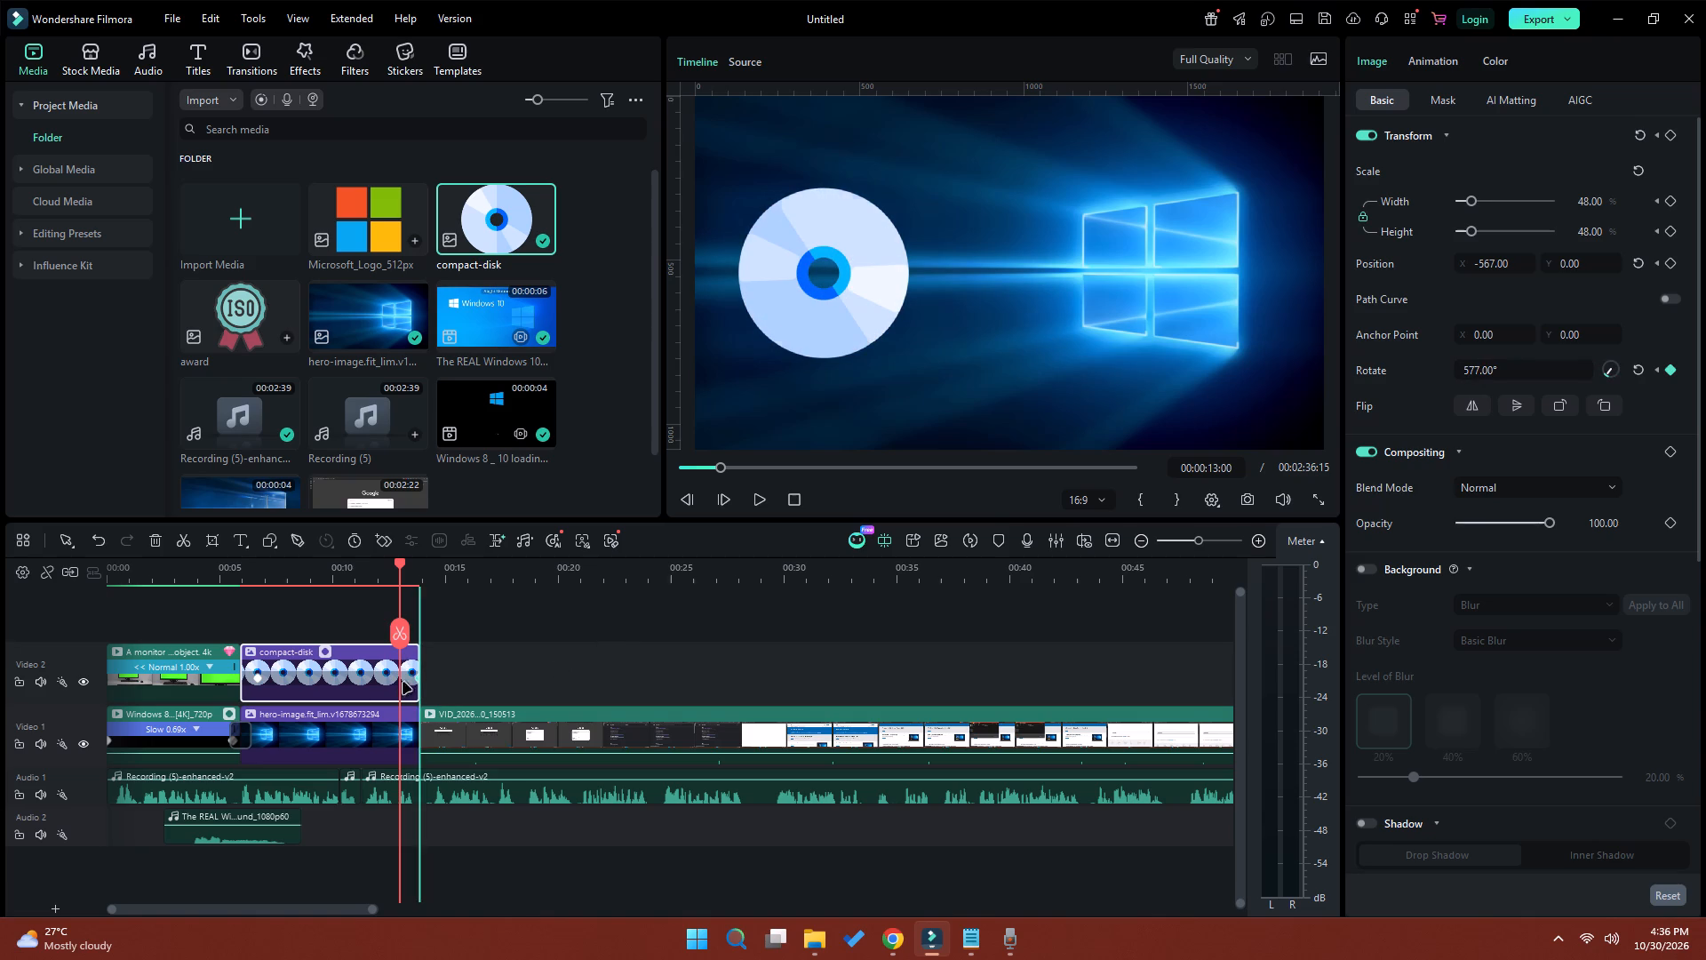
drag(255, 681, 231, 680)
click(244, 580)
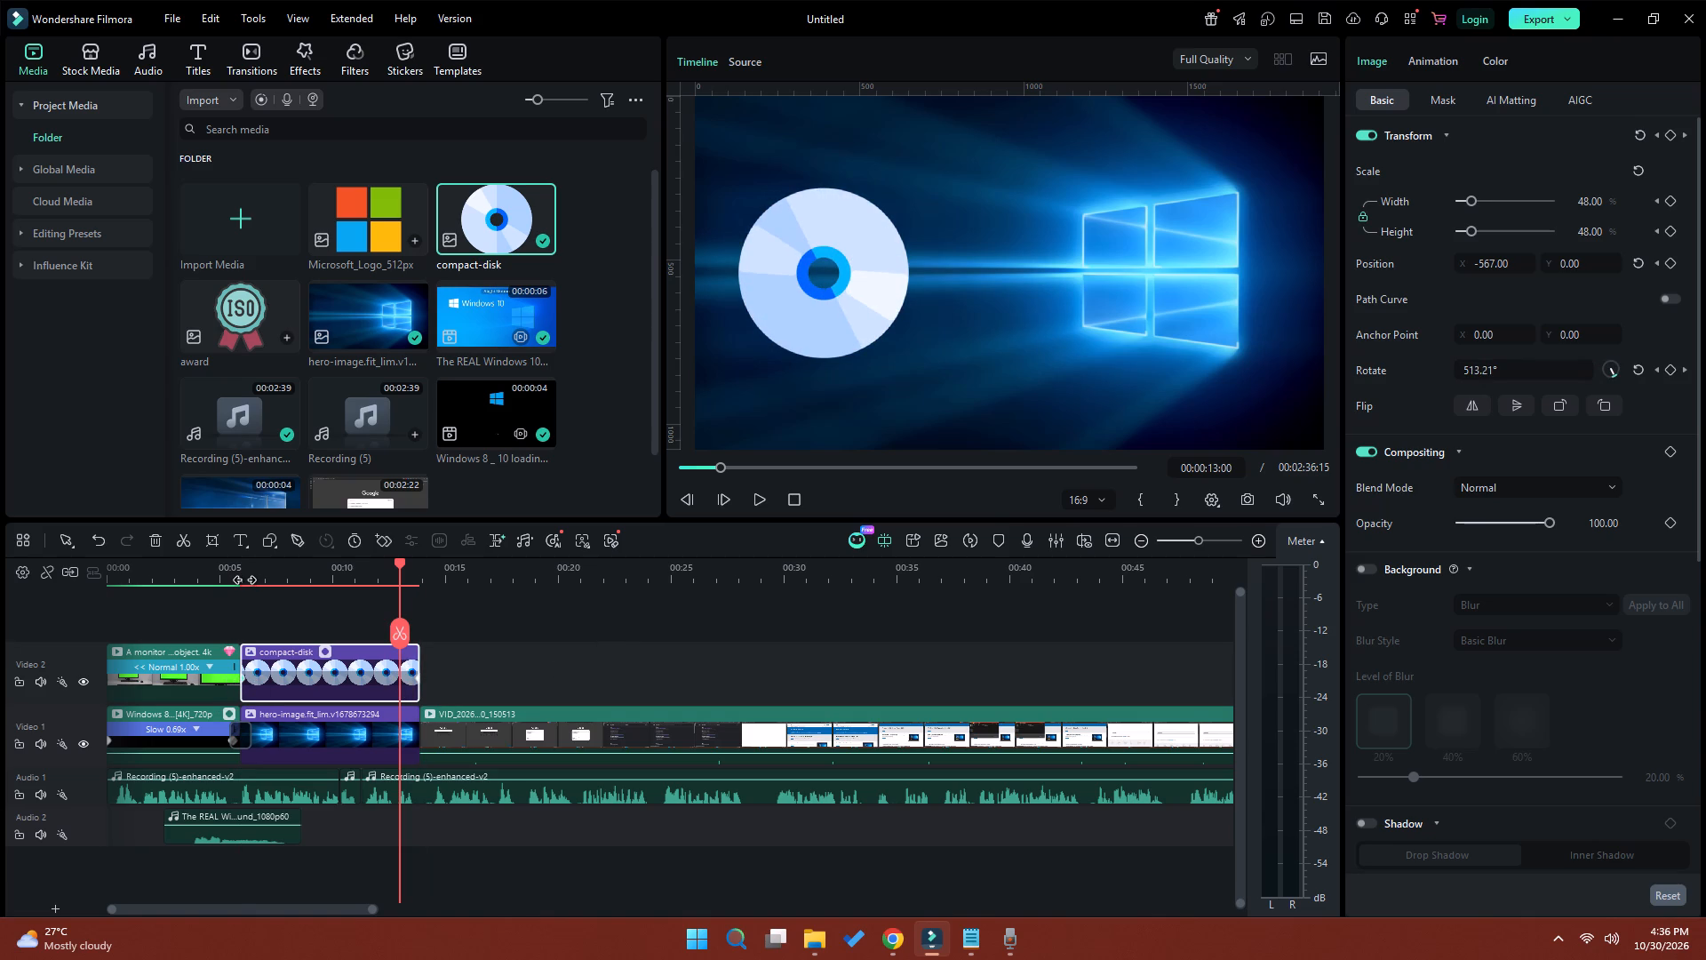
Animate the disk sliding in, with a Transform keyframe at 00:00:06:22 and position X -1243 at the compact-disk clip's start.
key(space)
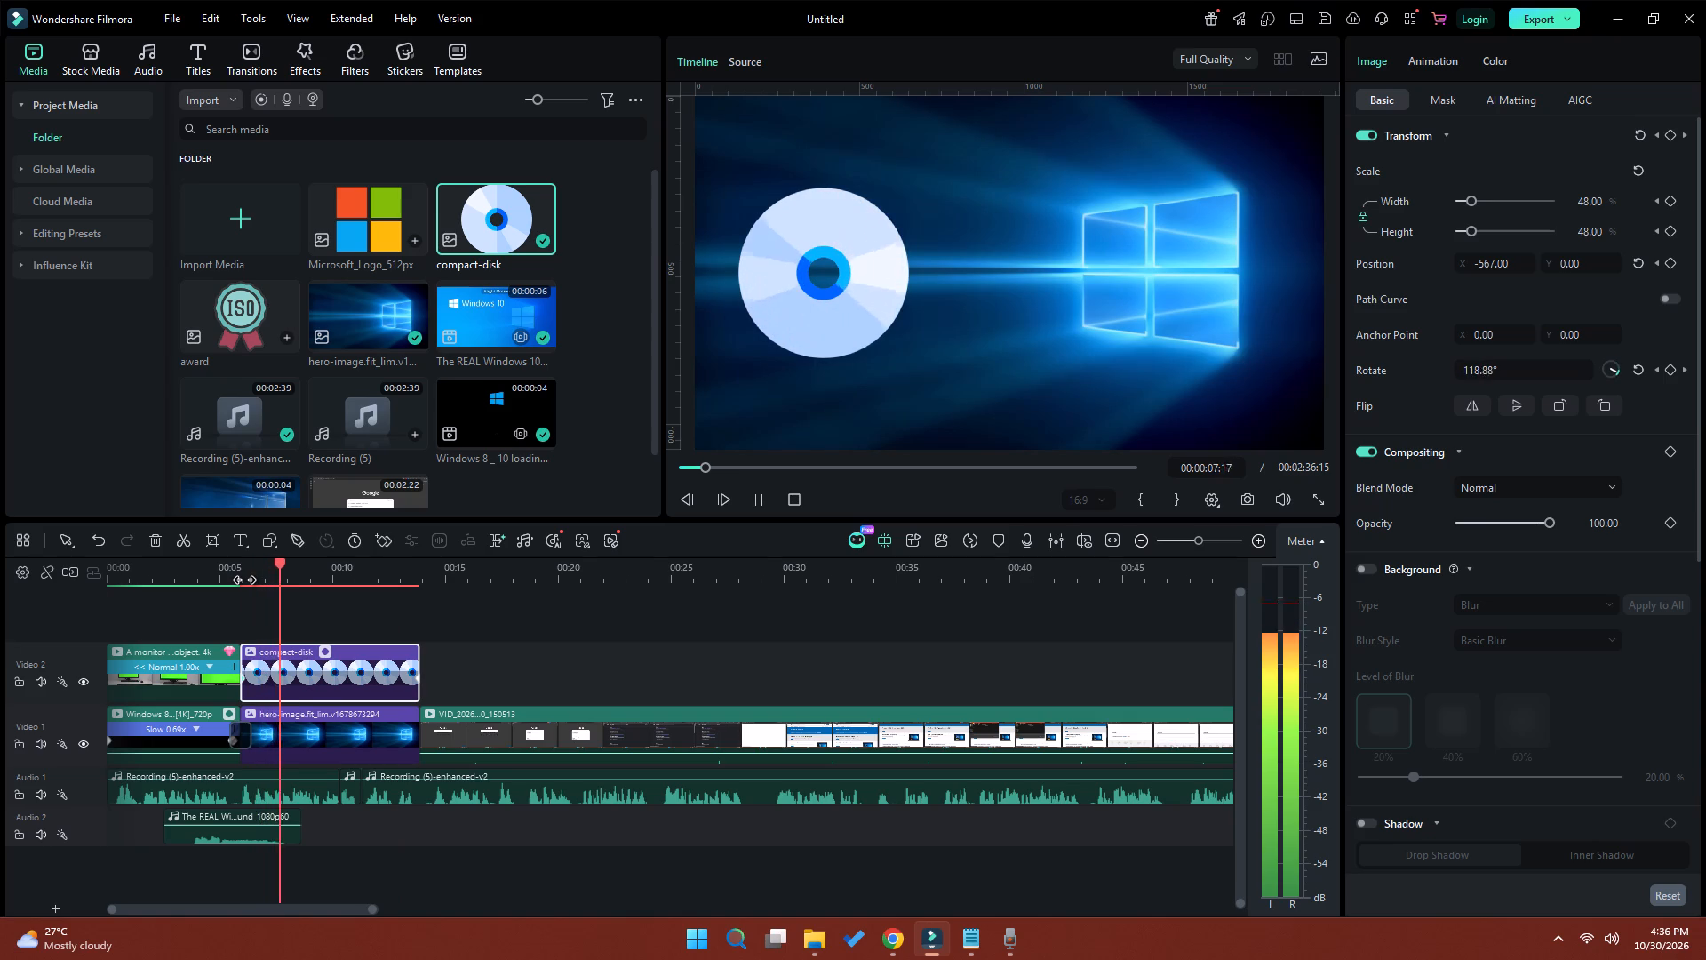
key(space)
click(262, 578)
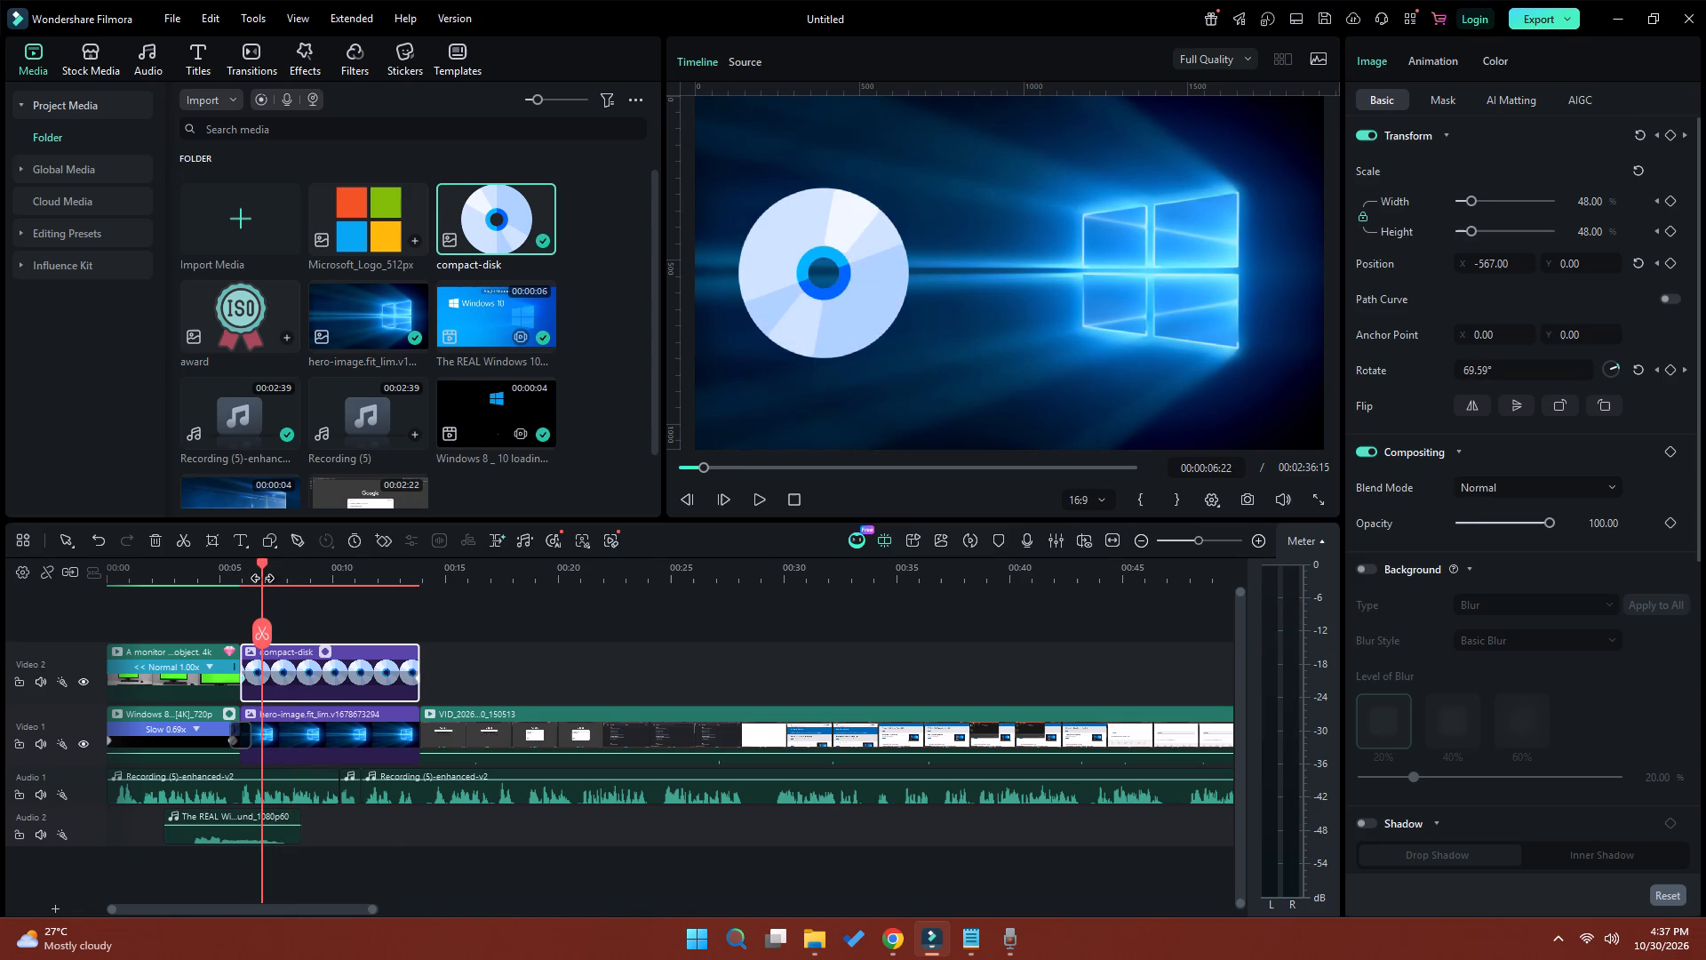
click(1670, 133)
drag(260, 560, 243, 561)
click(1495, 263)
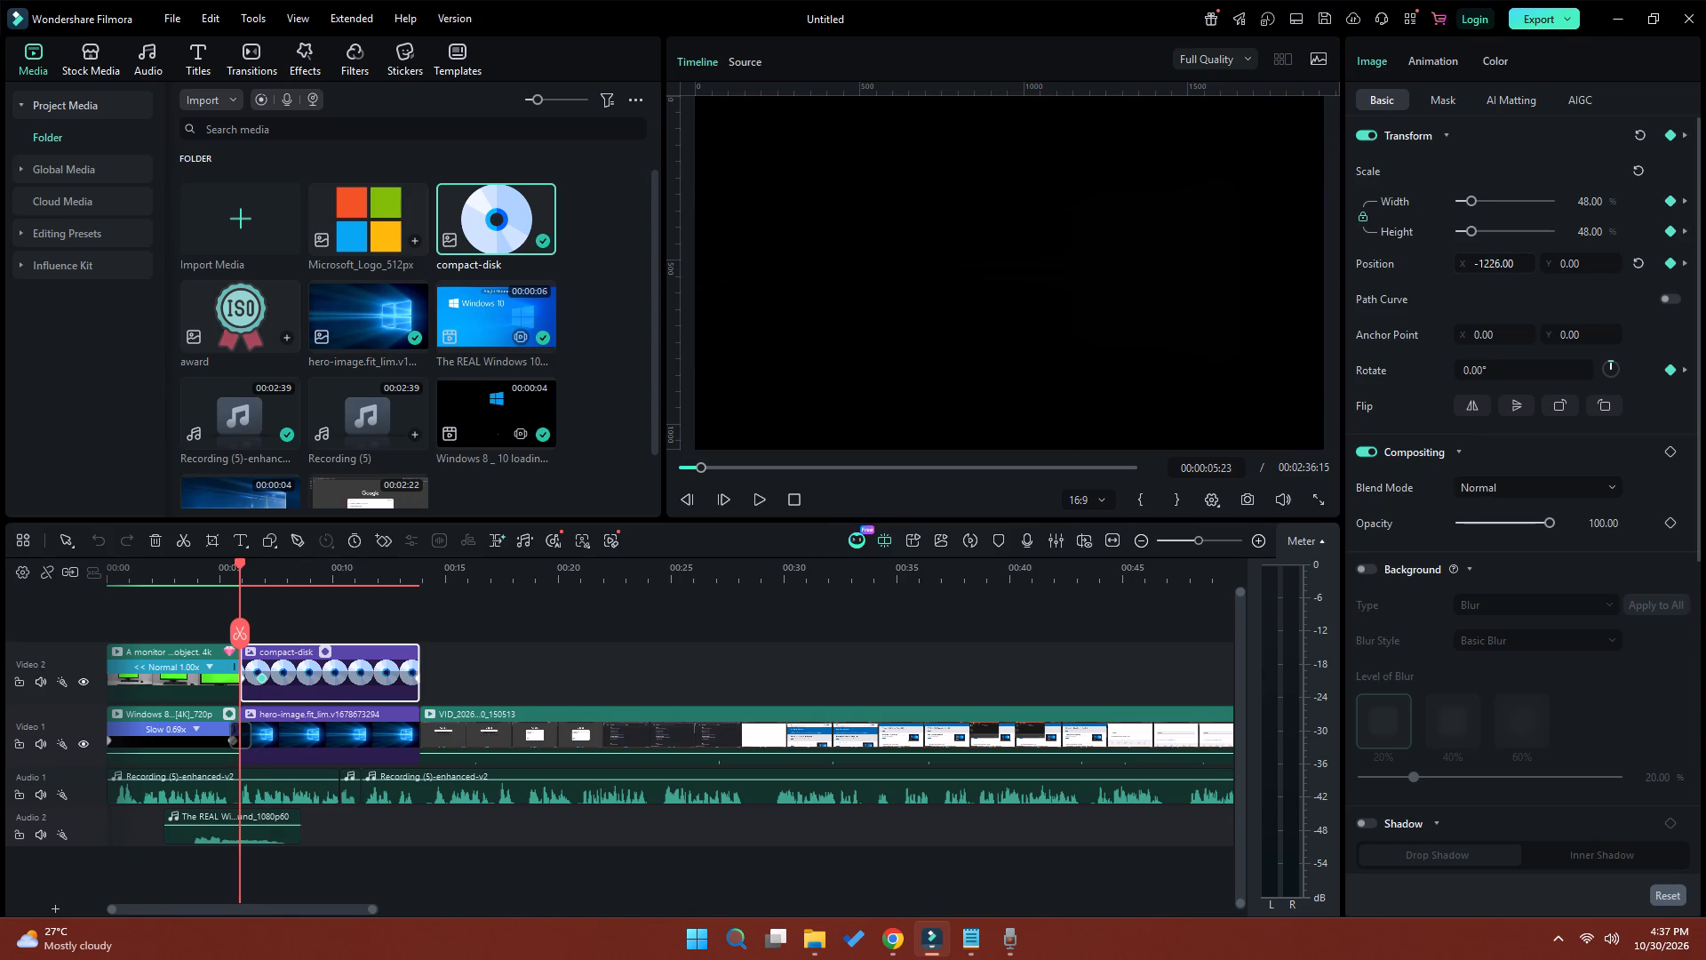
key(space)
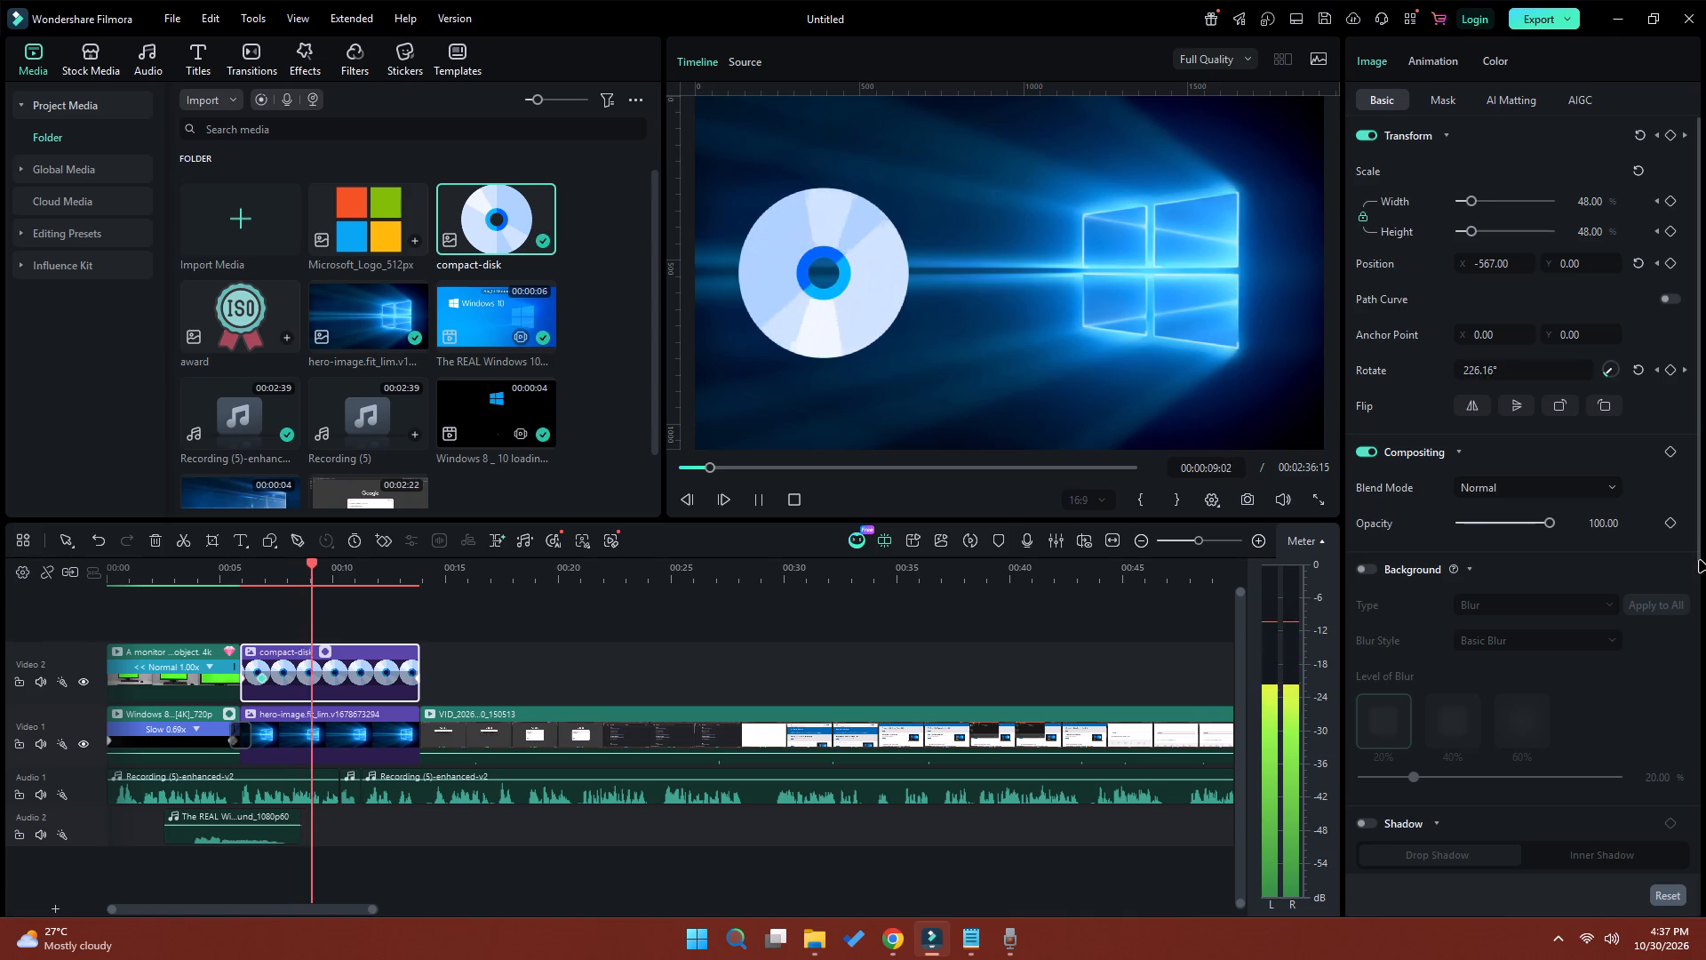
key(space)
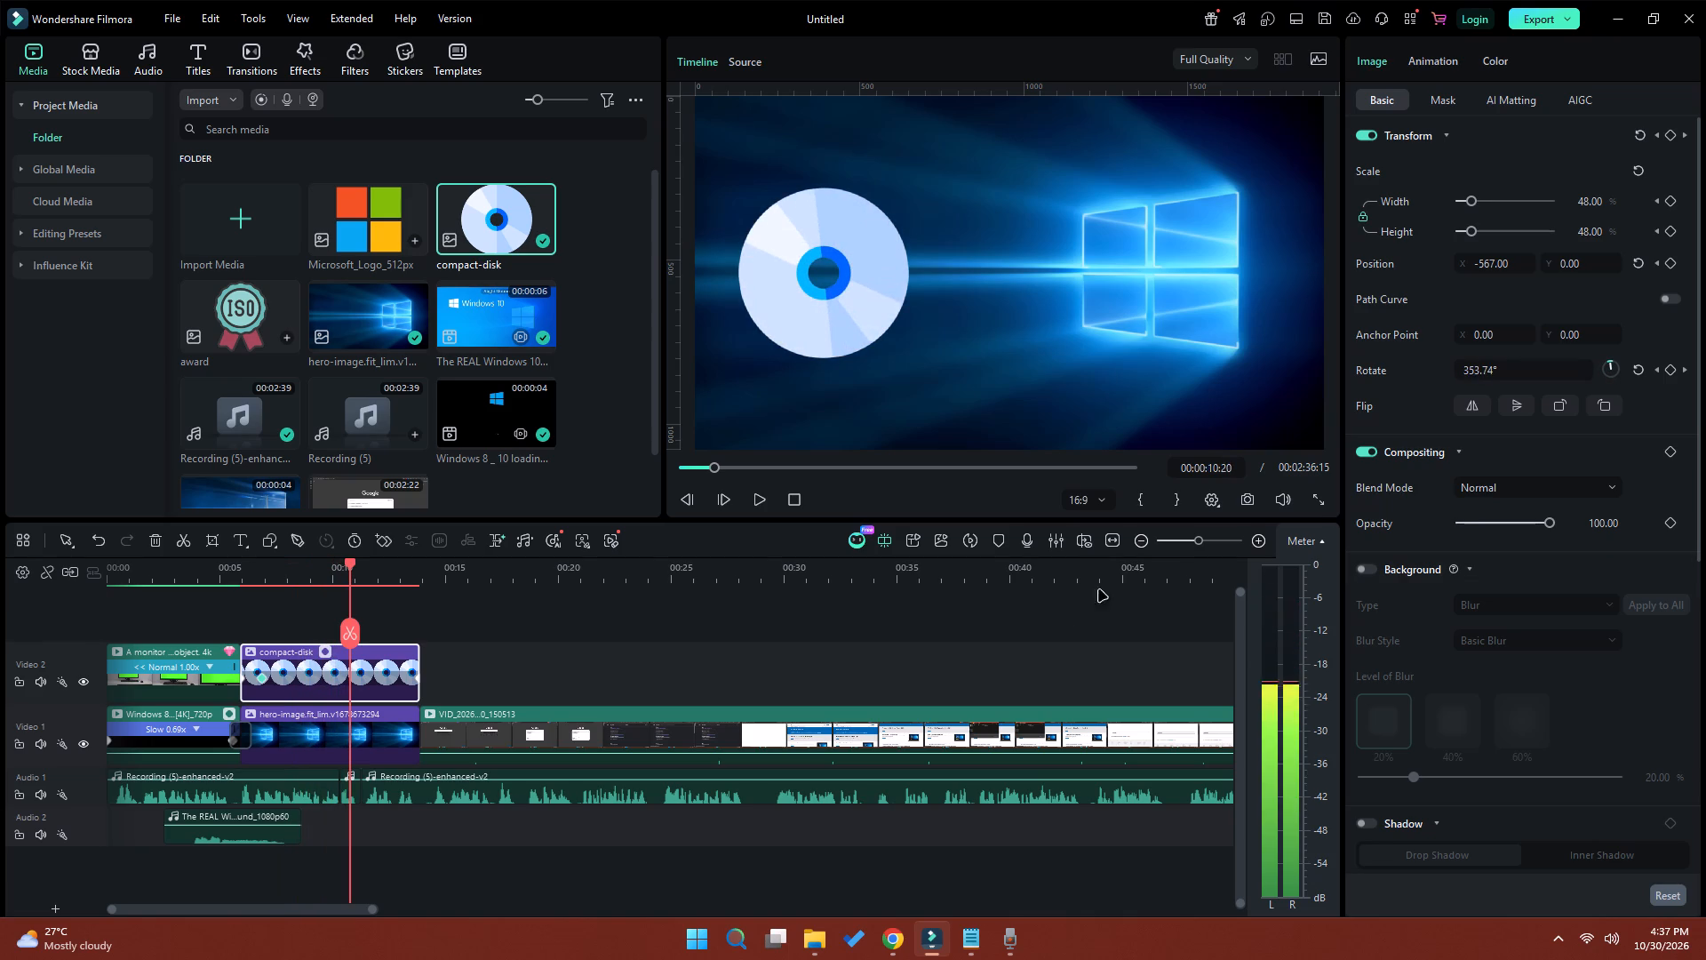
Apply the Ease In Bezier curve to the disk's slide-in keyframe at 00:00:06:22 and preview the motion.
right_click(263, 677)
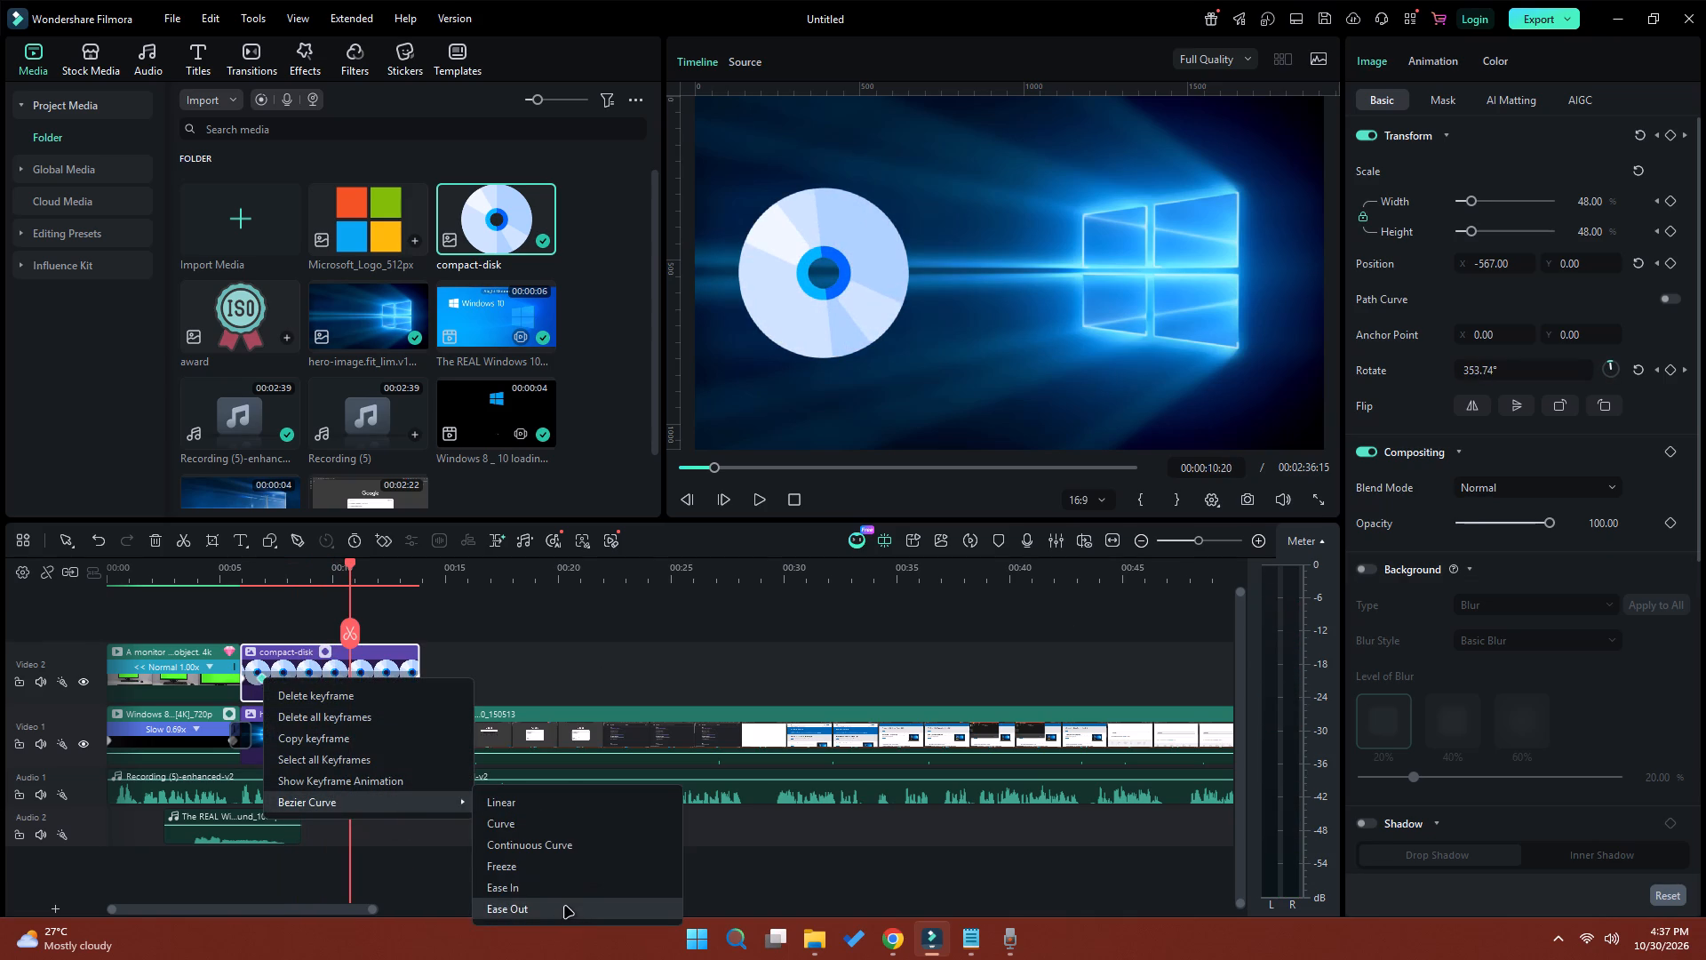
click(562, 892)
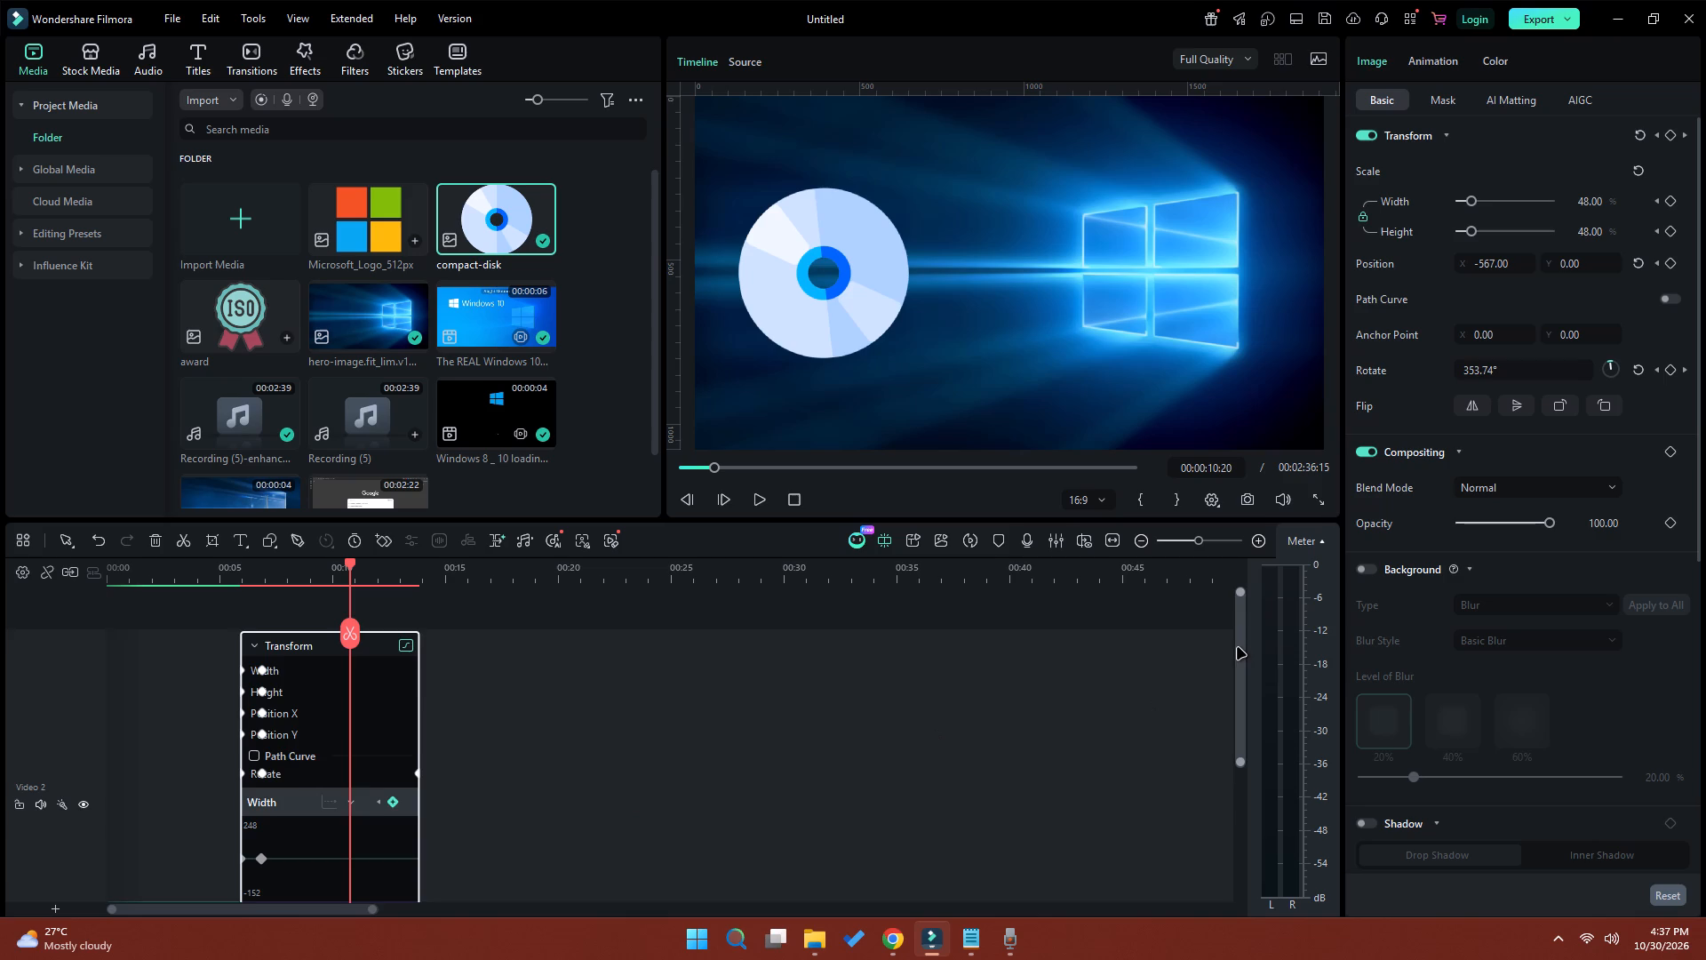
drag(1238, 648, 1231, 765)
click(327, 712)
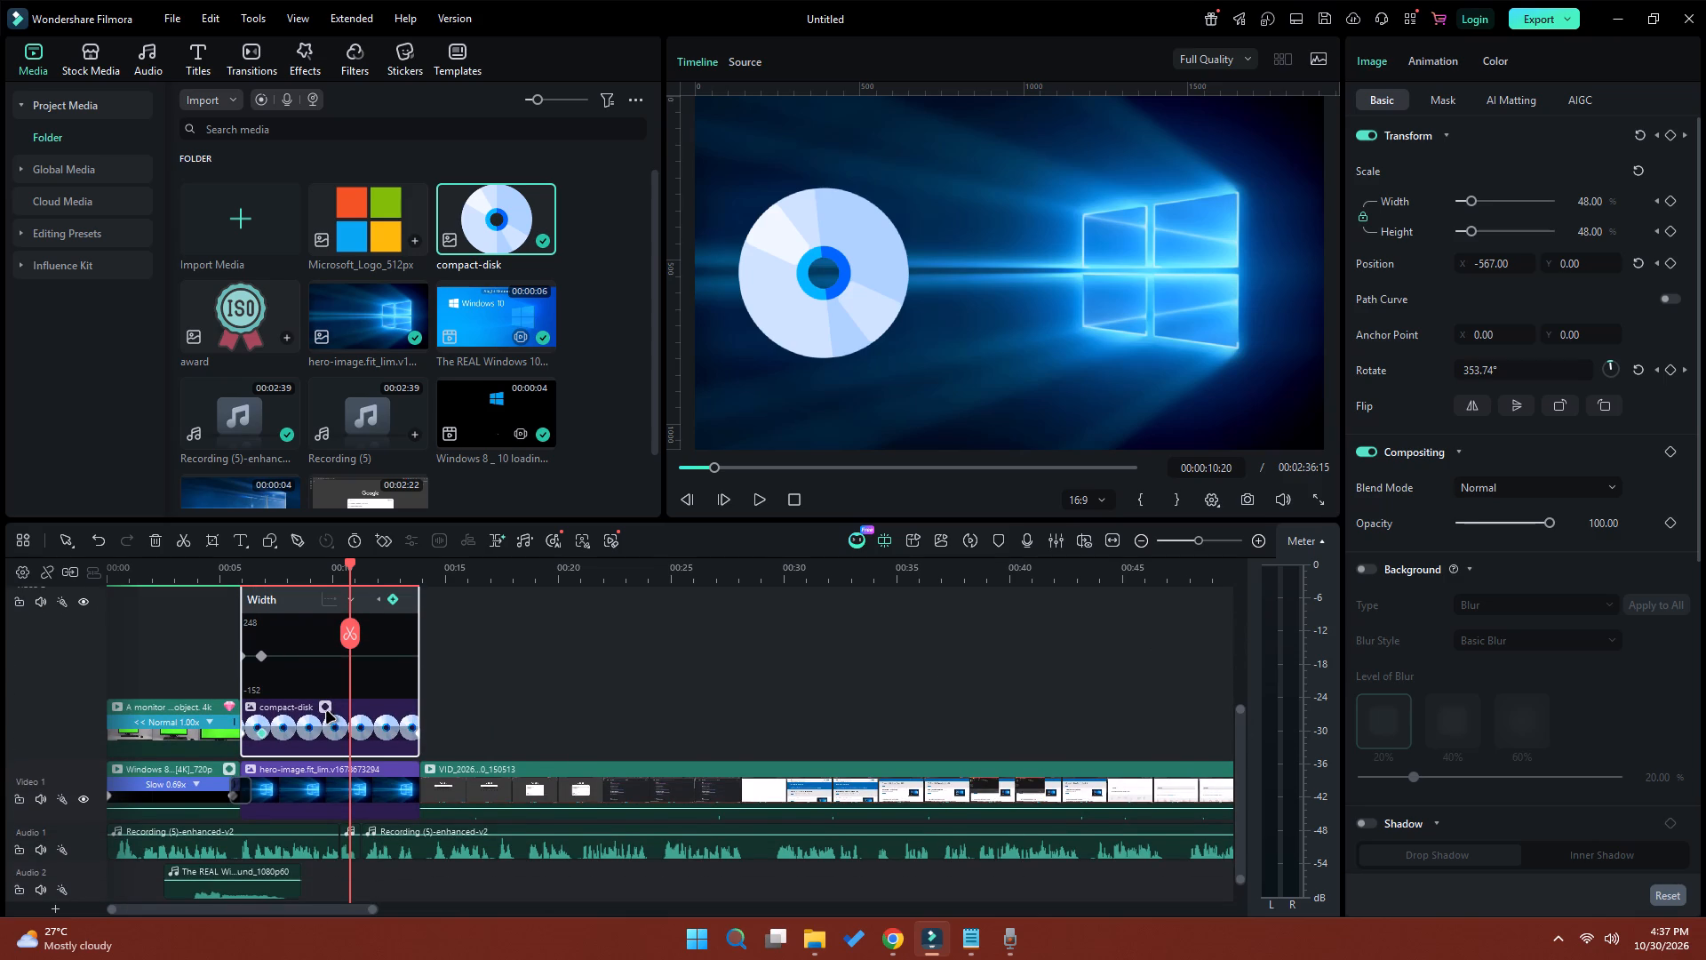
click(242, 580)
key(space)
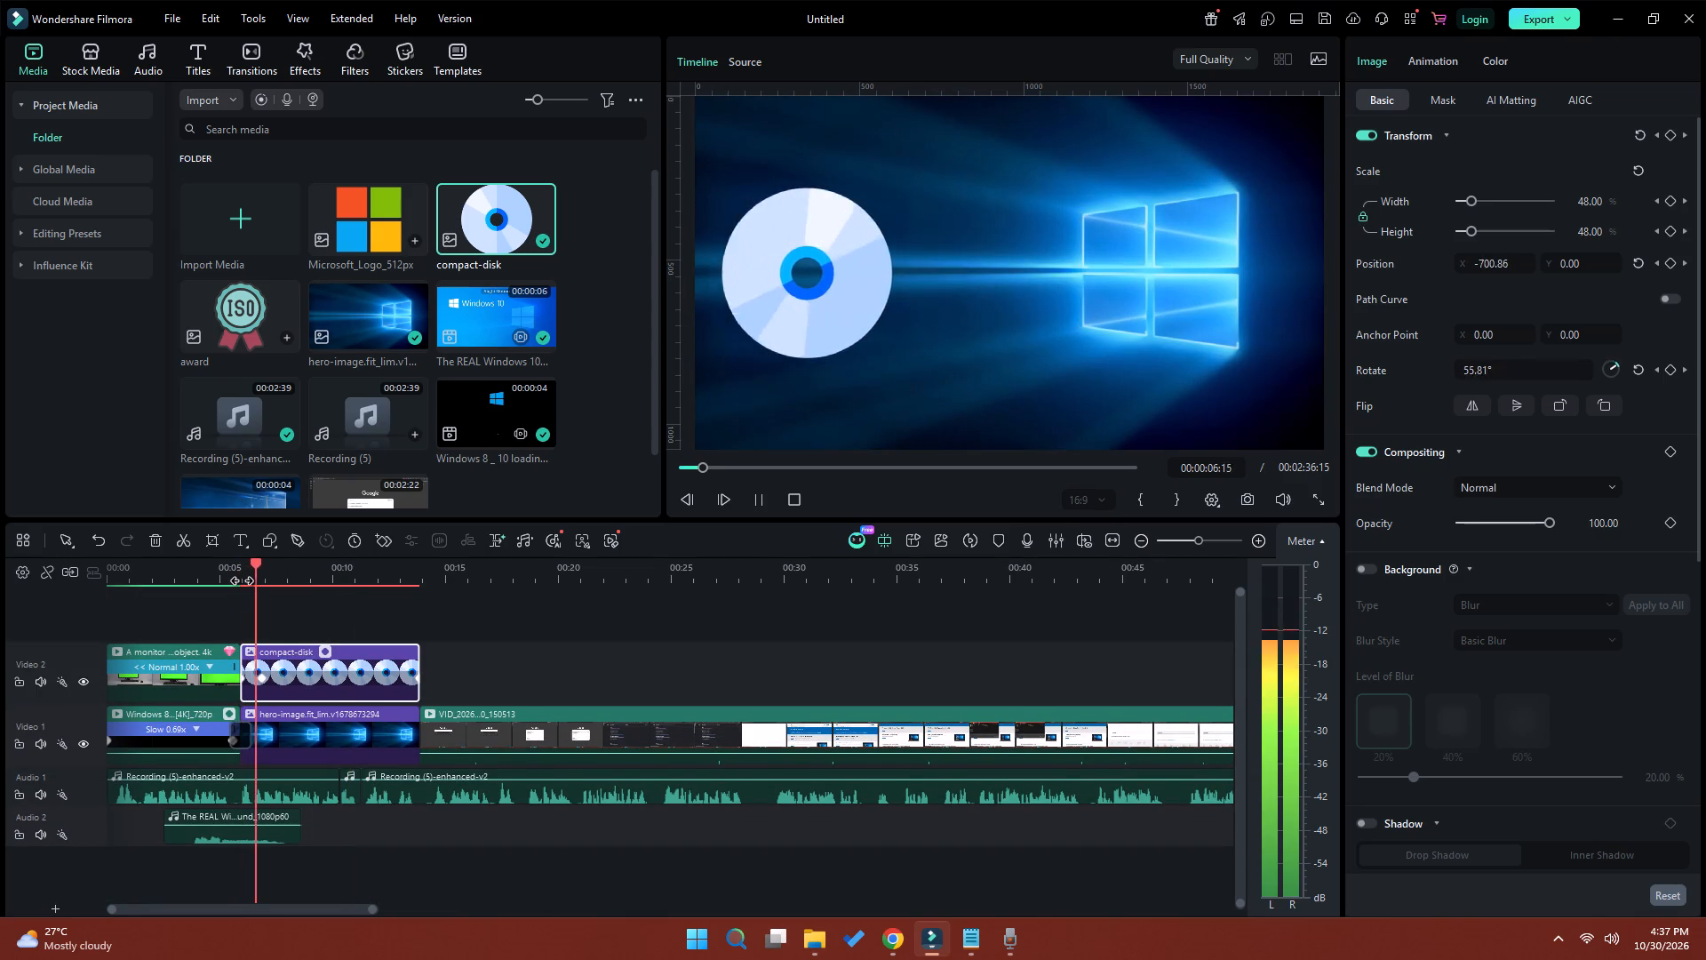
key(space)
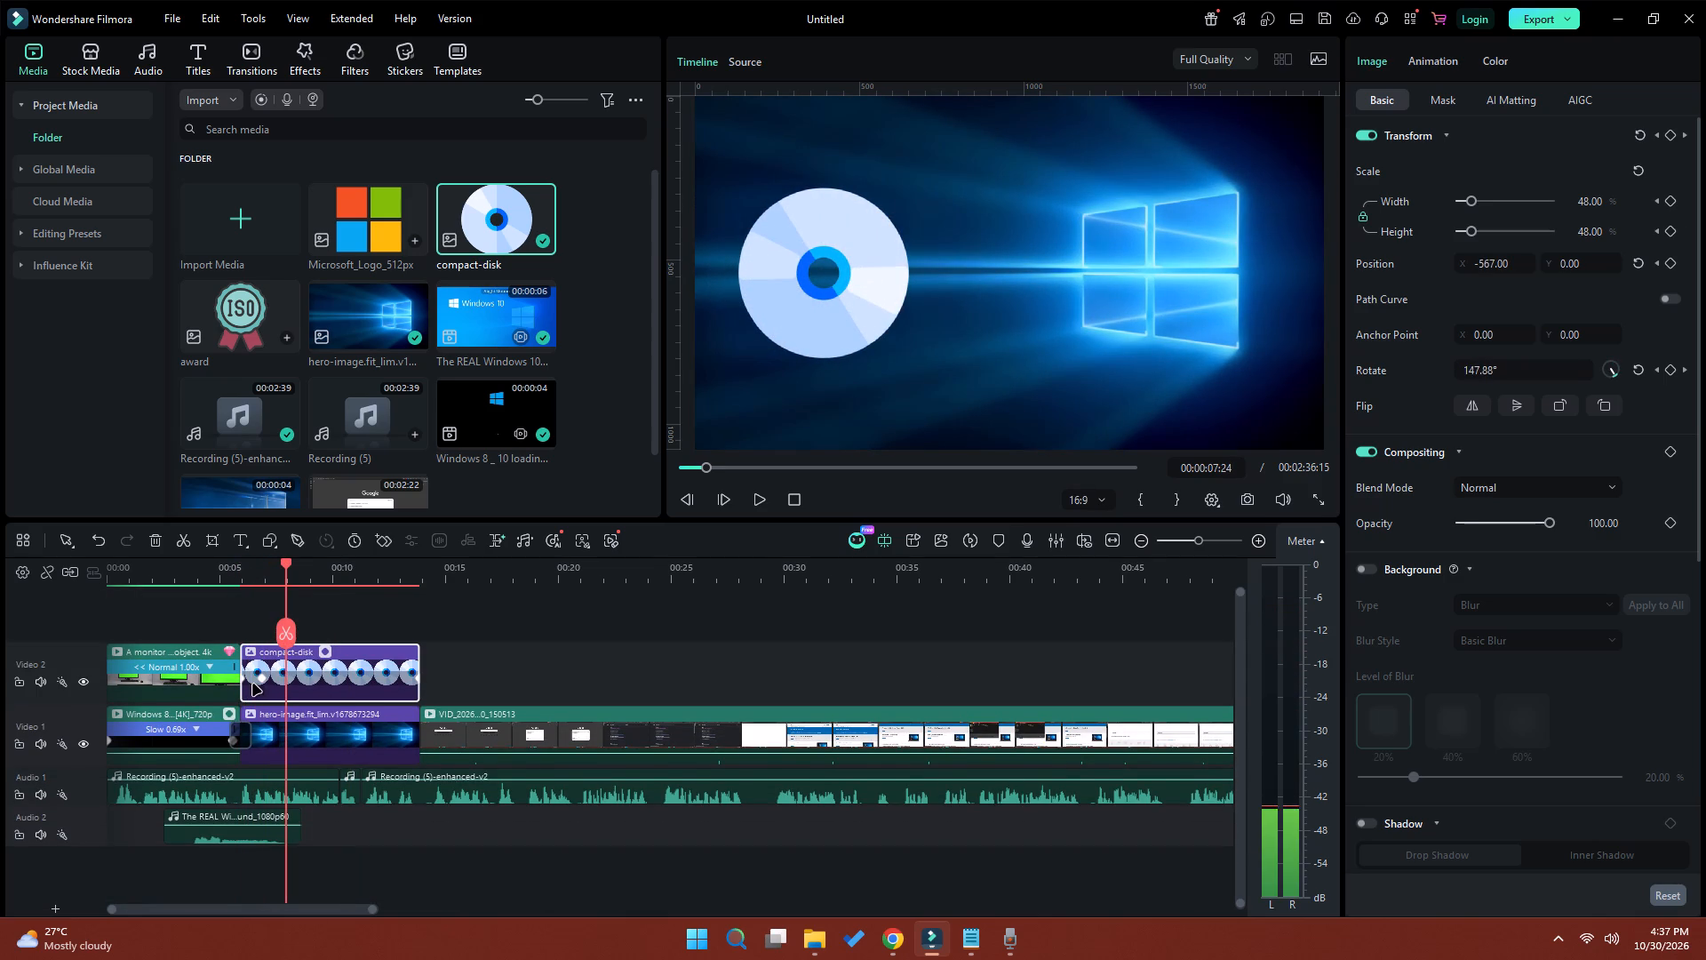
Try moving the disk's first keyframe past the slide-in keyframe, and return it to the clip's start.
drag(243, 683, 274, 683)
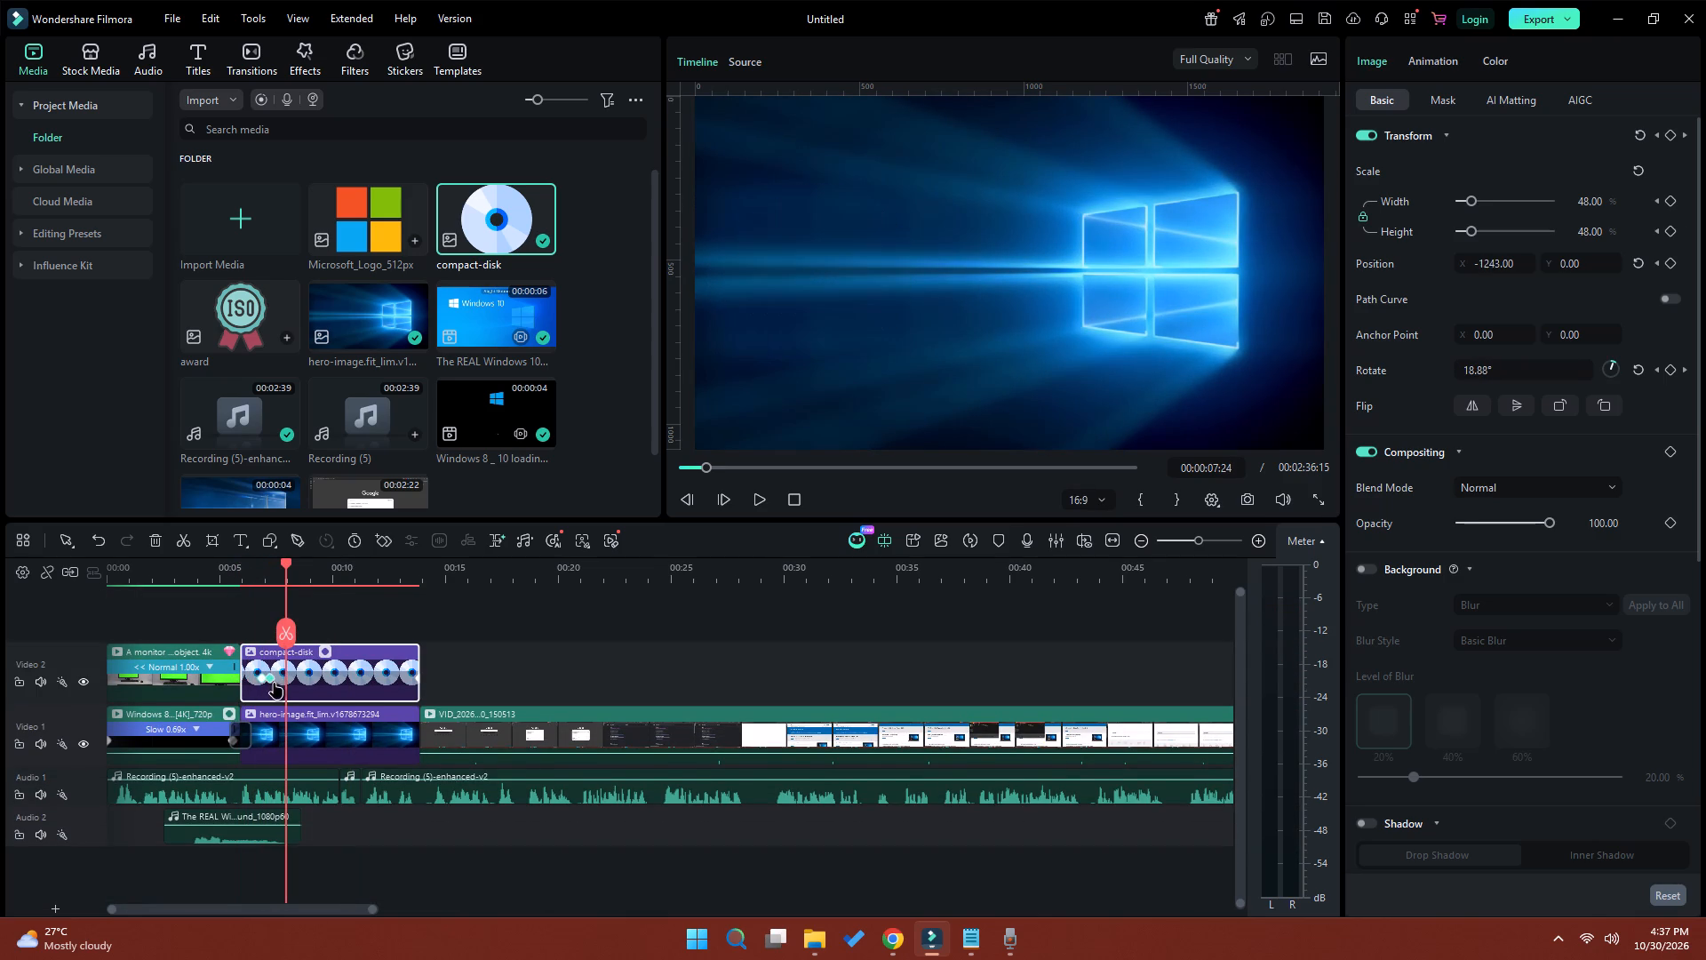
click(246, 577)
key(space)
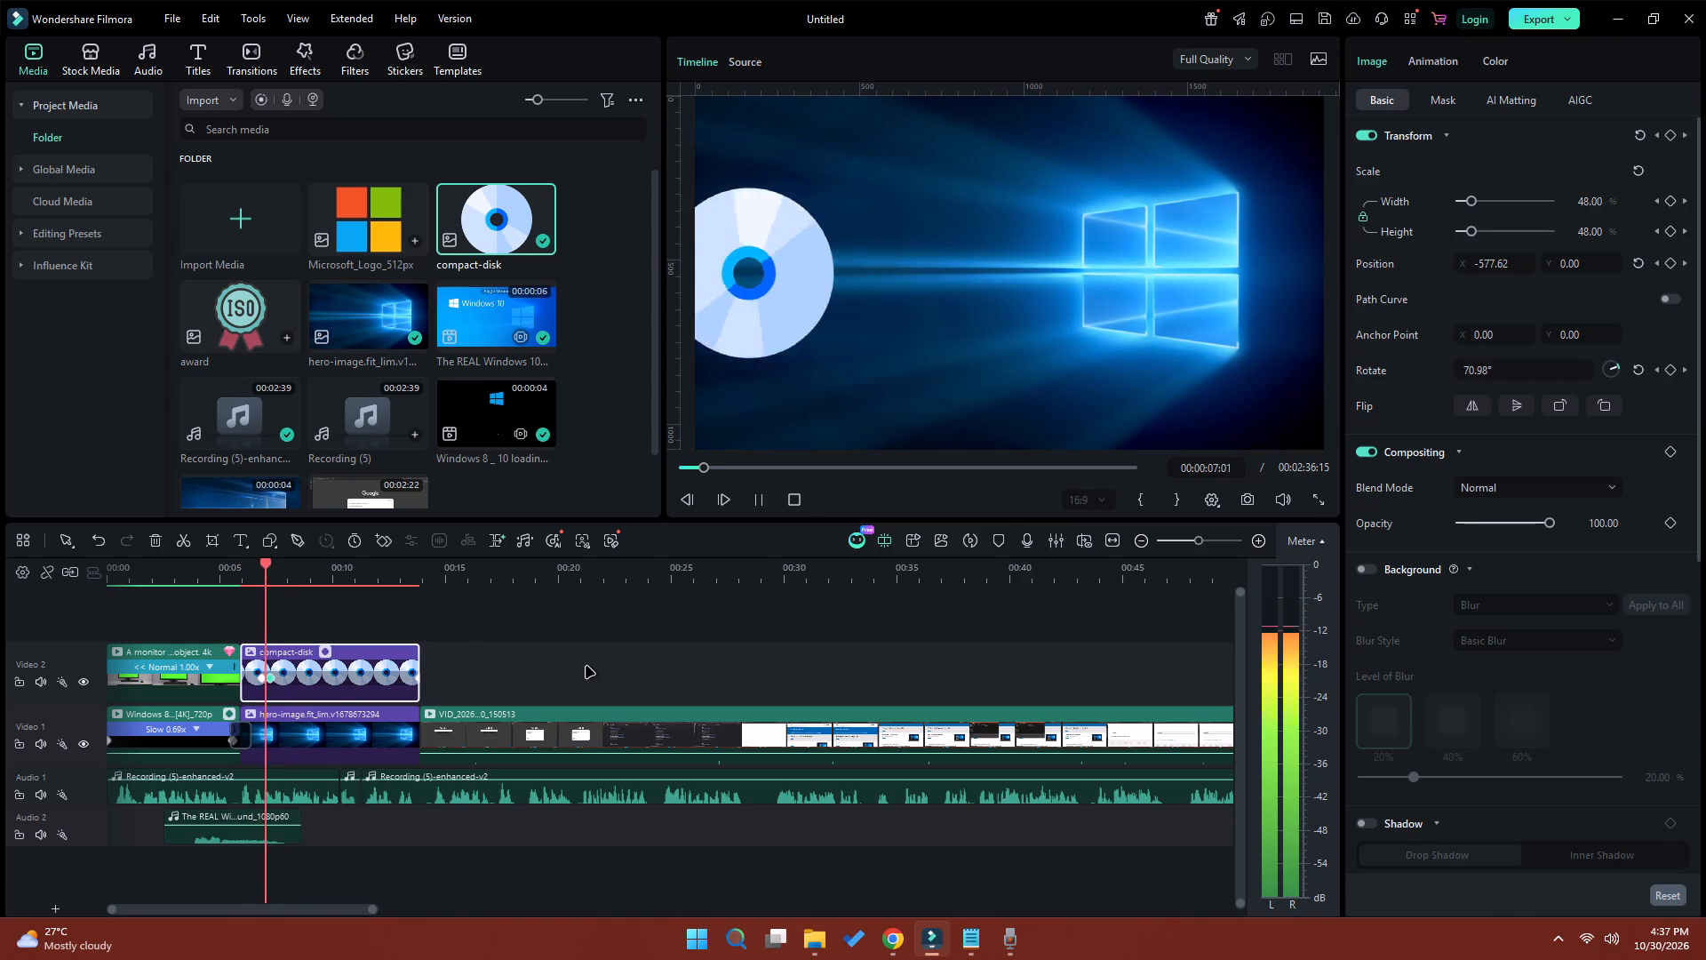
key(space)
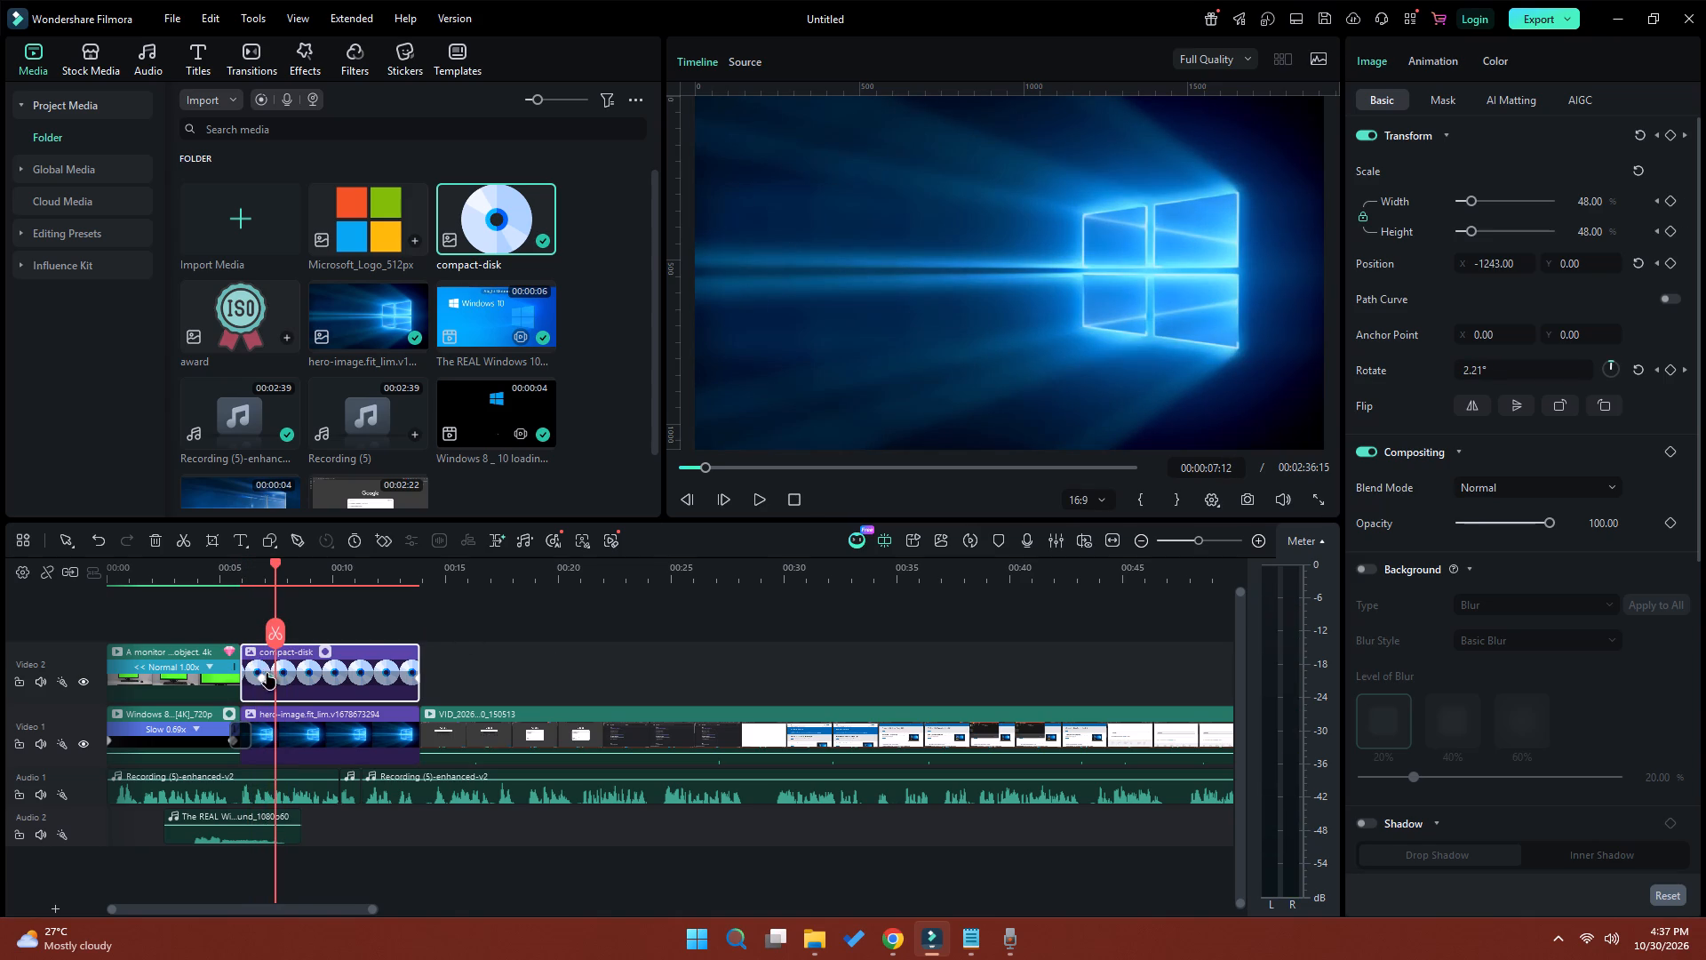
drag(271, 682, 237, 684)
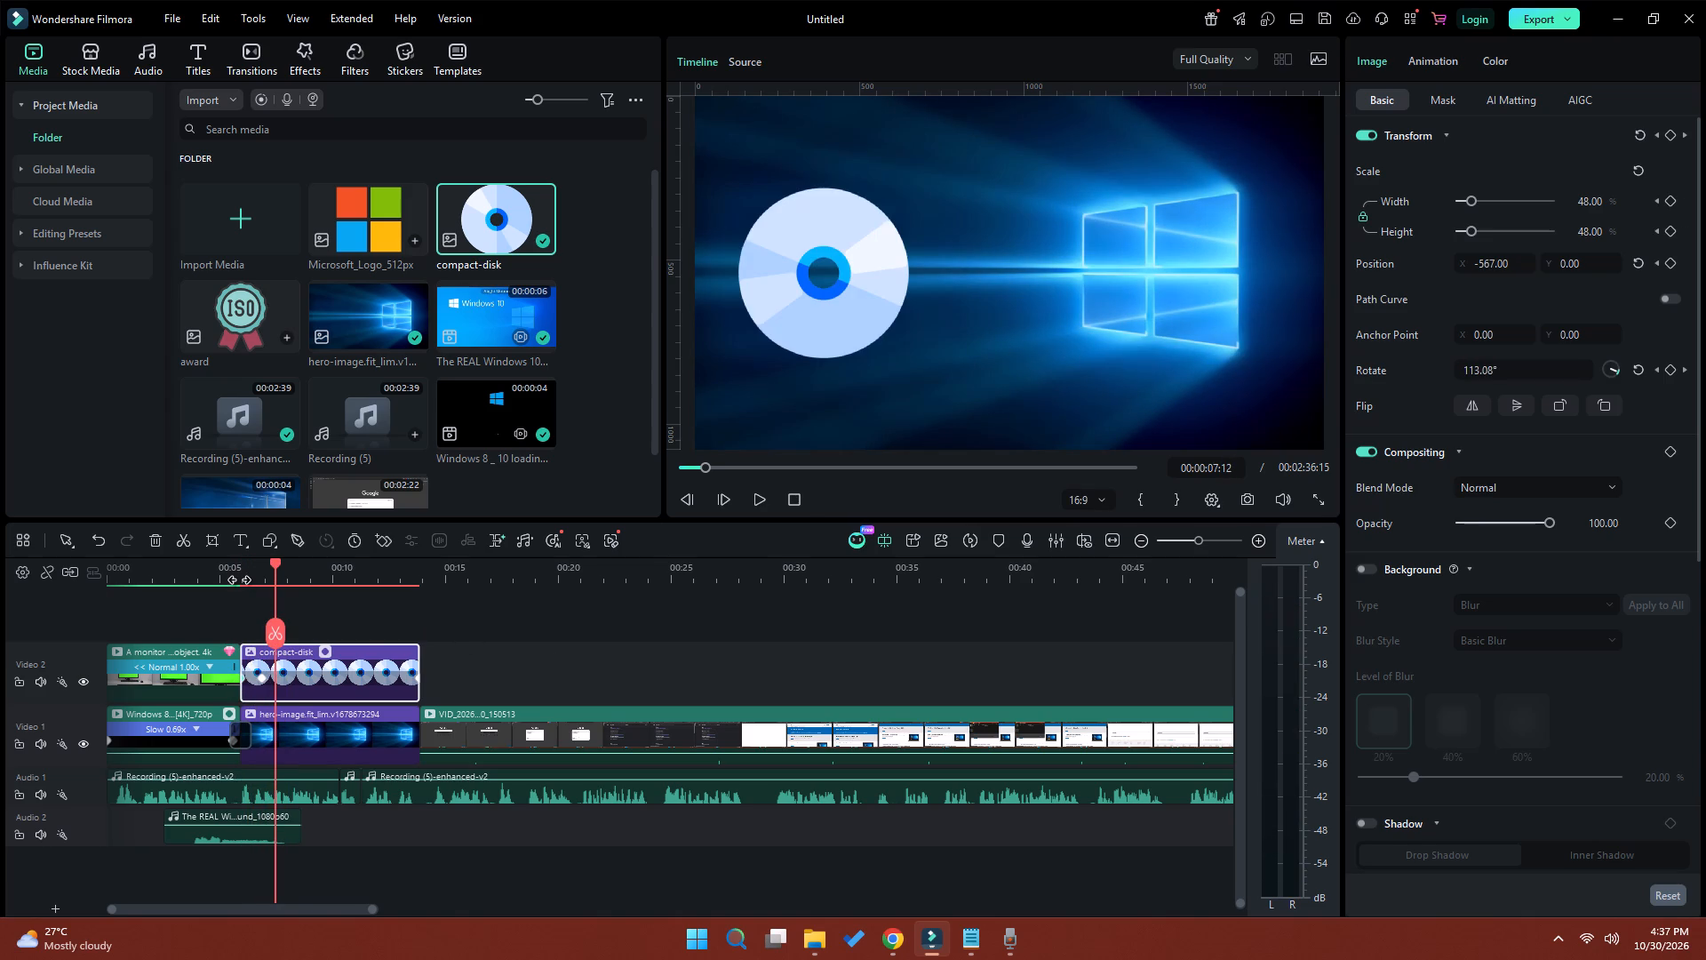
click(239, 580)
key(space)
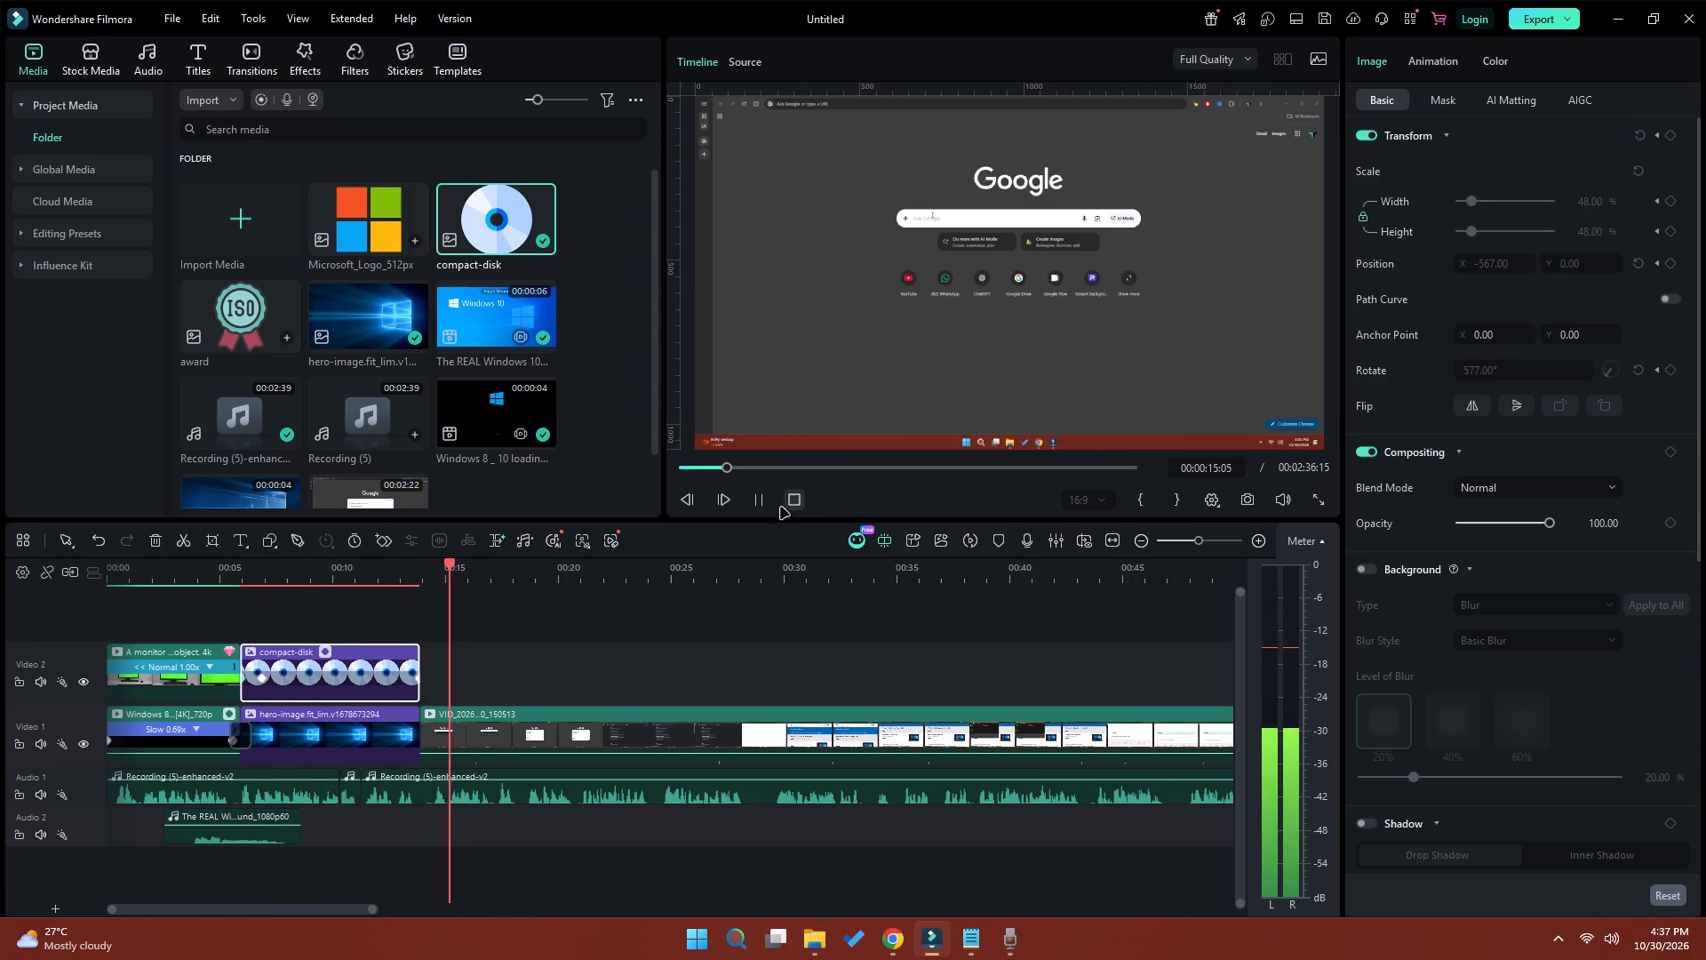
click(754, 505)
Place the ISO award image on a new Video 3 track from 00:00:09:12 and trim it to the compact-disk clip's end.
drag(238, 315, 284, 524)
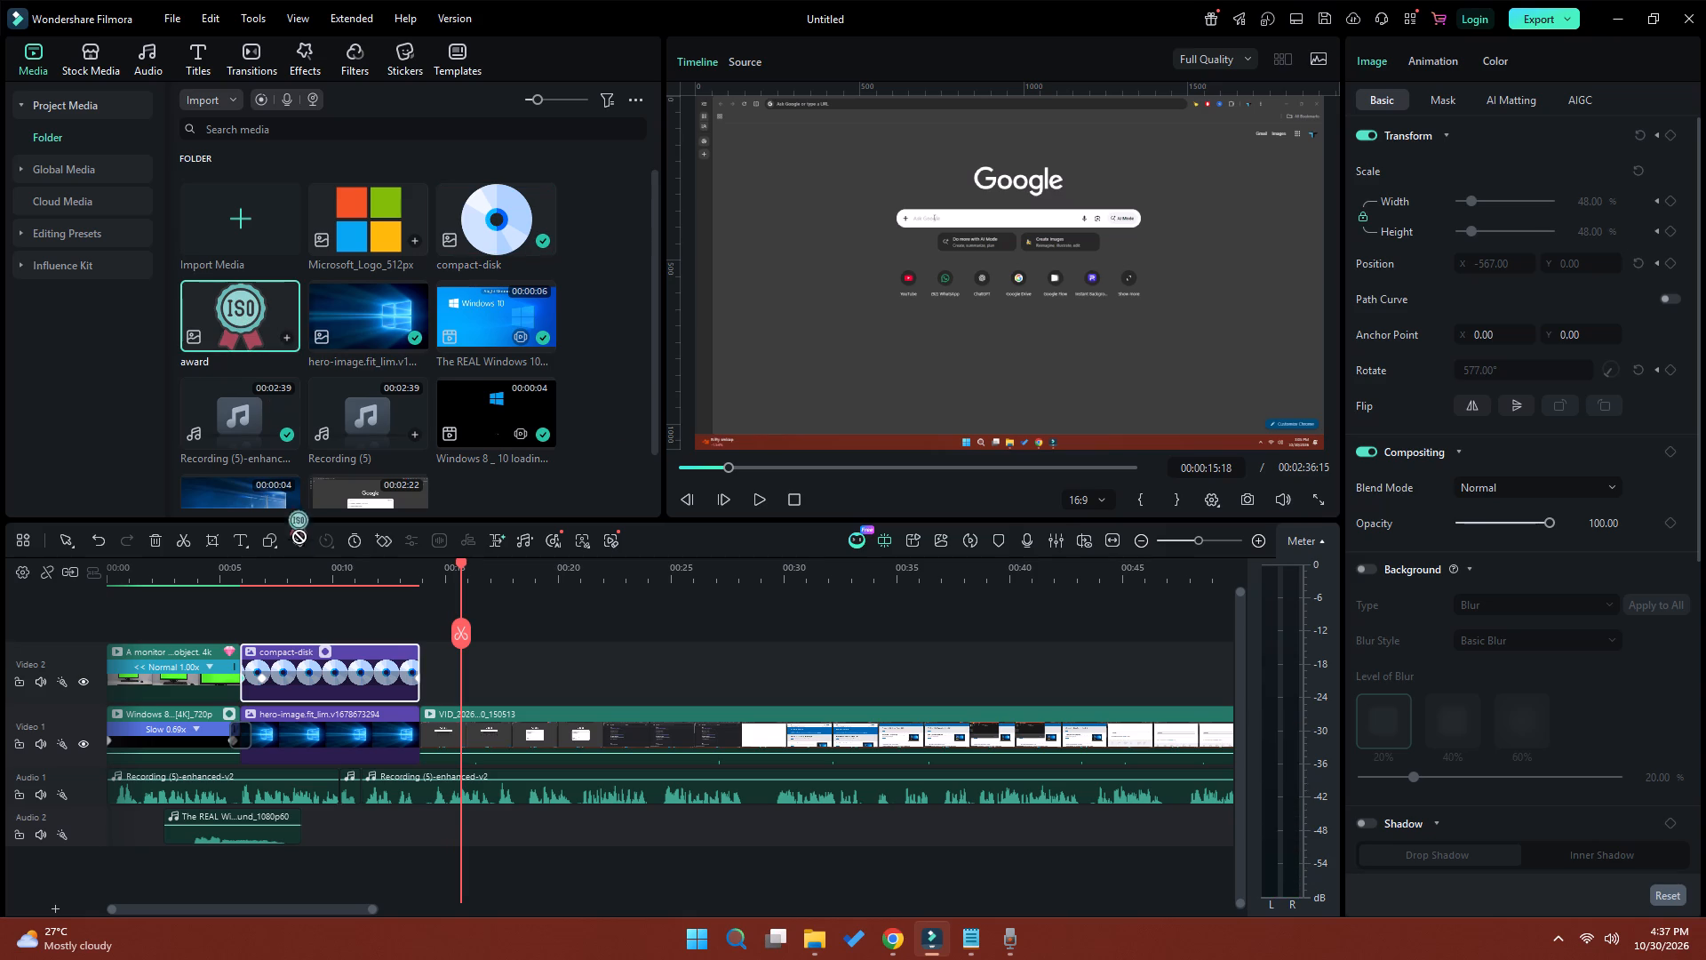
drag(284, 524, 266, 629)
click(283, 575)
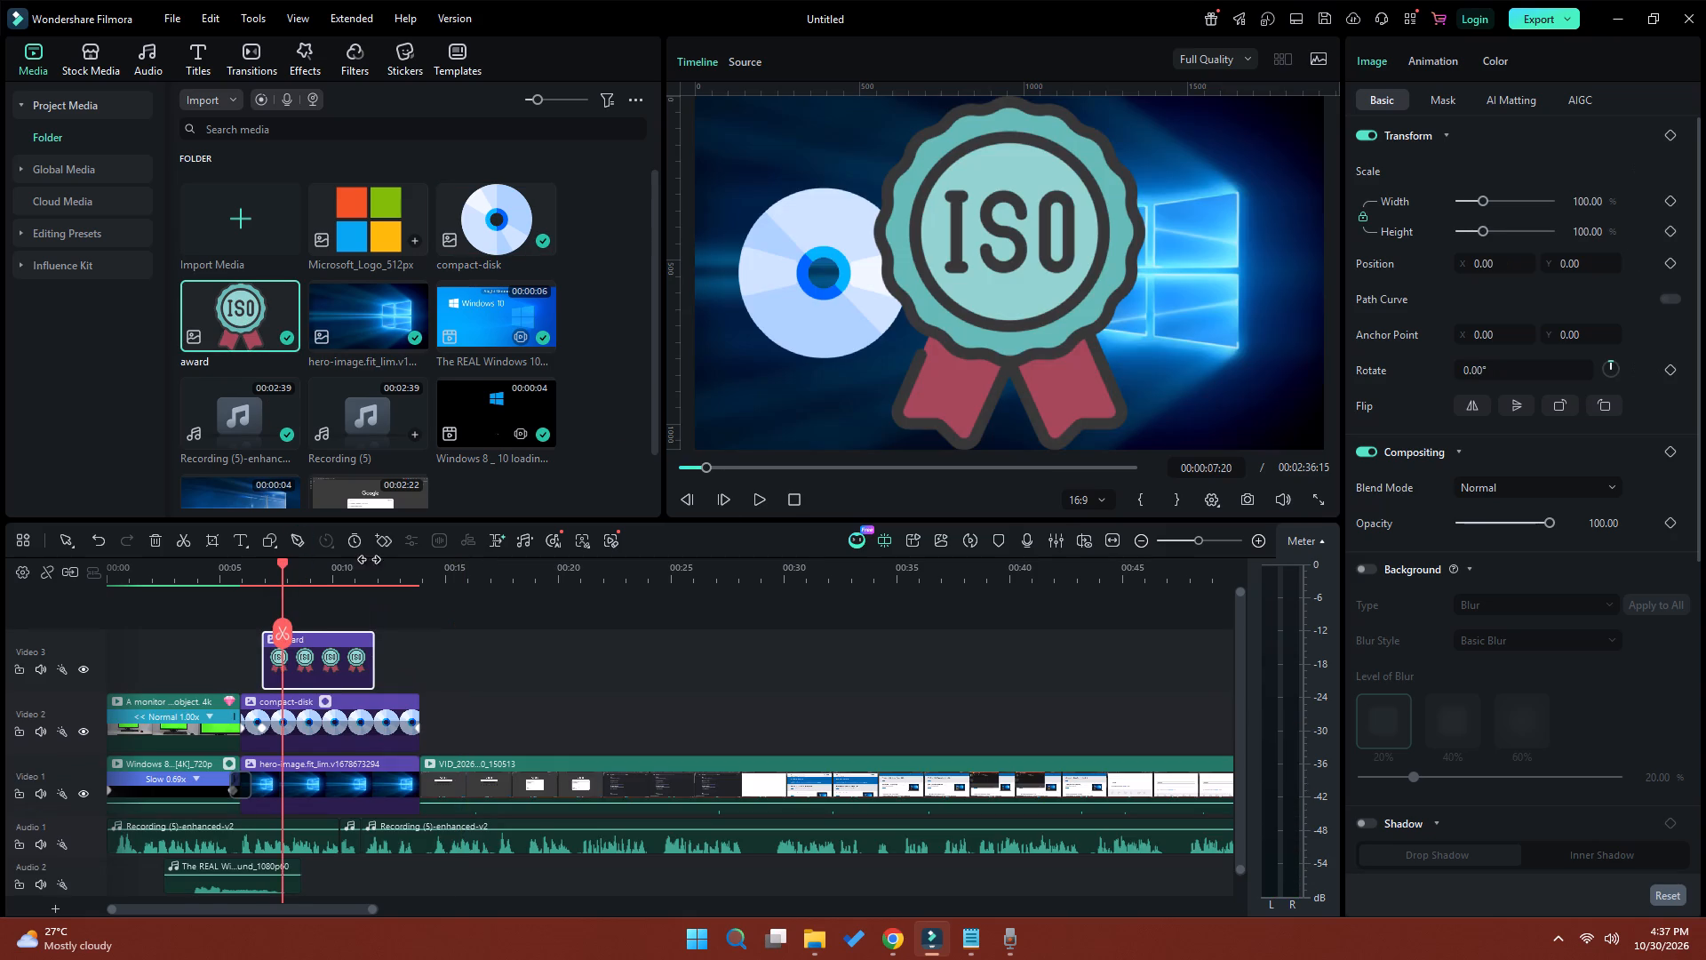
click(757, 501)
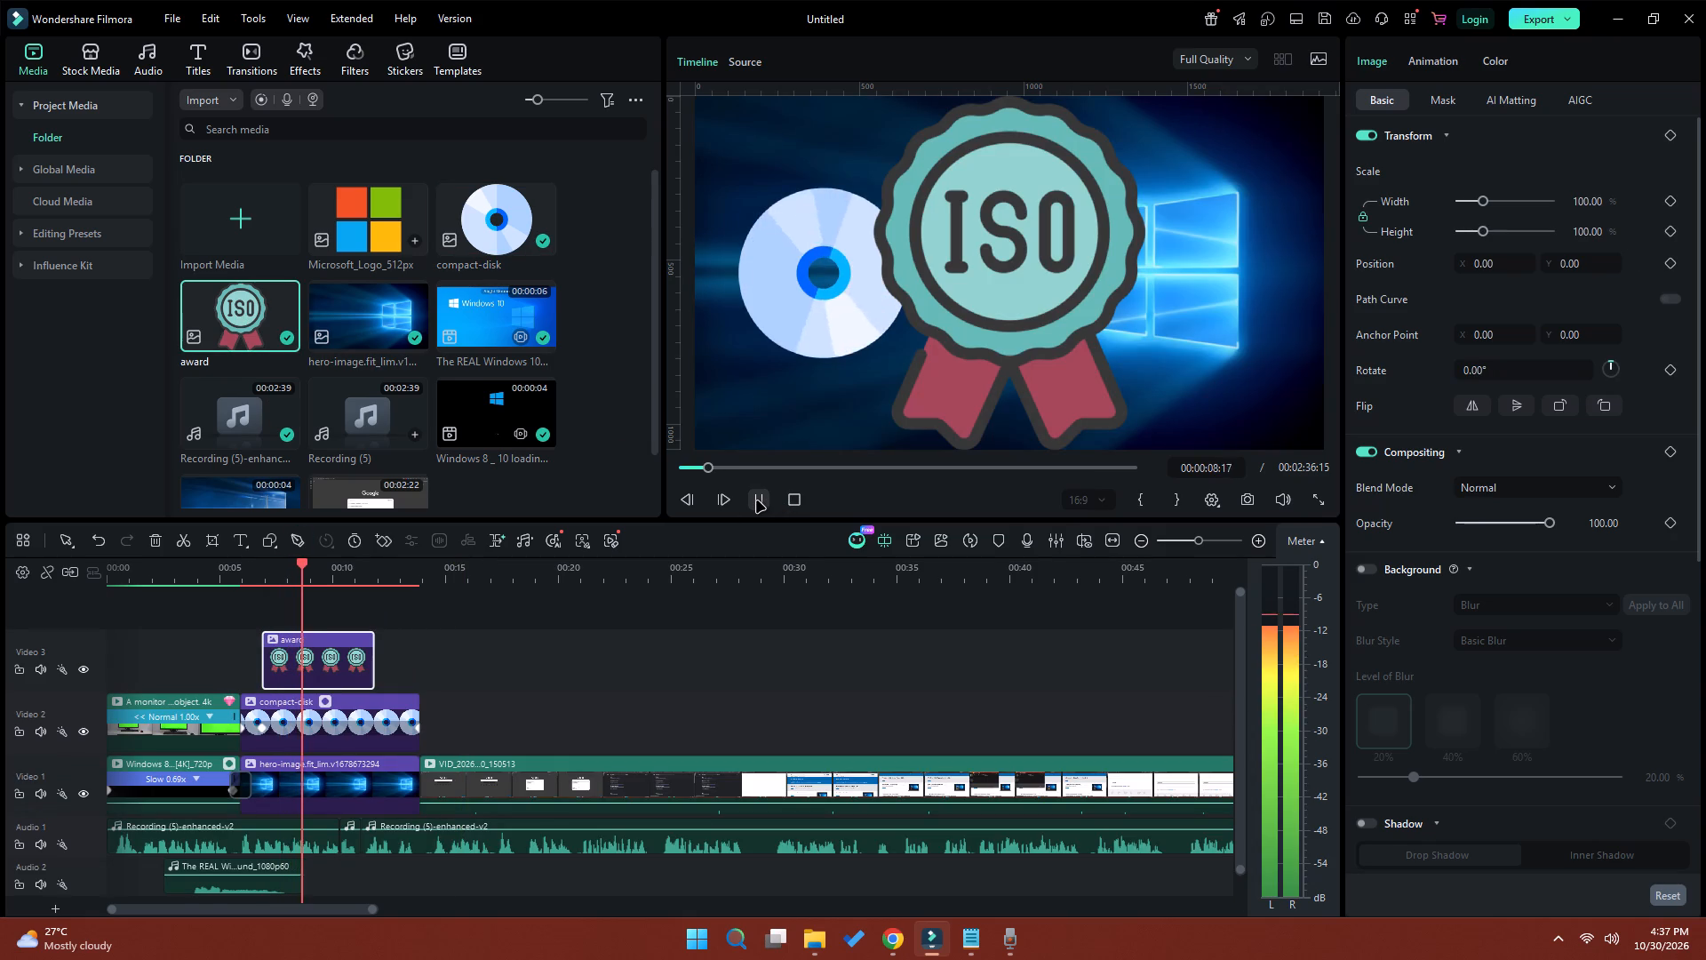
click(757, 501)
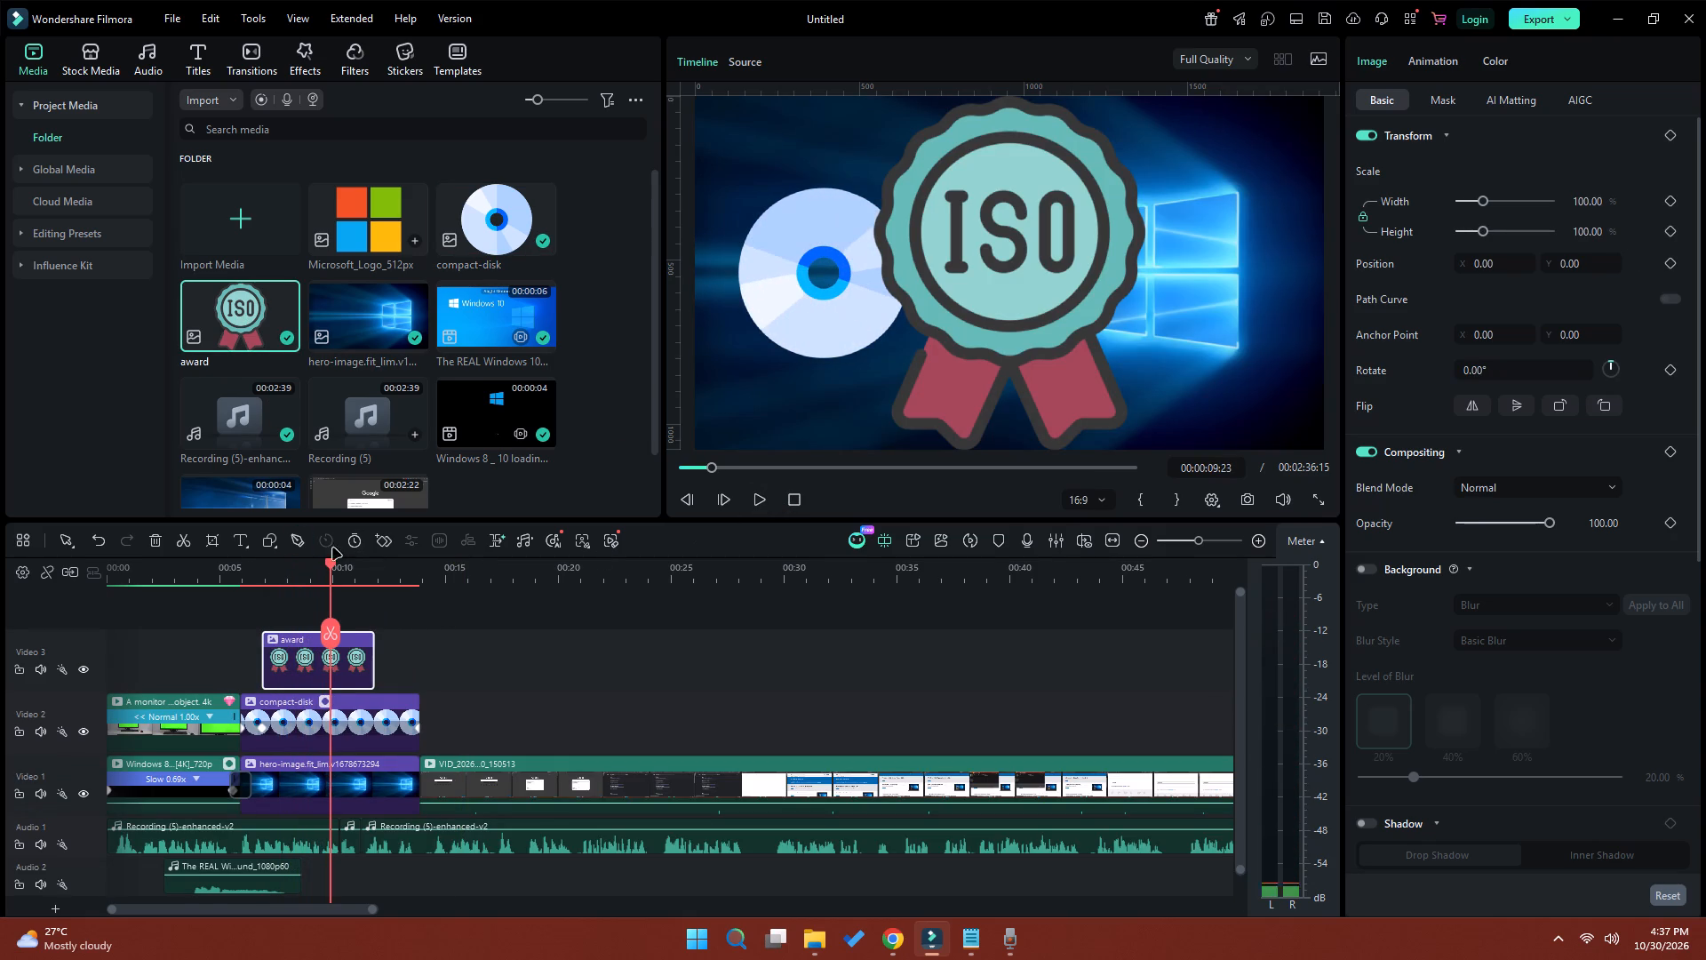
drag(330, 562, 321, 565)
drag(339, 670, 340, 669)
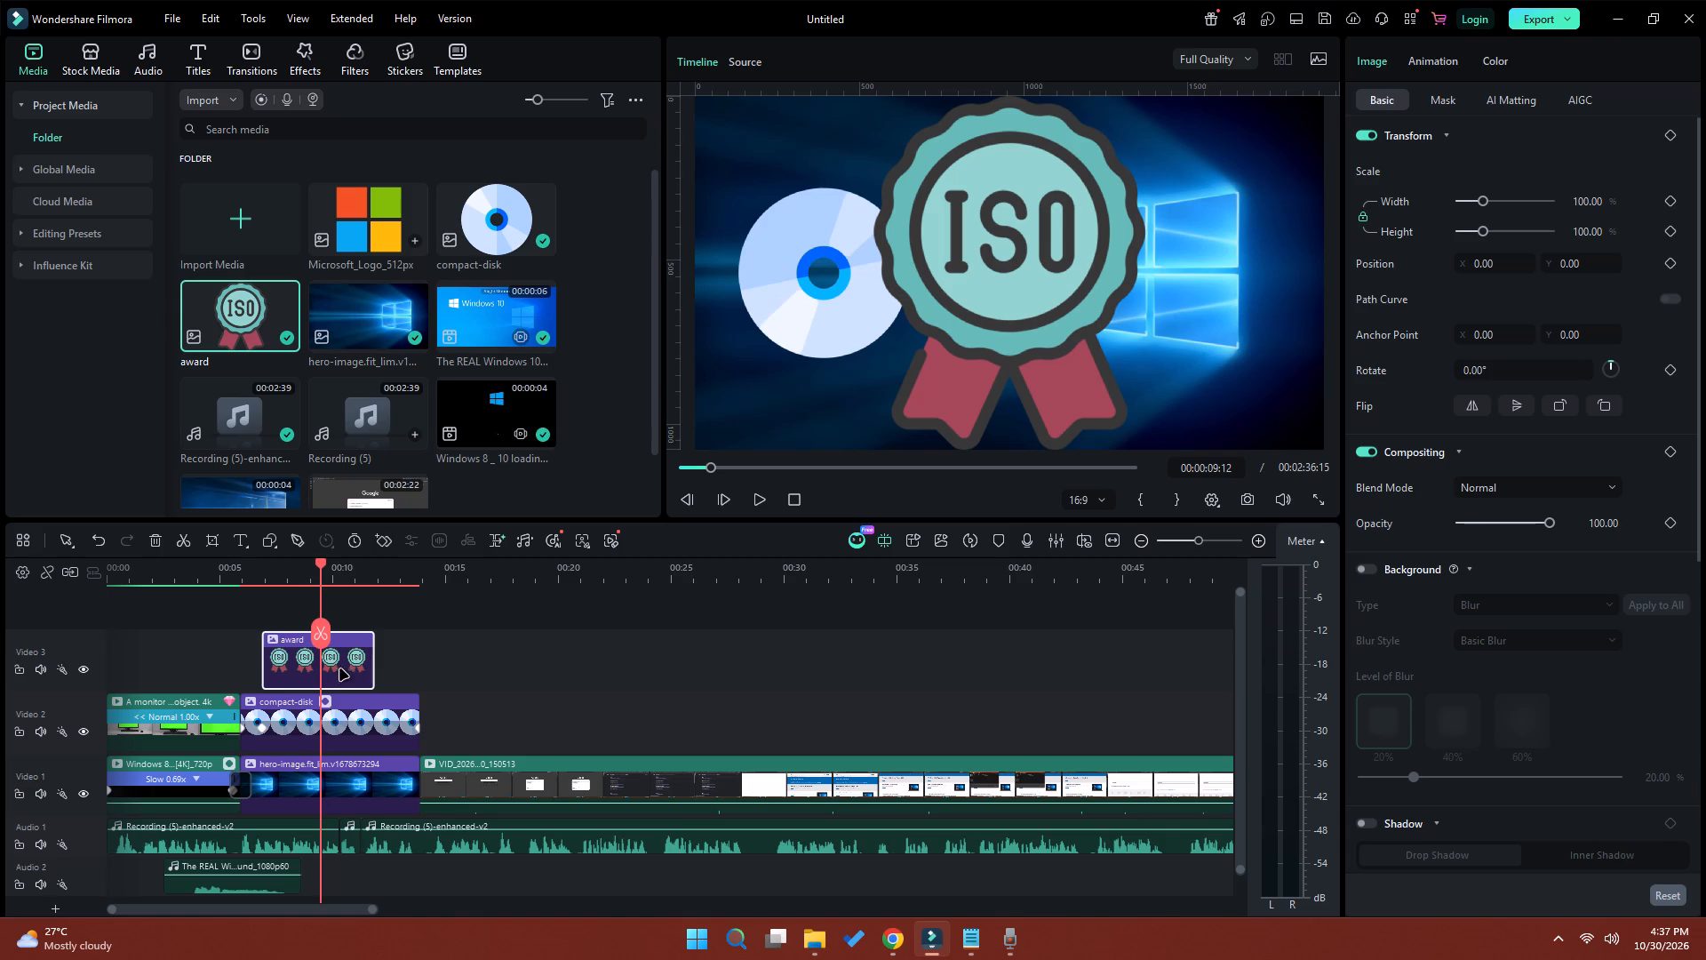
drag(340, 669, 396, 668)
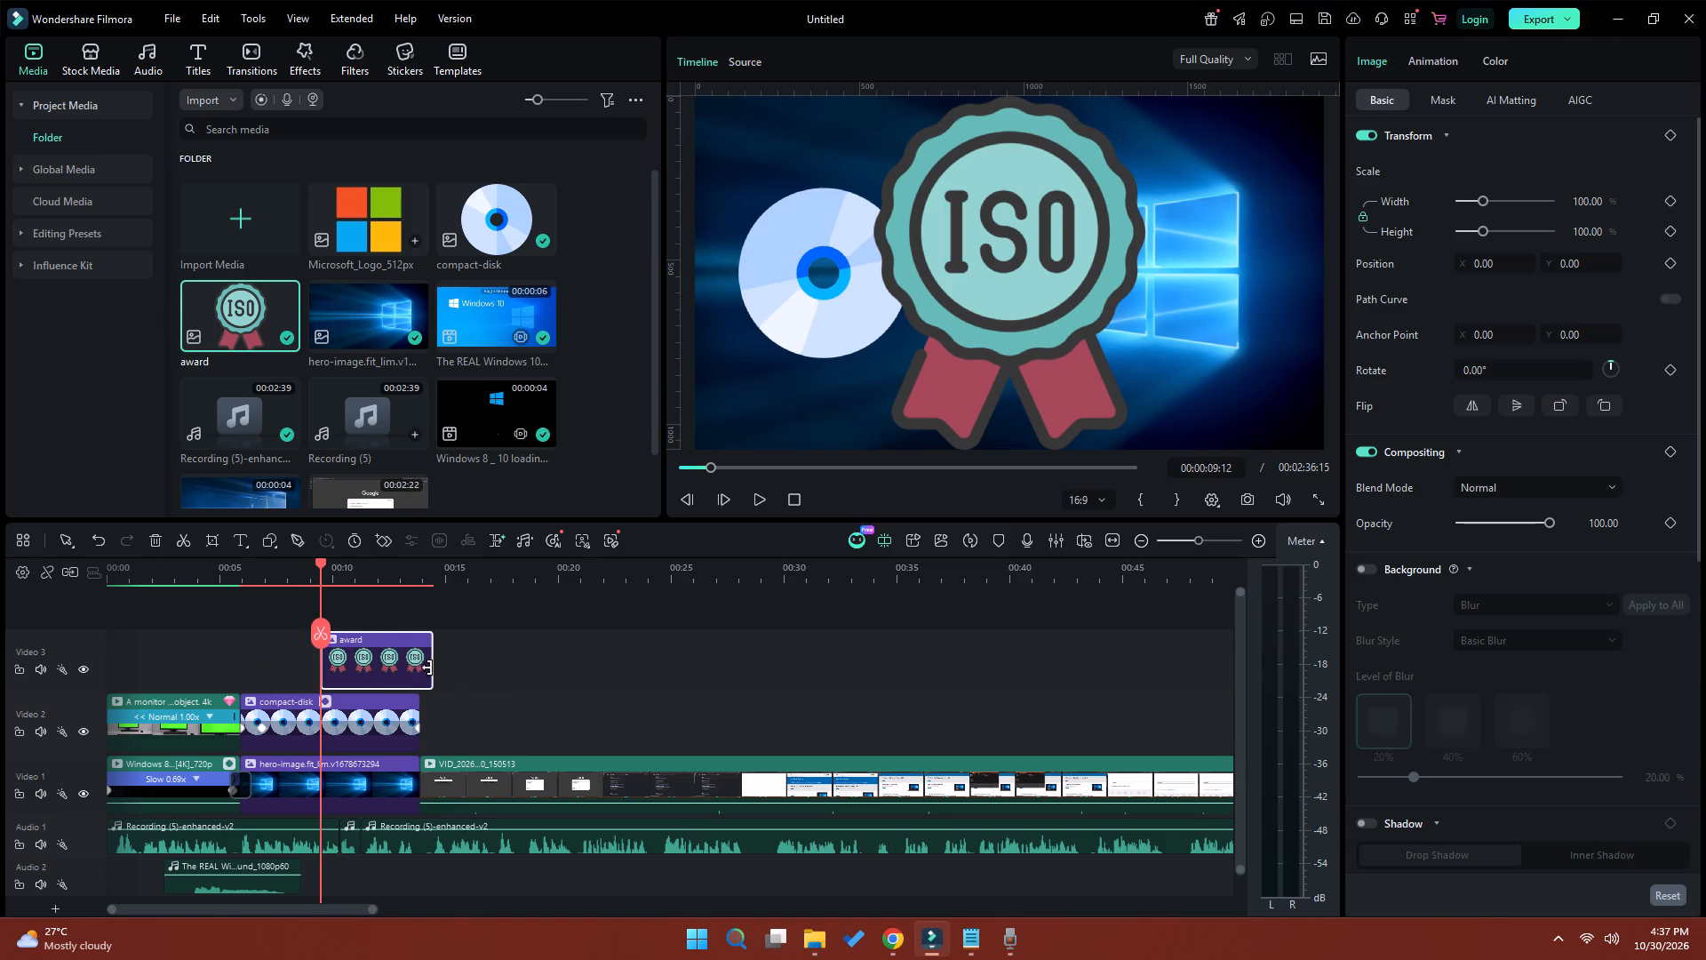
drag(432, 667, 417, 668)
Scale the ISO award image to 24% and set its position to X -391, Y -165.
drag(1483, 205, 1466, 207)
click(1489, 271)
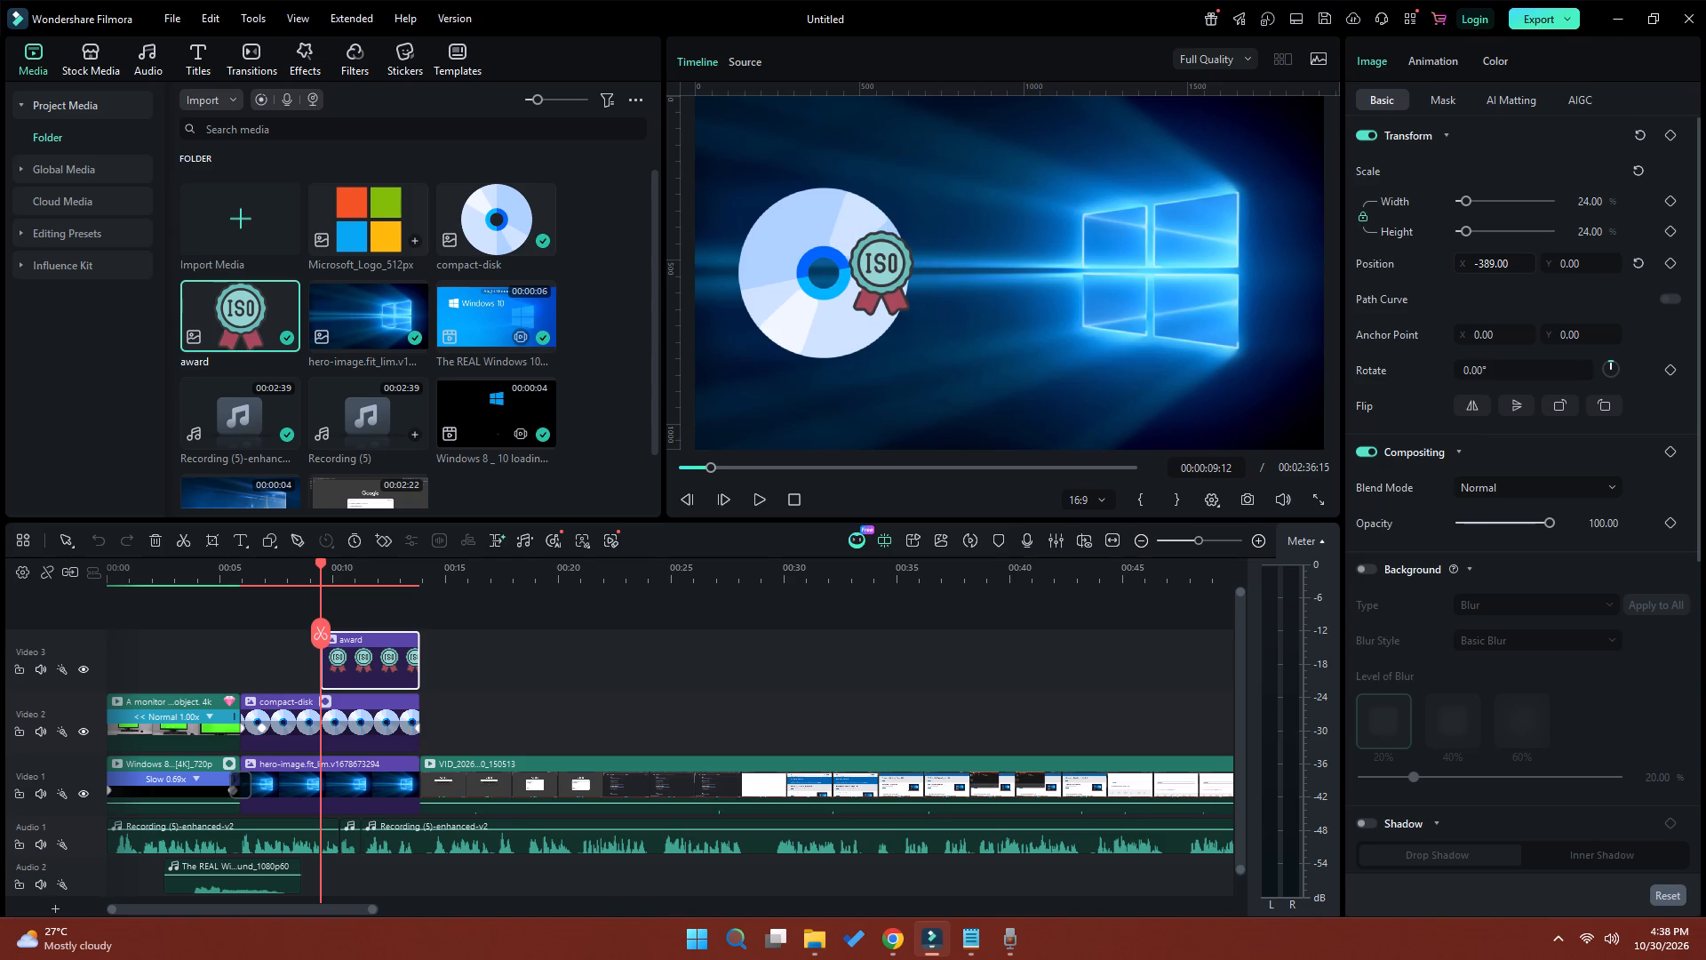
click(1579, 267)
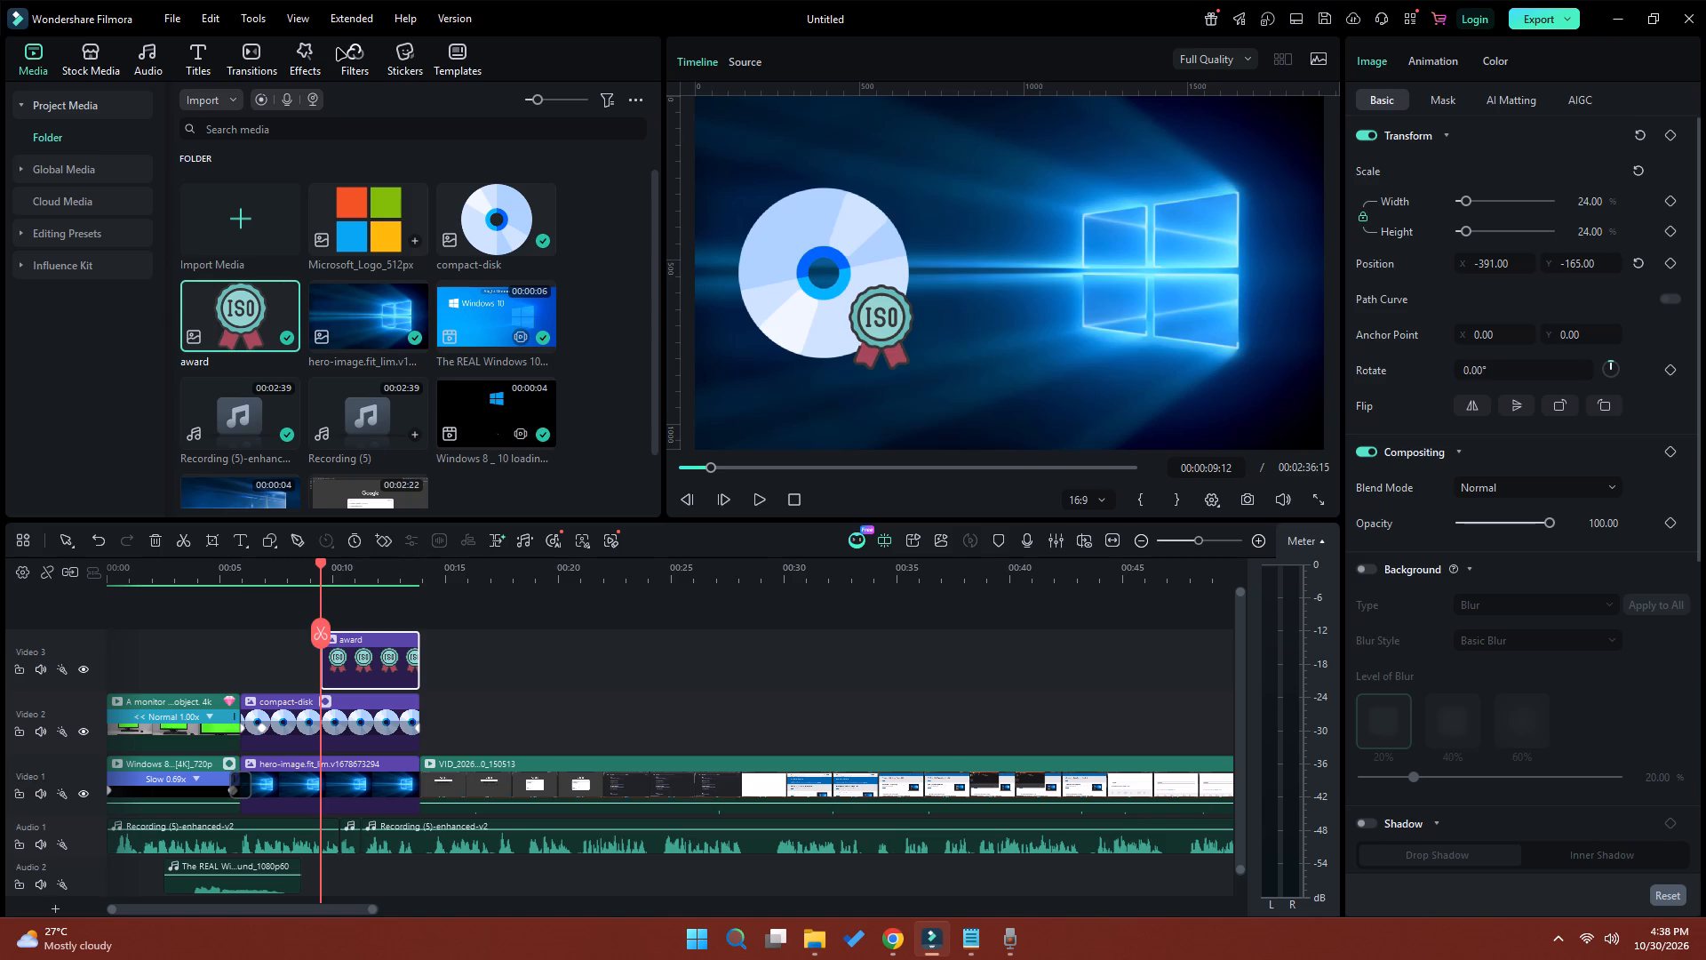
Add the Clockwise Wipe 02 slide transition to the start of the award clip and preview it.
click(309, 55)
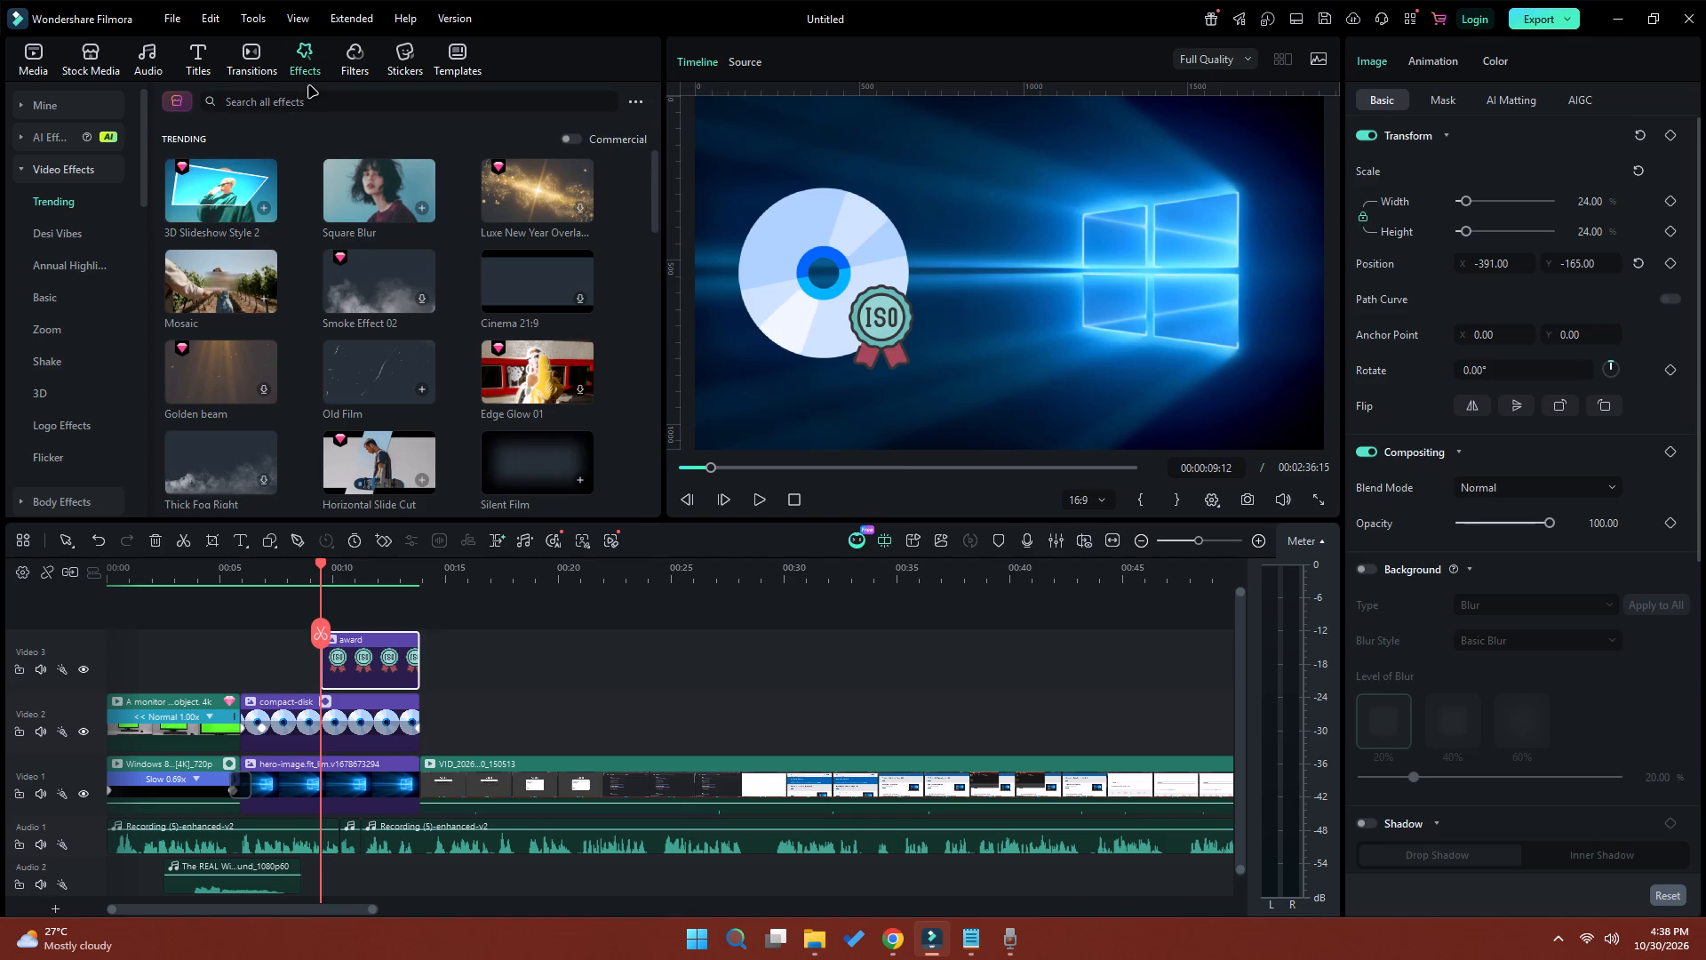
click(259, 57)
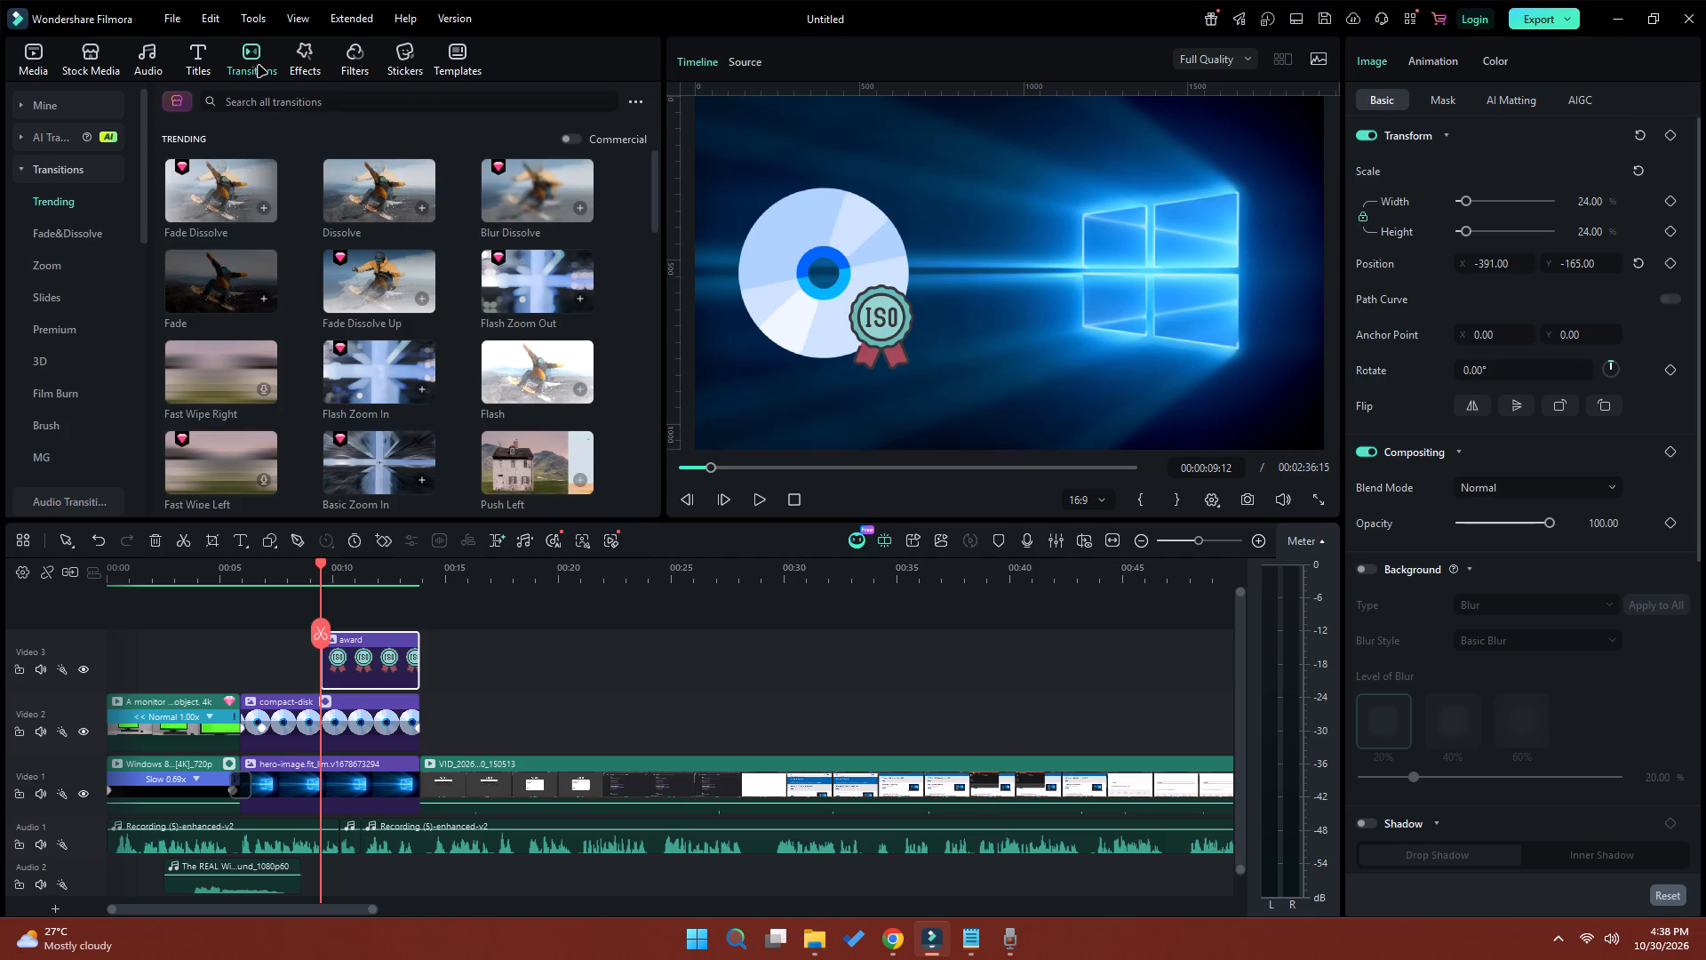
click(82, 237)
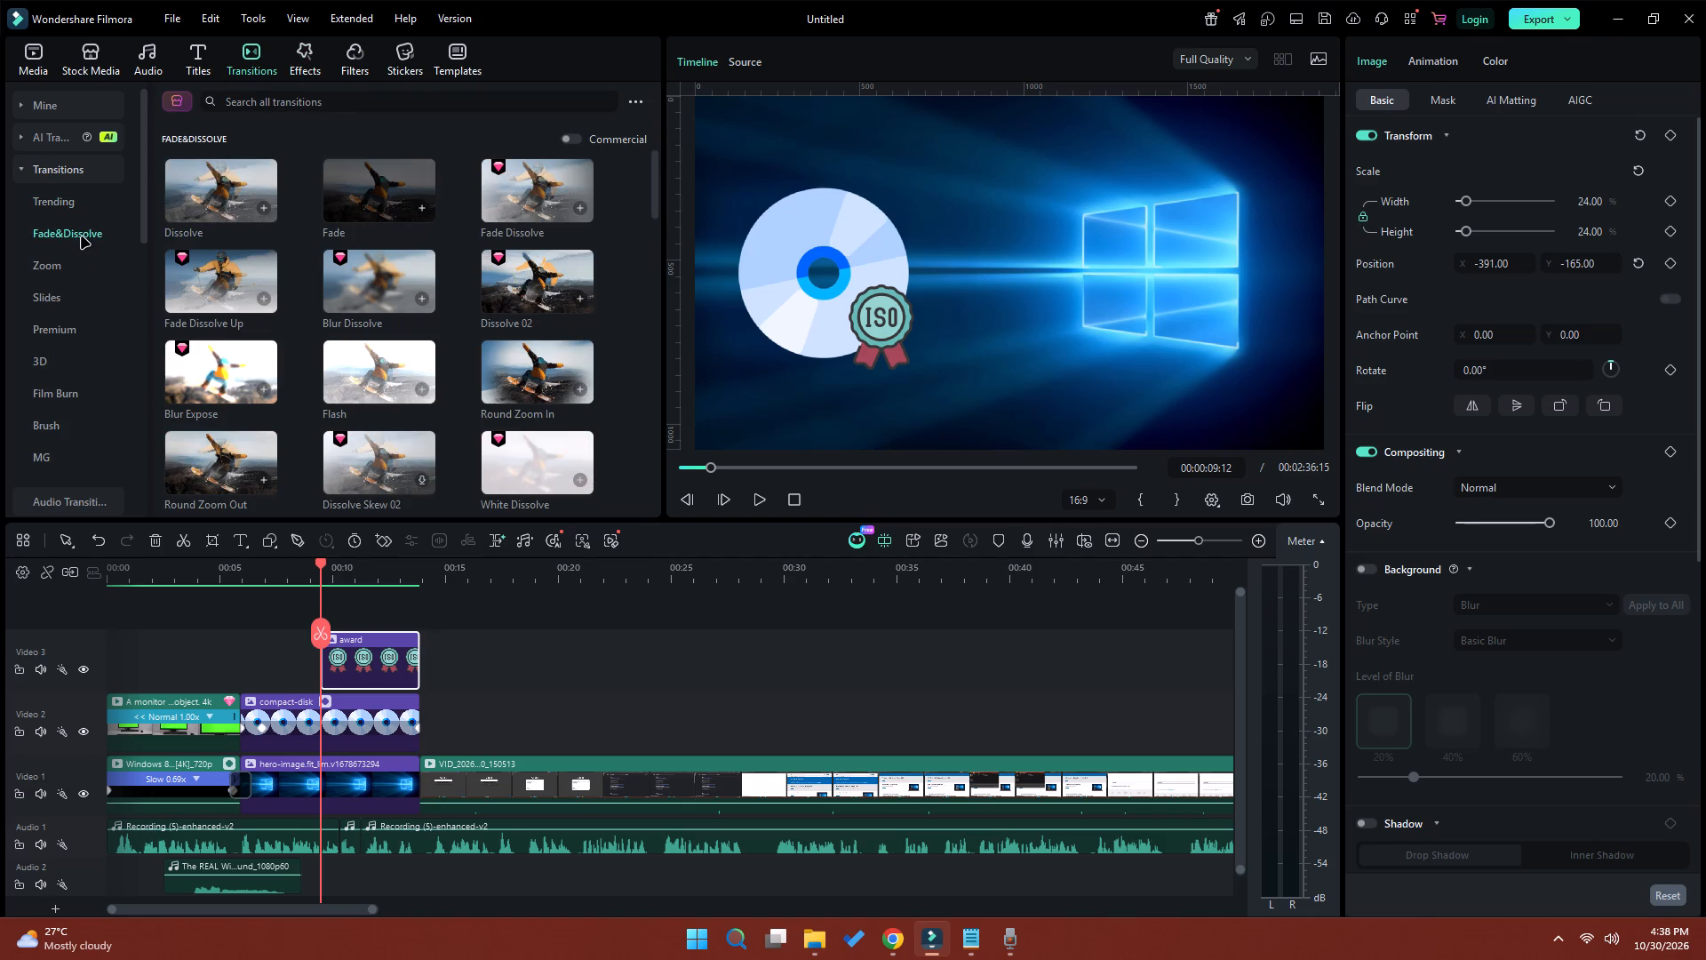
click(42, 272)
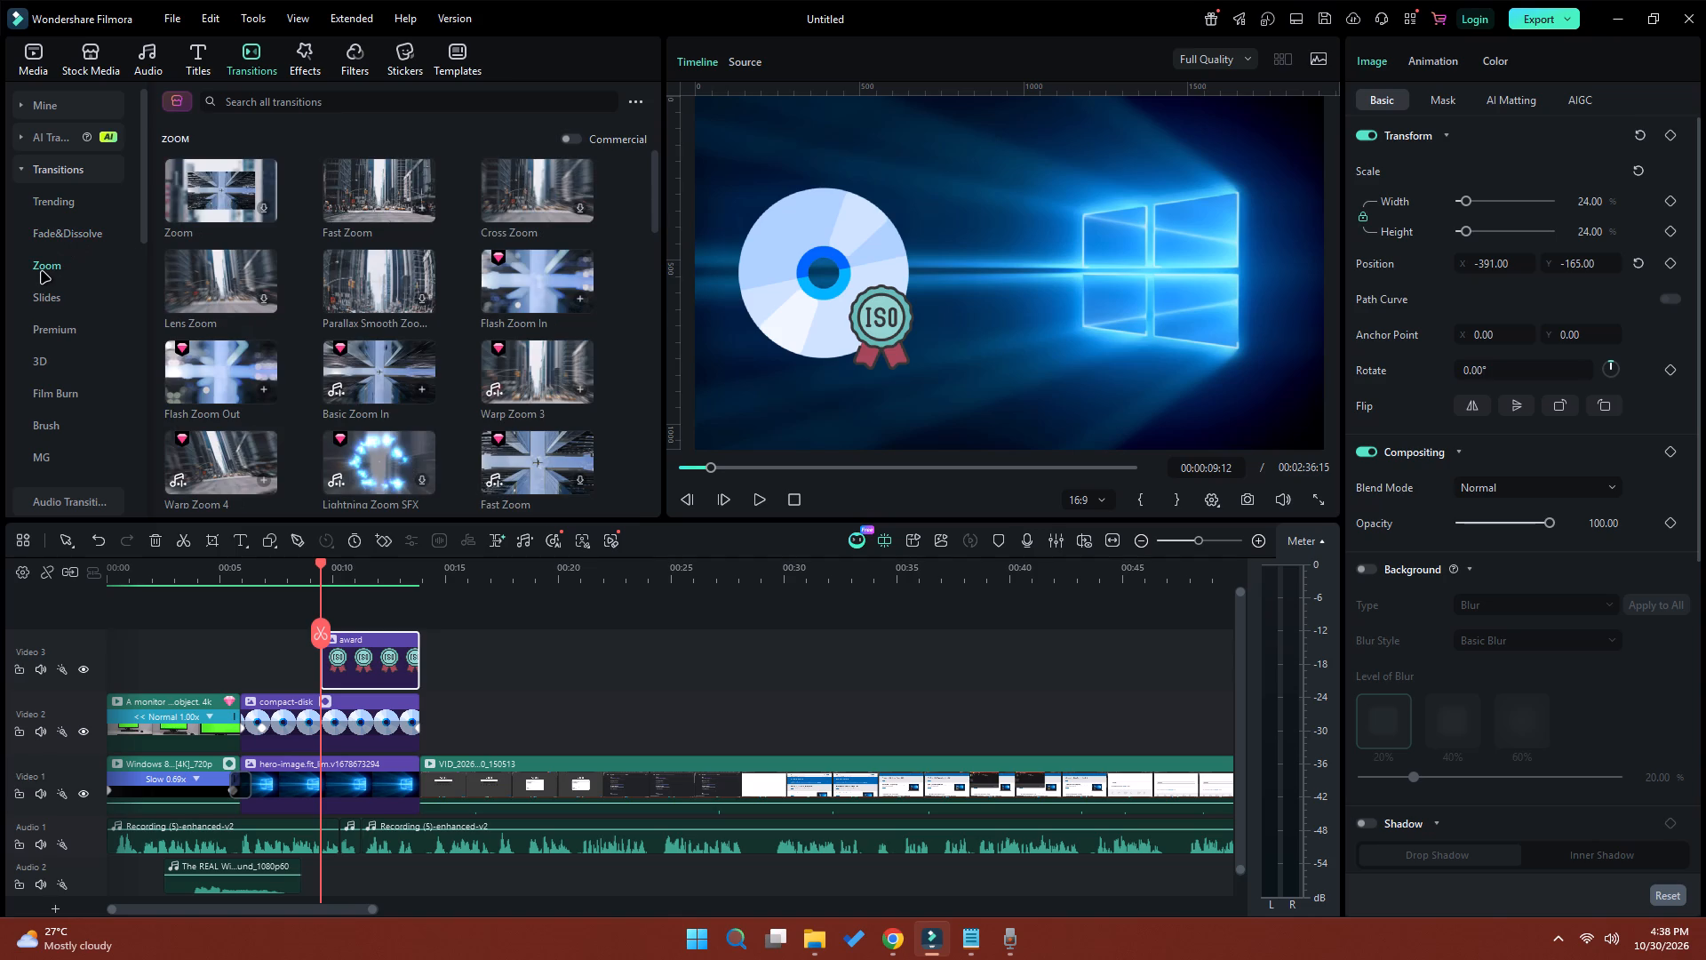
click(53, 301)
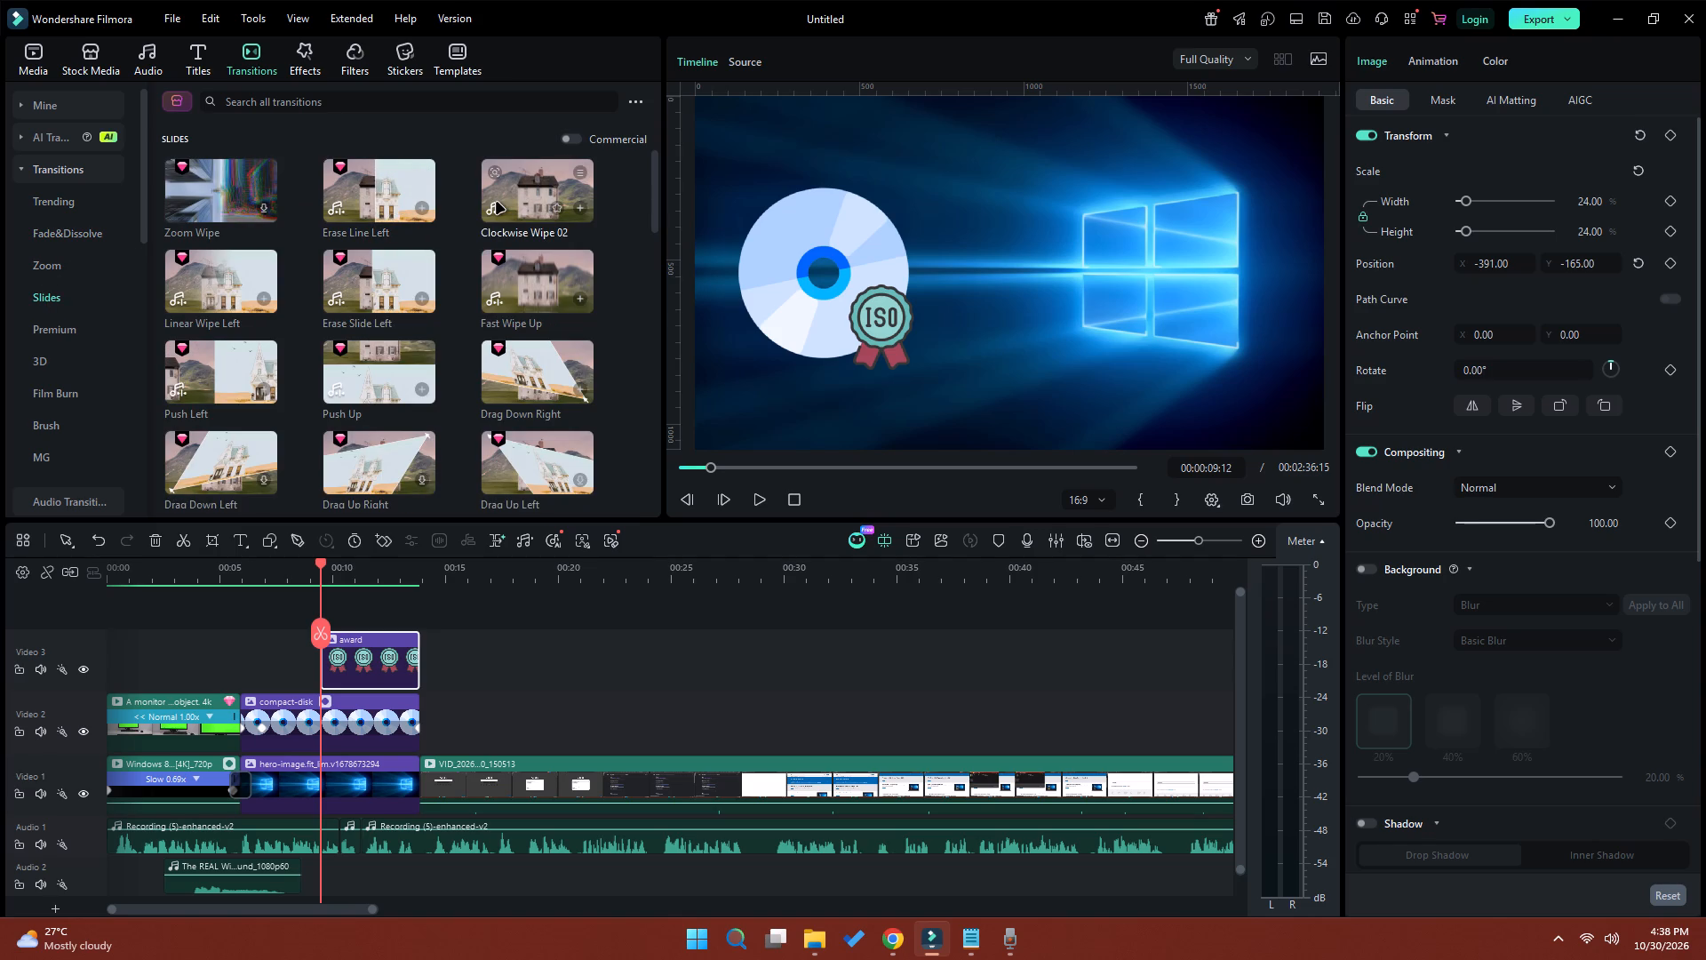
drag(513, 197, 334, 667)
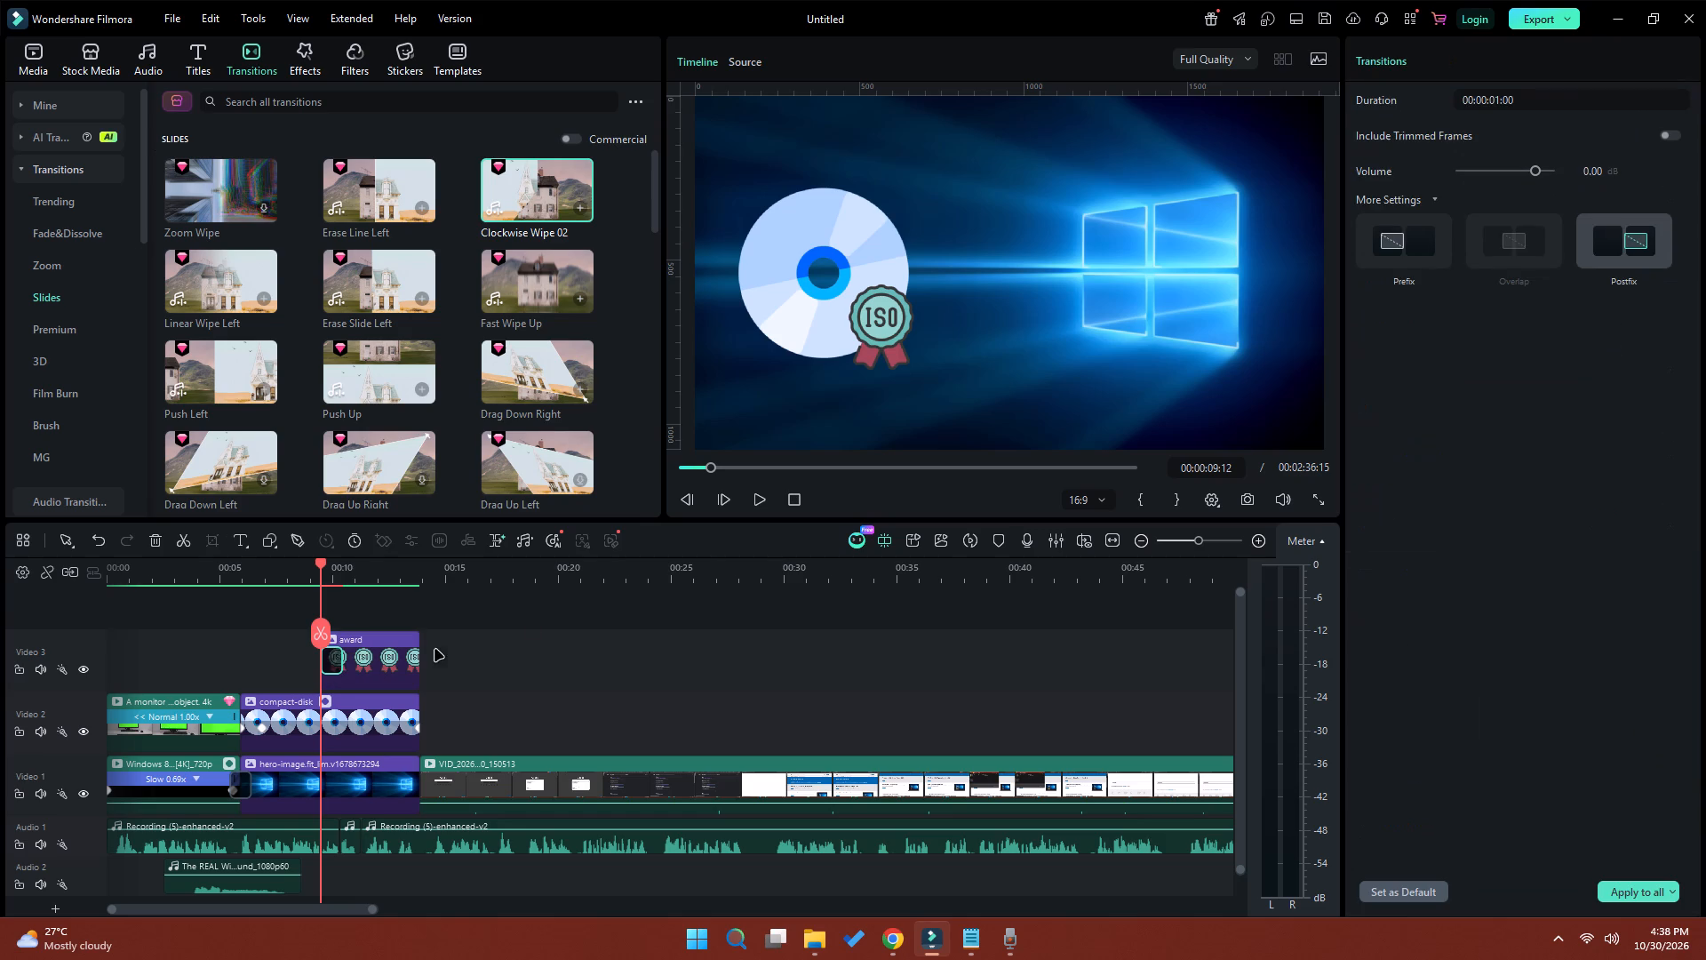
click(760, 500)
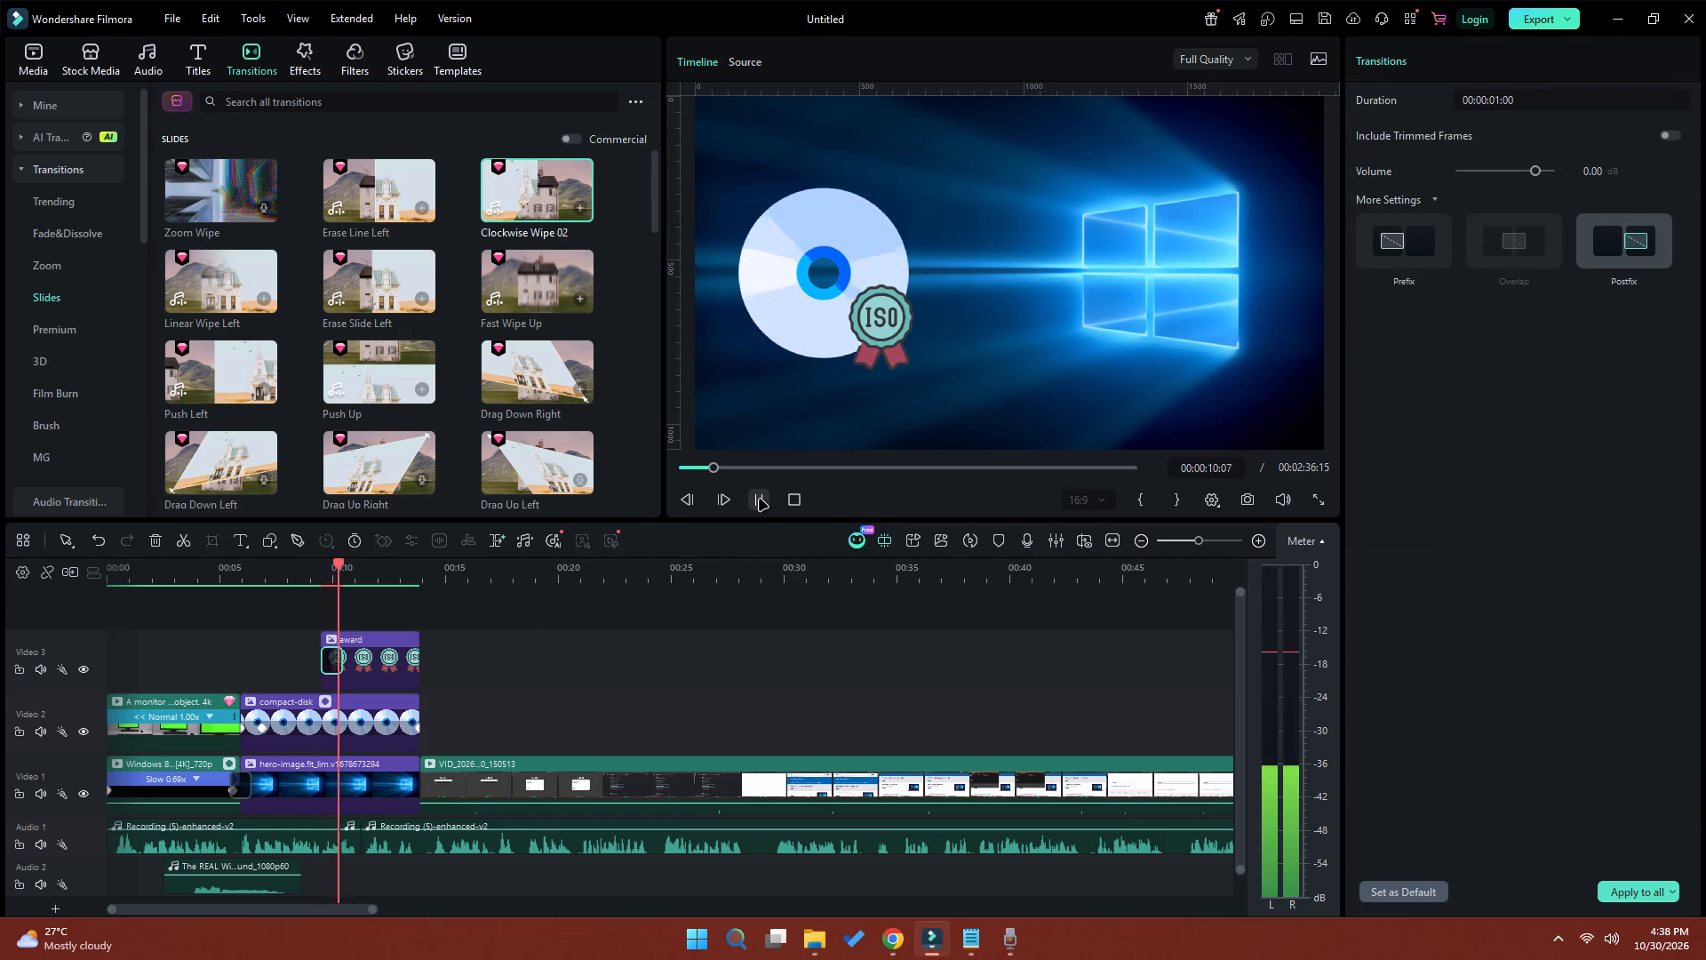
click(760, 500)
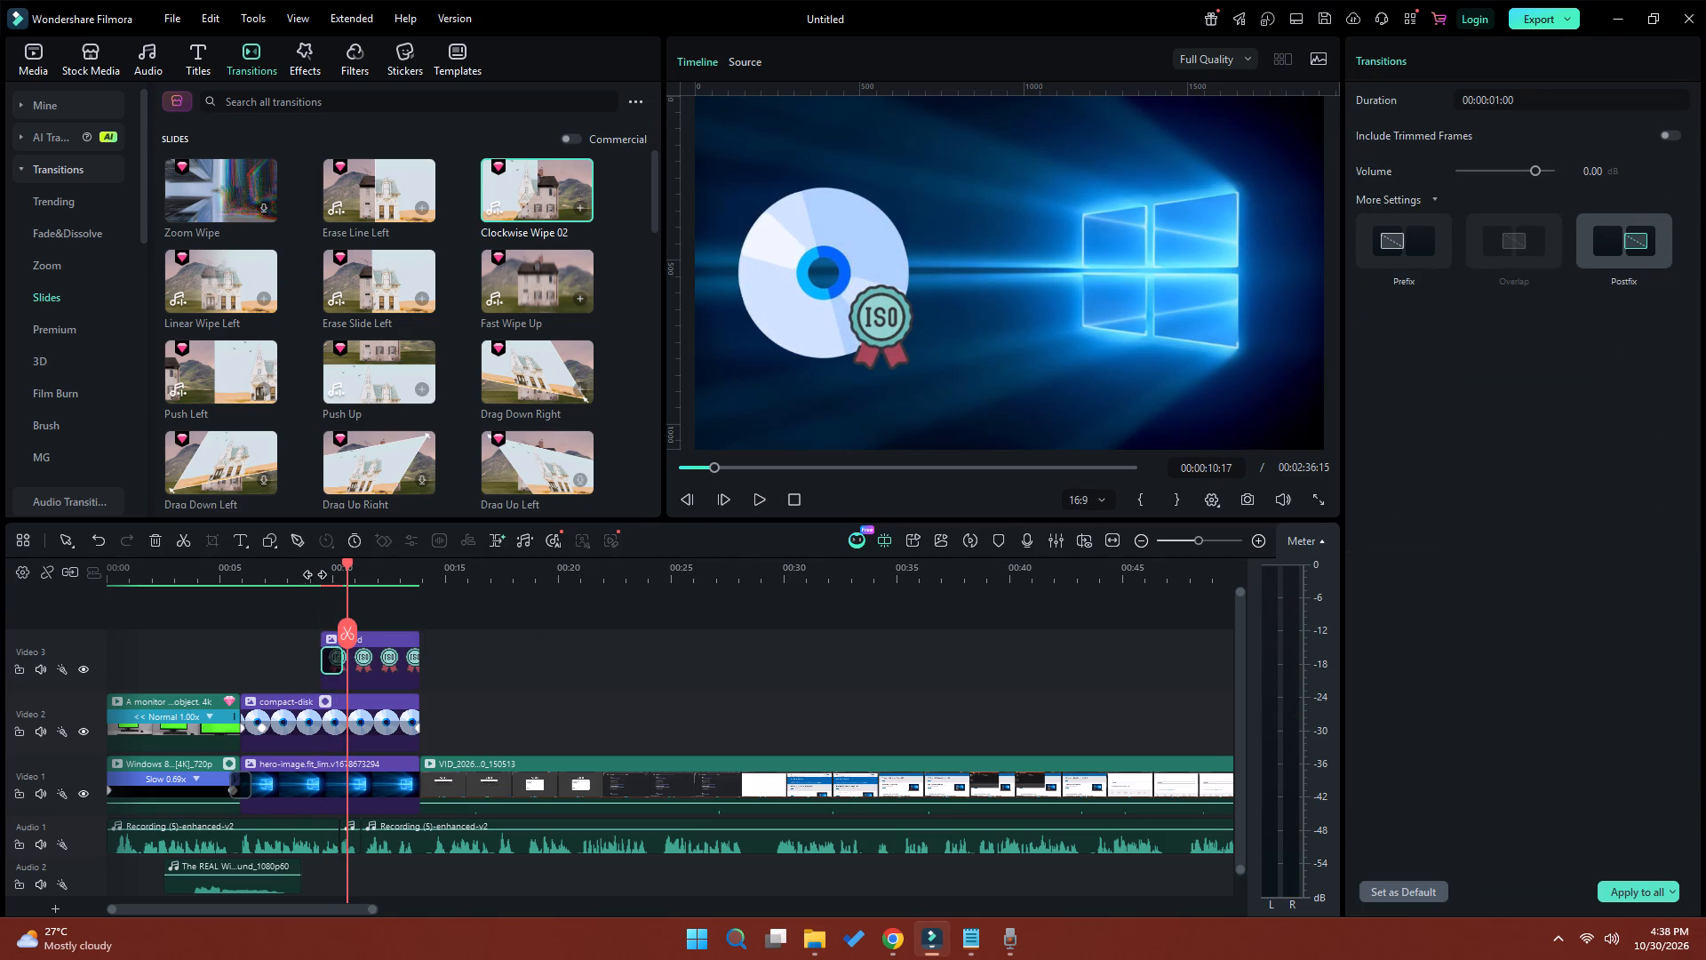
click(324, 568)
click(756, 500)
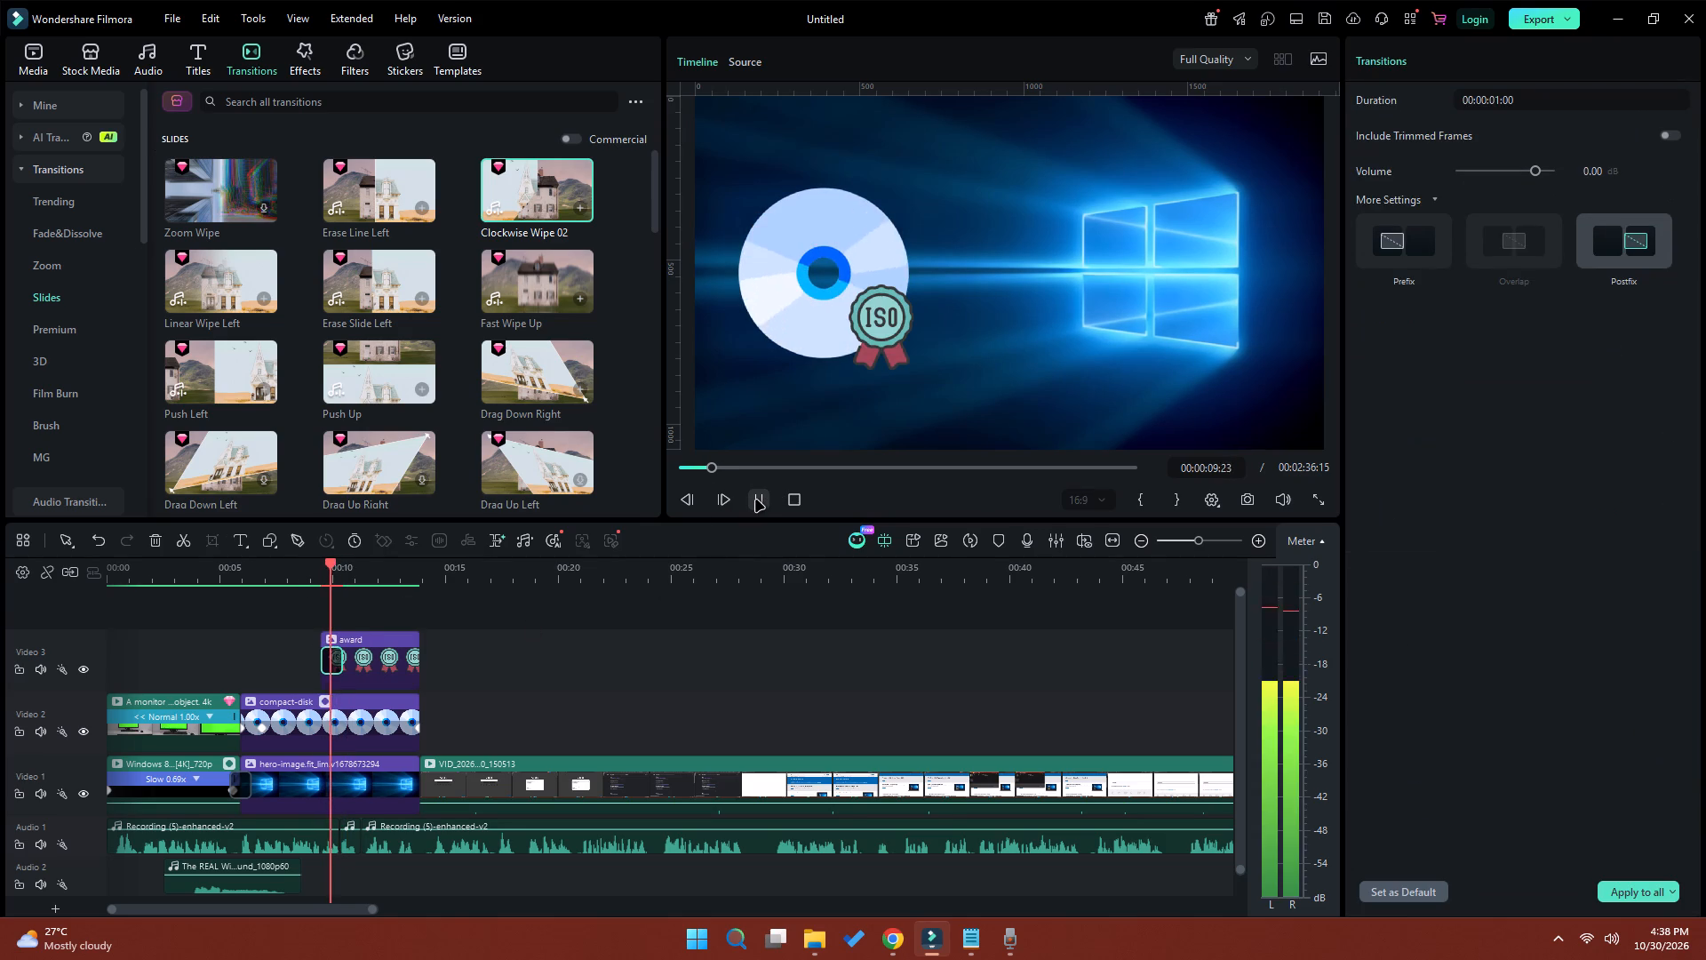
click(756, 500)
Delete the Clockwise Wipe 02 transition from the start of the award clip.
click(331, 659)
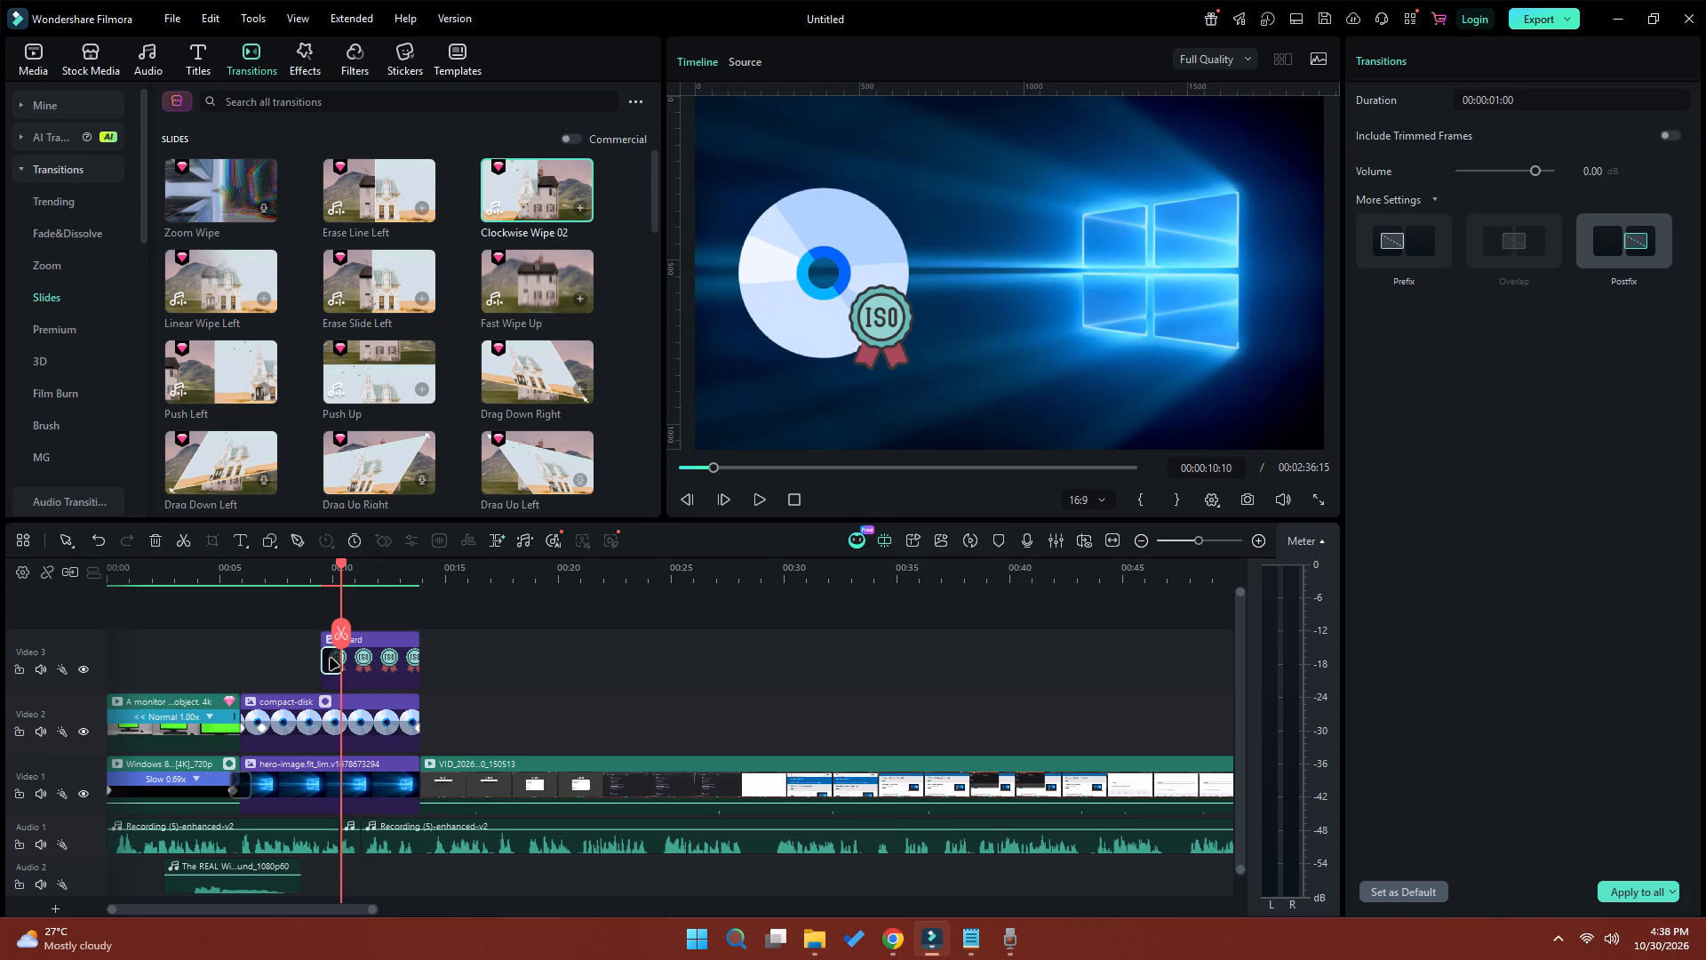
key(Delete)
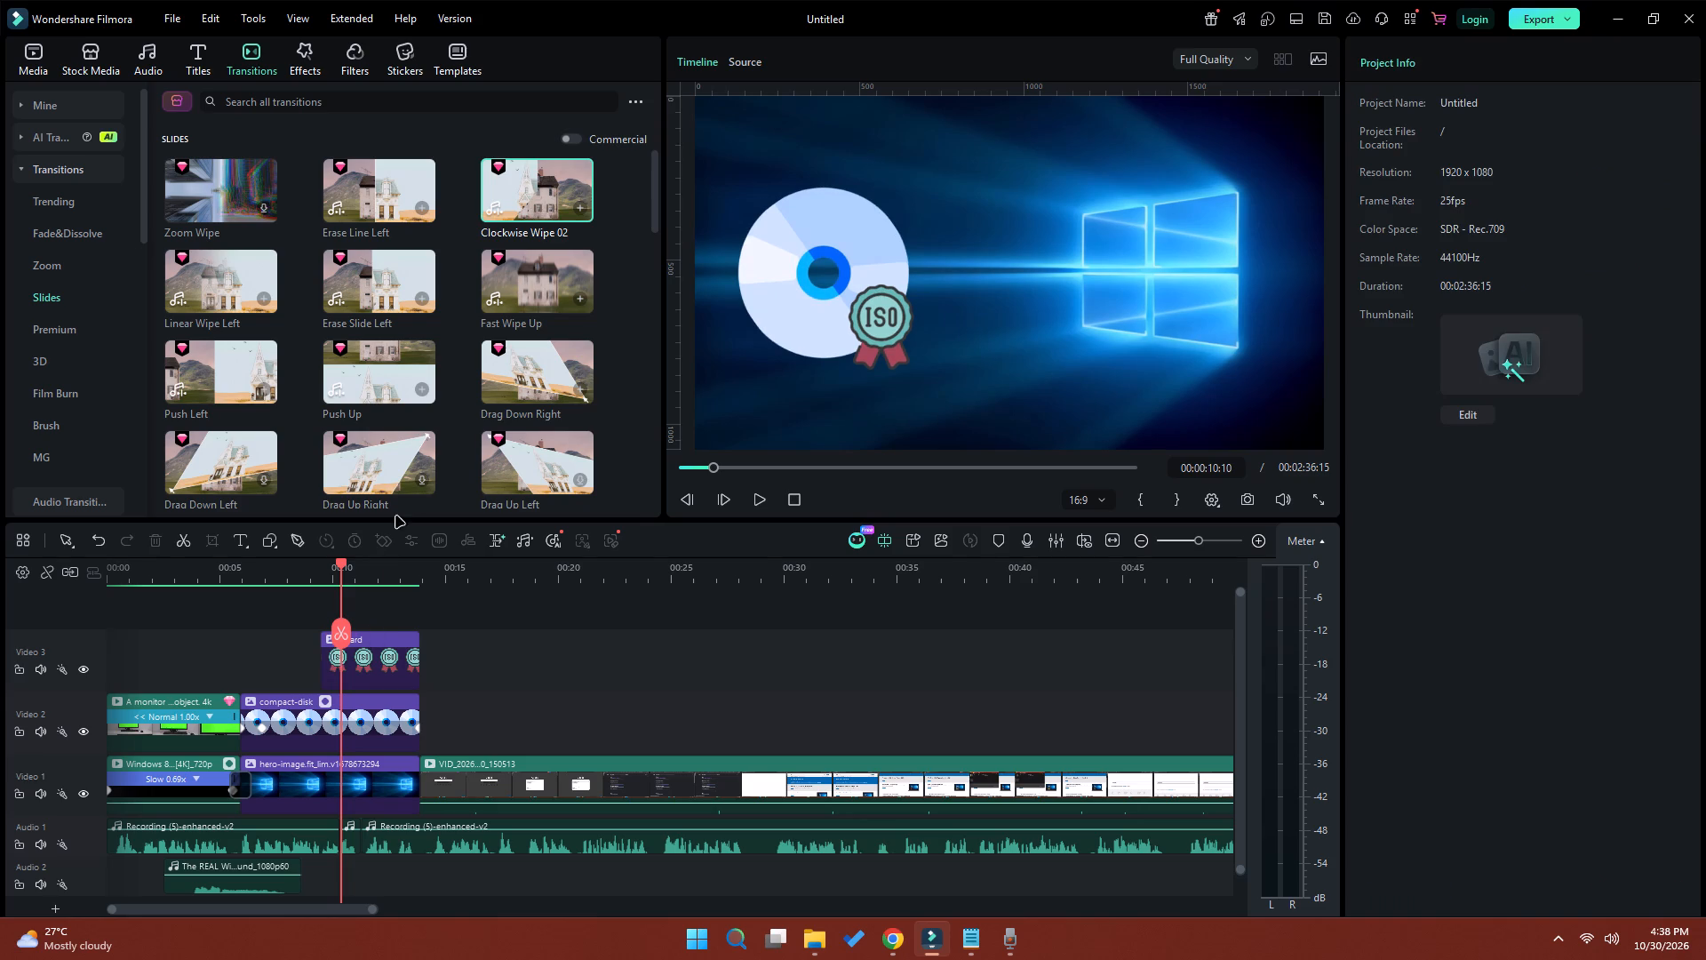
Place the Microsoft logo image on a new Video 4 track from about 00:00:11:07 and trim it to the award clip's end.
click(20, 57)
drag(351, 231, 359, 608)
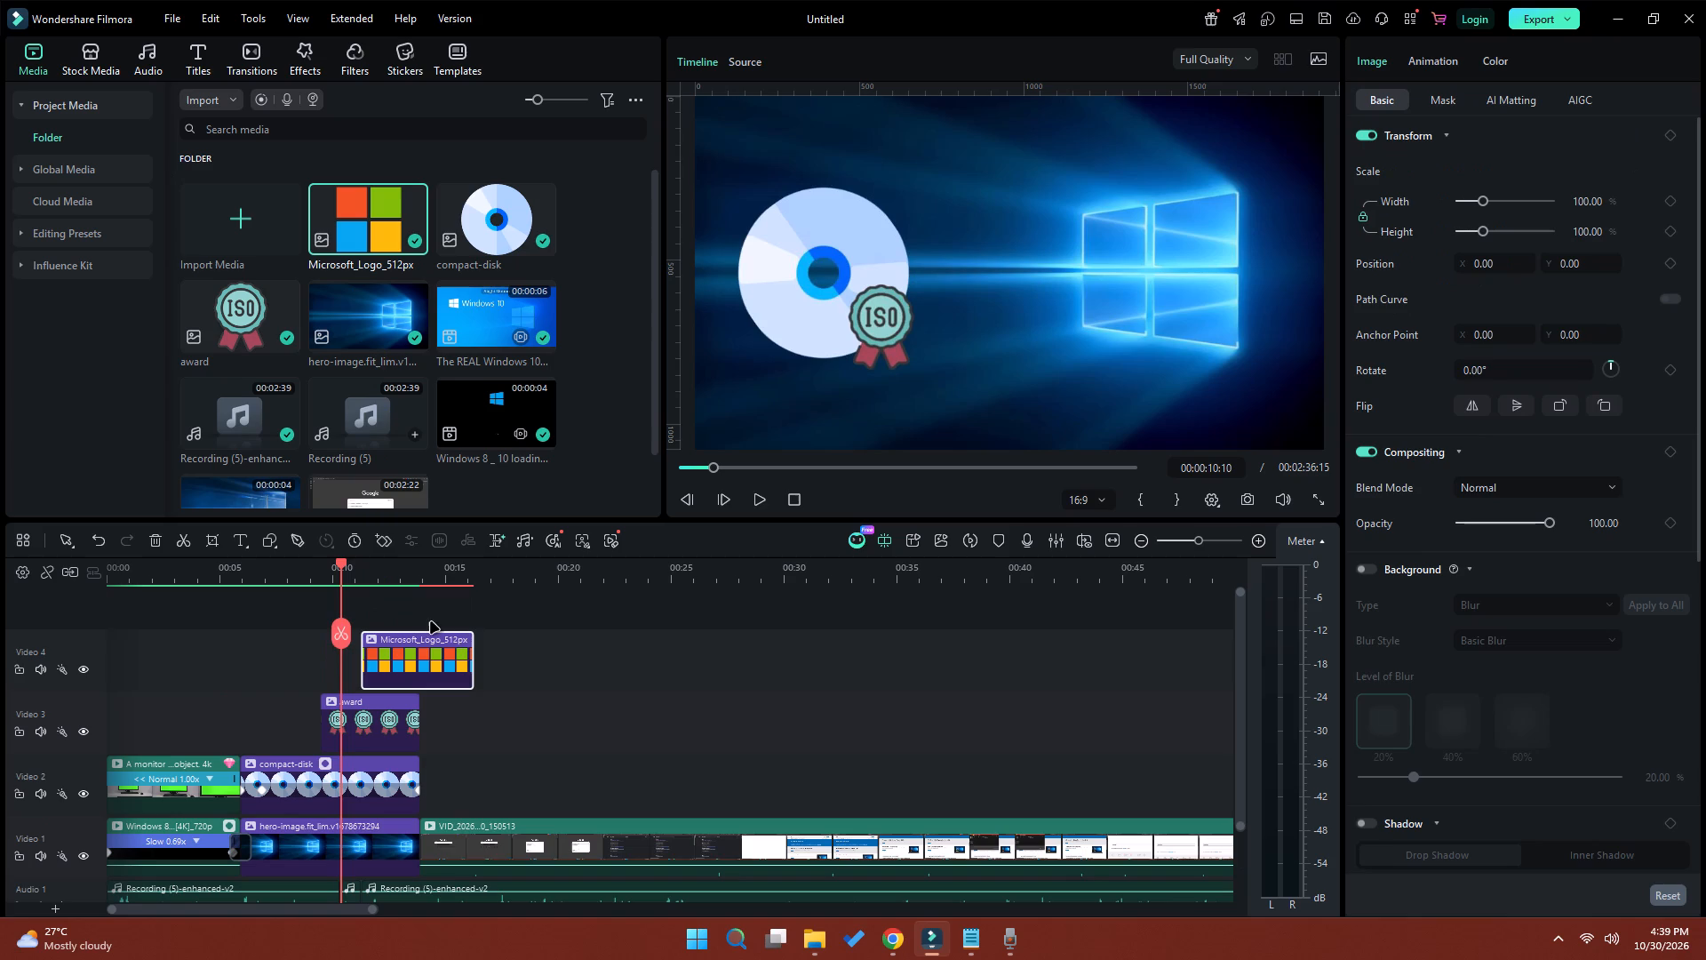
key(space)
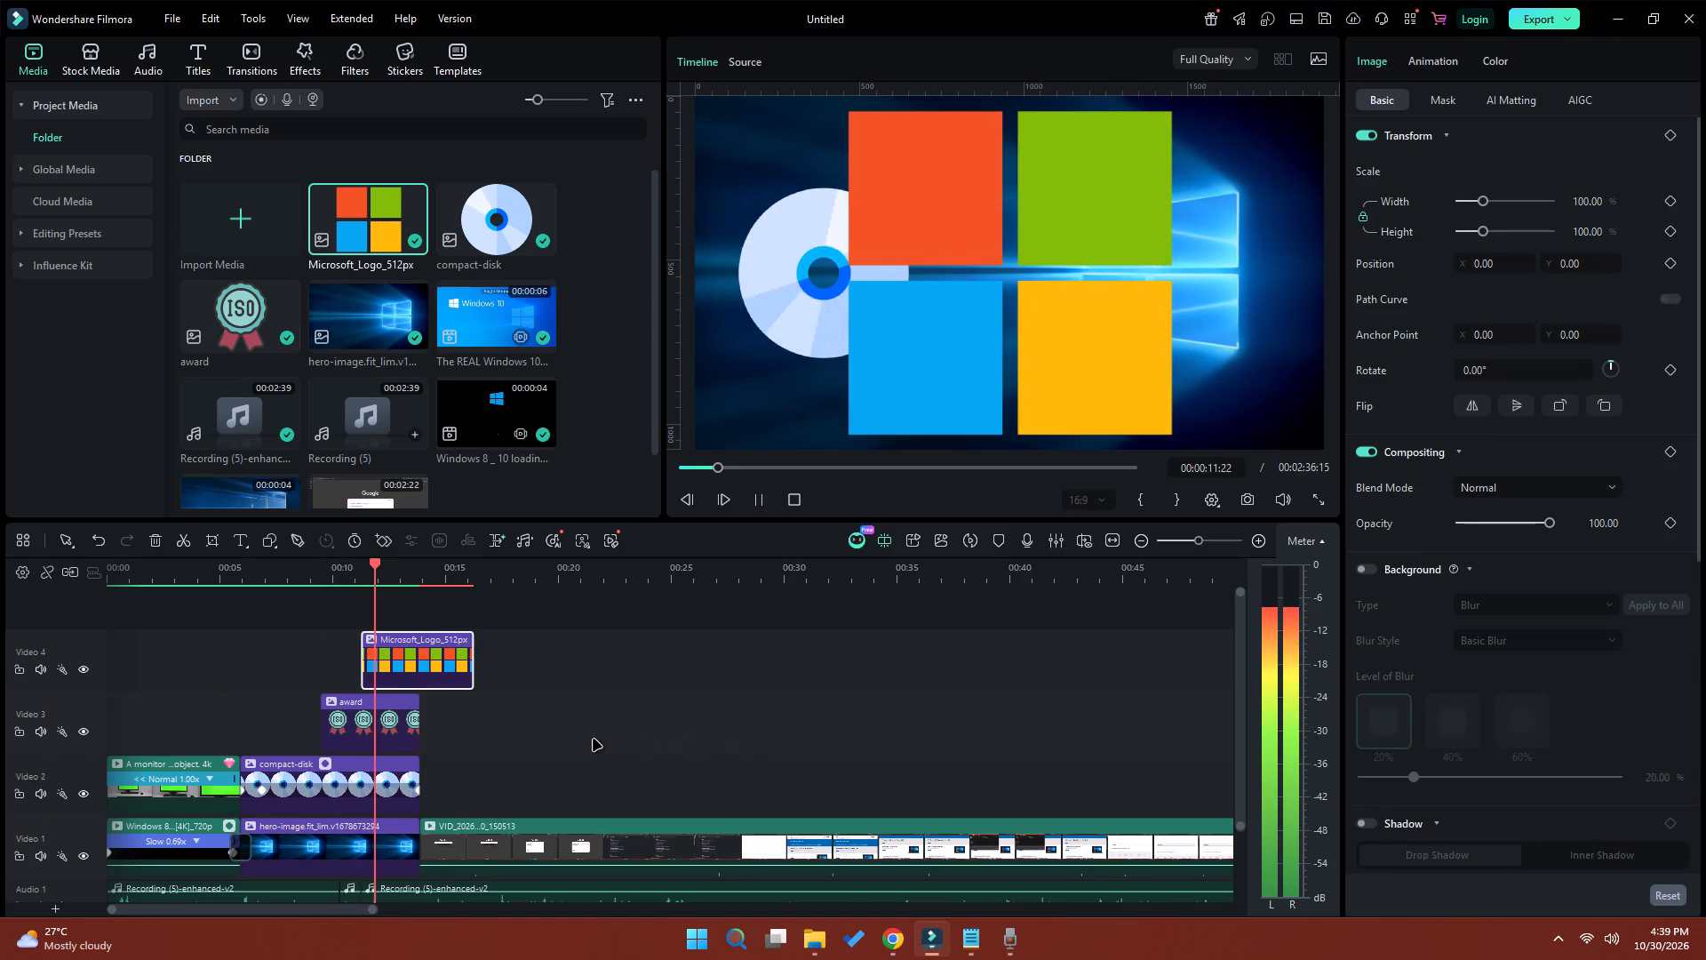
key(space)
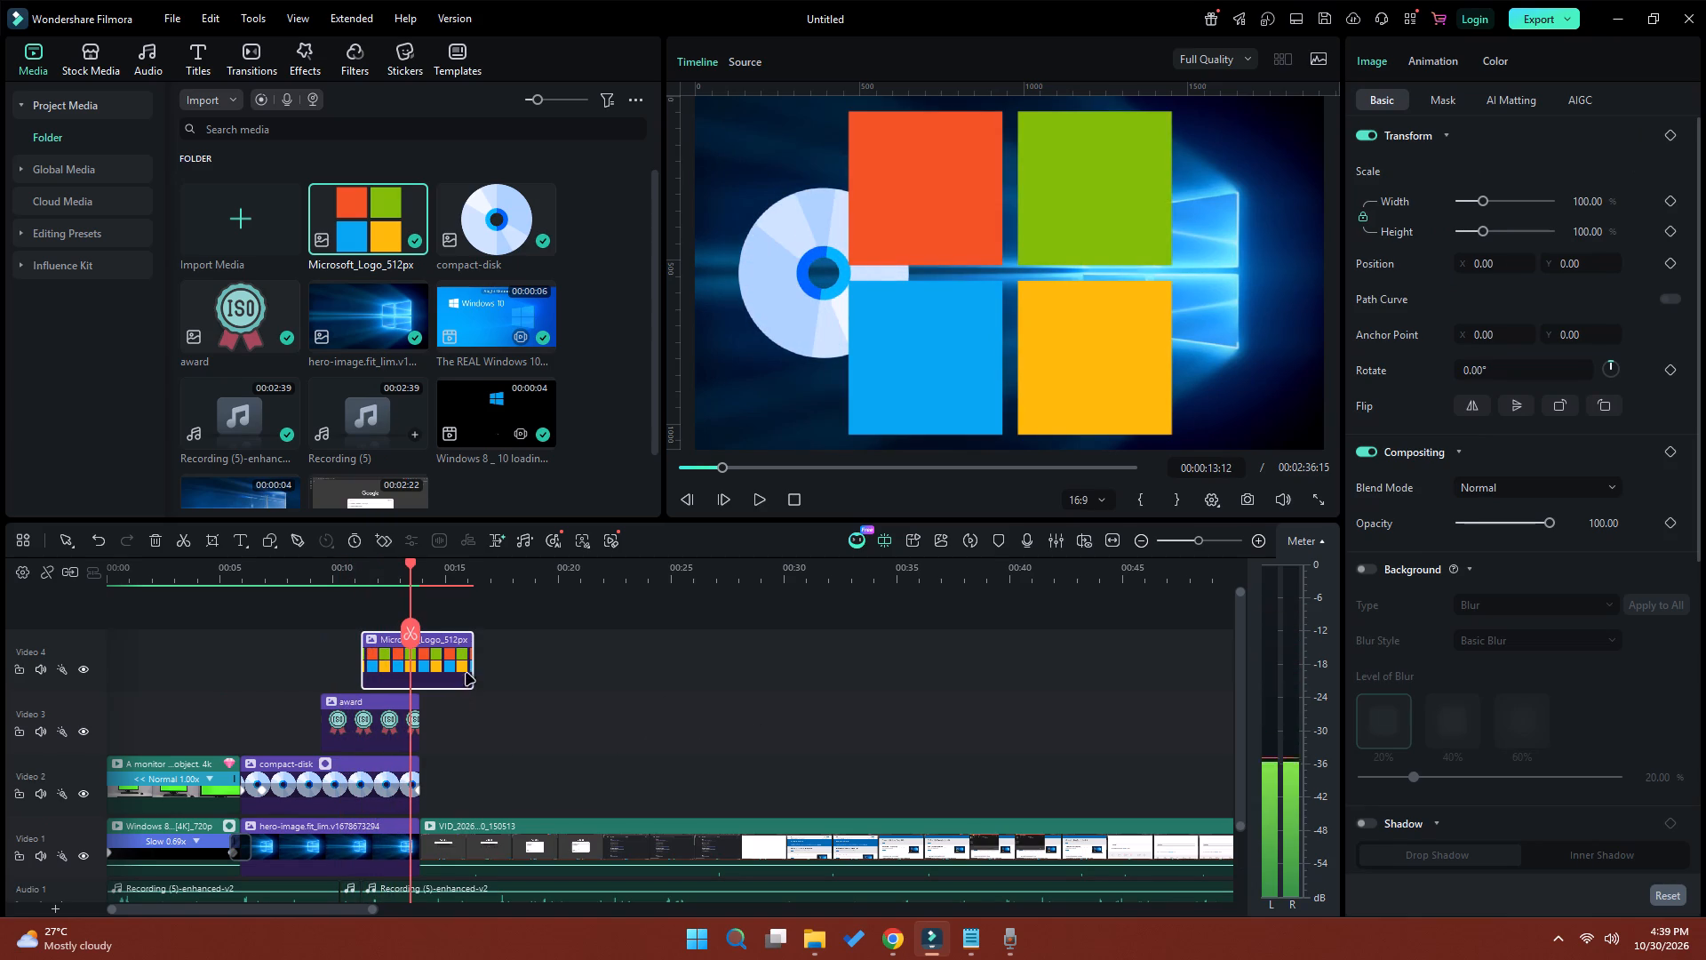
drag(470, 670, 419, 680)
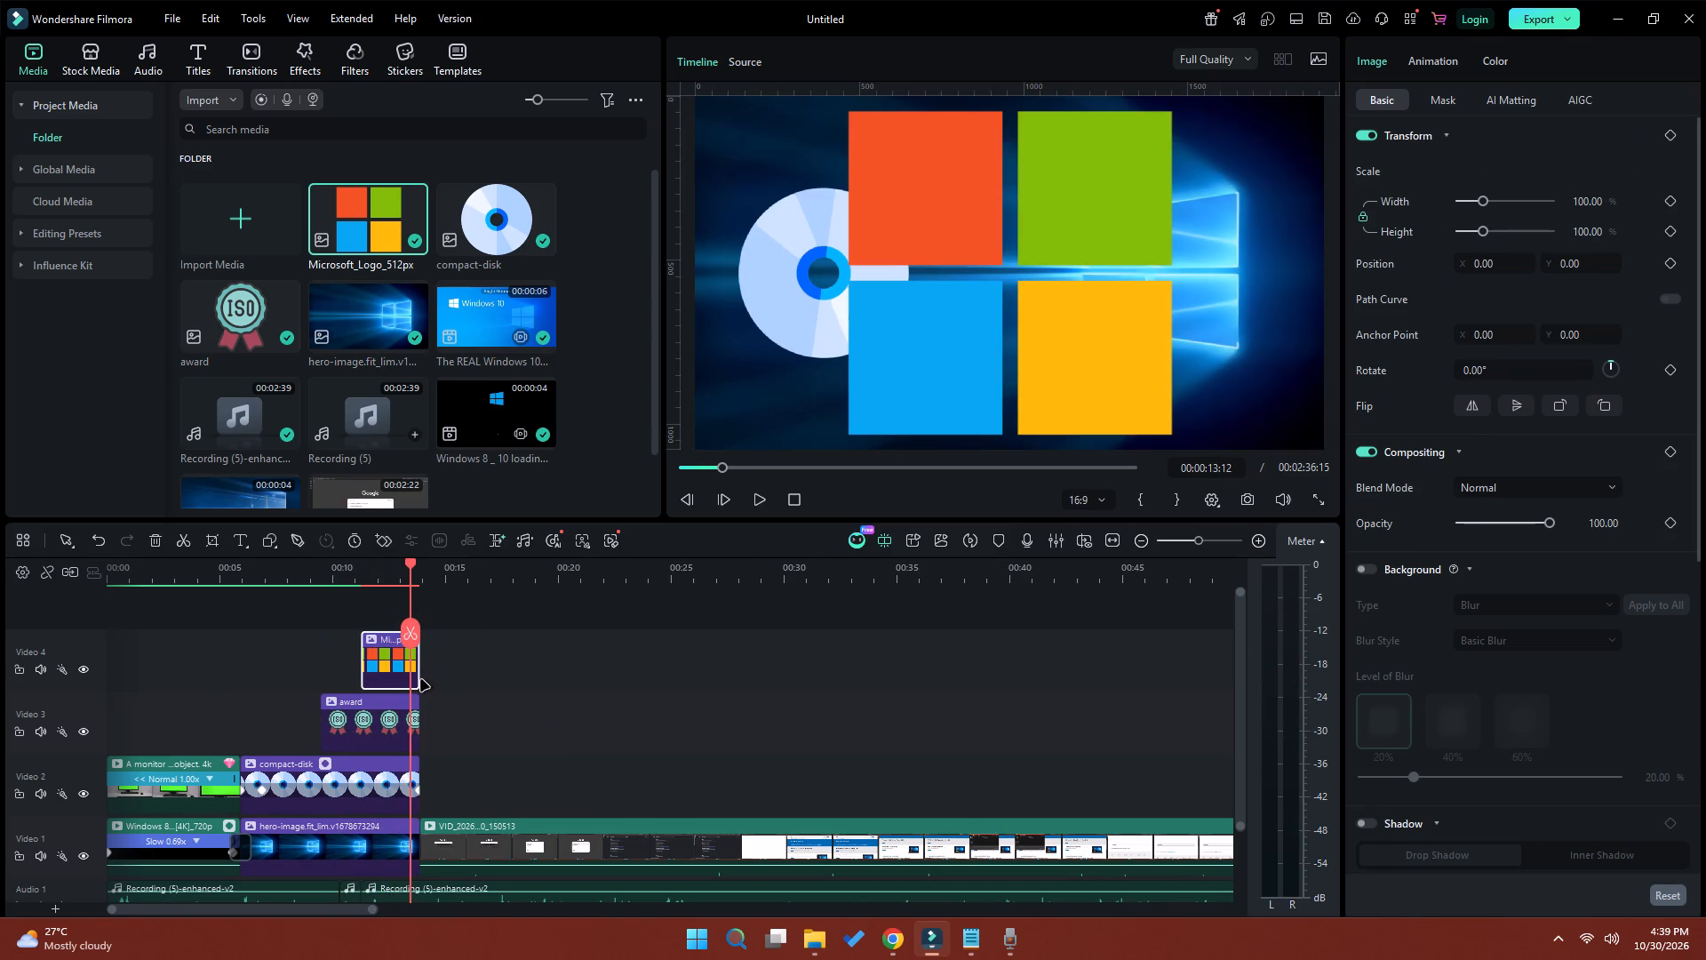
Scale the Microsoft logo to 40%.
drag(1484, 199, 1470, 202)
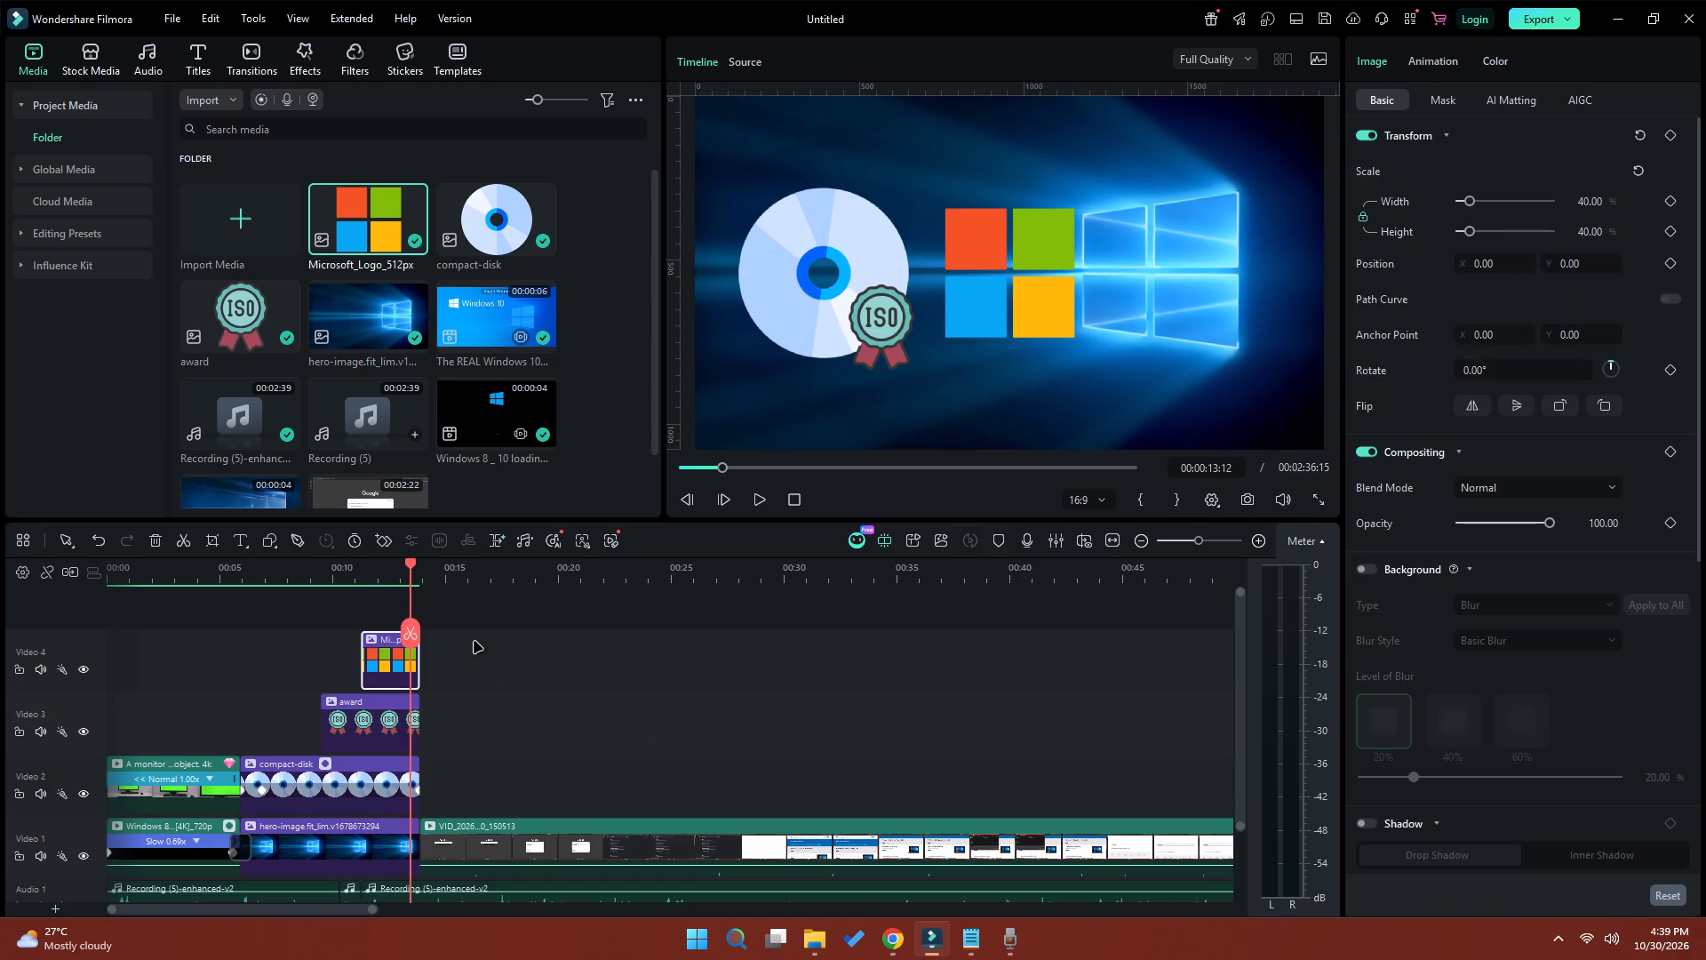
Move the monitor, compact-disk, award and Microsoft logo clips up one track together, leaving Video 2 empty.
drag(434, 656, 195, 792)
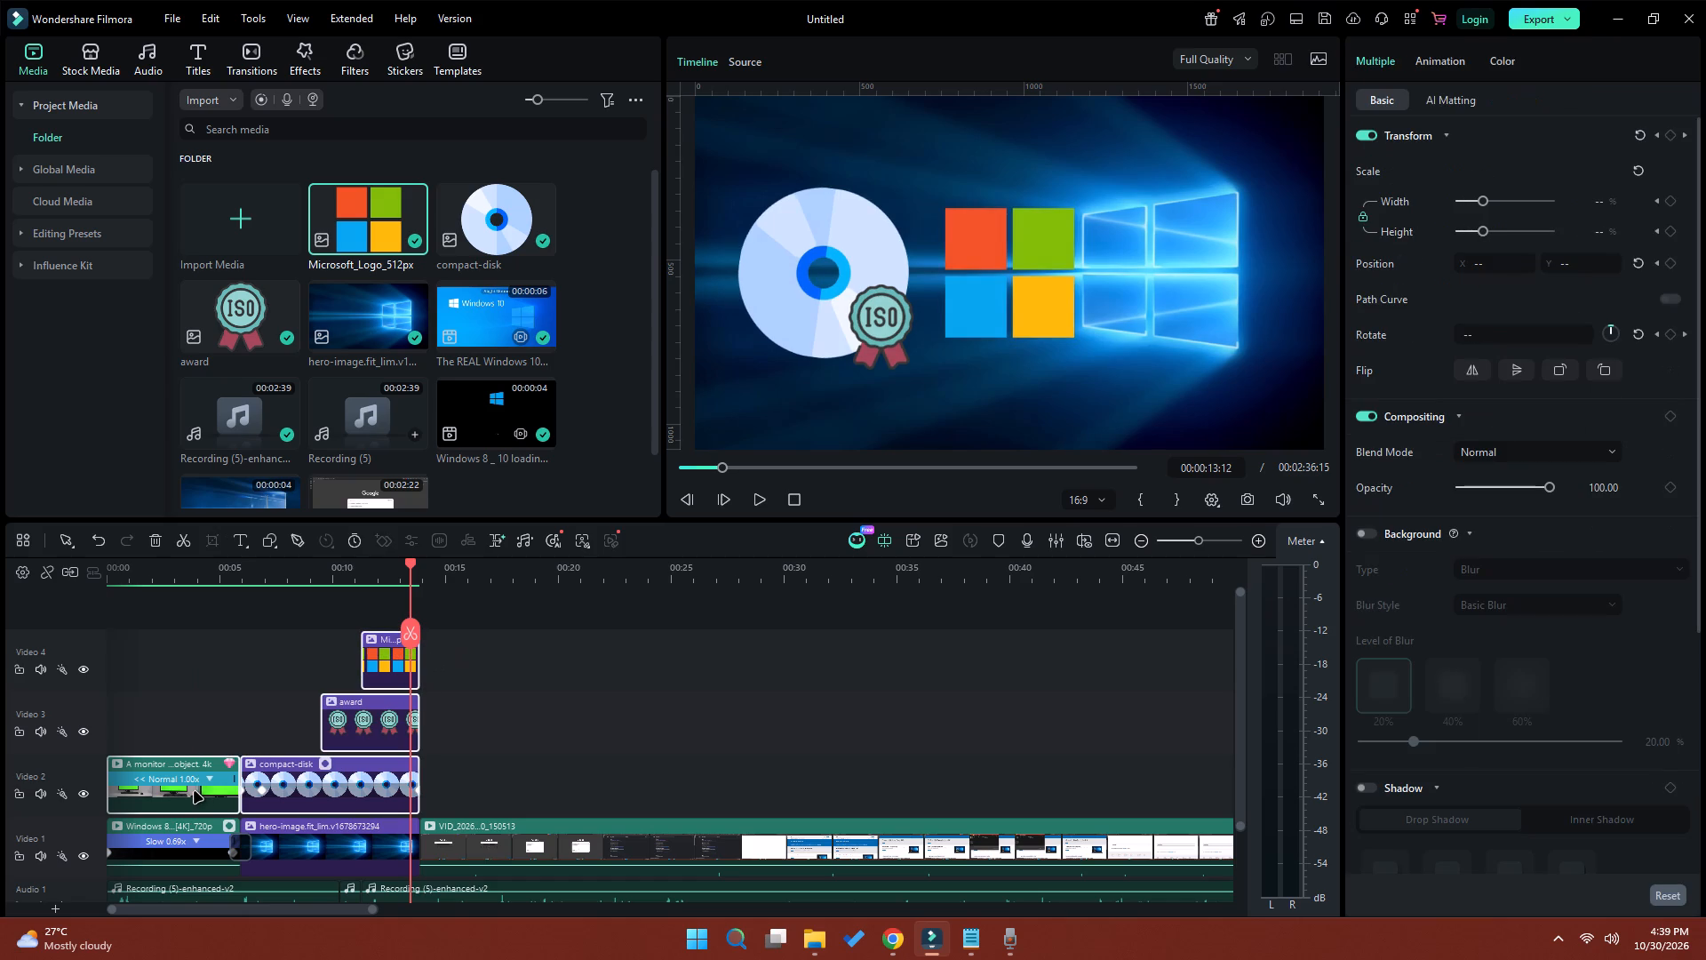
drag(183, 791, 181, 749)
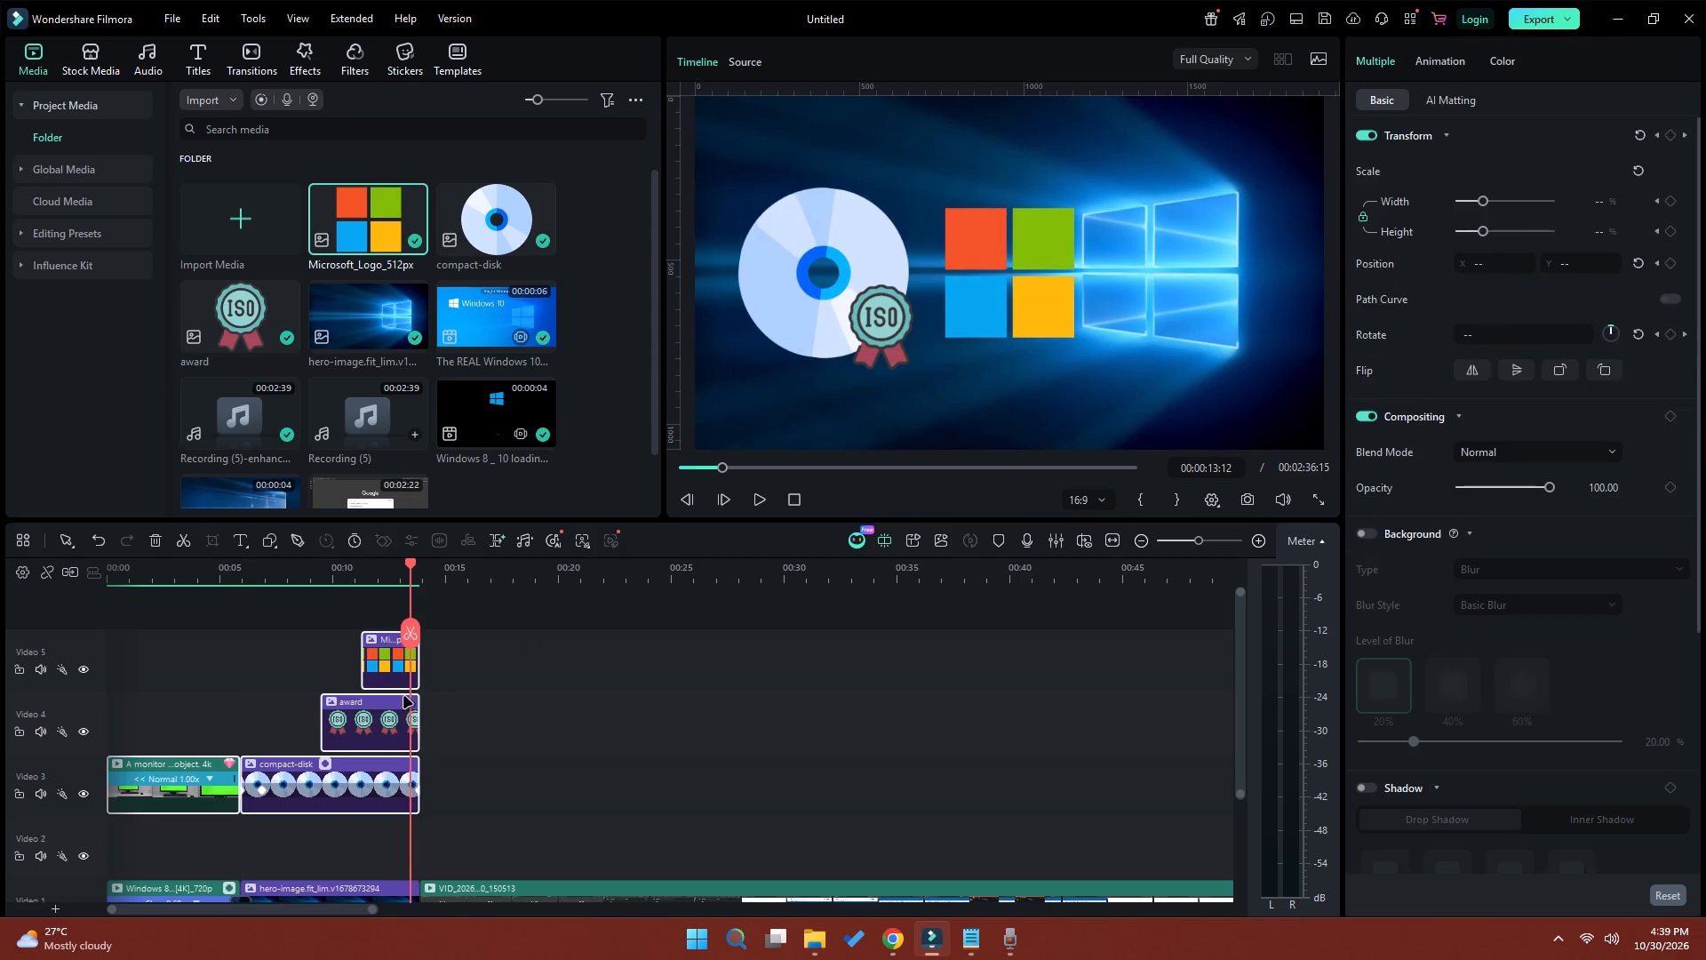
Scale the Microsoft logo to 64% and set its position to X 488, Y 0.
click(391, 652)
click(1484, 259)
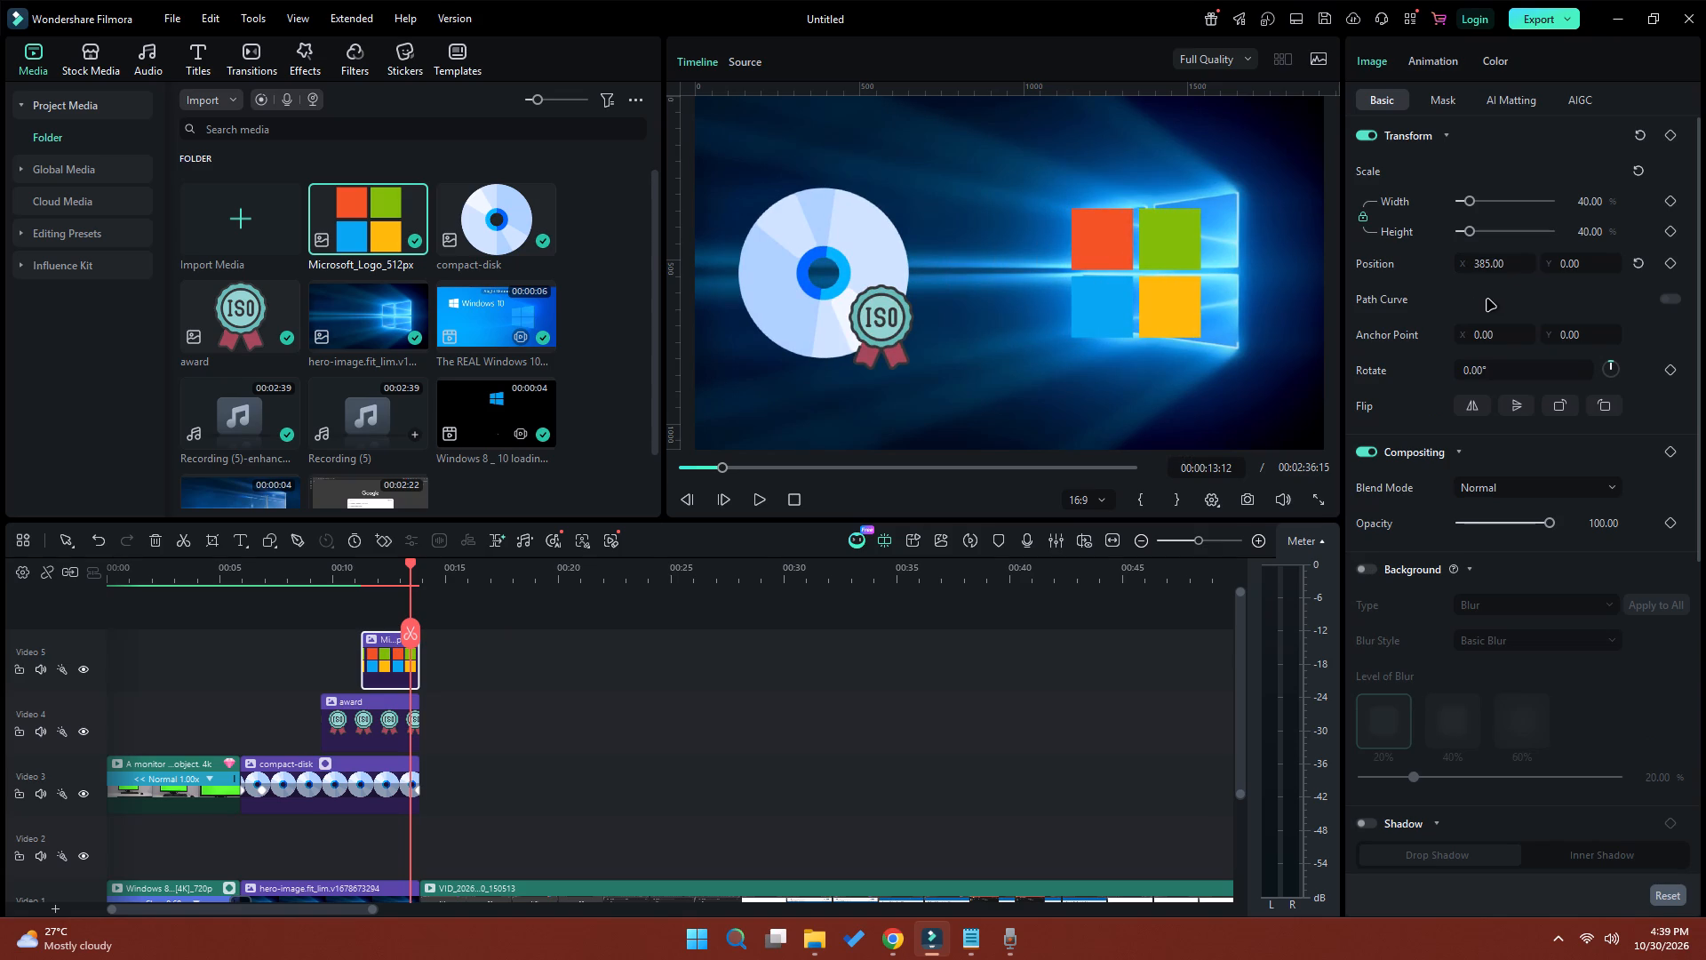
click(1475, 201)
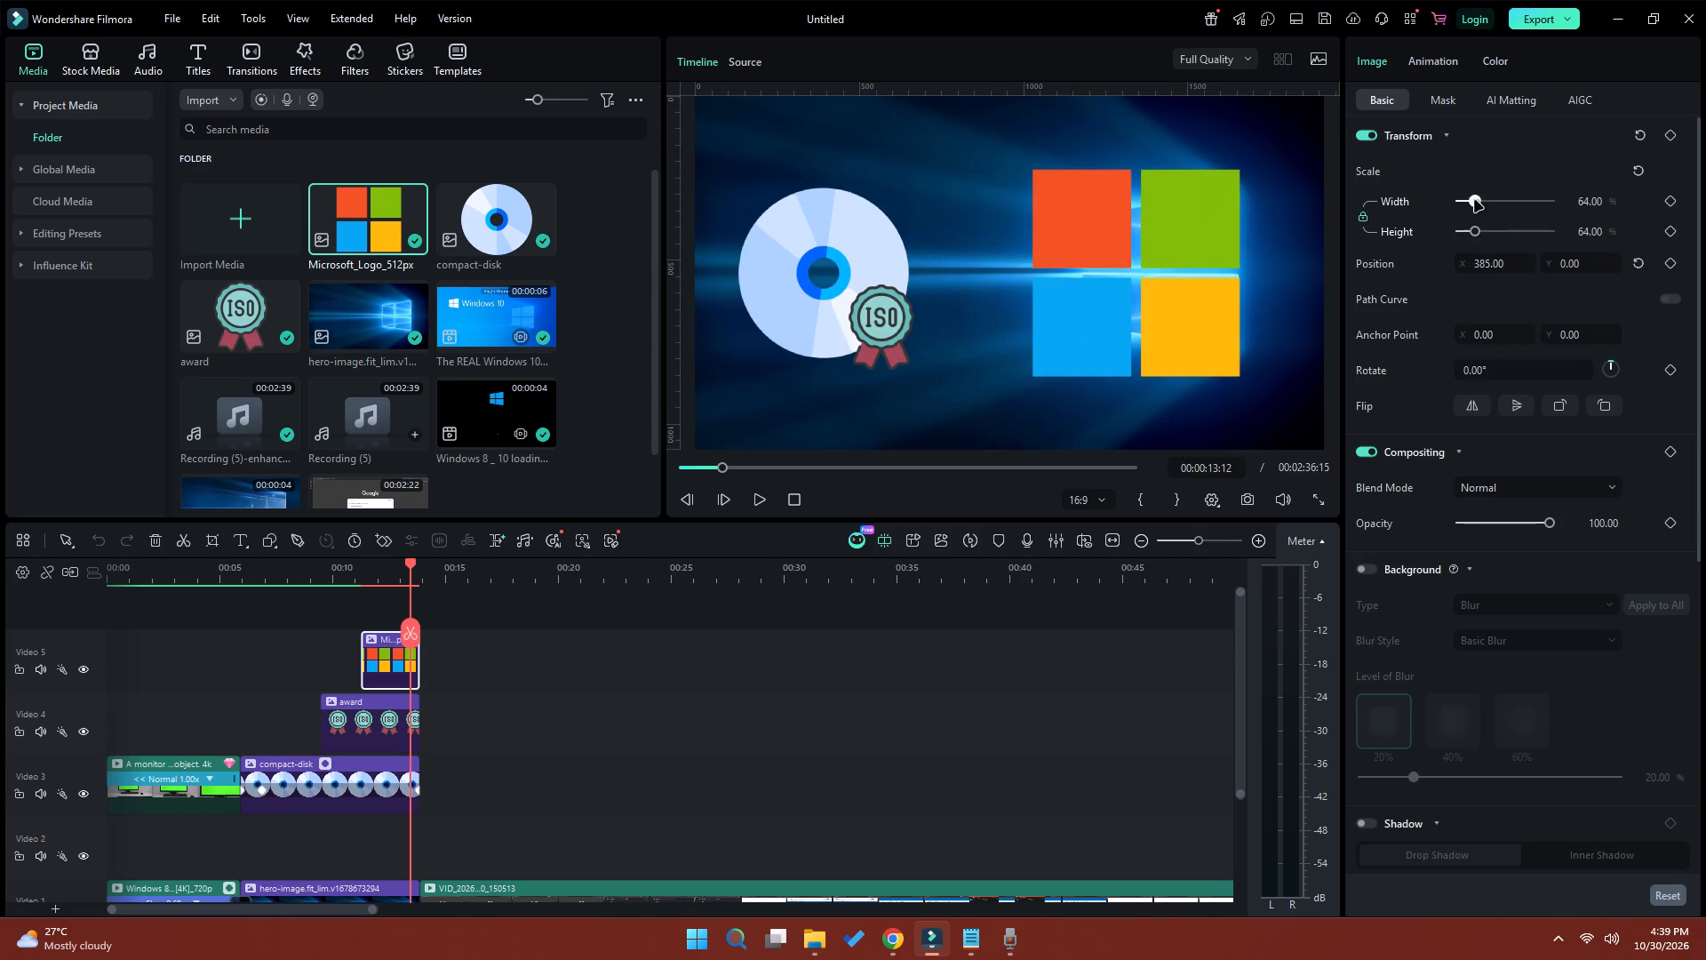
click(1485, 266)
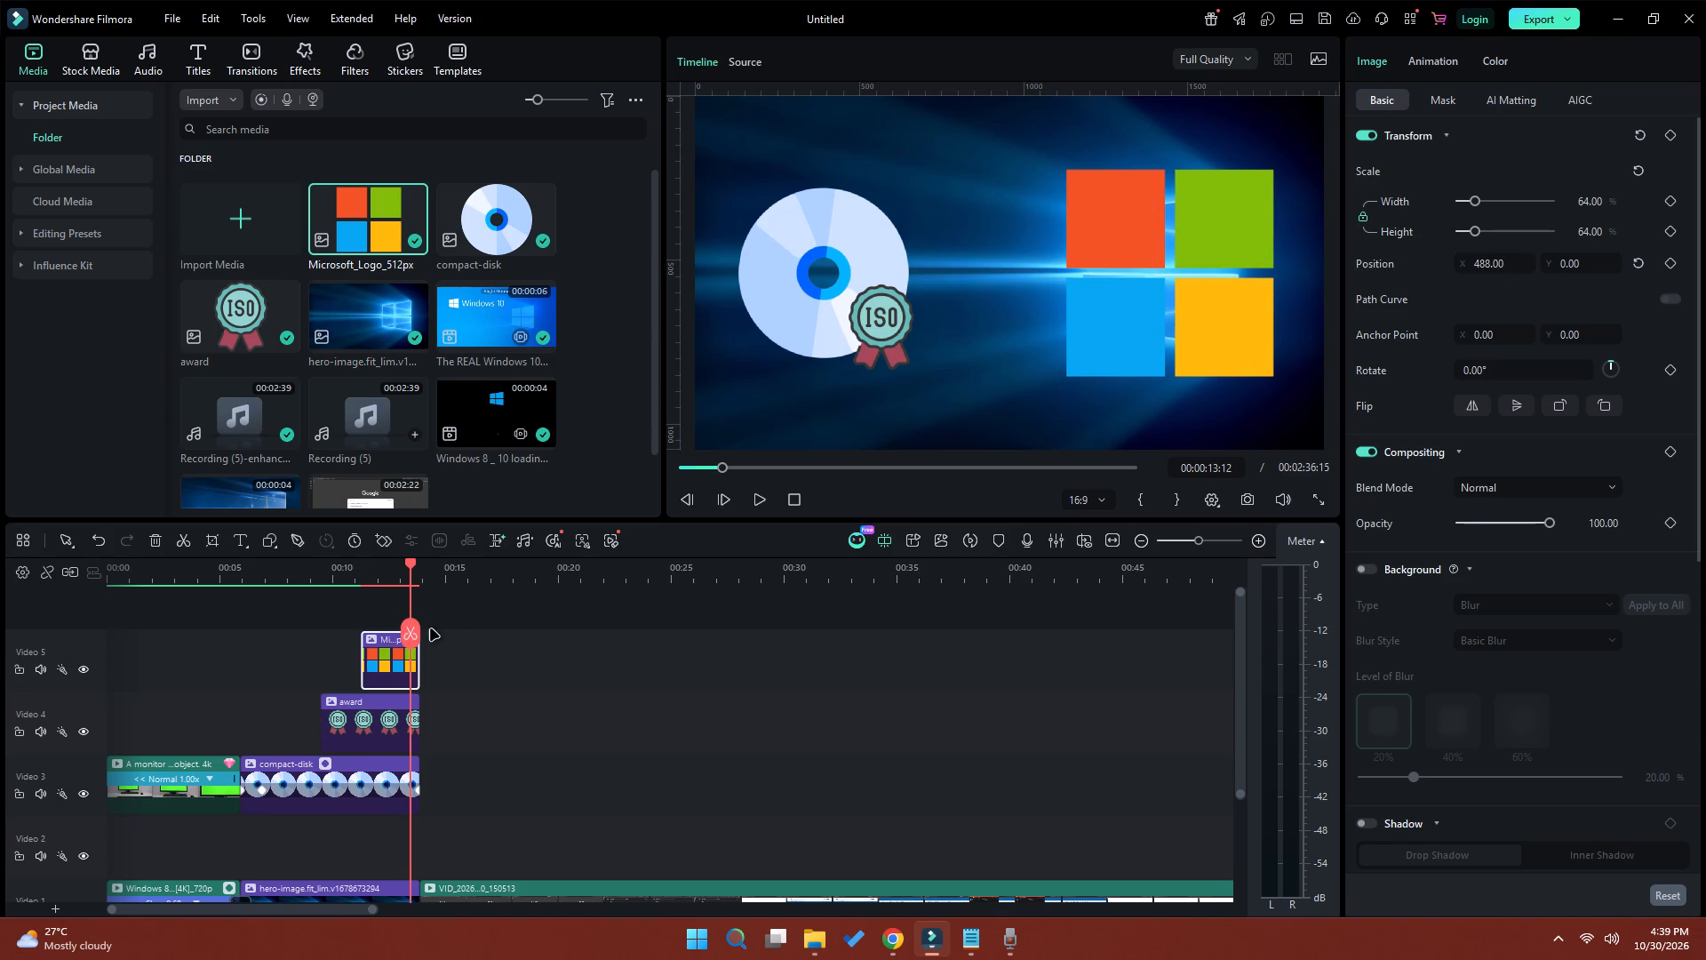
Keyframe the Microsoft logo's Transform at 00:00:11:20, and set its position X to 1306 at the clip's start, 00:00:11:07.
click(373, 576)
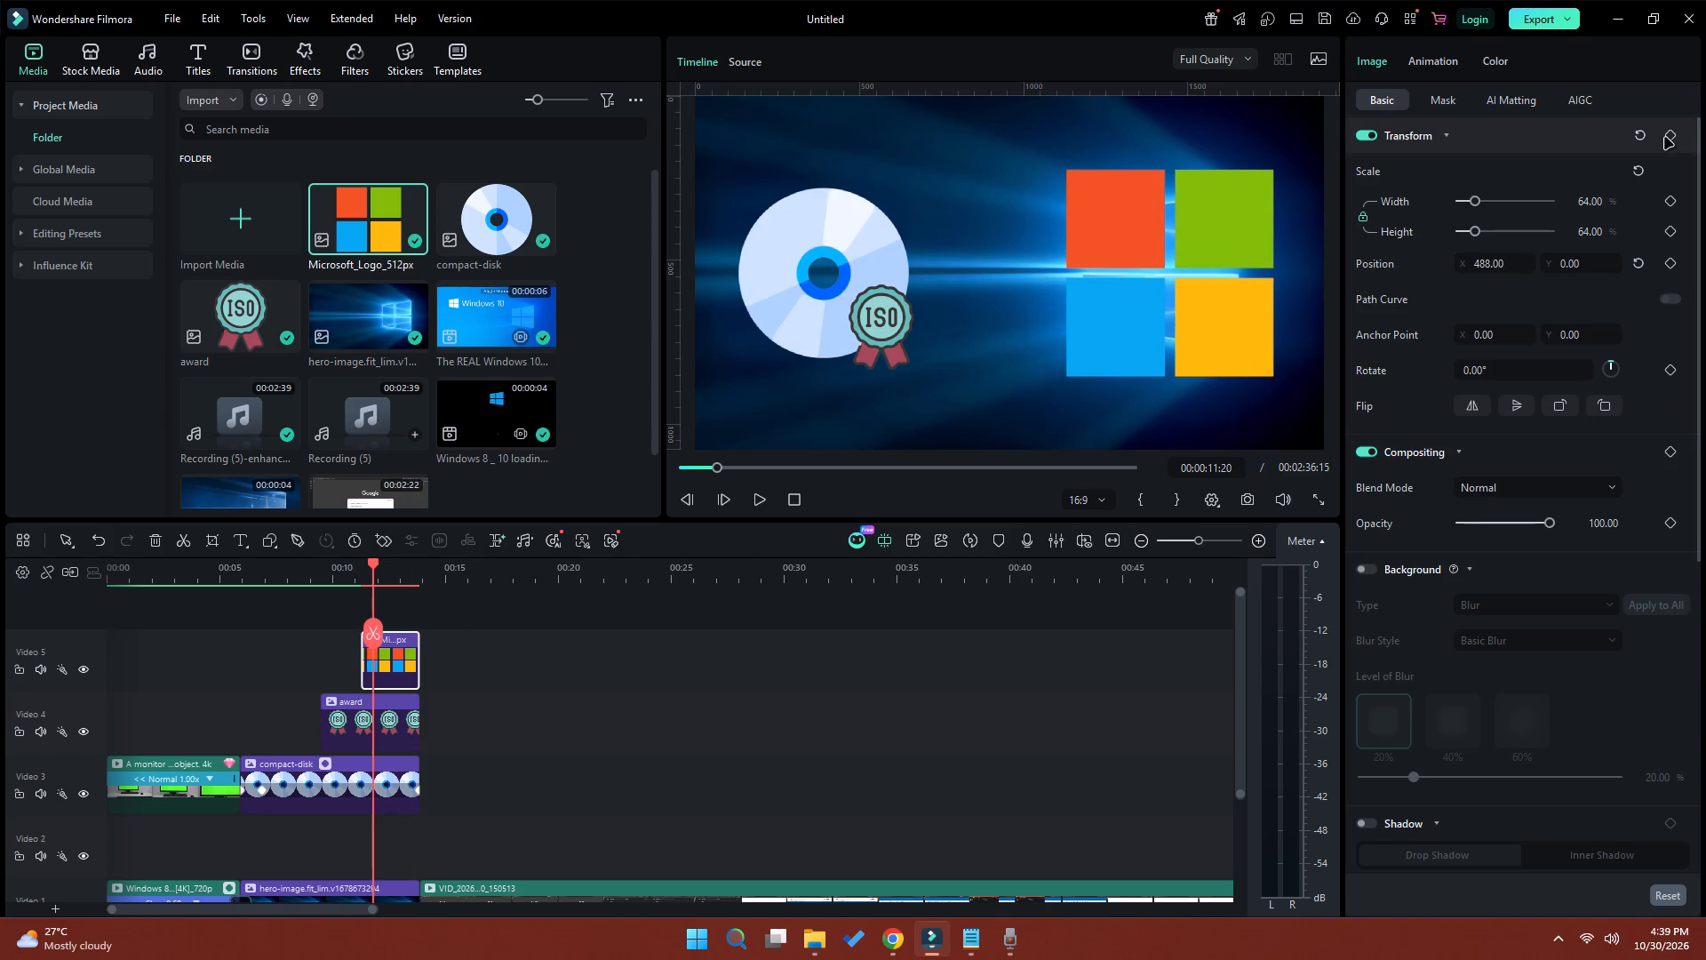
click(1665, 135)
drag(373, 563, 363, 564)
click(1484, 262)
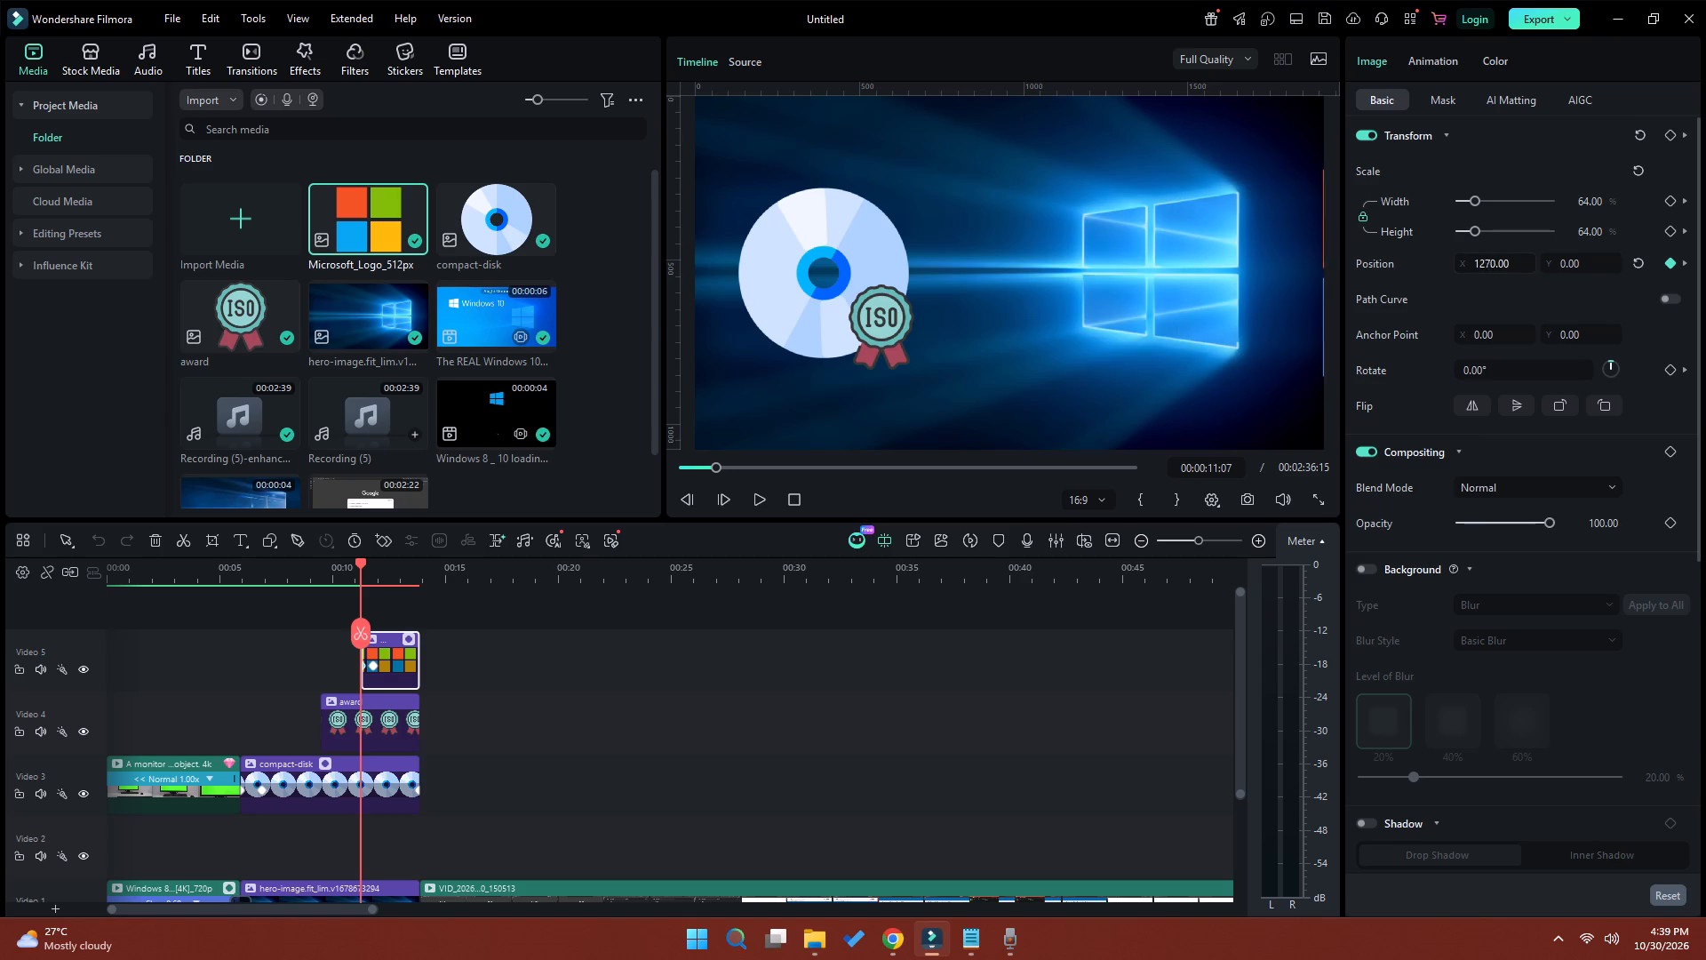
Apply the Ease In Bezier curve to the Microsoft logo's 00:00:11:20 keyframe and collapse its keyframe graph.
right_click(373, 665)
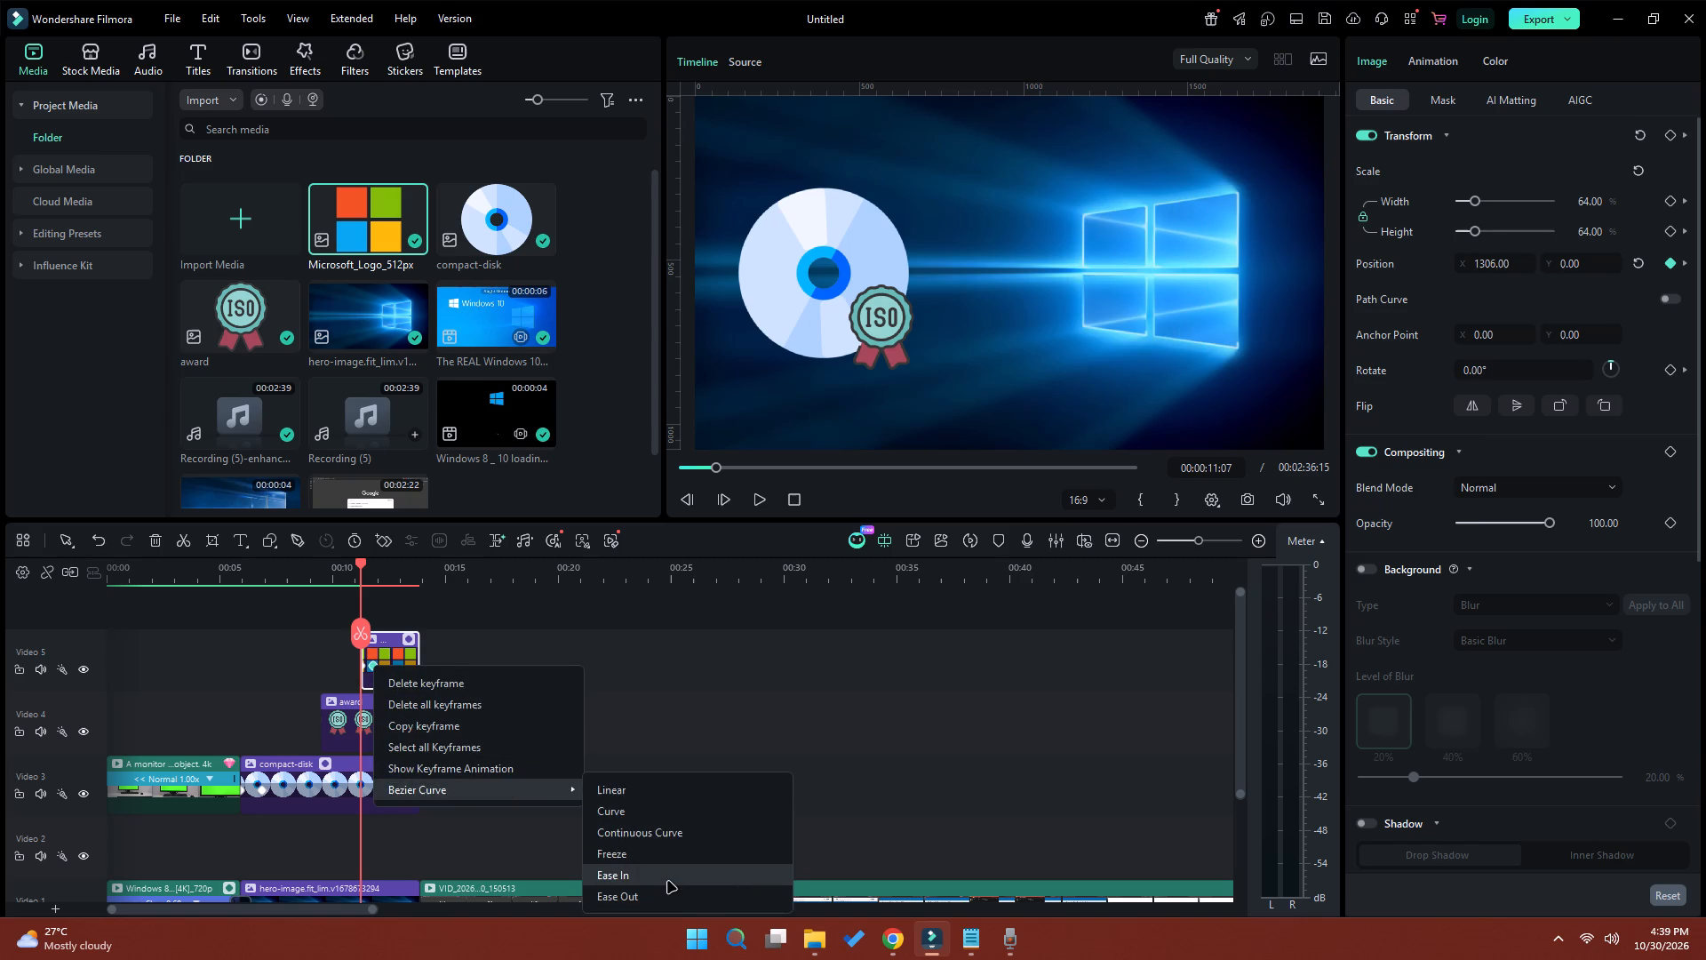
click(668, 882)
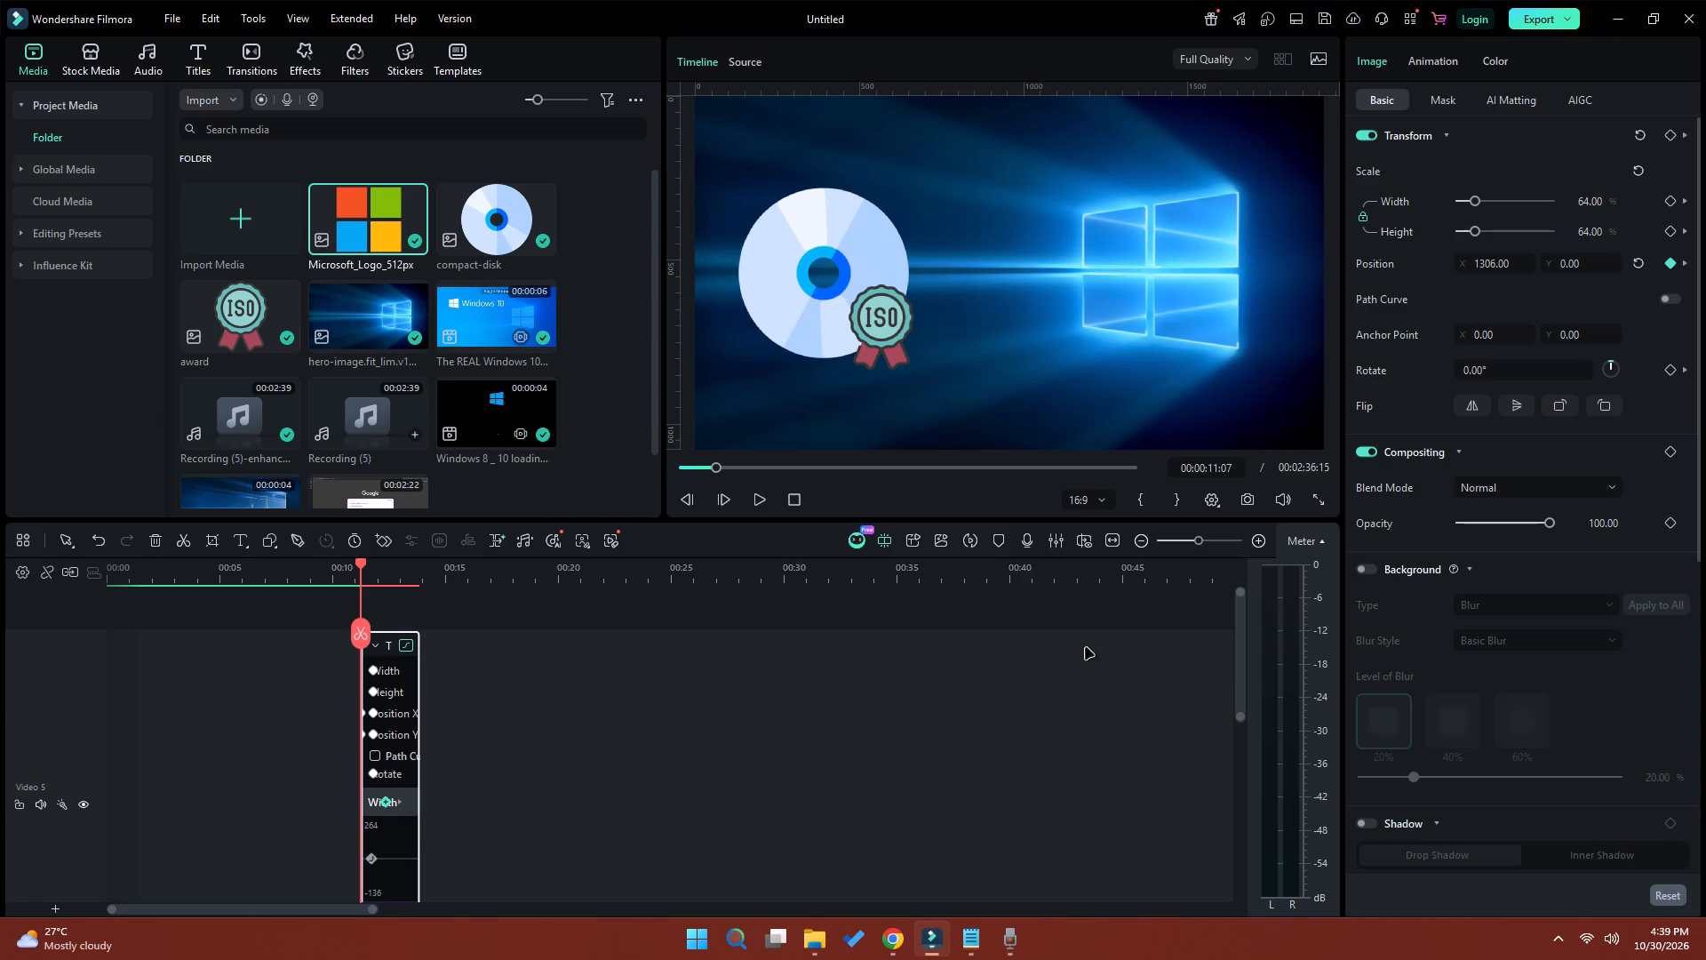
drag(1238, 616, 1242, 680)
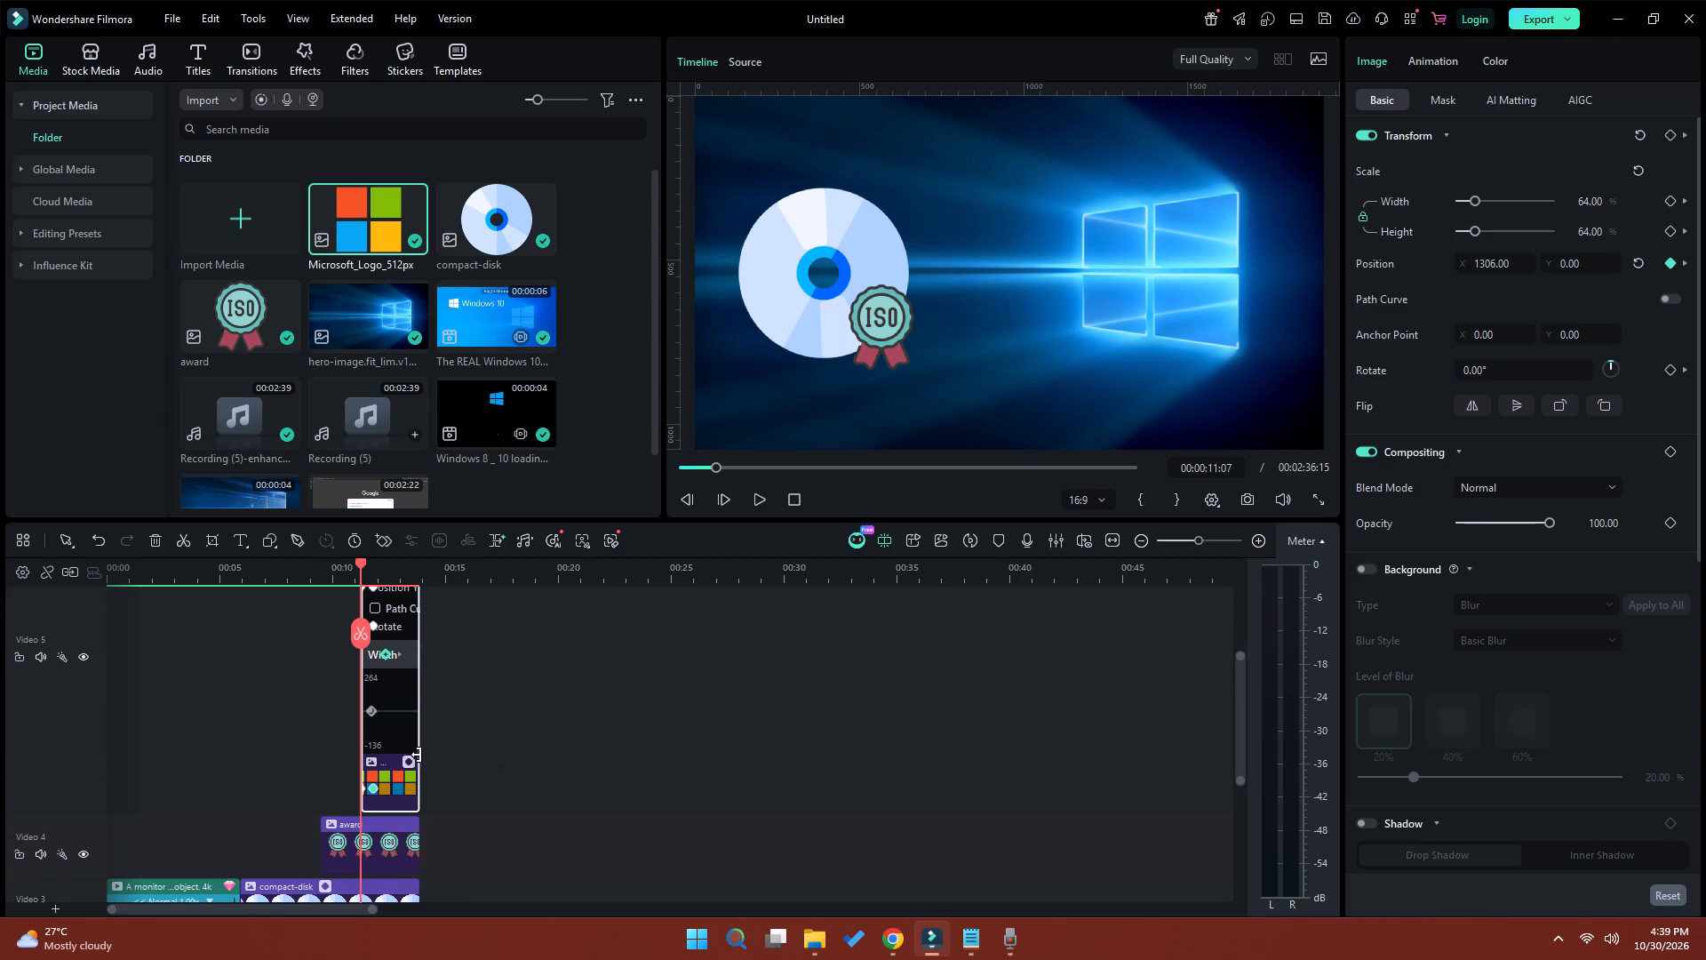
click(410, 762)
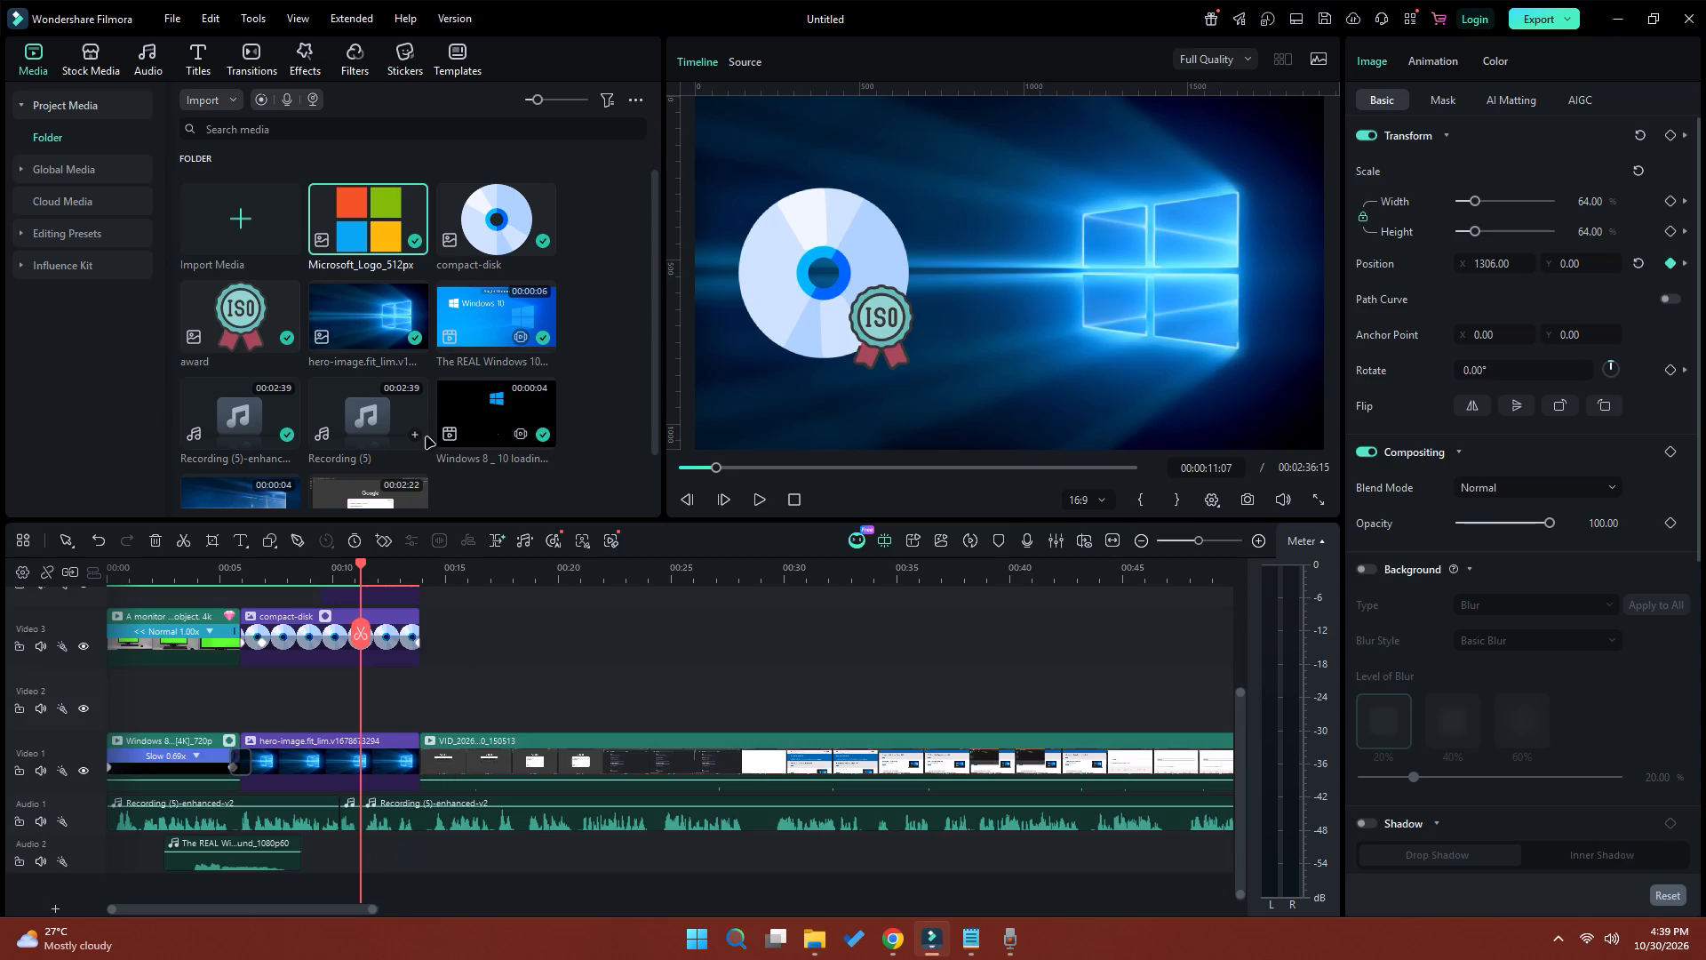
Search stock media for "black", place Black Background Media 15 on Video 2 from the compact-disk clip's start, and stretch it to that clip's end.
click(78, 51)
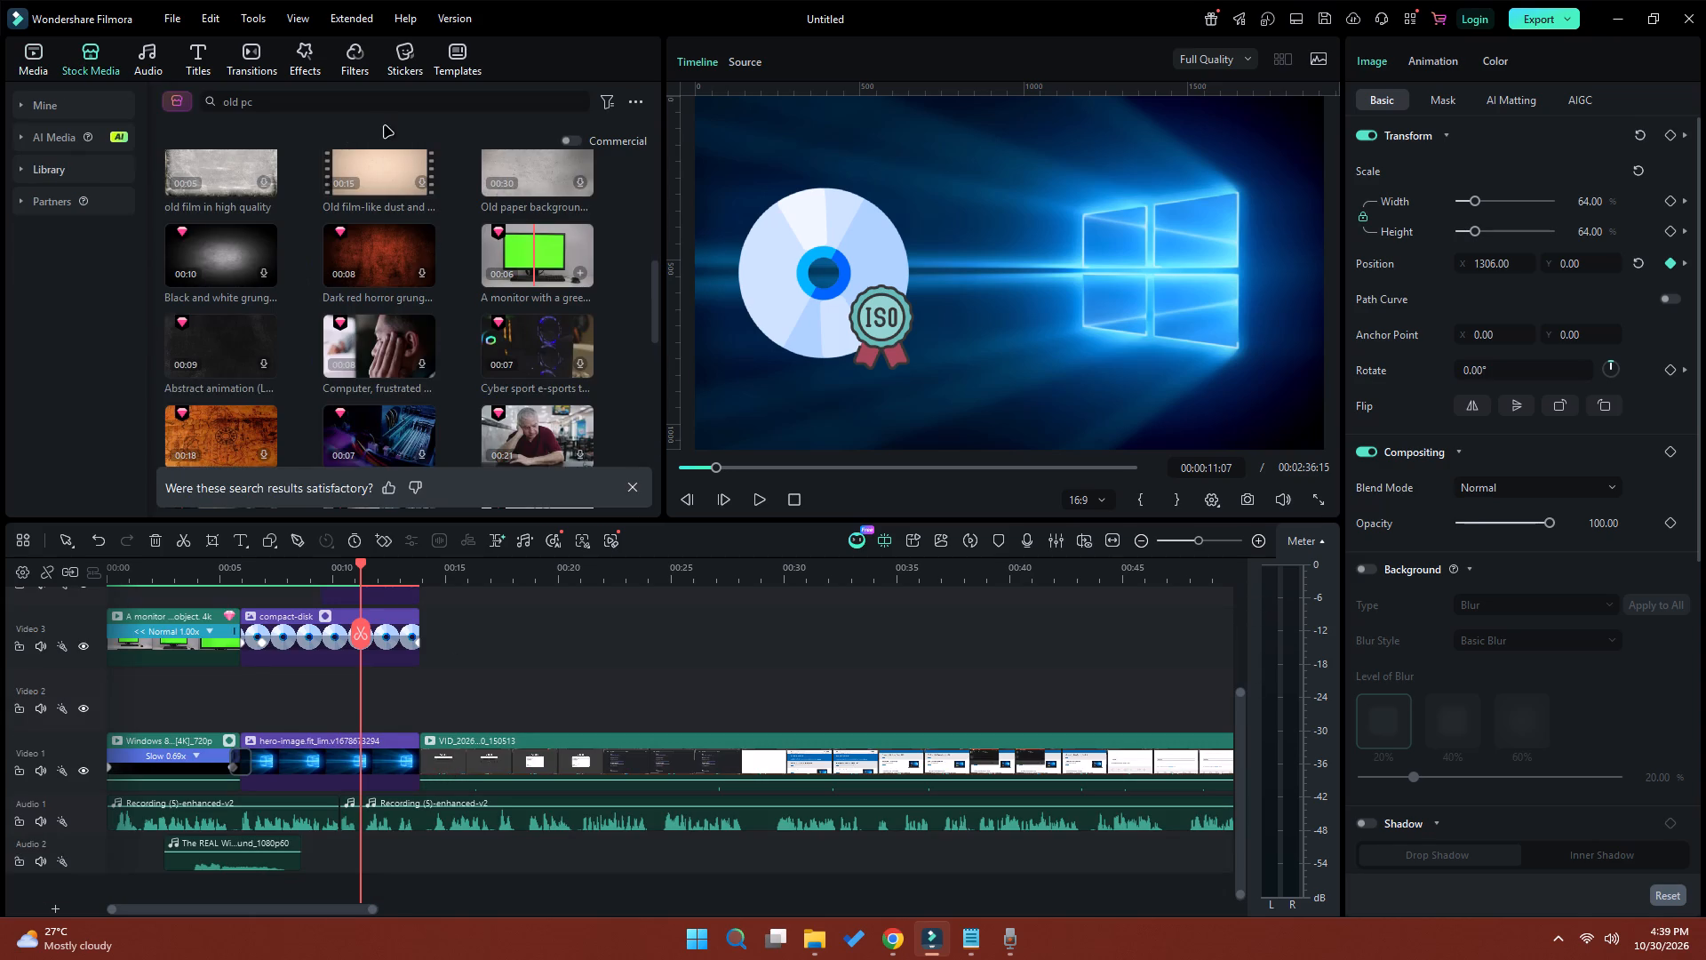
click(346, 99)
click(578, 101)
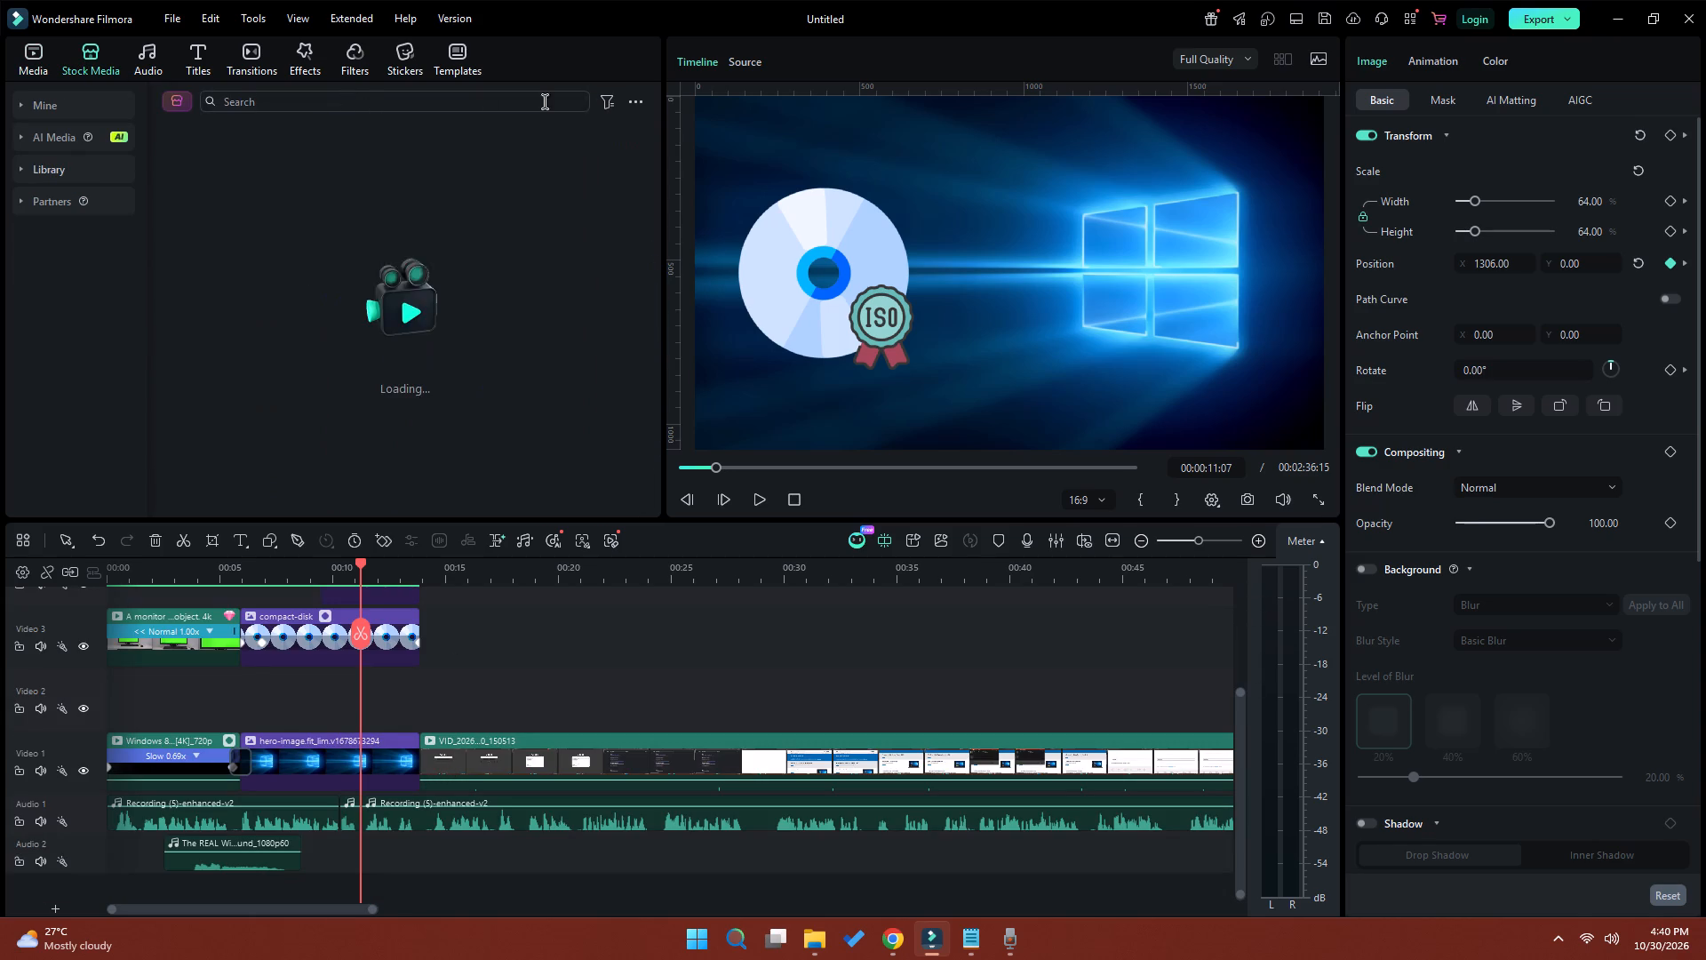
click(276, 103)
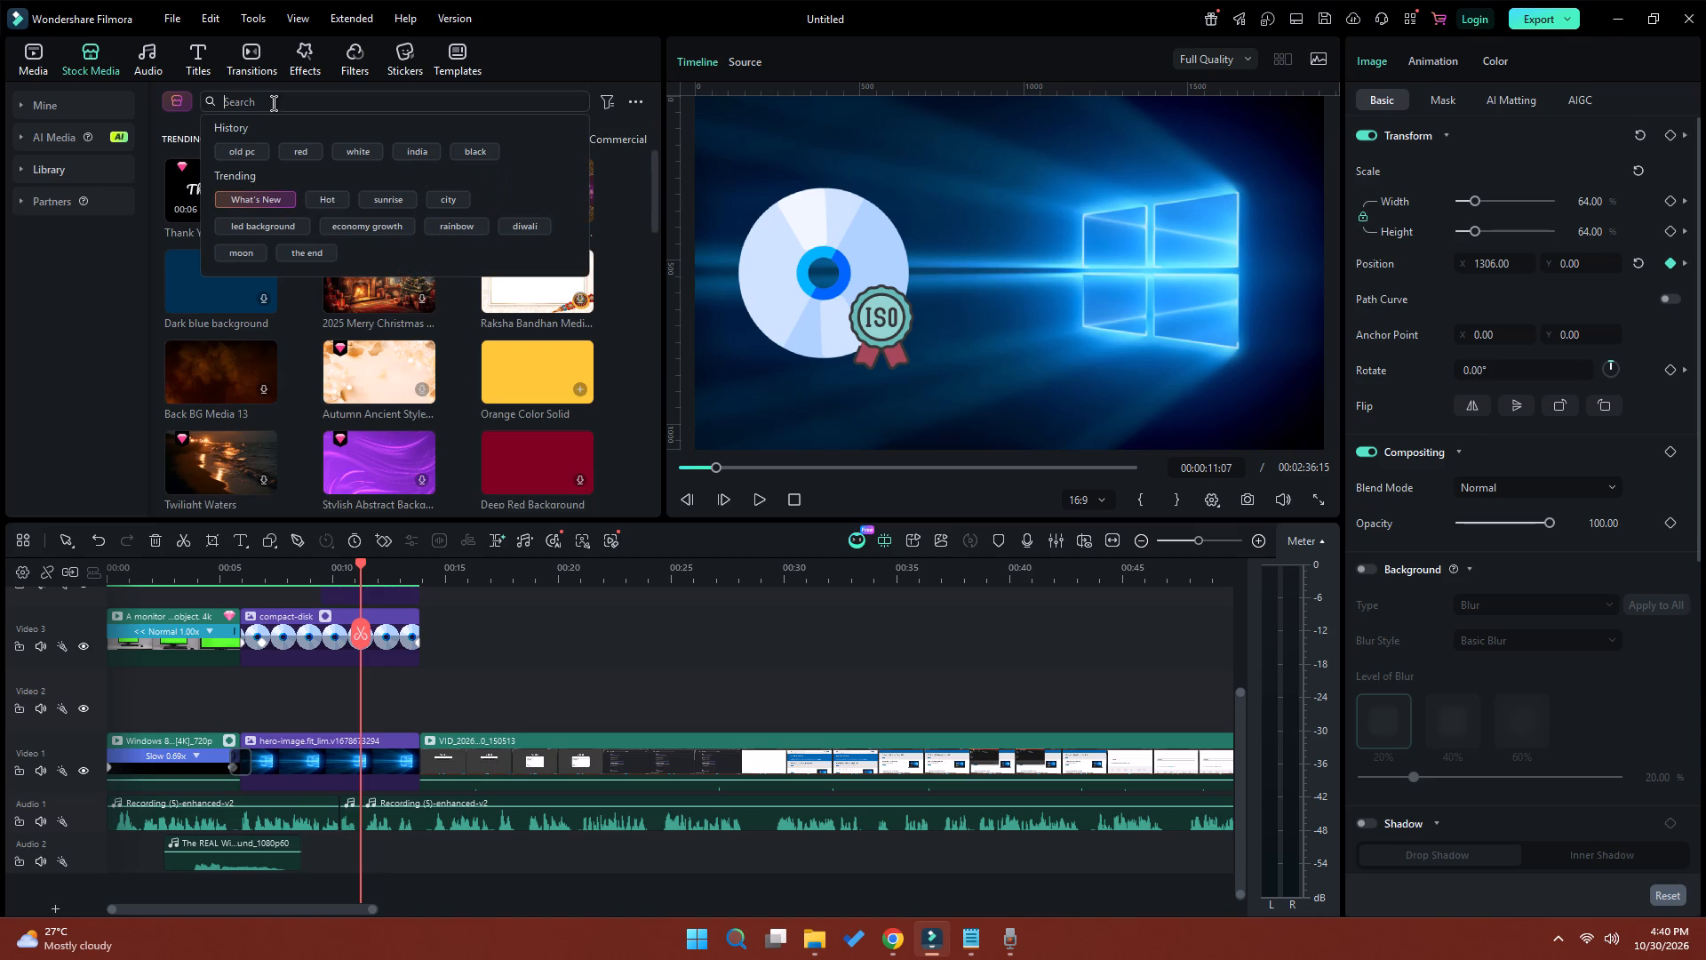
click(465, 155)
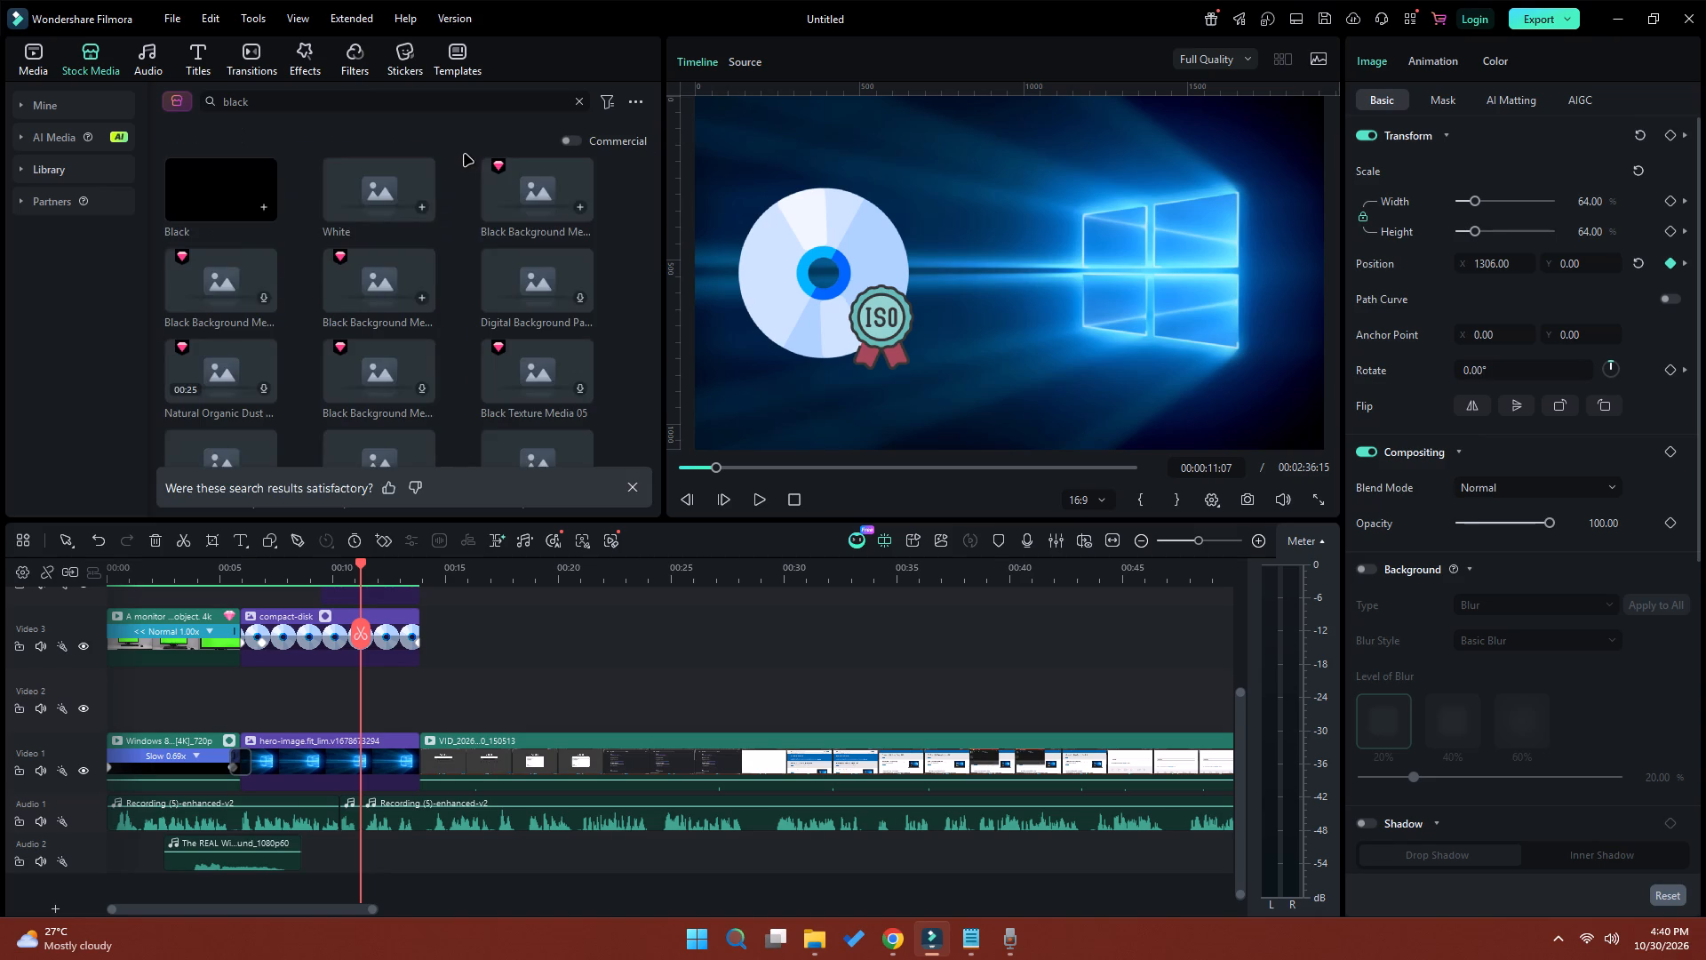
drag(523, 195, 312, 695)
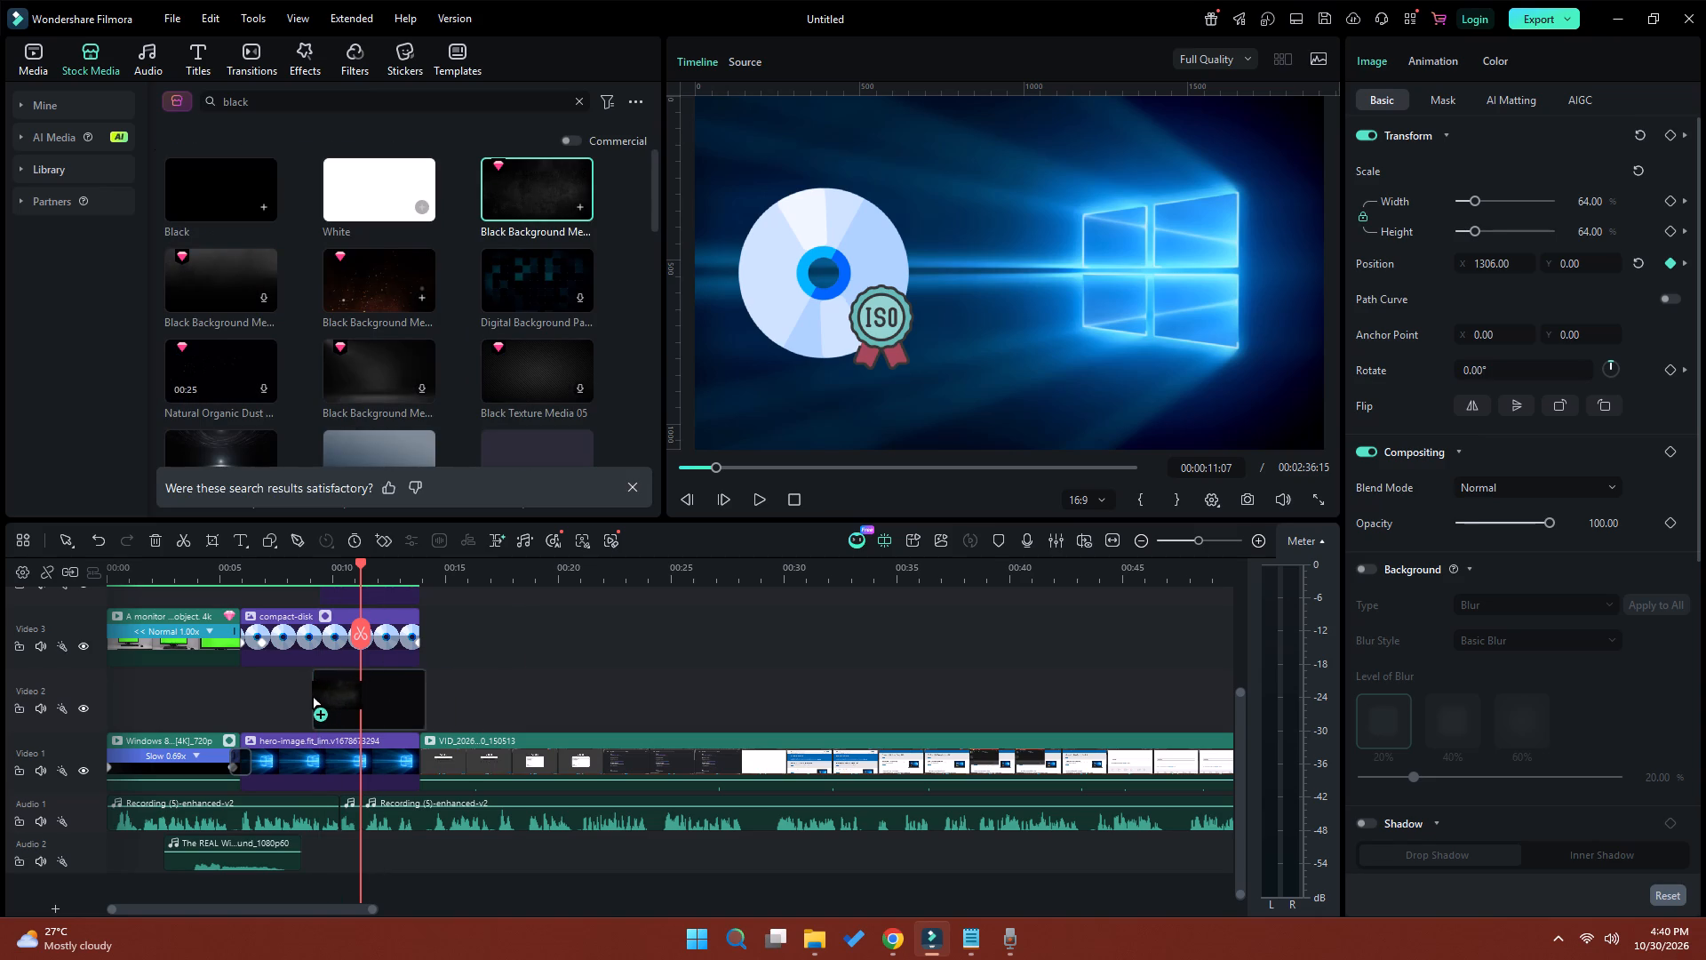
drag(312, 695, 242, 698)
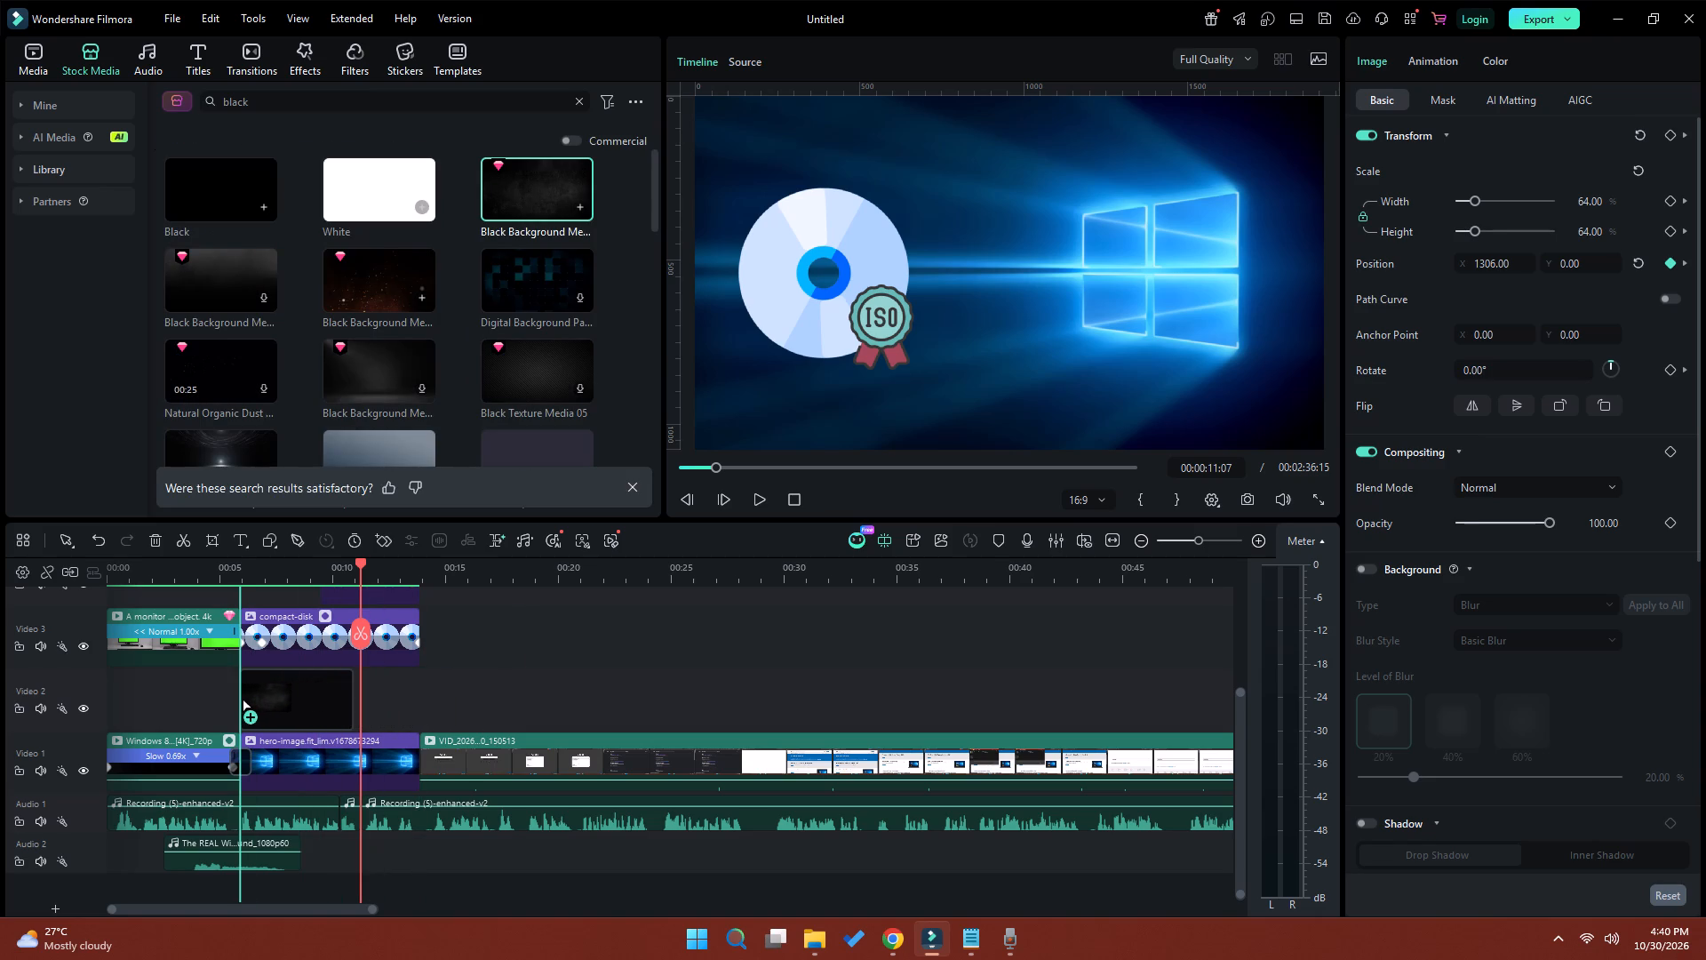
drag(242, 698, 241, 698)
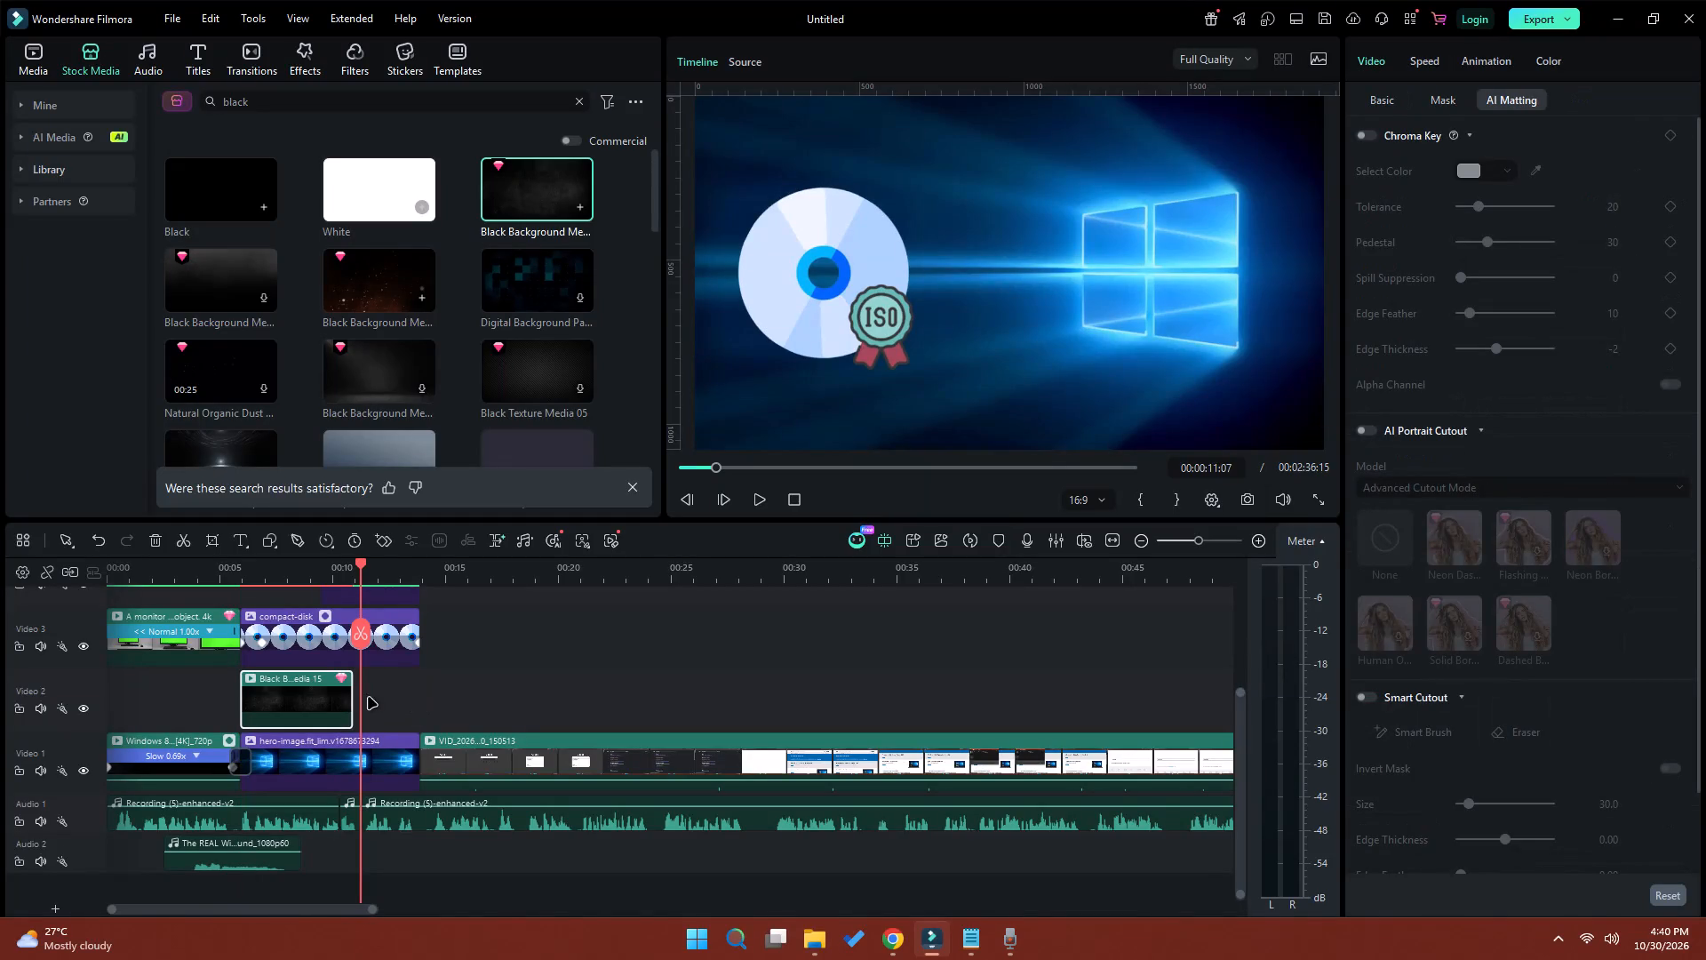
ctrl+drag(347, 695, 413, 695)
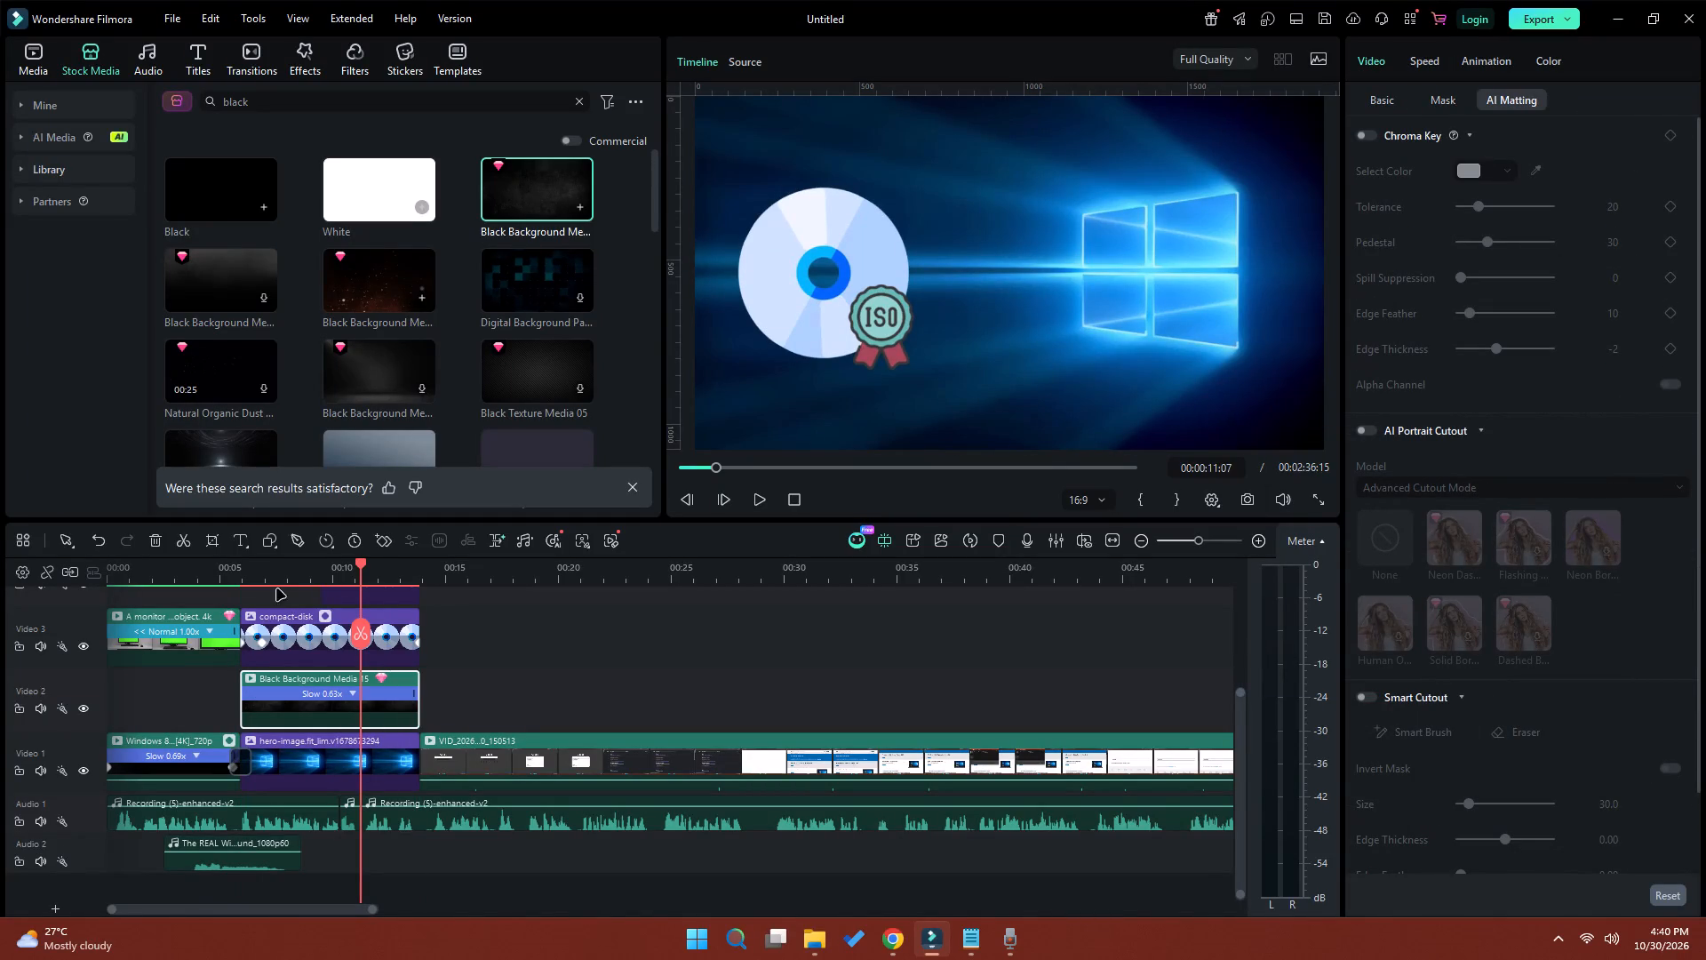
Try 40% opacity on the black background clip at 00:00:09:20, and settle on 50%.
click(270, 569)
drag(270, 562, 322, 571)
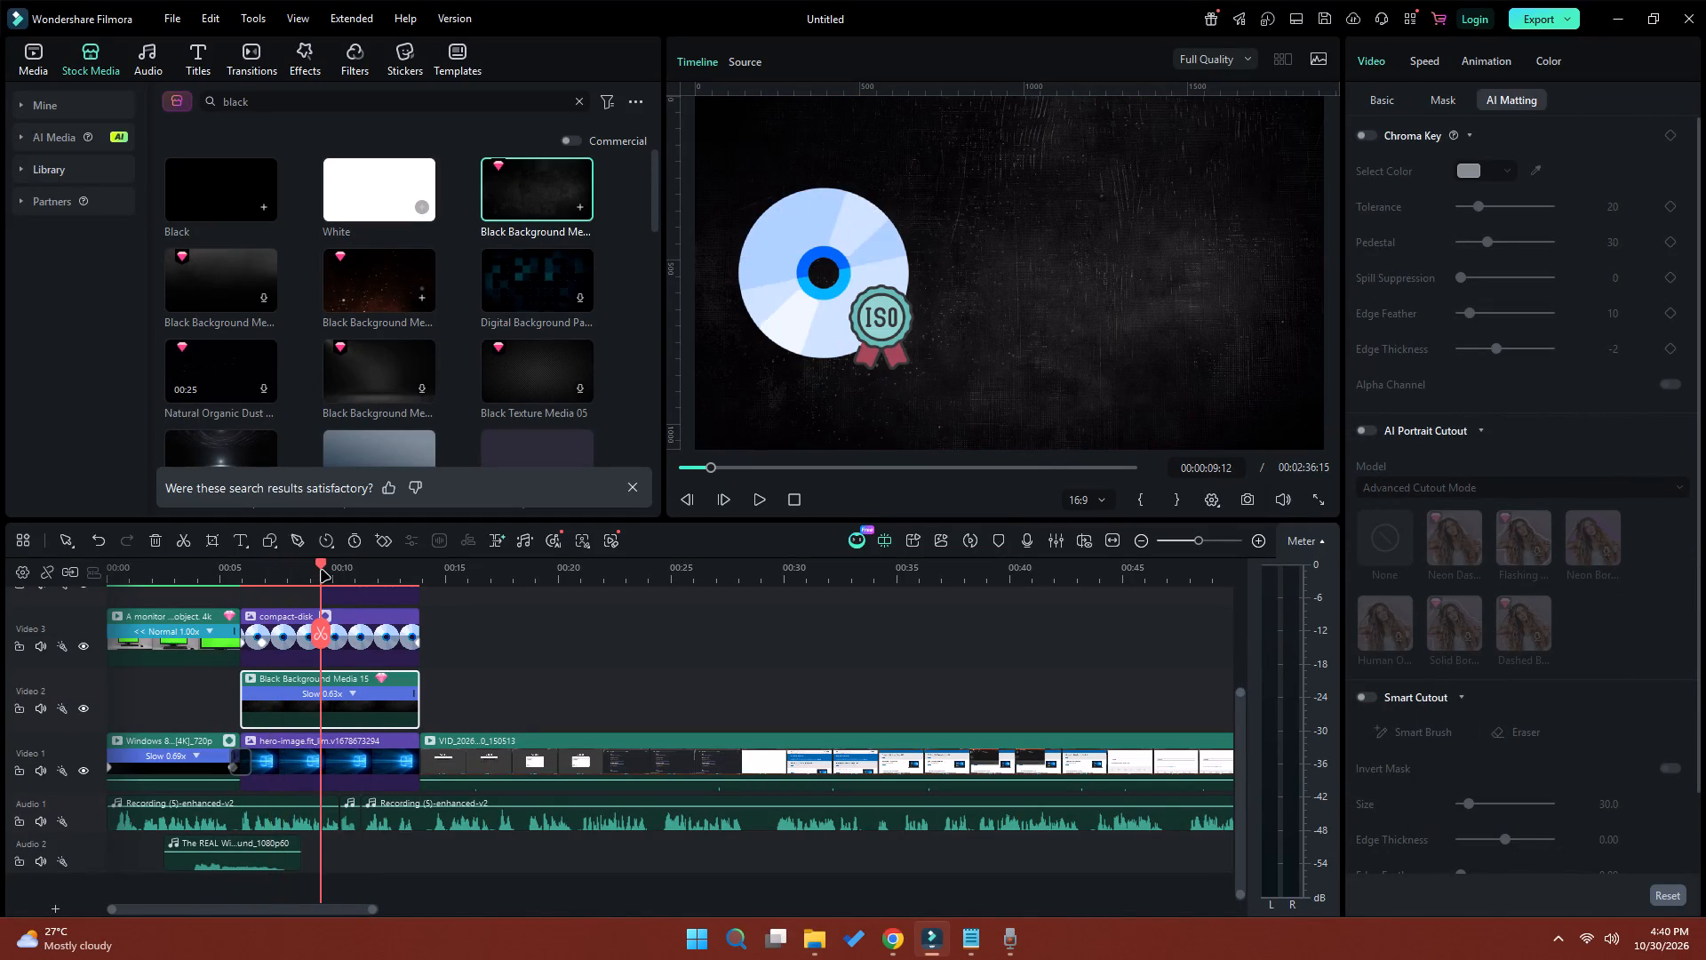
drag(322, 571, 328, 572)
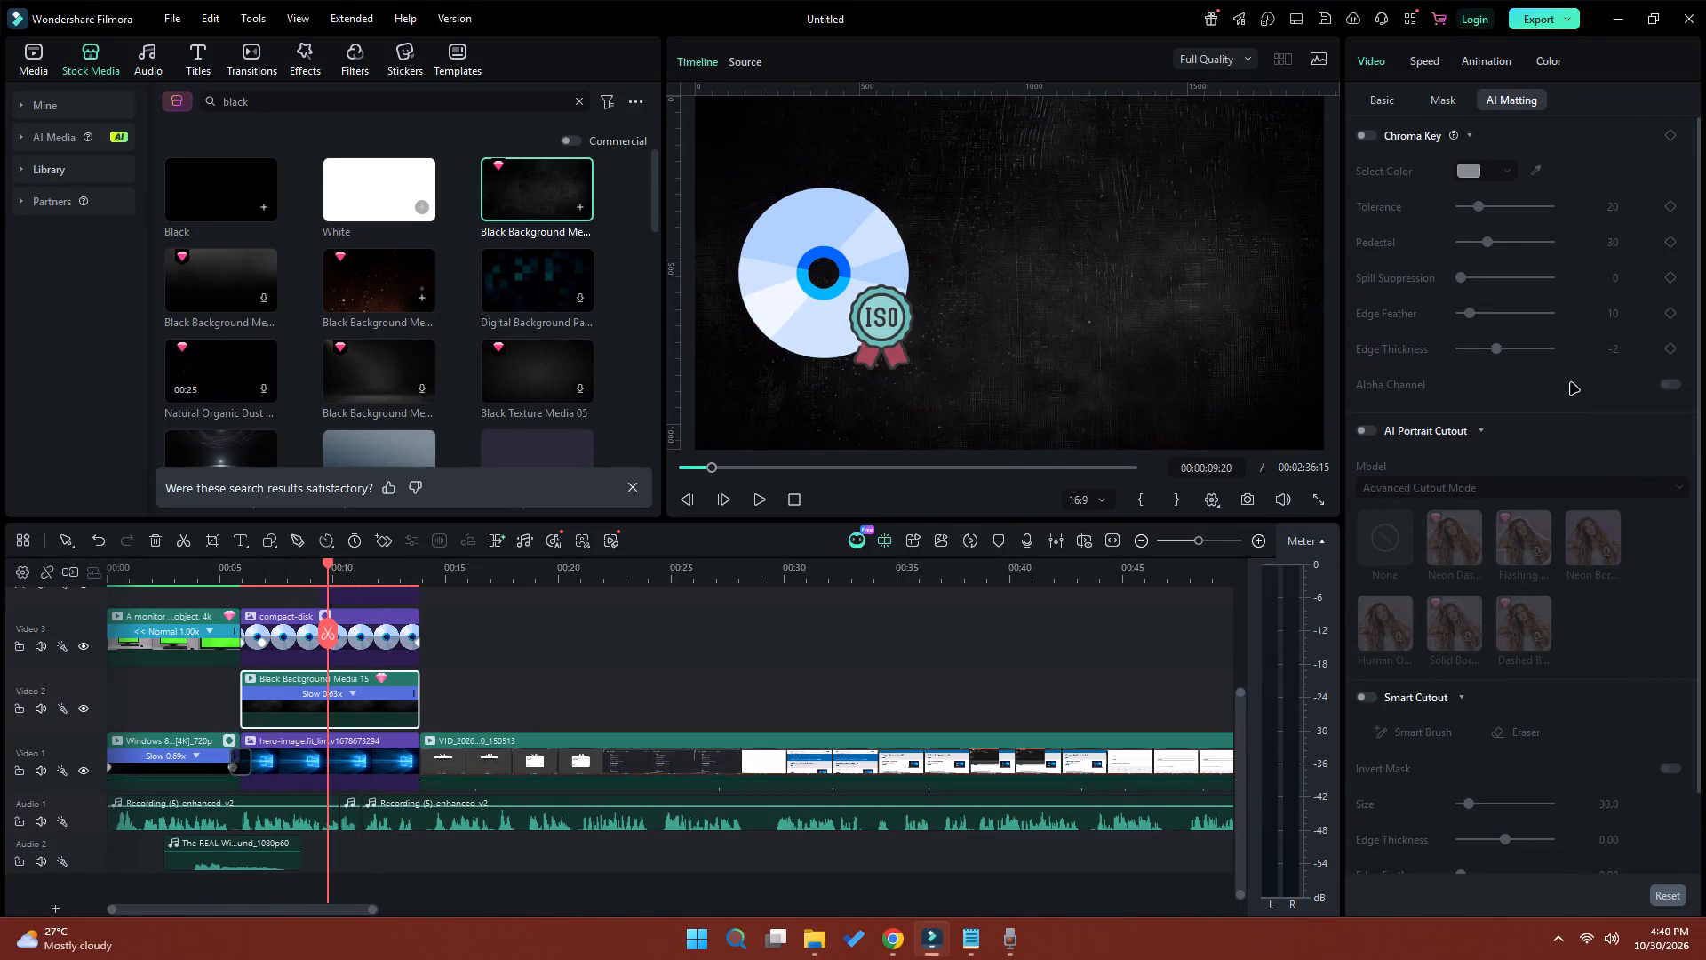
click(1388, 102)
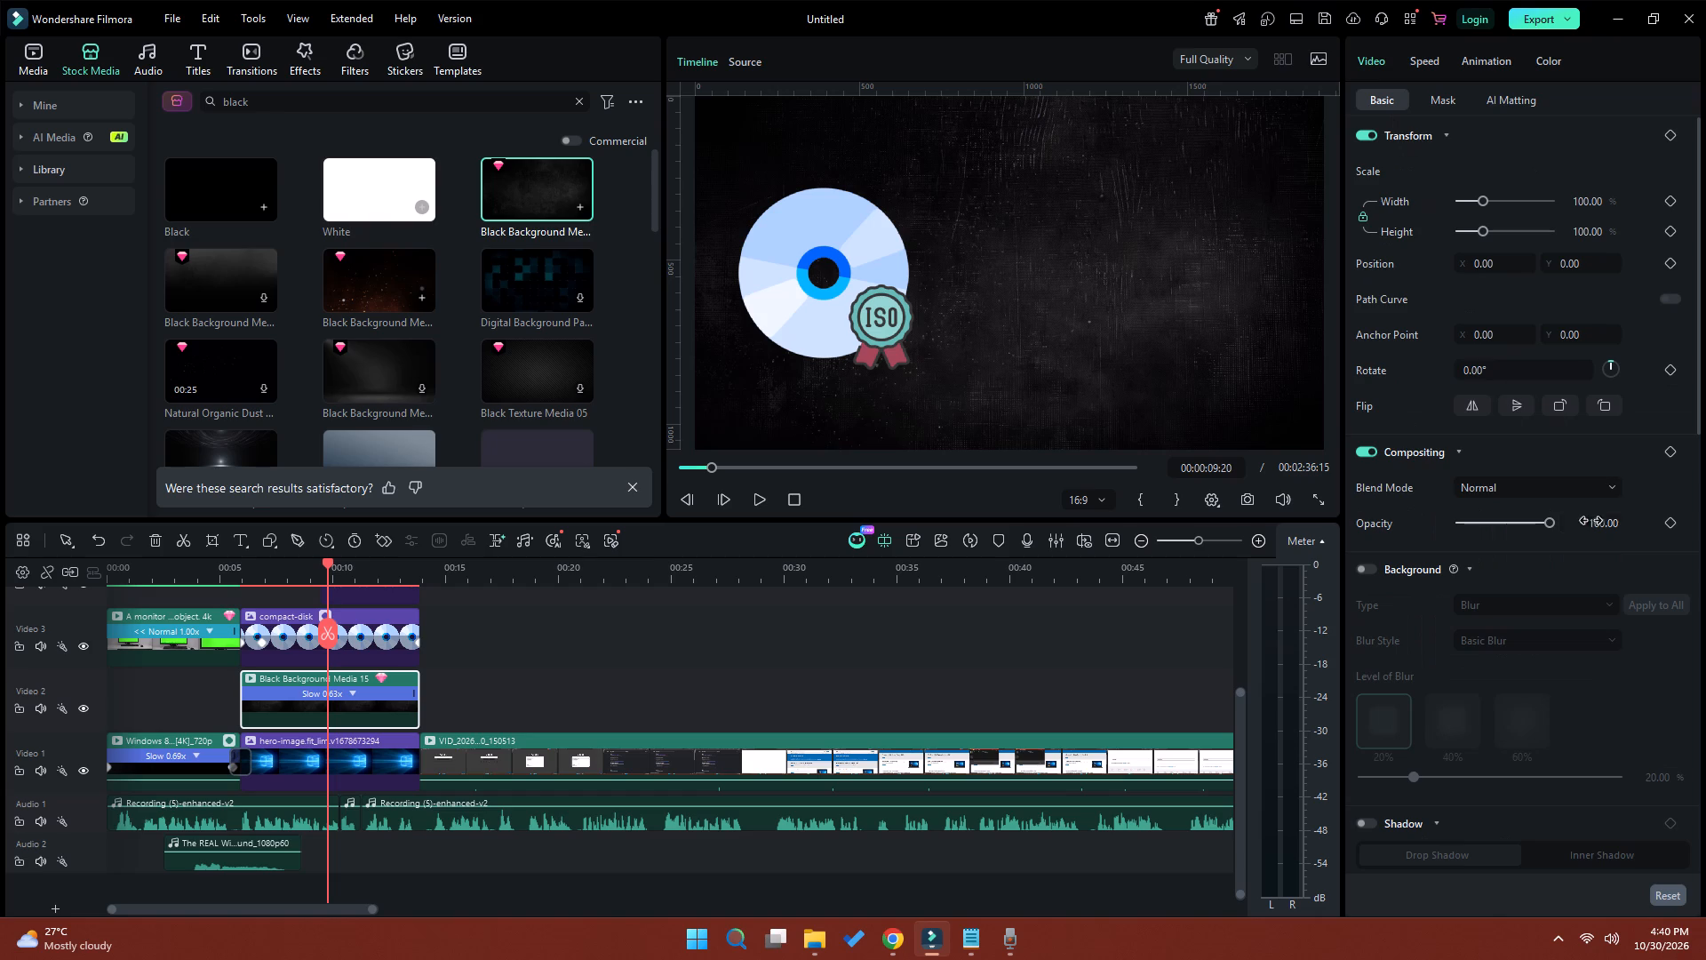
click(1599, 528)
key(4)
key(0)
key(Return)
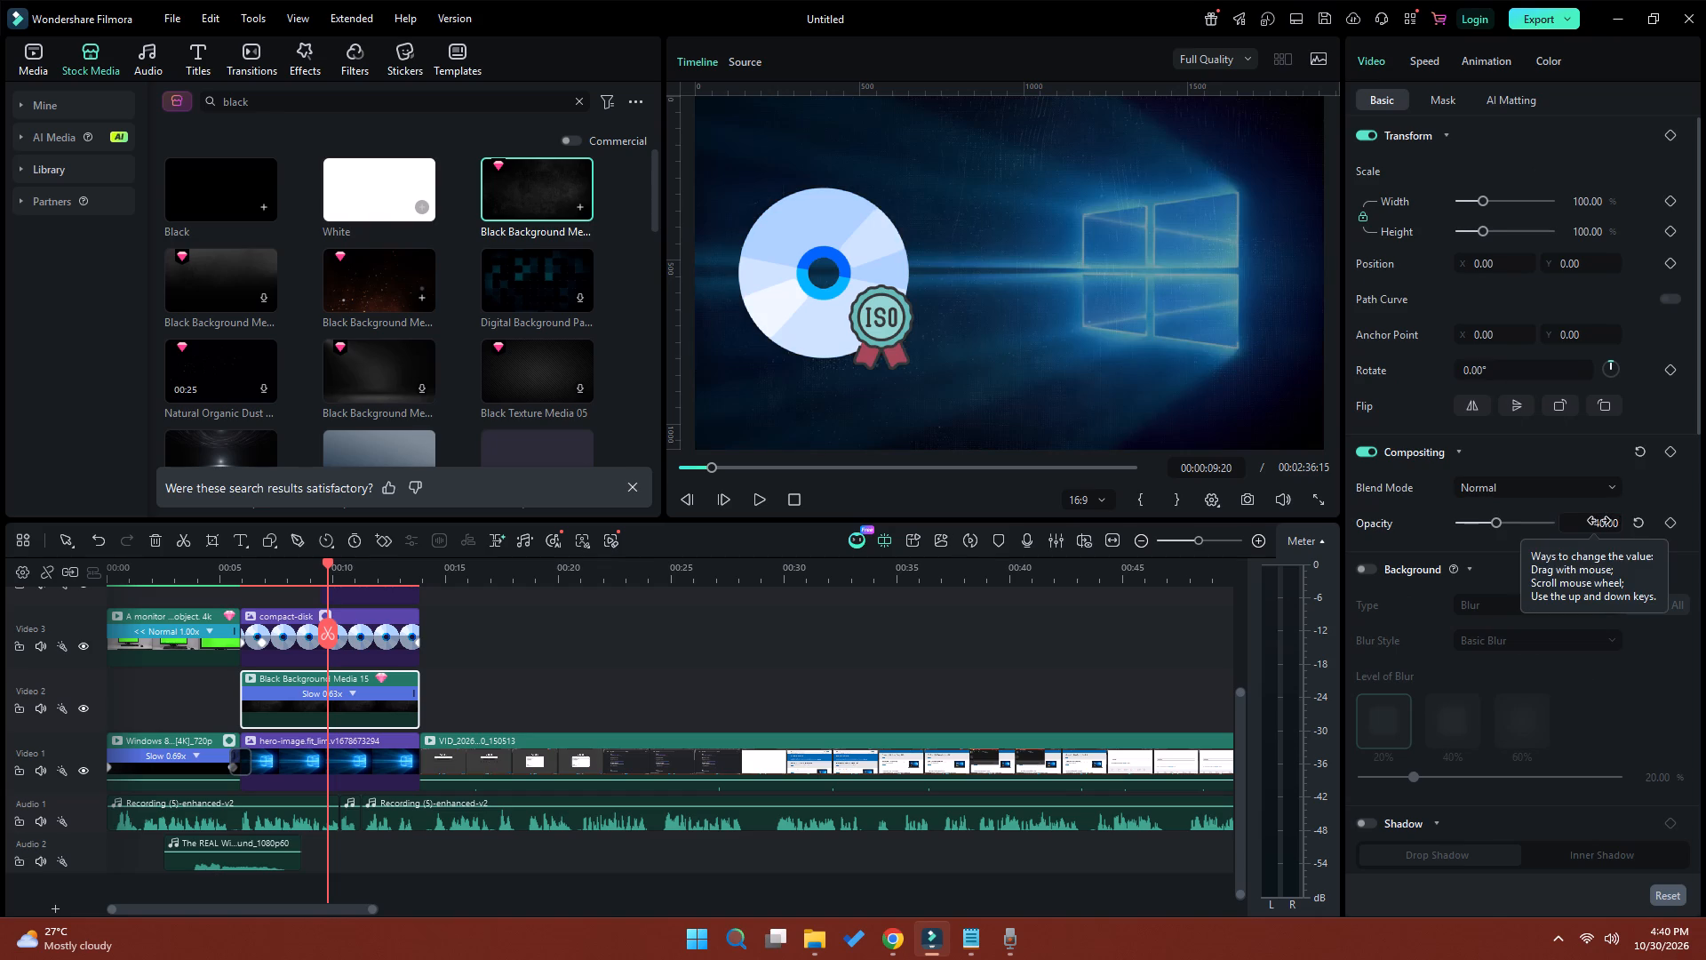
click(1603, 522)
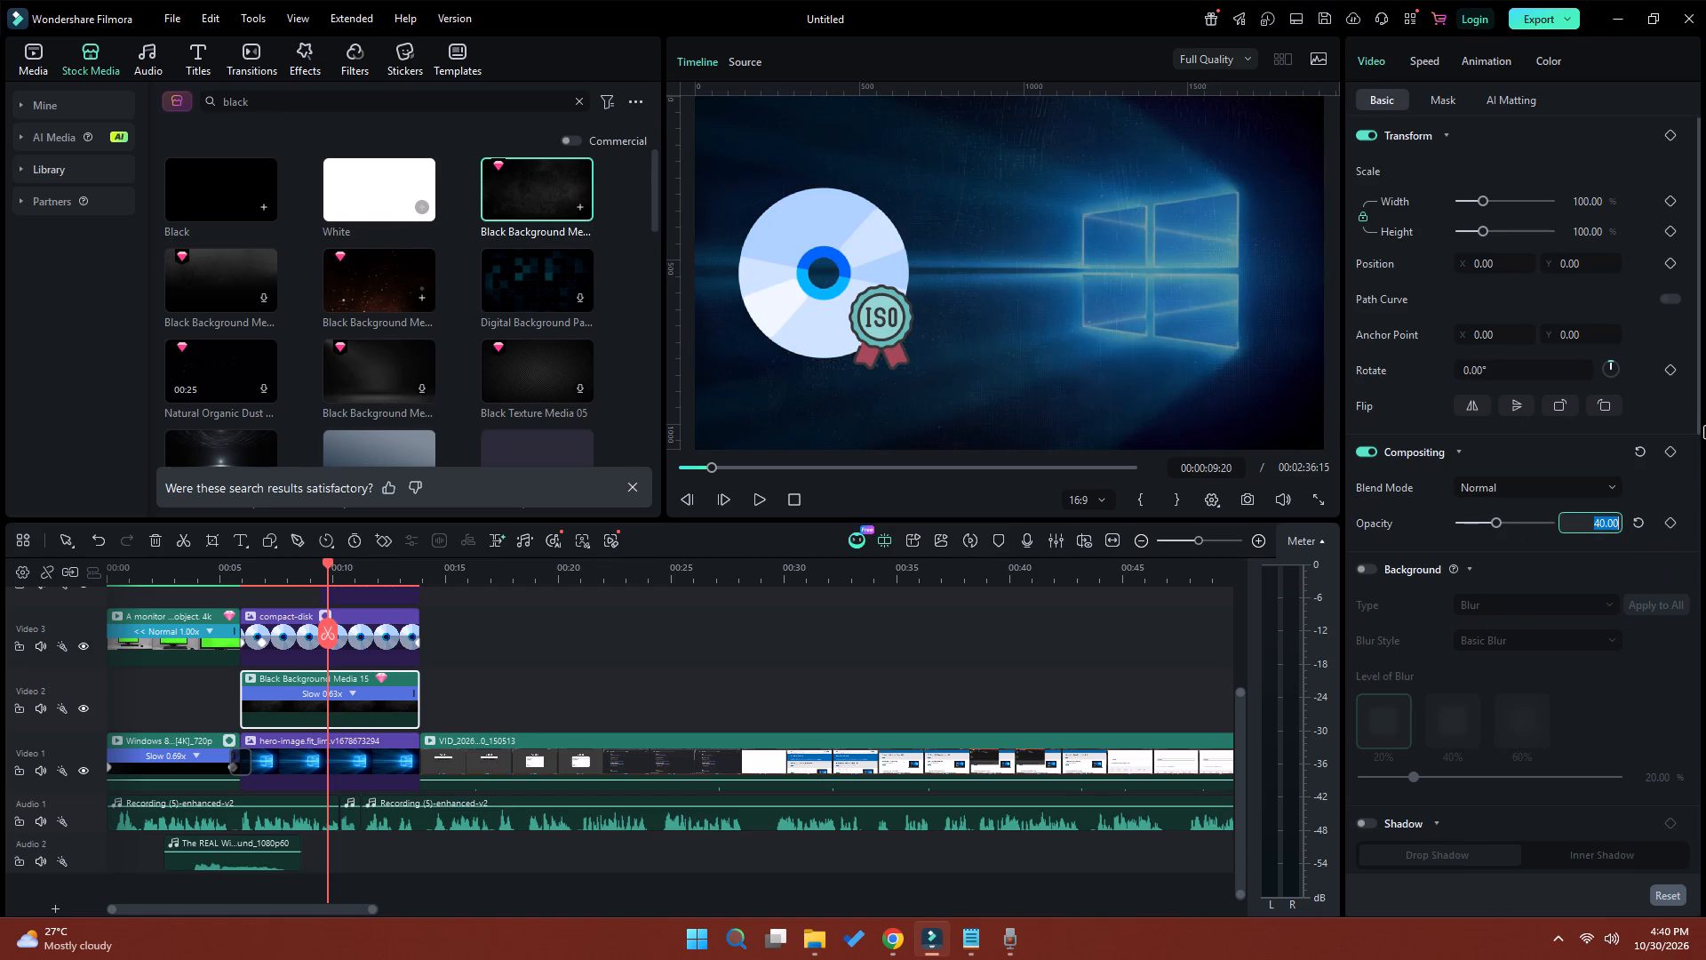
text(50)
key(Return)
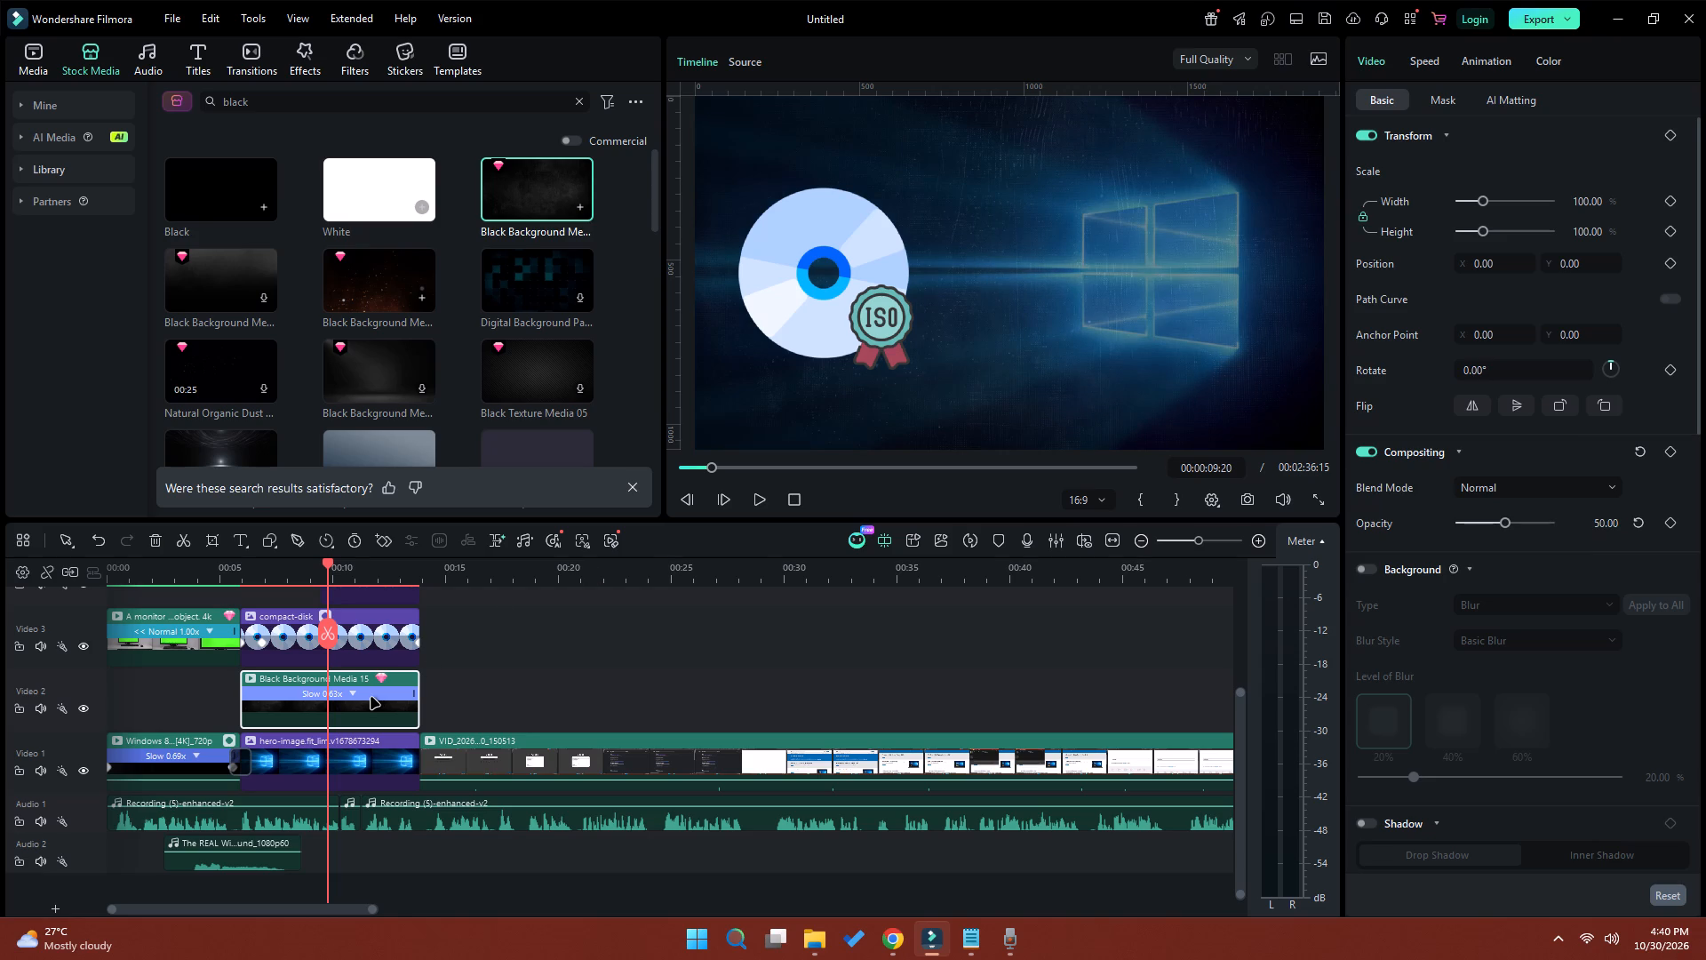
Keyframe the black background clip's Compositing at 00:00:09:20, lower its opacity to the minimum at 00:00:05:23, and play the sequence back.
click(1670, 451)
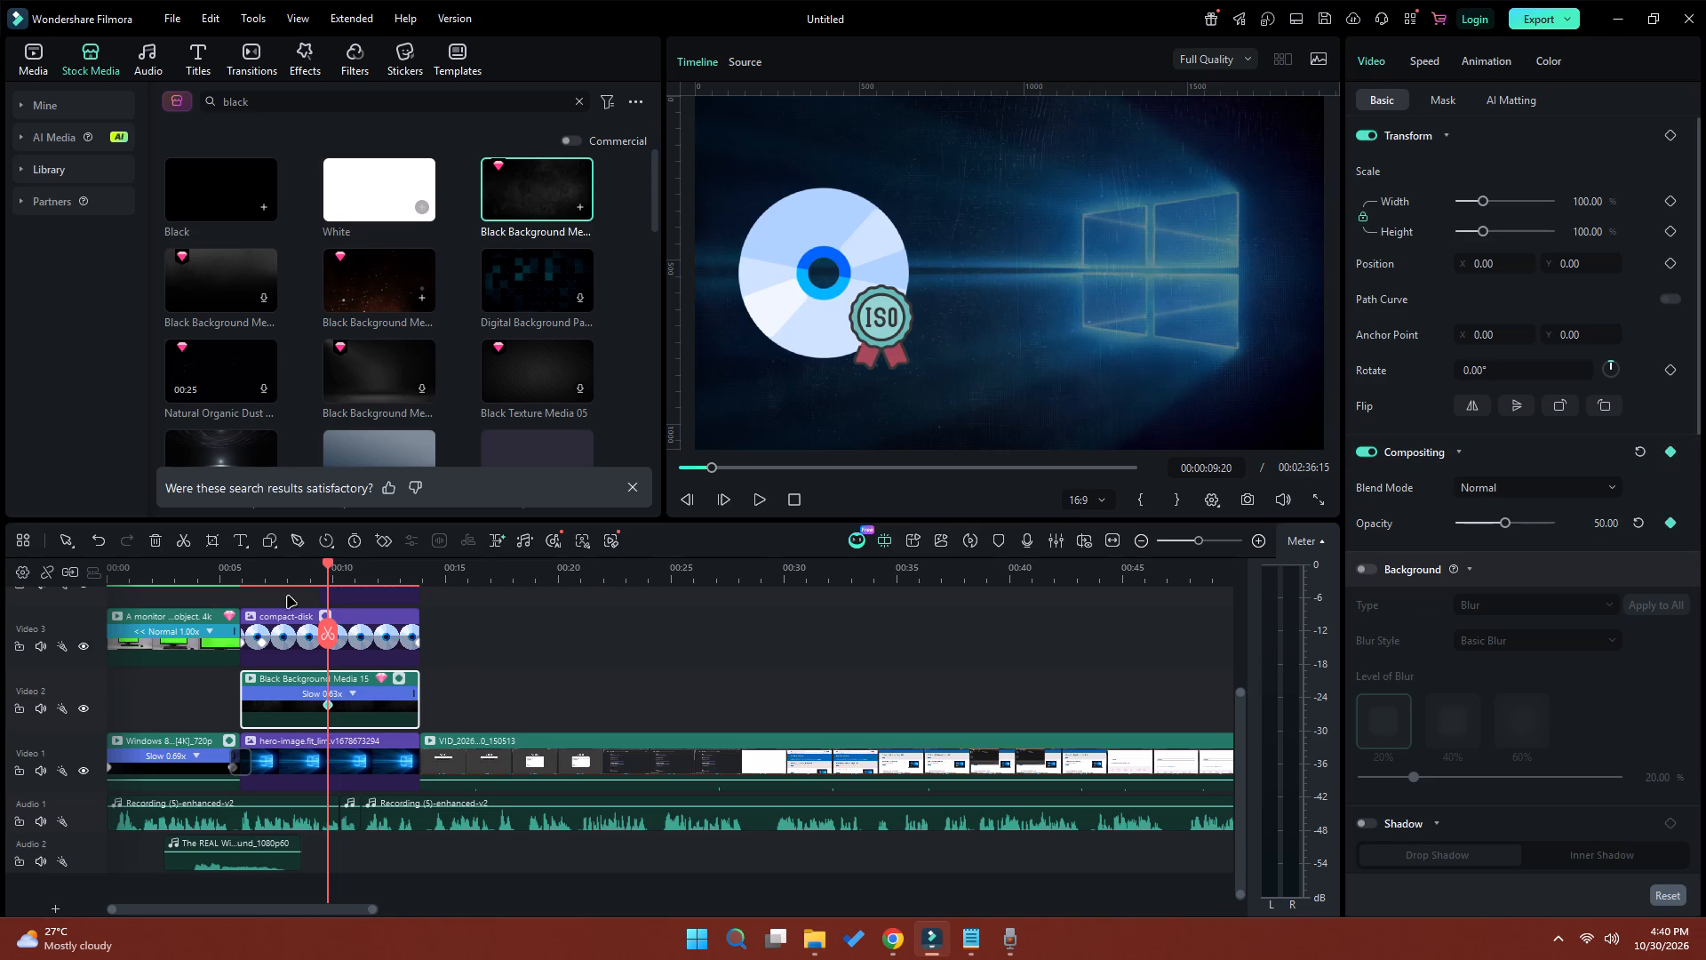
drag(329, 563, 259, 572)
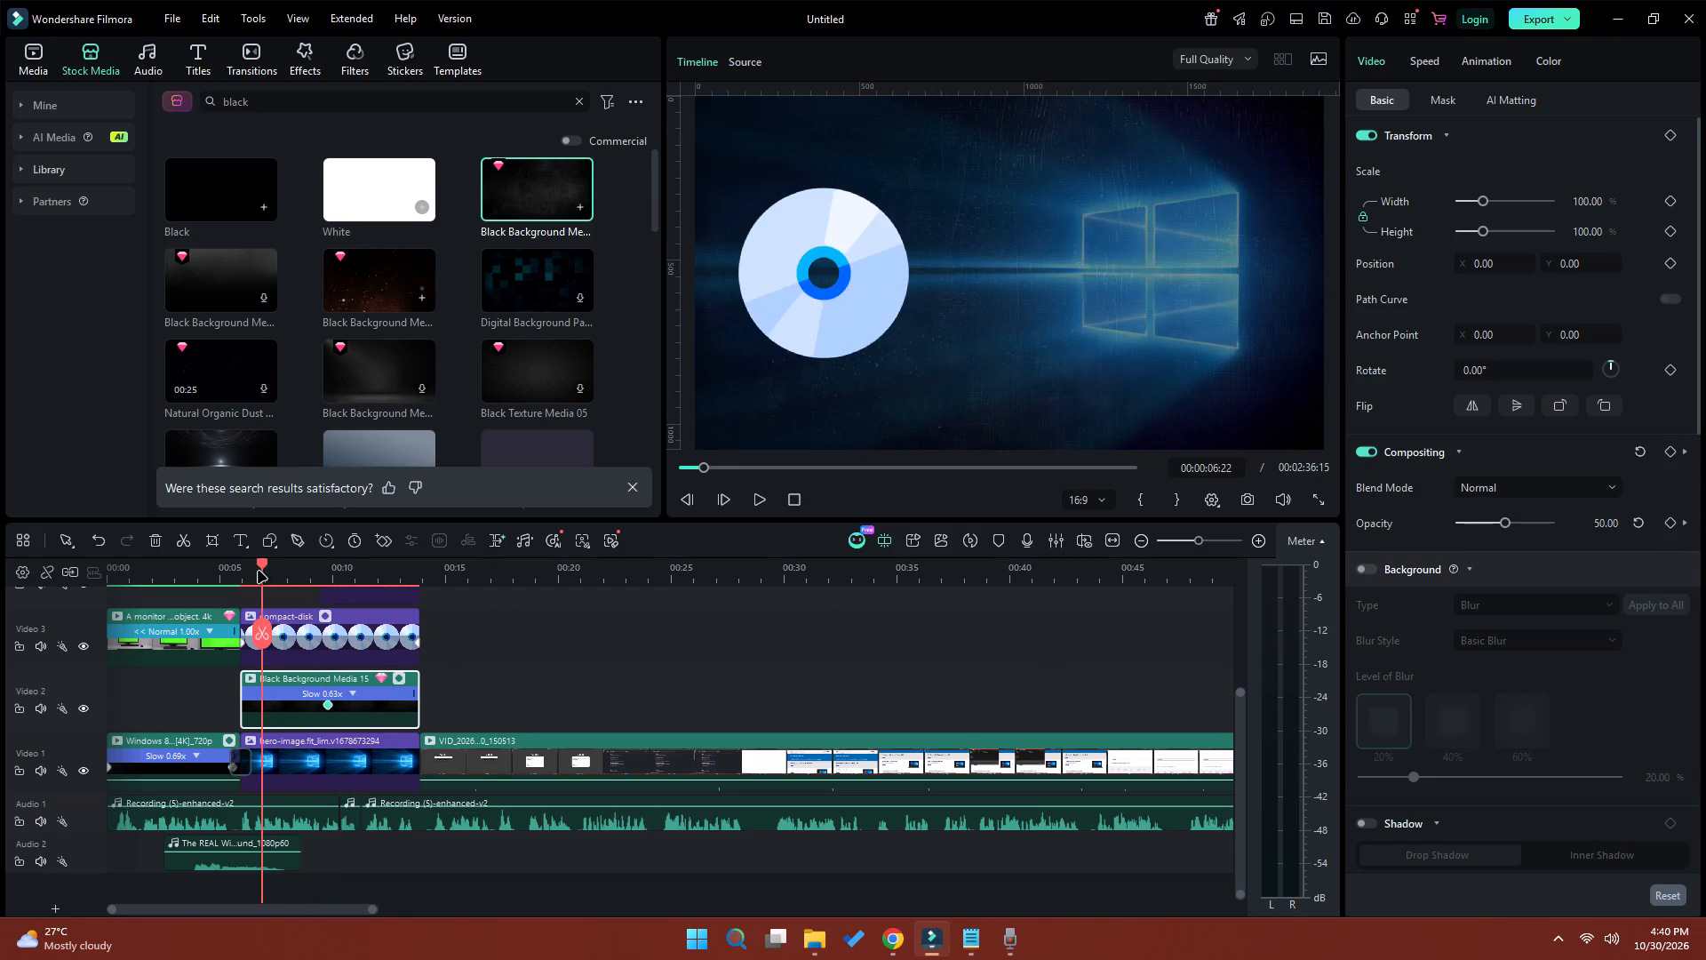
drag(259, 572, 243, 574)
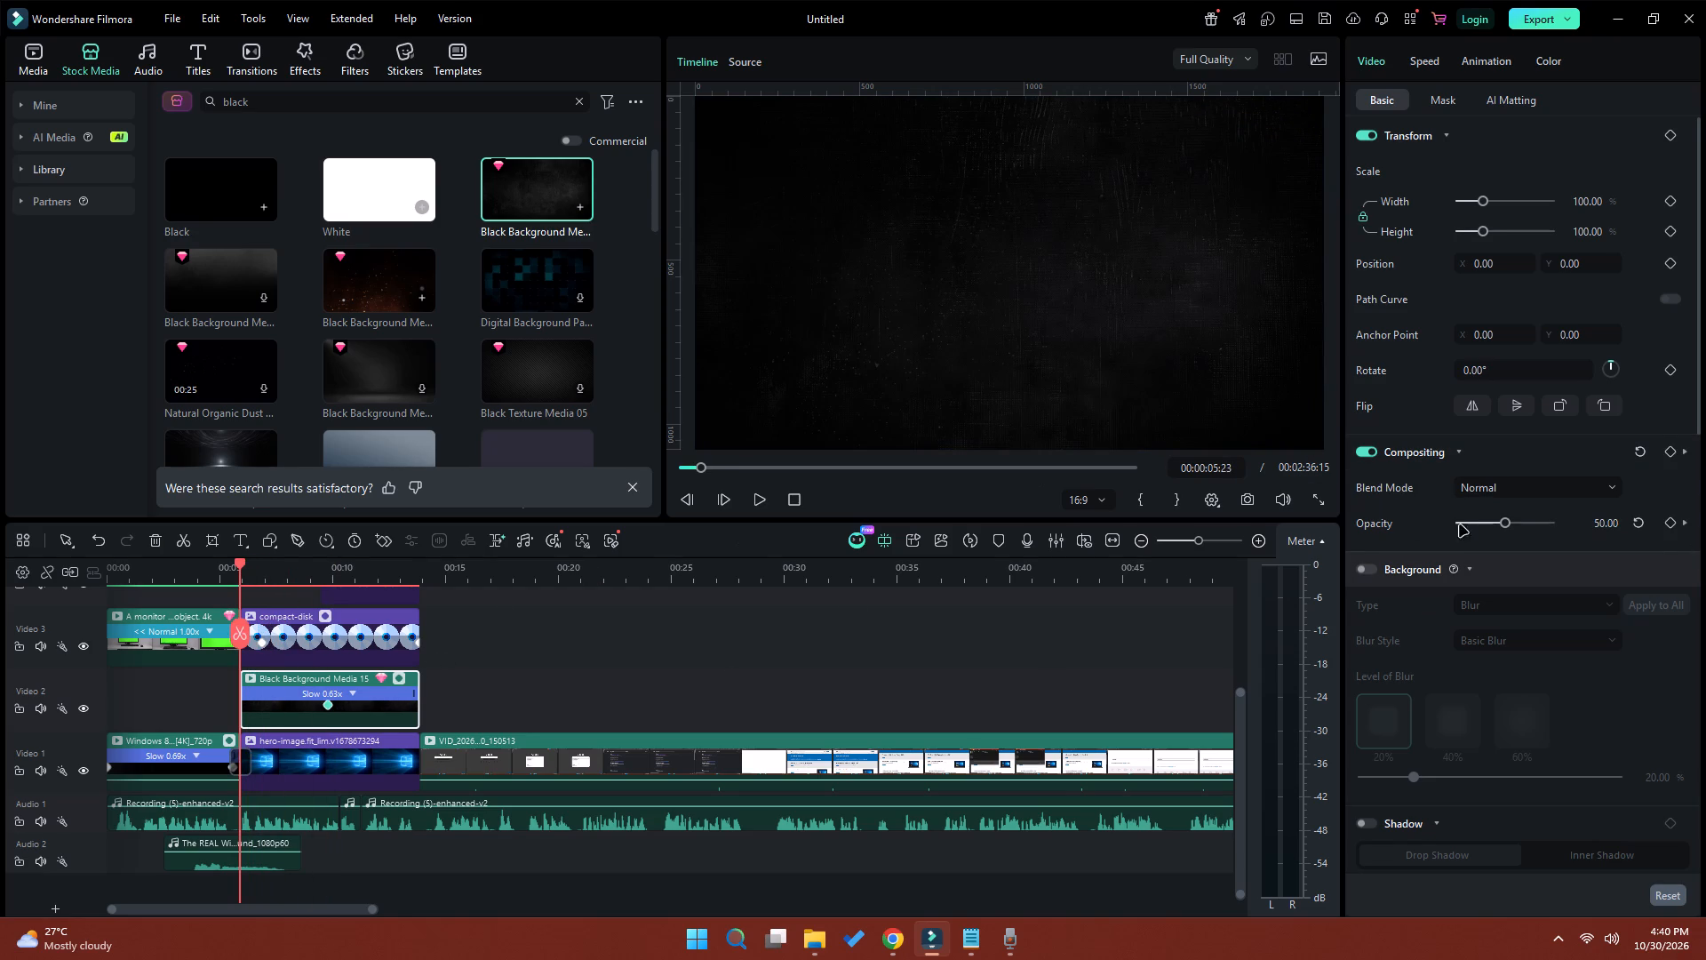
drag(1507, 527, 1407, 539)
key(space)
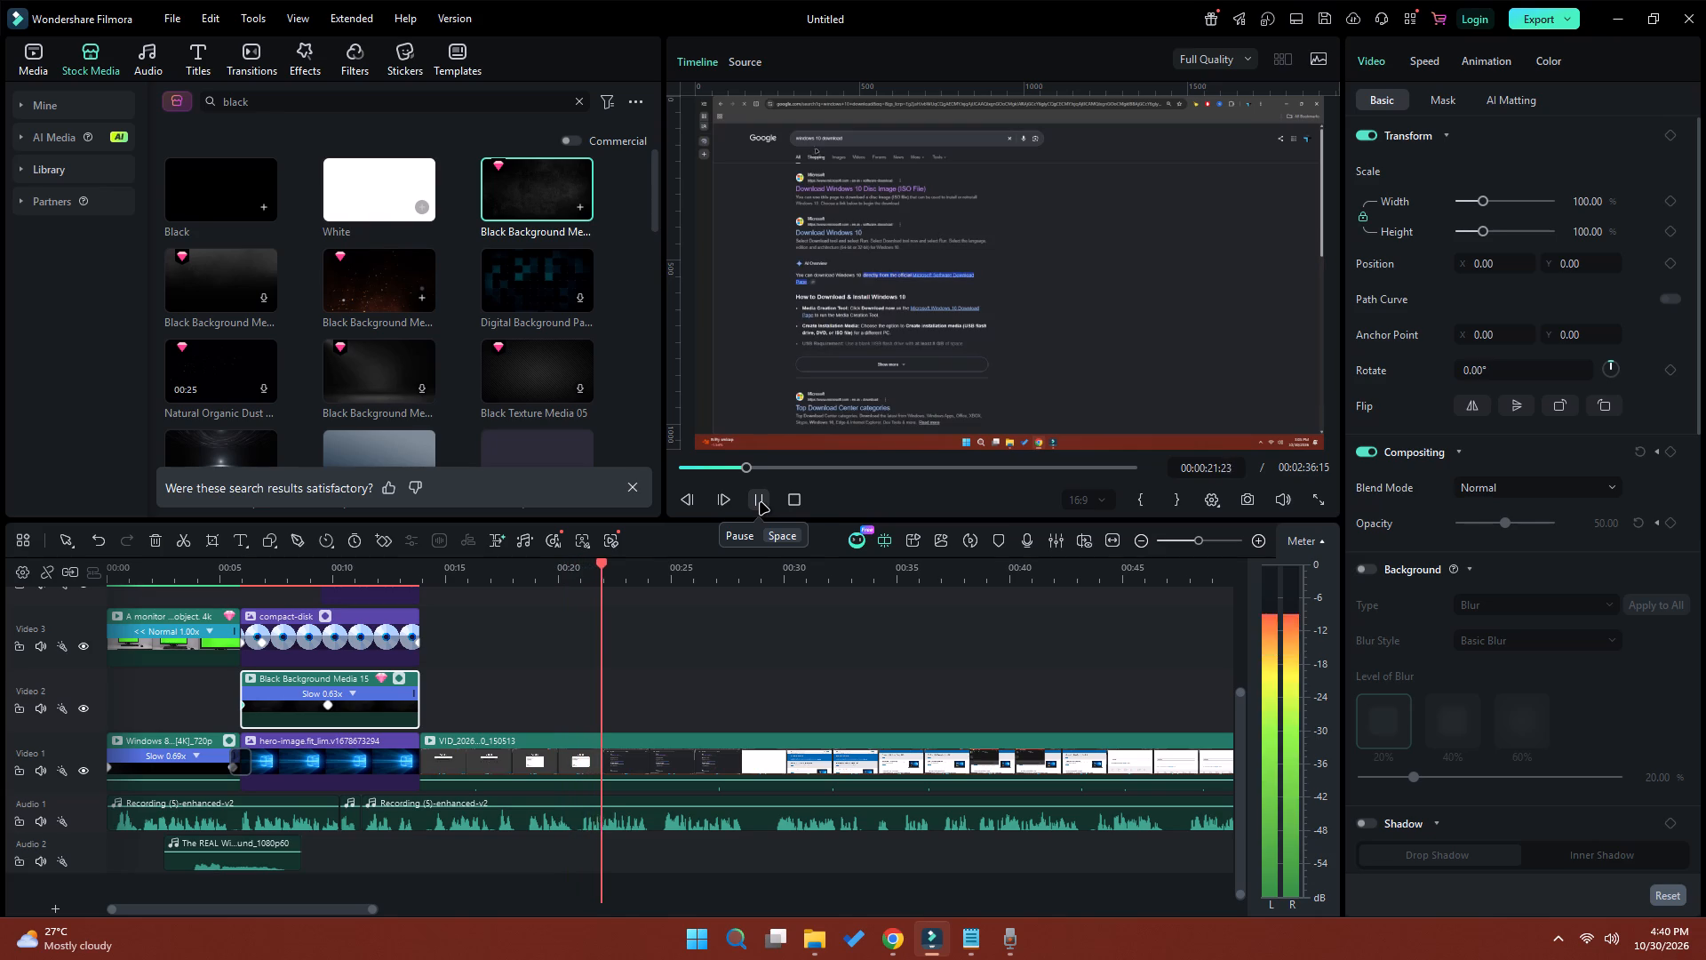
click(761, 503)
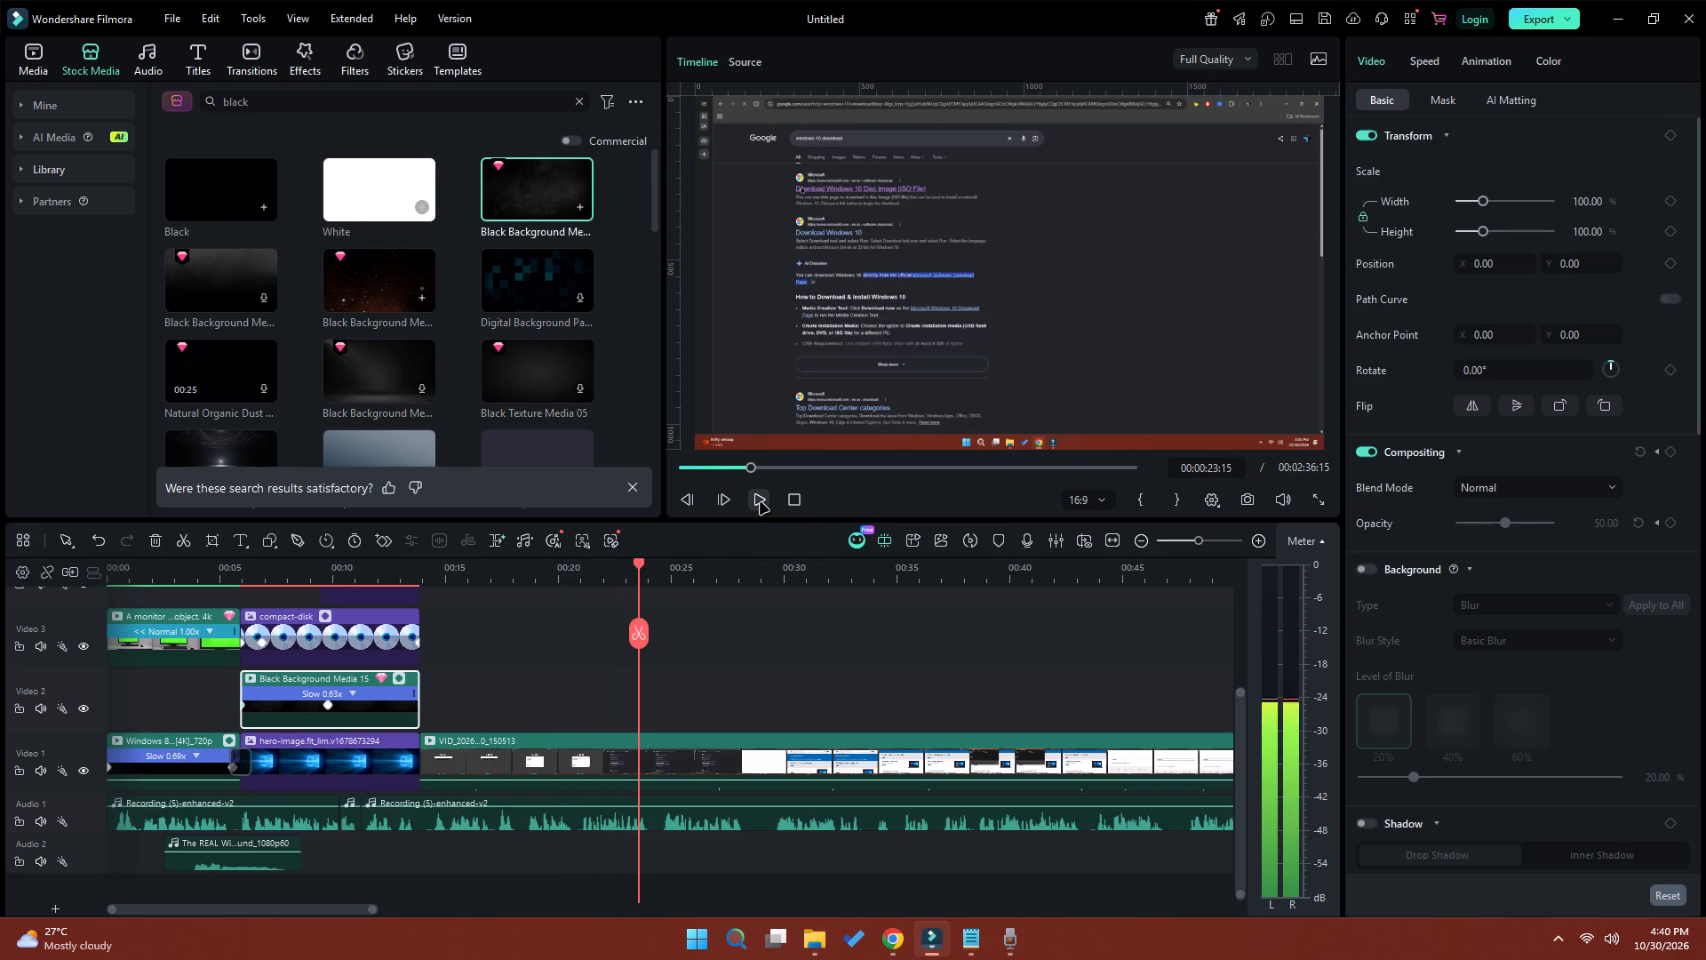
click(761, 503)
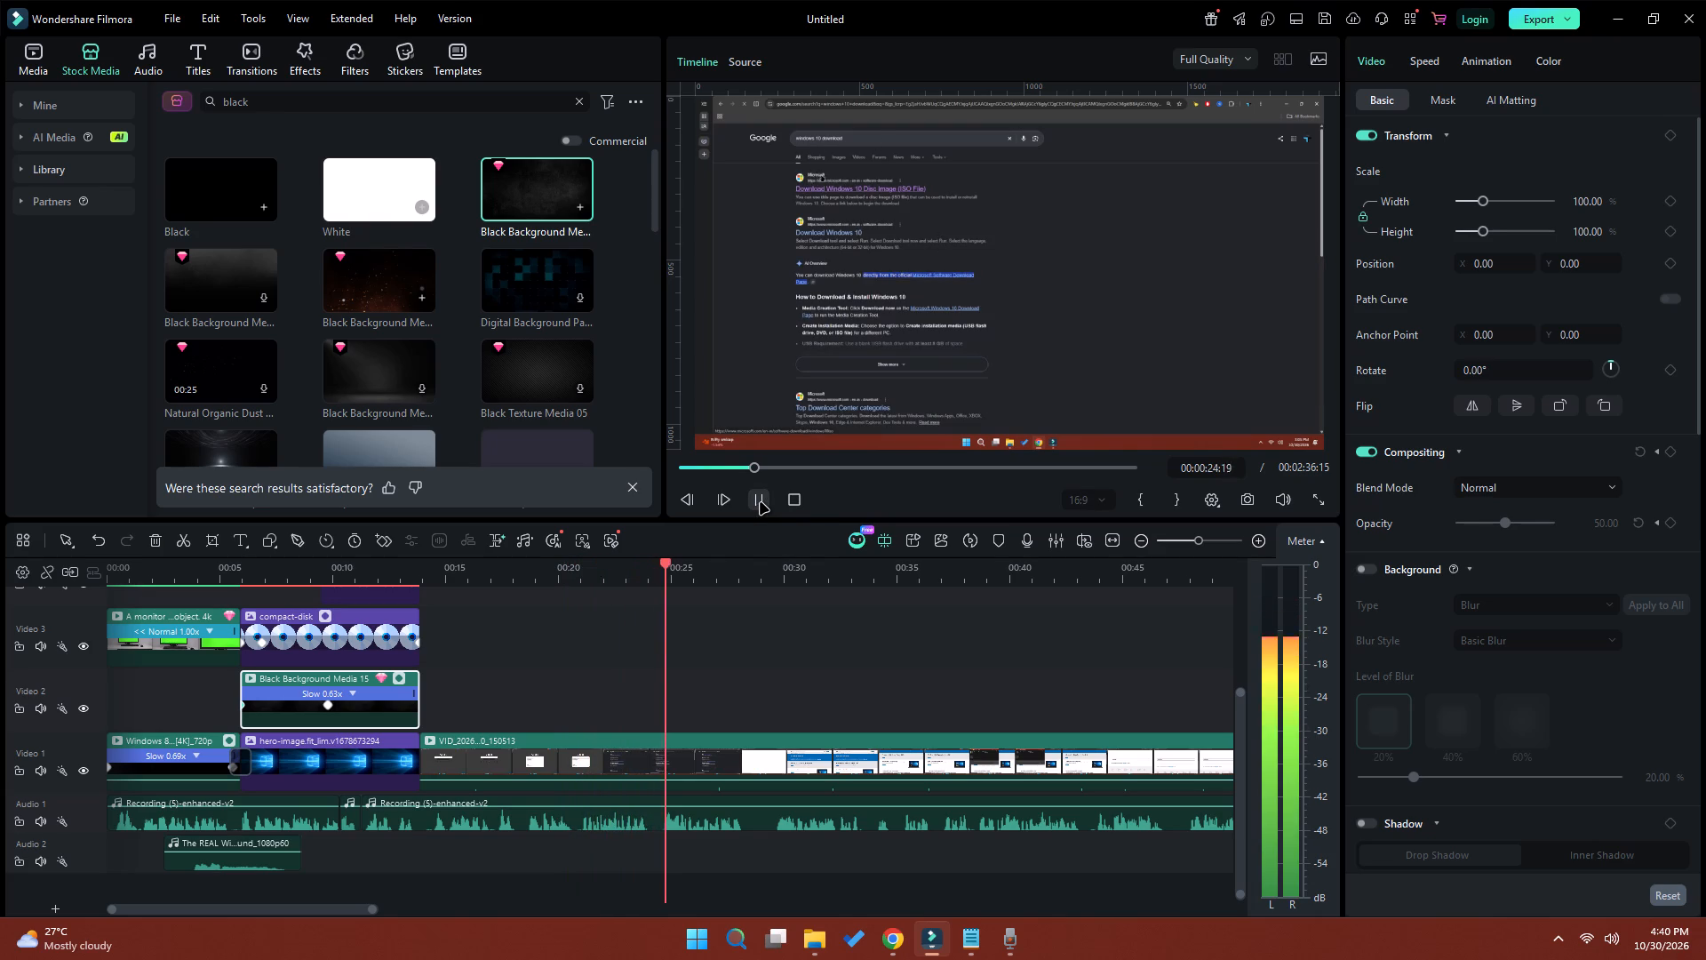
click(761, 503)
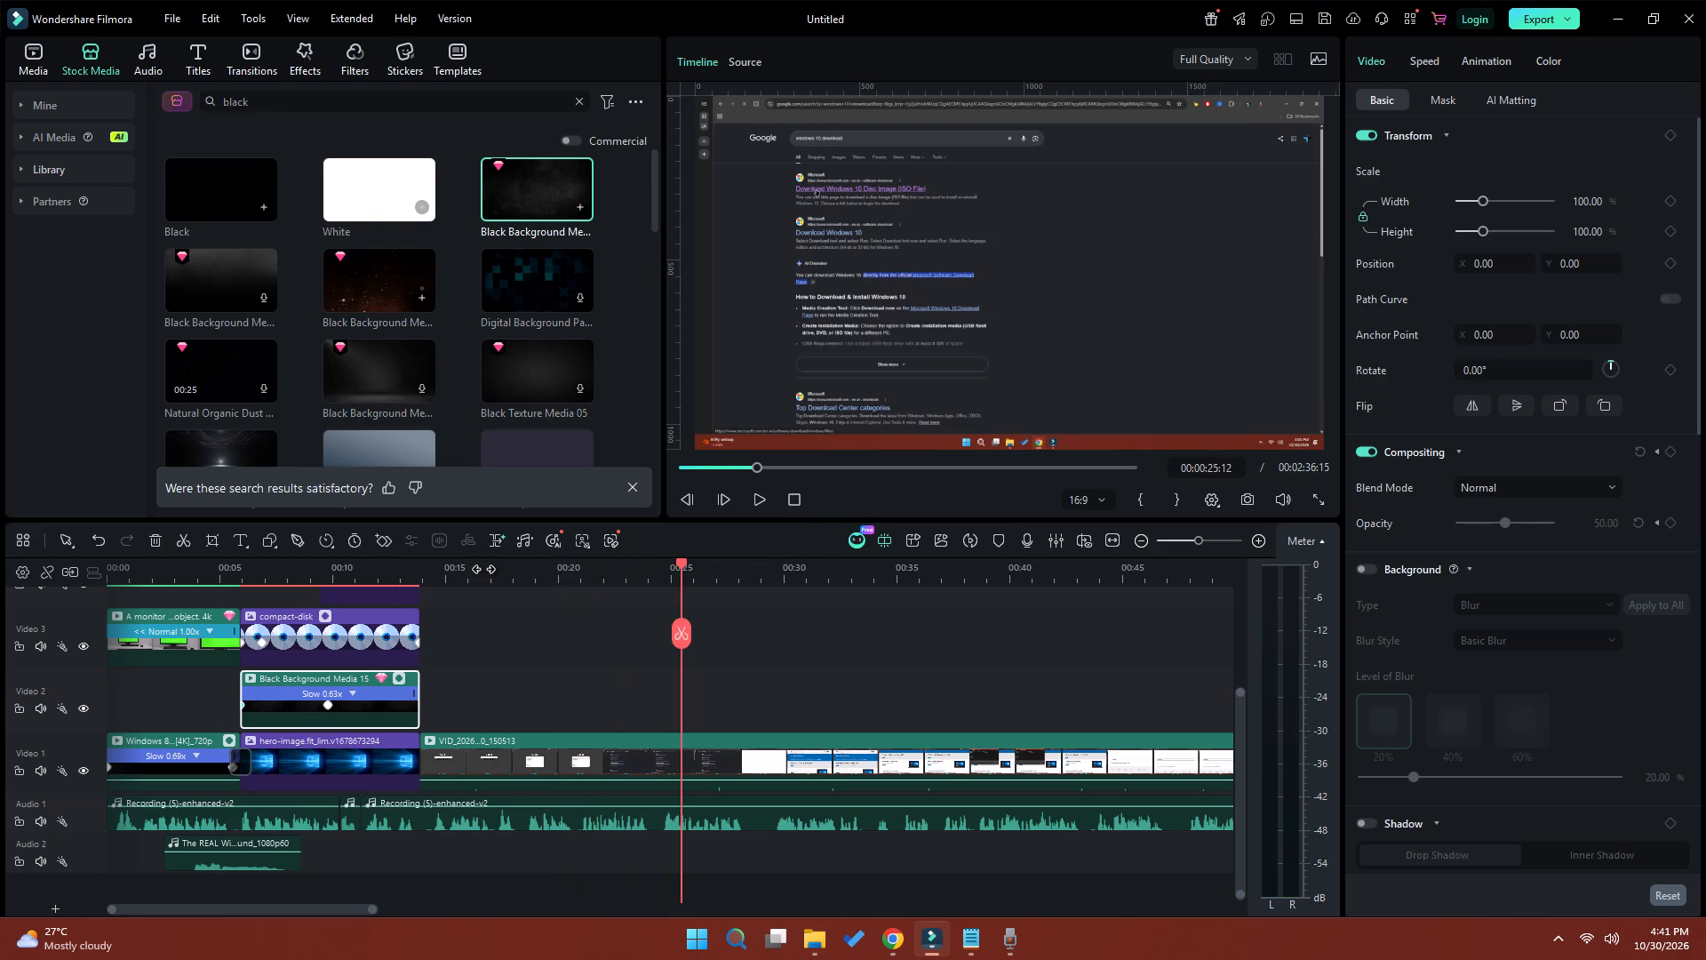
Split the VID screen recording at 00:00:20:09, delete the part before it, and move the rest against the wallpaper image's end.
click(483, 569)
drag(483, 566, 519, 569)
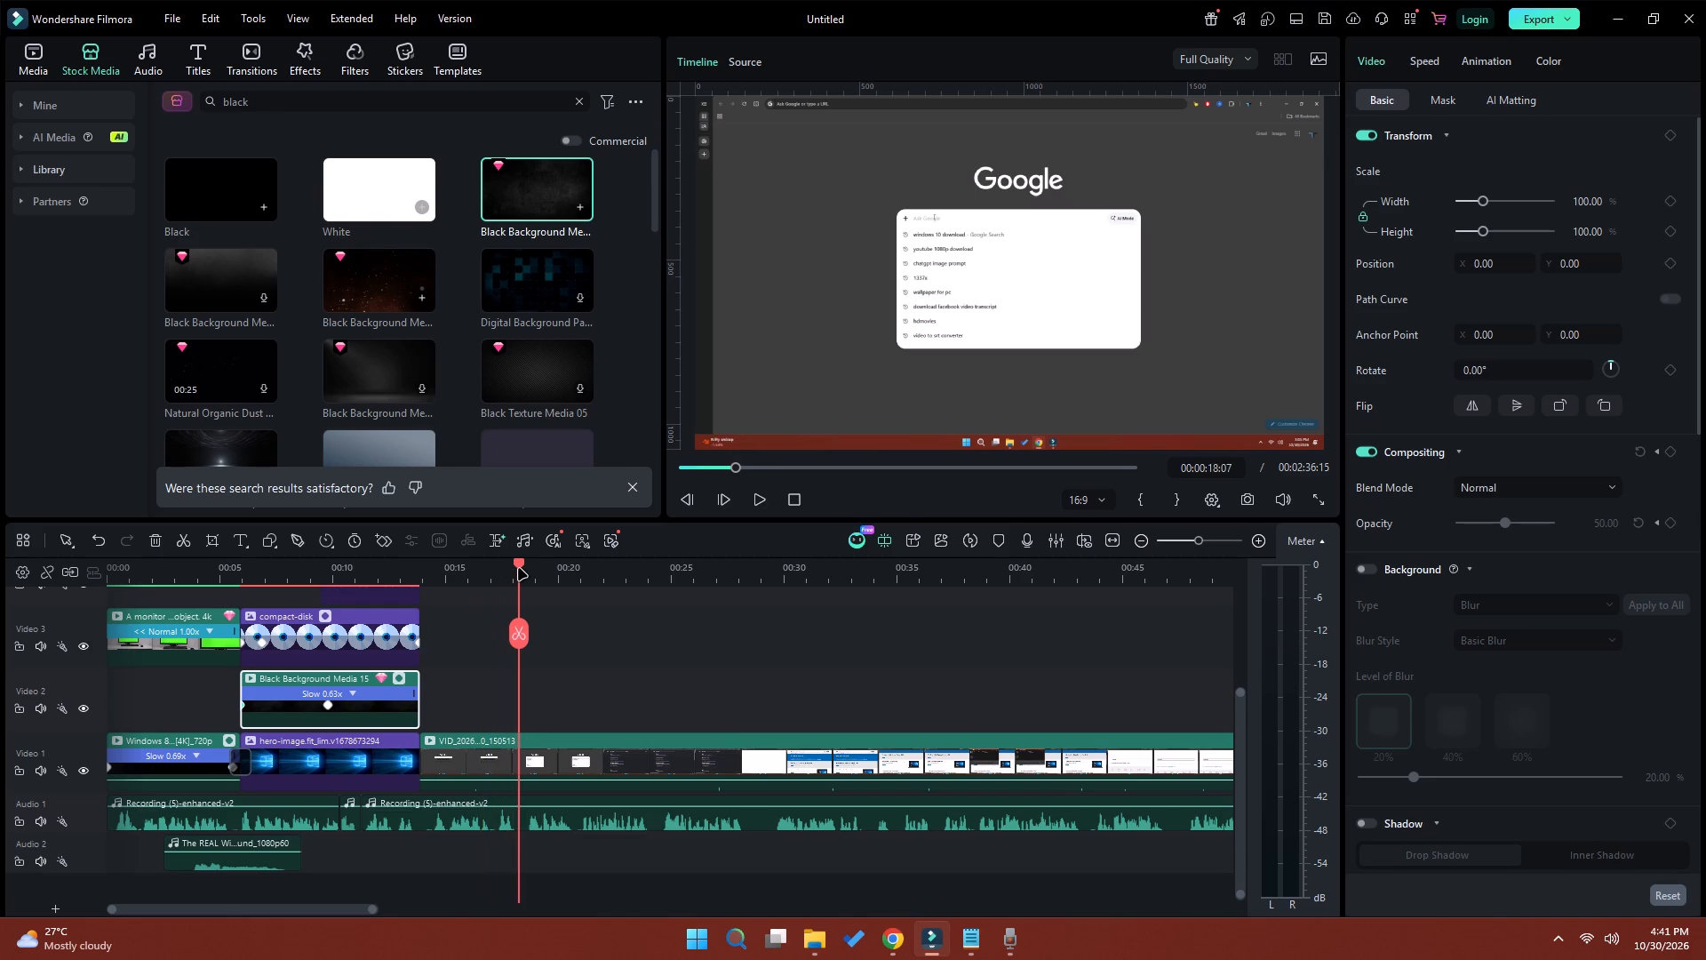
drag(519, 569, 518, 569)
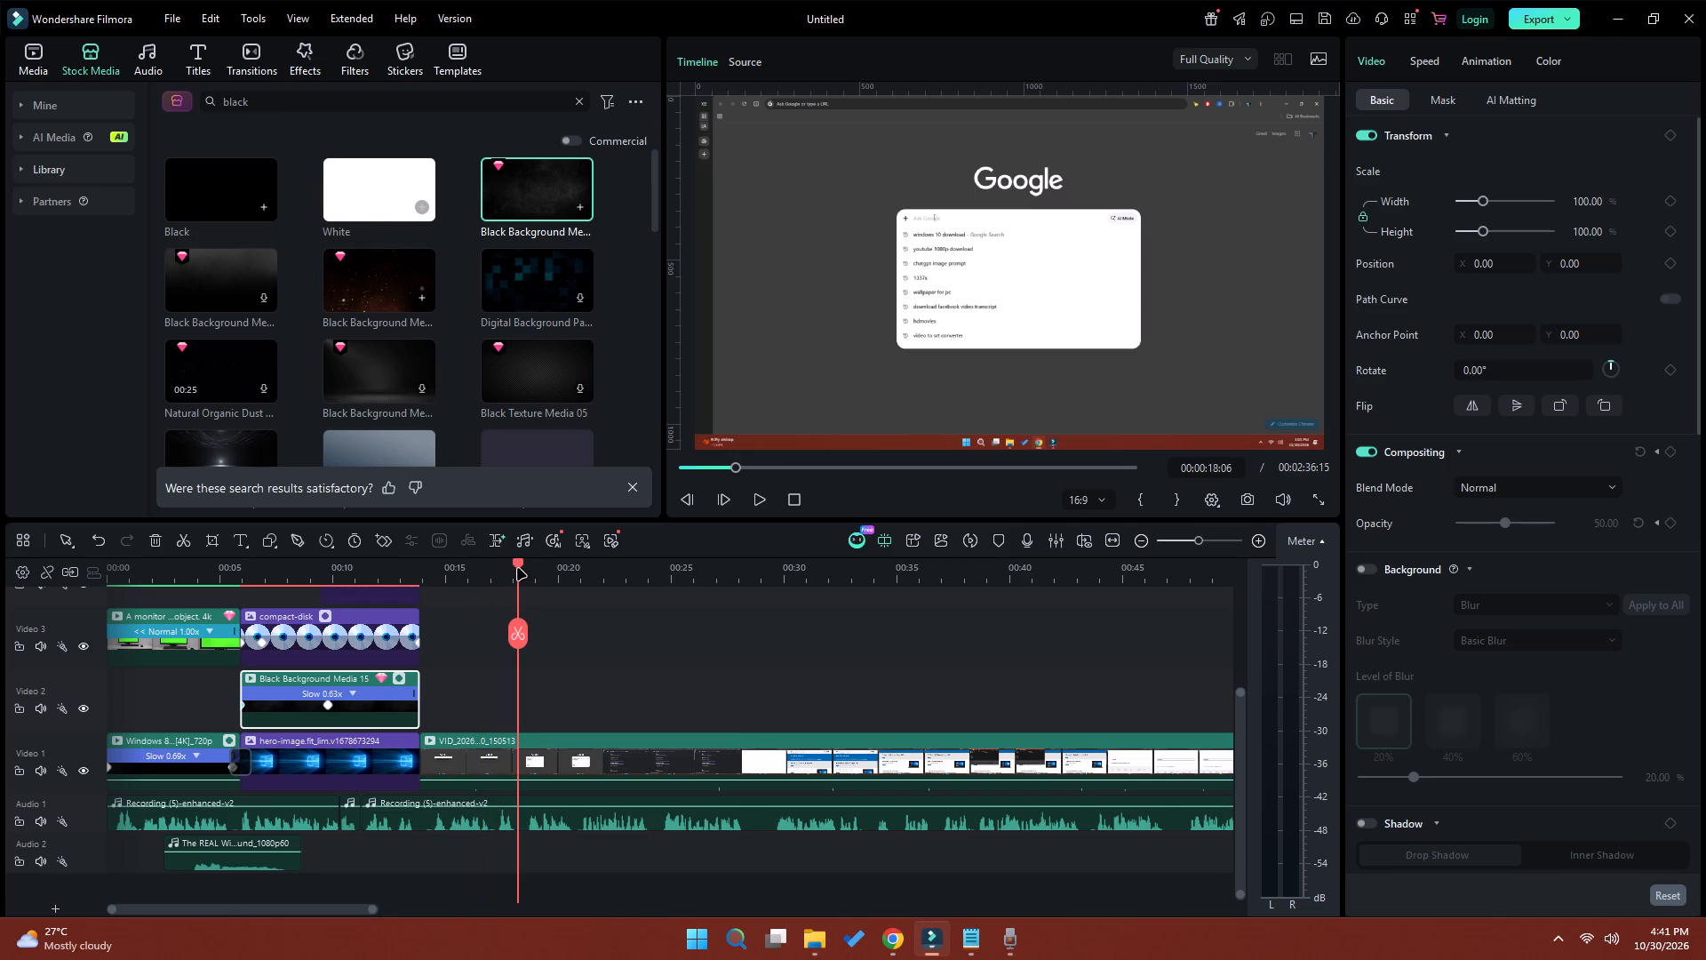
drag(518, 569, 499, 566)
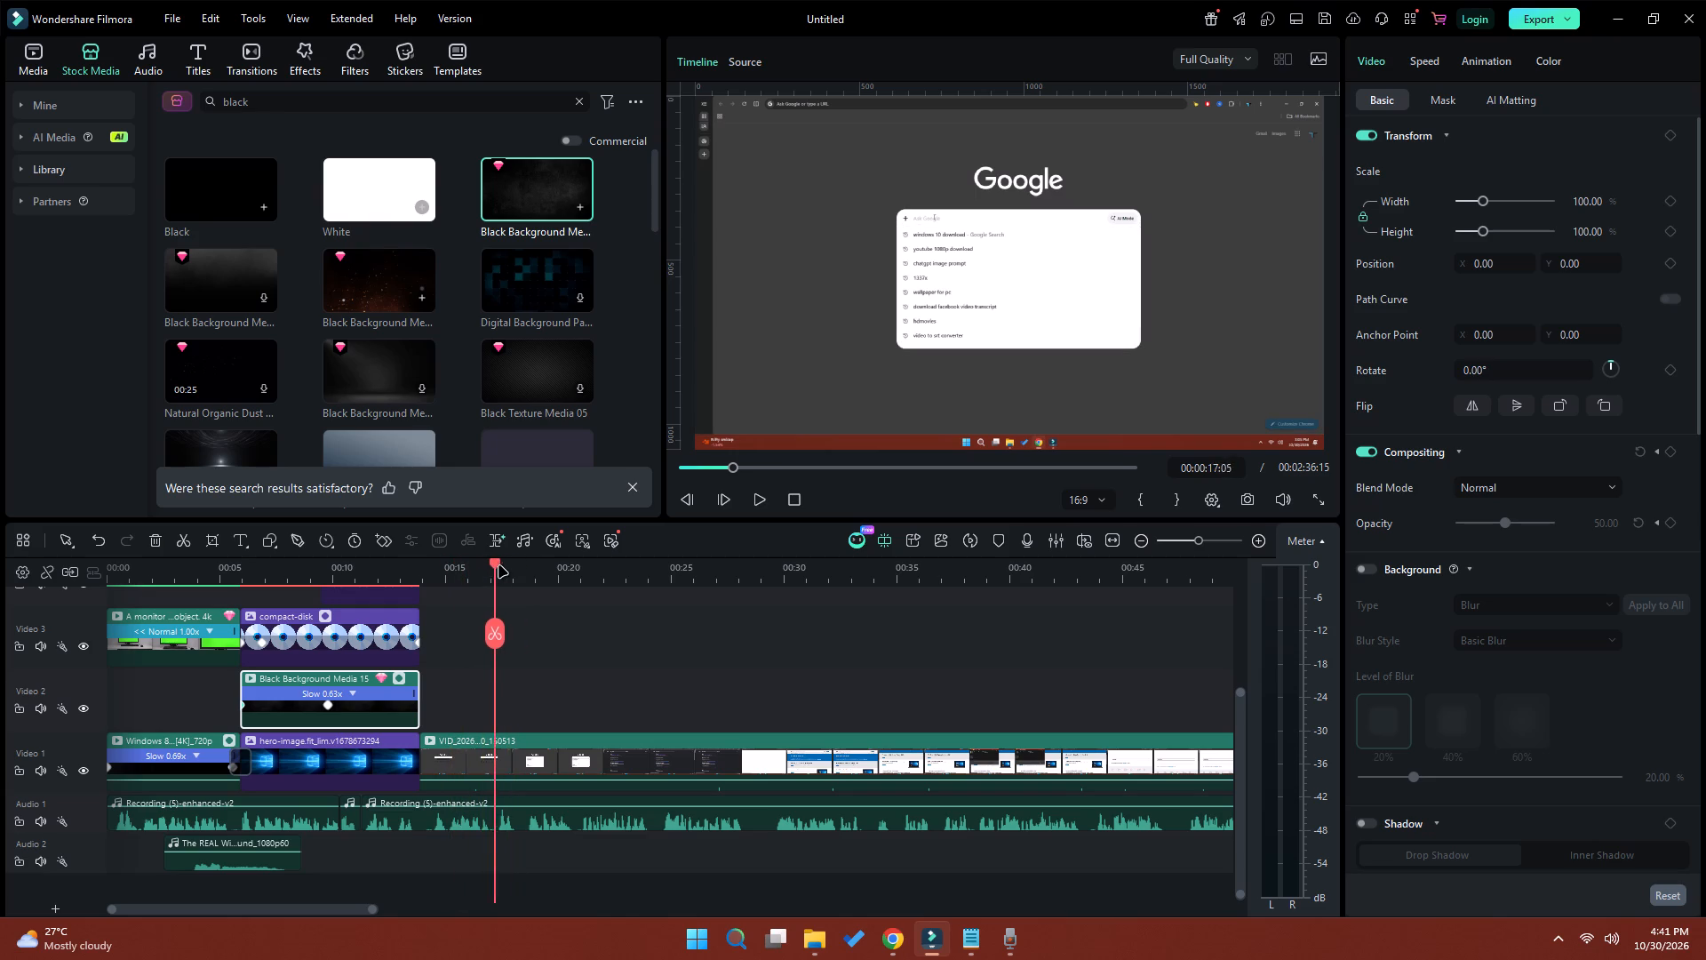
drag(499, 566, 555, 566)
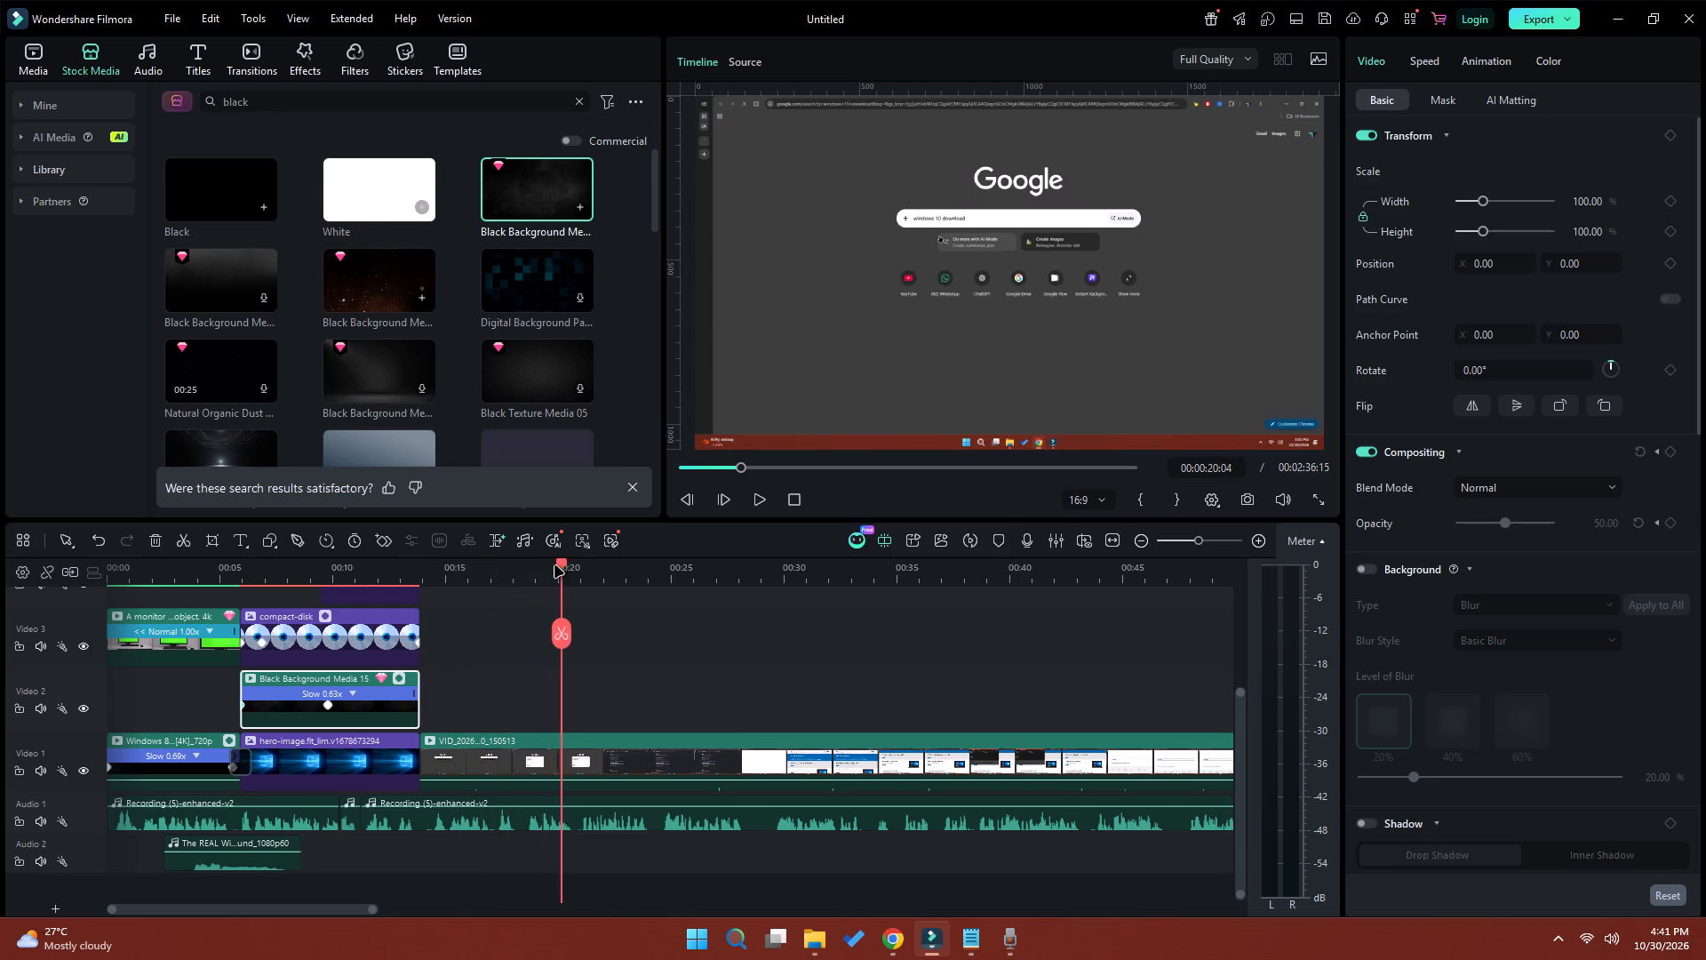
drag(555, 566, 514, 565)
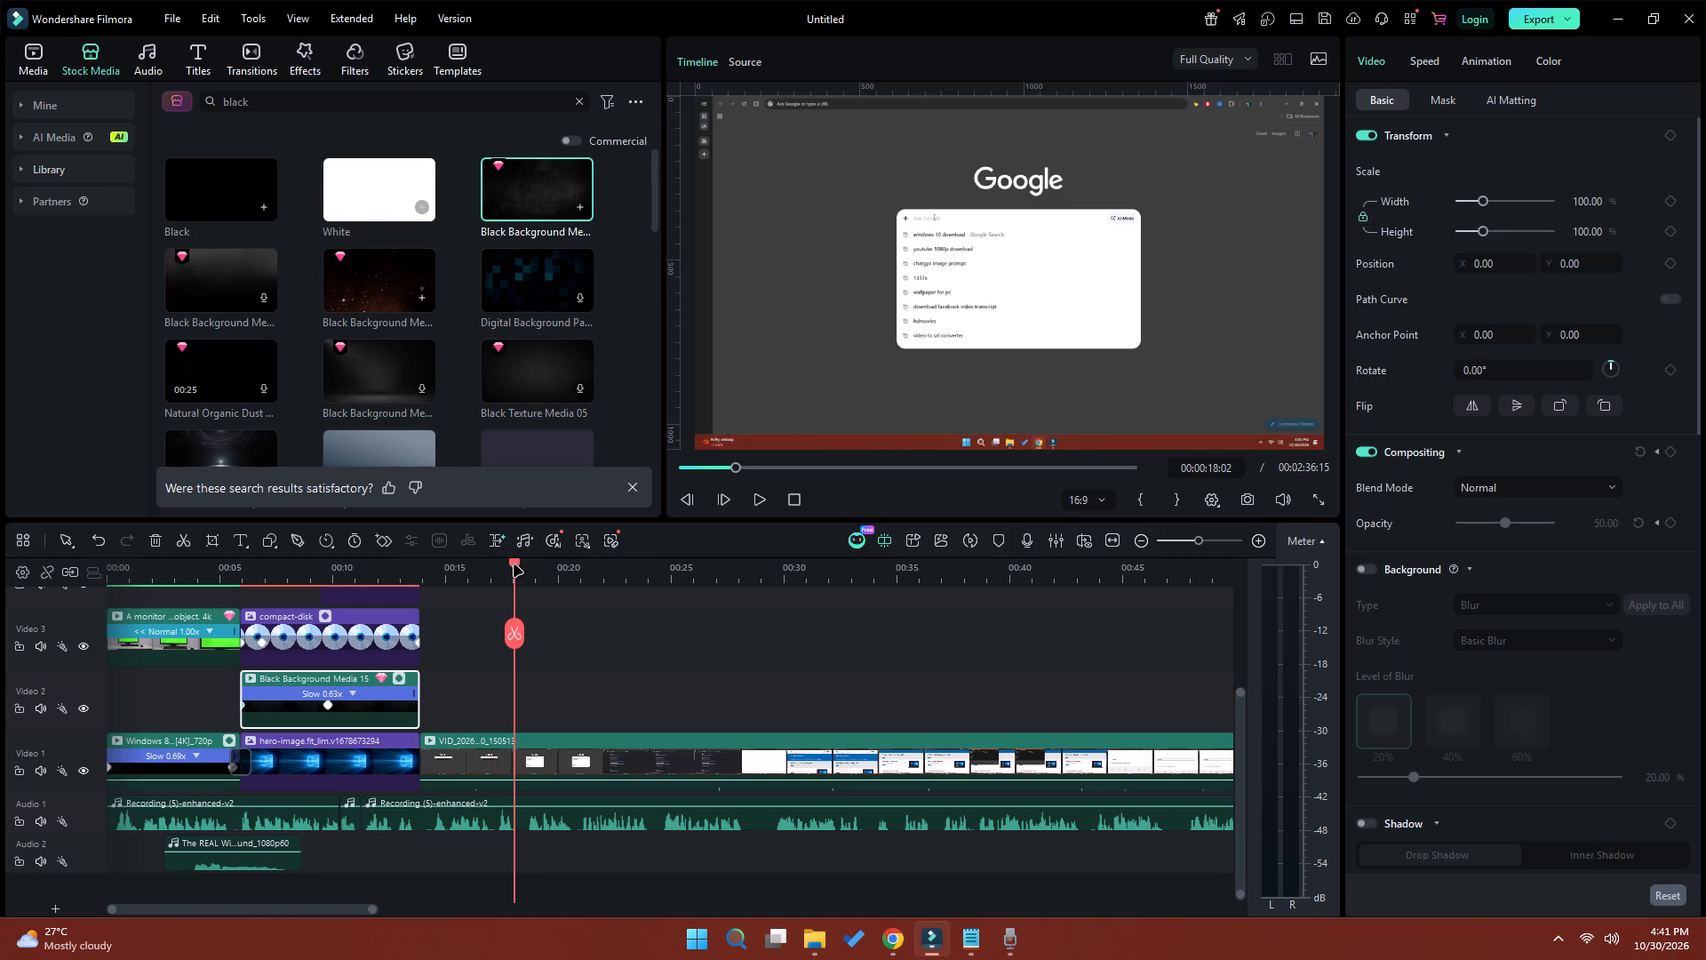
drag(514, 565, 570, 564)
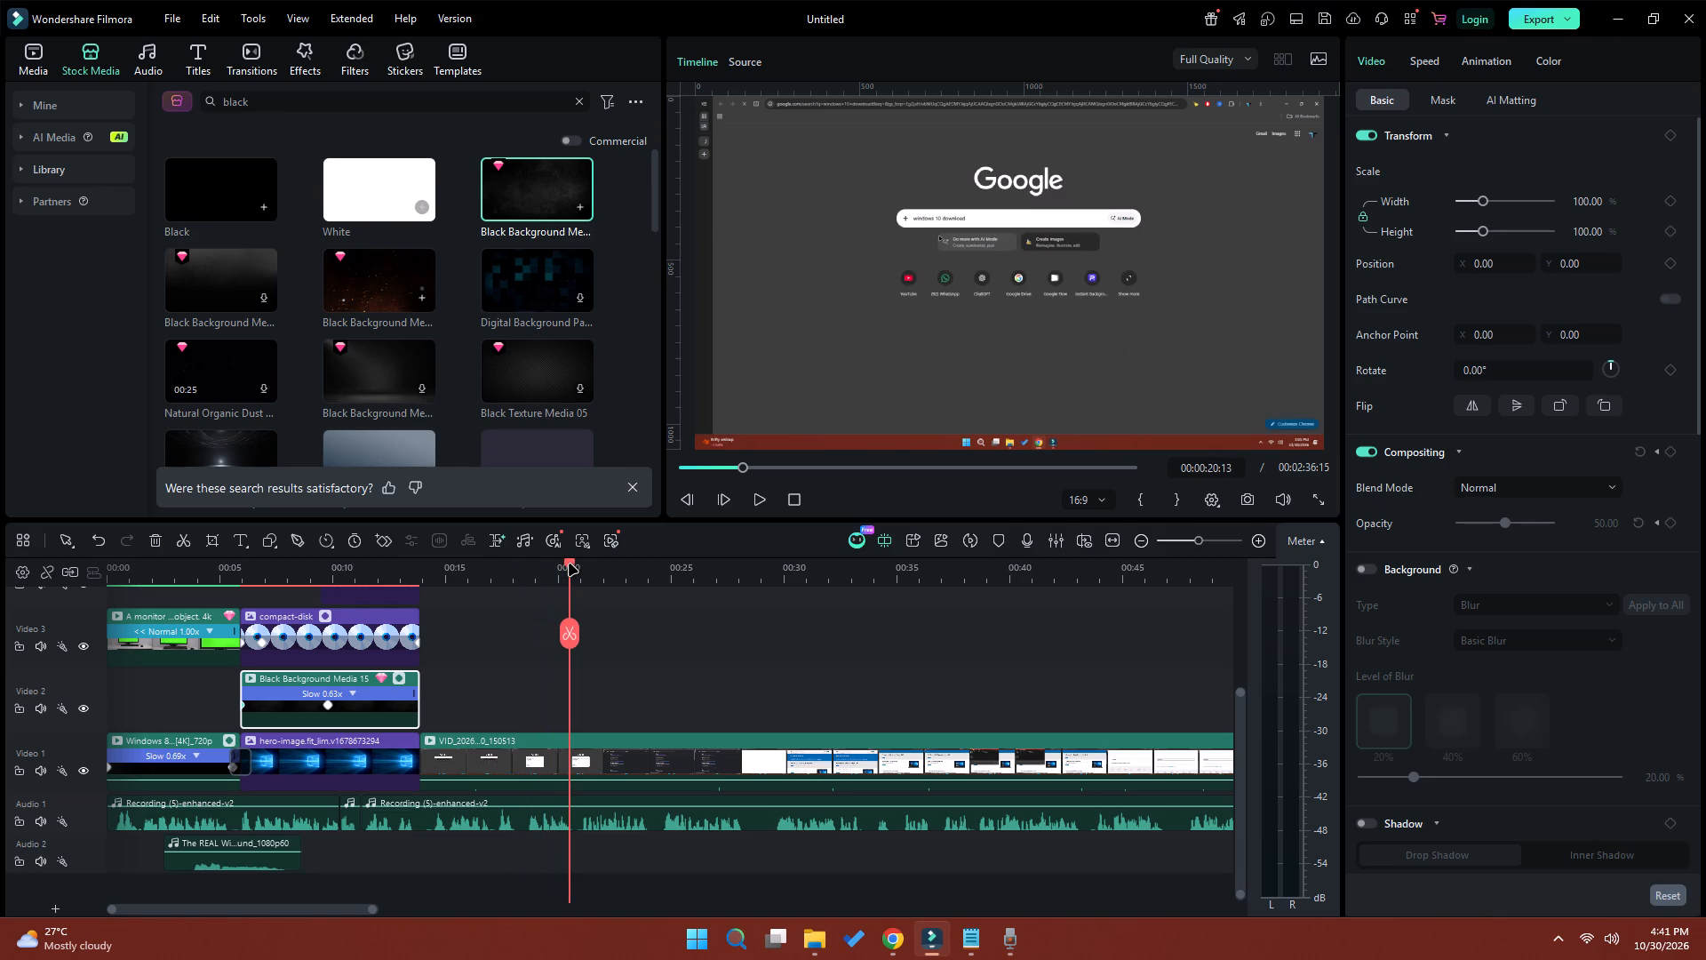
drag(570, 564, 566, 564)
click(562, 758)
click(562, 630)
click(532, 767)
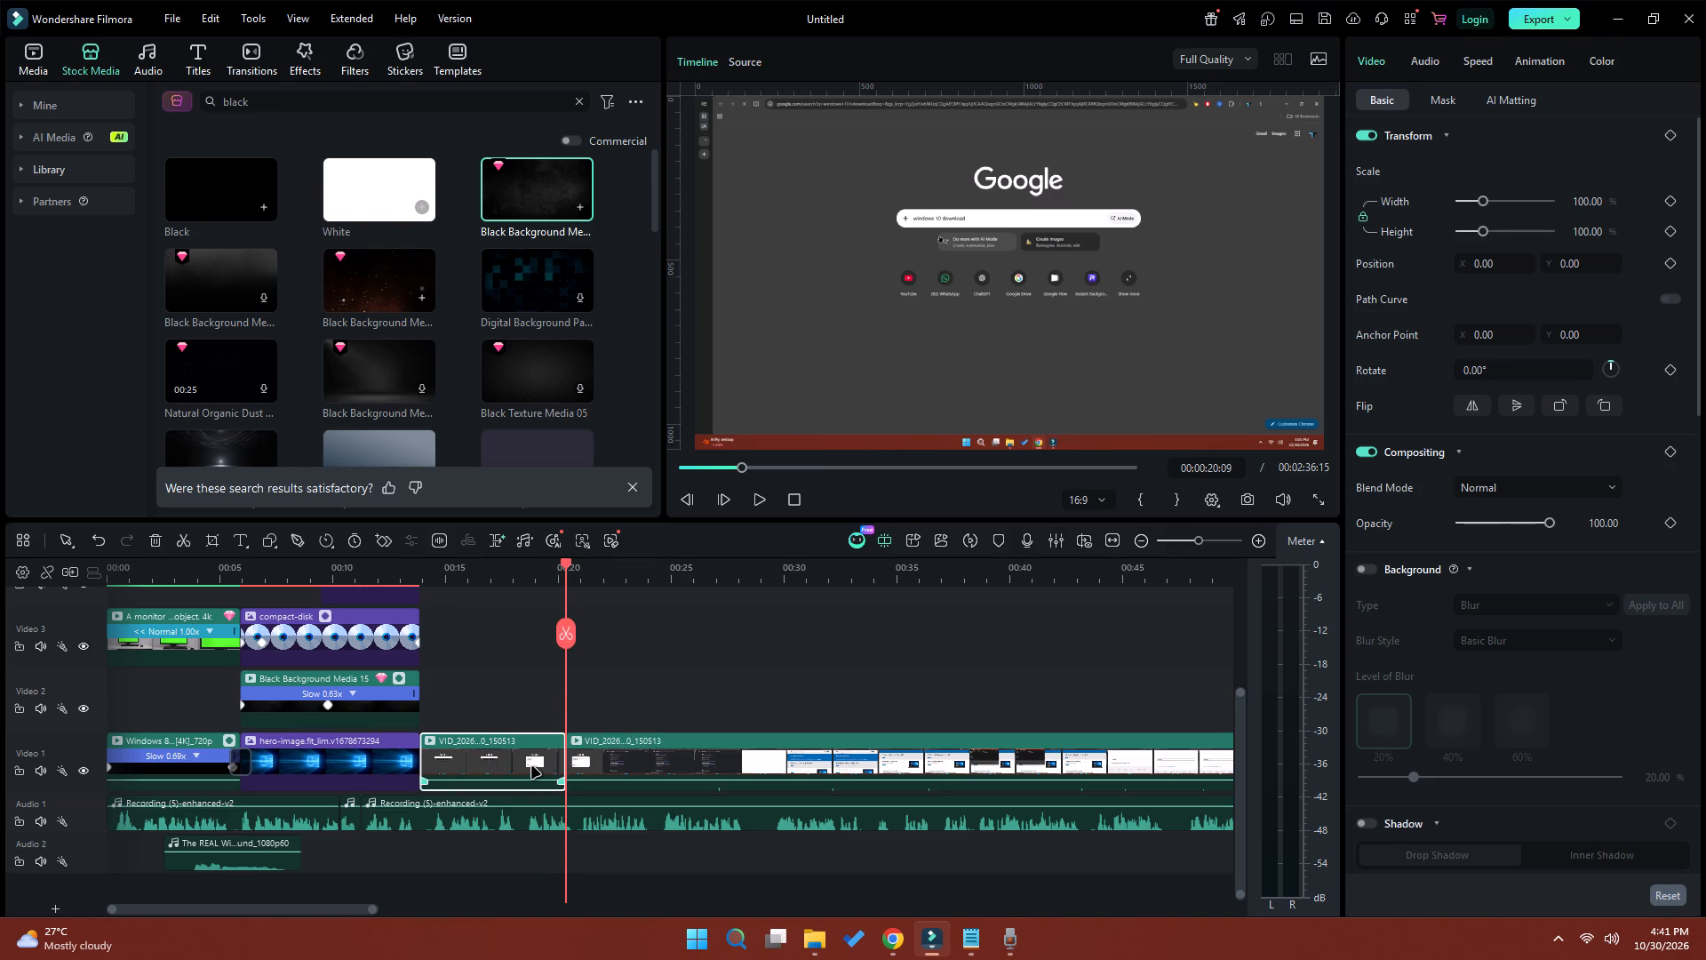
key(Delete)
drag(612, 758, 479, 756)
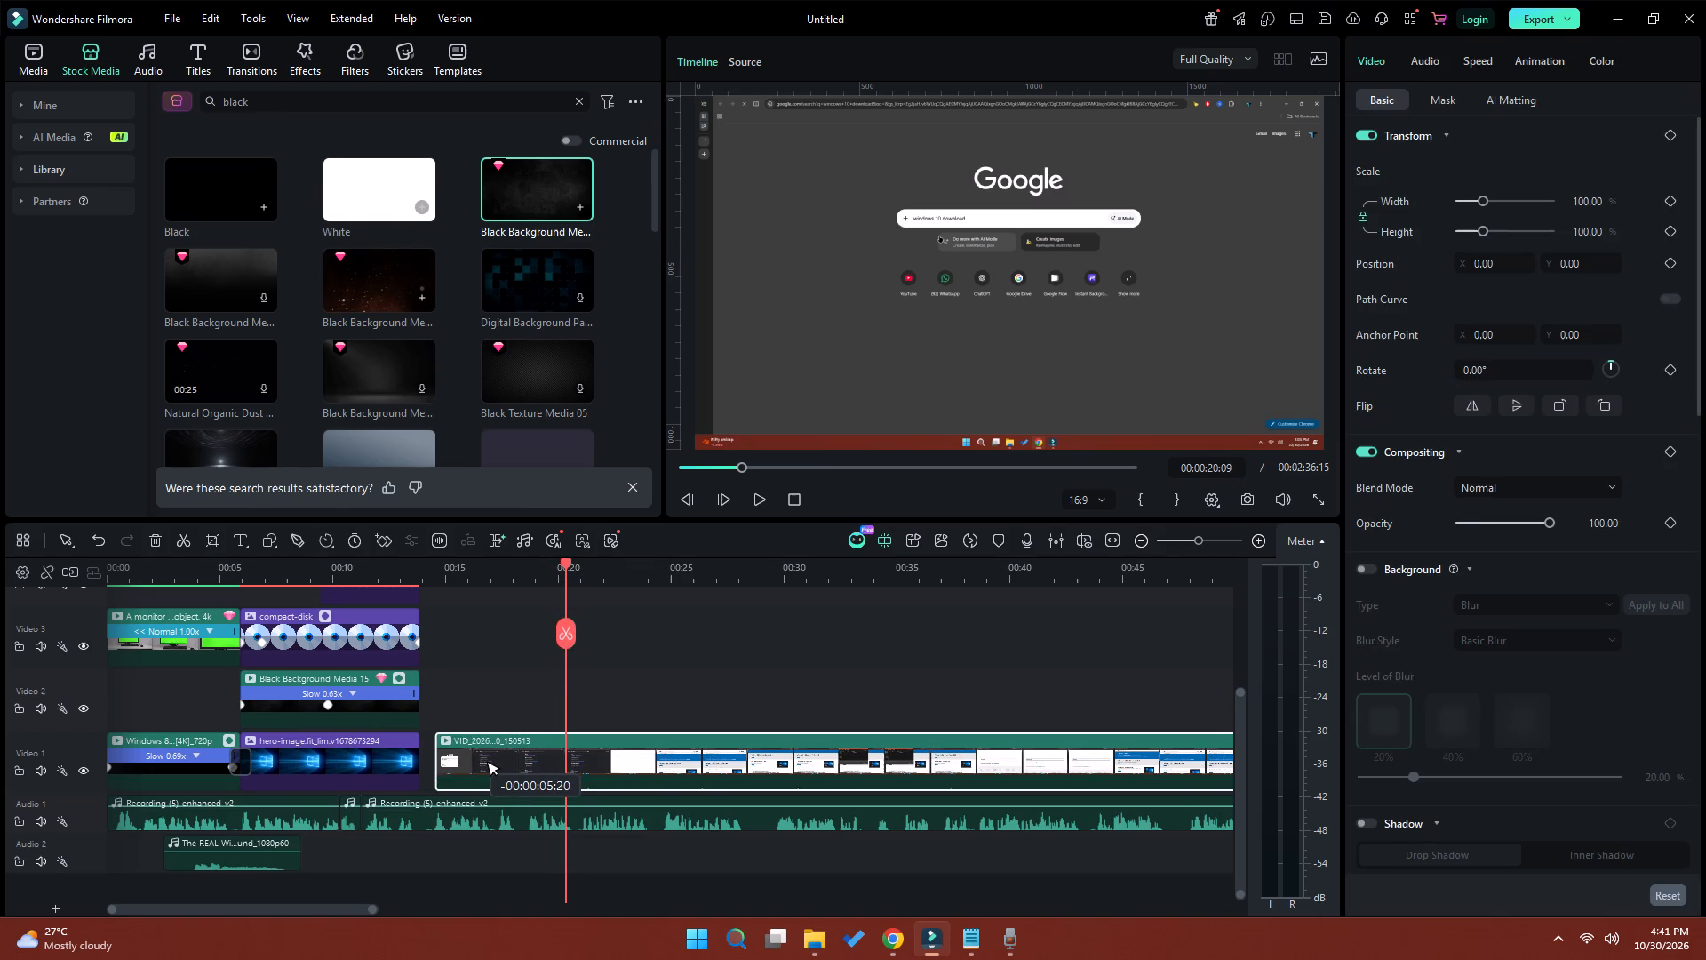
drag(479, 756, 468, 756)
Play the timeline from the screen recording's start and split the Audio 1 narration at 00:00:32:10.
click(419, 581)
key(space)
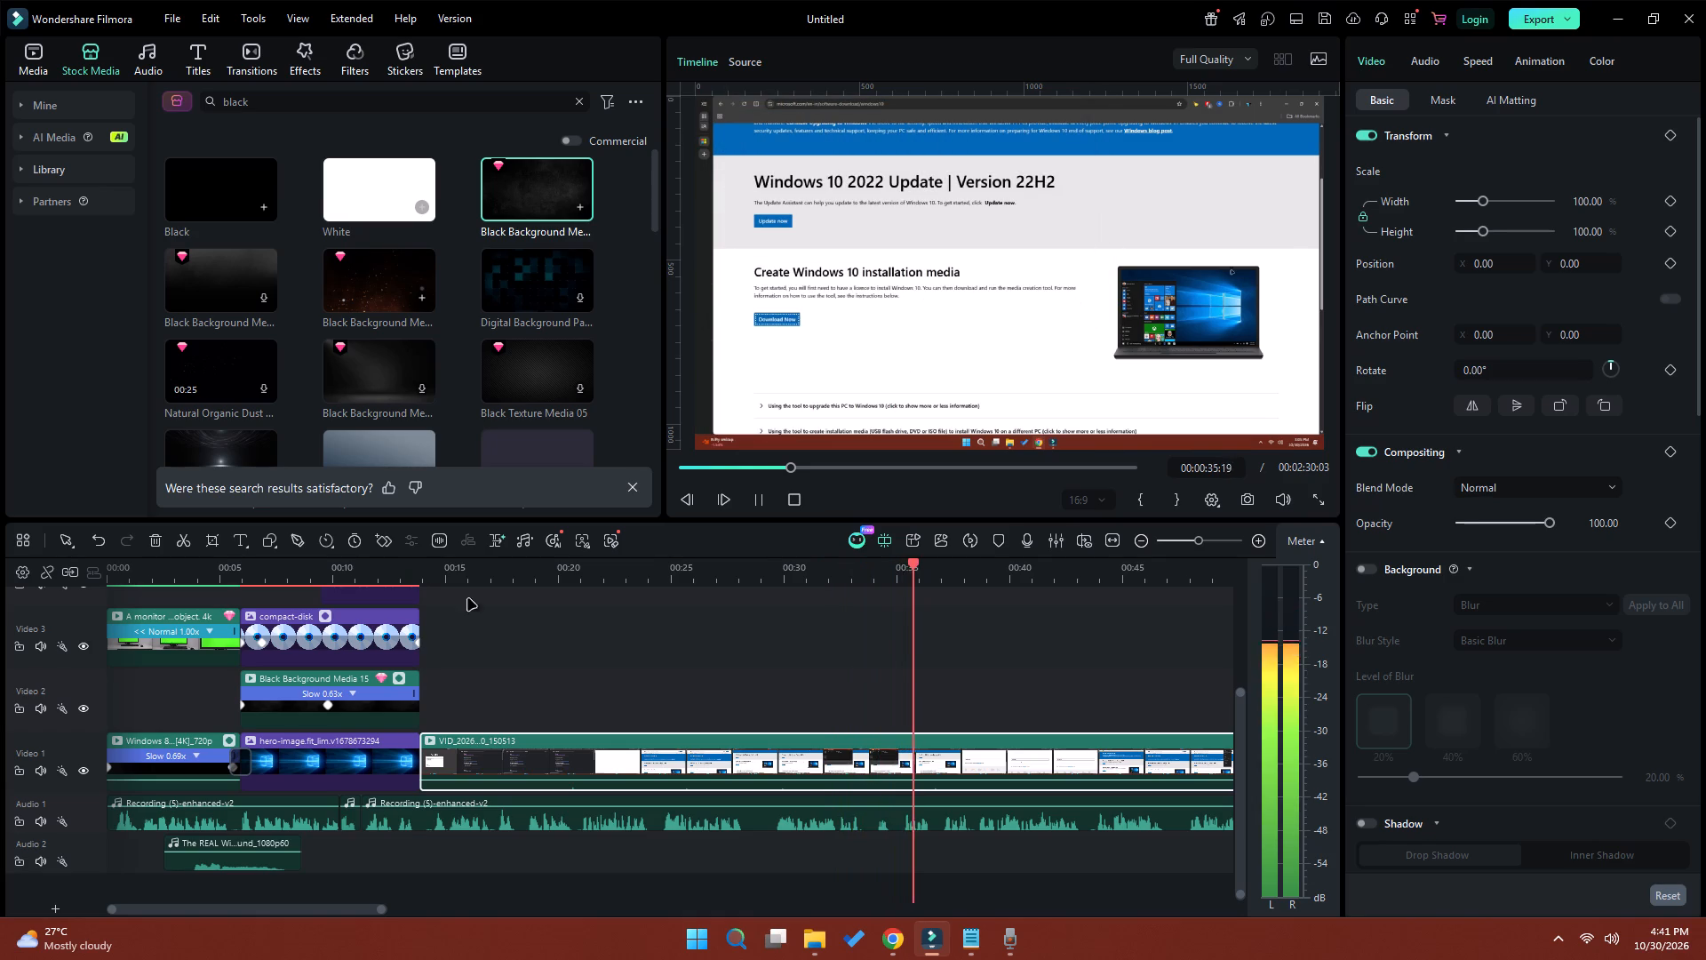
key(space)
click(815, 577)
key(space)
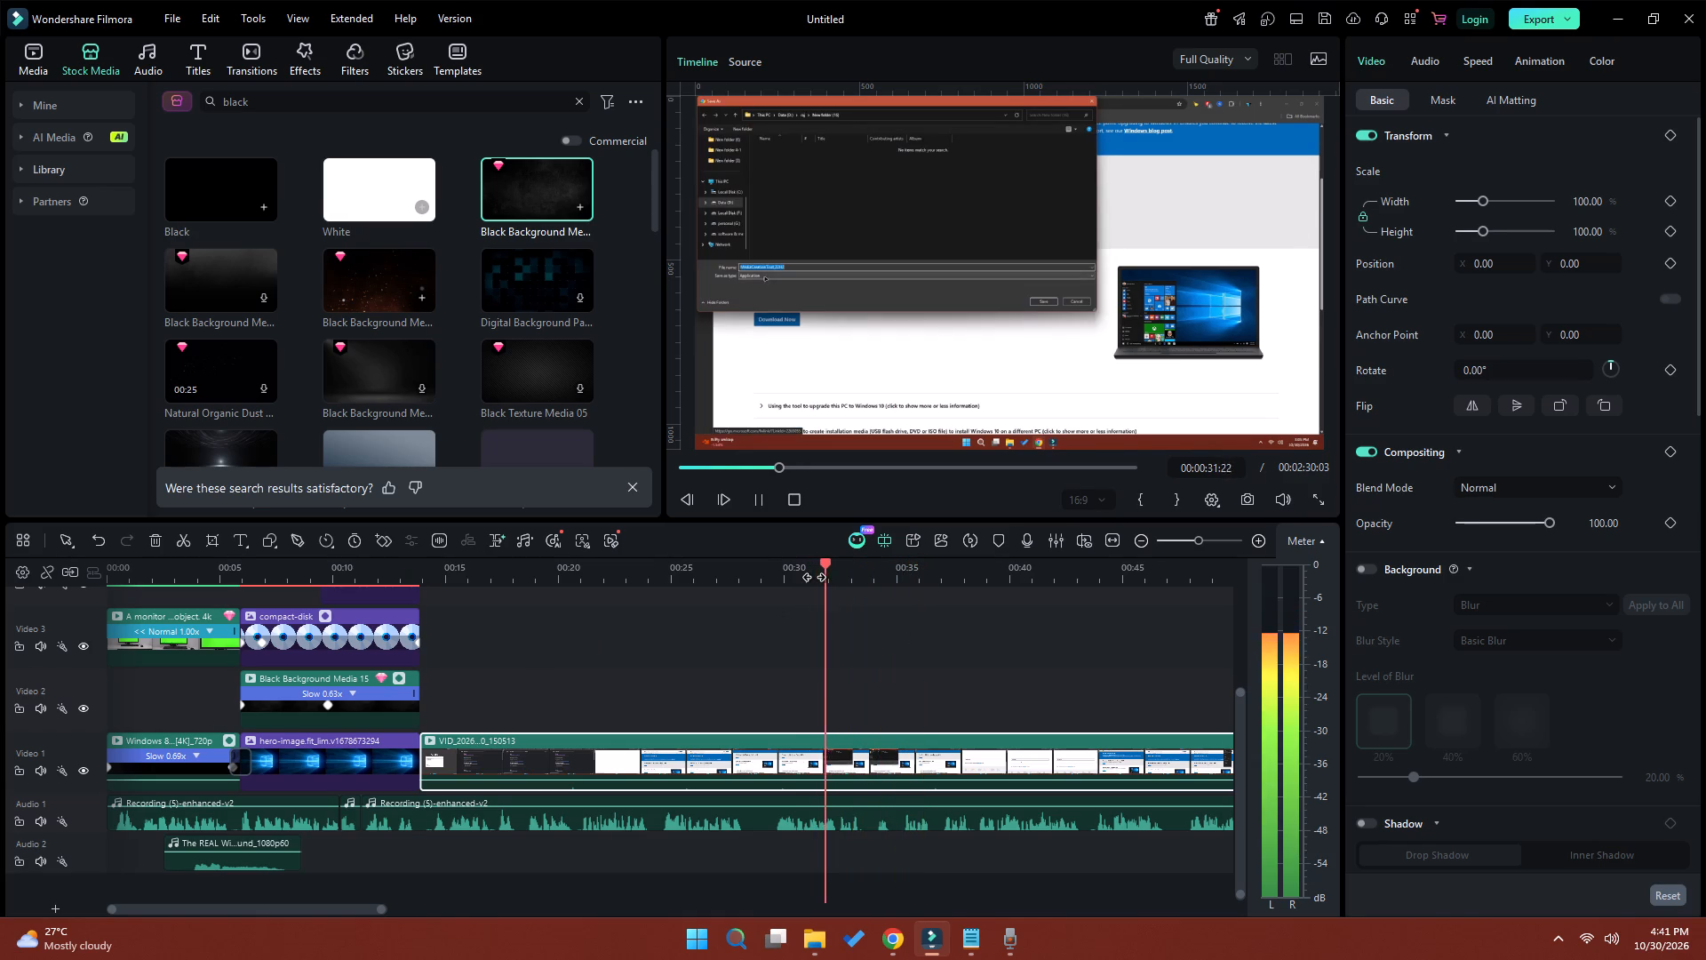
key(space)
click(838, 565)
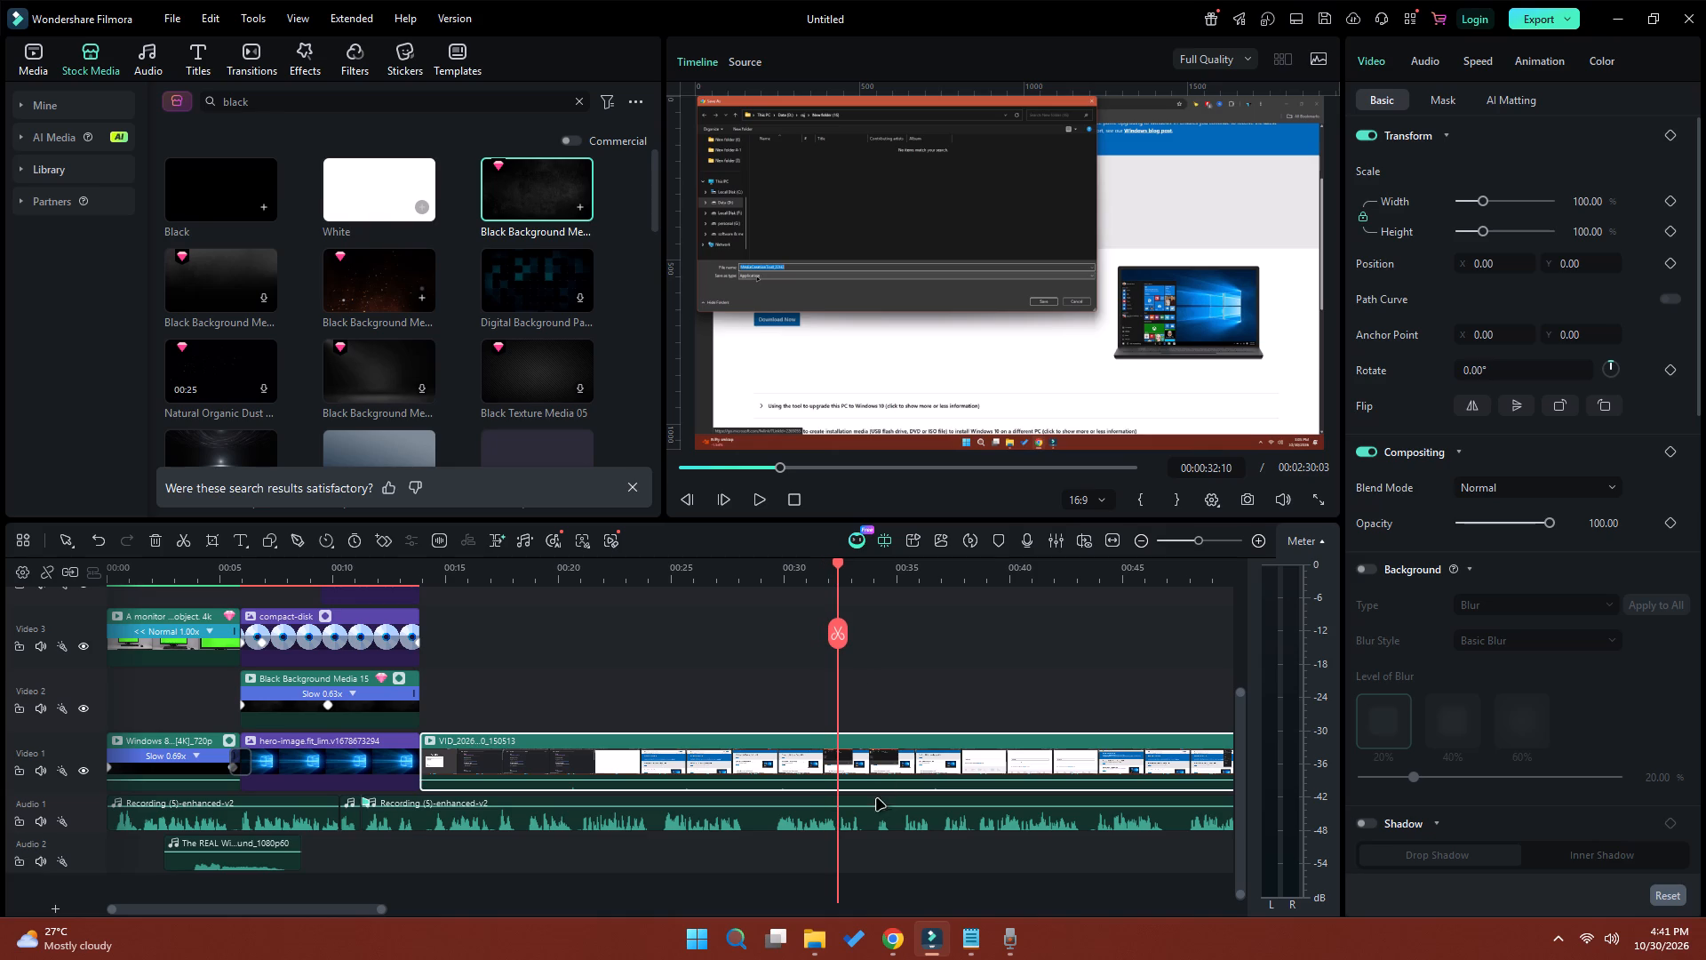
click(876, 828)
click(838, 636)
Split the narration at 00:00:35:07 and ripple-delete the section between 00:00:32:10 and that point.
key(space)
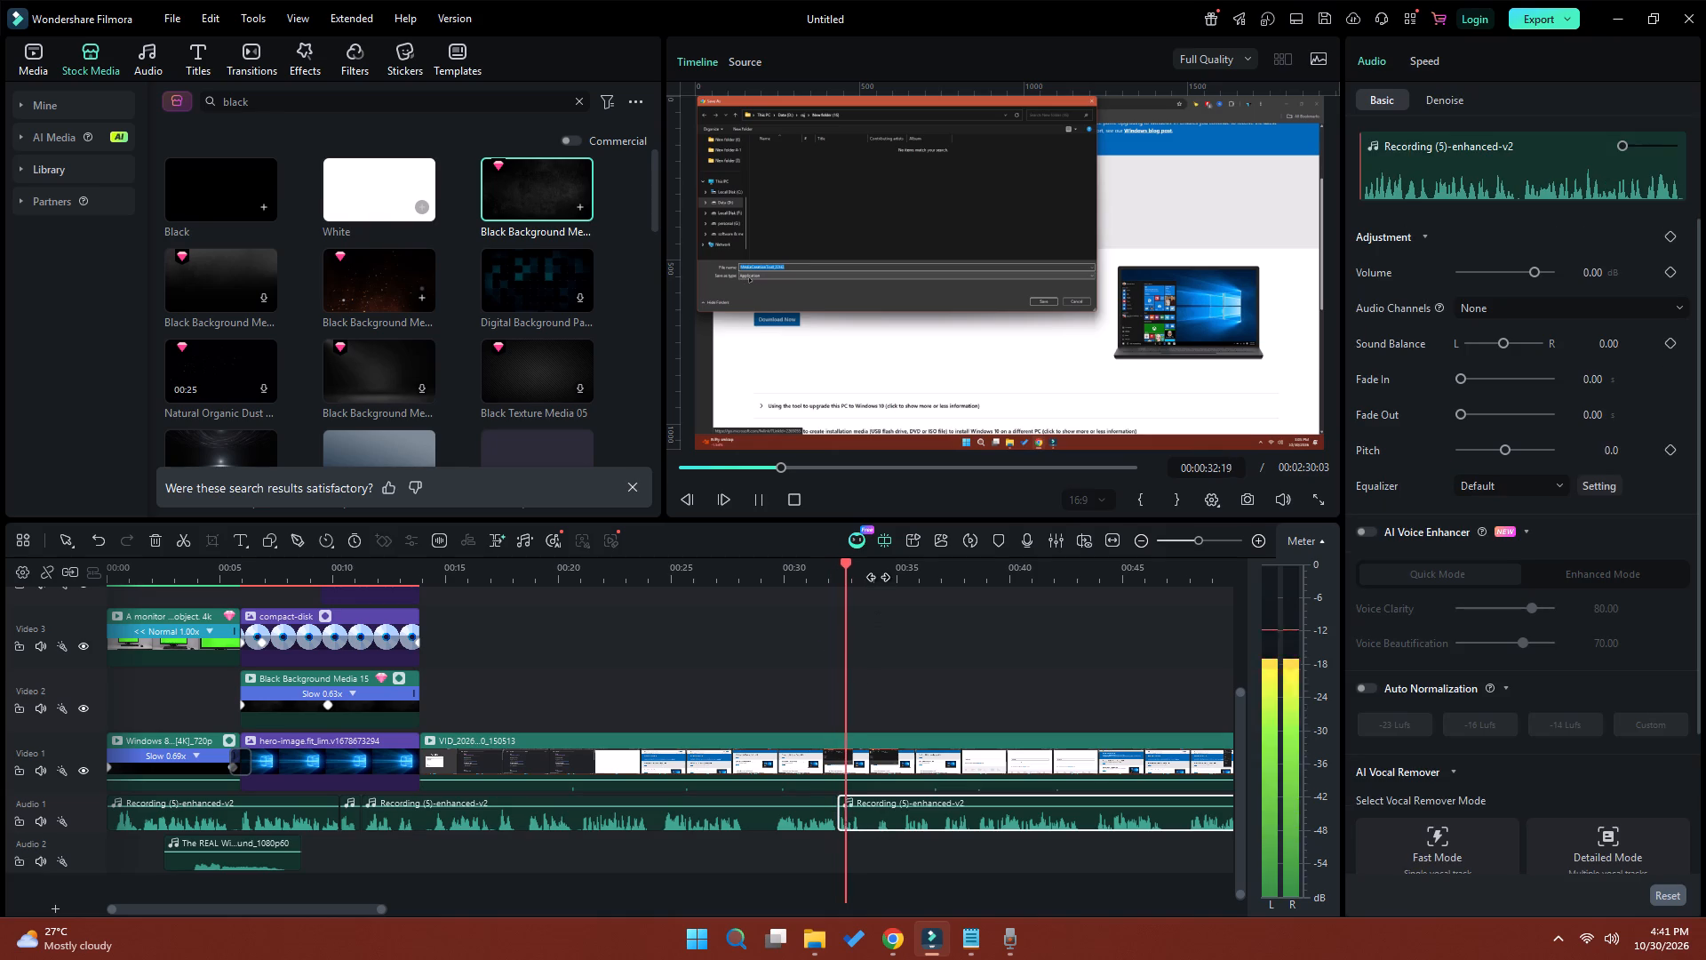
key(space)
click(909, 575)
click(909, 566)
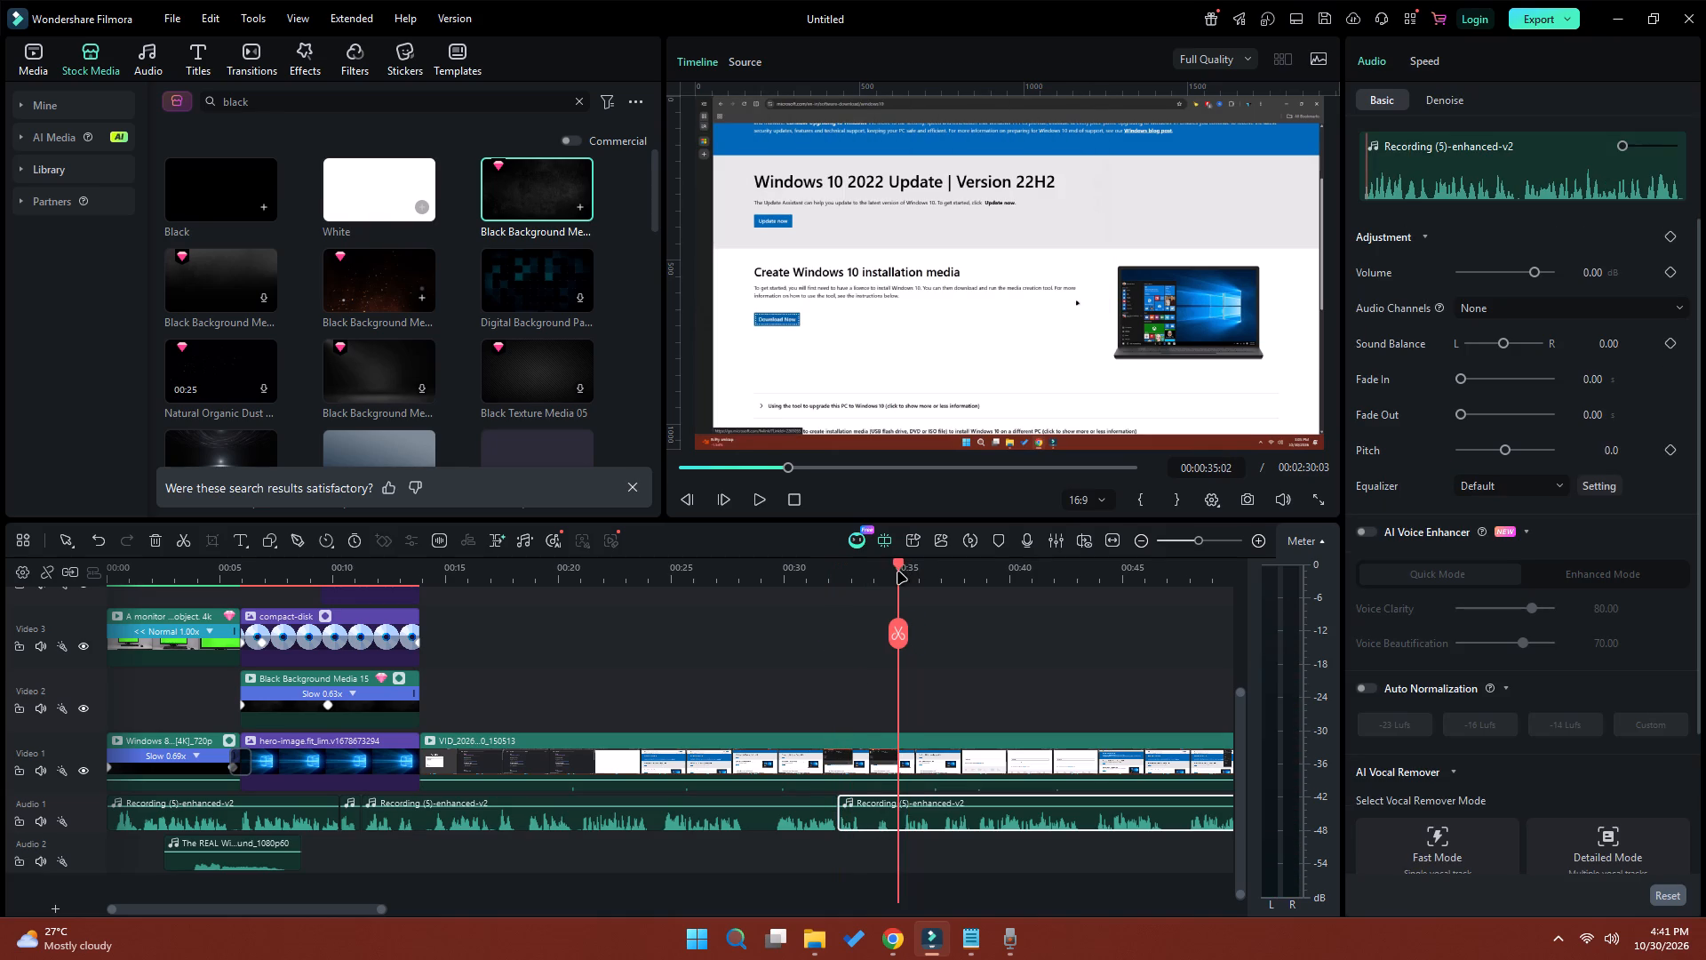
click(903, 640)
click(864, 819)
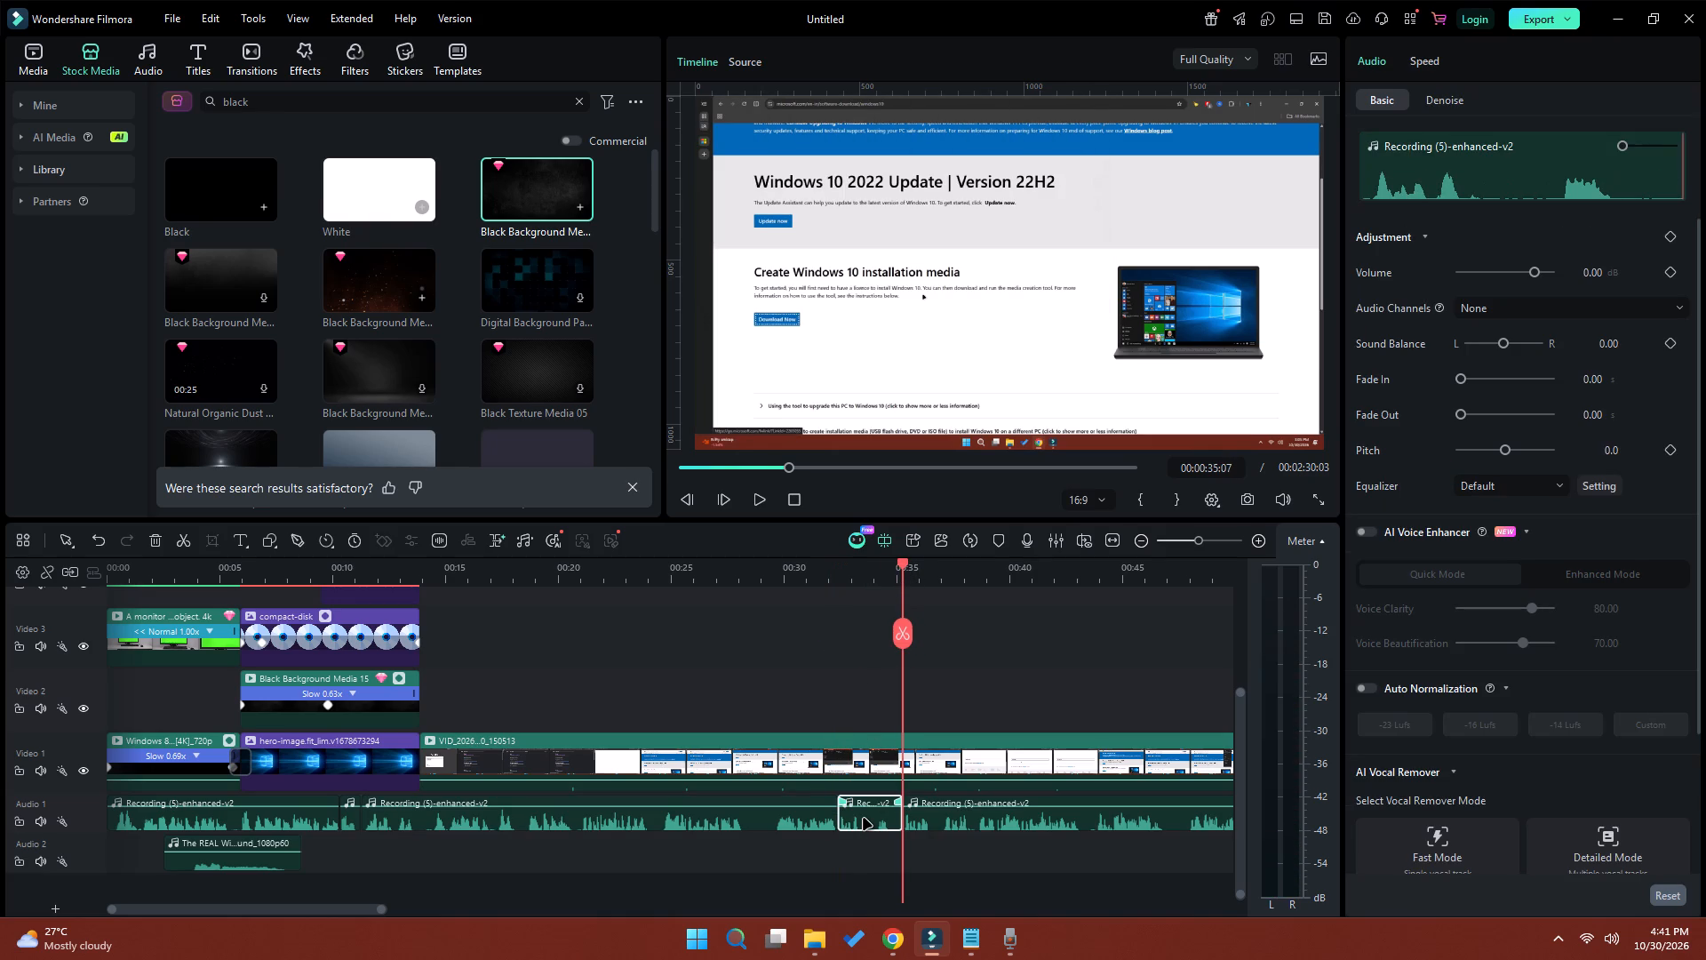
key(shift+Delete)
Listen past the new cut, split the narration at 00:00:34:02, and ripple-delete the section from 00:00:32:10.
key(space)
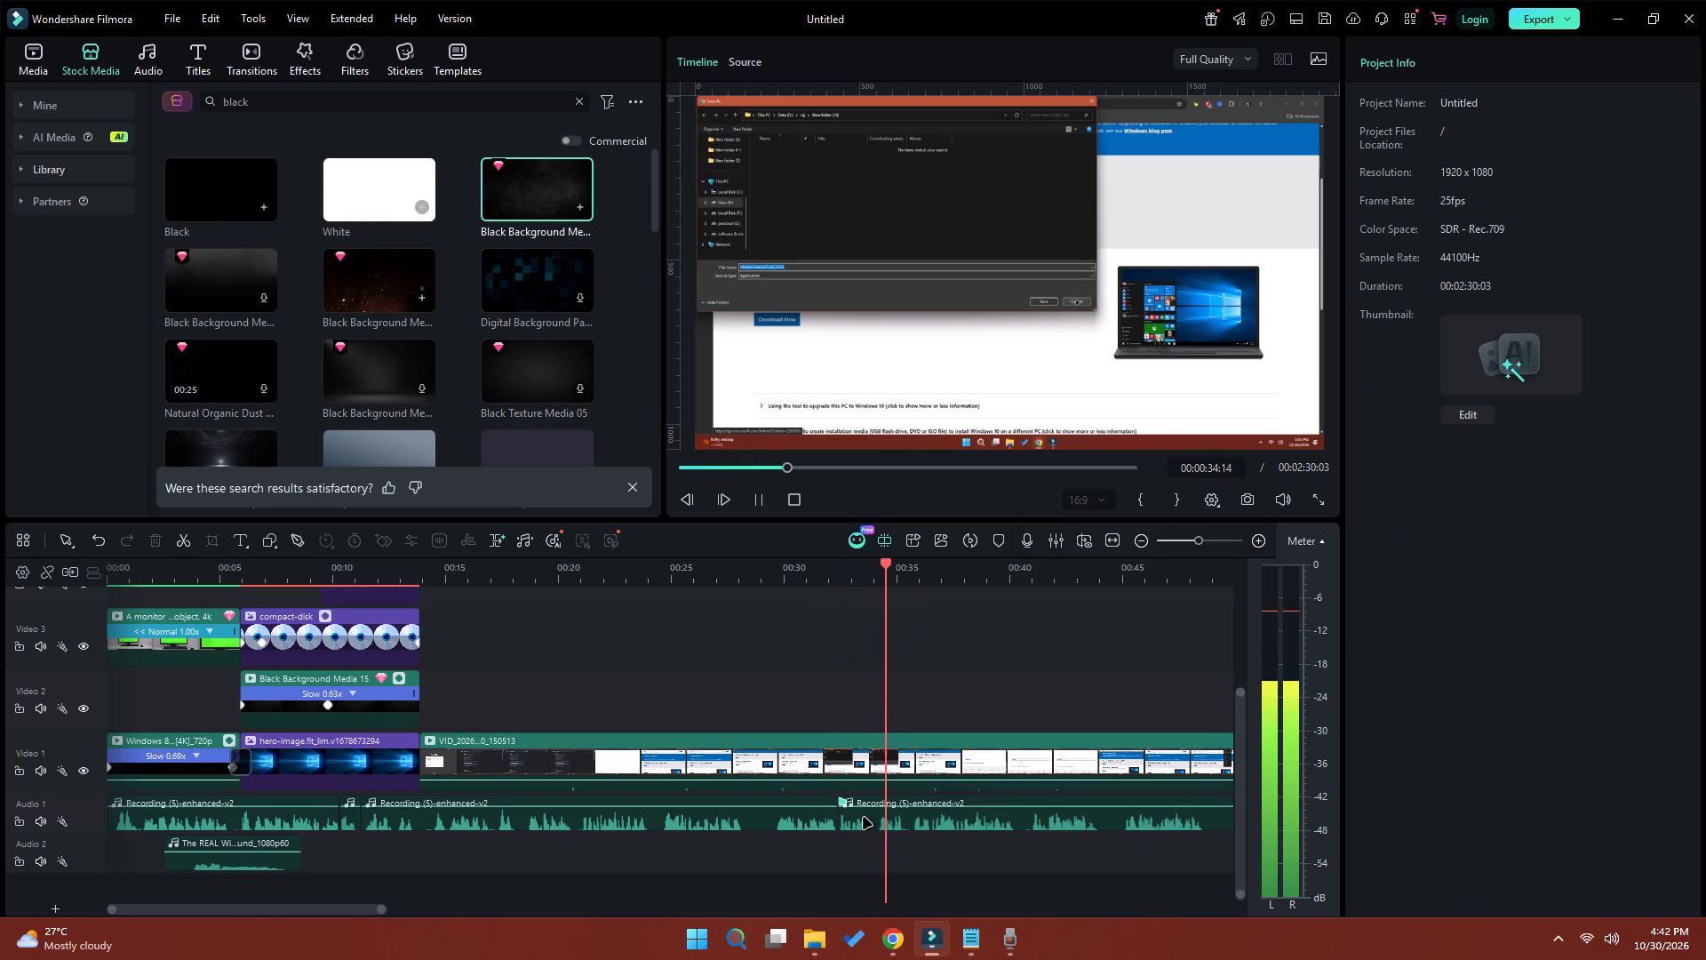
key(space)
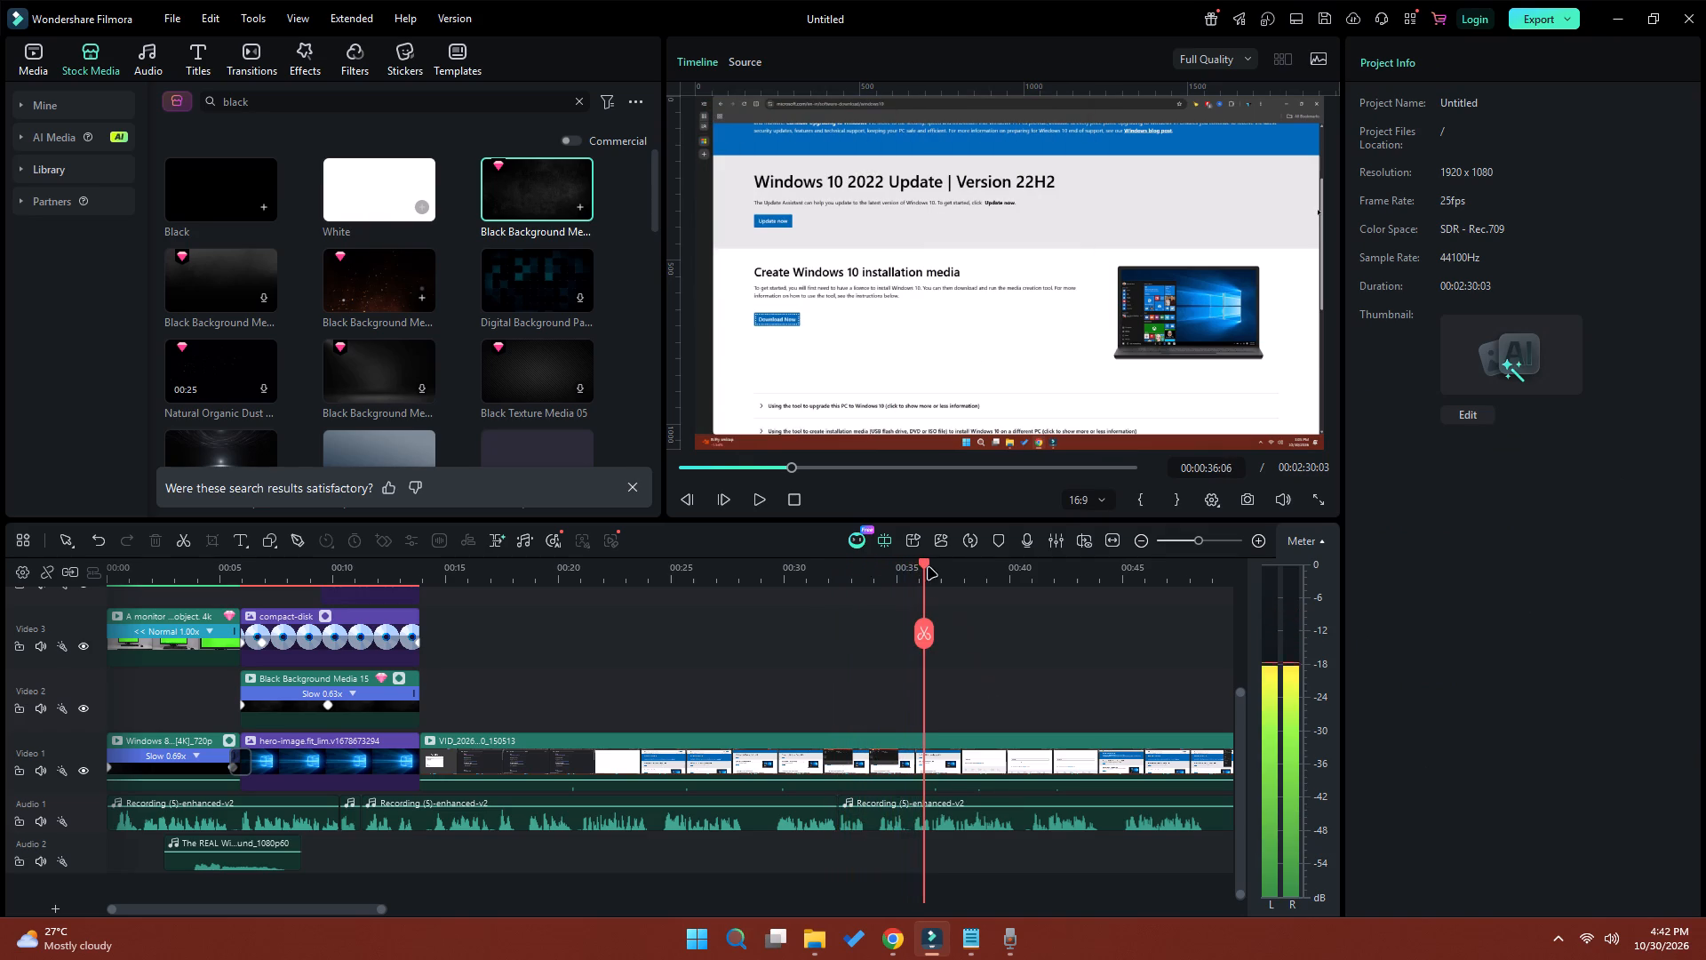
drag(923, 562, 875, 581)
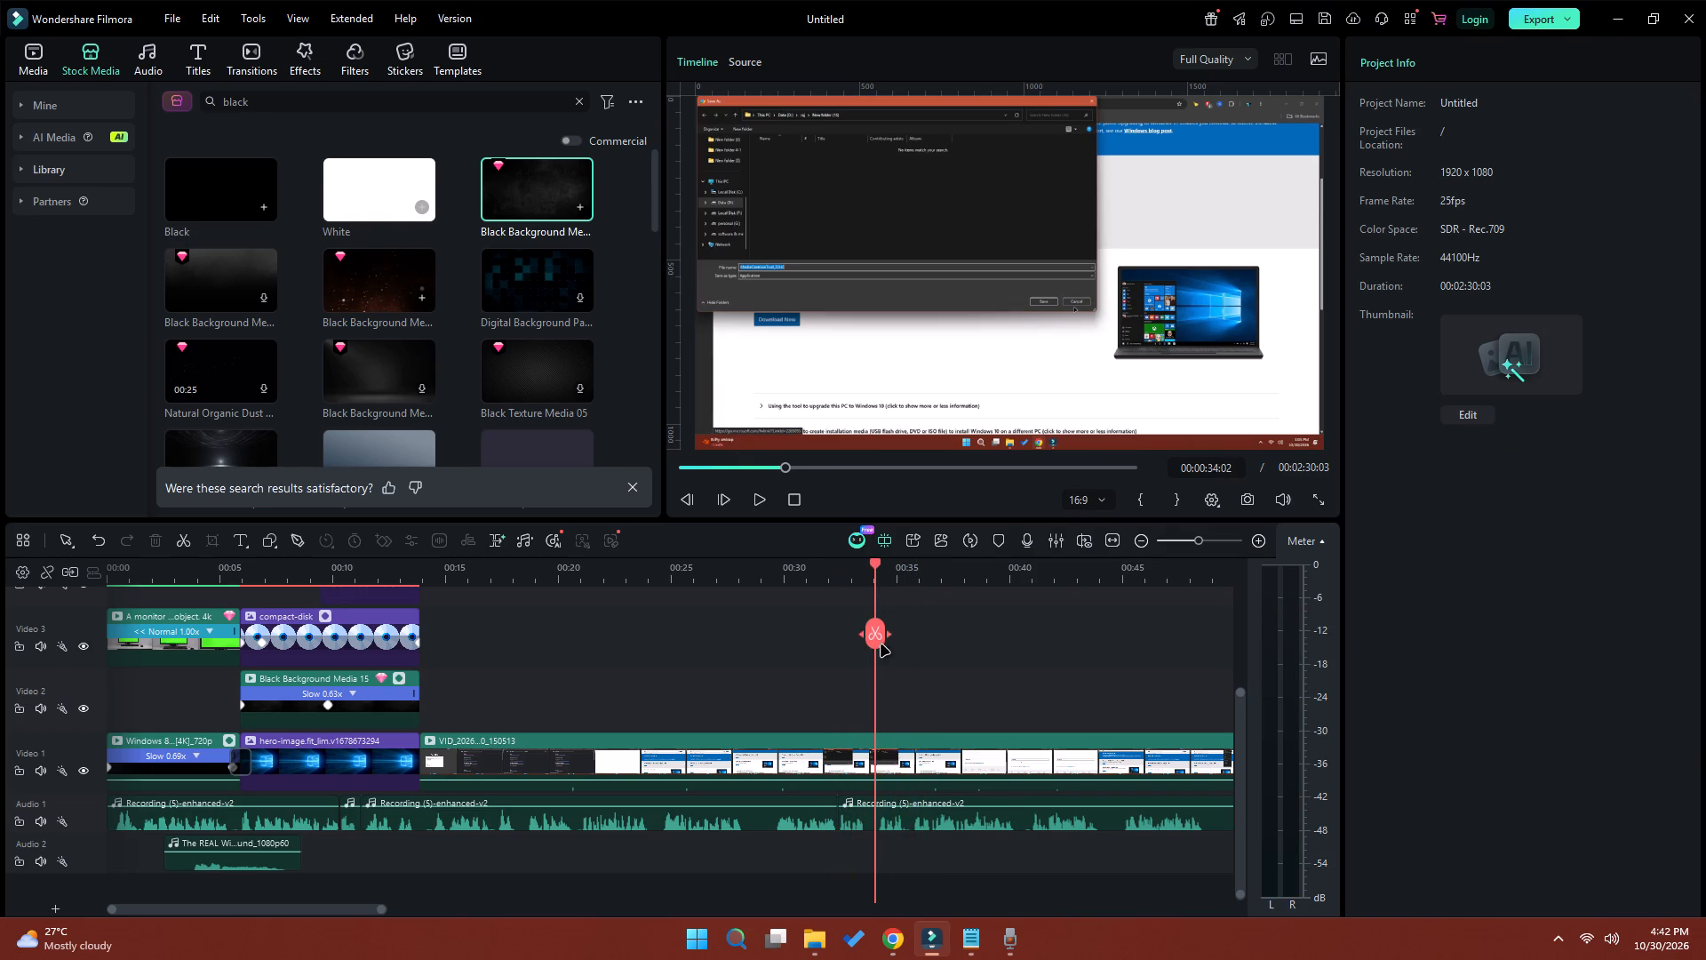
click(865, 826)
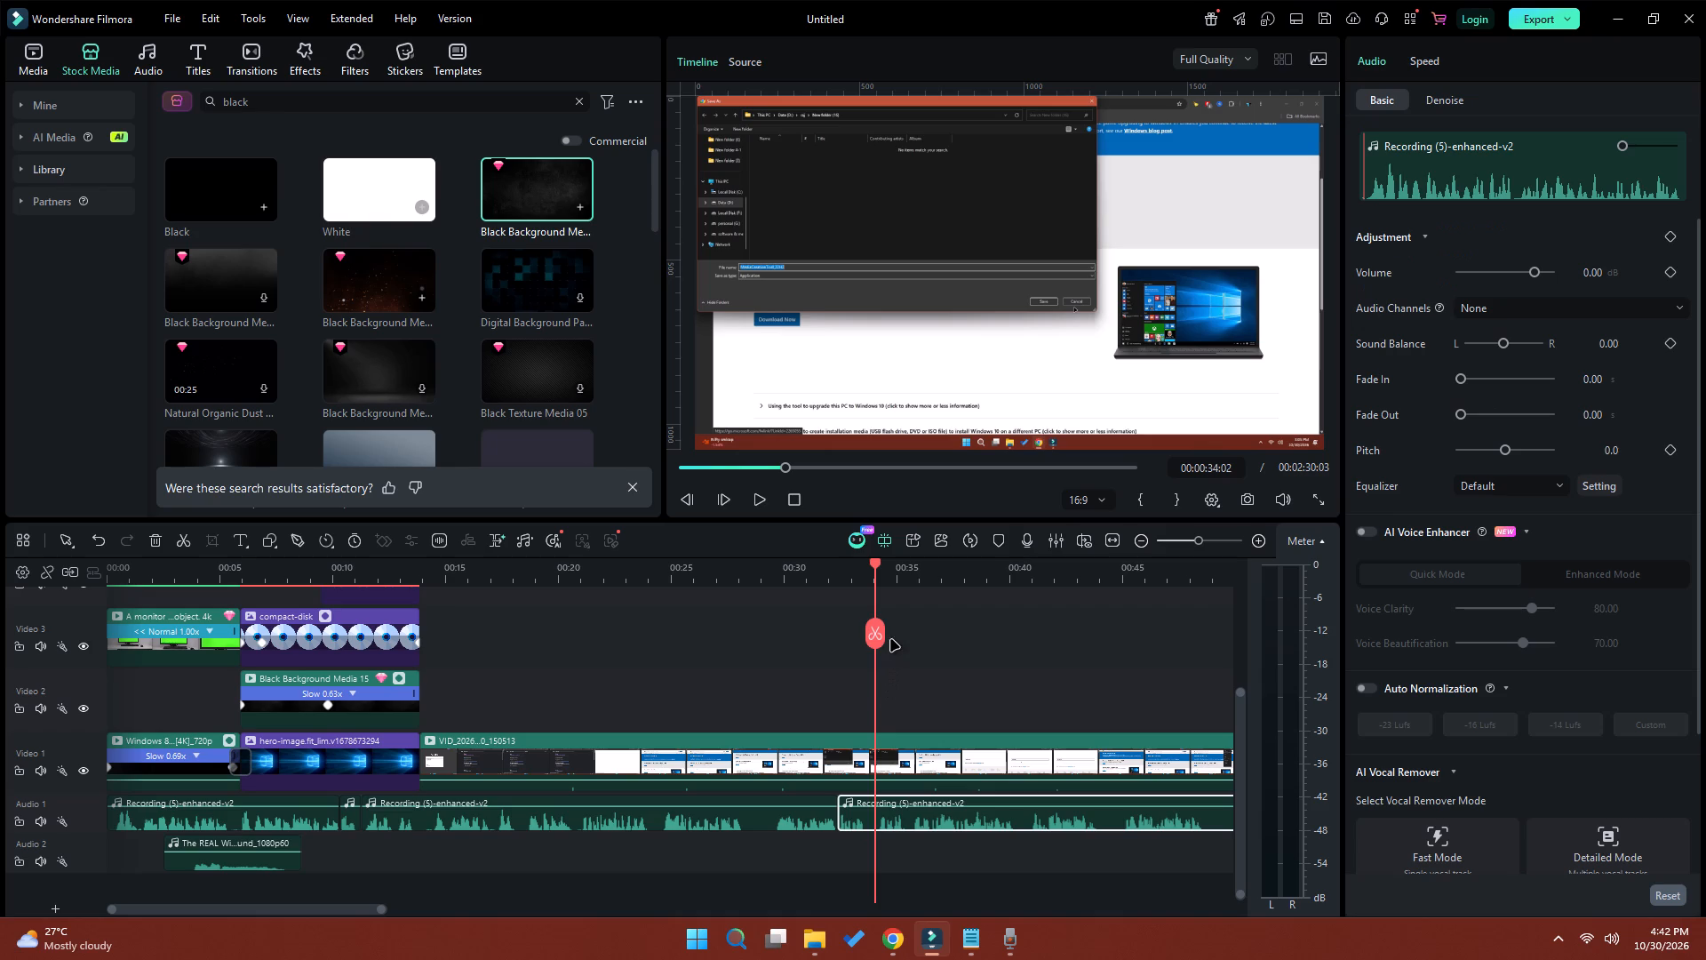
click(876, 628)
click(864, 824)
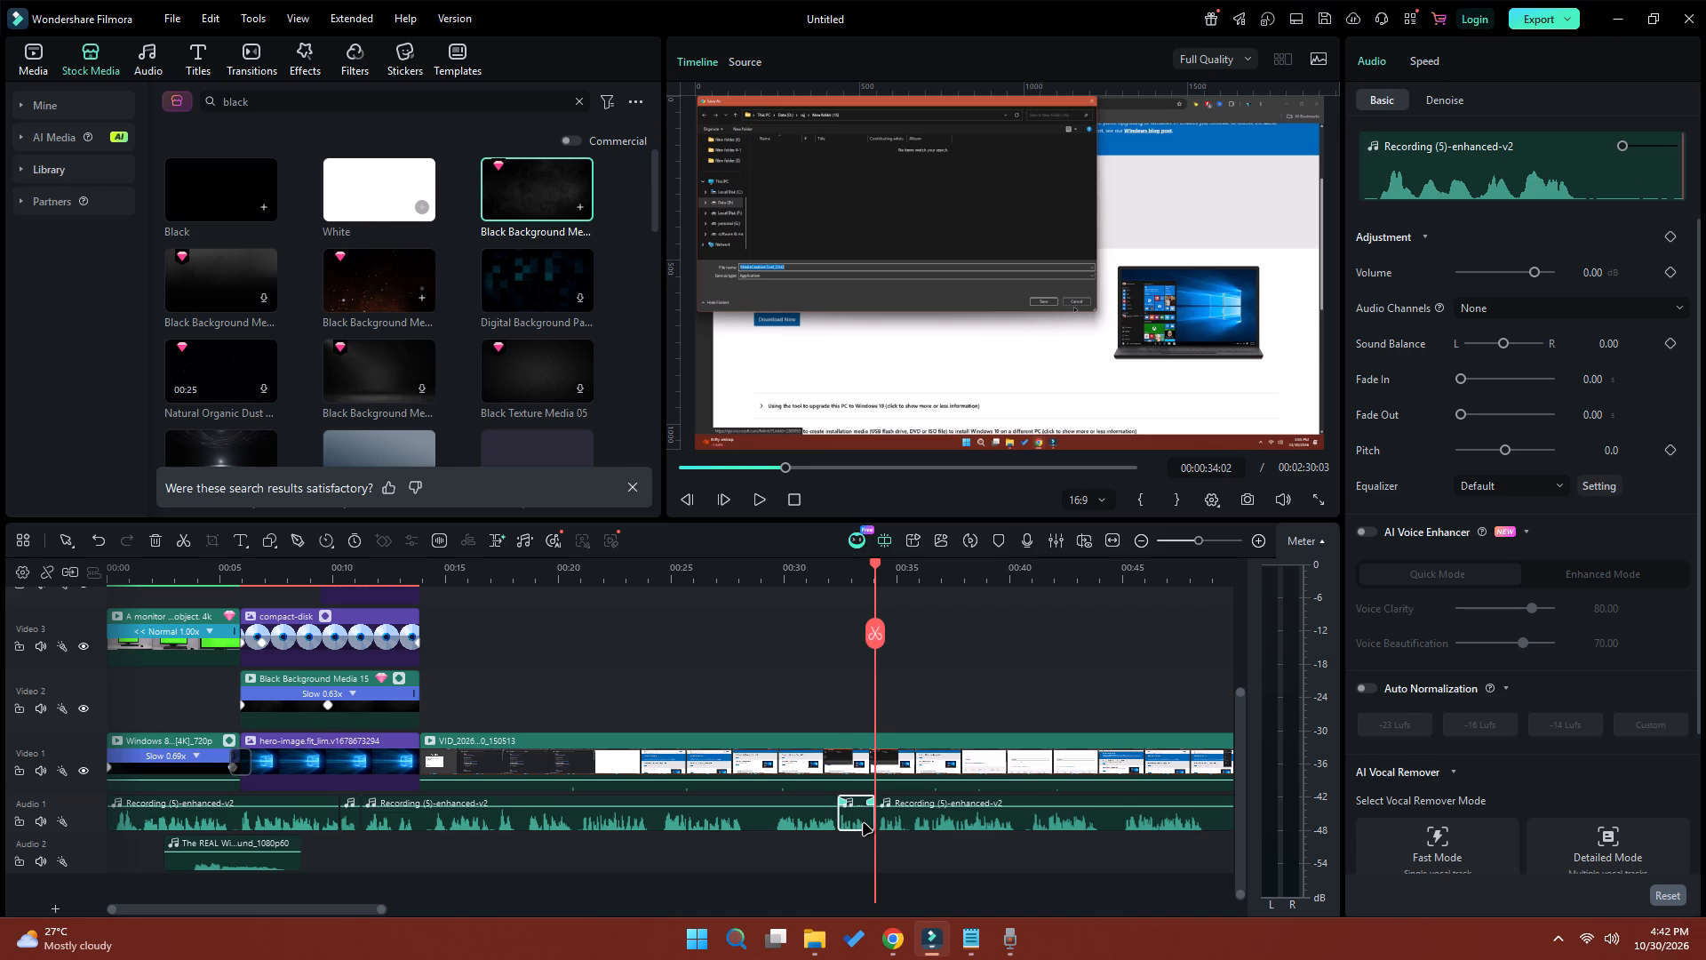
key(shift+Delete)
Play on through the narration, check around 00:00:40, and split the Audio 1 recording at 00:00:42:07.
key(space)
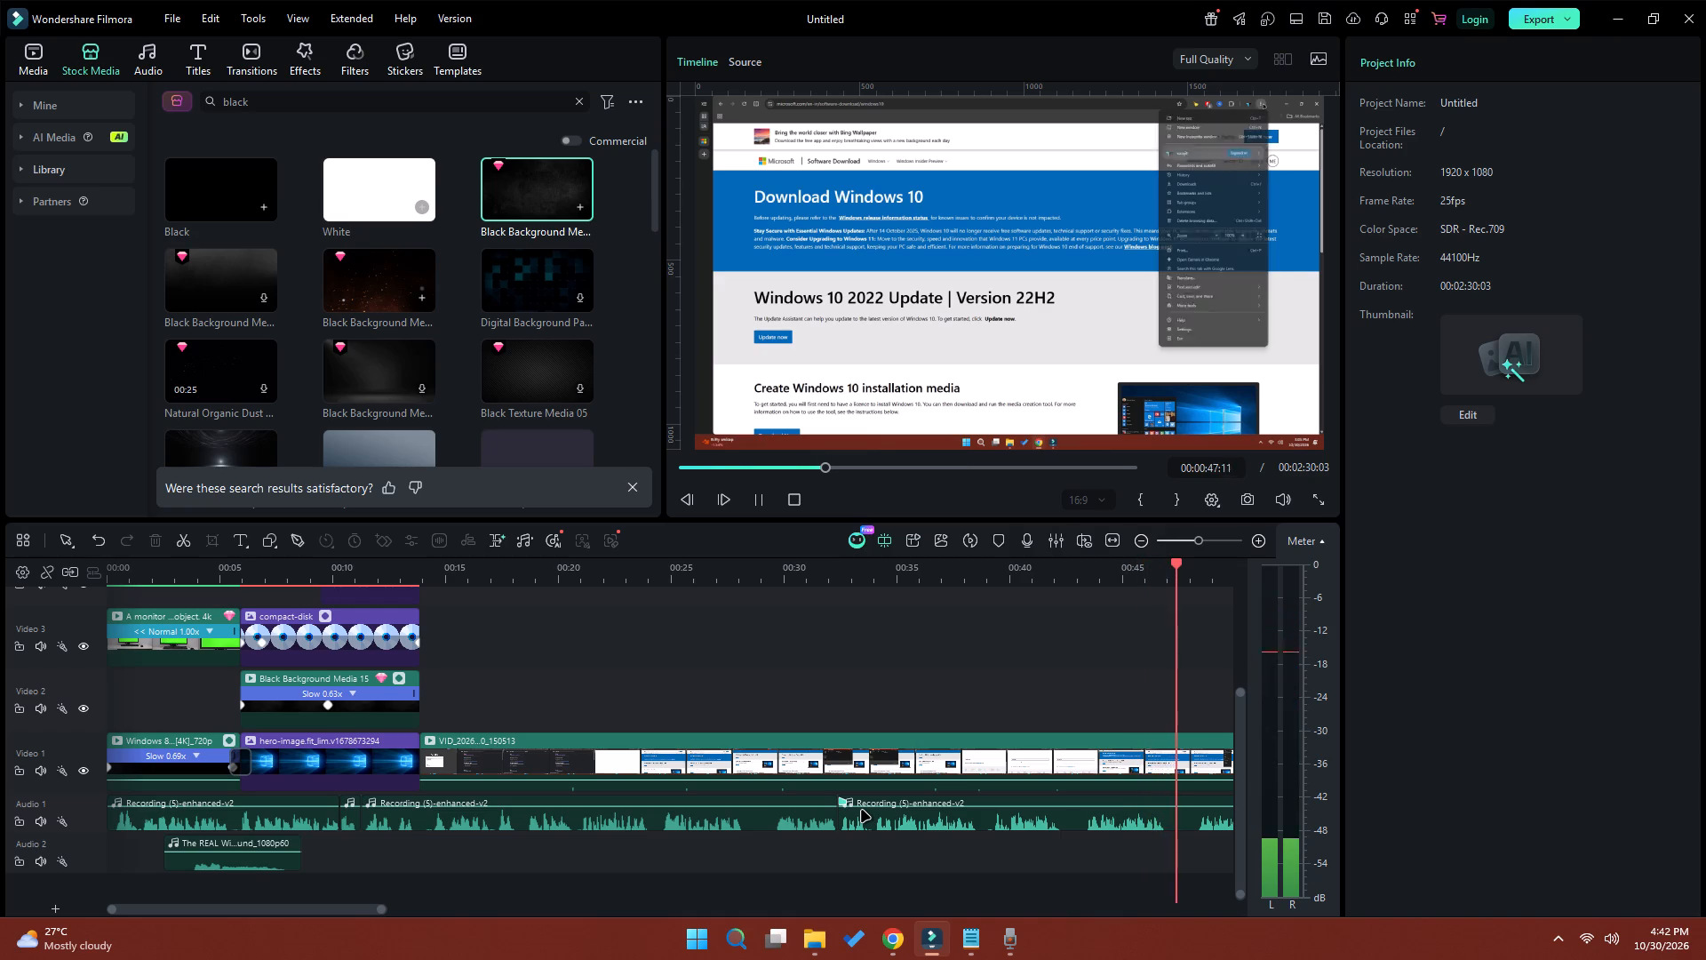
key(space)
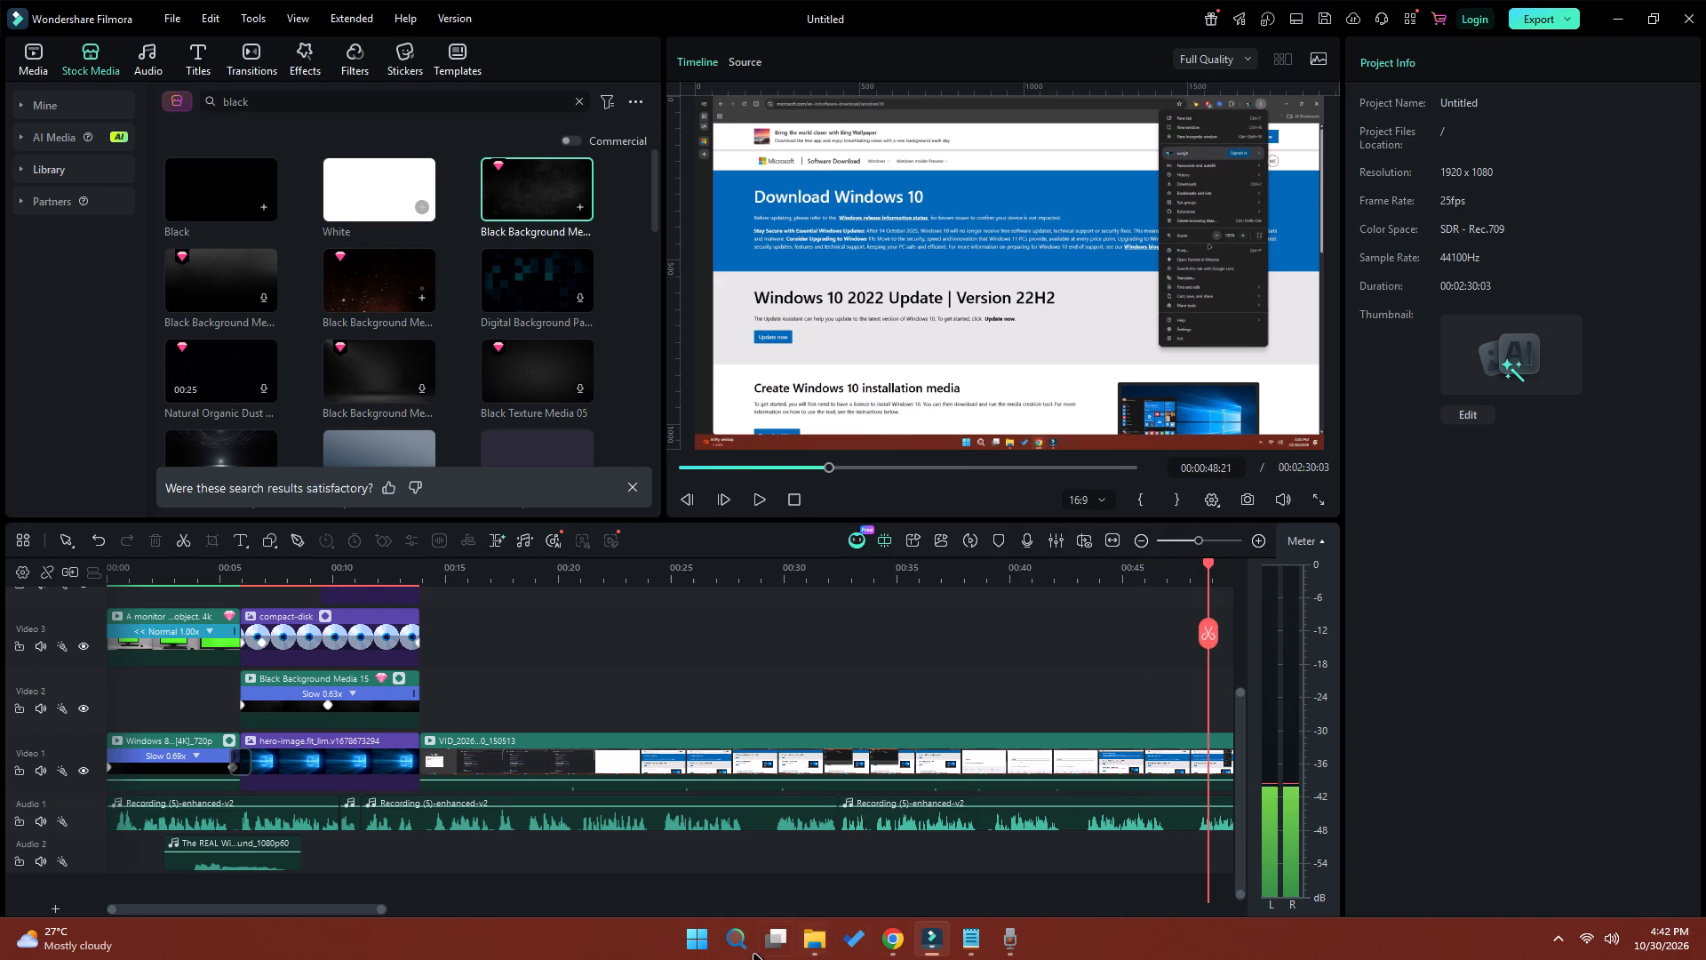
drag(343, 910, 385, 905)
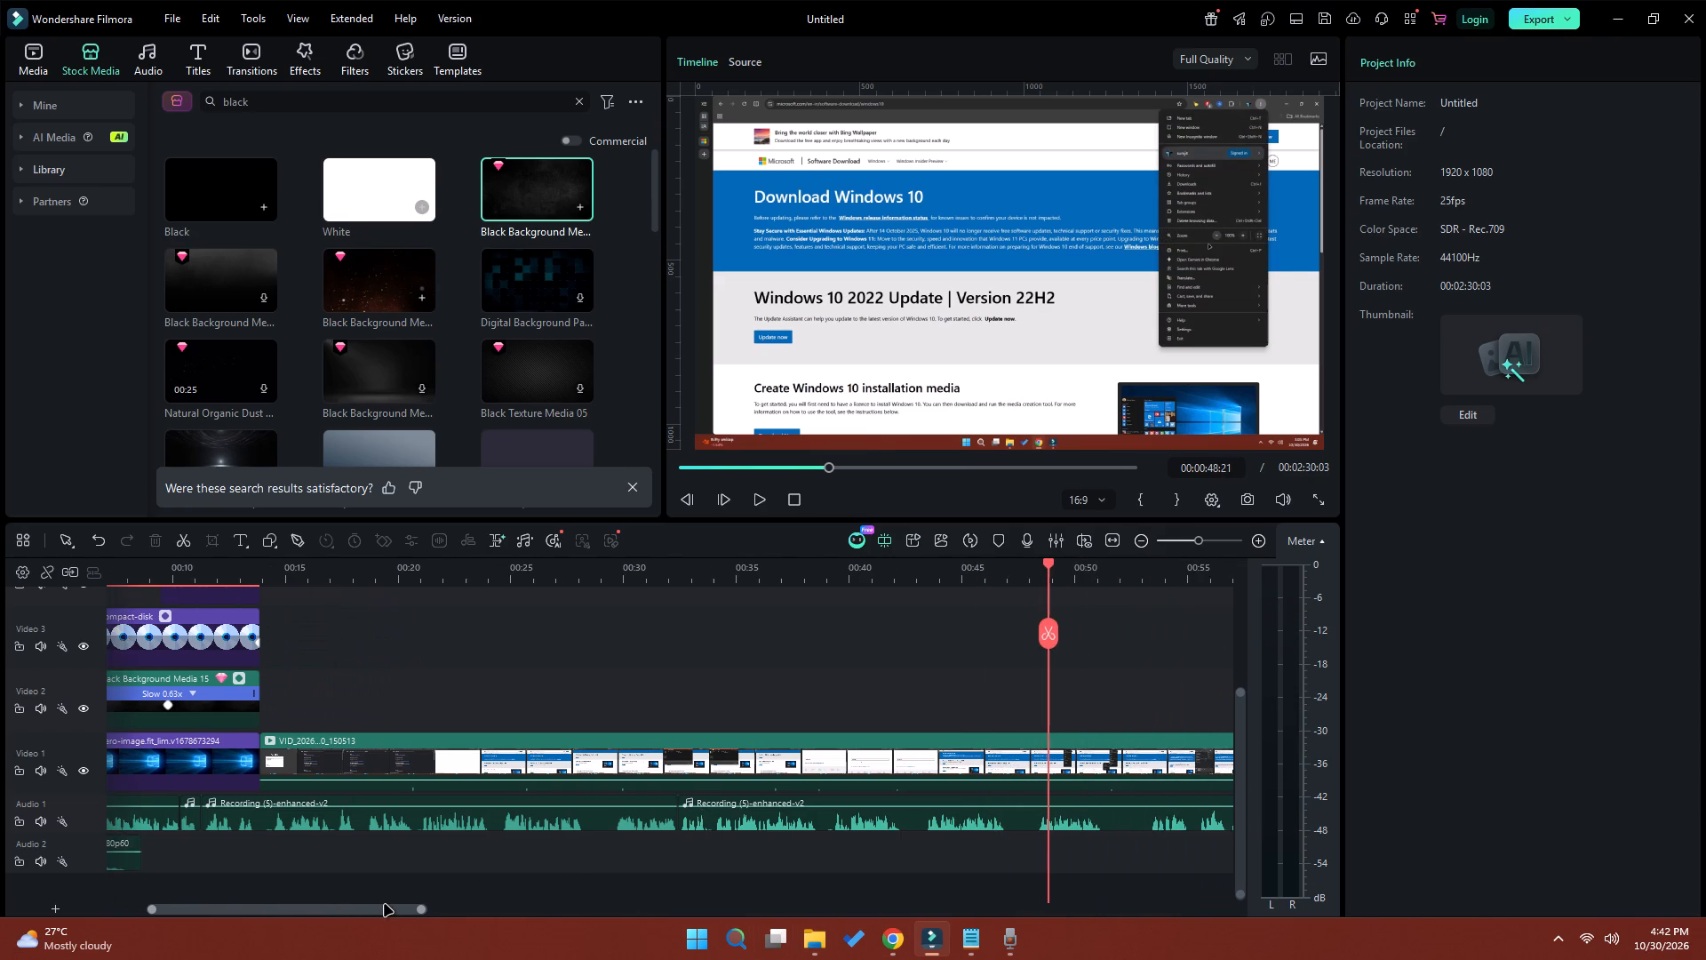
drag(385, 905, 456, 898)
click(567, 578)
key(space)
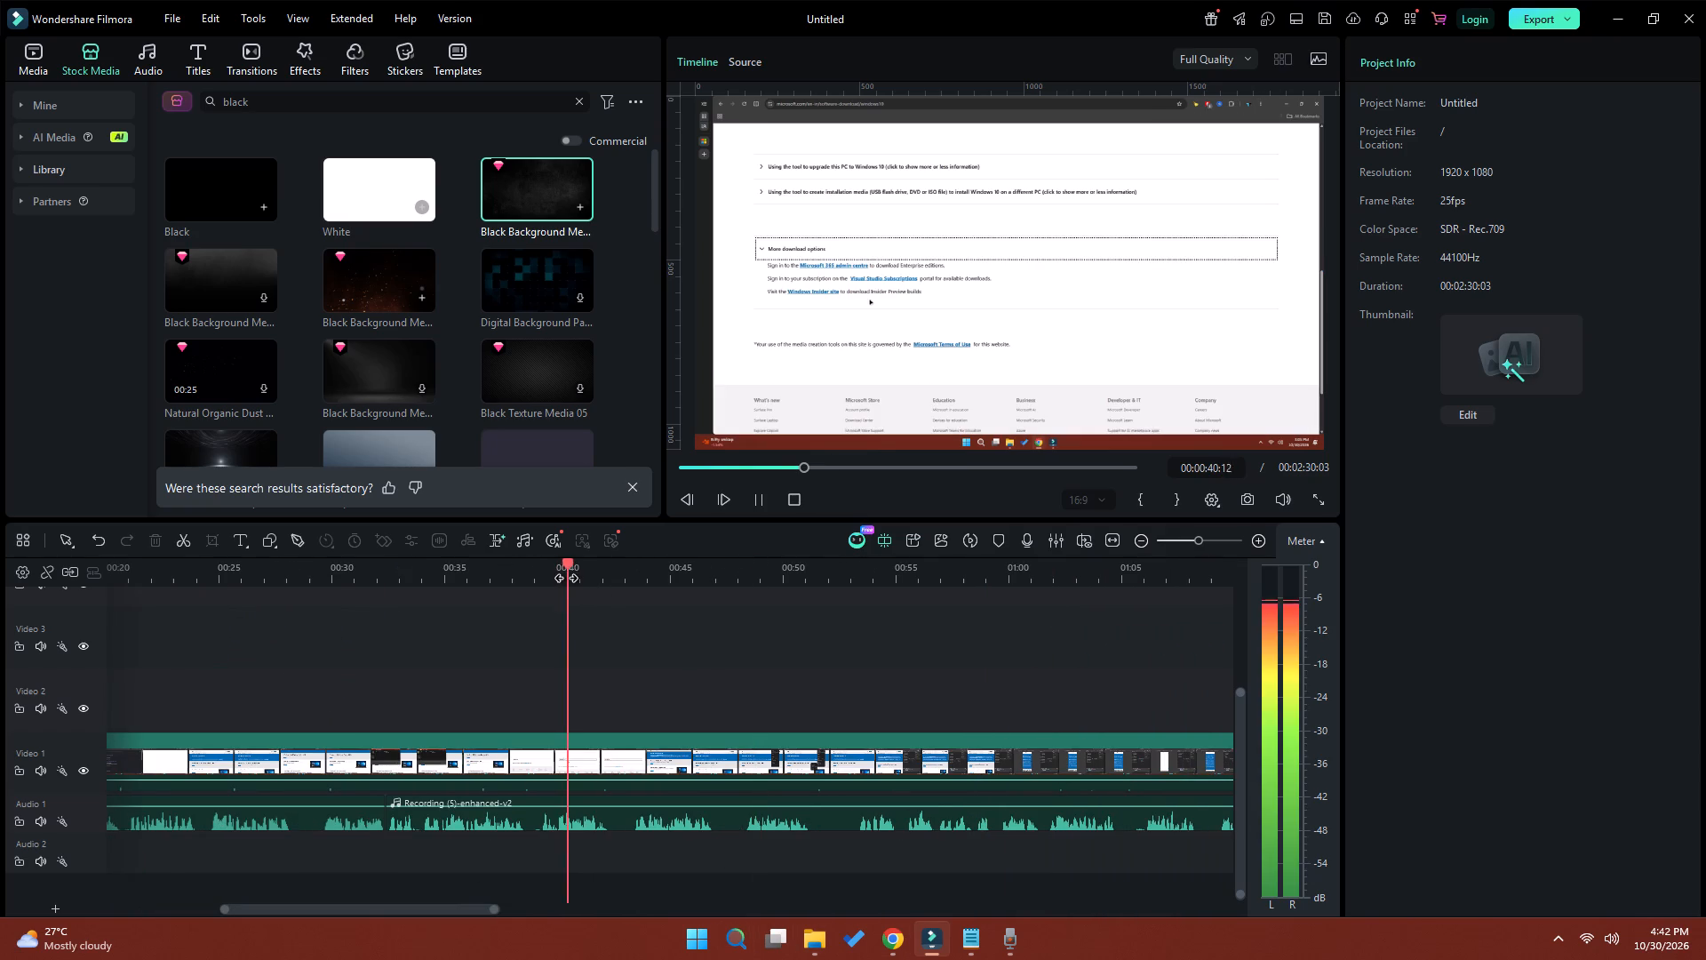
key(space)
key(space)
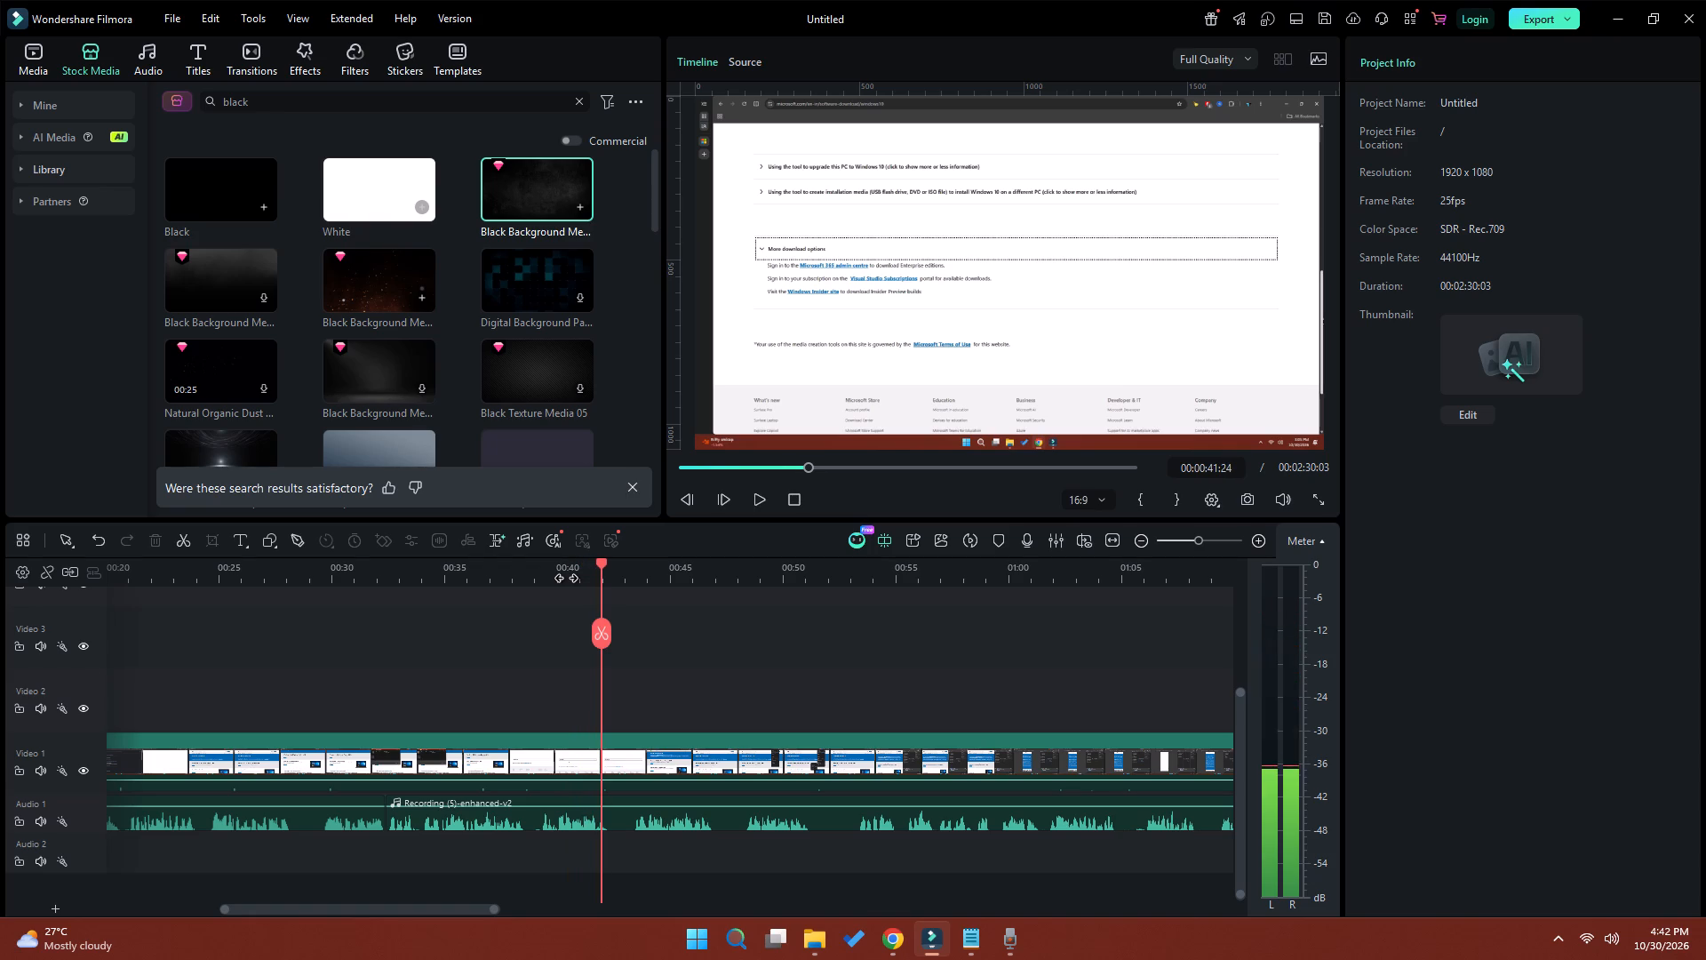
key(space)
click(618, 820)
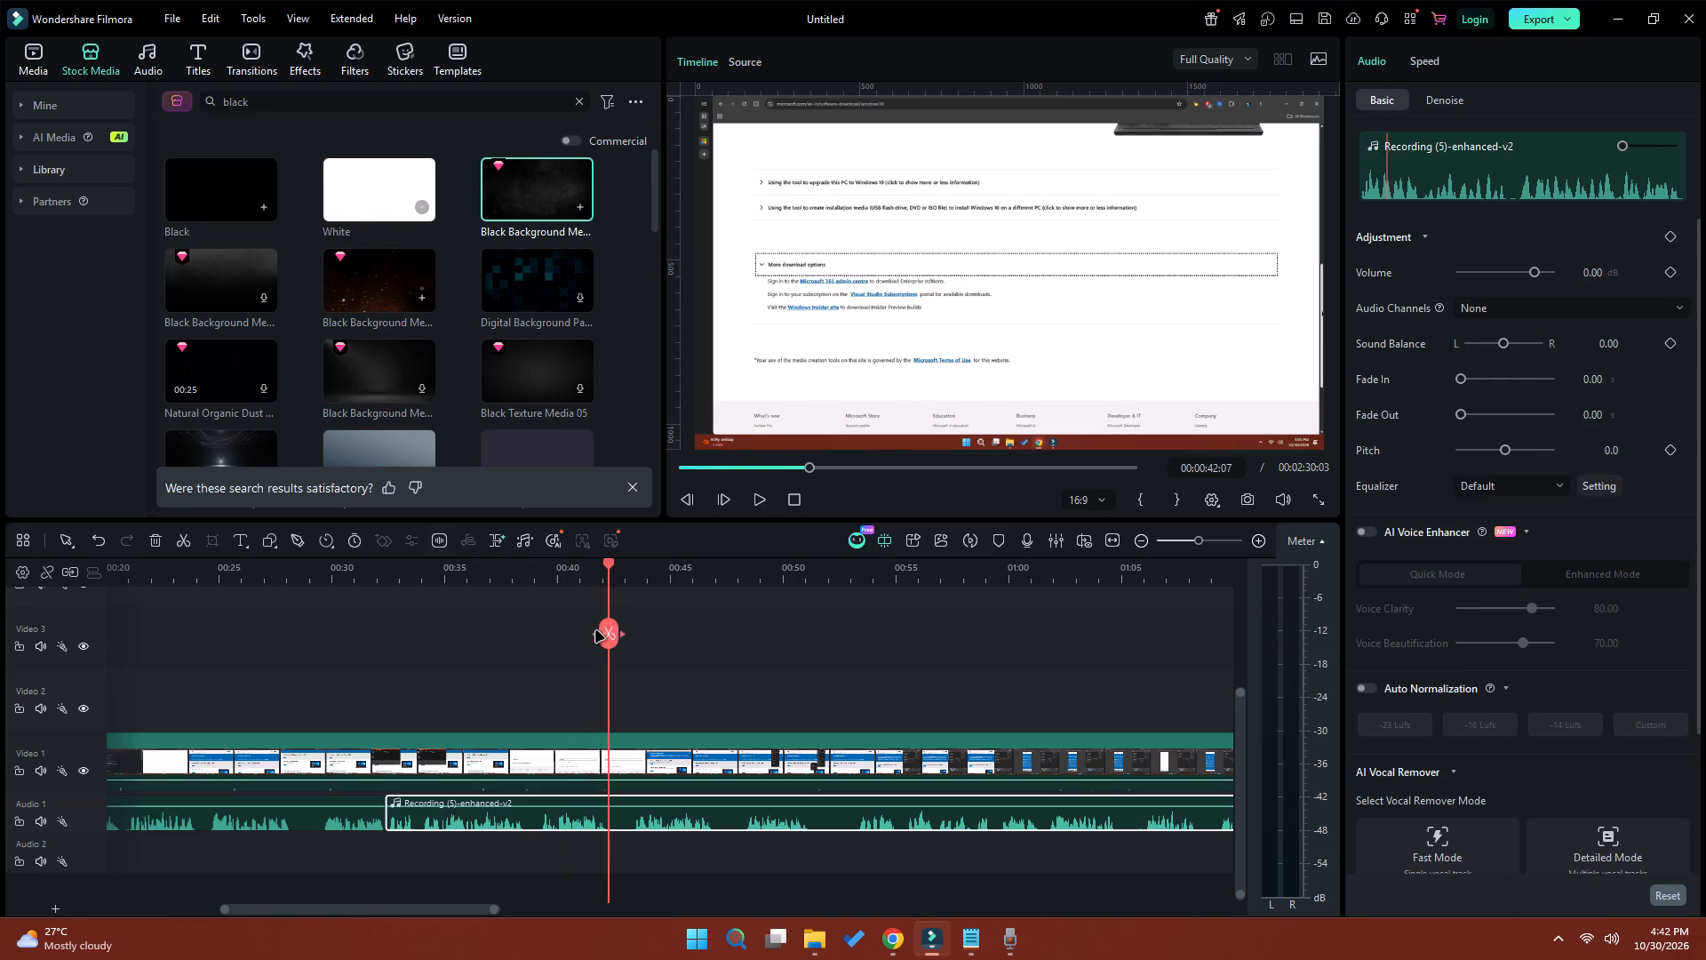
click(609, 634)
Split the narration at 00:00:43:07 and ripple-delete the short section between 00:00:42:07 and that point.
drag(609, 564, 631, 571)
click(626, 633)
click(621, 817)
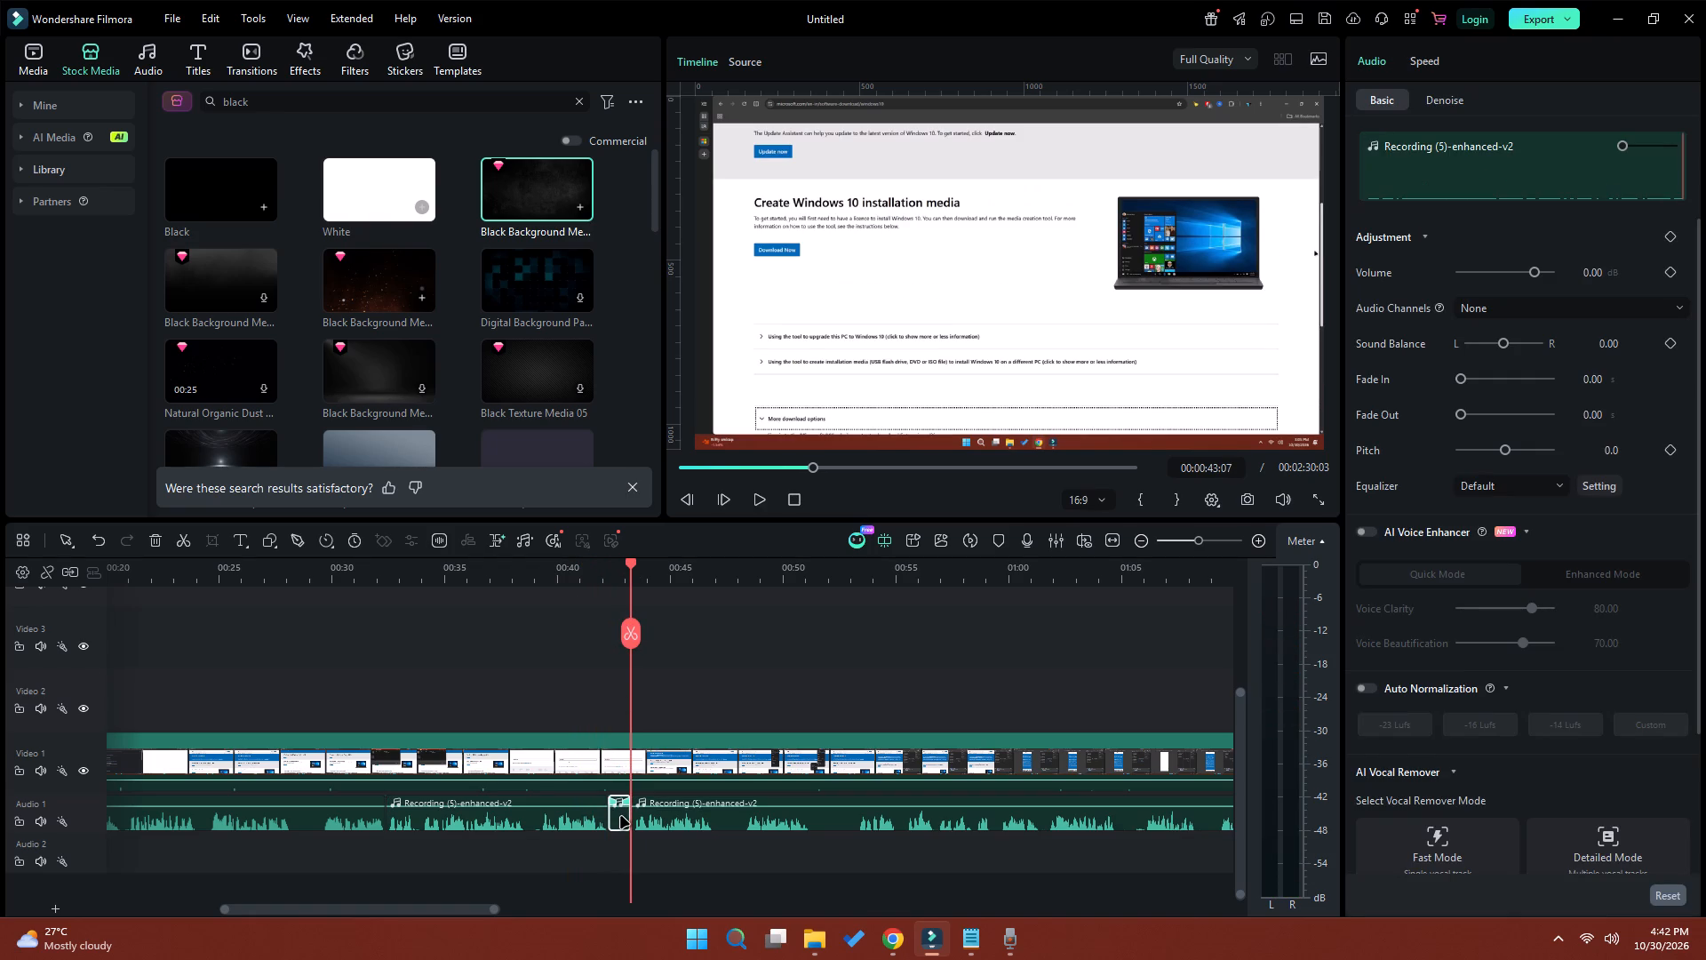
key(shift+Delete)
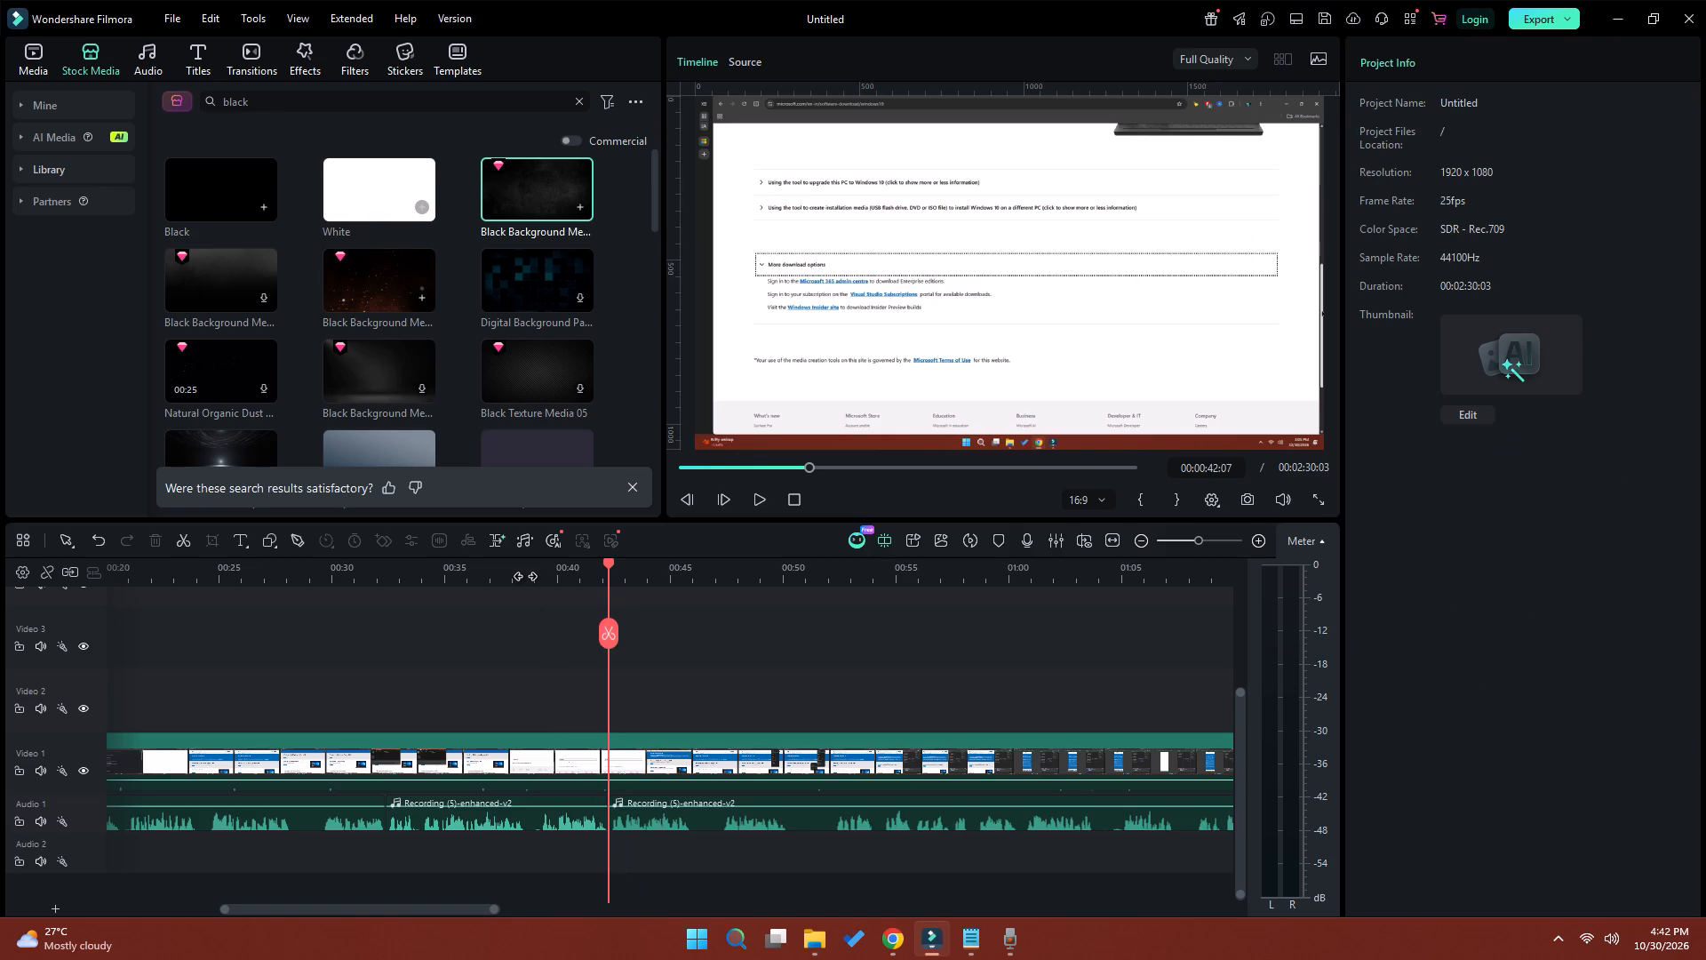
Split the Audio 1 narration at 00:00:38:15 and 00:00:39:03, and ripple-delete the short section between the two cuts.
click(525, 576)
click(526, 821)
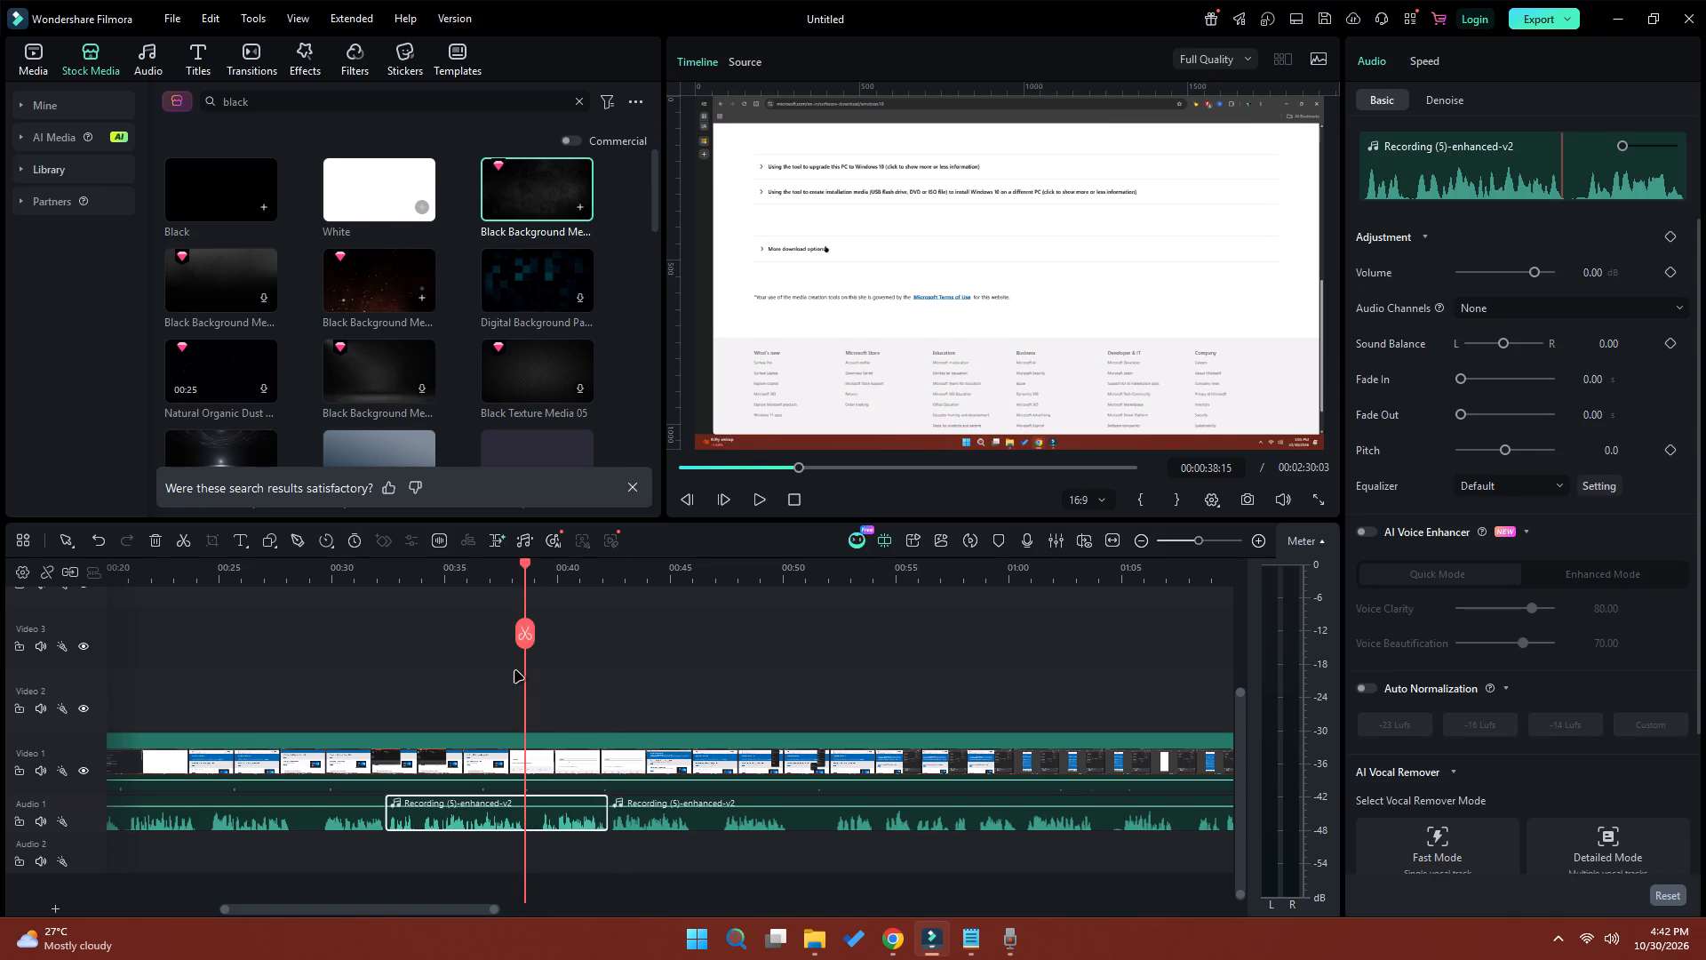
click(525, 635)
drag(526, 566, 538, 570)
click(534, 641)
click(530, 820)
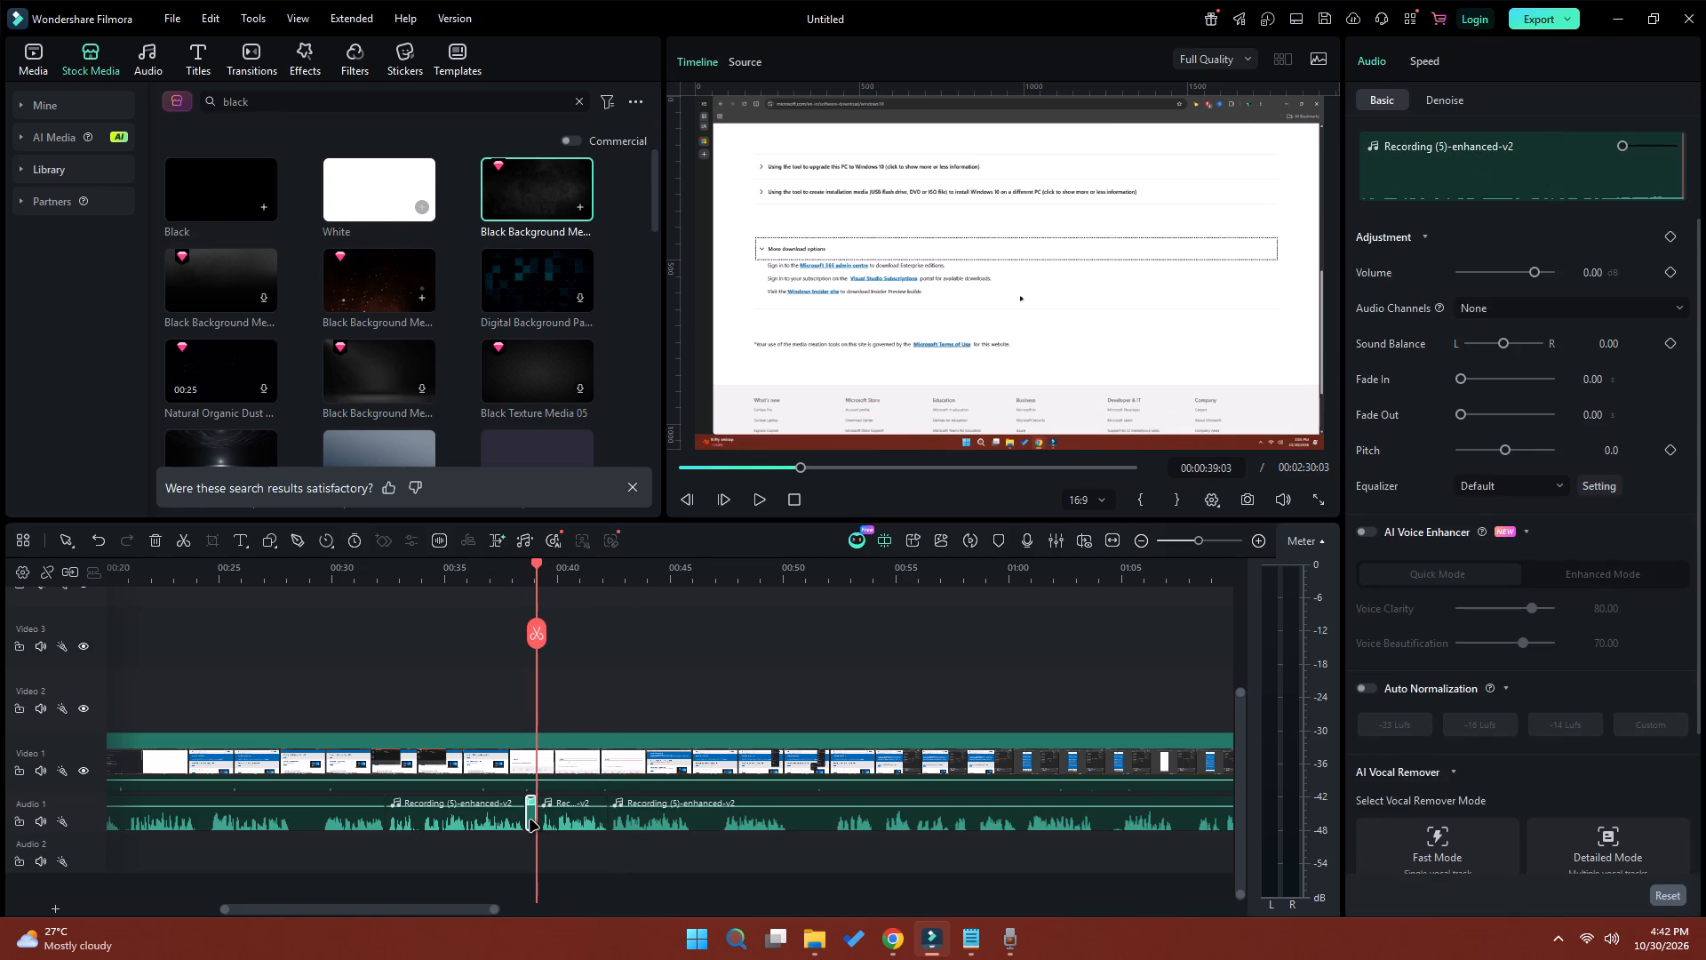
key(shift+Delete)
Play on from before the new cut, split the narration at 00:00:45:15 and 00:00:46:17, and ripple-delete the section between them.
click(512, 575)
key(space)
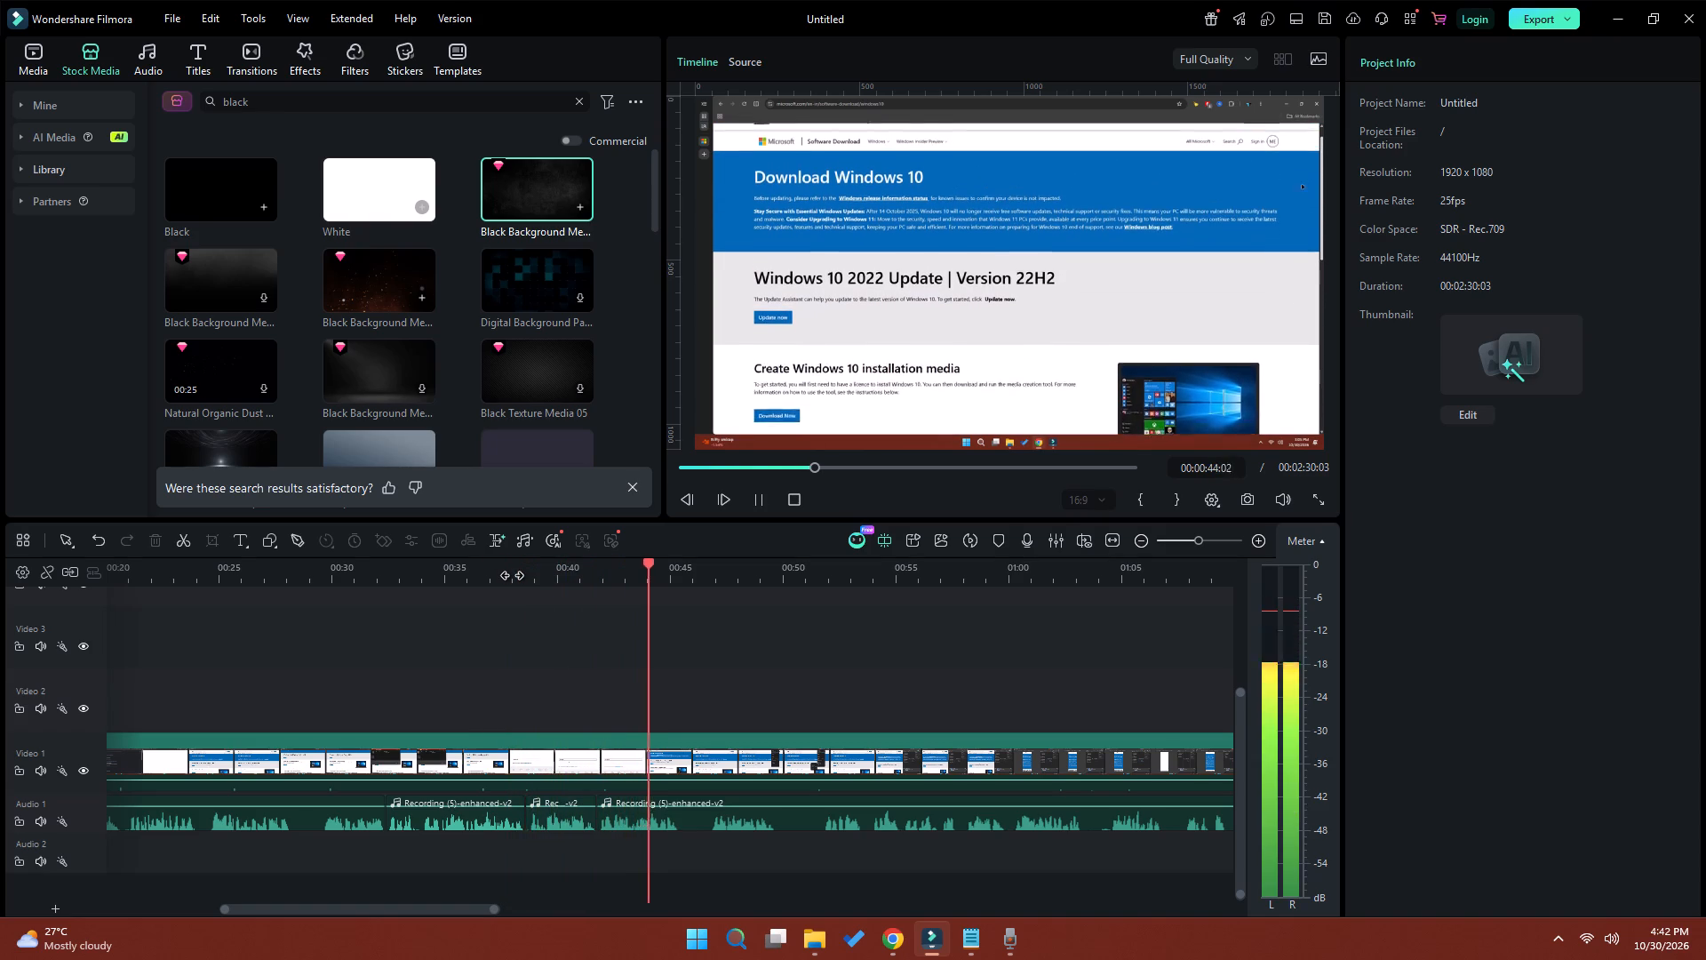
key(space)
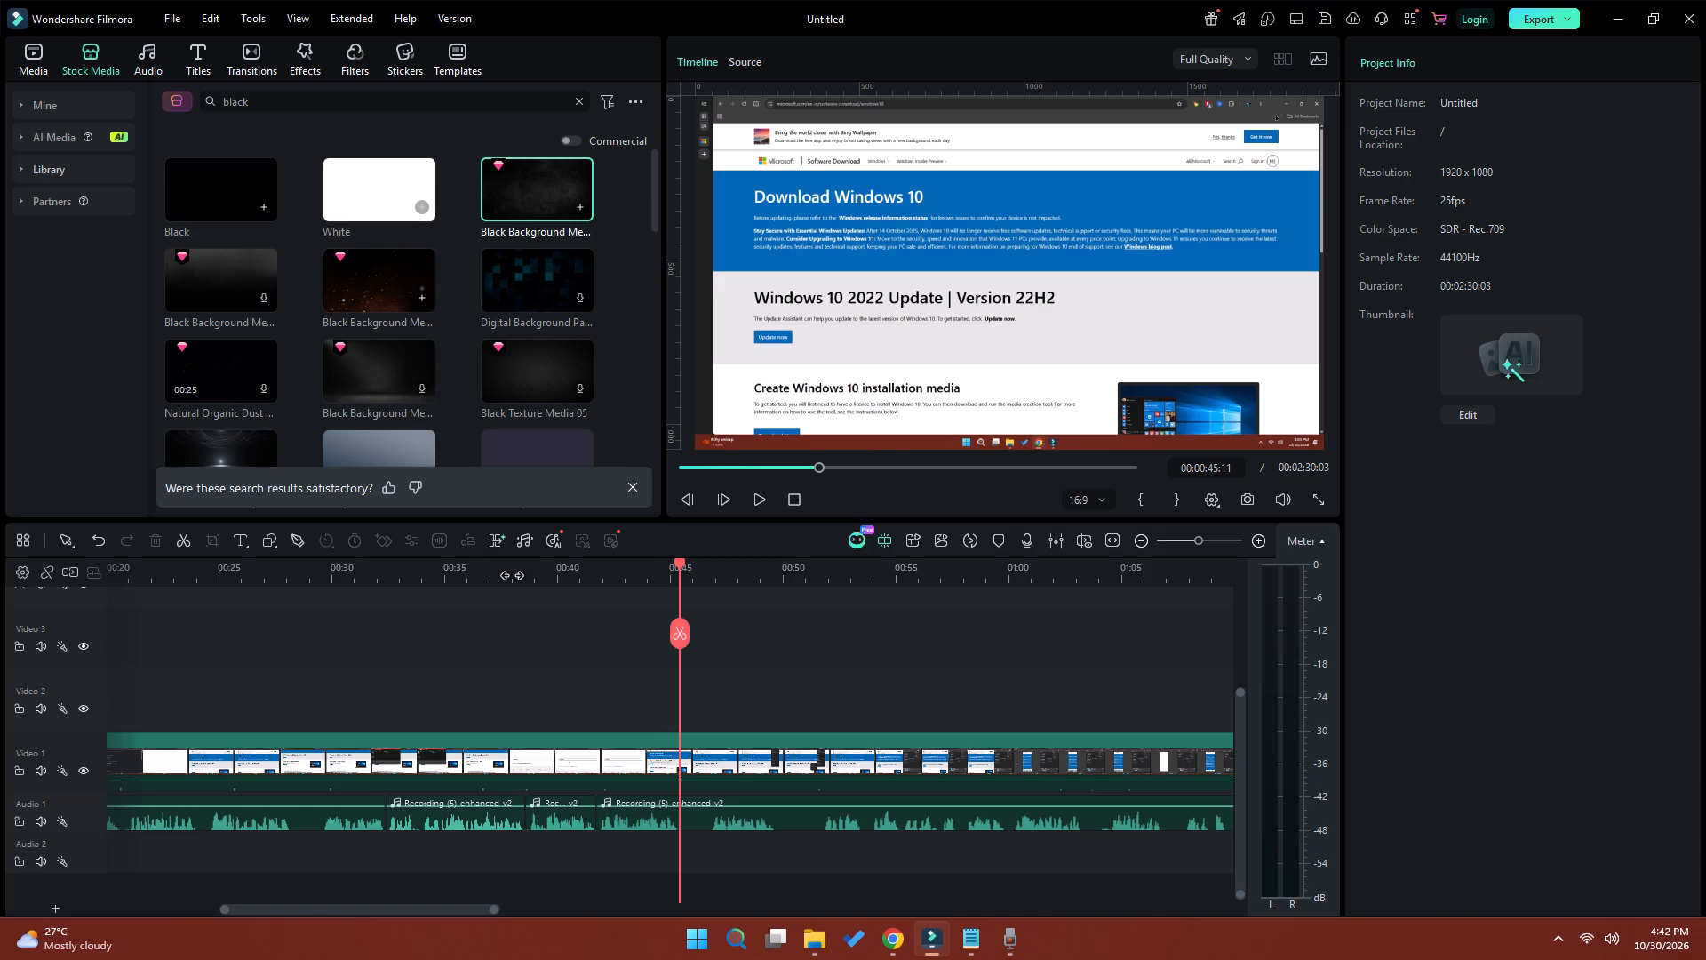
click(682, 828)
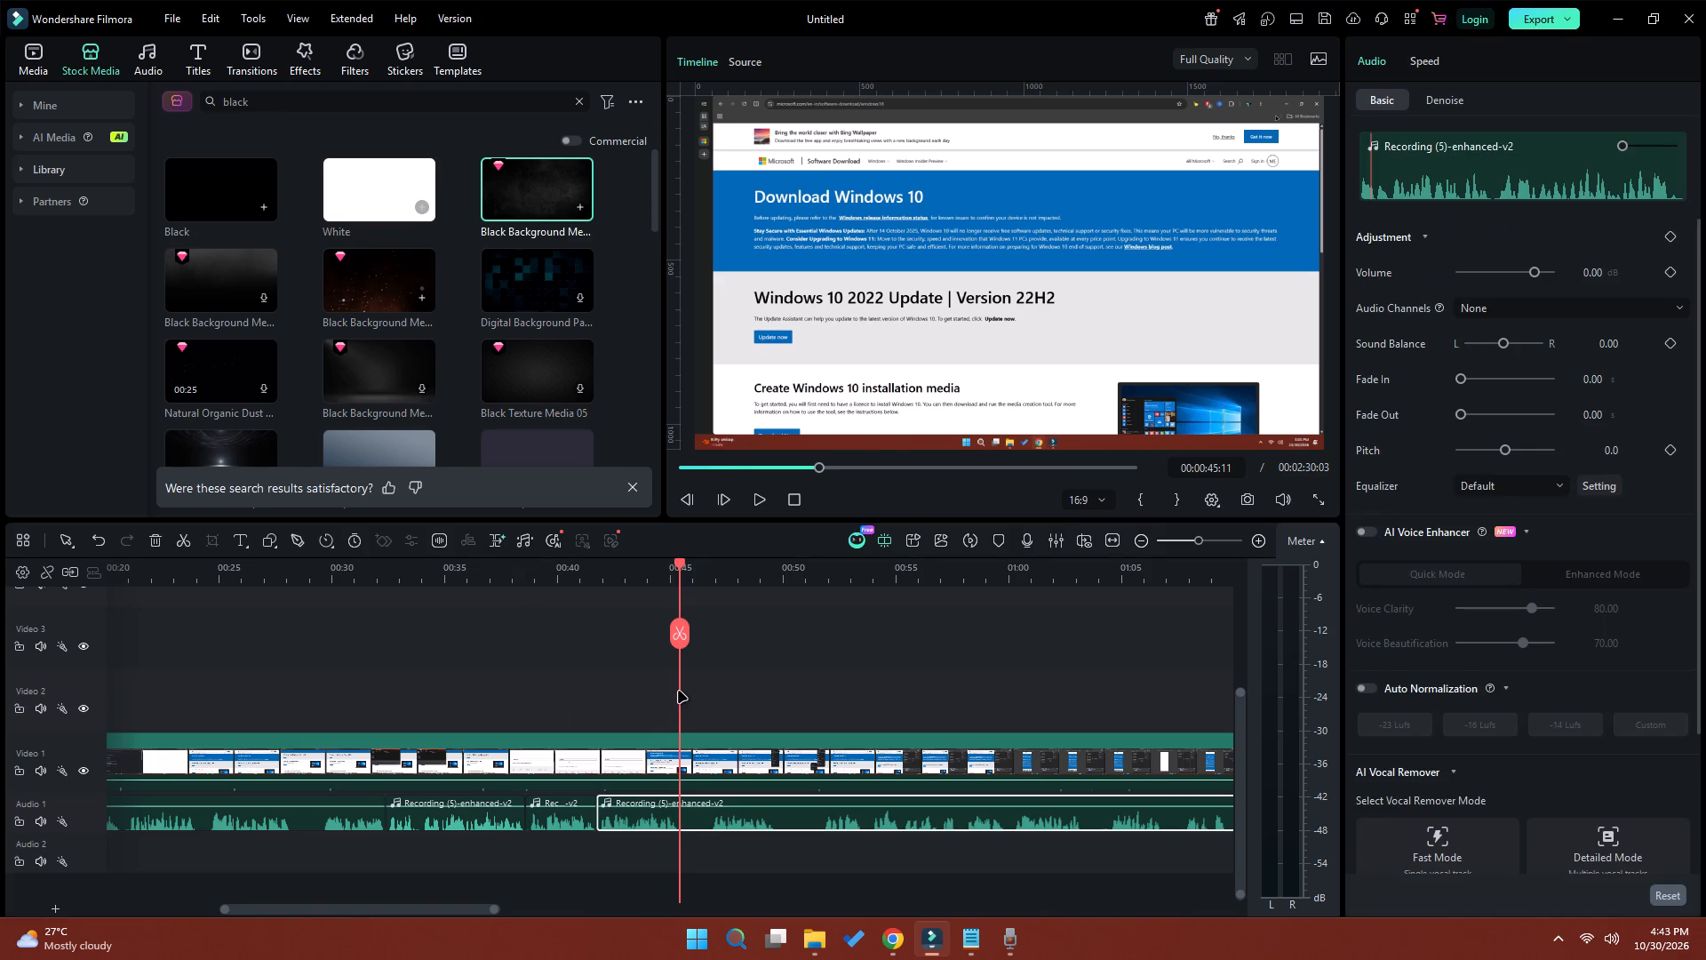
key(space)
key(space)
click(679, 635)
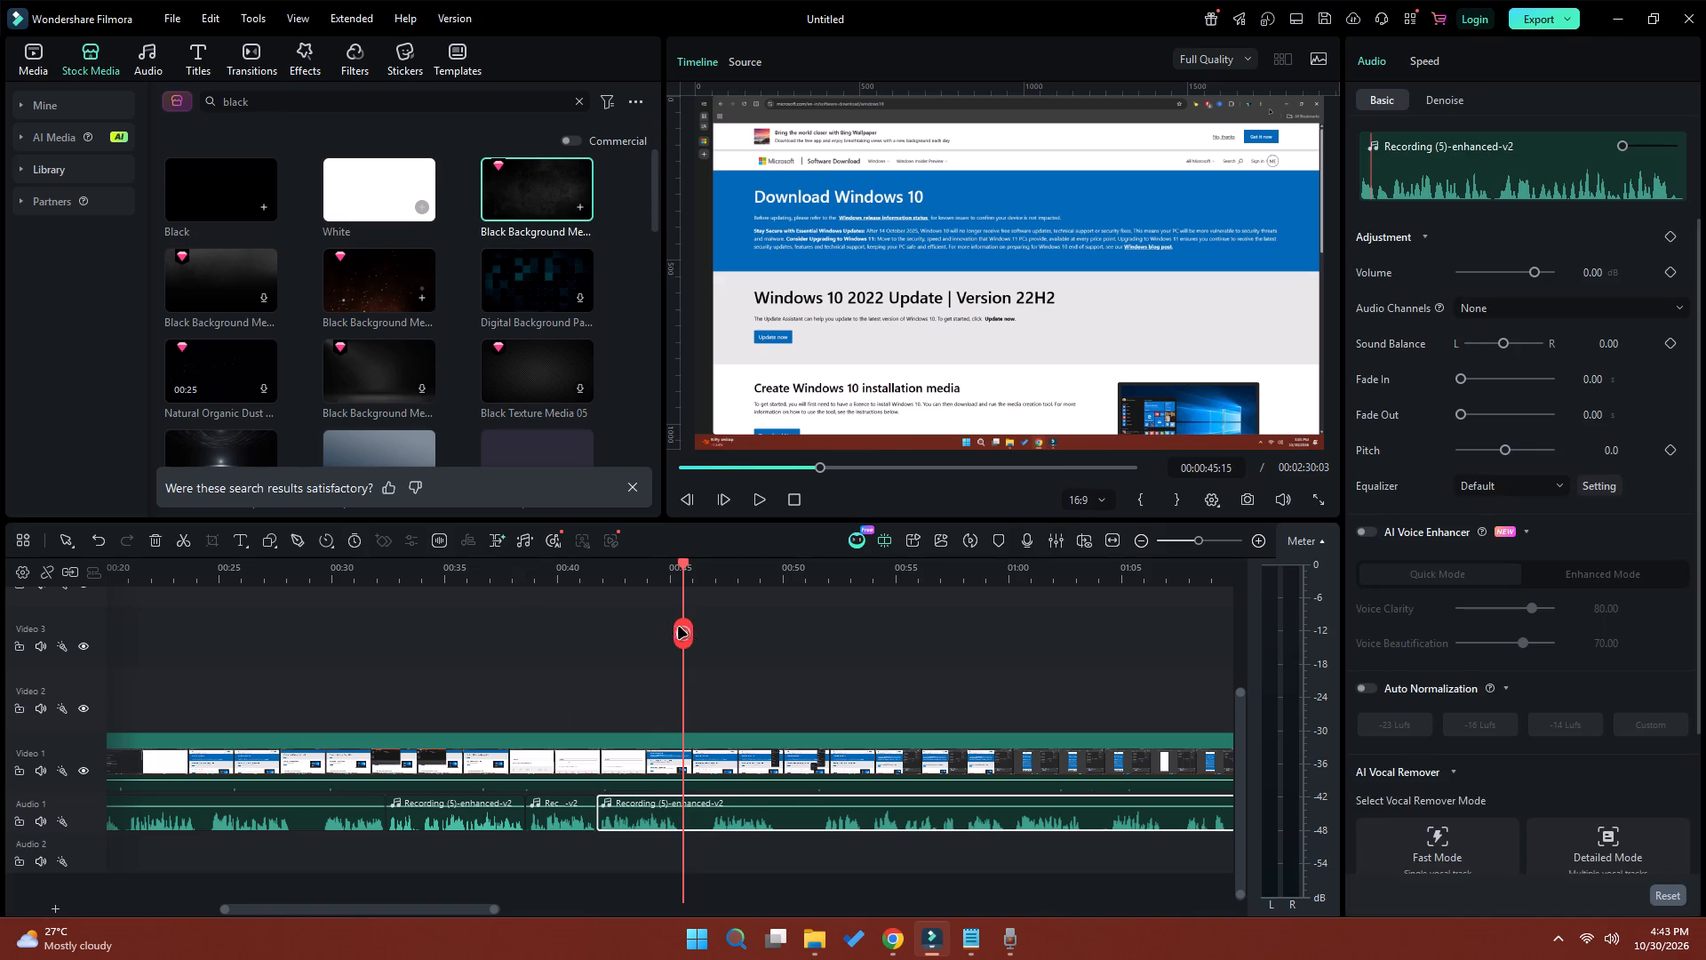
drag(682, 564, 707, 568)
click(710, 622)
click(695, 819)
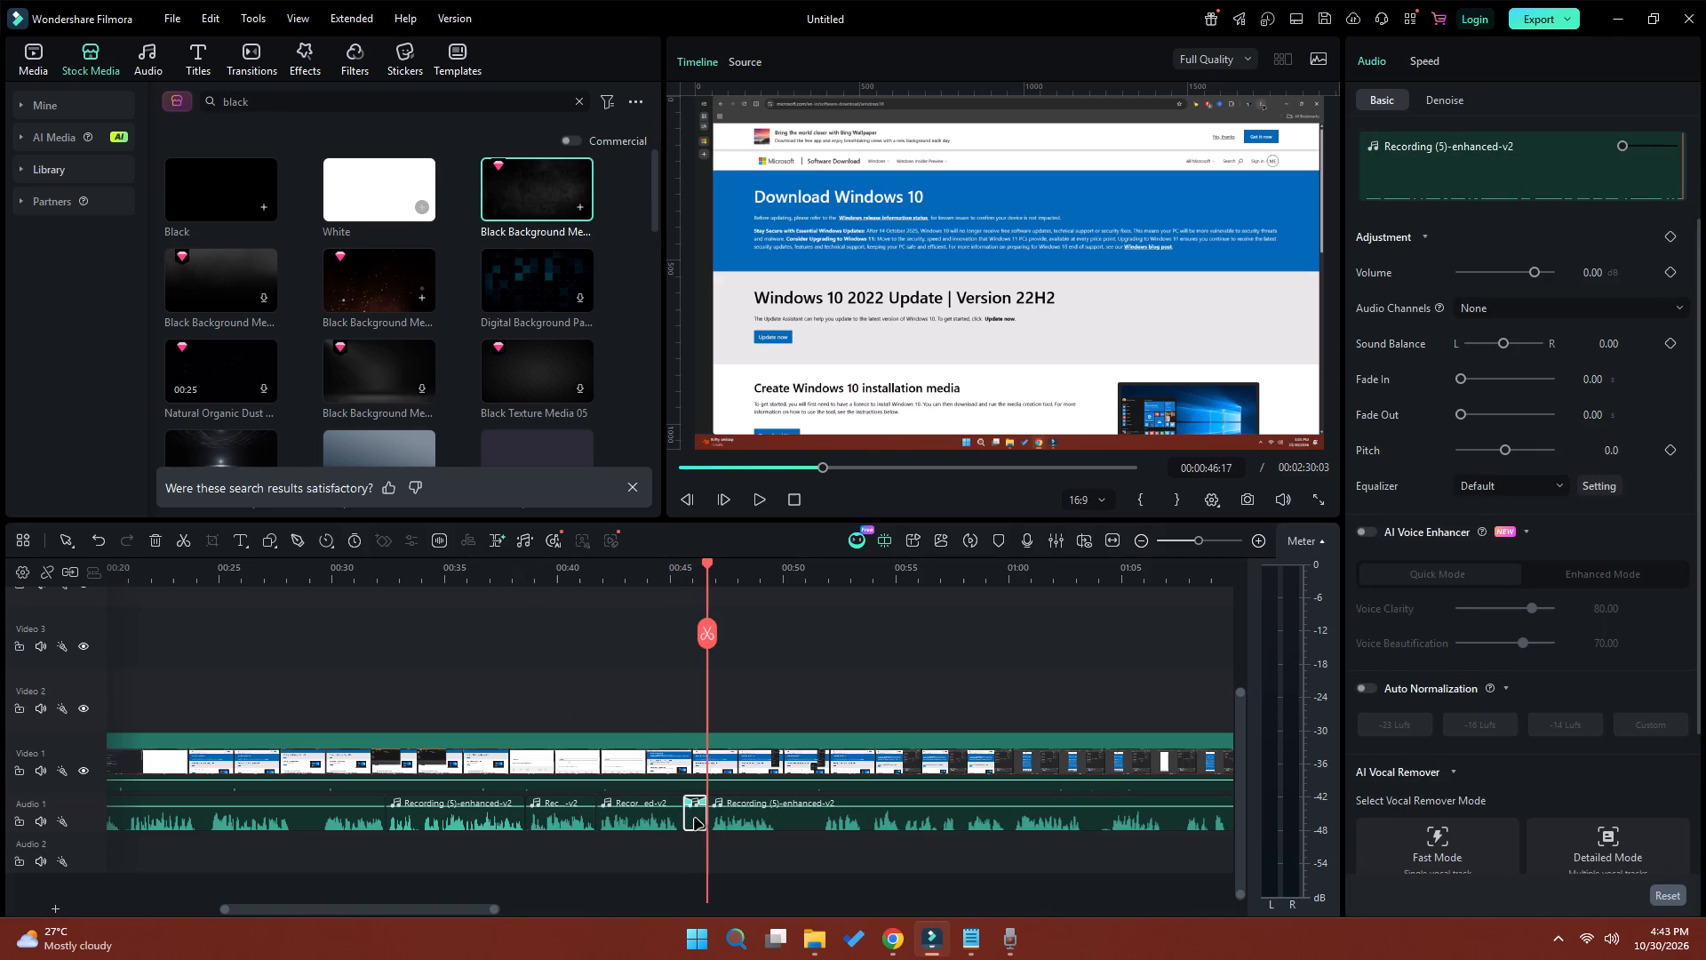
key(shift+Delete)
Play on through the narration, split it at 00:00:48:16 and 00:00:50:15, and ripple-delete the section between them.
key(space)
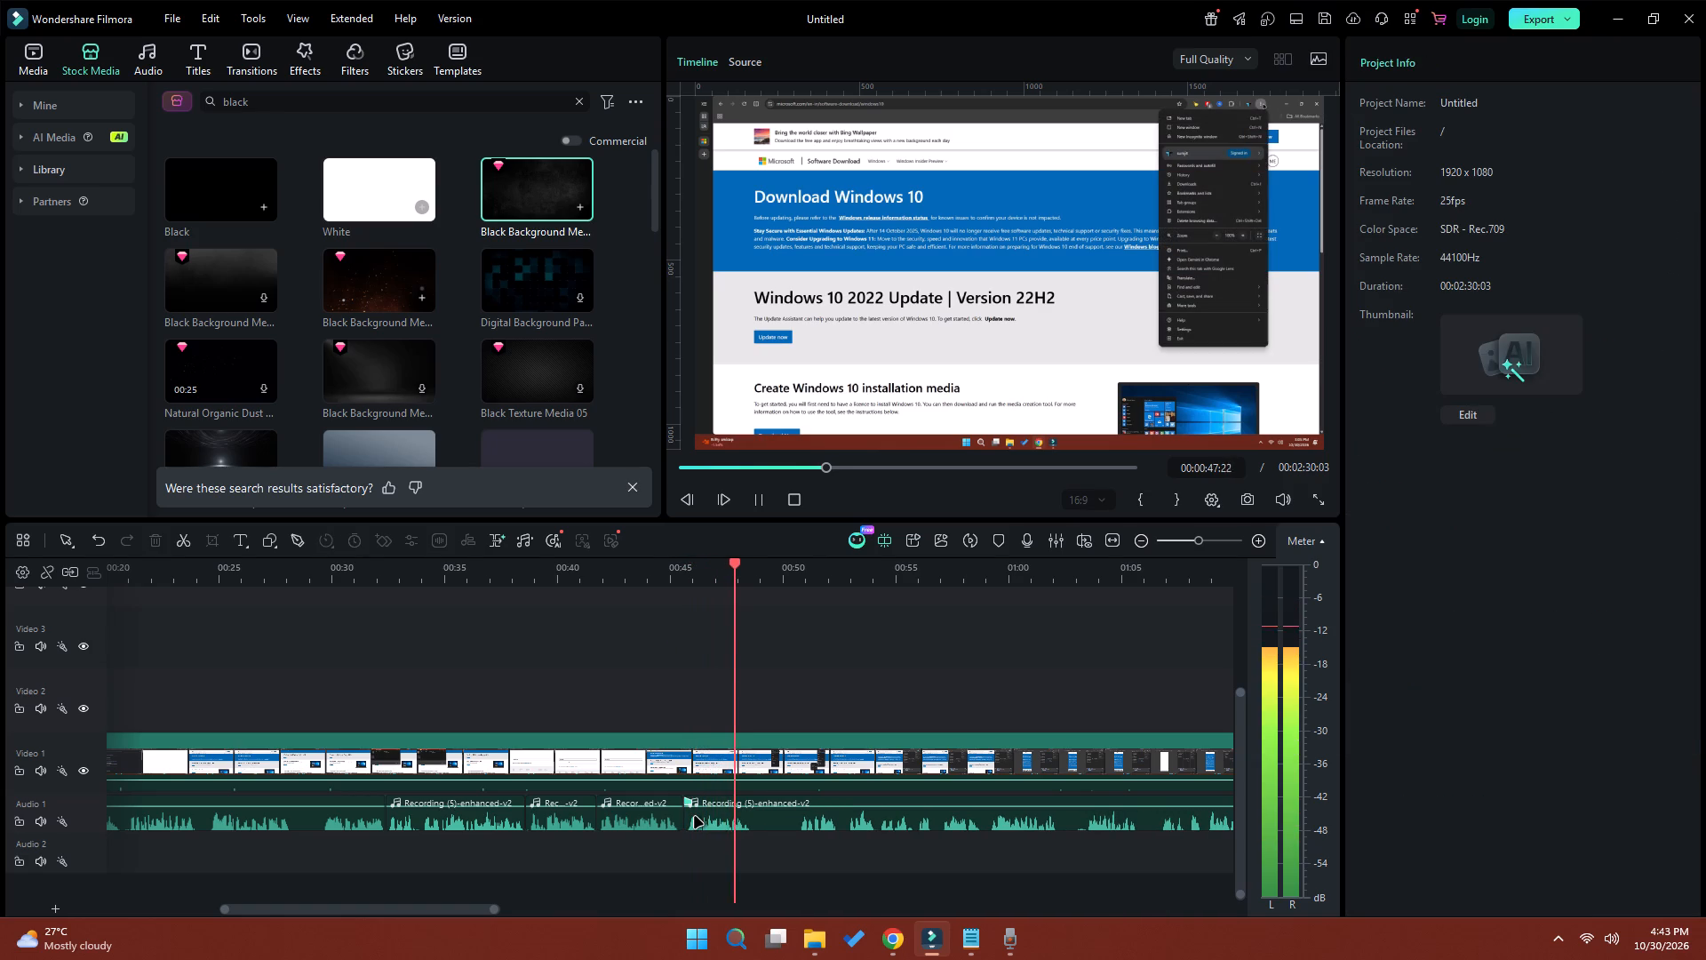
key(space)
click(758, 820)
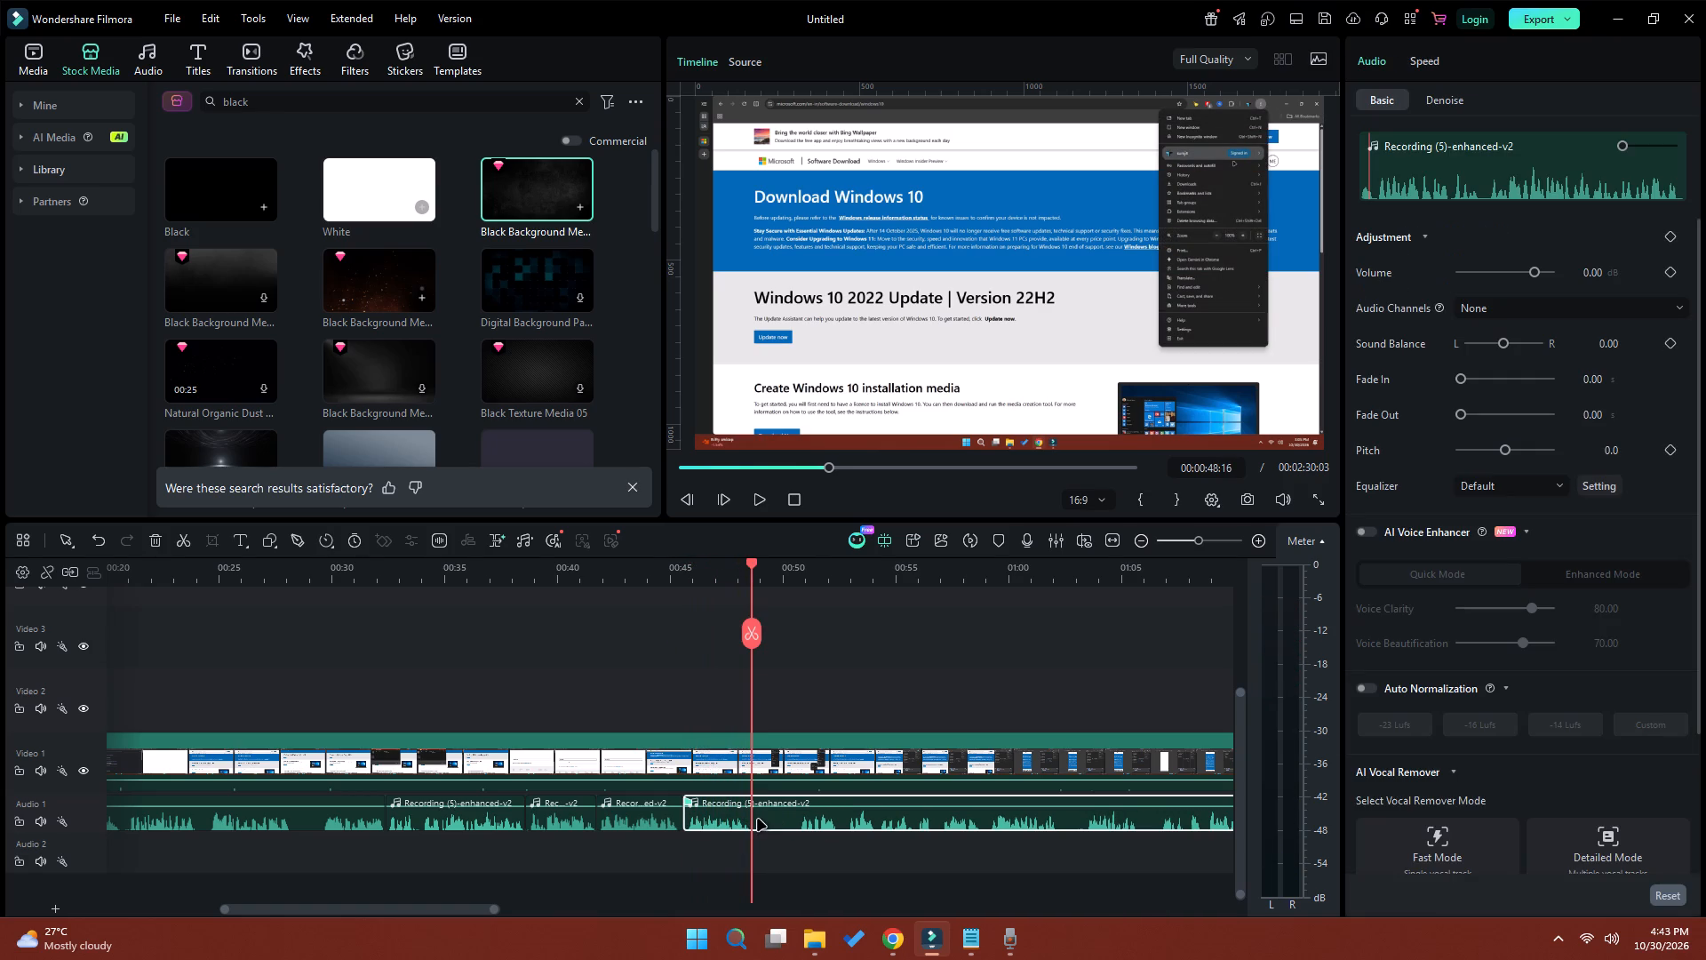
click(752, 641)
drag(753, 564, 792, 584)
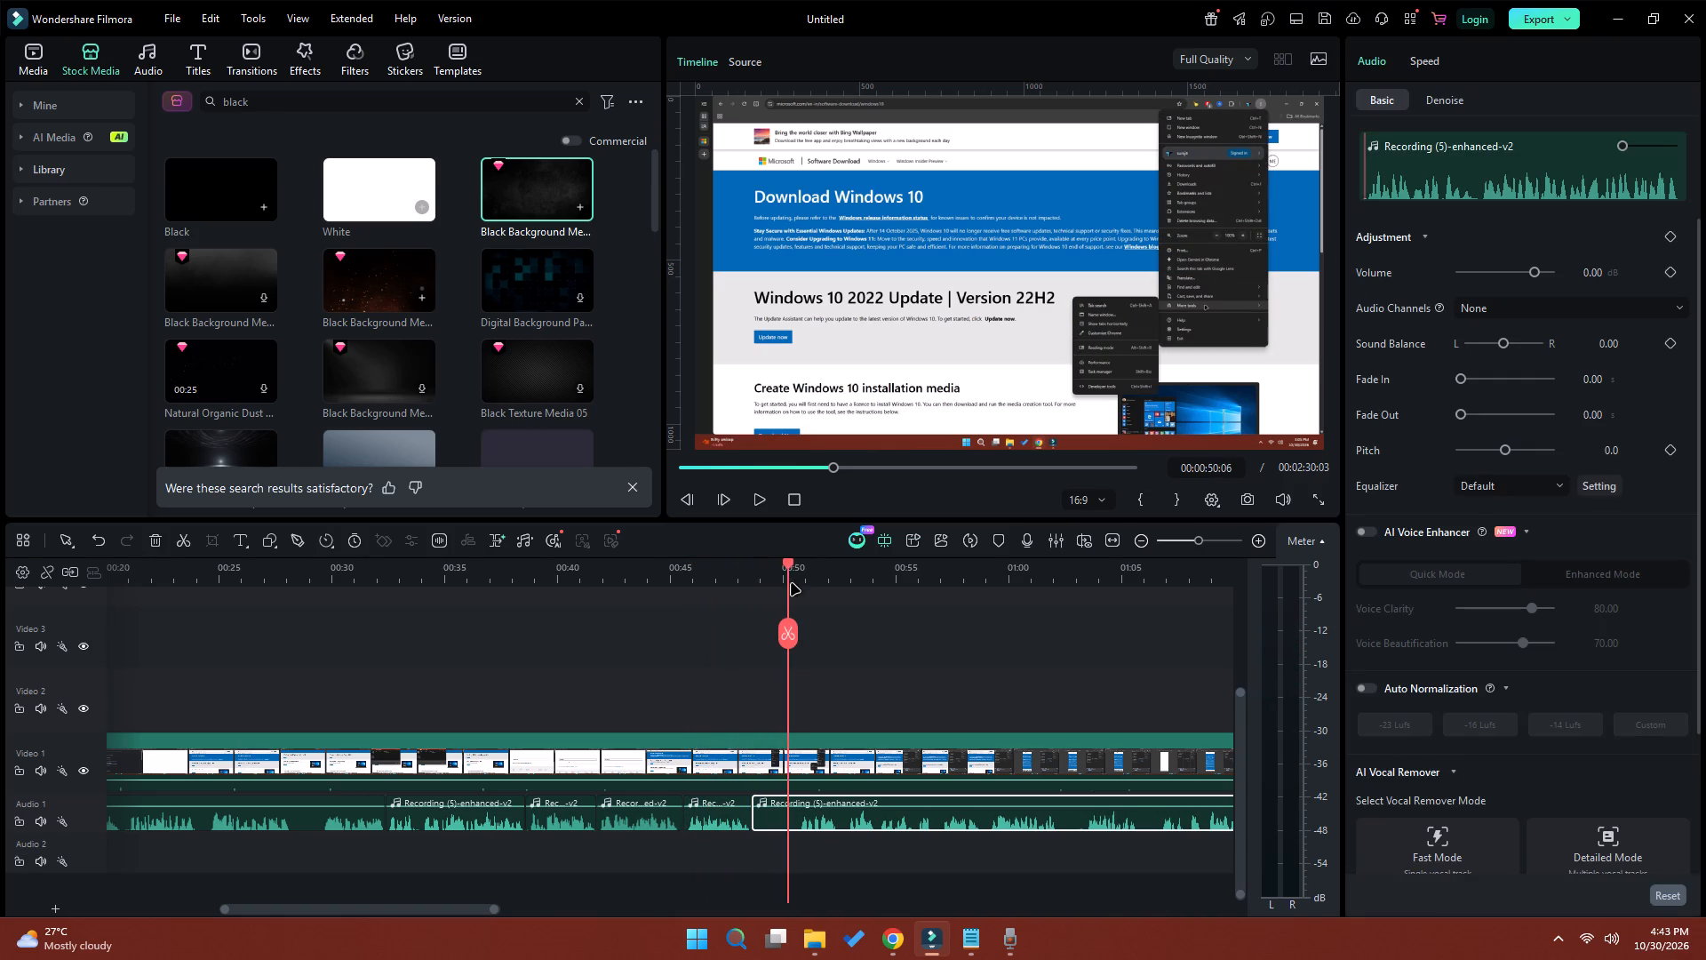
drag(792, 584, 796, 587)
click(793, 637)
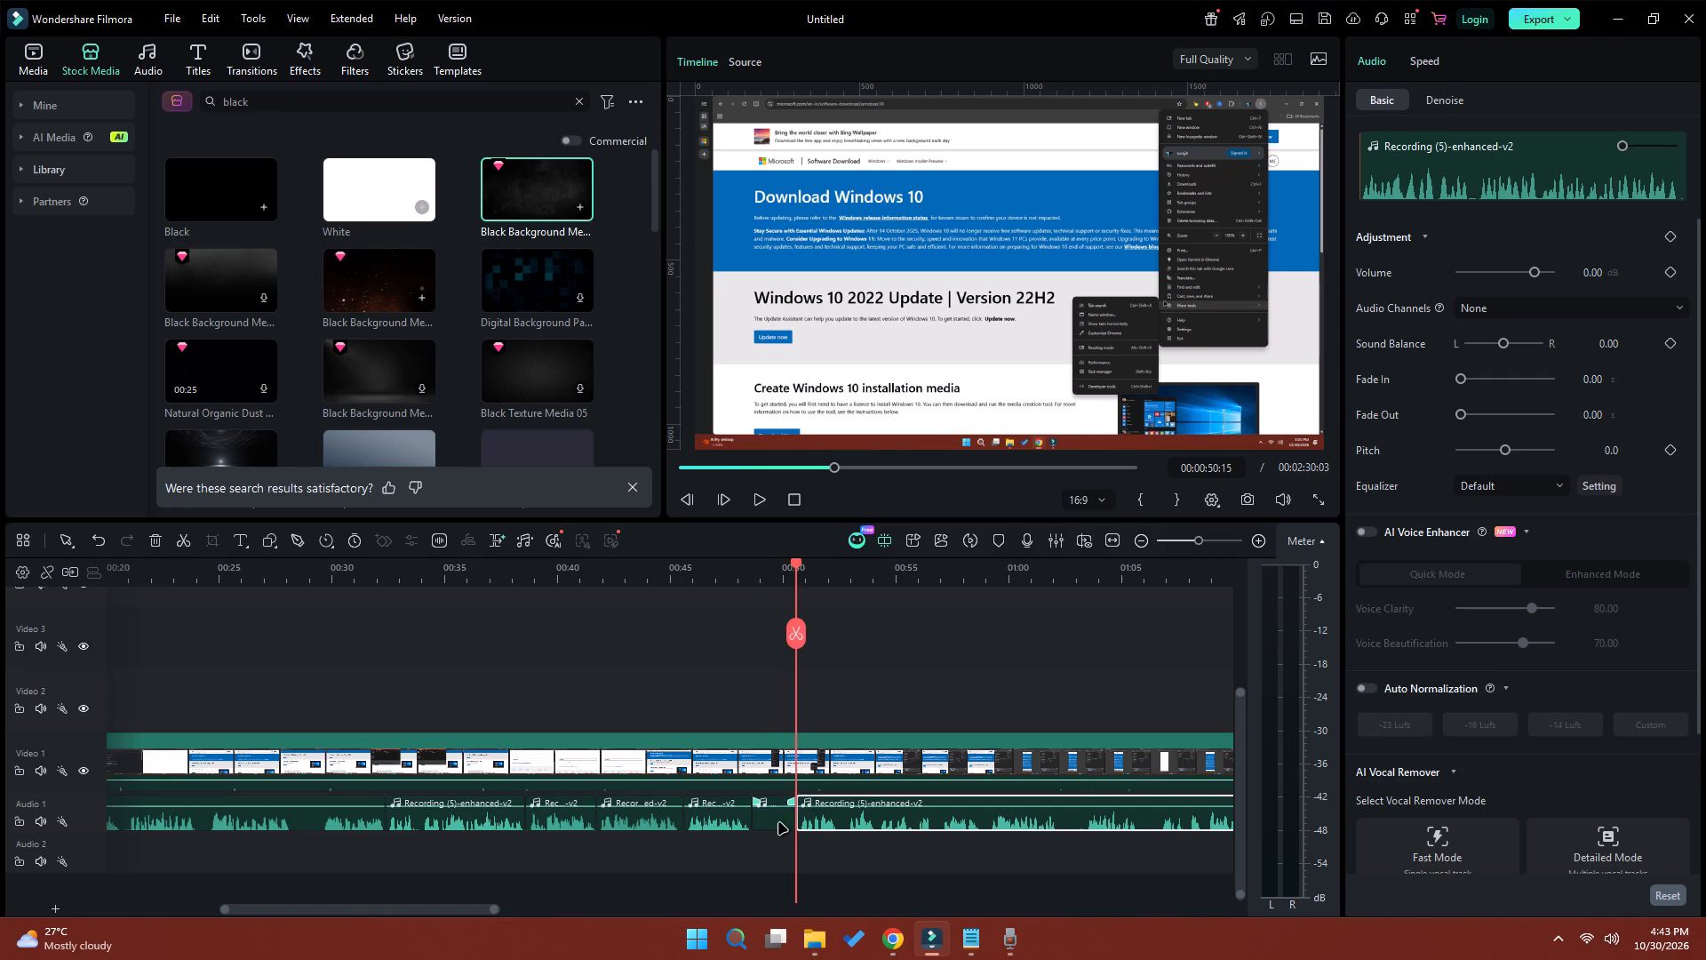
click(778, 821)
key(shift+Delete)
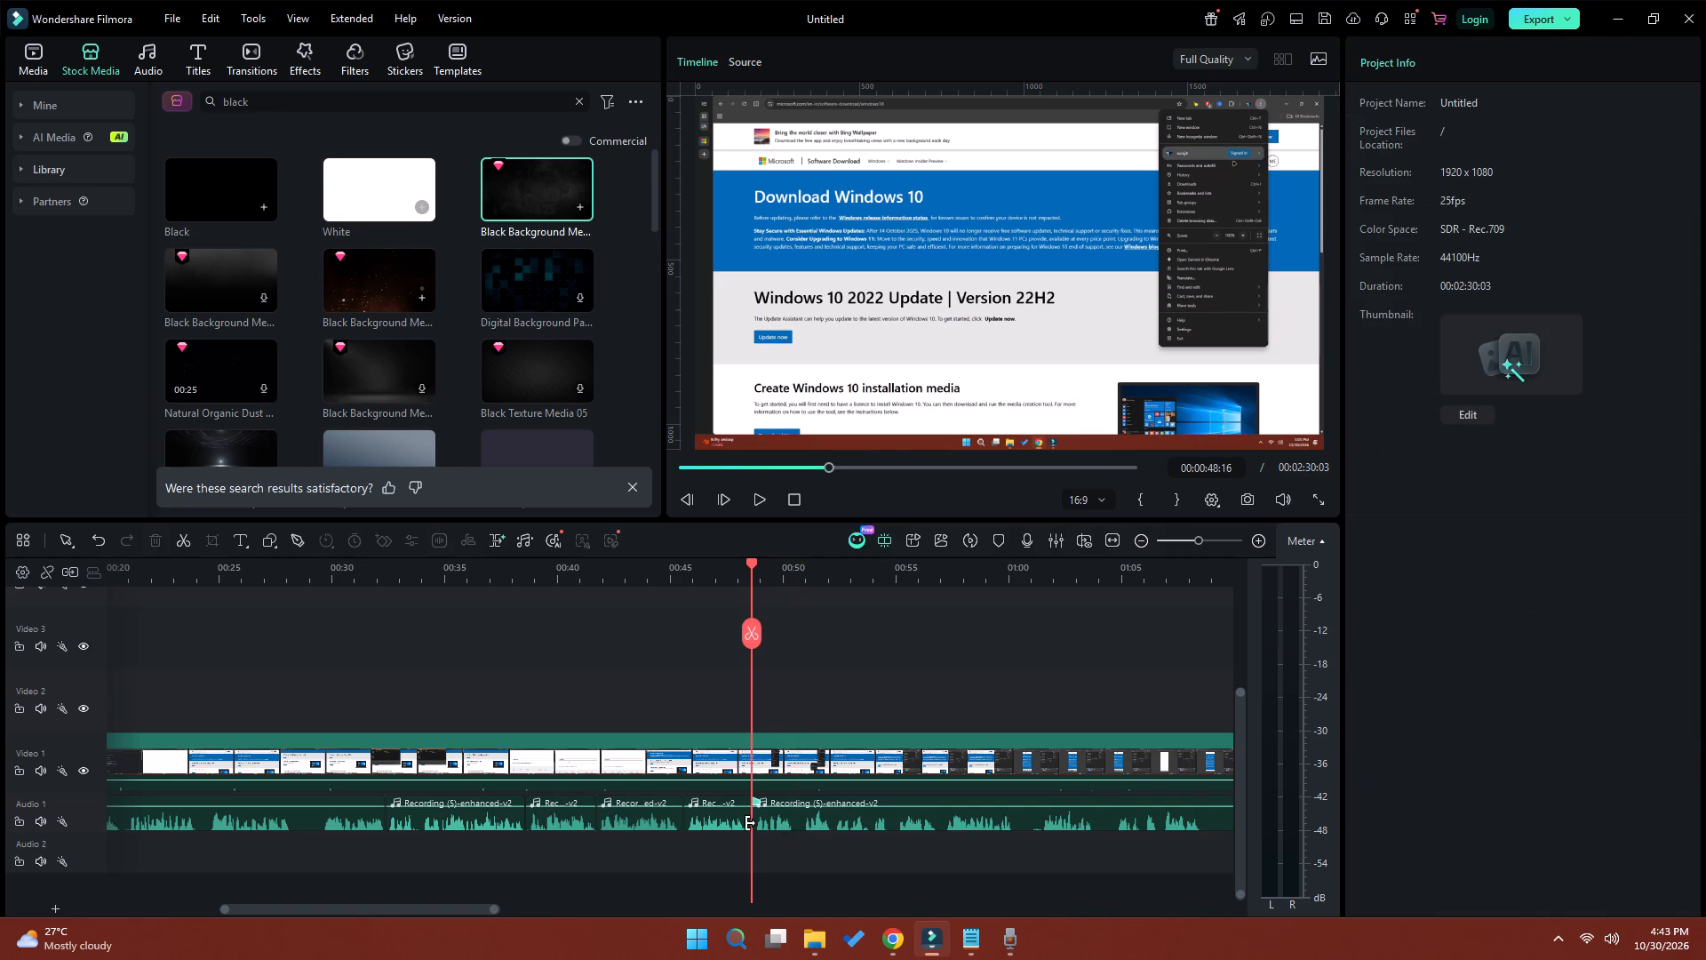
Replay the narration around 00:00:45 and save a PNG snapshot of the screen recording's frame at 00:00:44:10.
click(653, 578)
key(space)
key(space)
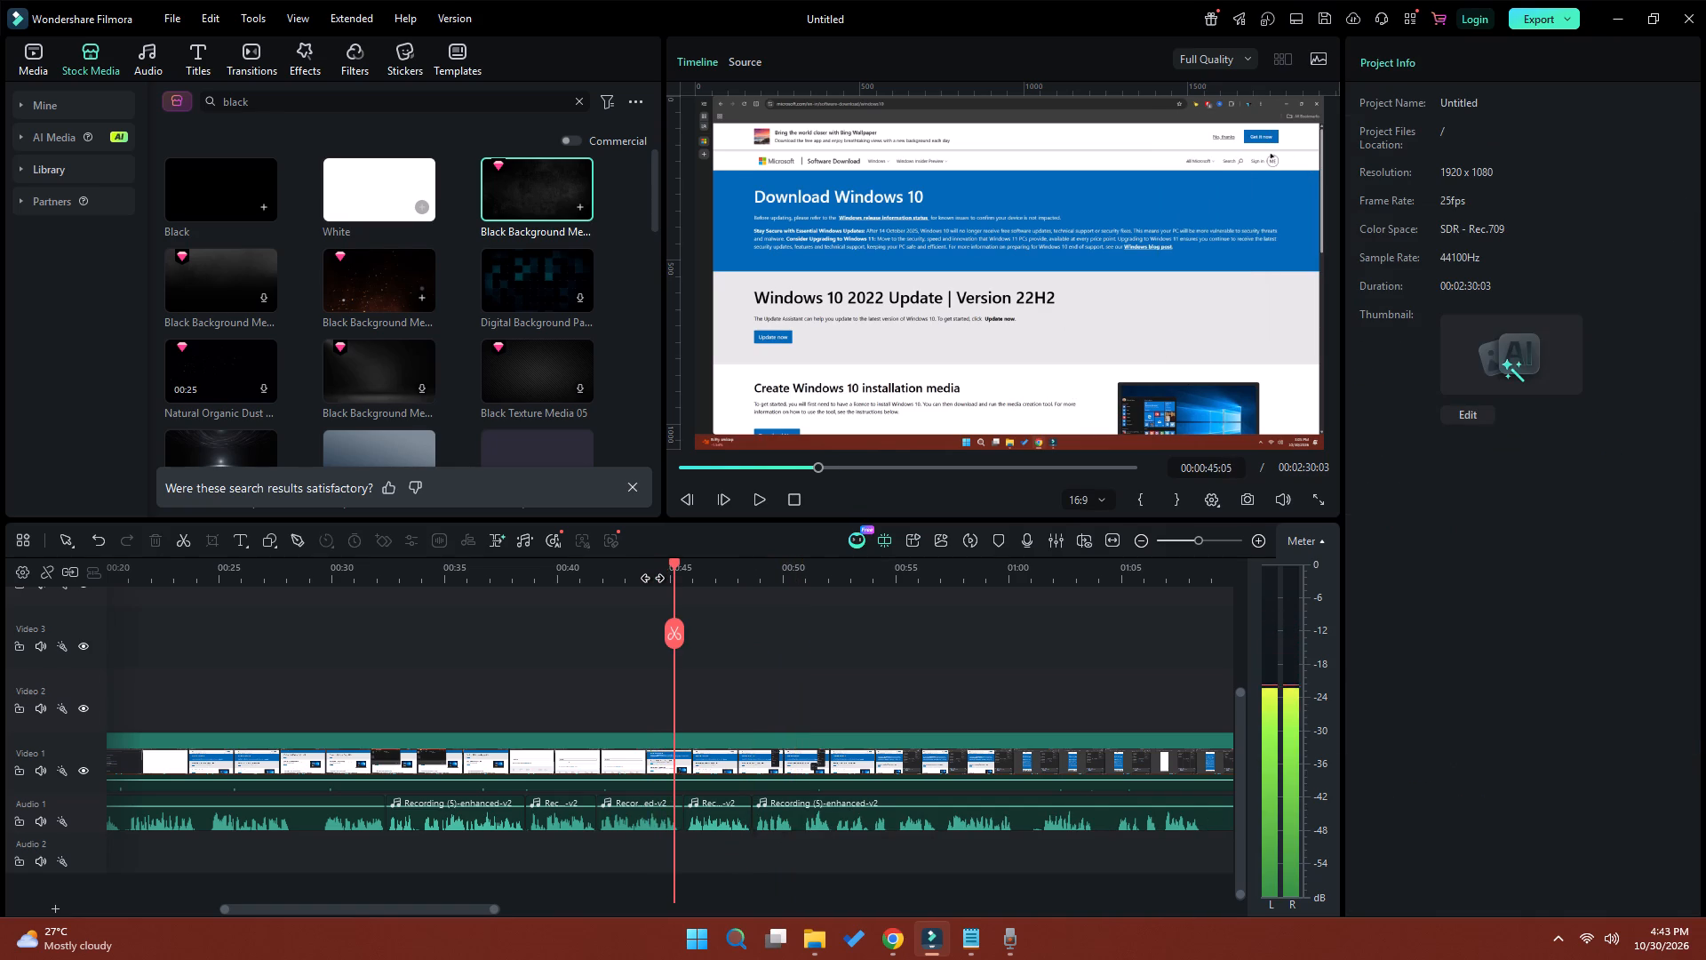
key(space)
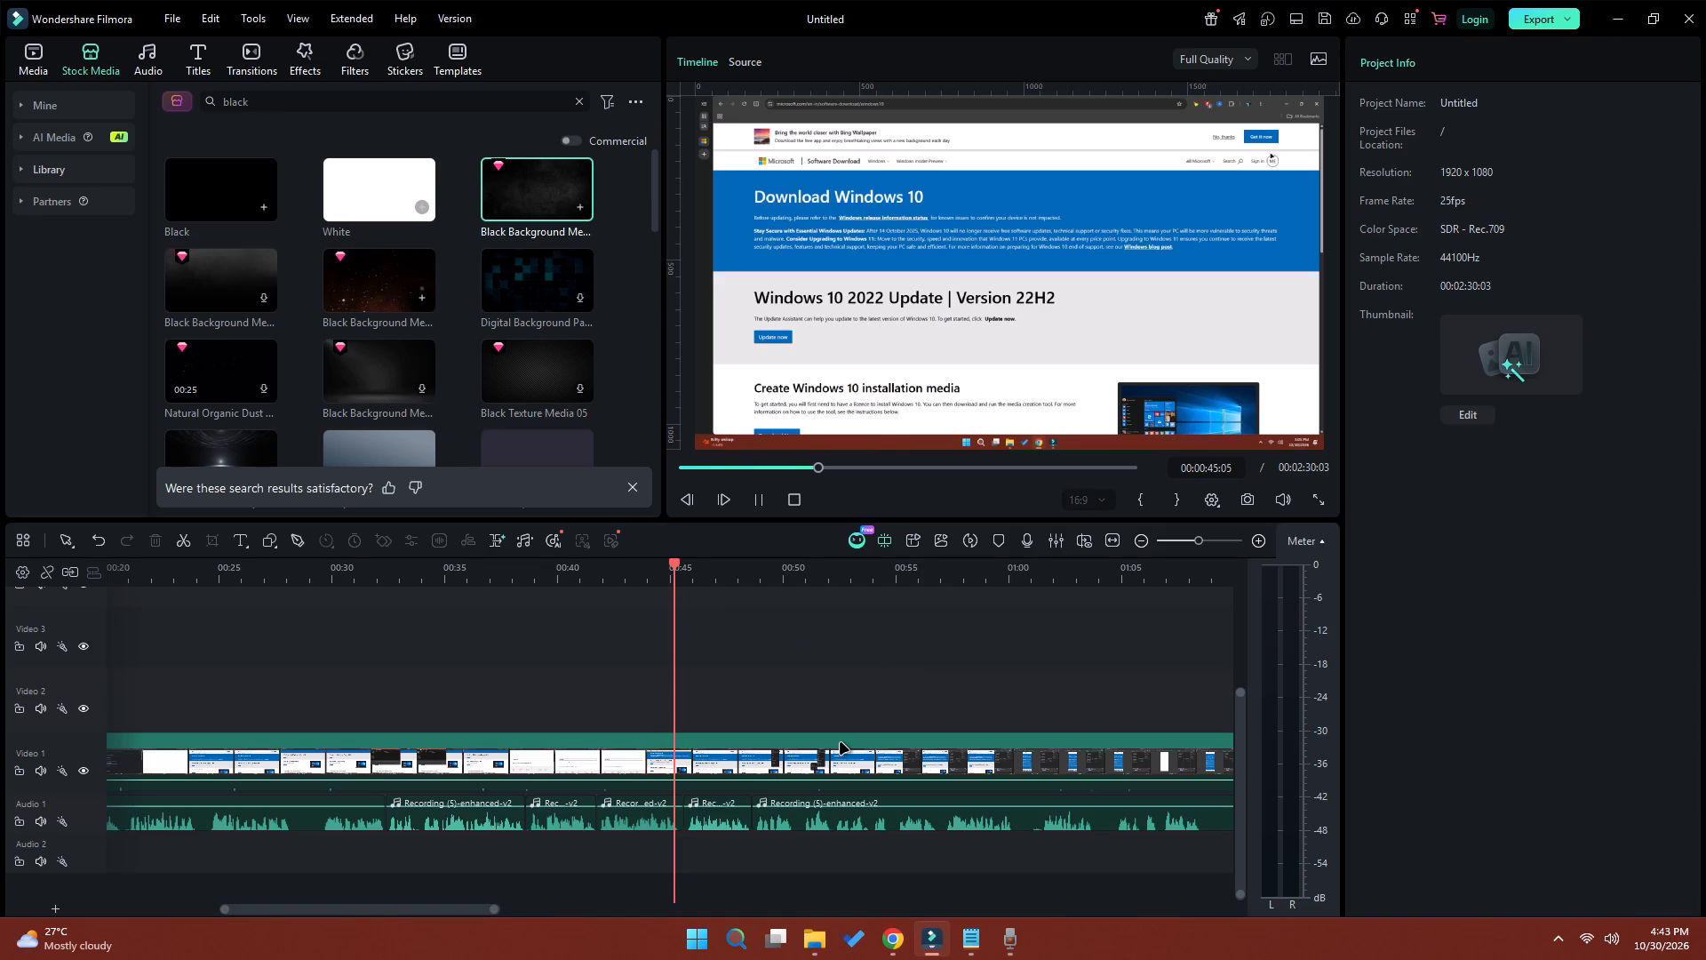
key(space)
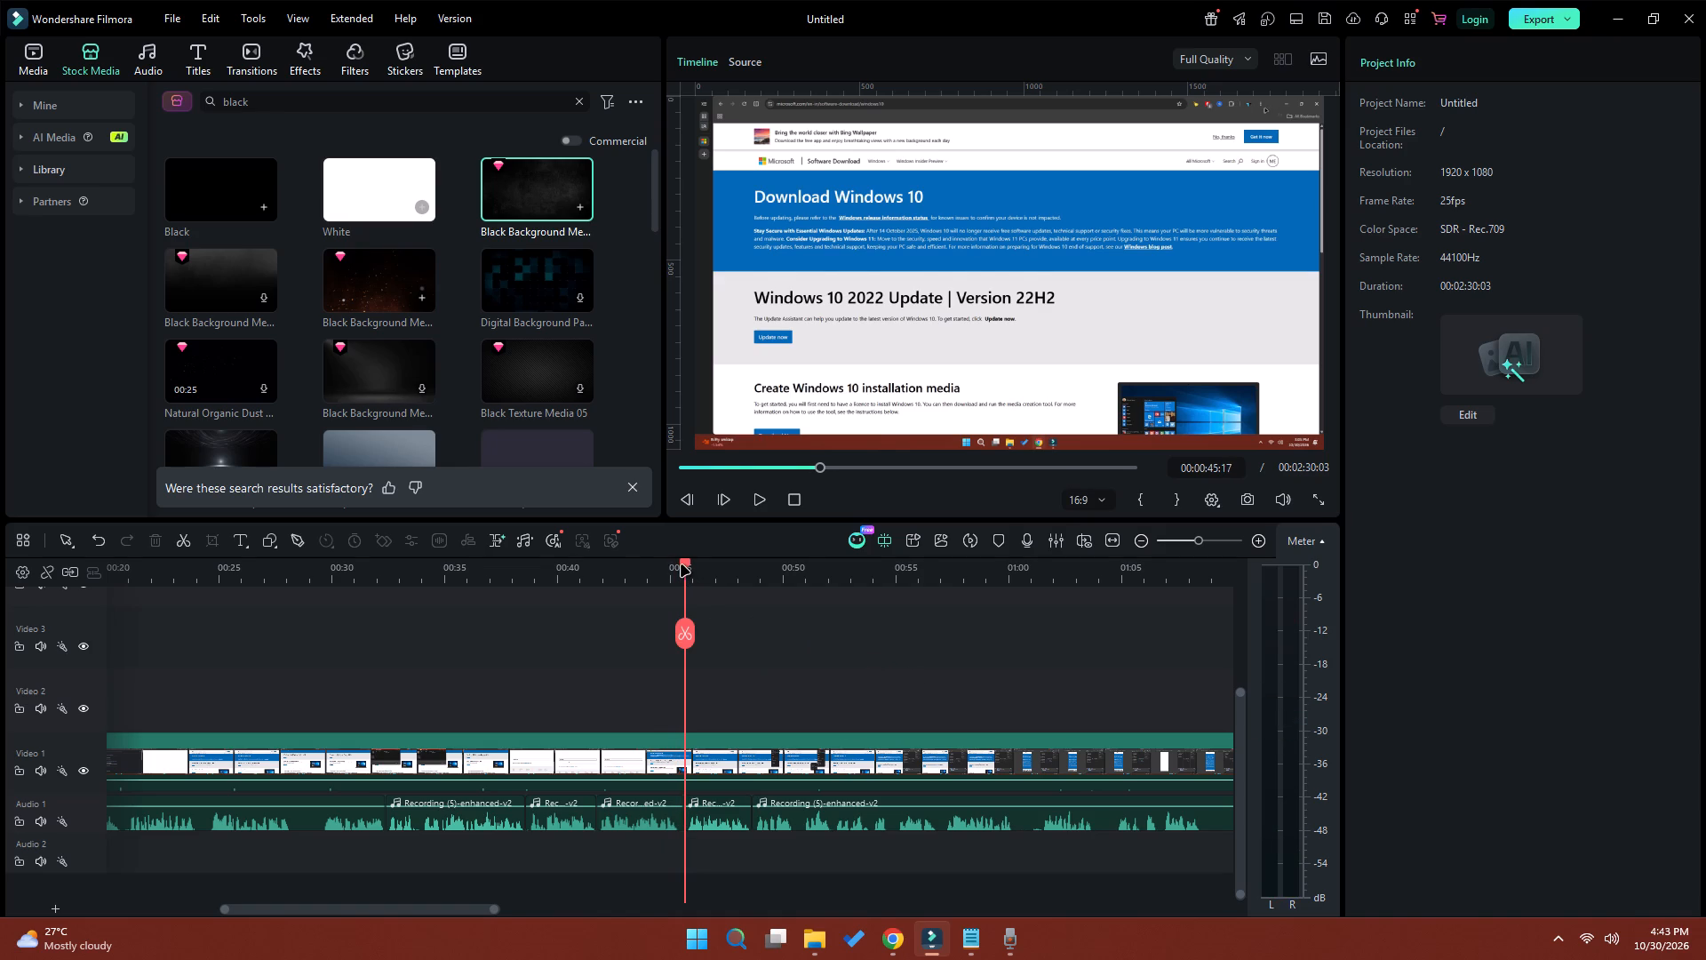
drag(682, 565, 657, 570)
click(670, 762)
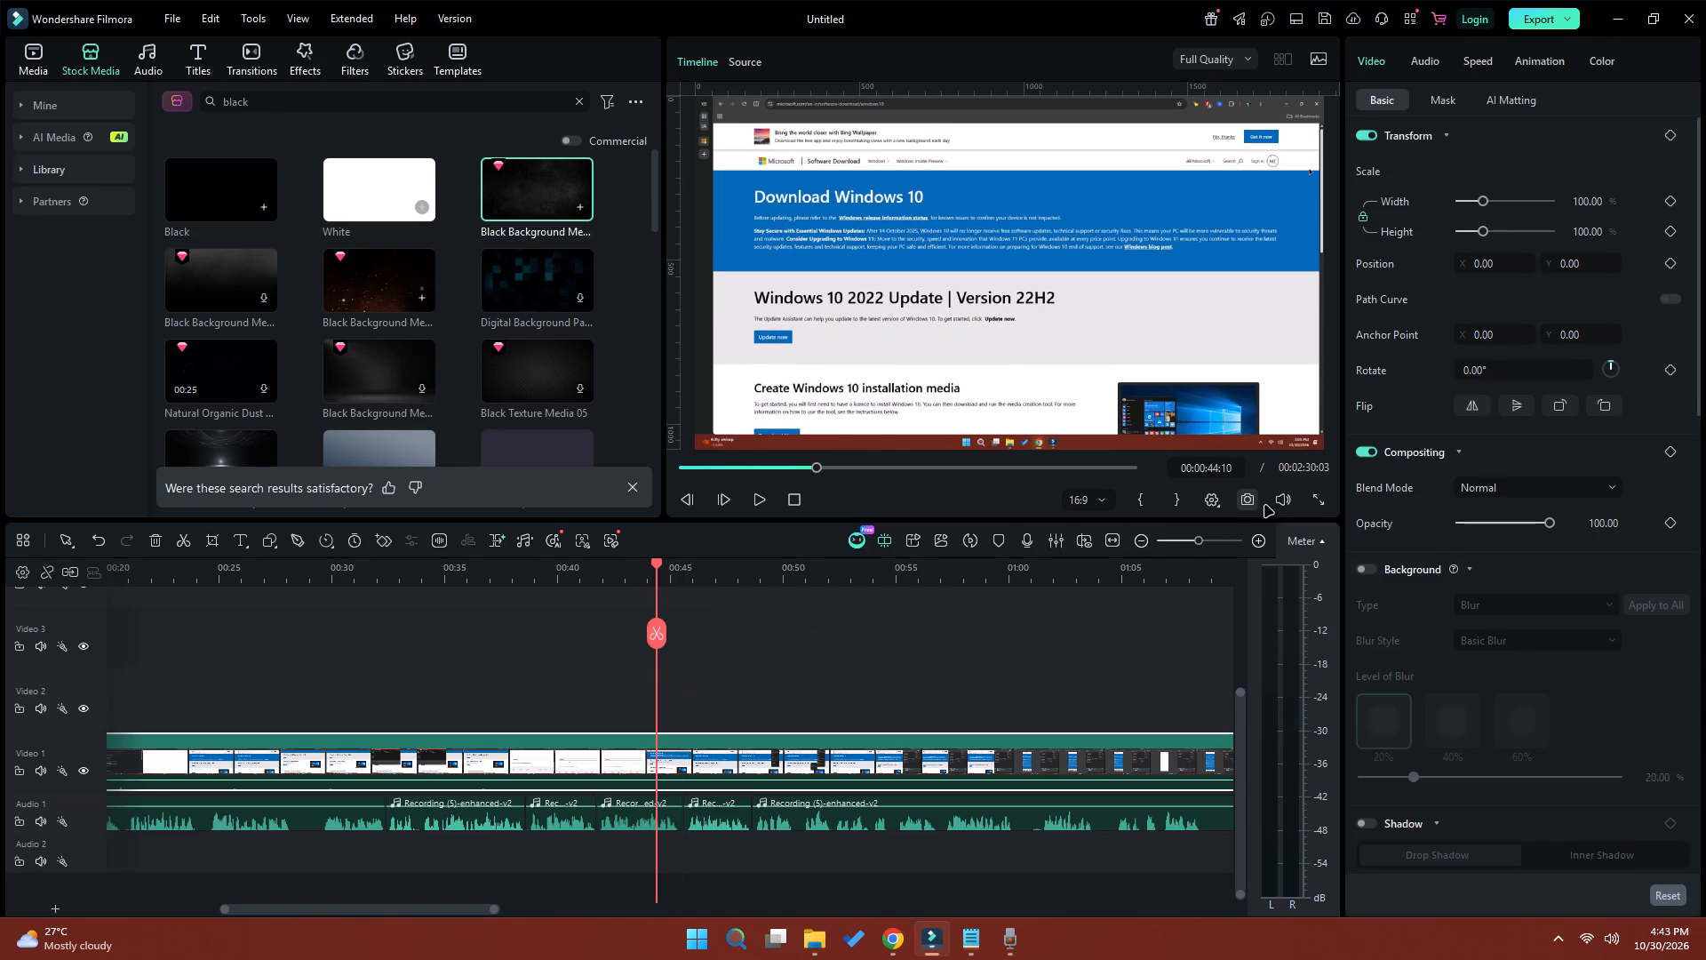
click(1255, 501)
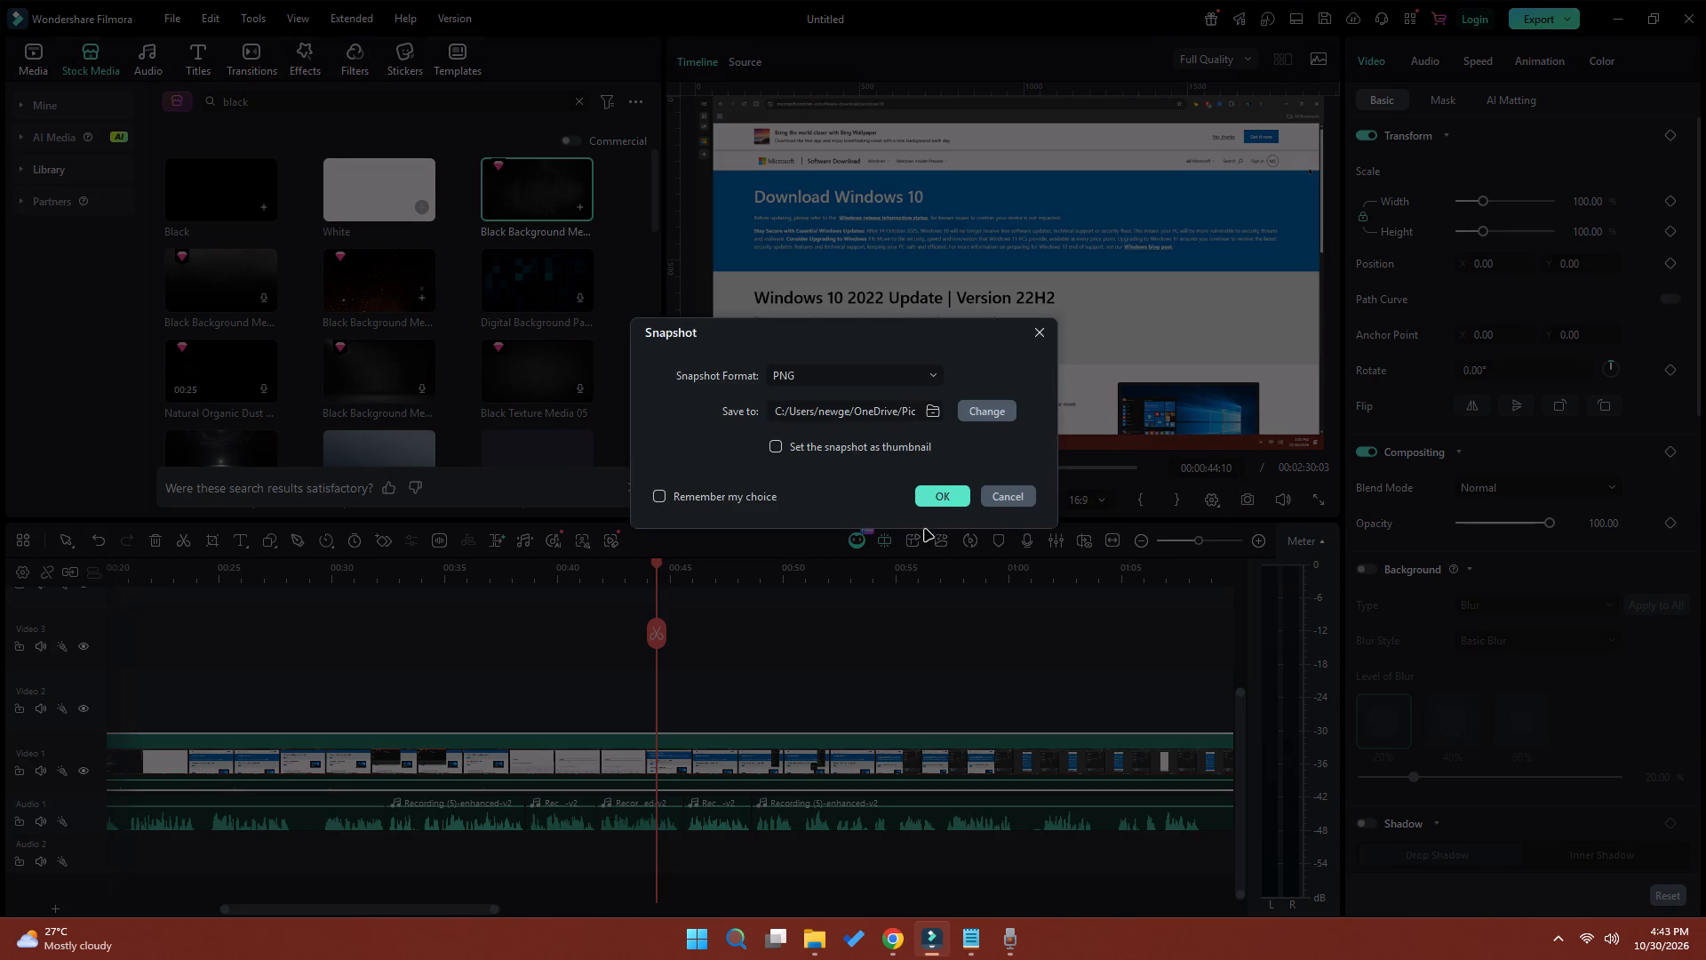
click(945, 496)
Split the screen recording on Video 1 at 00:00:44:10 and shift its later part to start at the narration cut at 00:00:48:16.
click(699, 766)
click(651, 633)
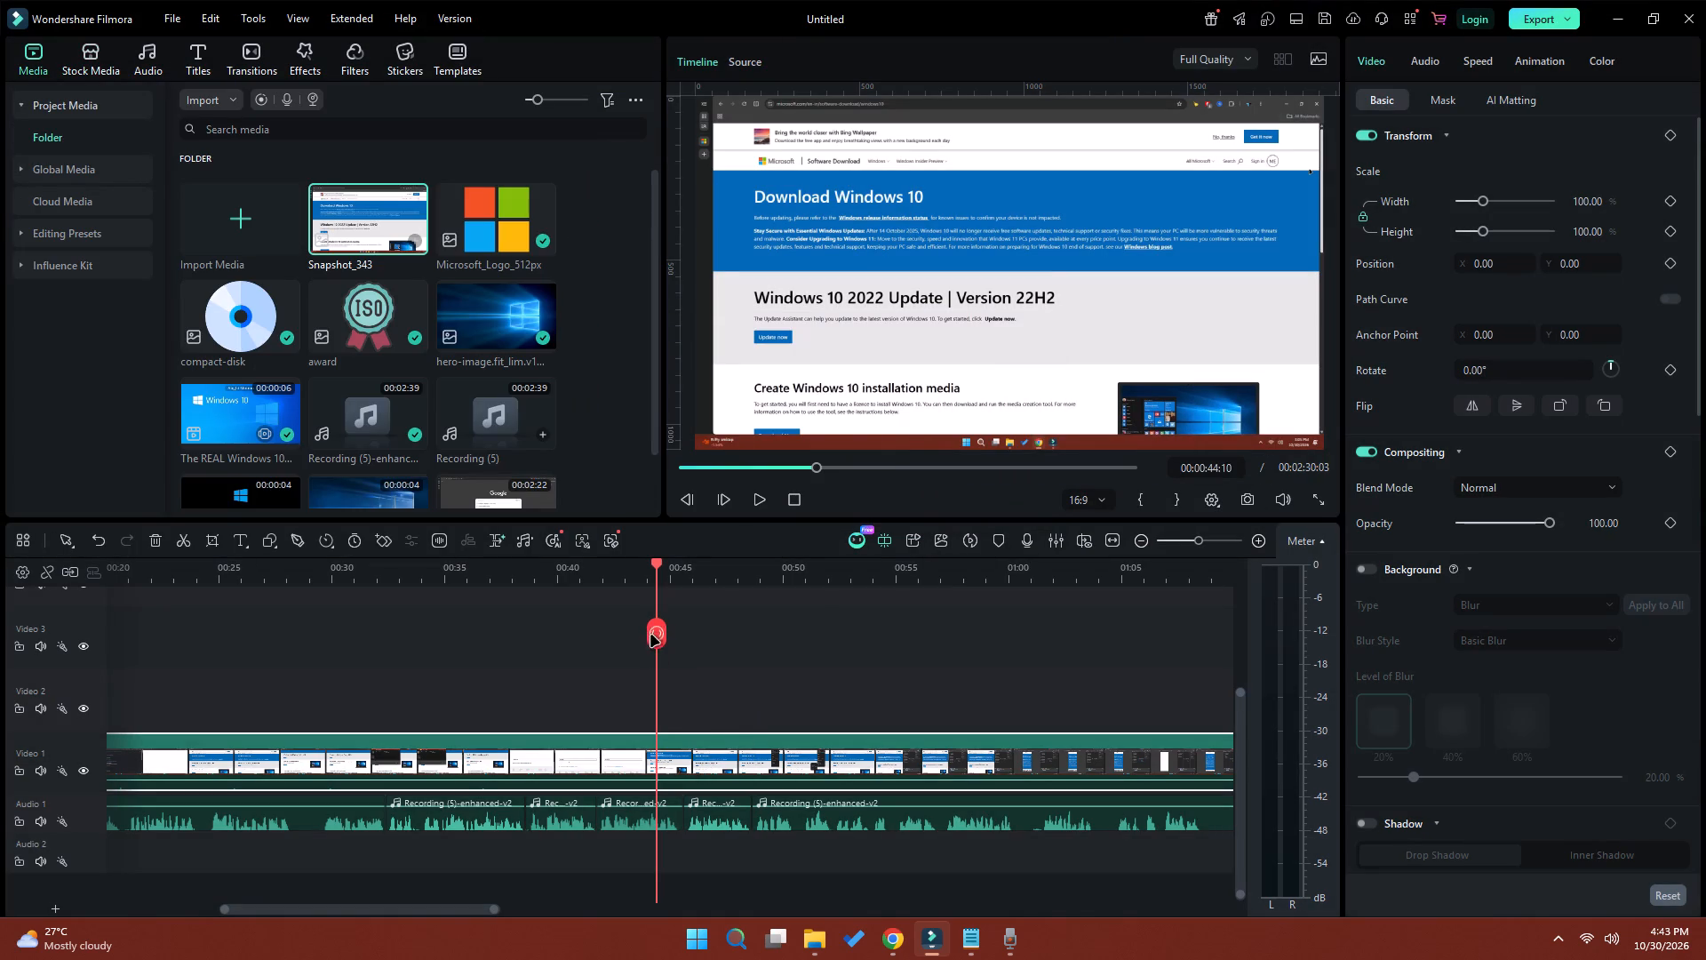
drag(693, 756, 785, 762)
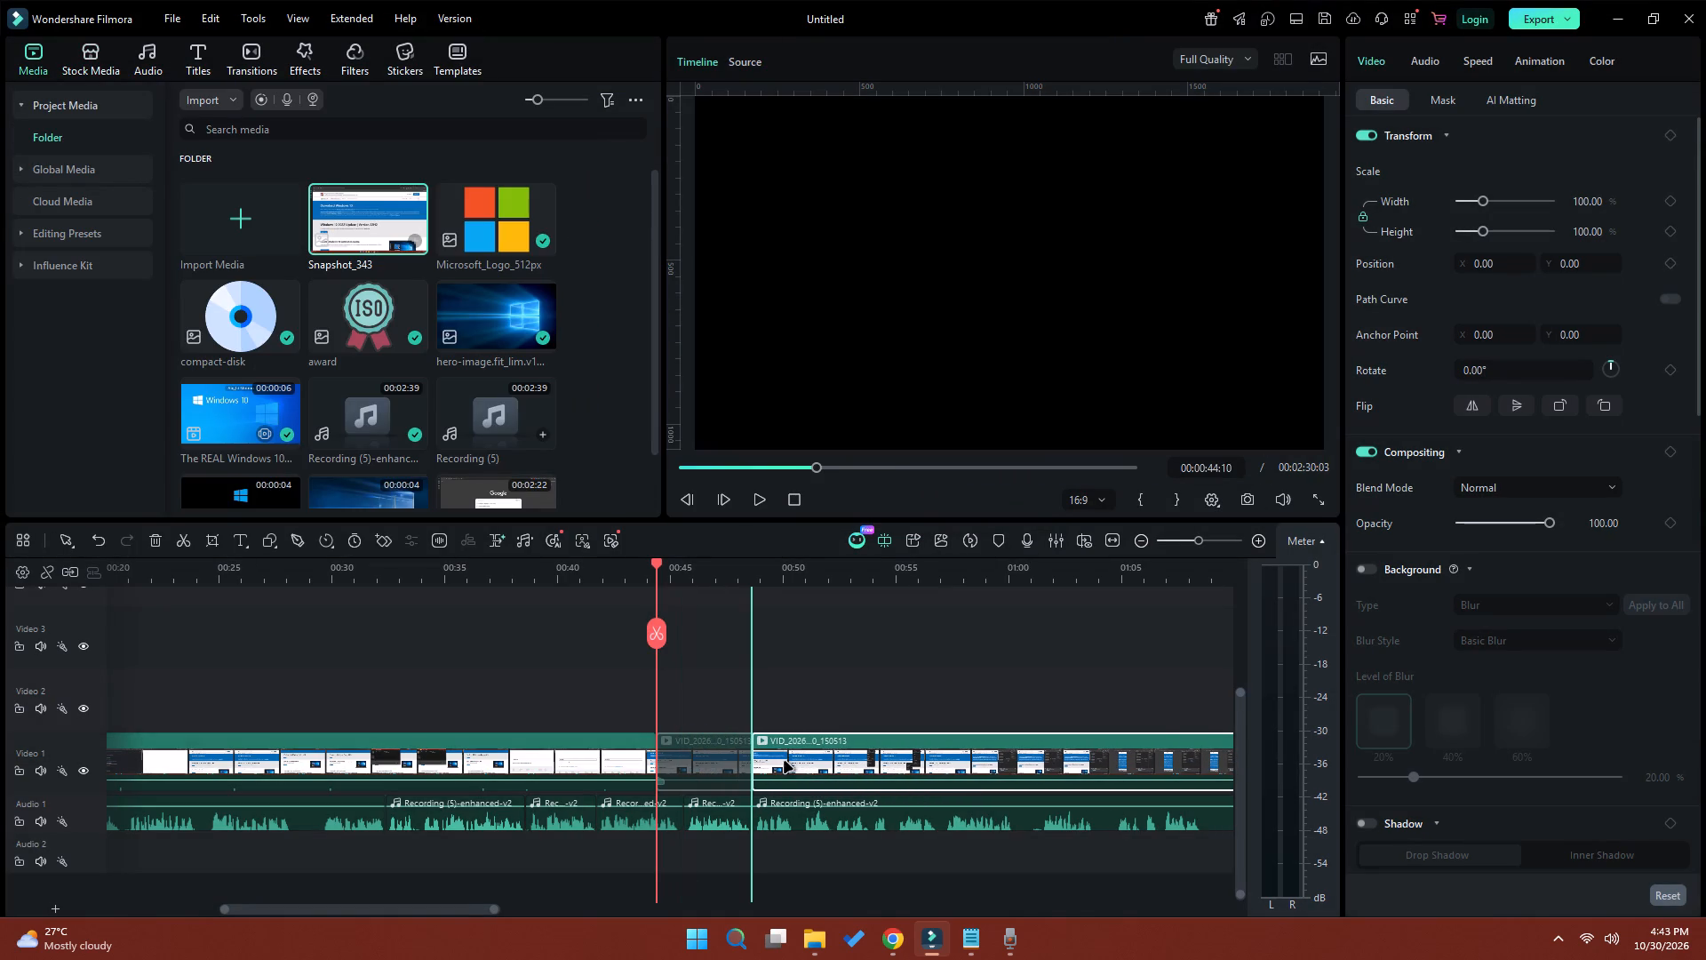
Place the new snapshot at 00:00:44:10, shorten it to fit the Video 1 gap, move it in there, and play it back.
drag(343, 226, 434, 350)
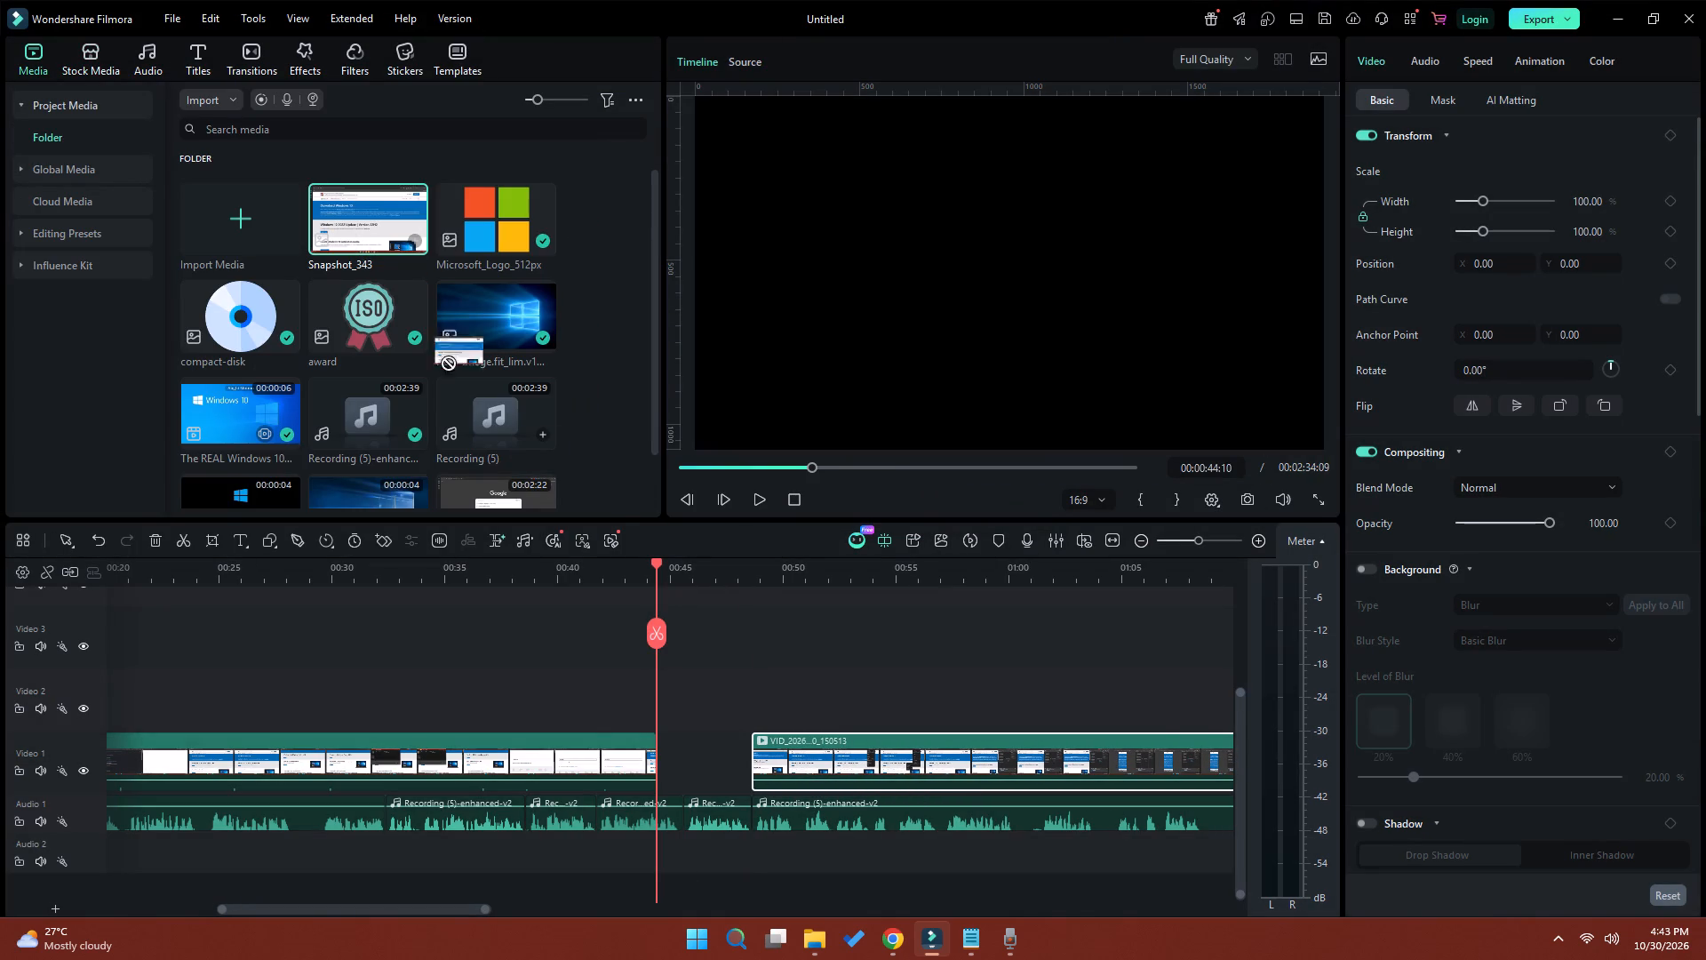
drag(434, 350, 662, 699)
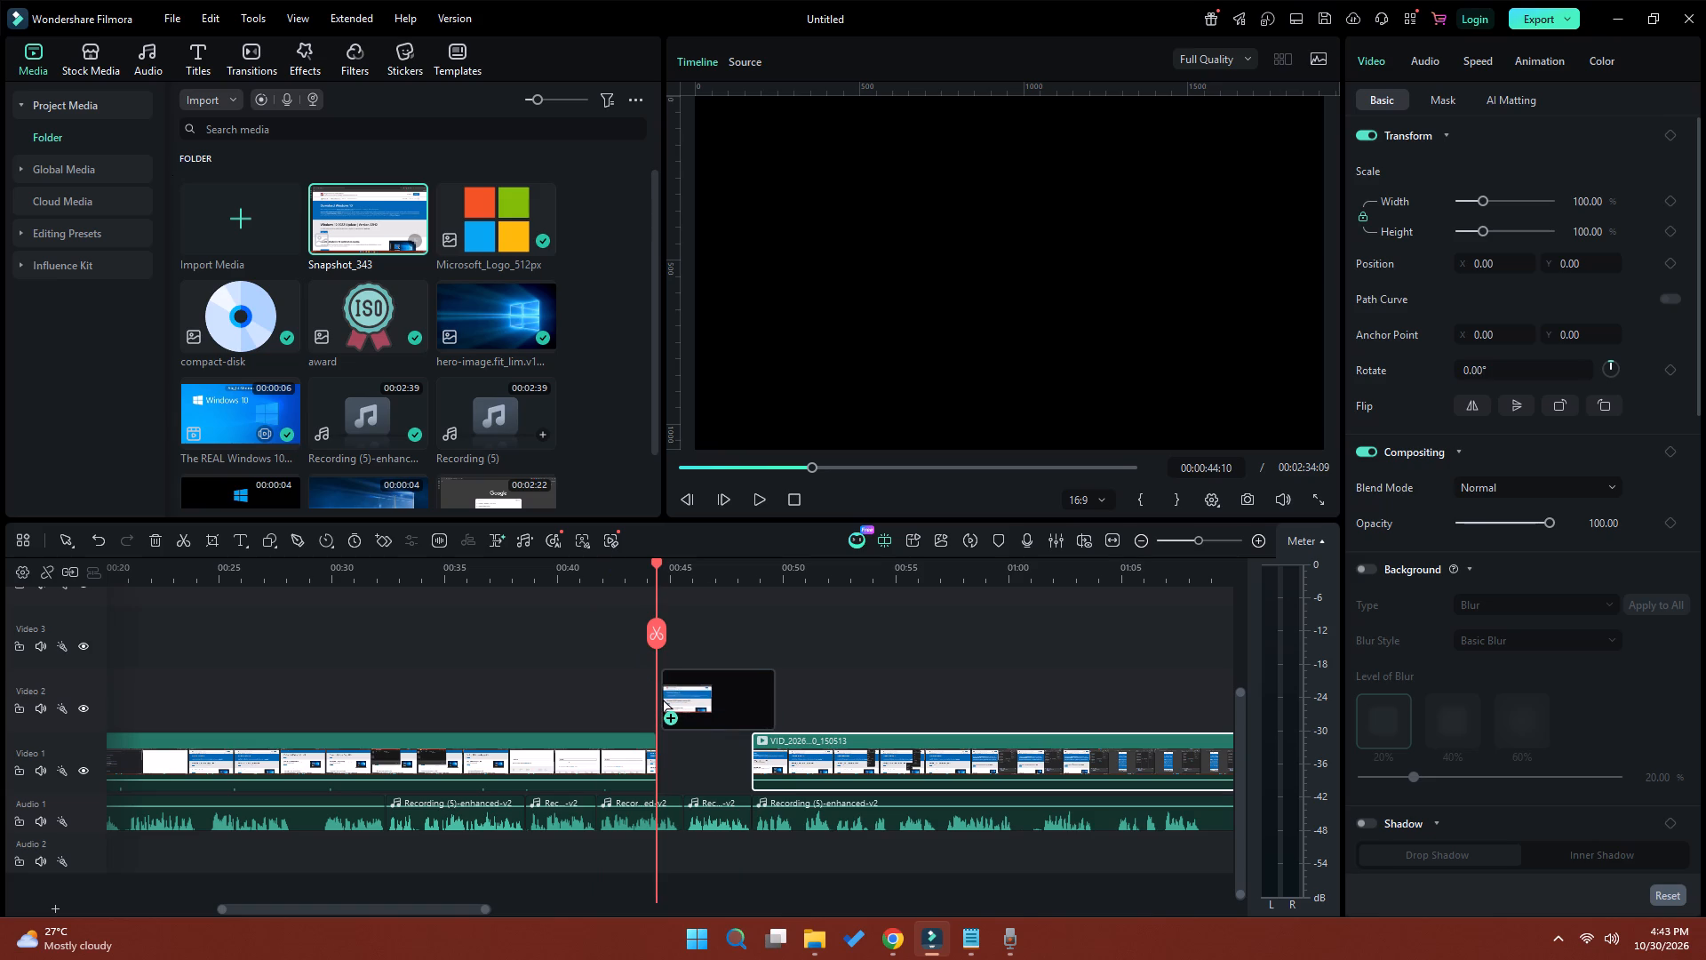
drag(662, 699, 651, 700)
drag(764, 699, 756, 699)
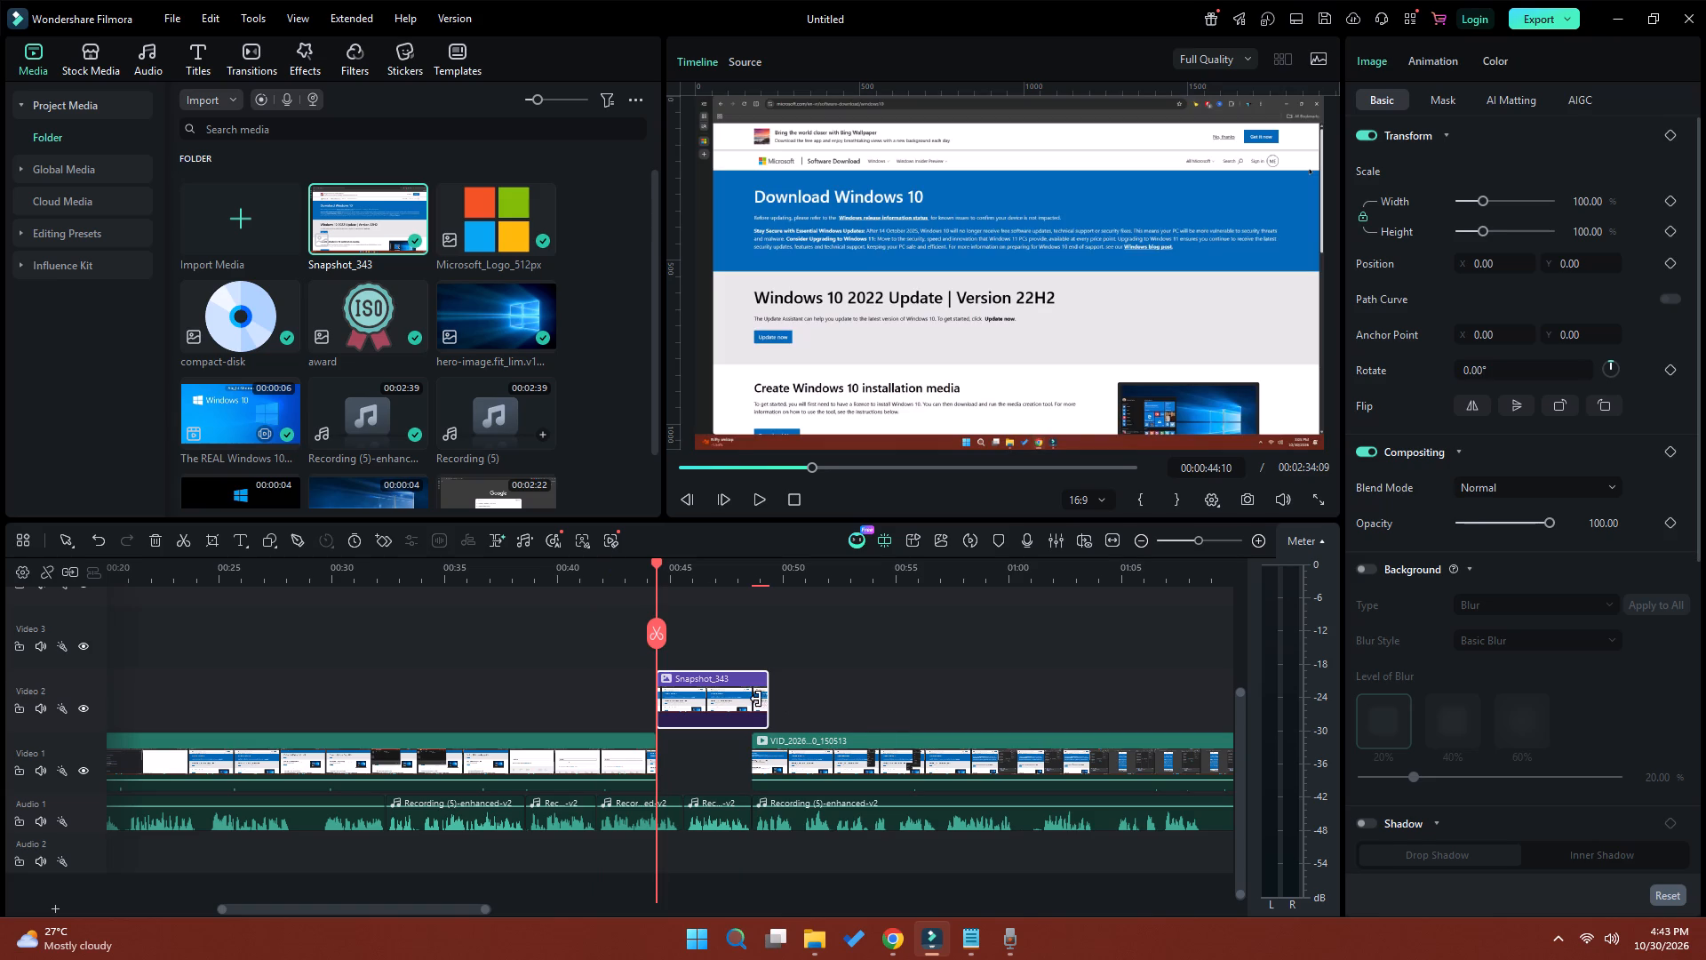
drag(756, 699, 743, 702)
drag(711, 700, 708, 752)
key(space)
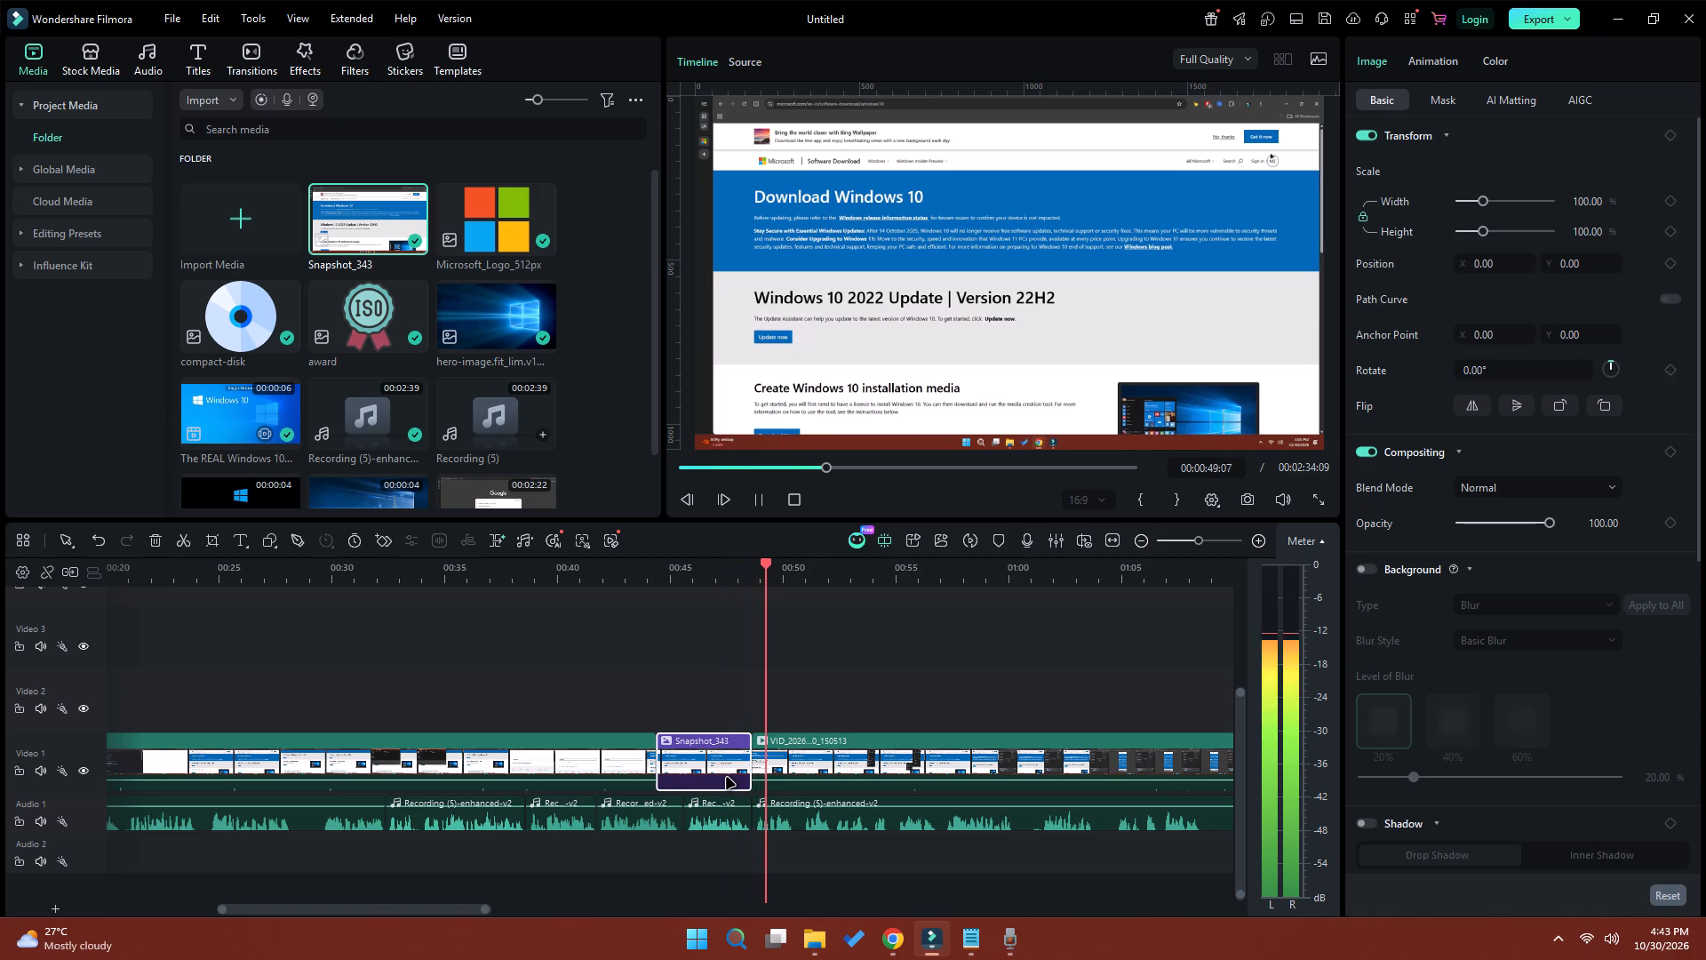
key(space)
Select the snapshot and the screen recording clips on both sides of it, and scale them together to 108%.
drag(563, 684, 710, 720)
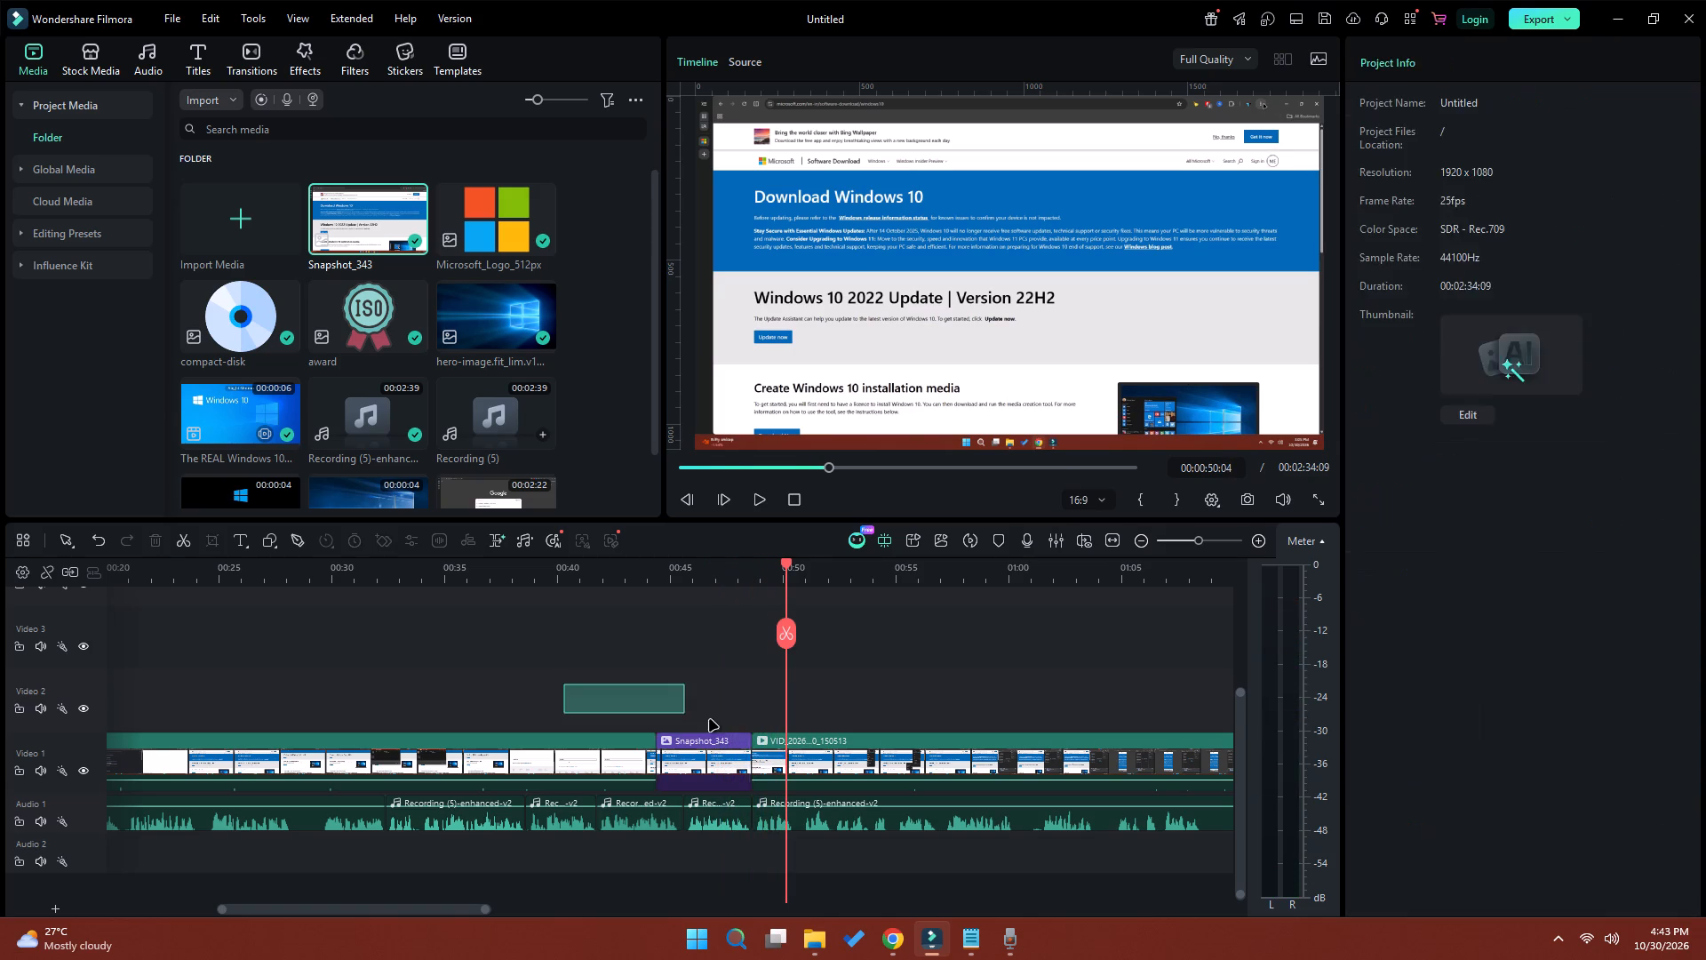
drag(710, 720, 841, 749)
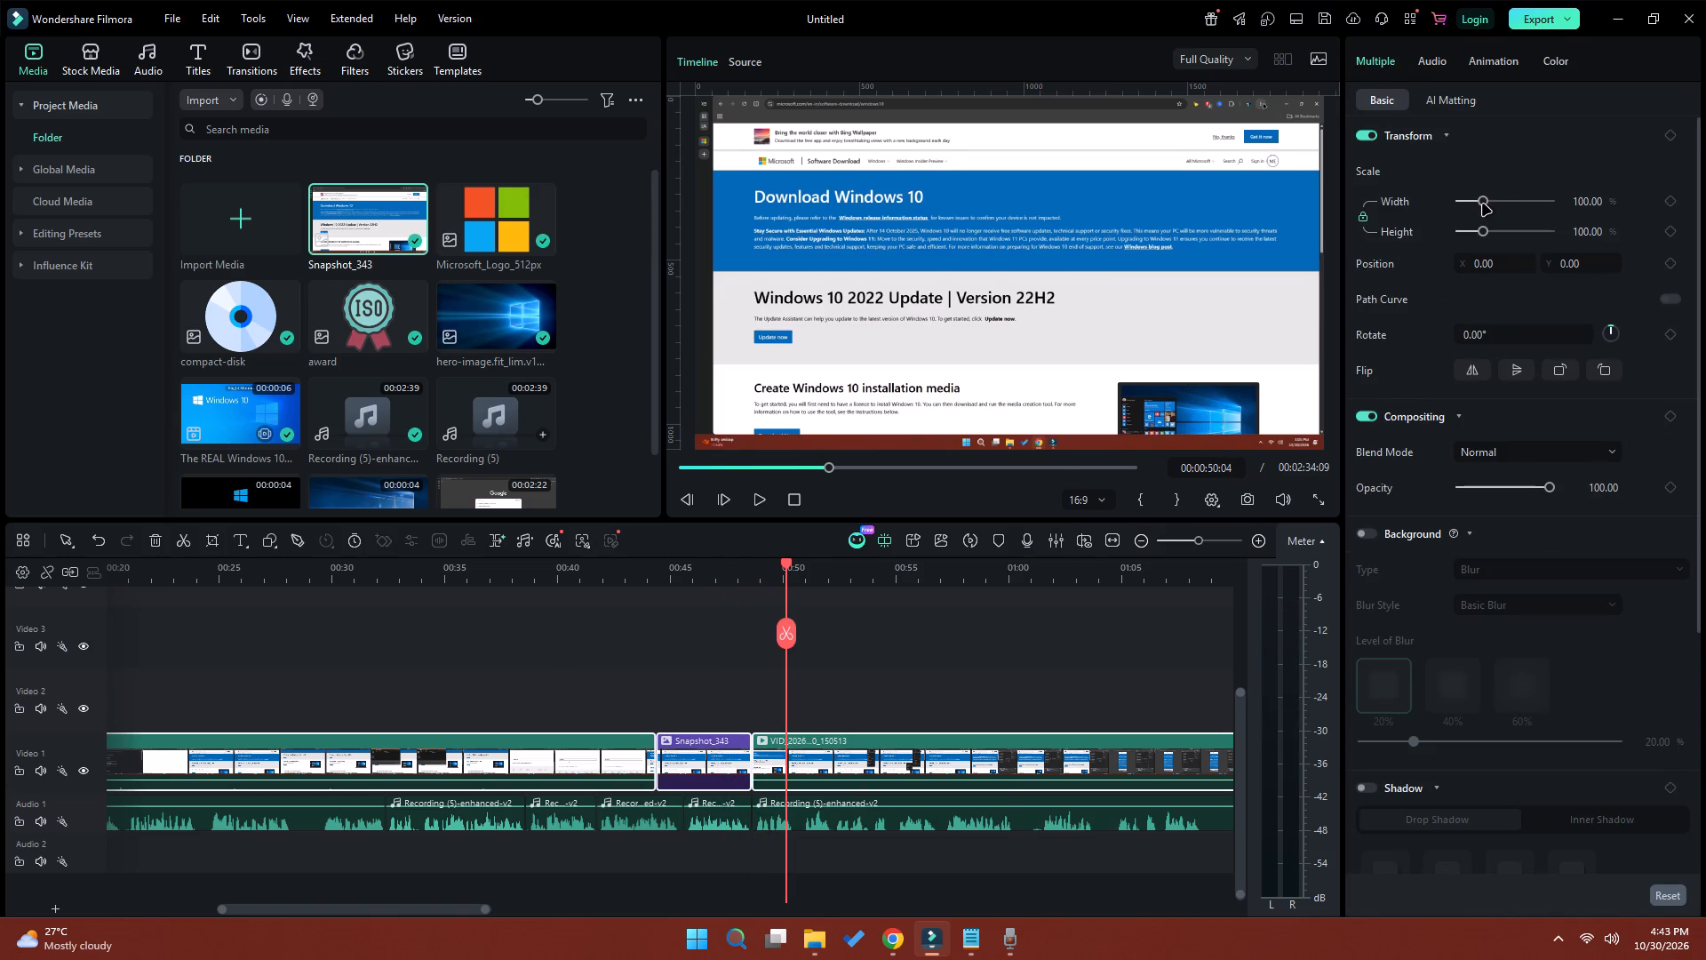
click(1485, 204)
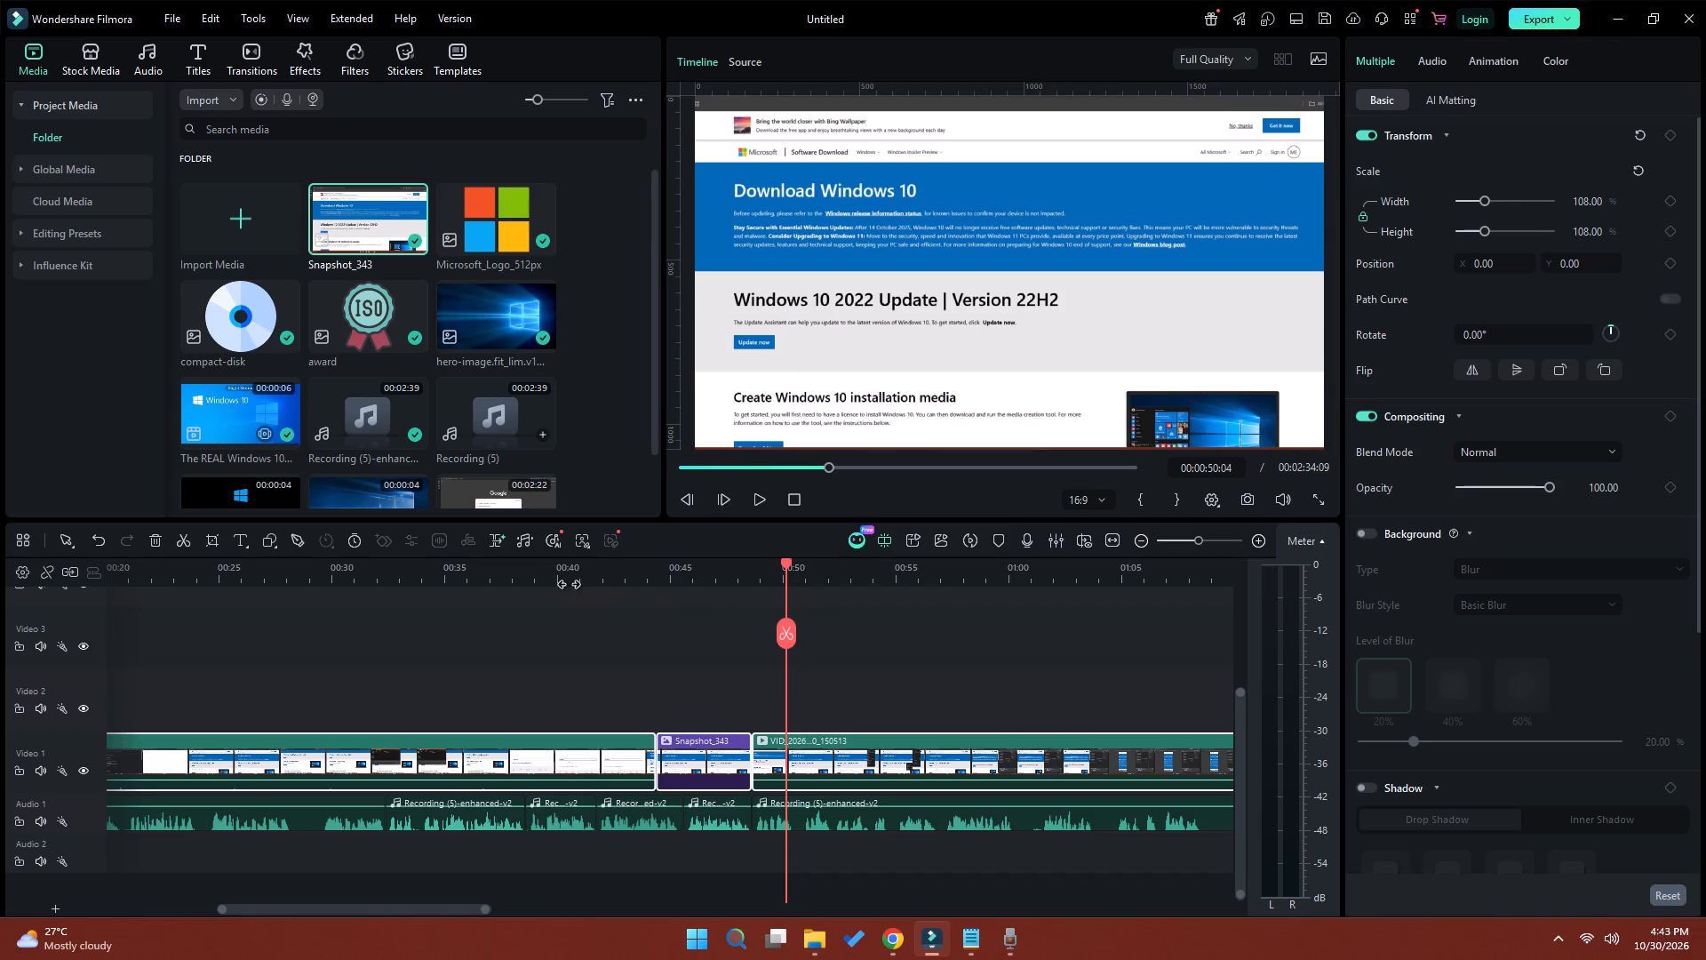
Review the enlarged clips from about 00:00:21 and around the snapshot, checking the framing and the sync with the narration.
click(510, 572)
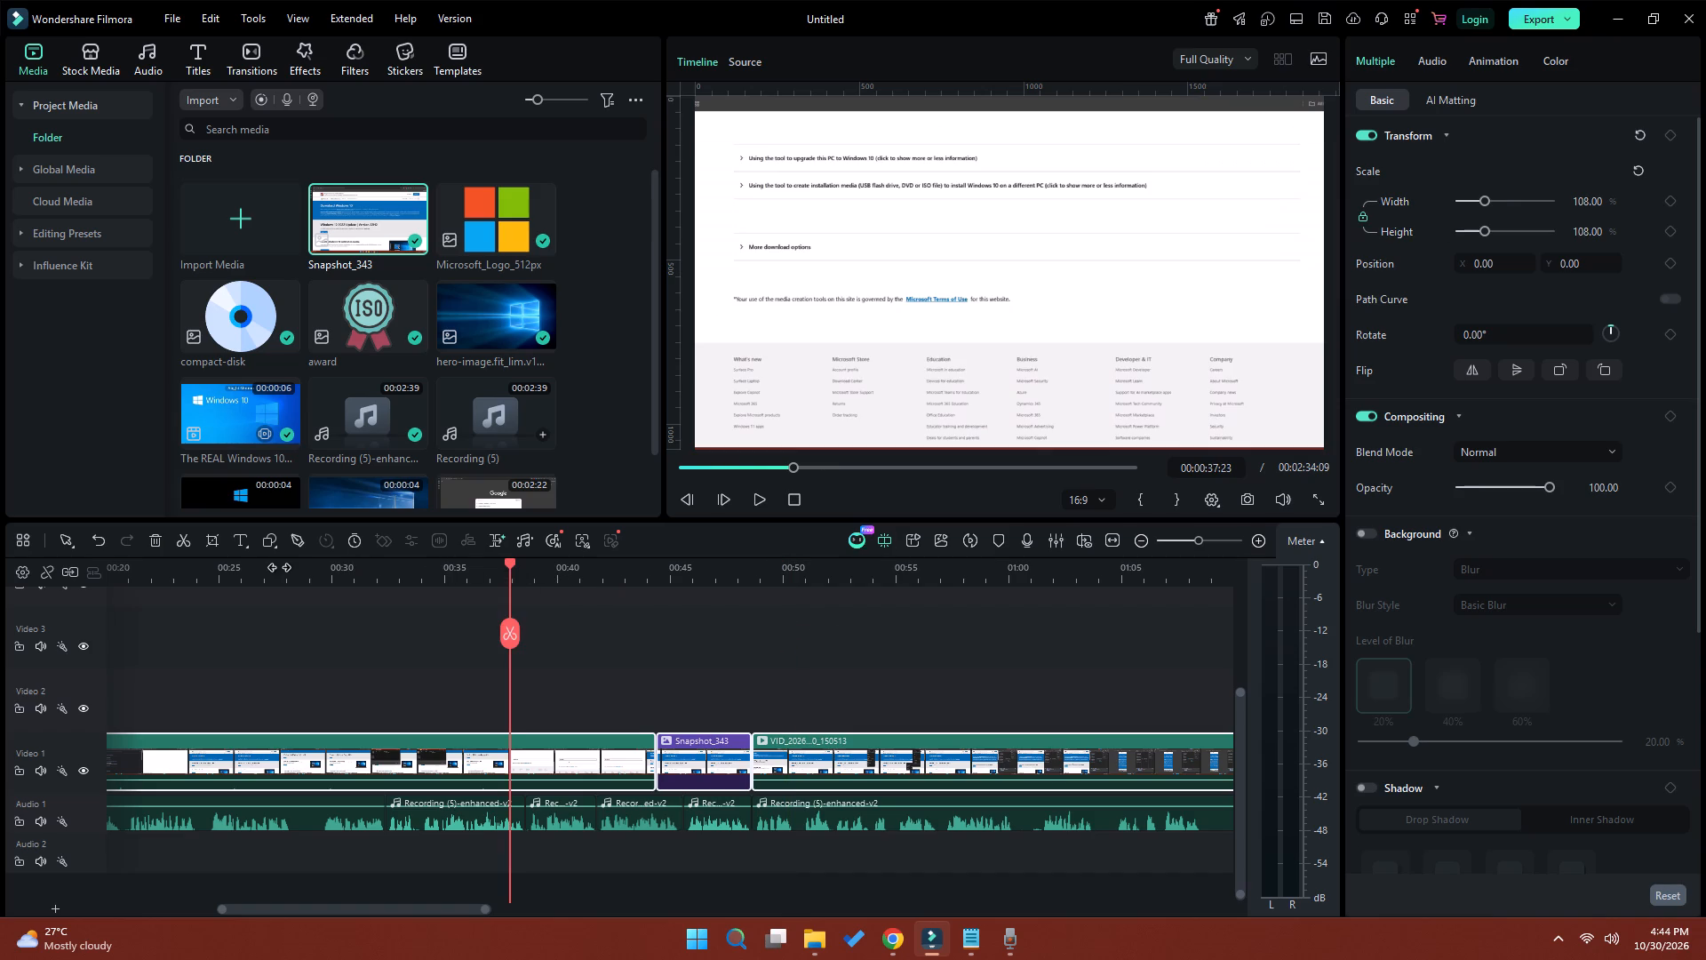
click(260, 570)
click(148, 576)
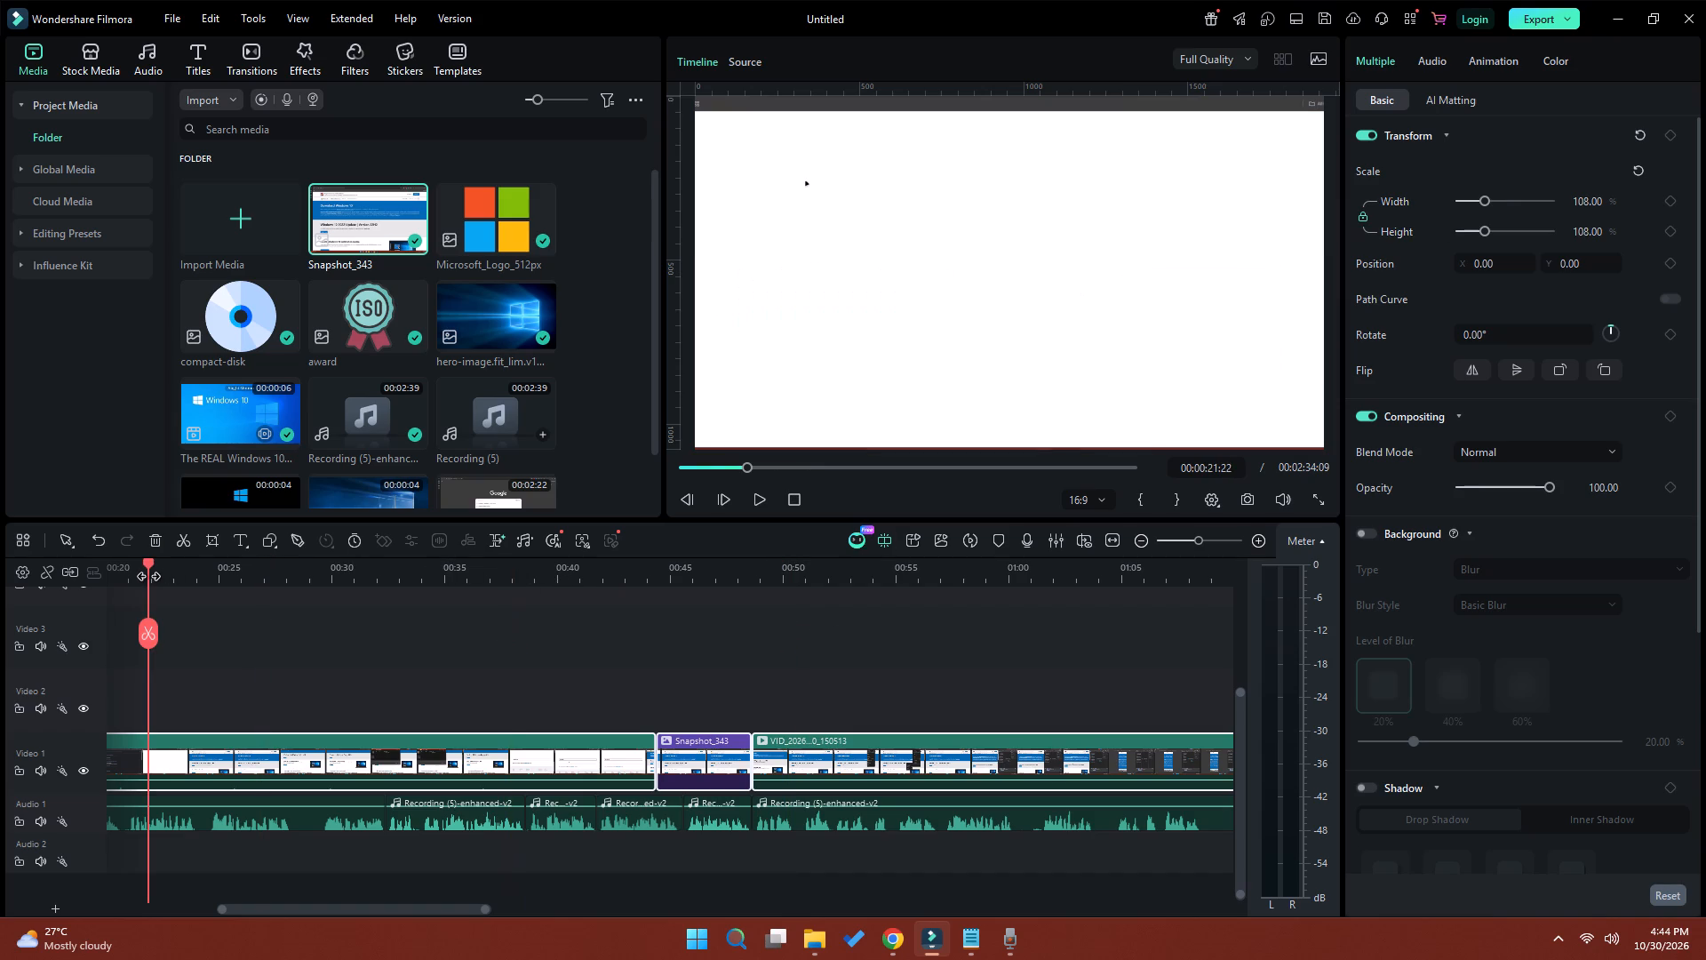
click(129, 576)
key(space)
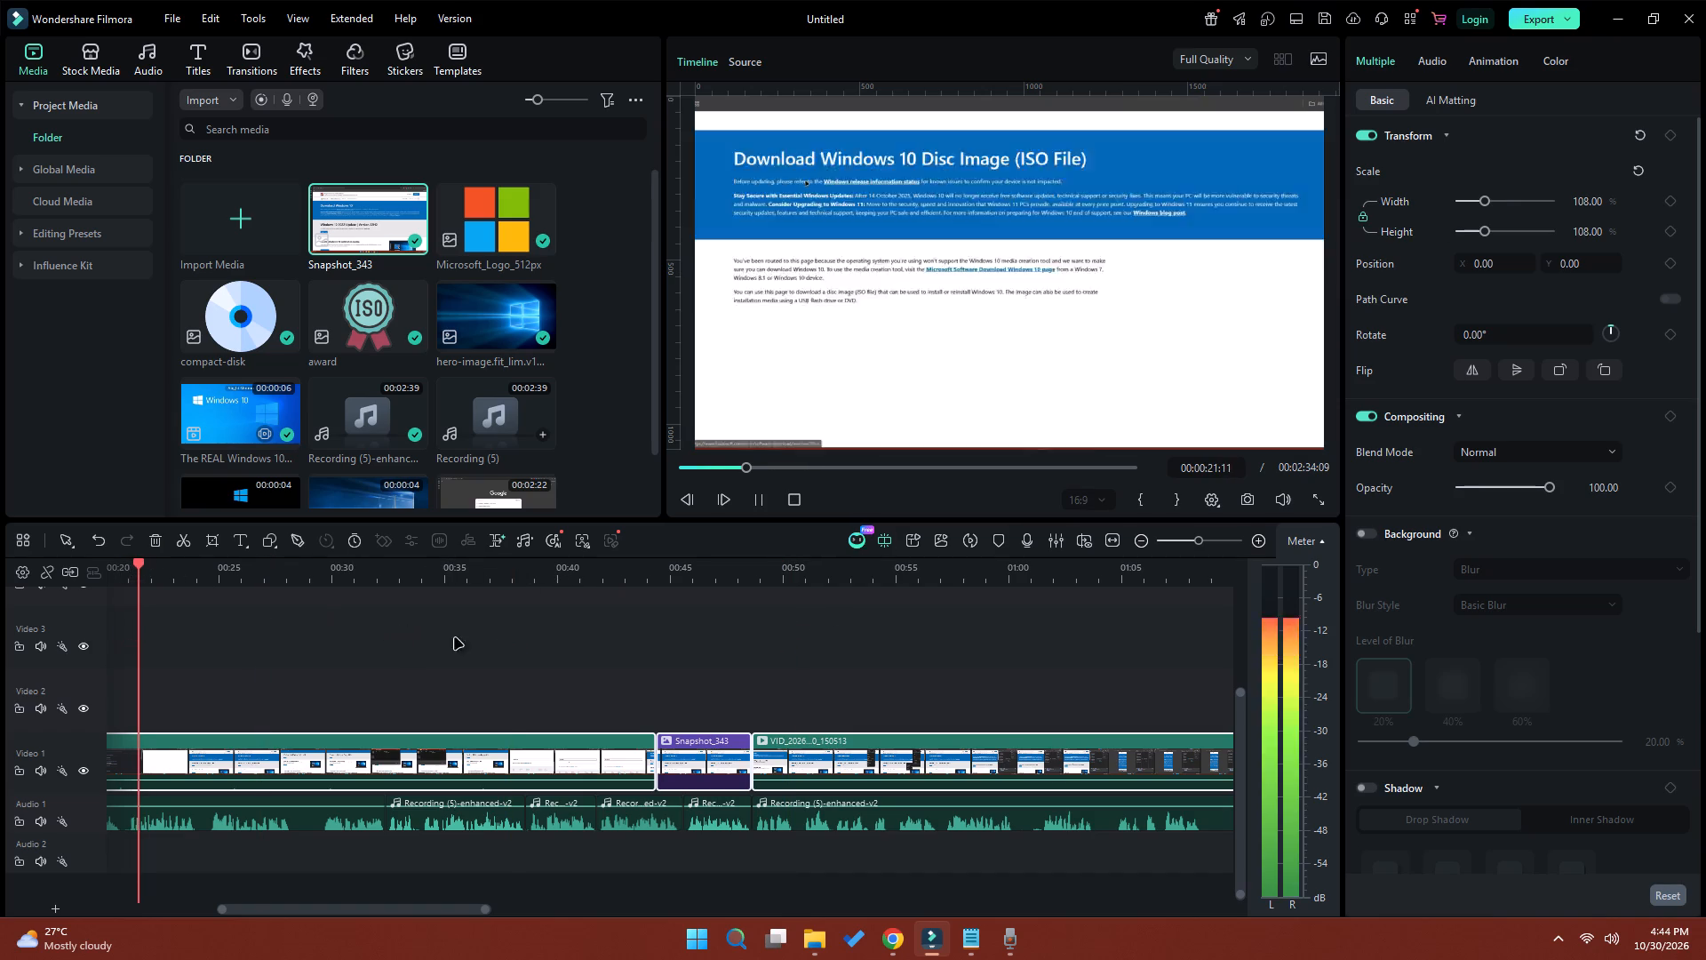
click(690, 576)
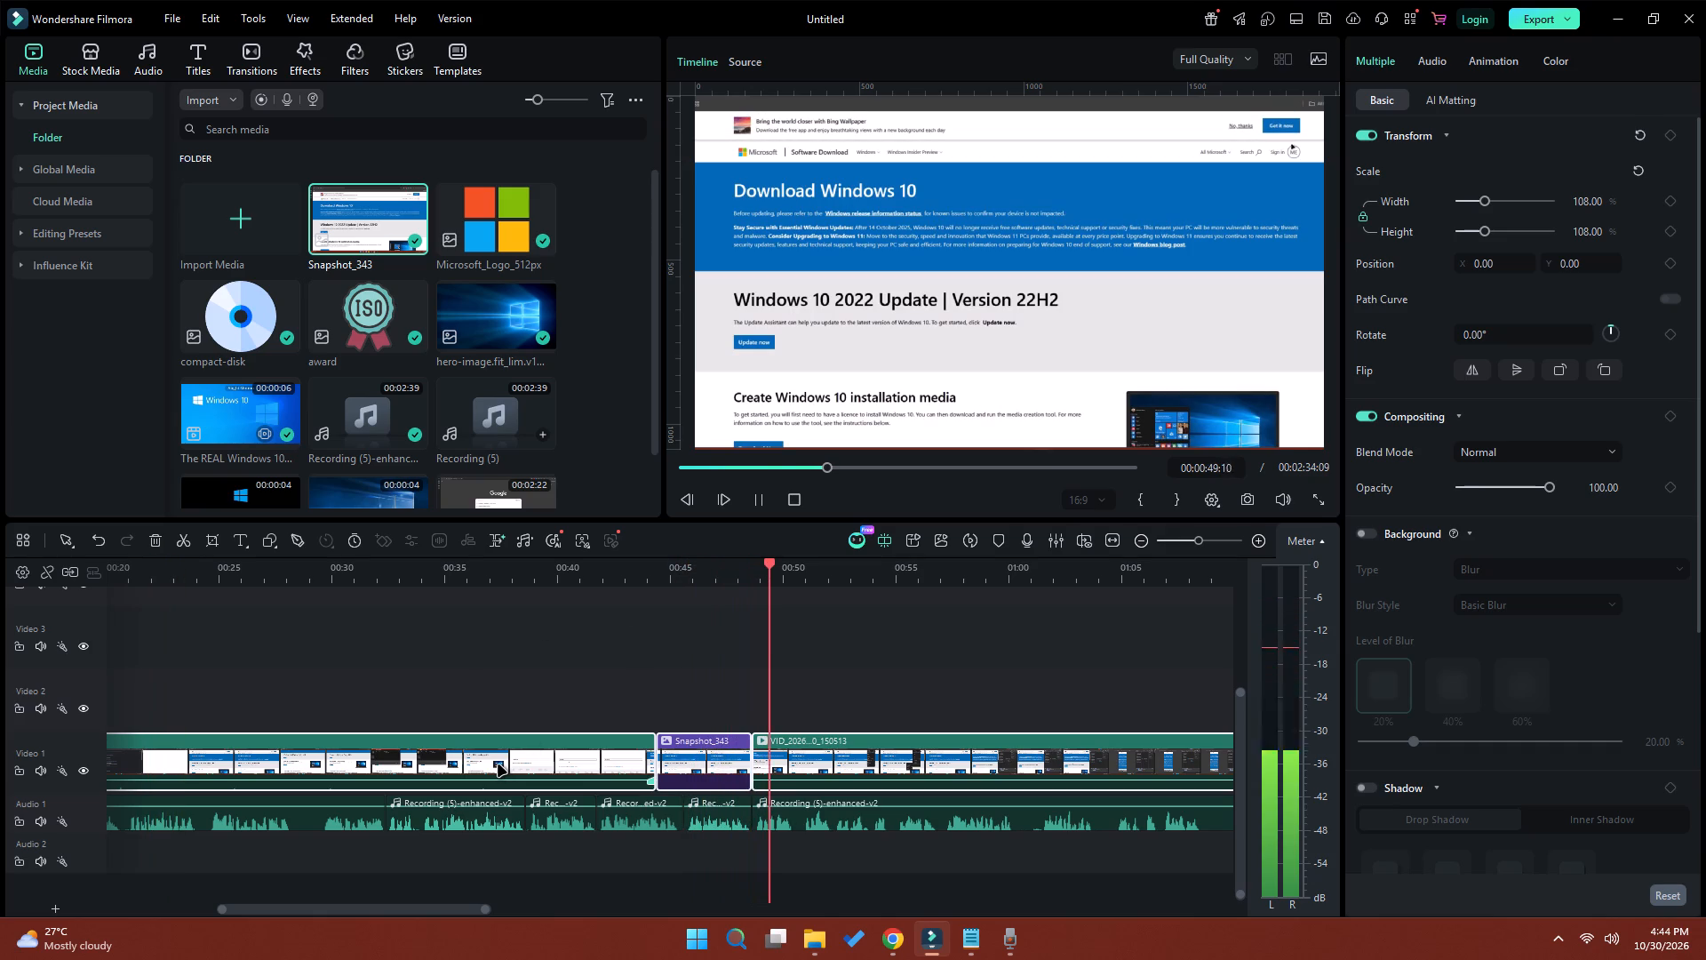
key(space)
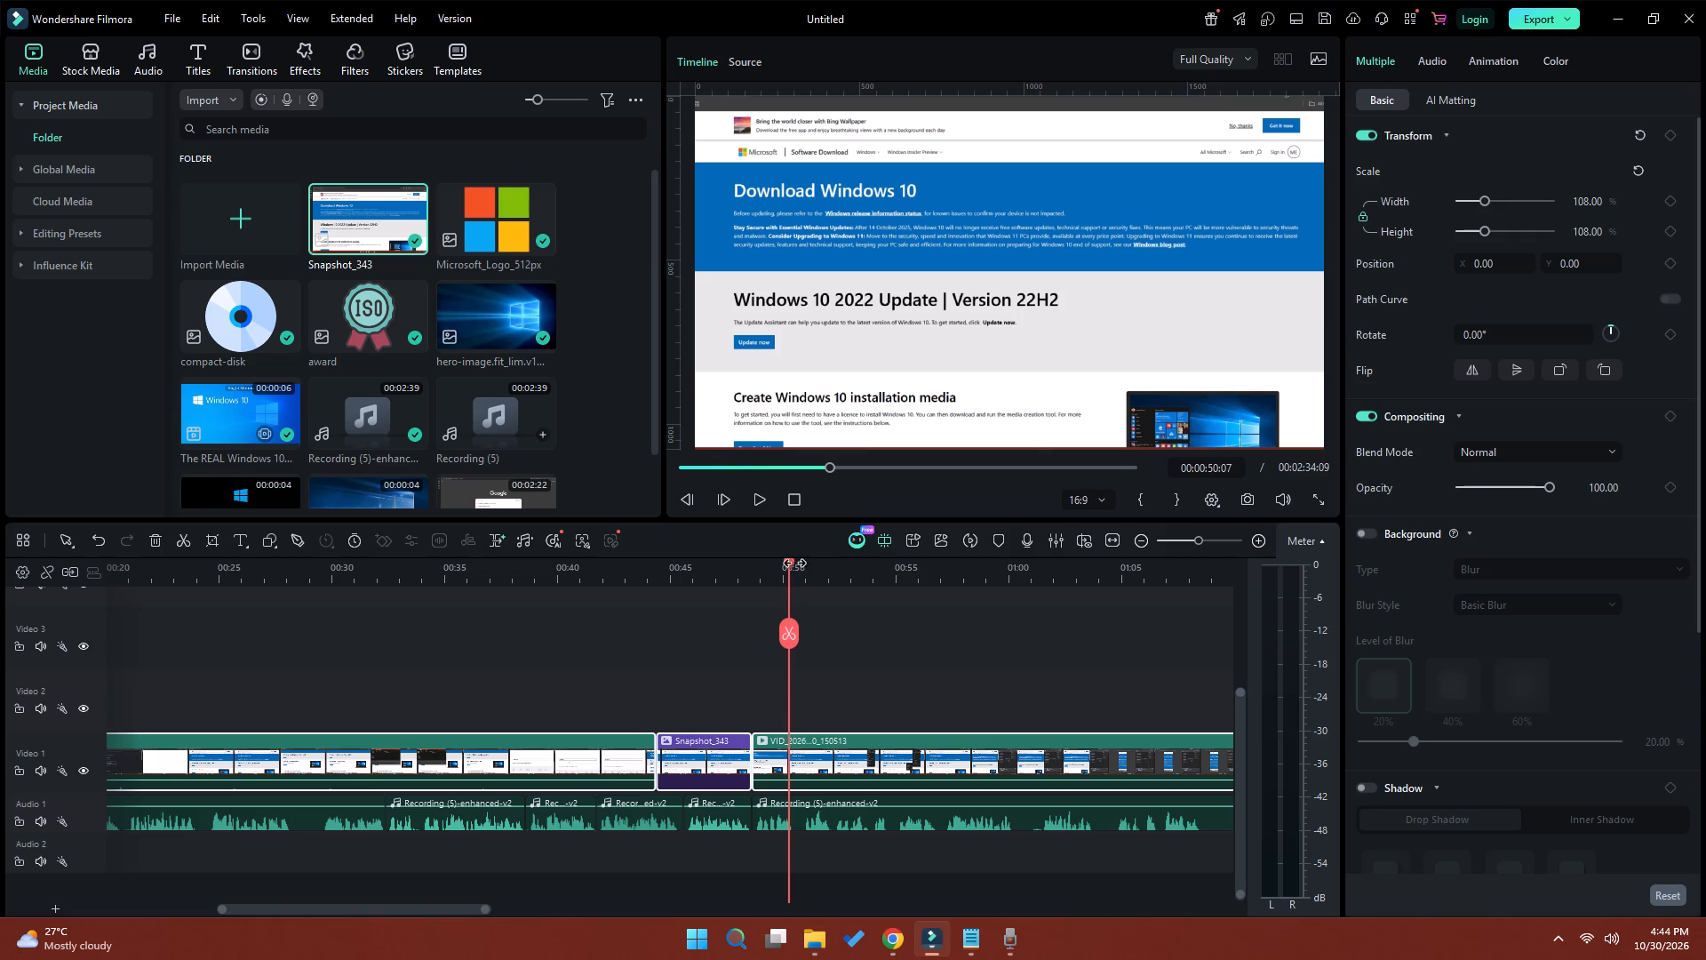
drag(789, 563, 814, 563)
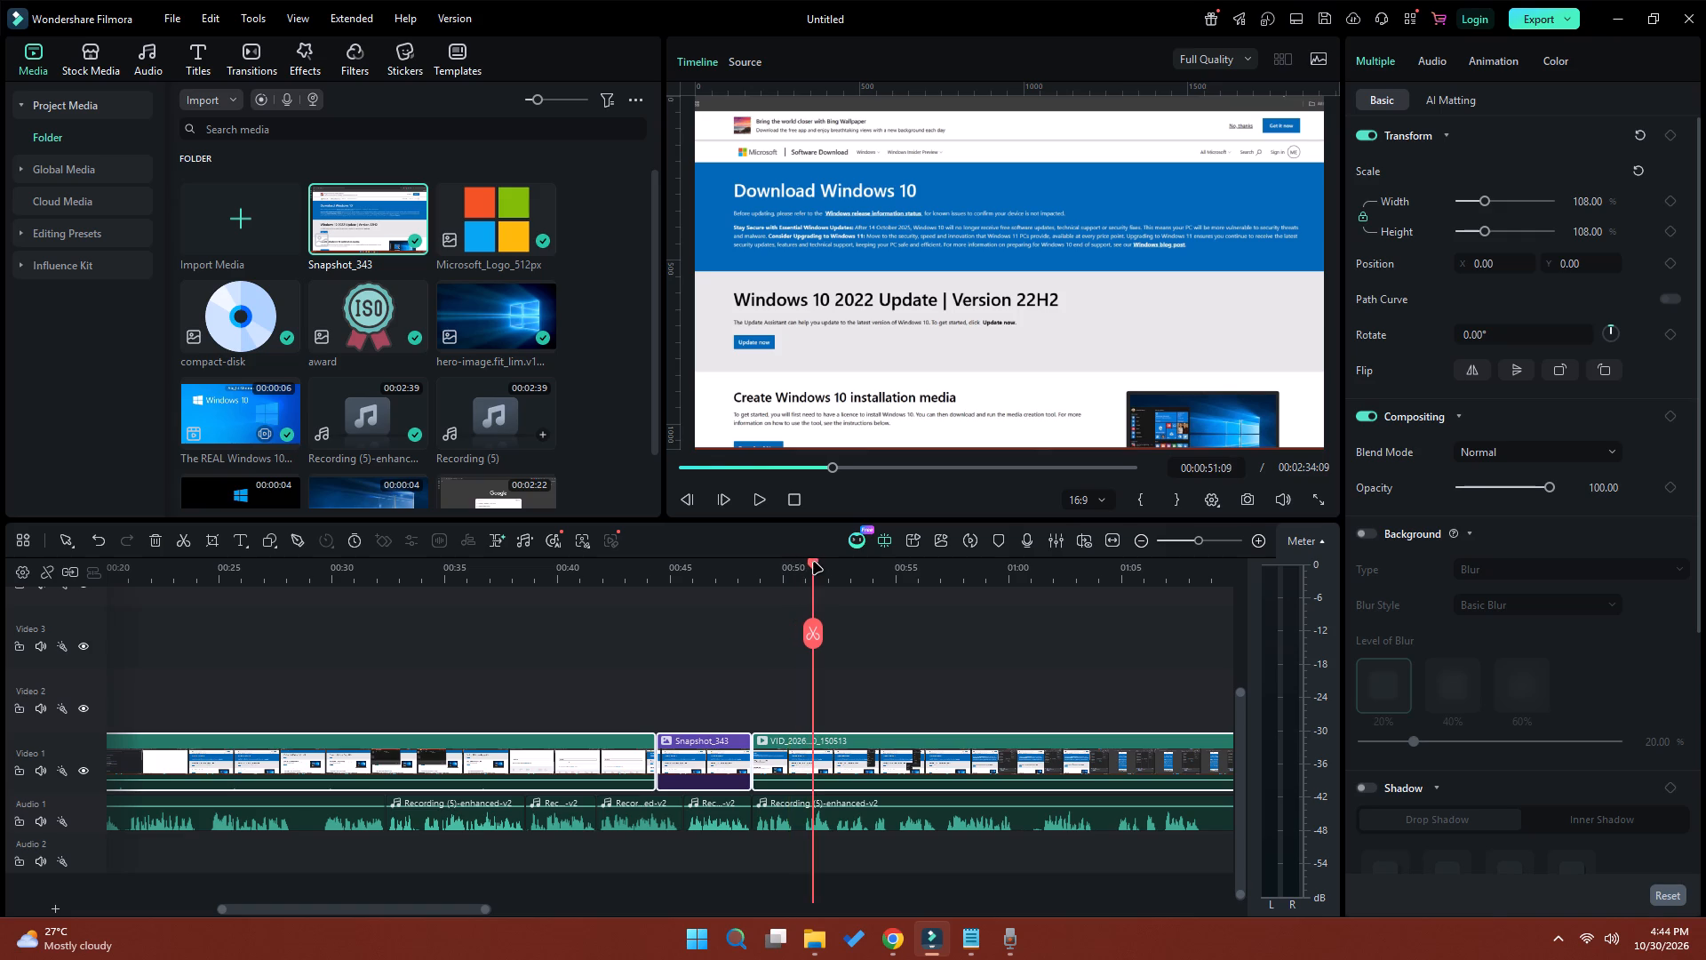
drag(814, 563, 745, 564)
key(space)
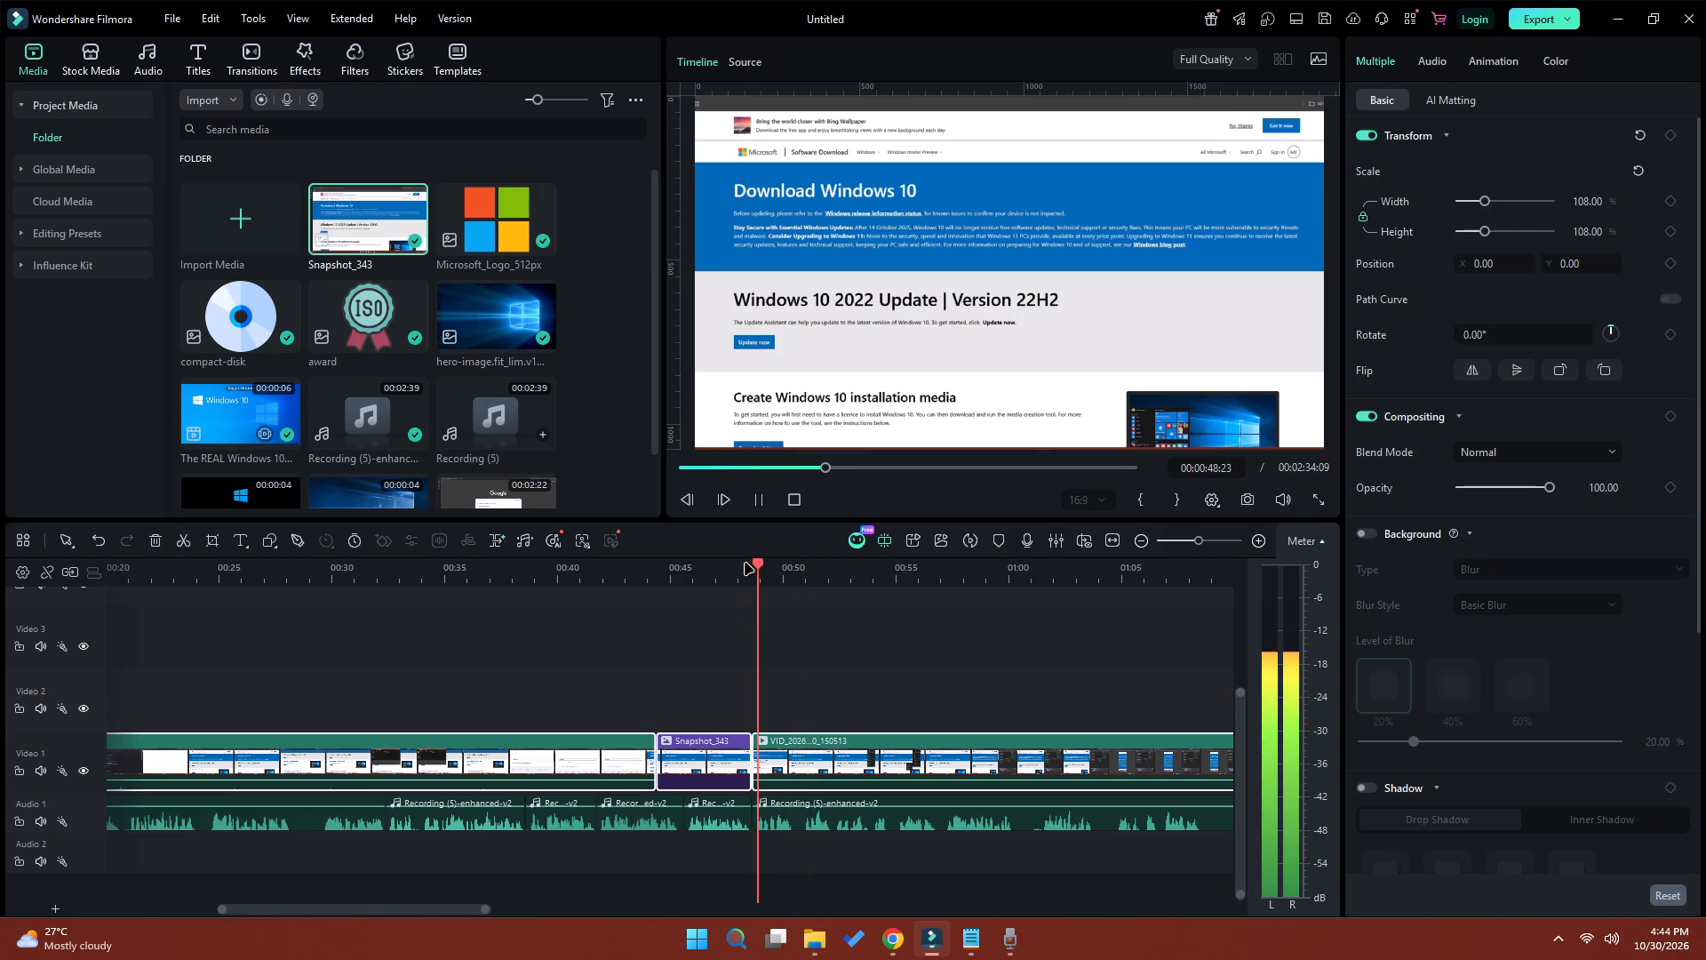
key(space)
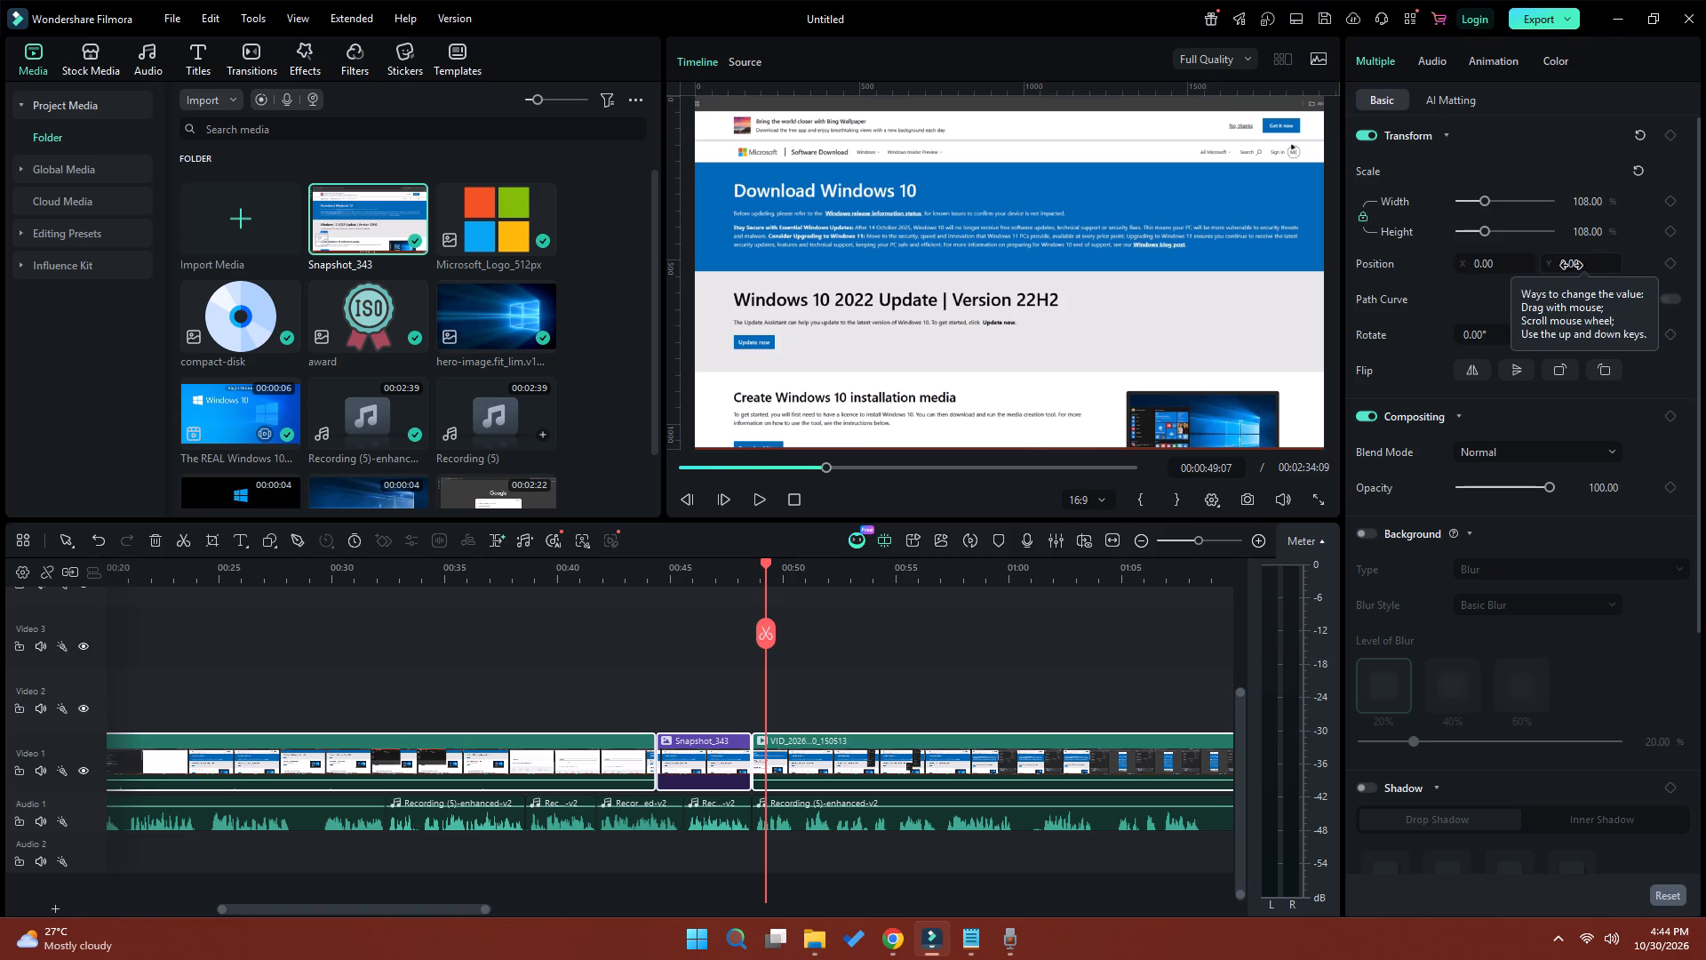
Set the vertical position of the screen recording clip after the snapshot to -37.
click(848, 772)
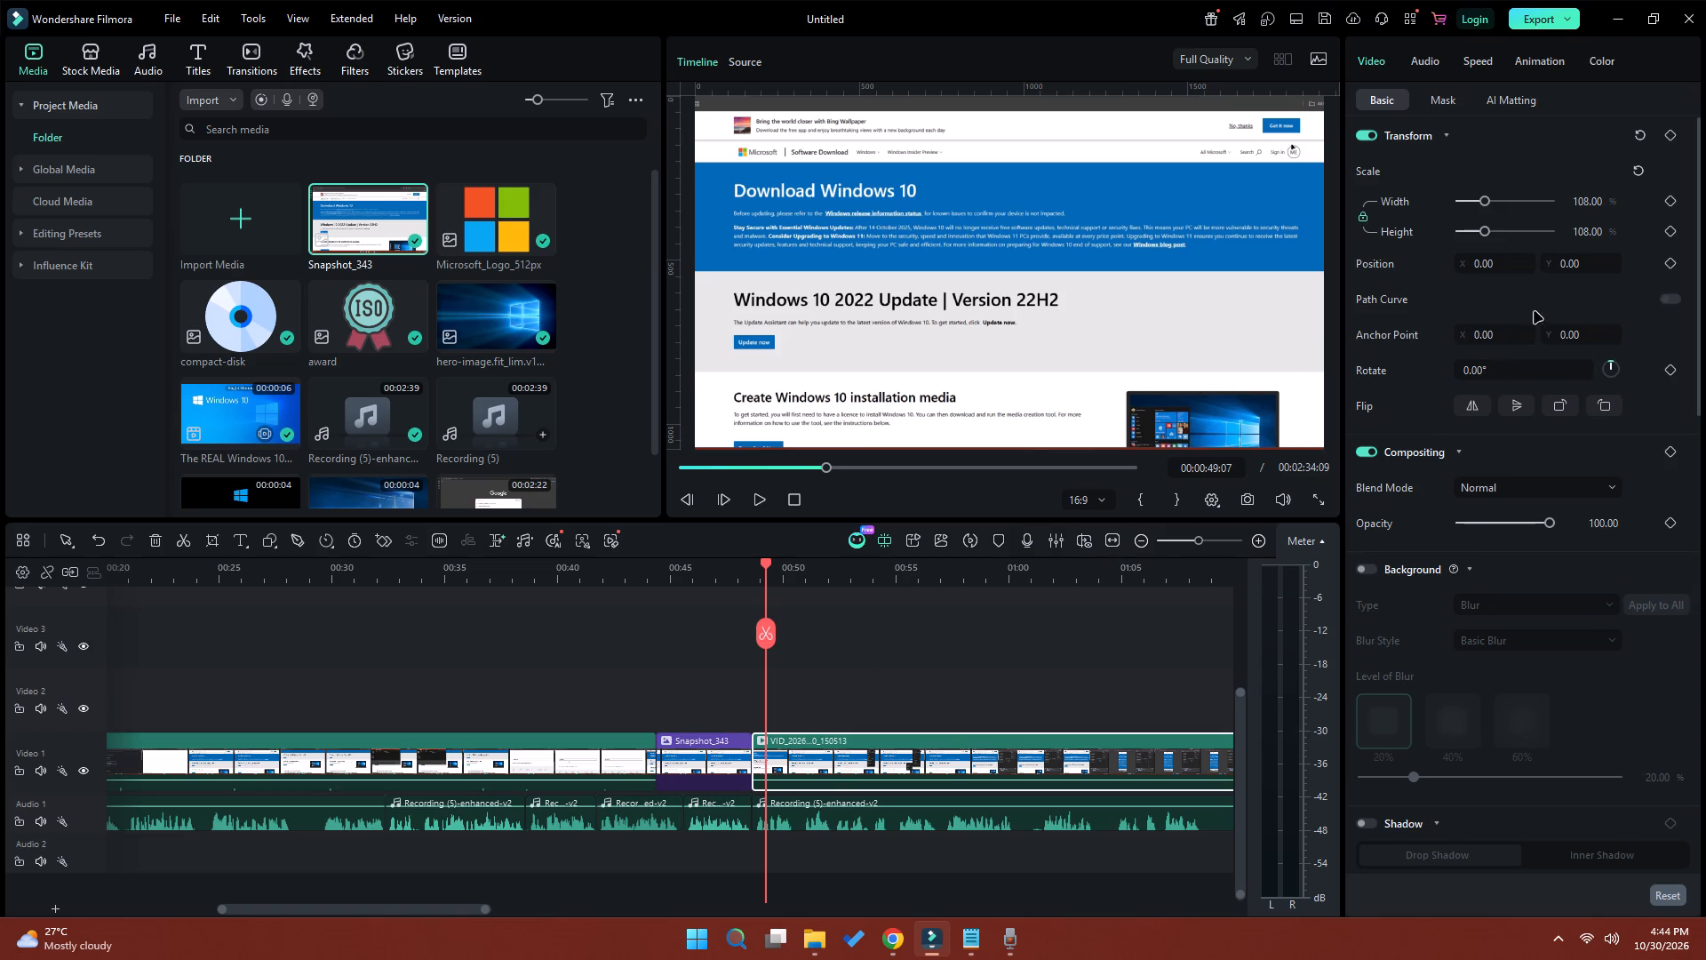
click(1577, 260)
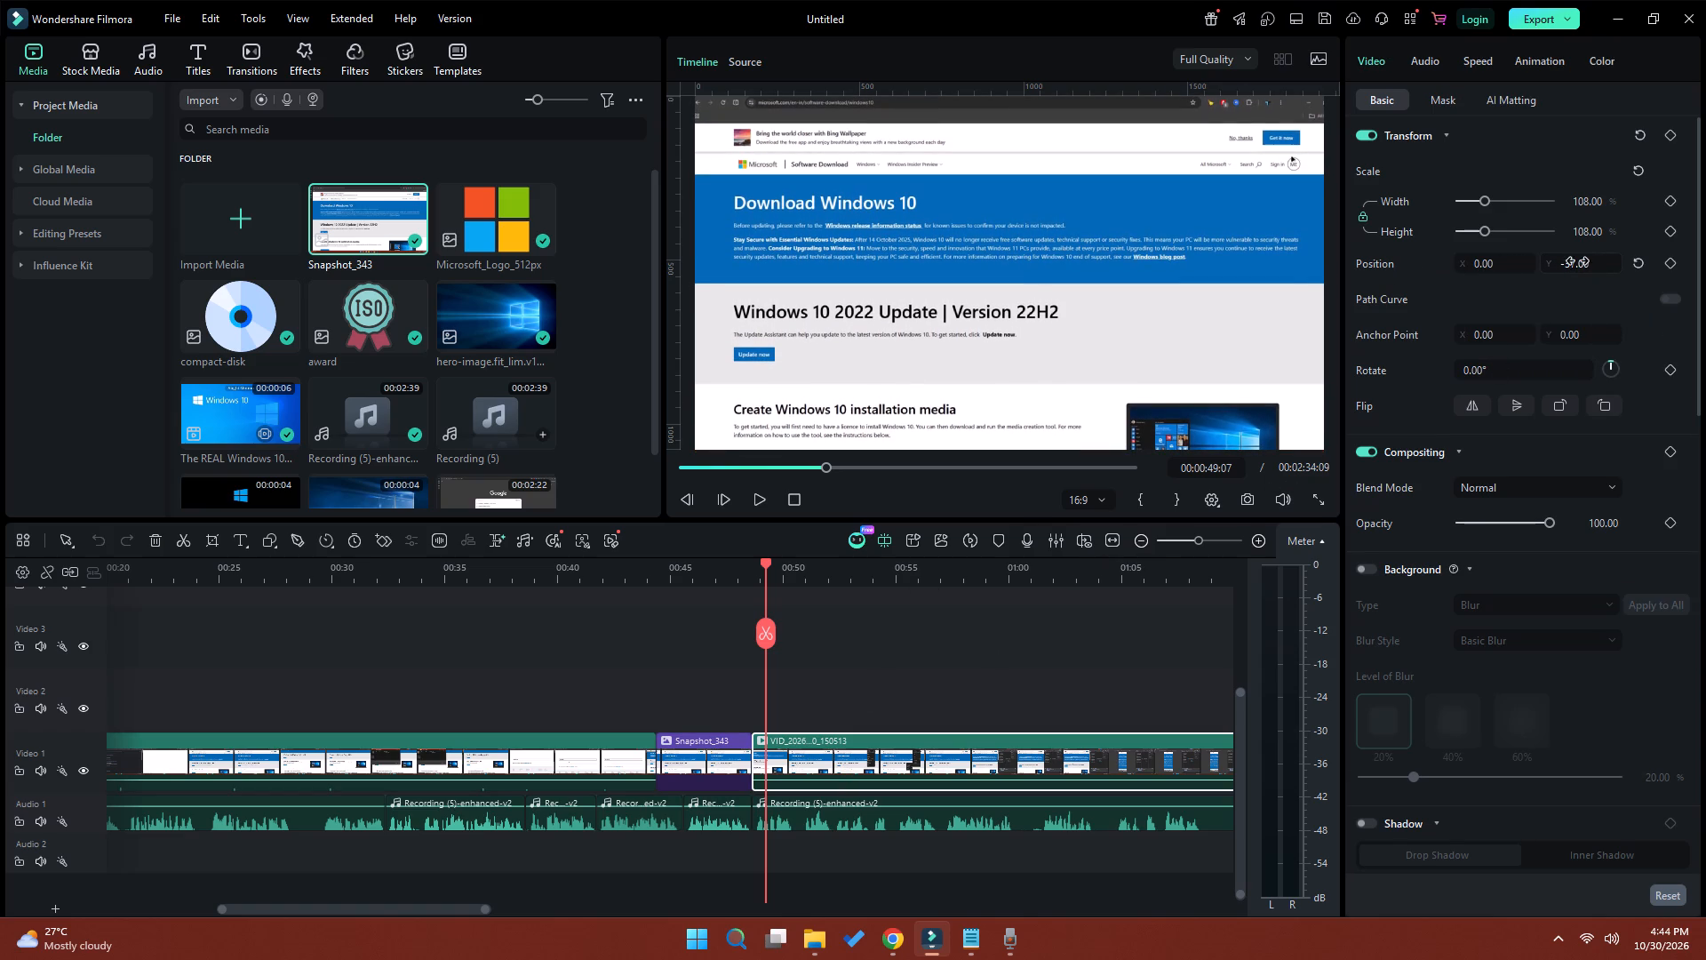
Play back the repositioned clip from 00:00:49:07 and replay parts up to about 00:00:58, checking the framing and narration sync.
key(space)
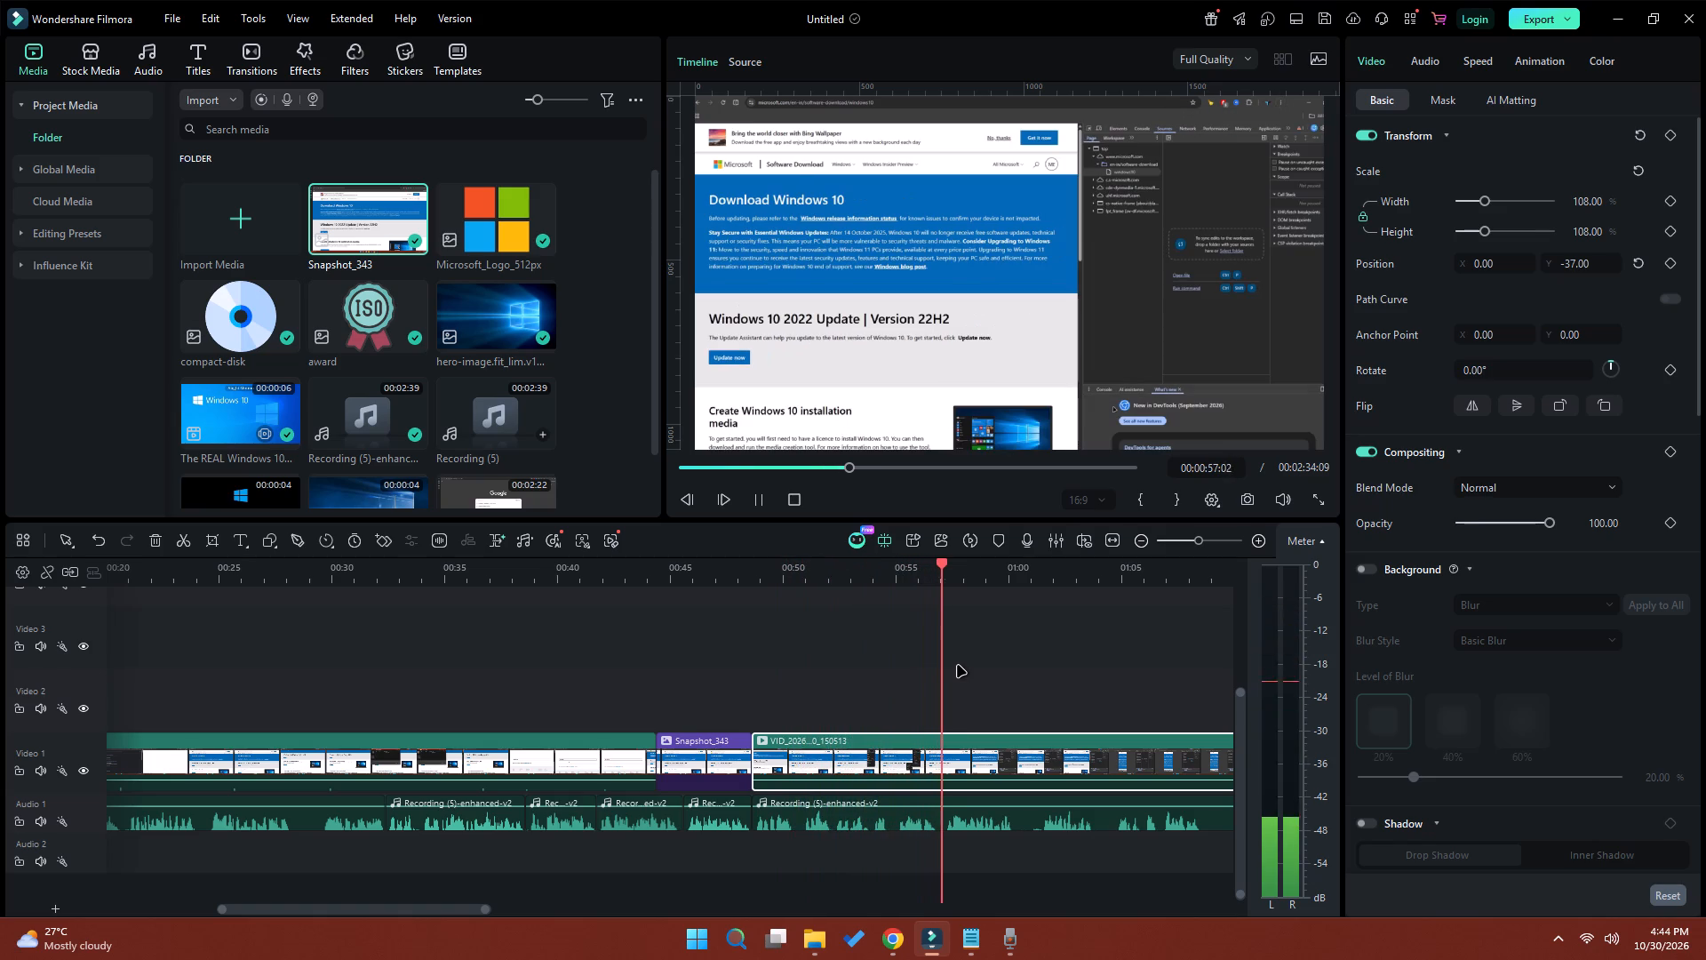
key(space)
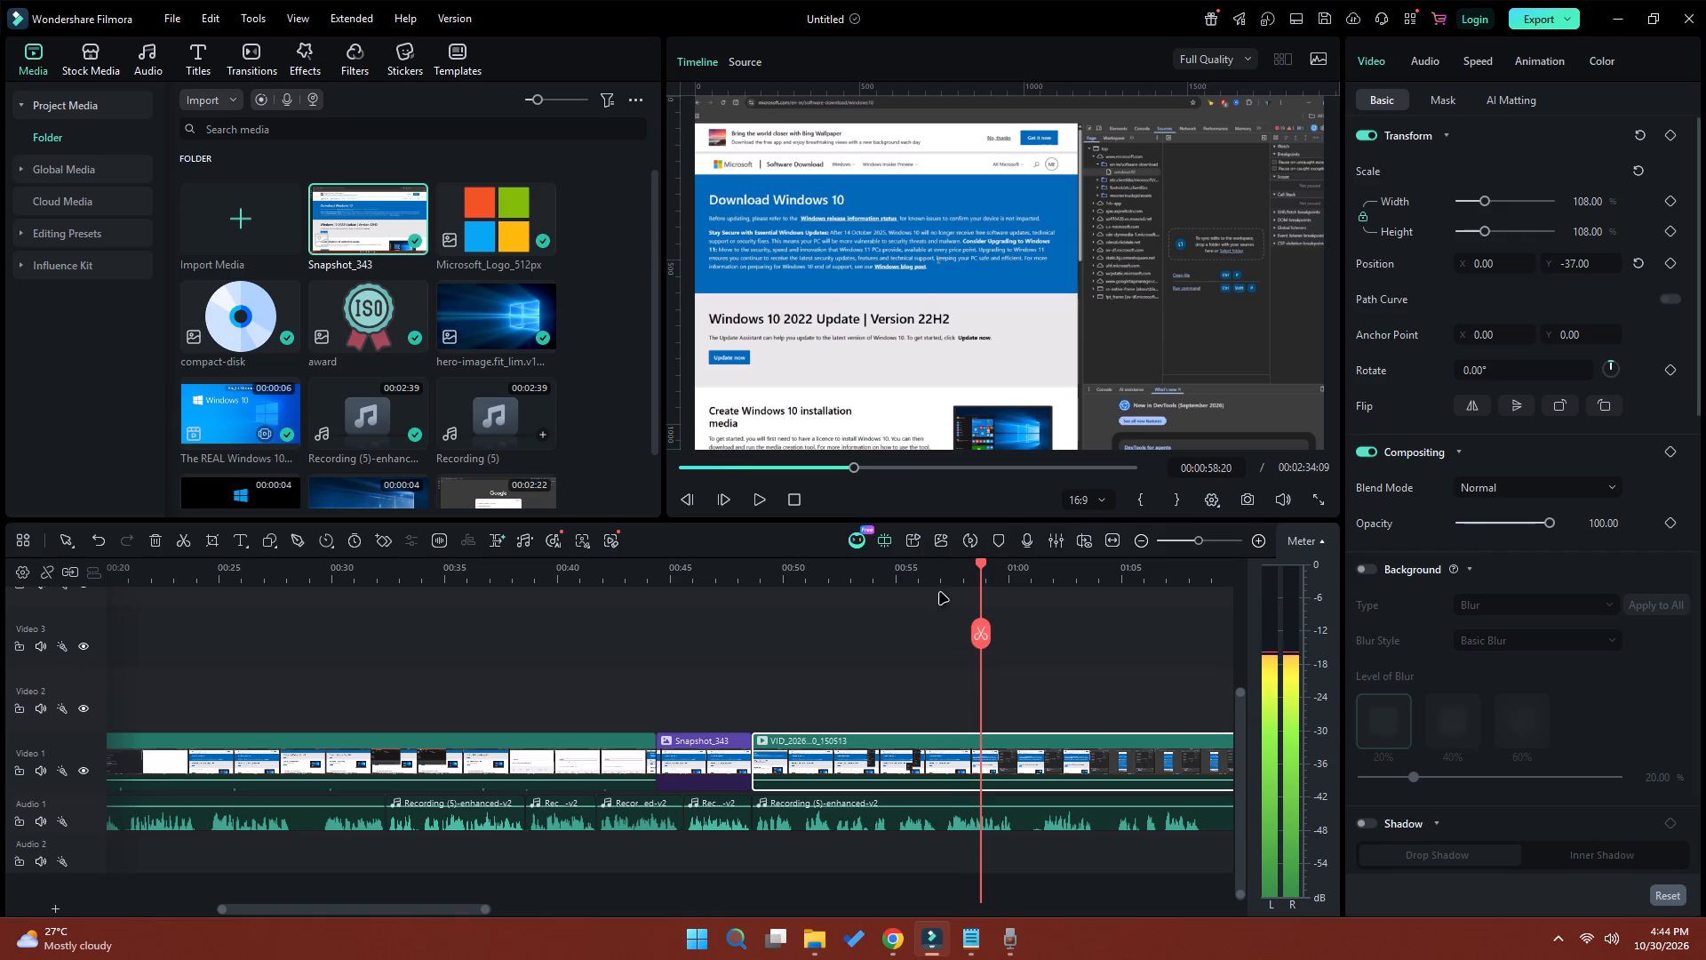
click(897, 568)
drag(893, 564, 880, 567)
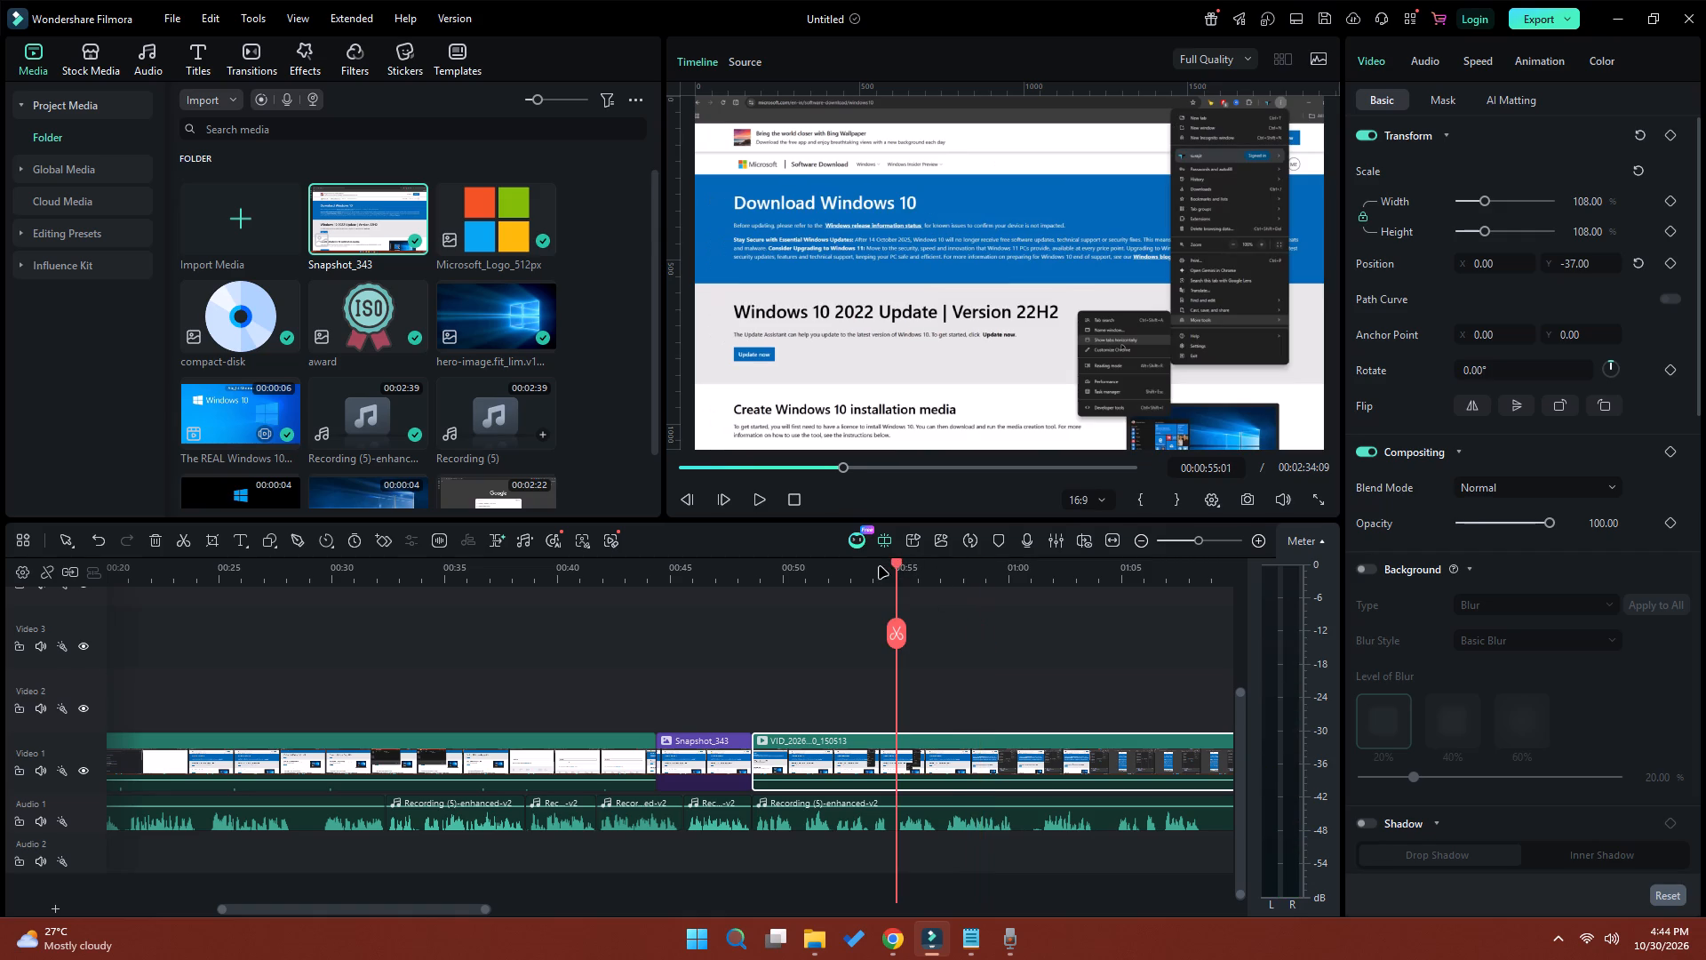
drag(880, 567, 866, 572)
key(space)
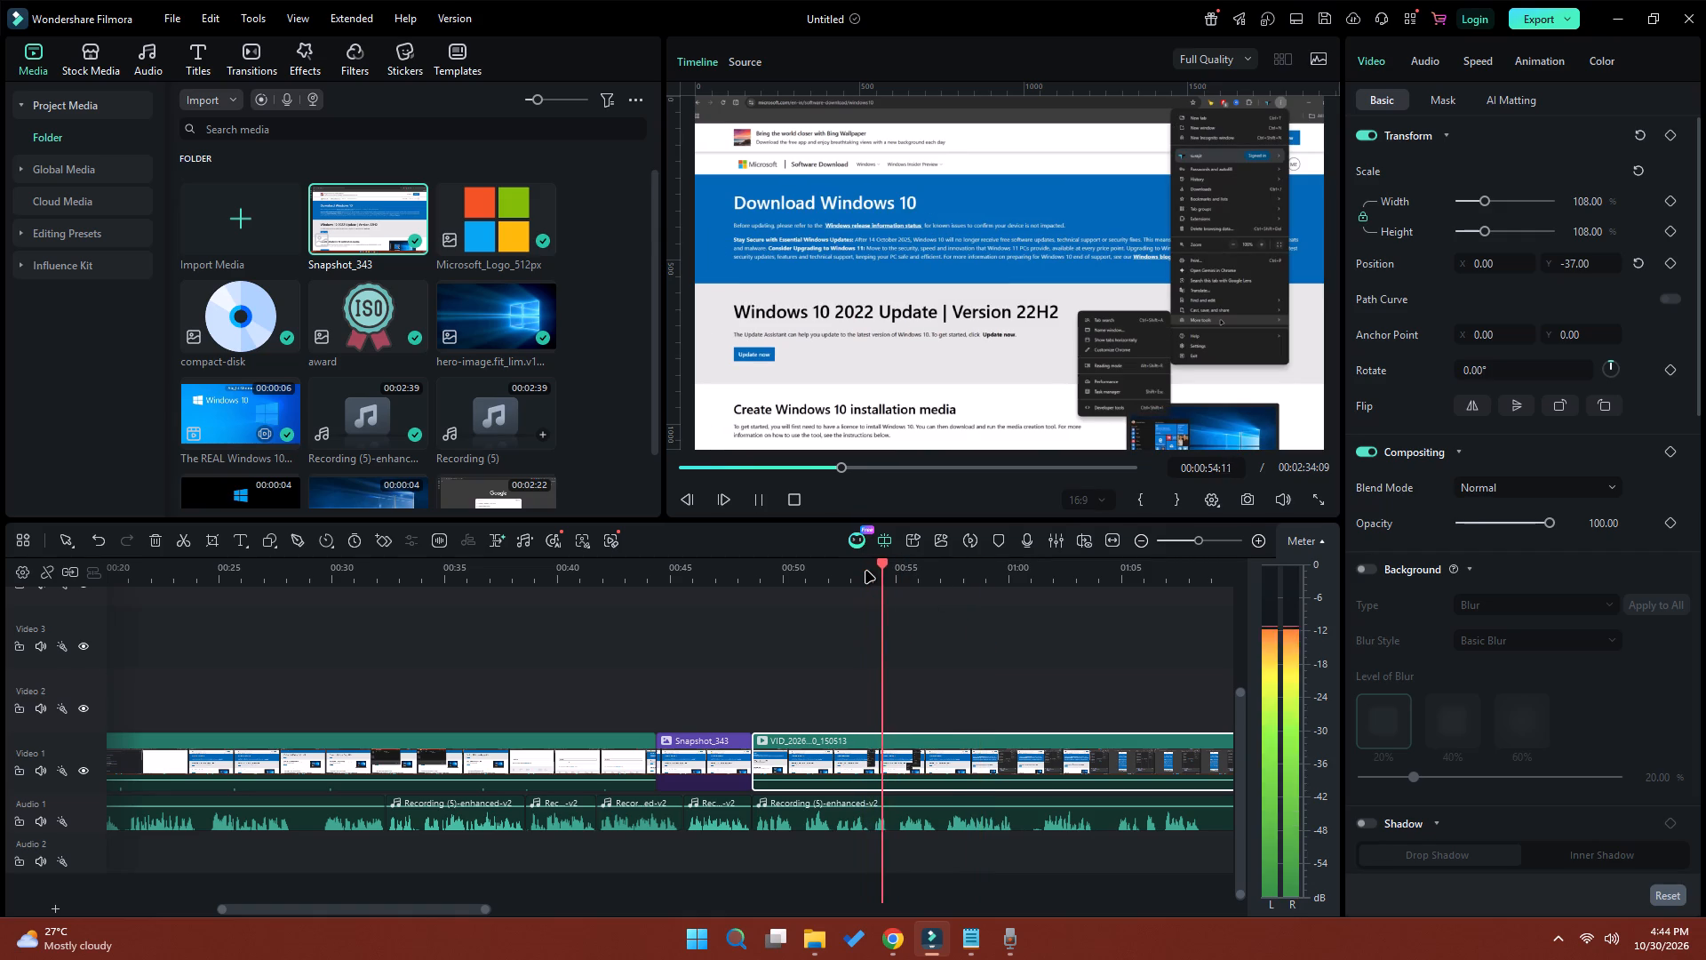
key(space)
click(779, 574)
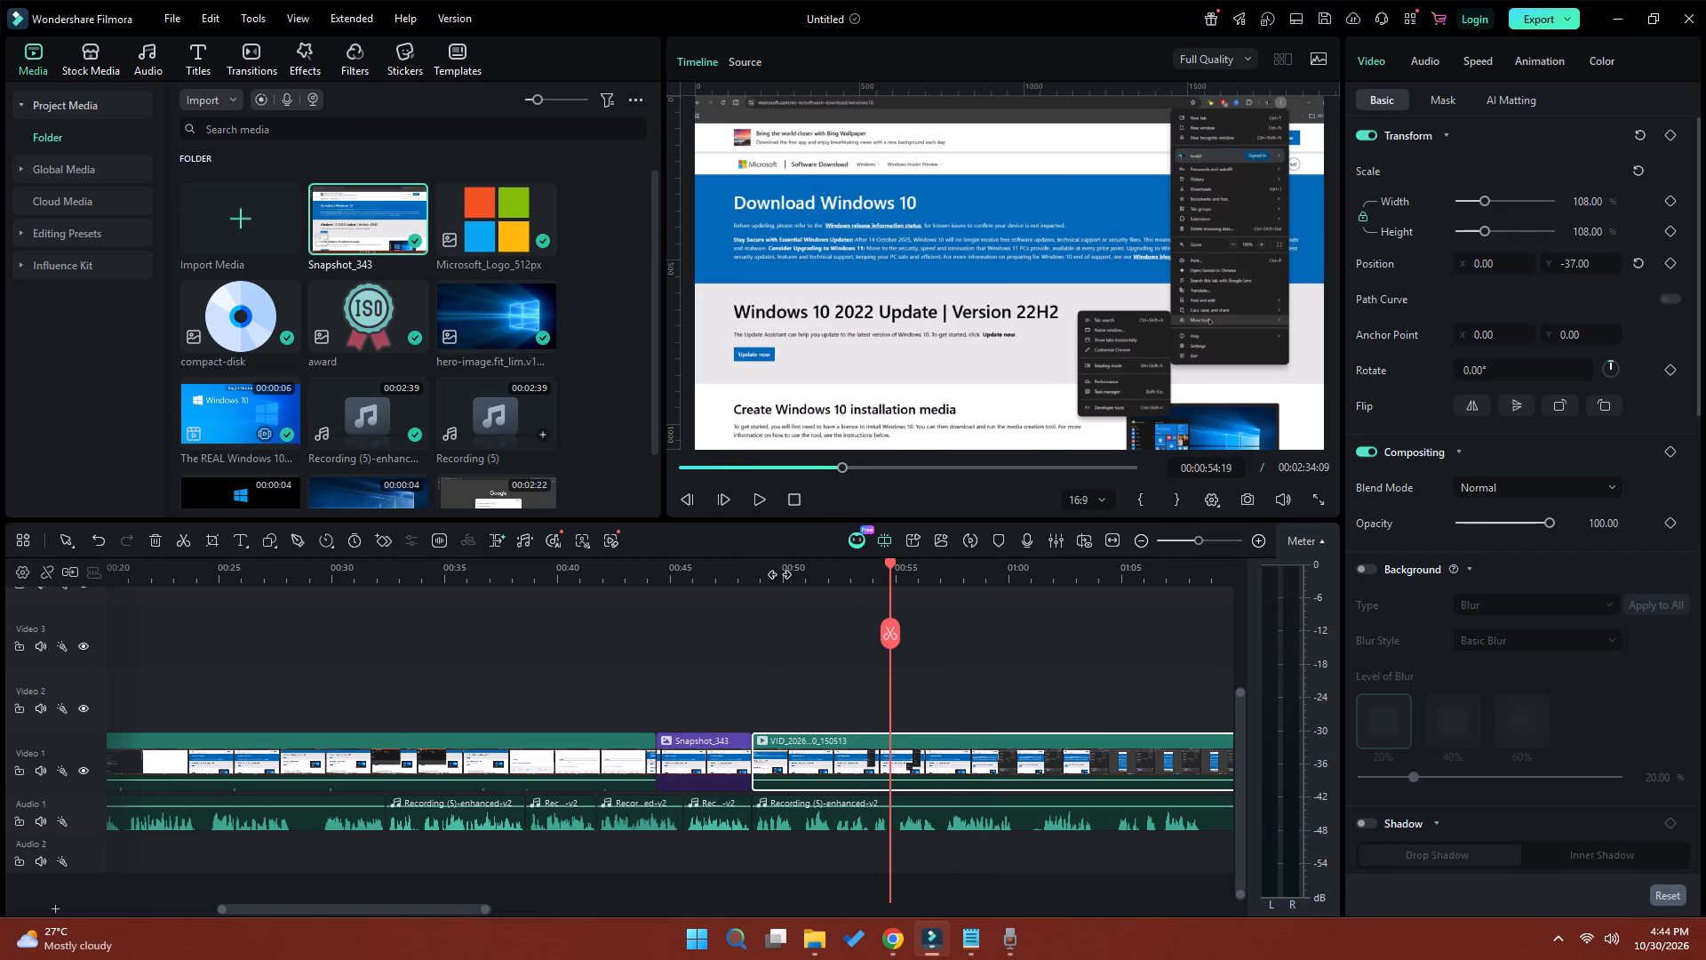
key(space)
key(space)
key(space)
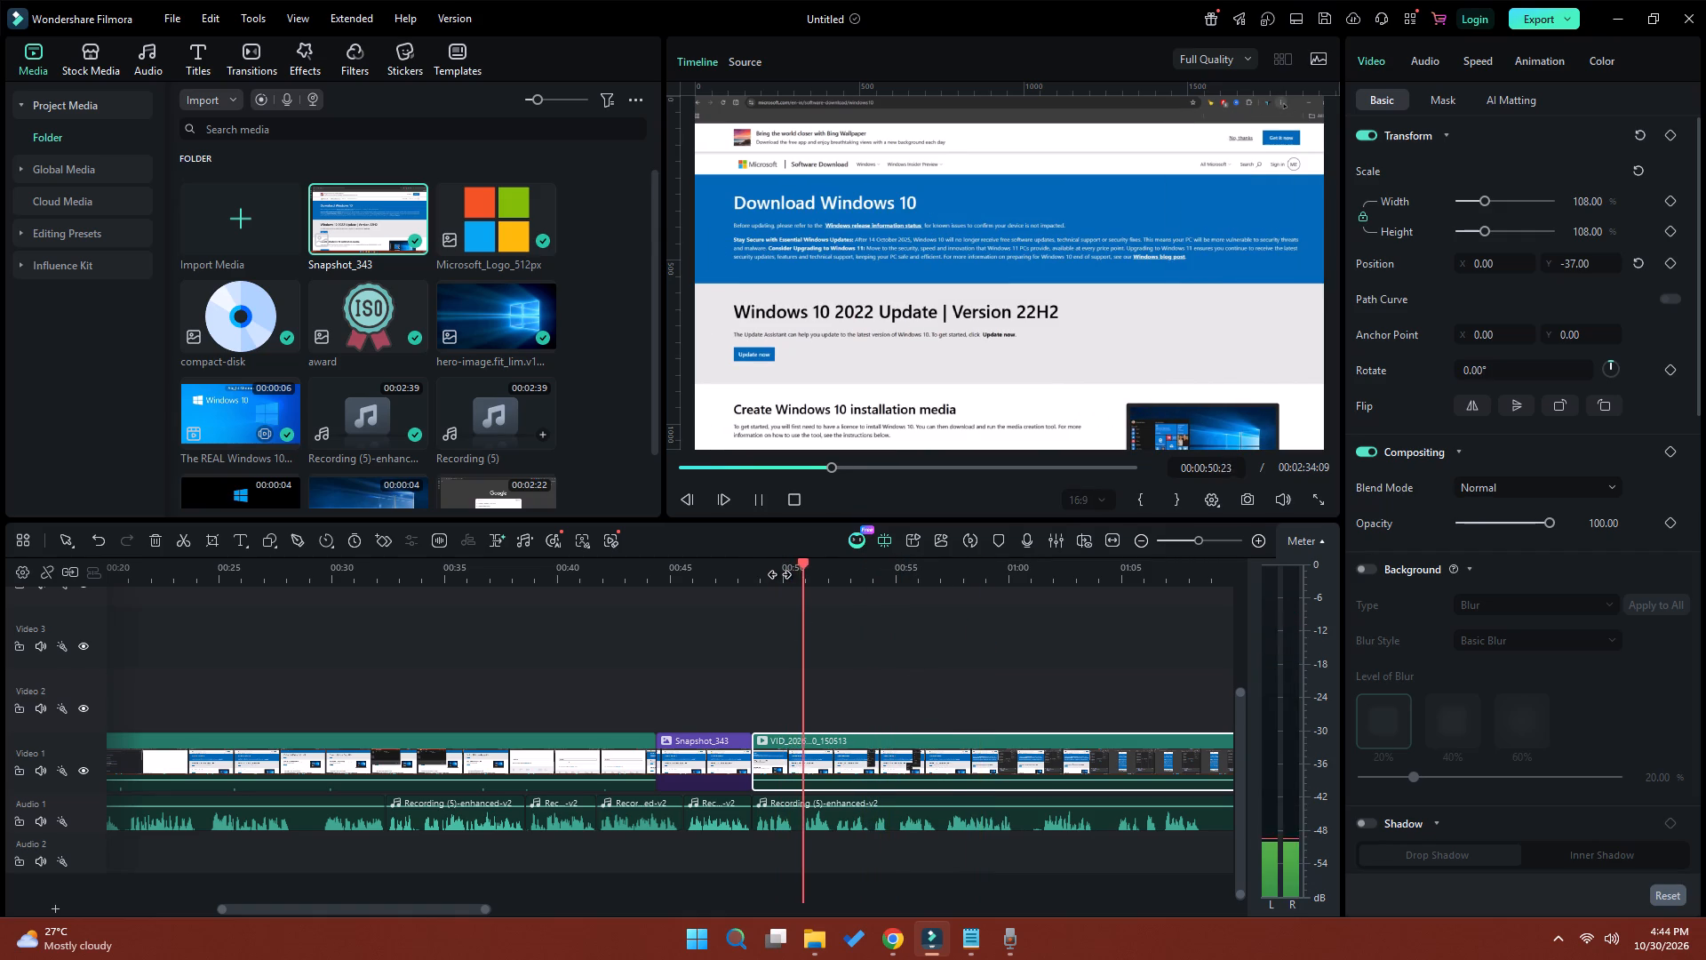
key(space)
key(space)
key(space)
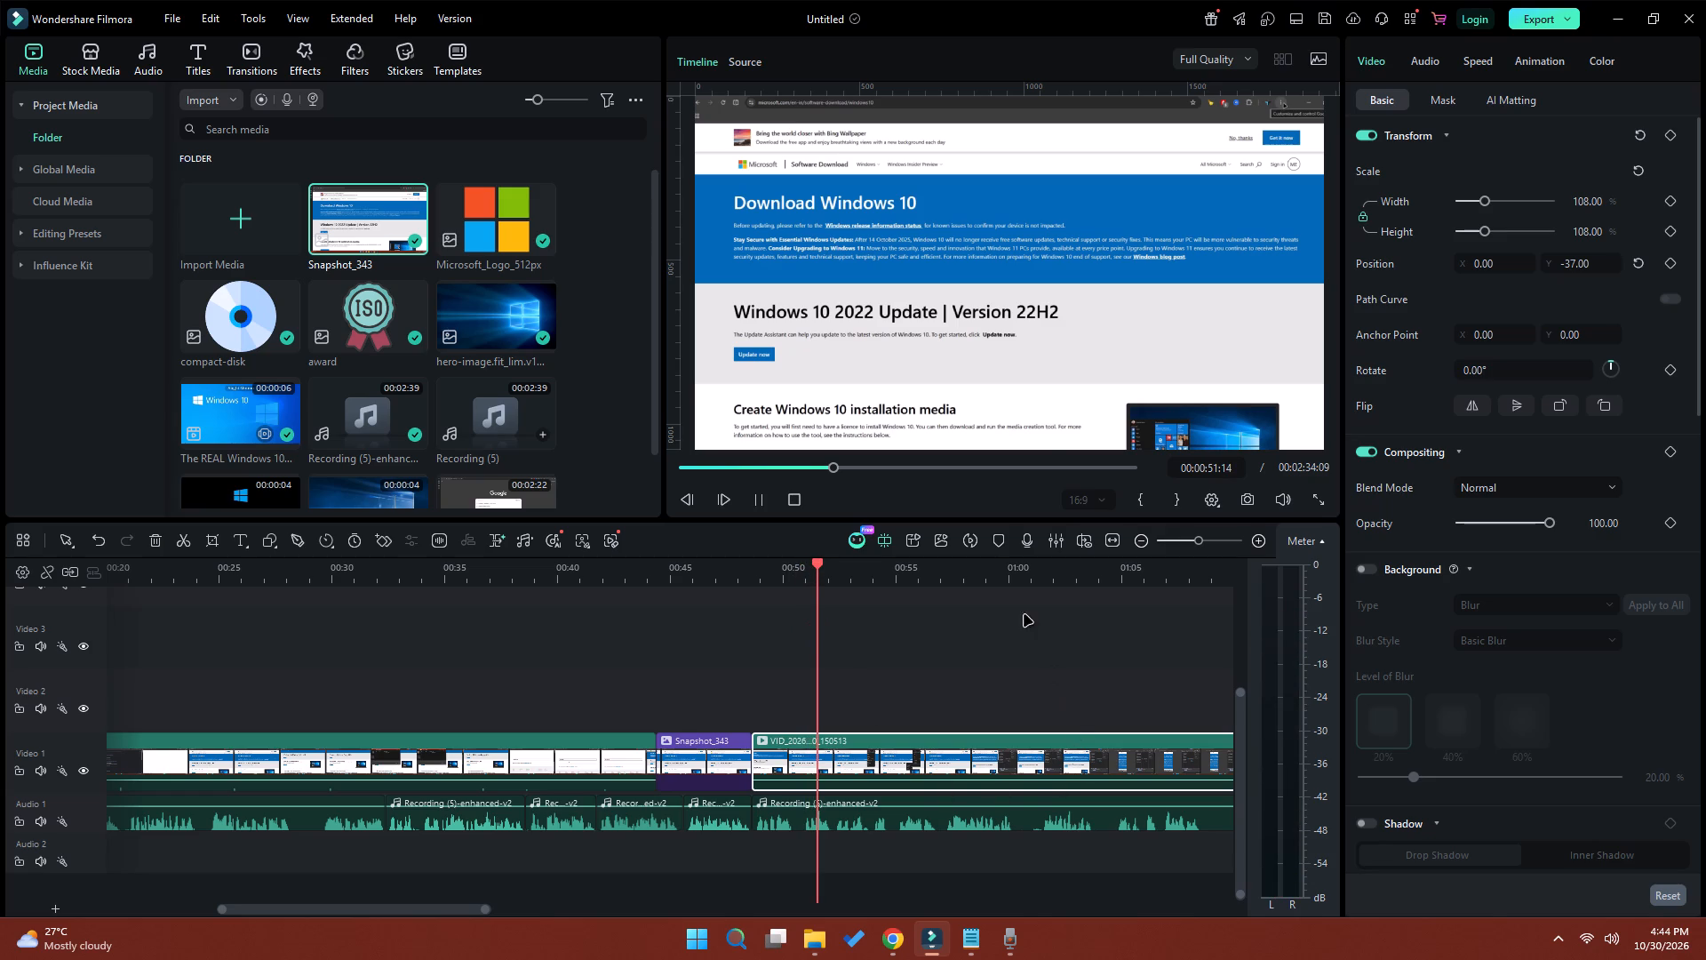
Split the Audio 1 narration at the pause at 00:01:00:10.
click(976, 579)
key(space)
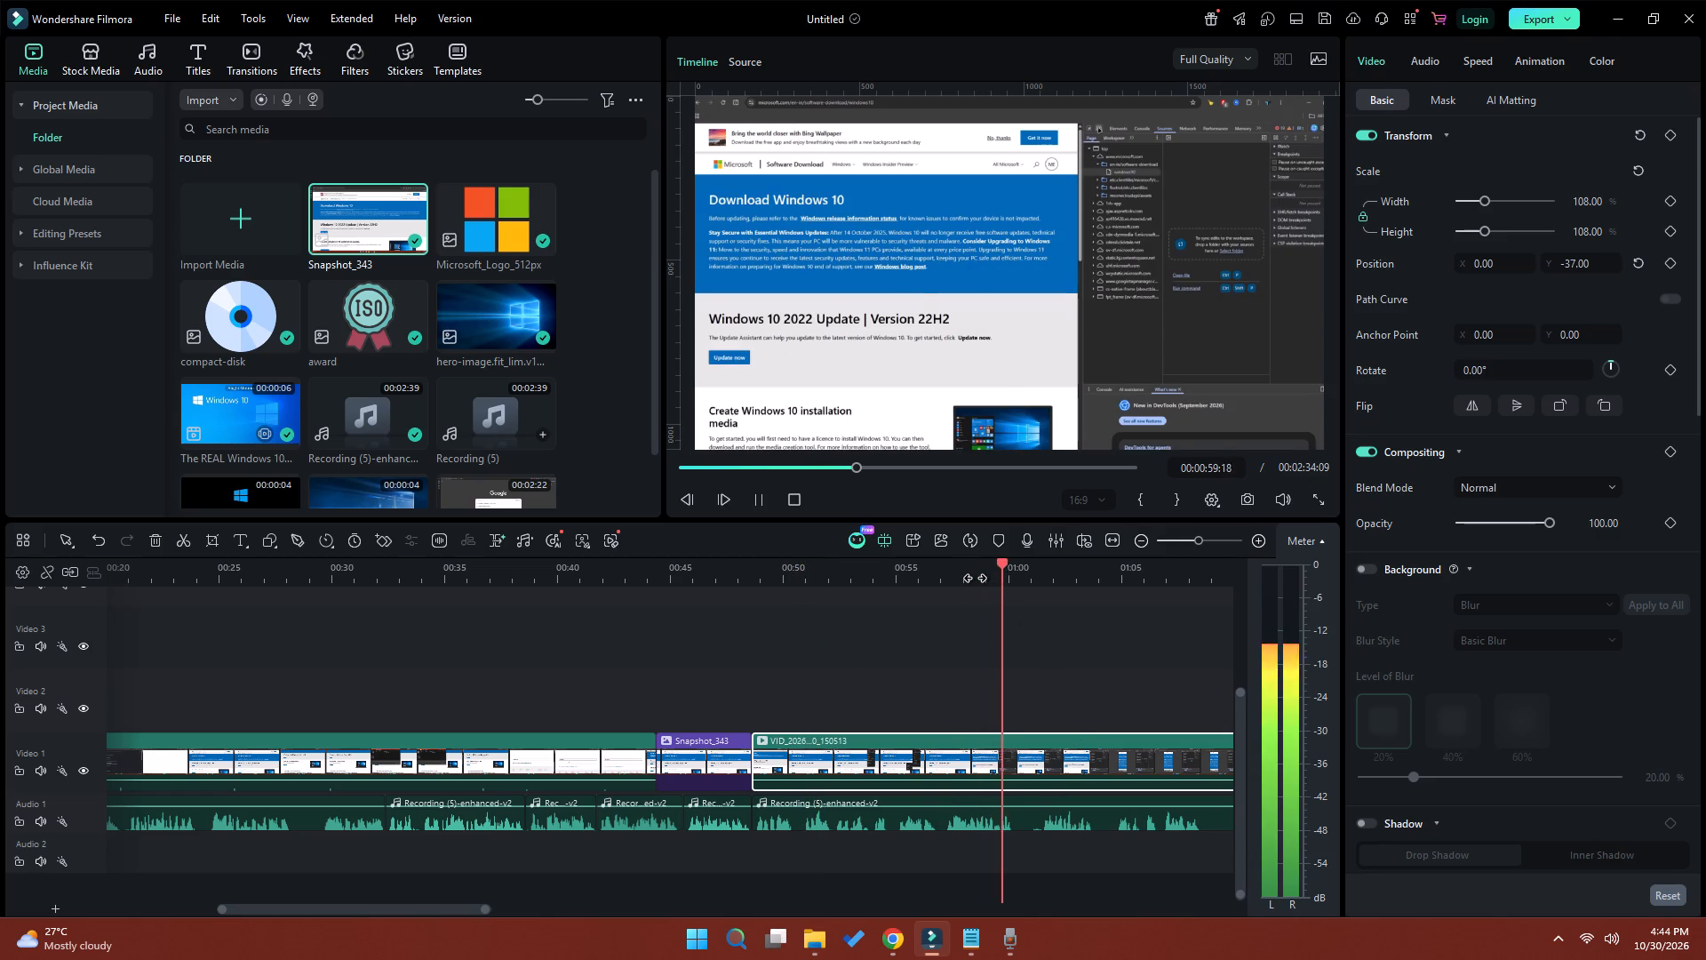
key(space)
click(1031, 815)
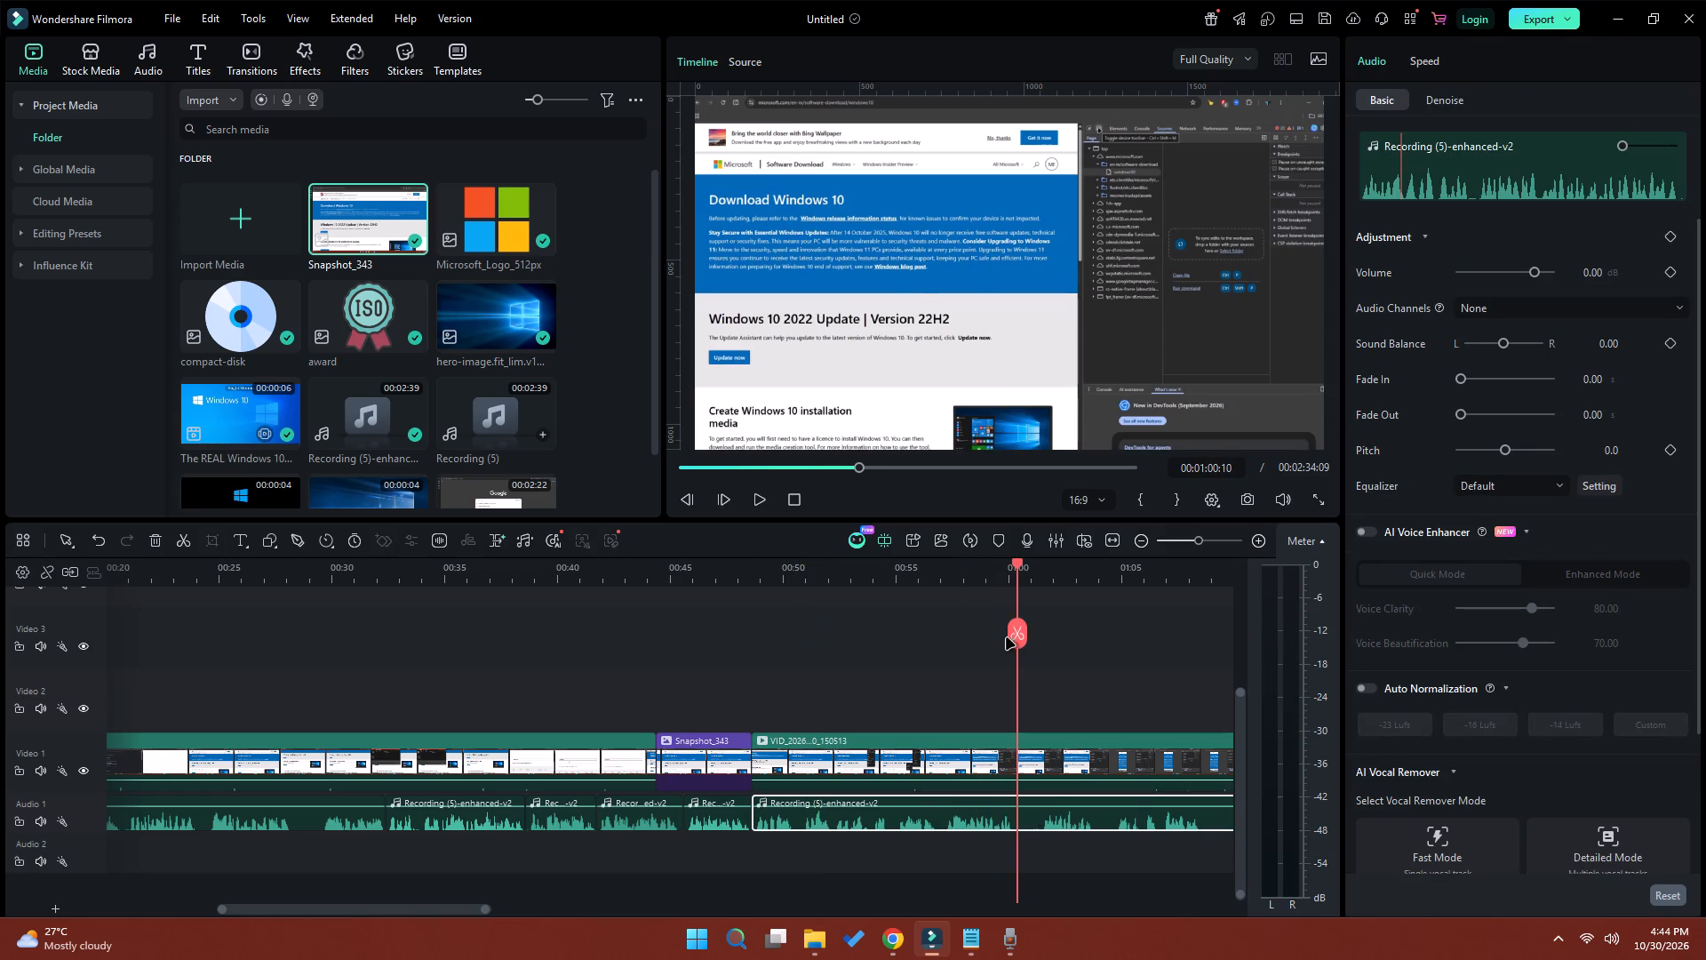
click(1015, 638)
Analyze the narration clip before the 00:01:00:10 cut with Silence Detection, using a minimum duration of 0.3 s.
click(949, 819)
right_click(949, 819)
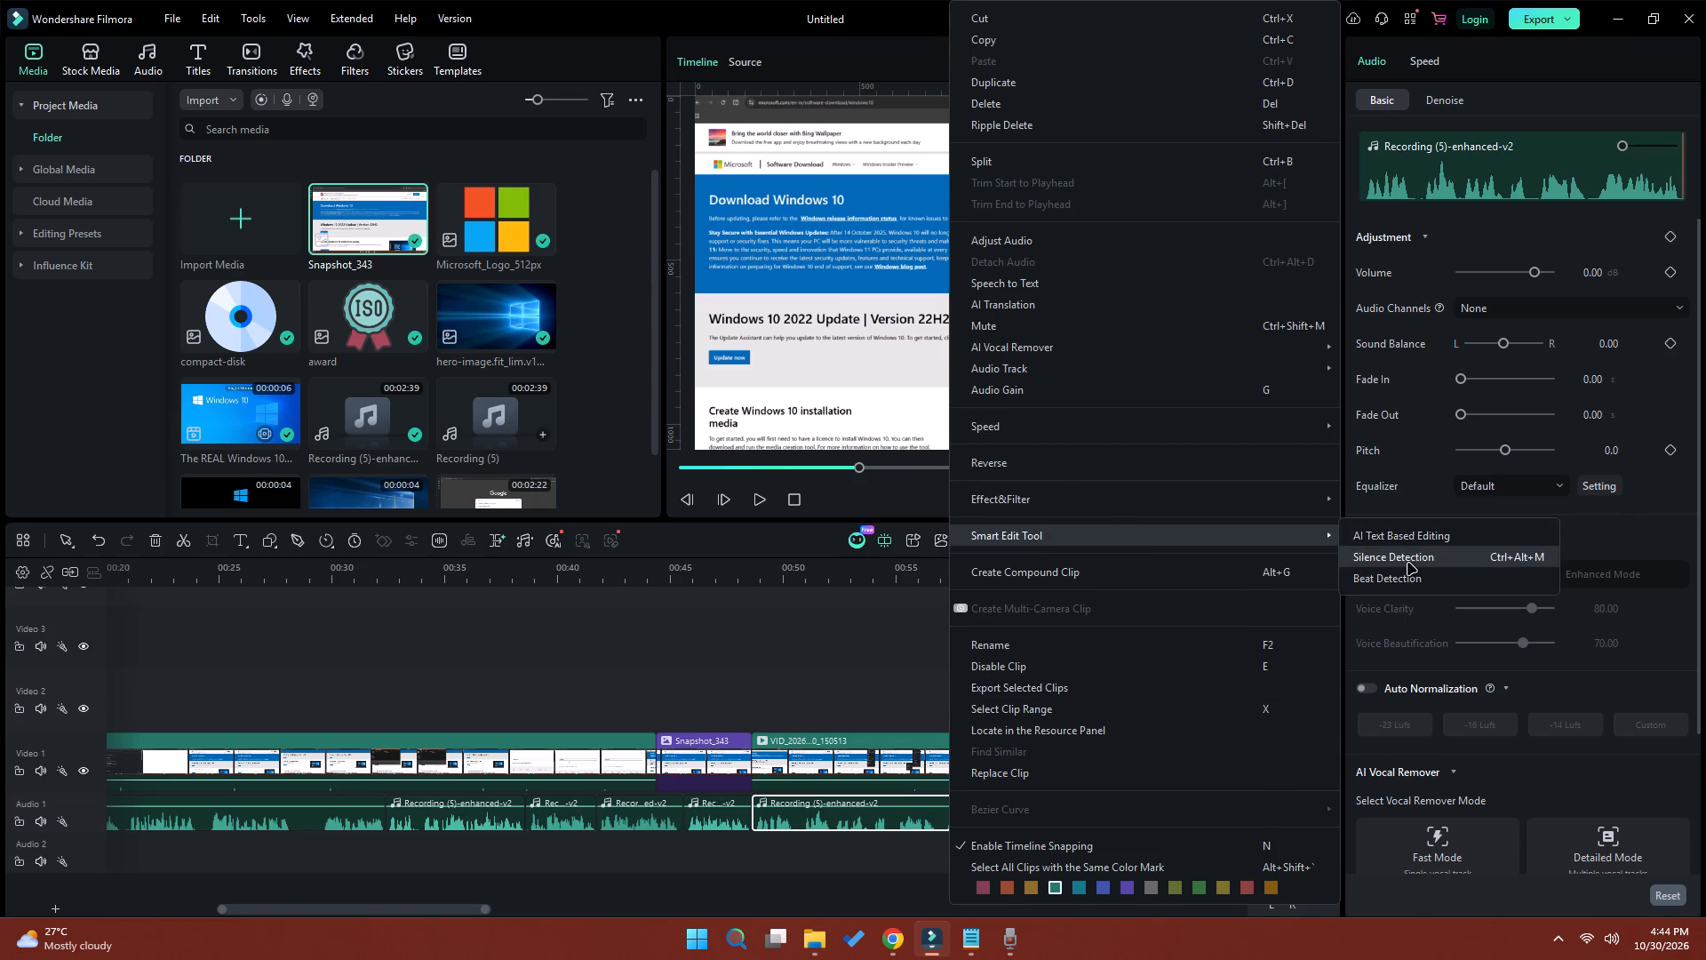
click(1407, 564)
click(1191, 167)
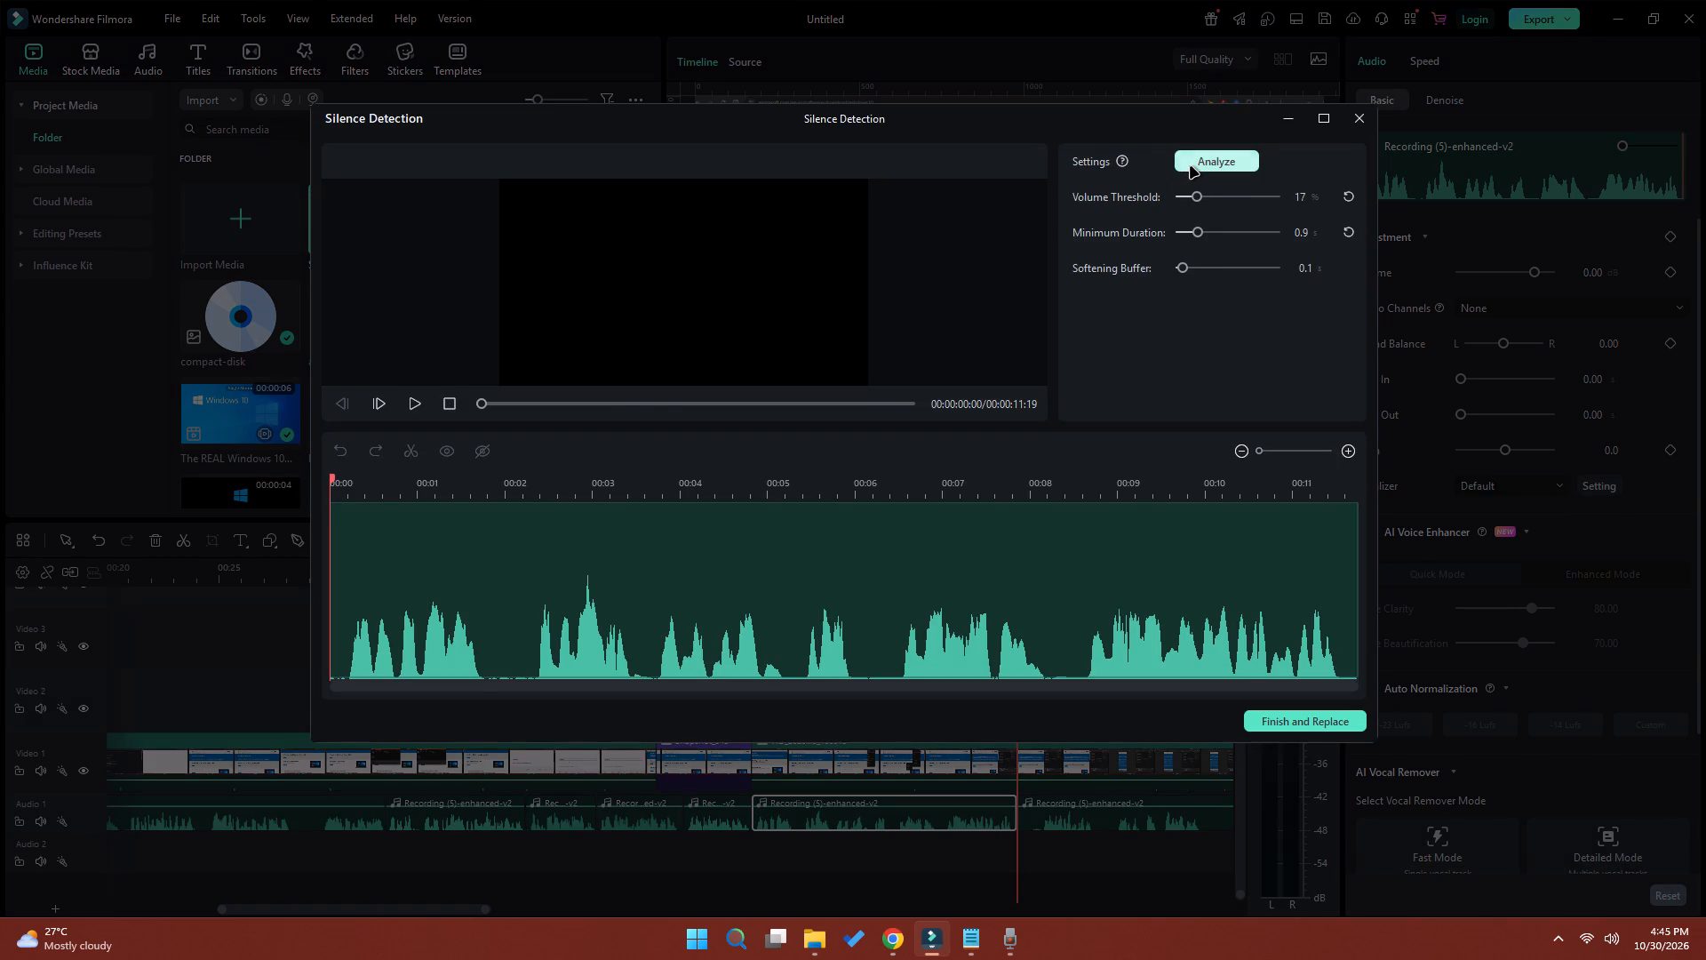
click(1191, 166)
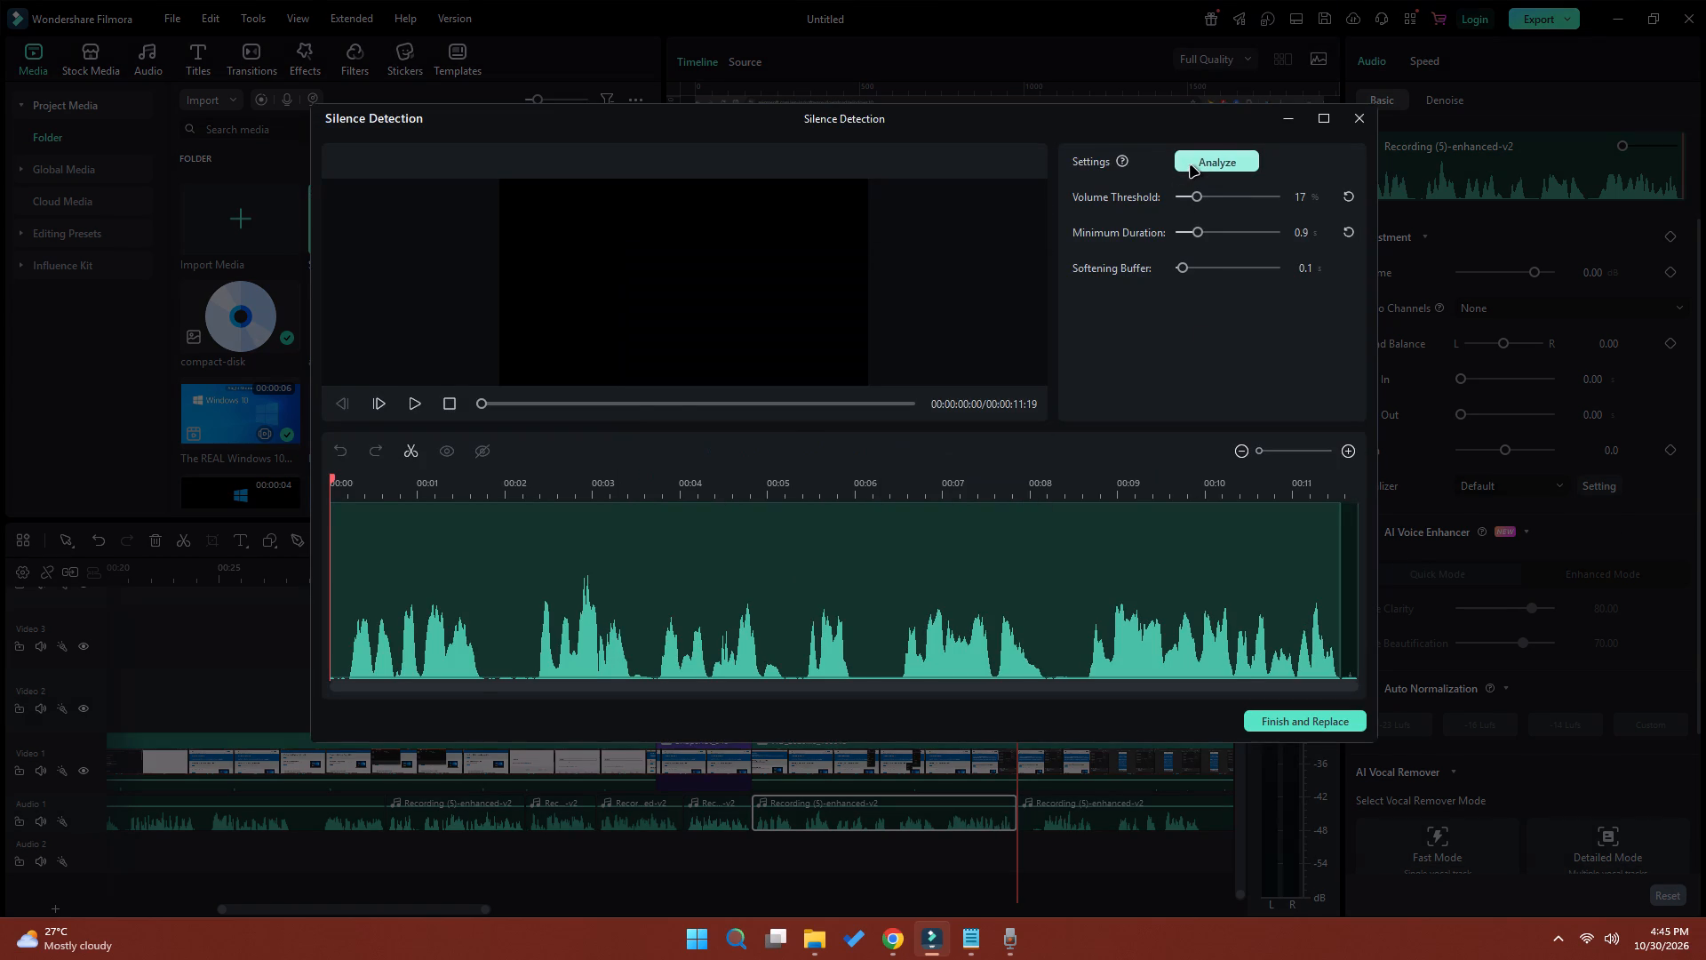
click(1187, 236)
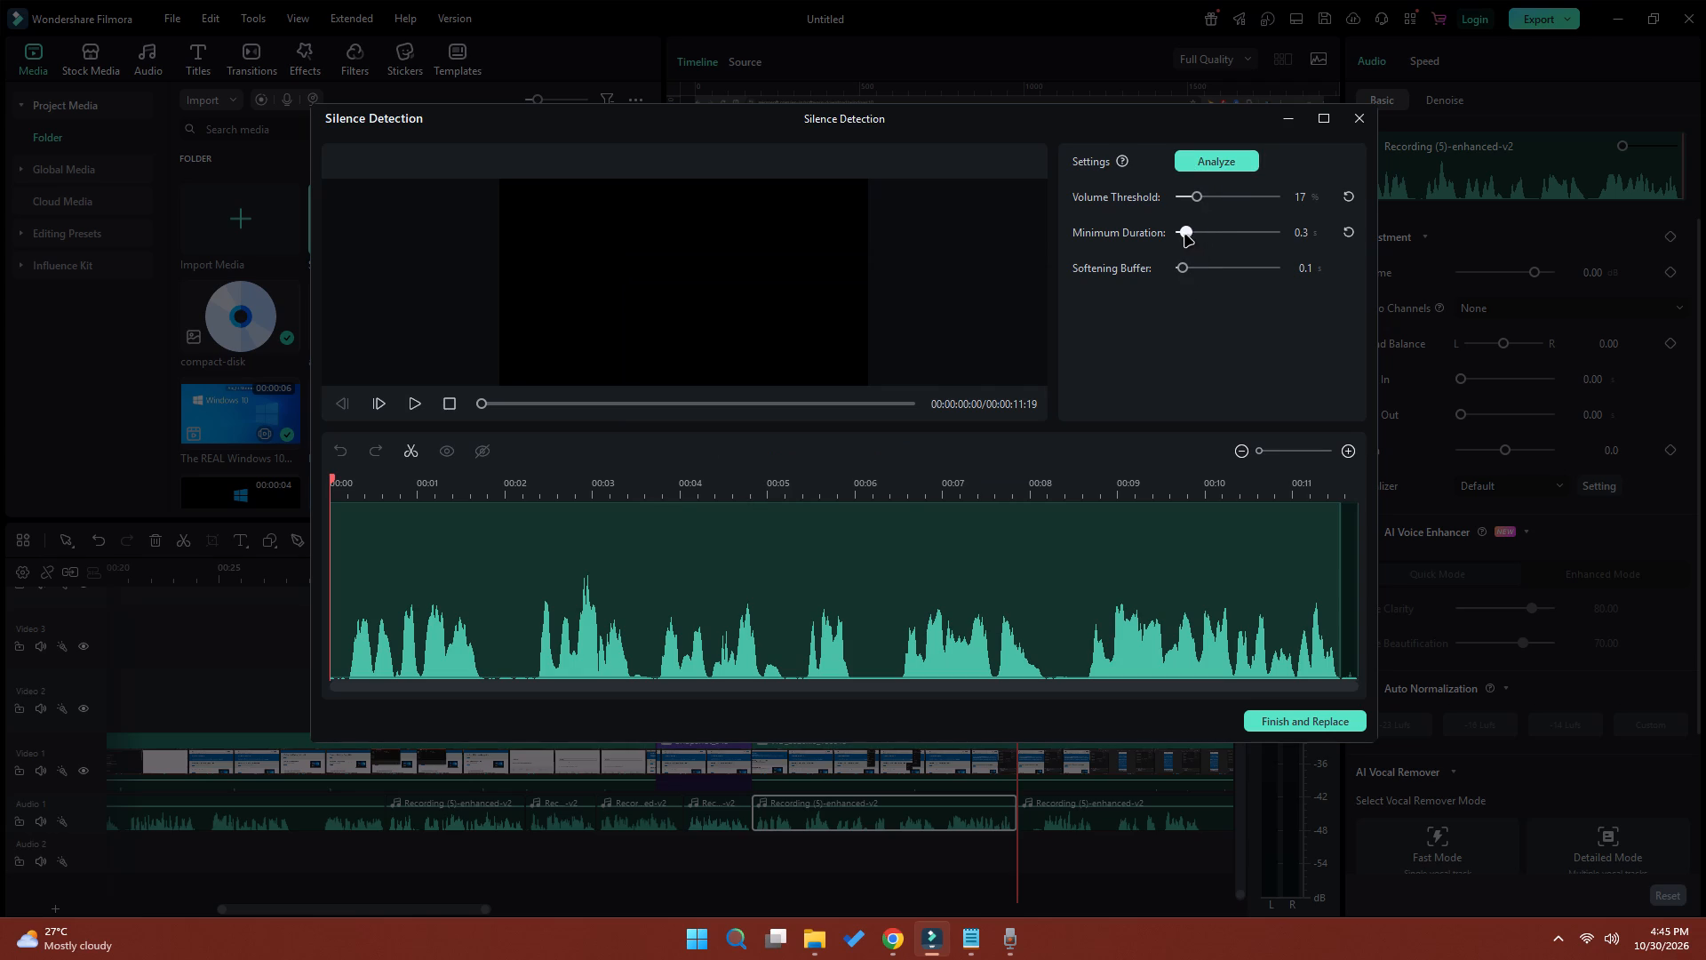
click(1216, 167)
Start the silent ranges near 5 s and 8 s at about 5.2 s and 8.2 s, and replace the clip with the silence-cut result.
drag(767, 596, 767, 596)
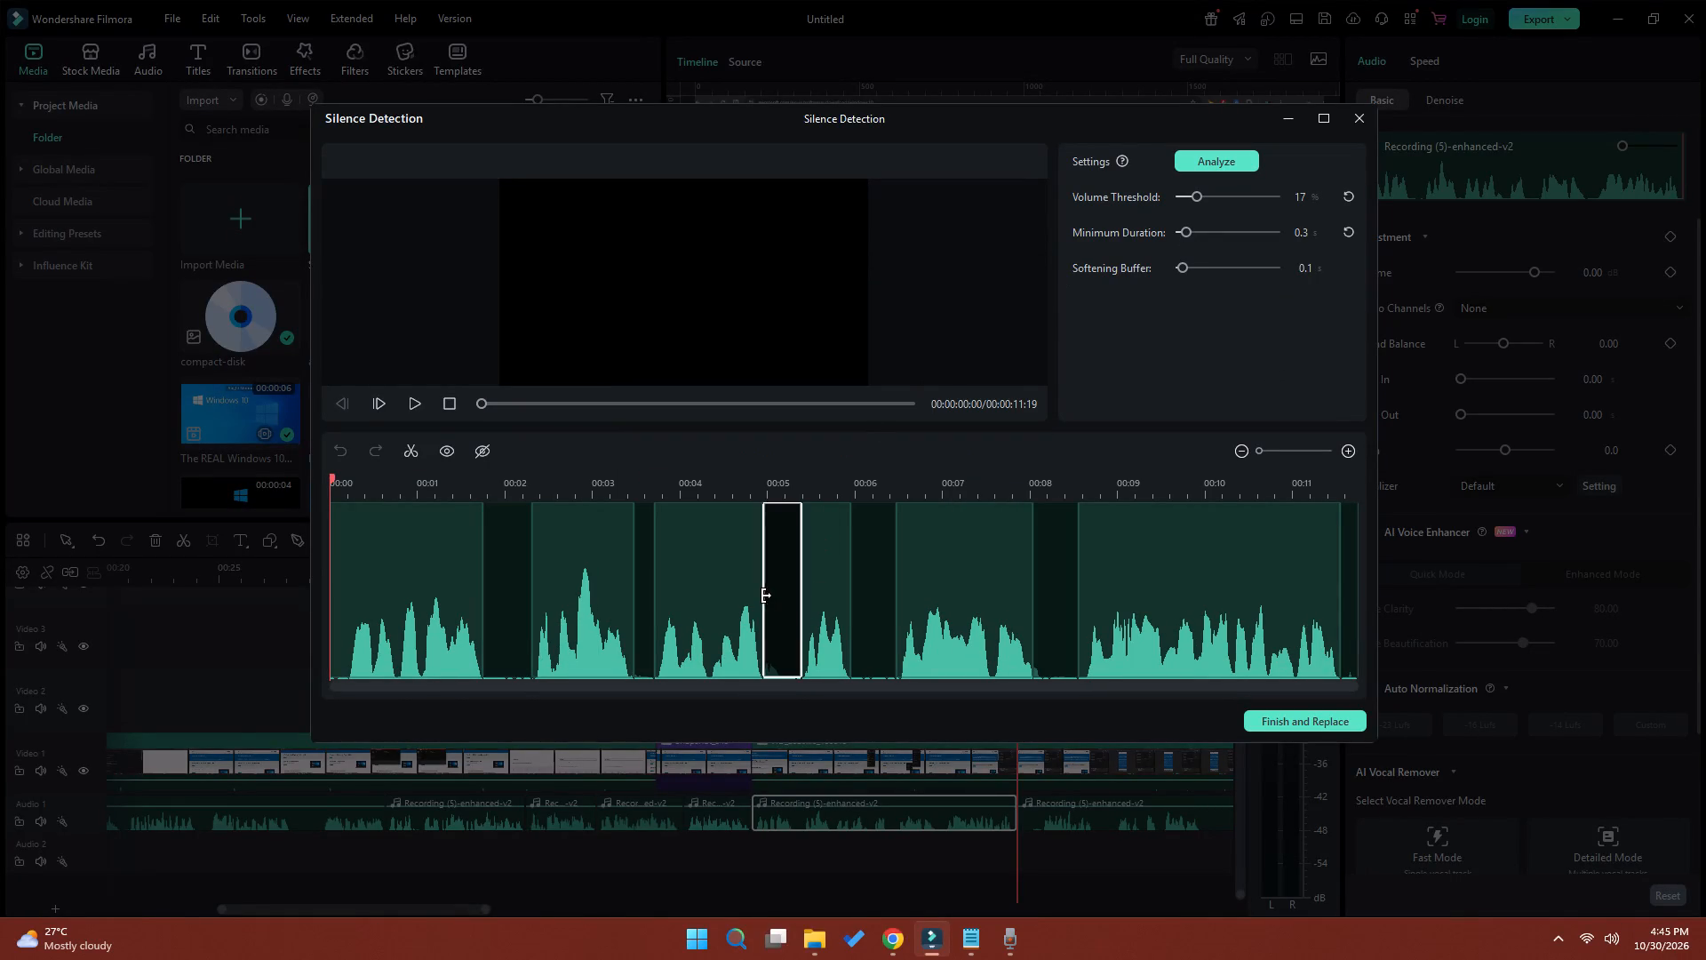
drag(767, 596, 782, 596)
drag(782, 596, 785, 596)
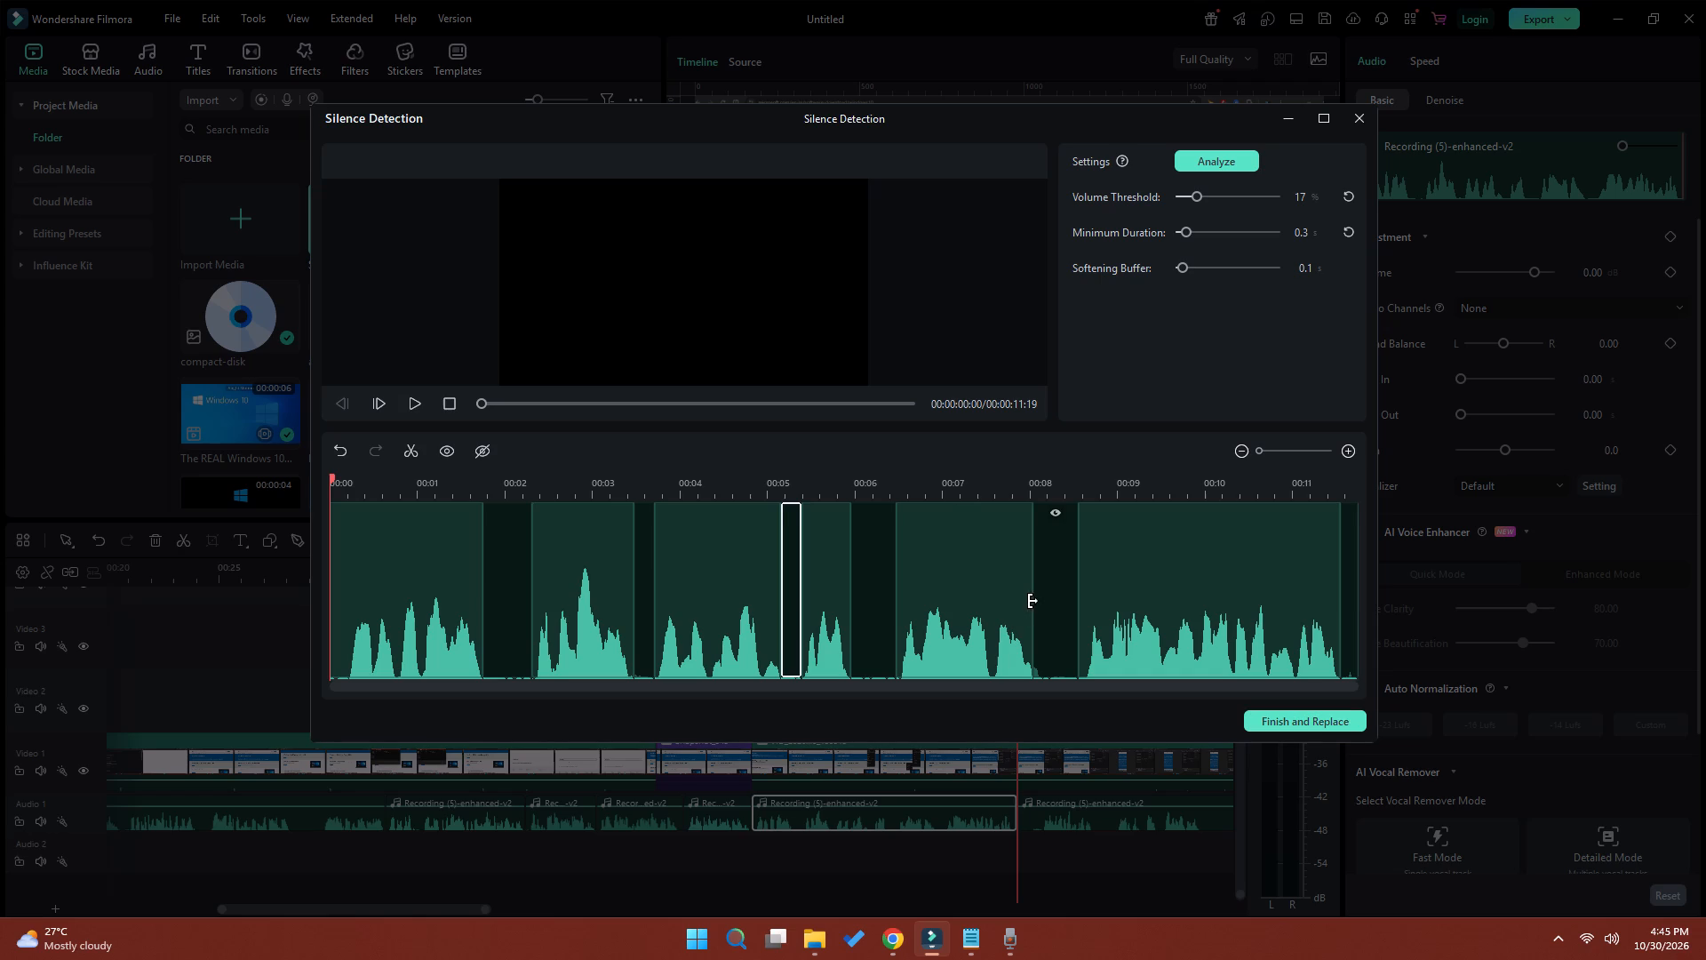
drag(1033, 601, 1046, 601)
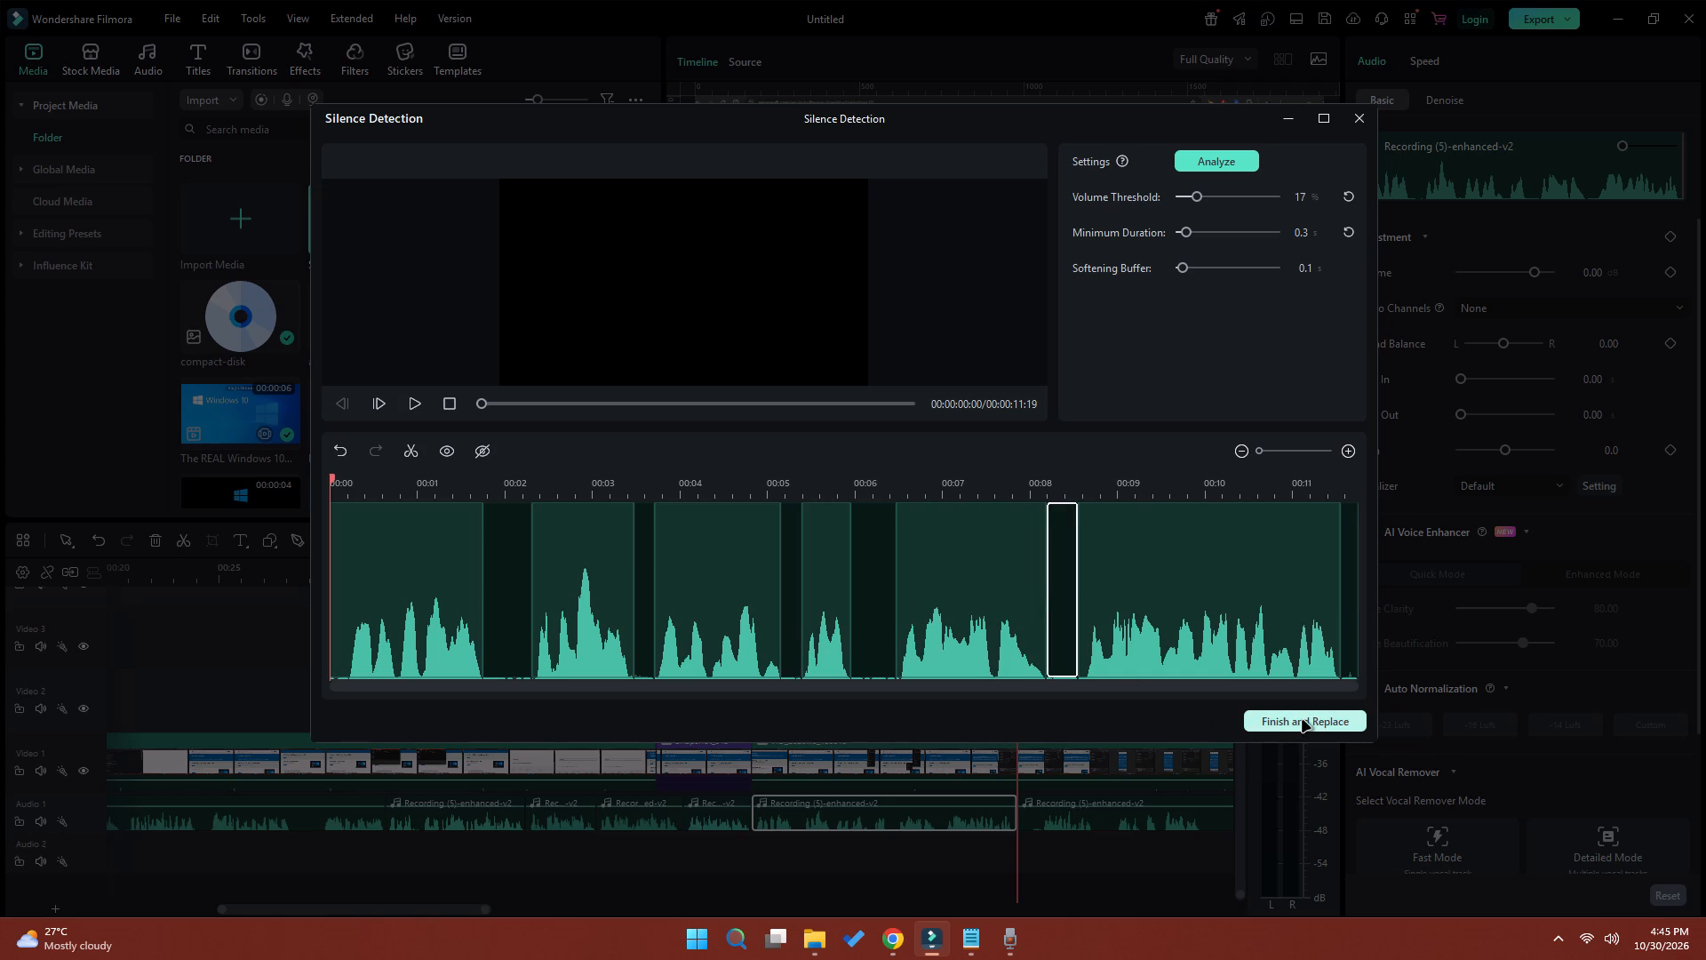
click(1303, 720)
Close the gap on Audio 1 after the silence-cut pieces, so the remaining narration starts at 00:00:58:07.
click(985, 823)
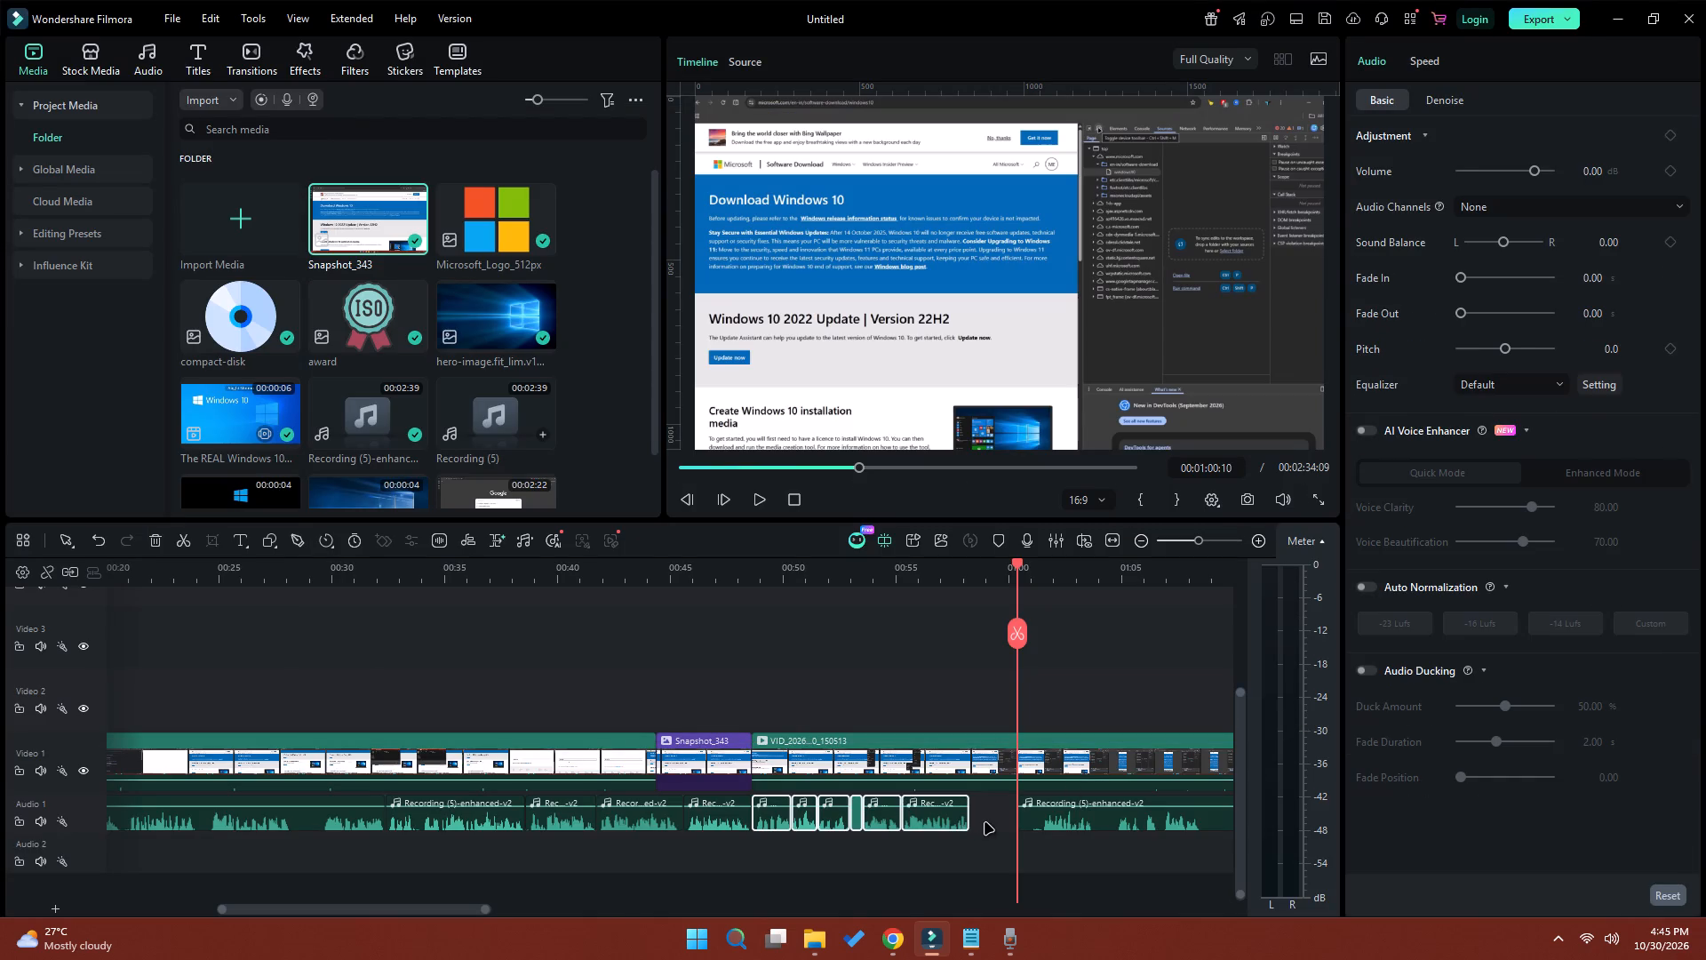
click(1002, 807)
Play the tightened narration through to its next long pause and split the Audio 1 clip at 00:01:16:06.
click(745, 581)
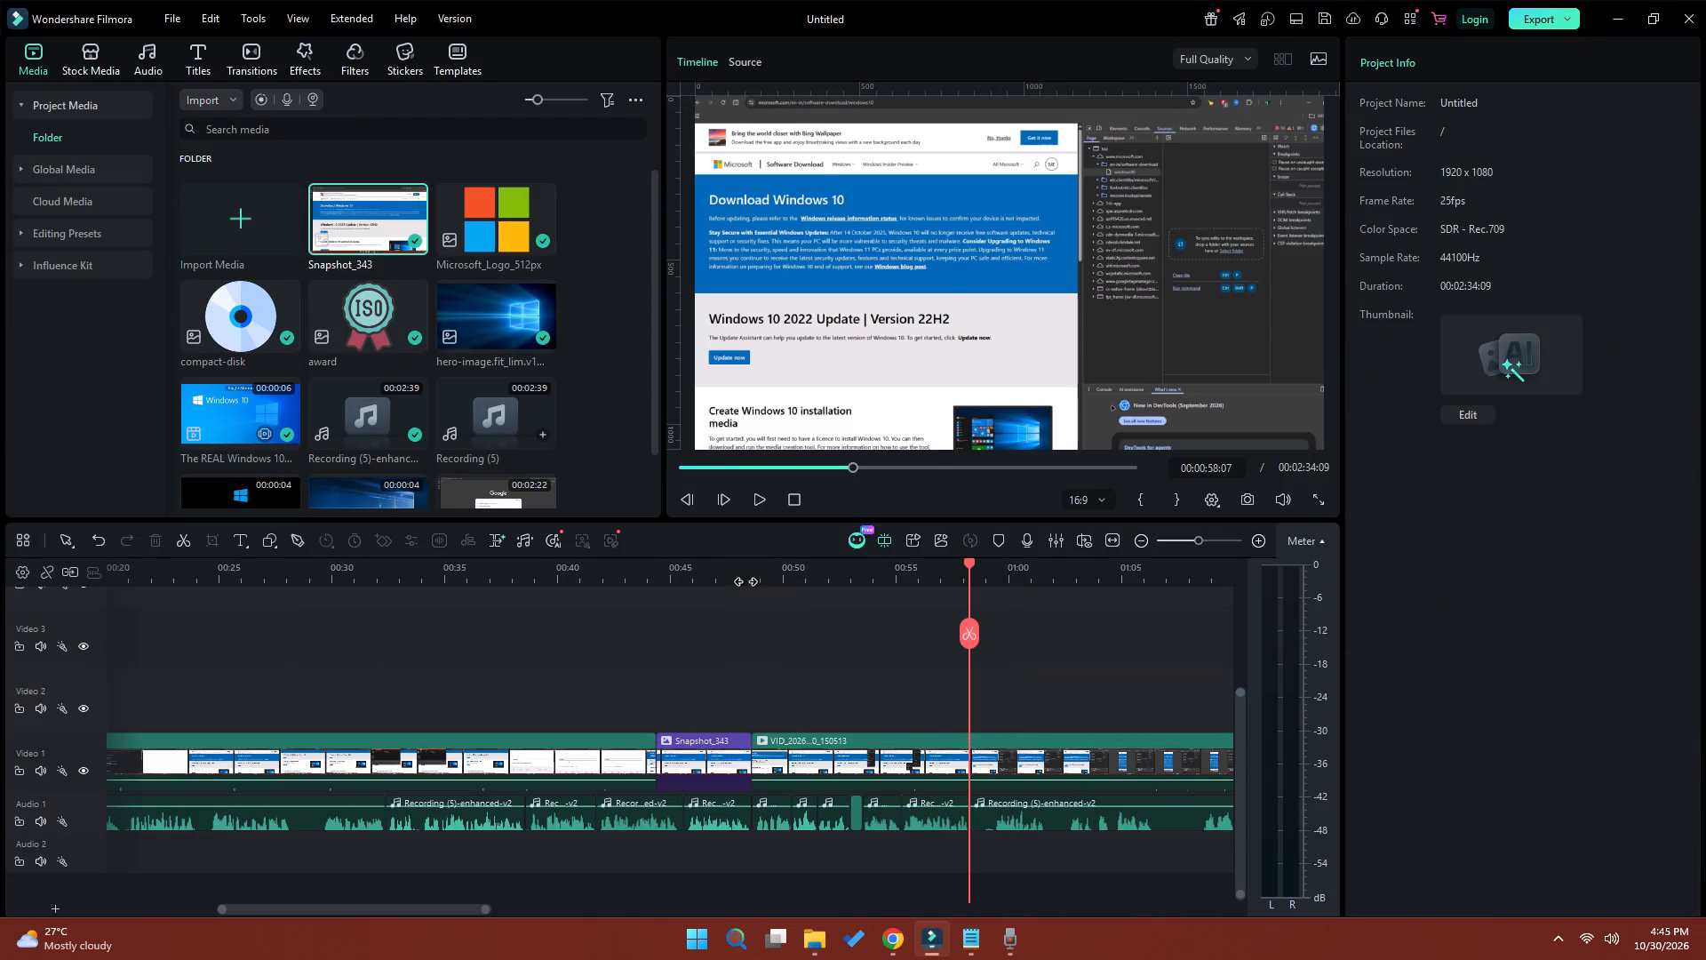
click(751, 501)
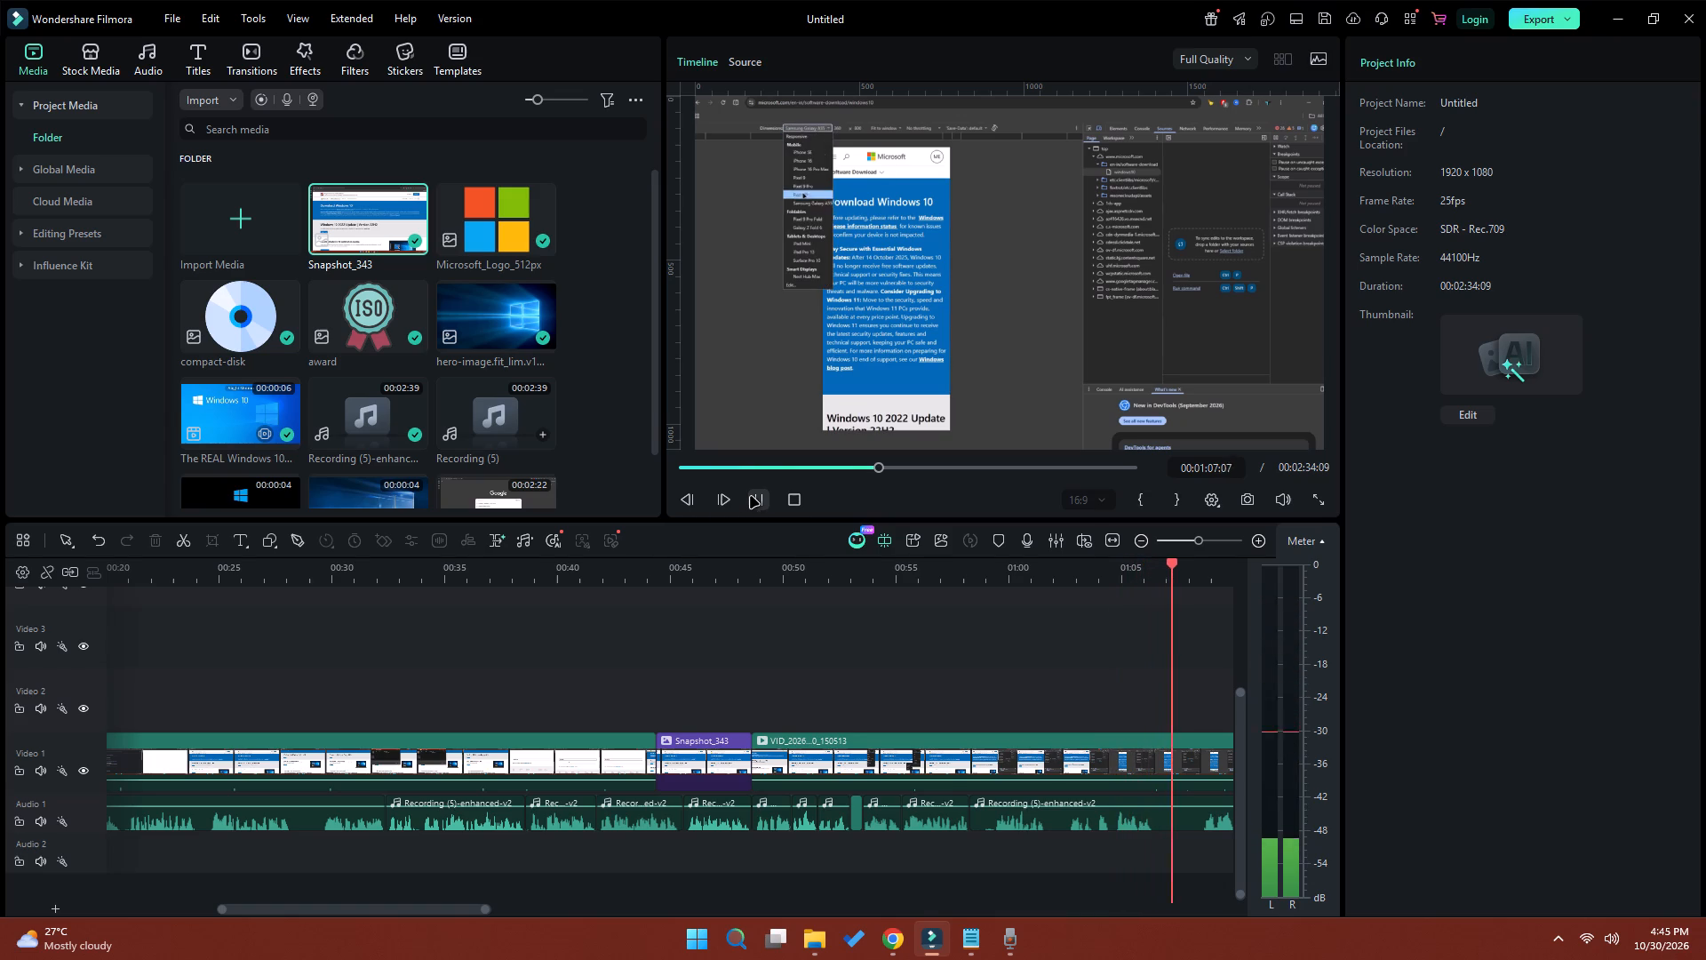
key(space)
drag(409, 911, 419, 910)
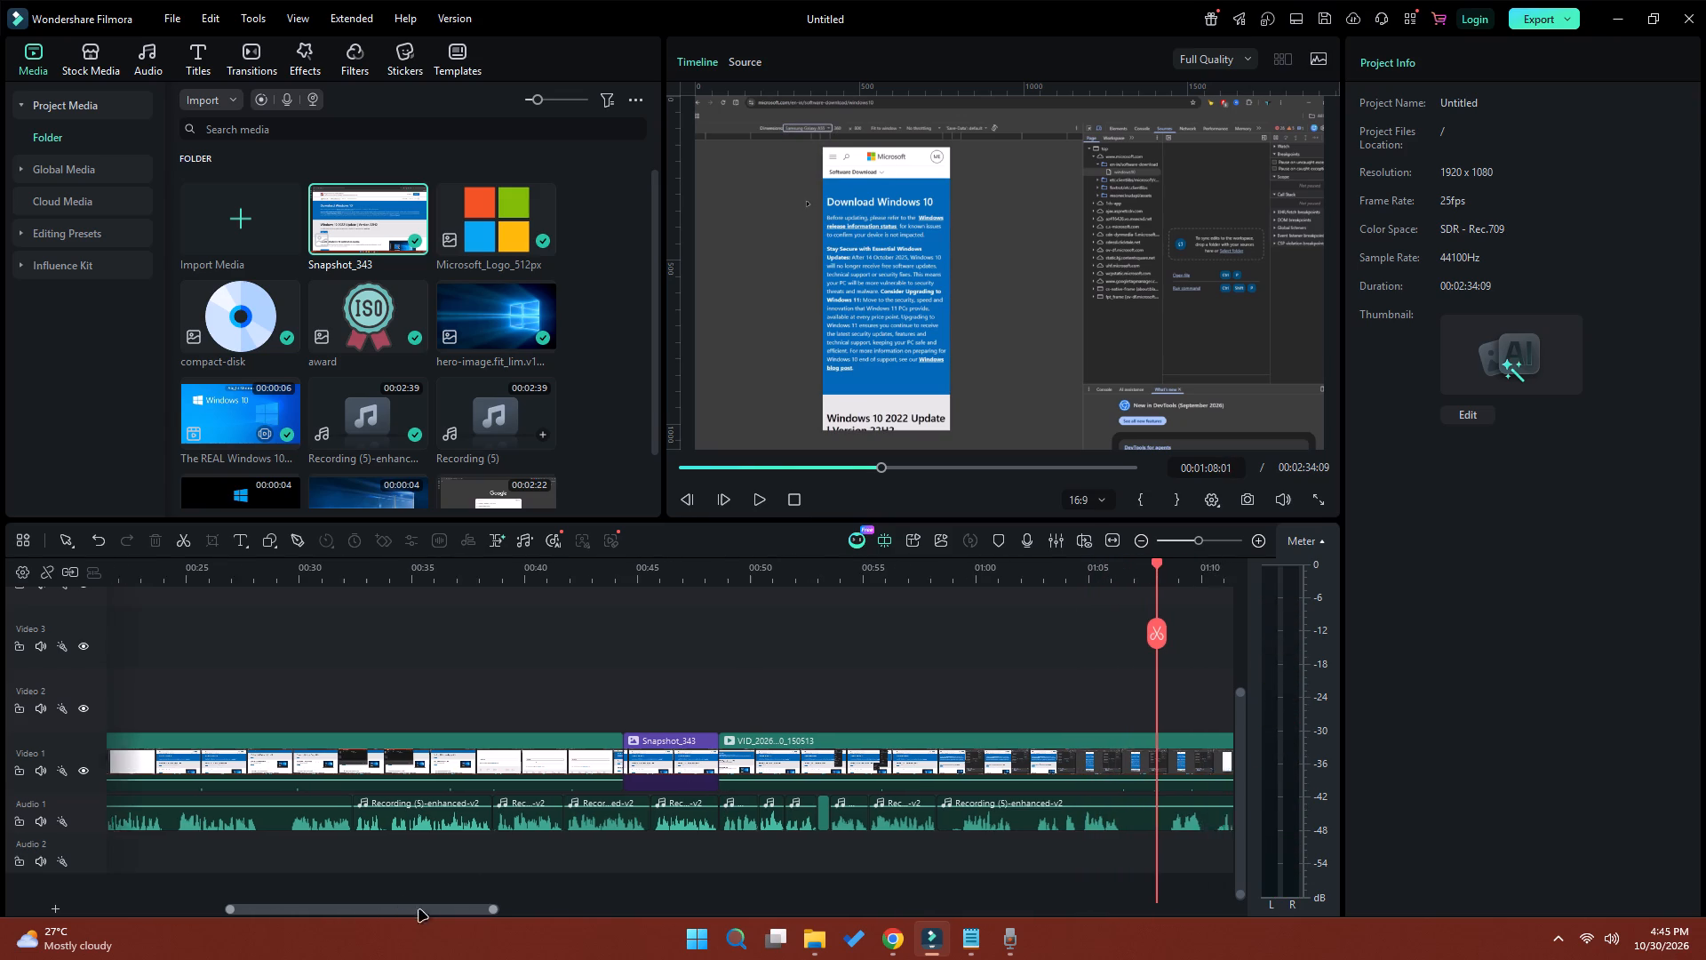
drag(419, 910, 525, 908)
key(space)
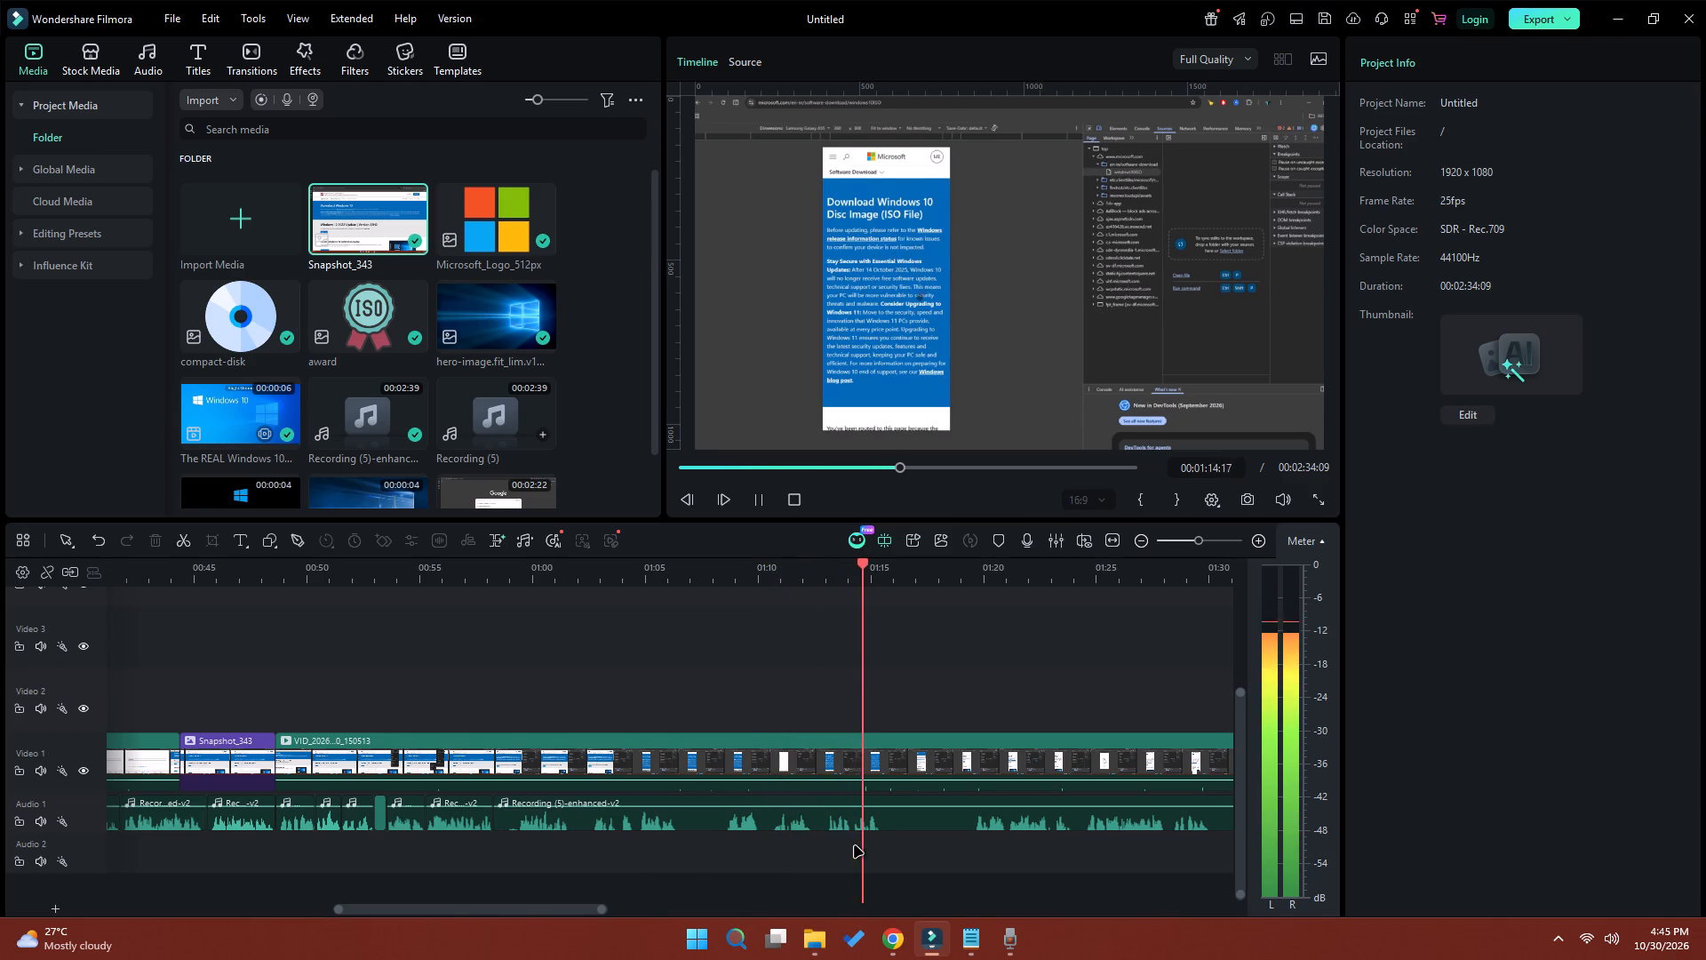
key(space)
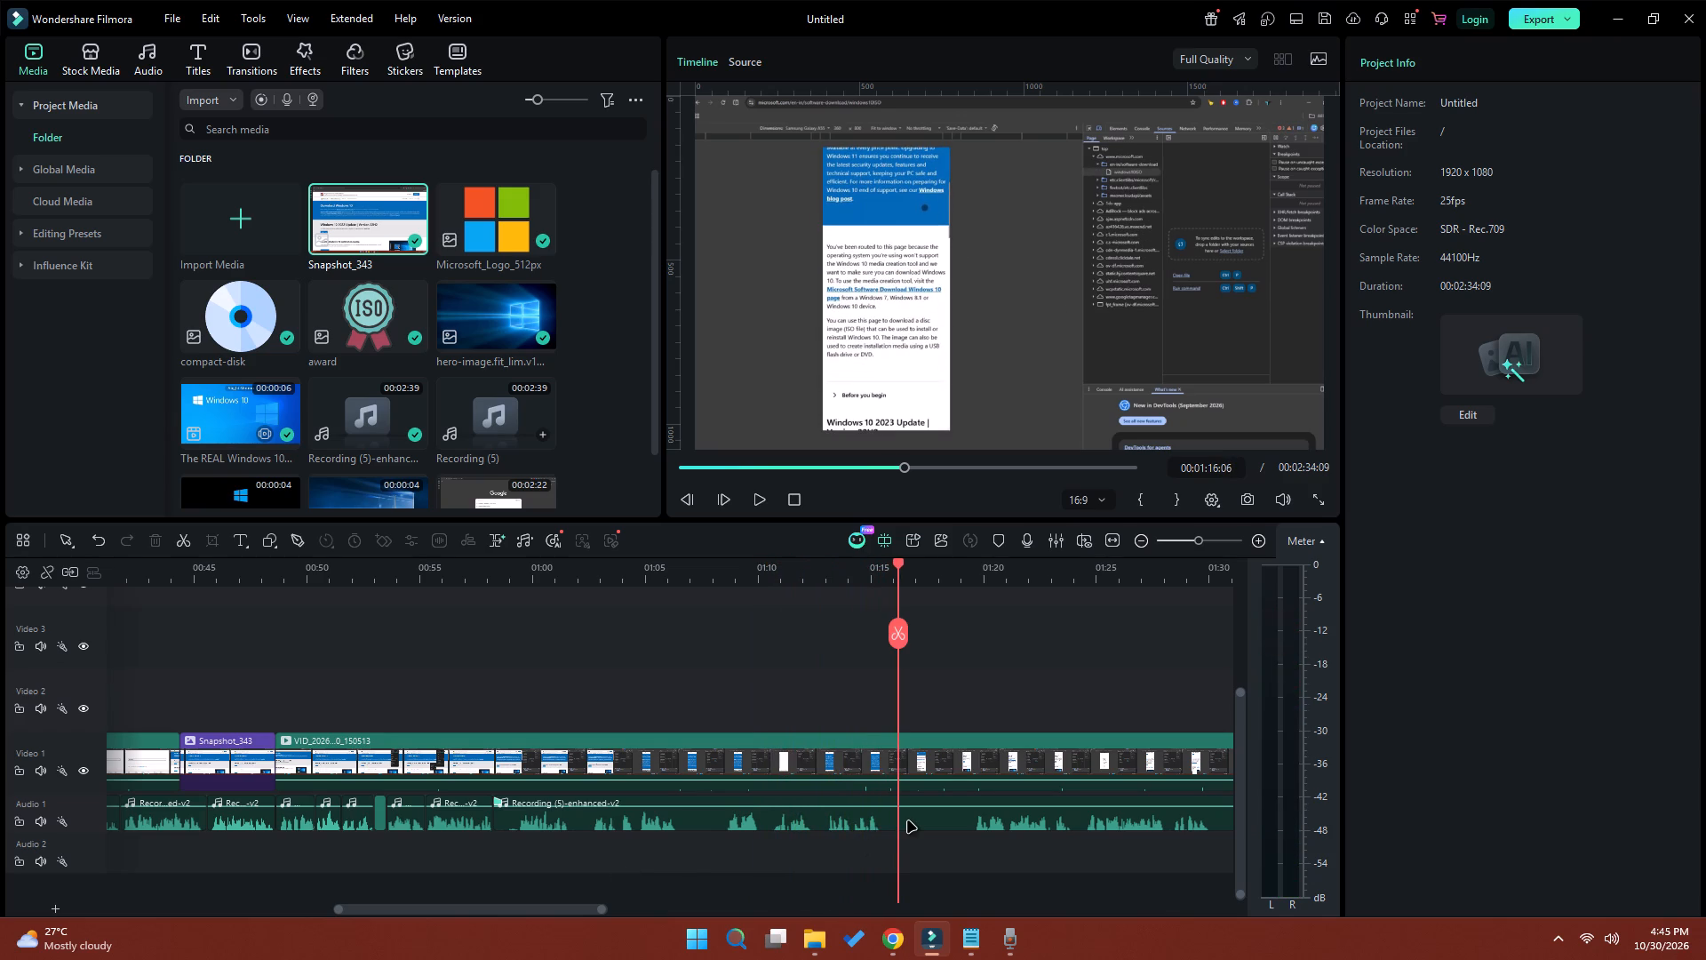
click(908, 821)
click(900, 631)
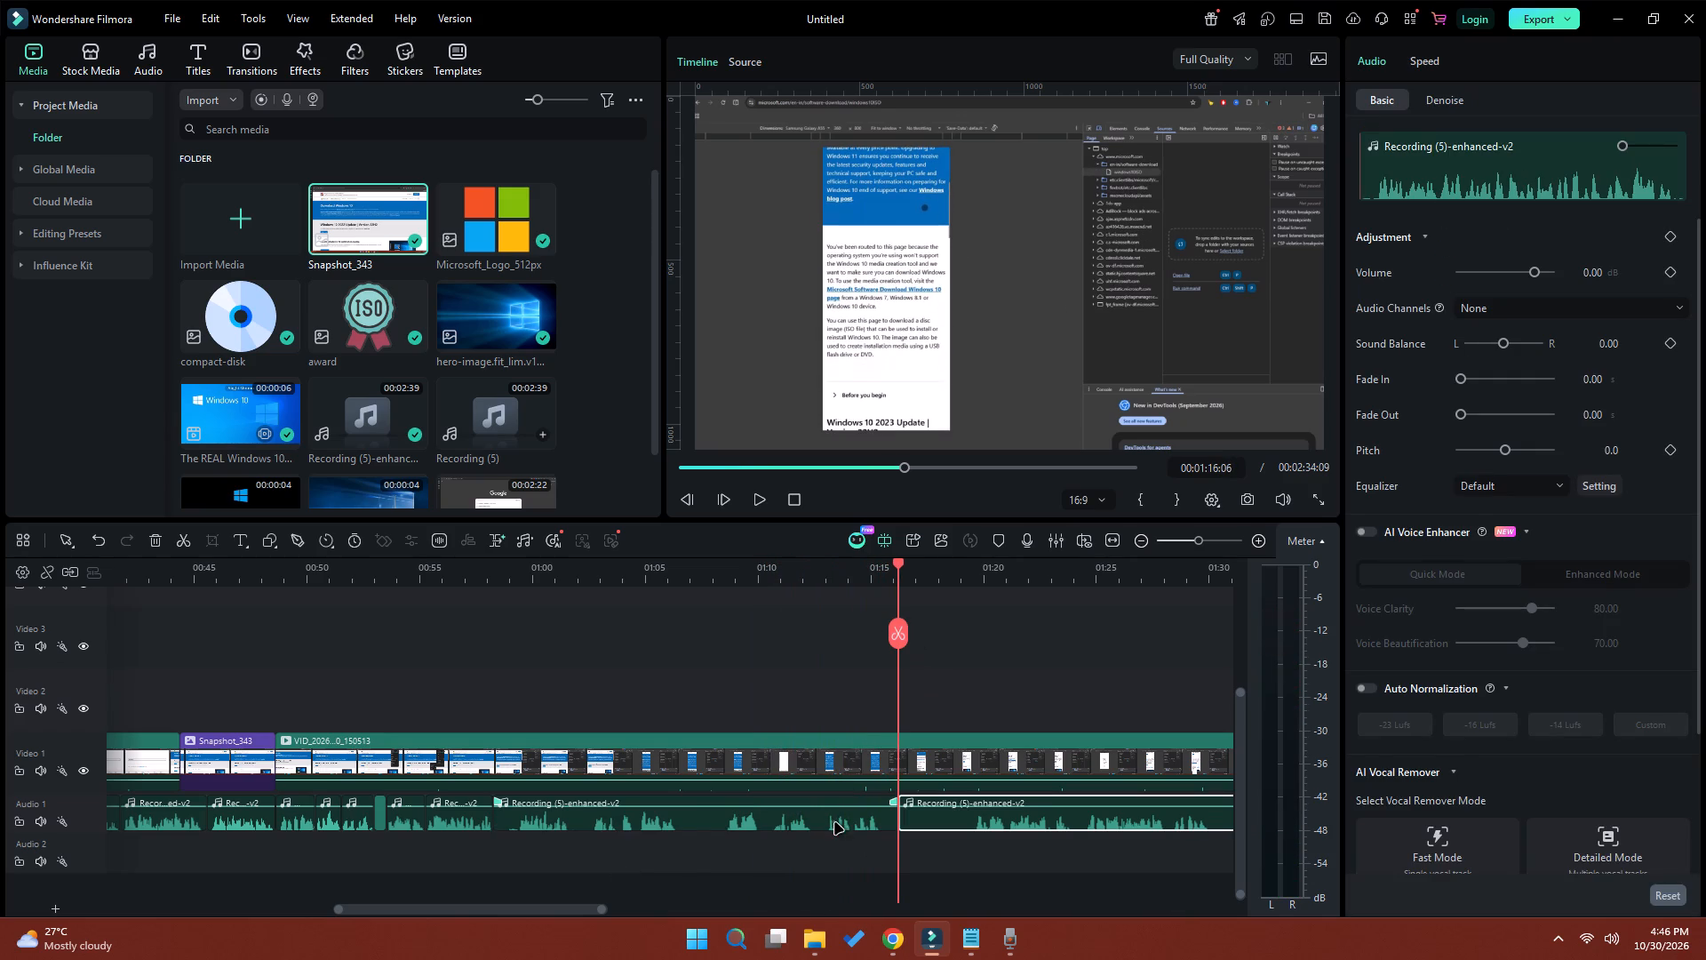
Analyze the narration clip before the 00:01:16:06 cut with Silence Detection.
click(817, 822)
right_click(817, 822)
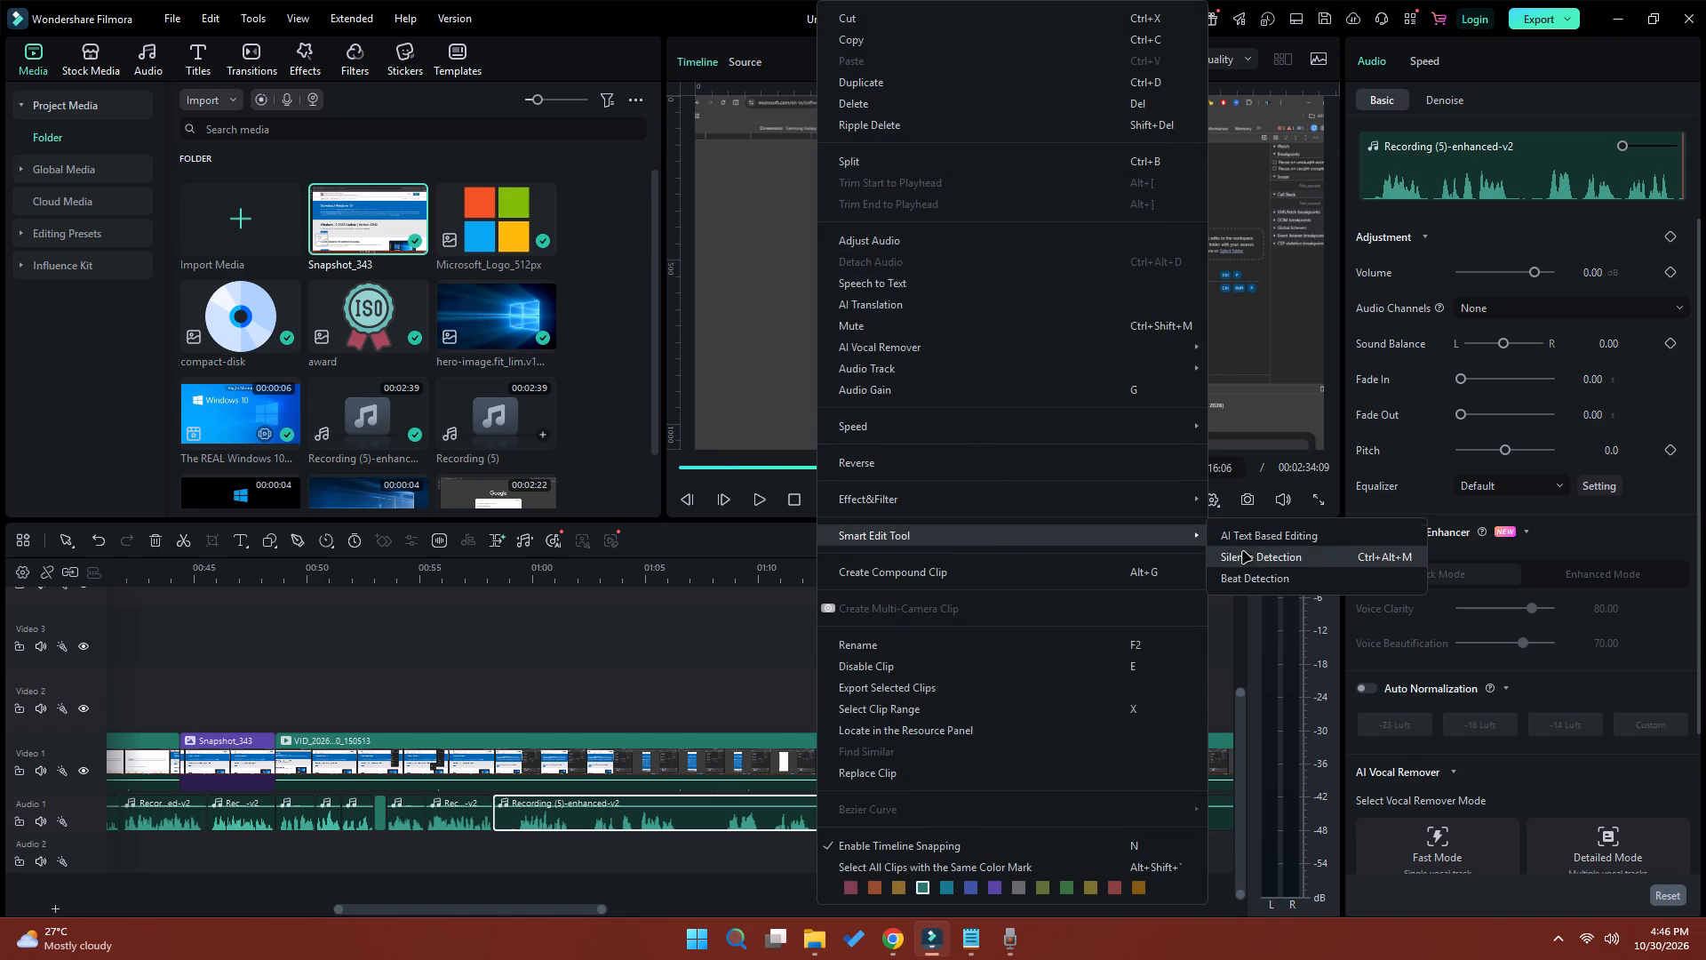
click(1263, 561)
click(1225, 162)
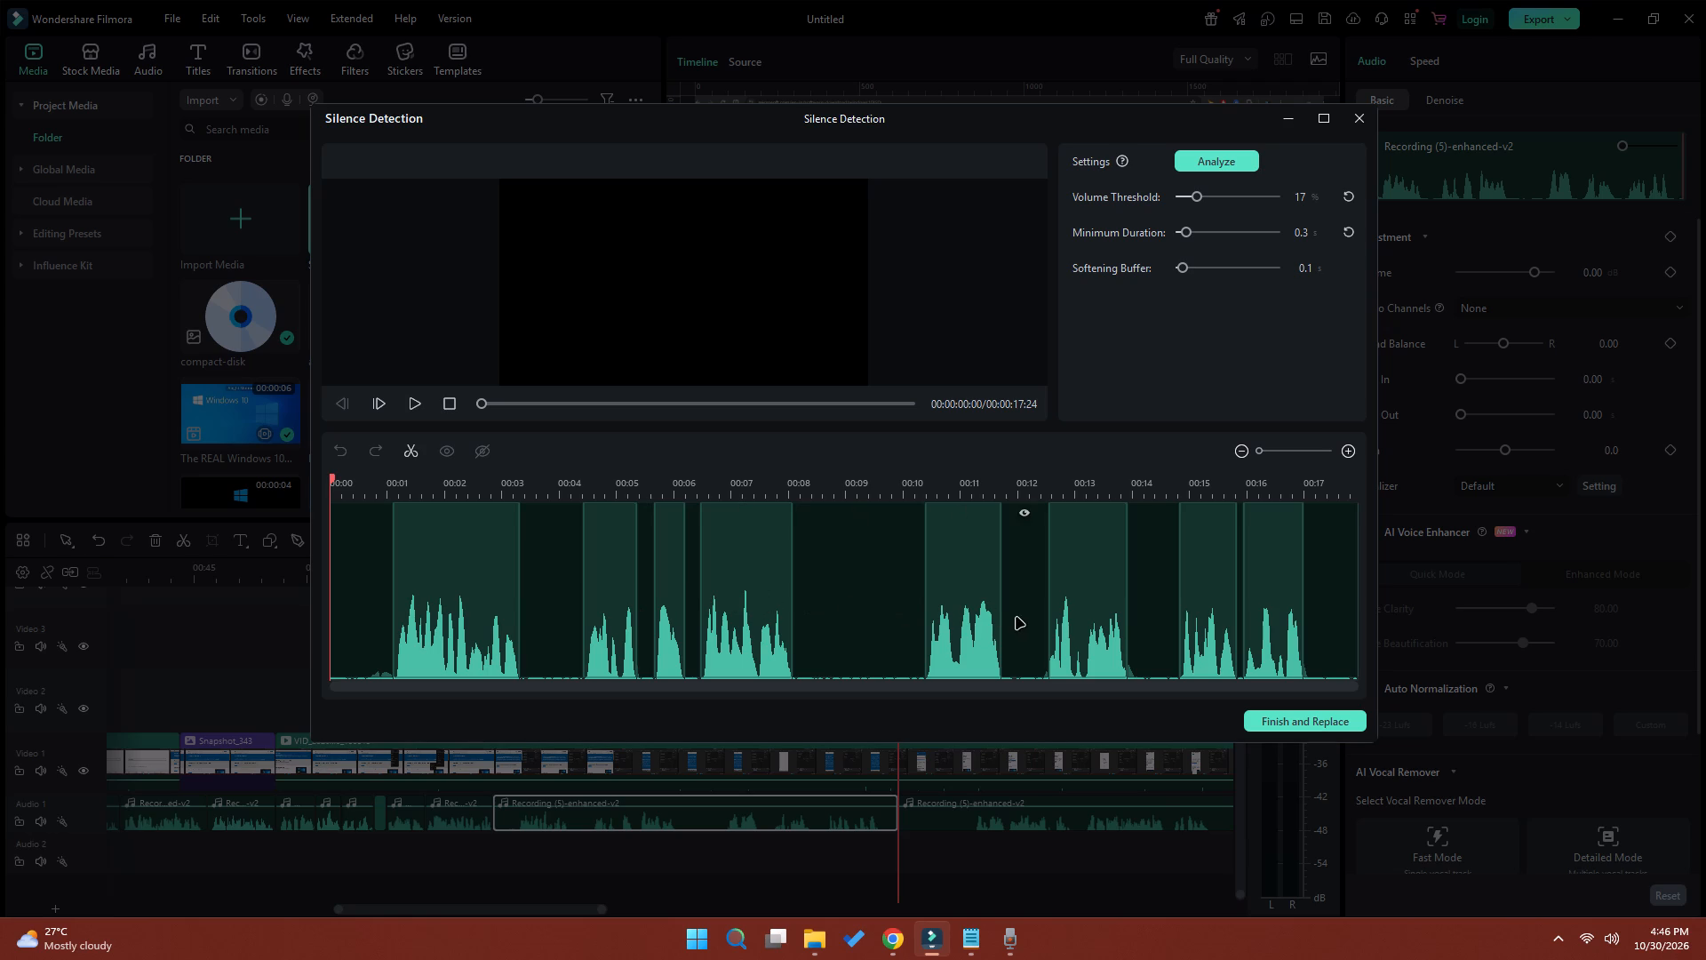
Start the silent range near 14 s at about 14.1 s, try to delete the short one before 16 s, and replace the clip with the result.
drag(1131, 615, 1139, 615)
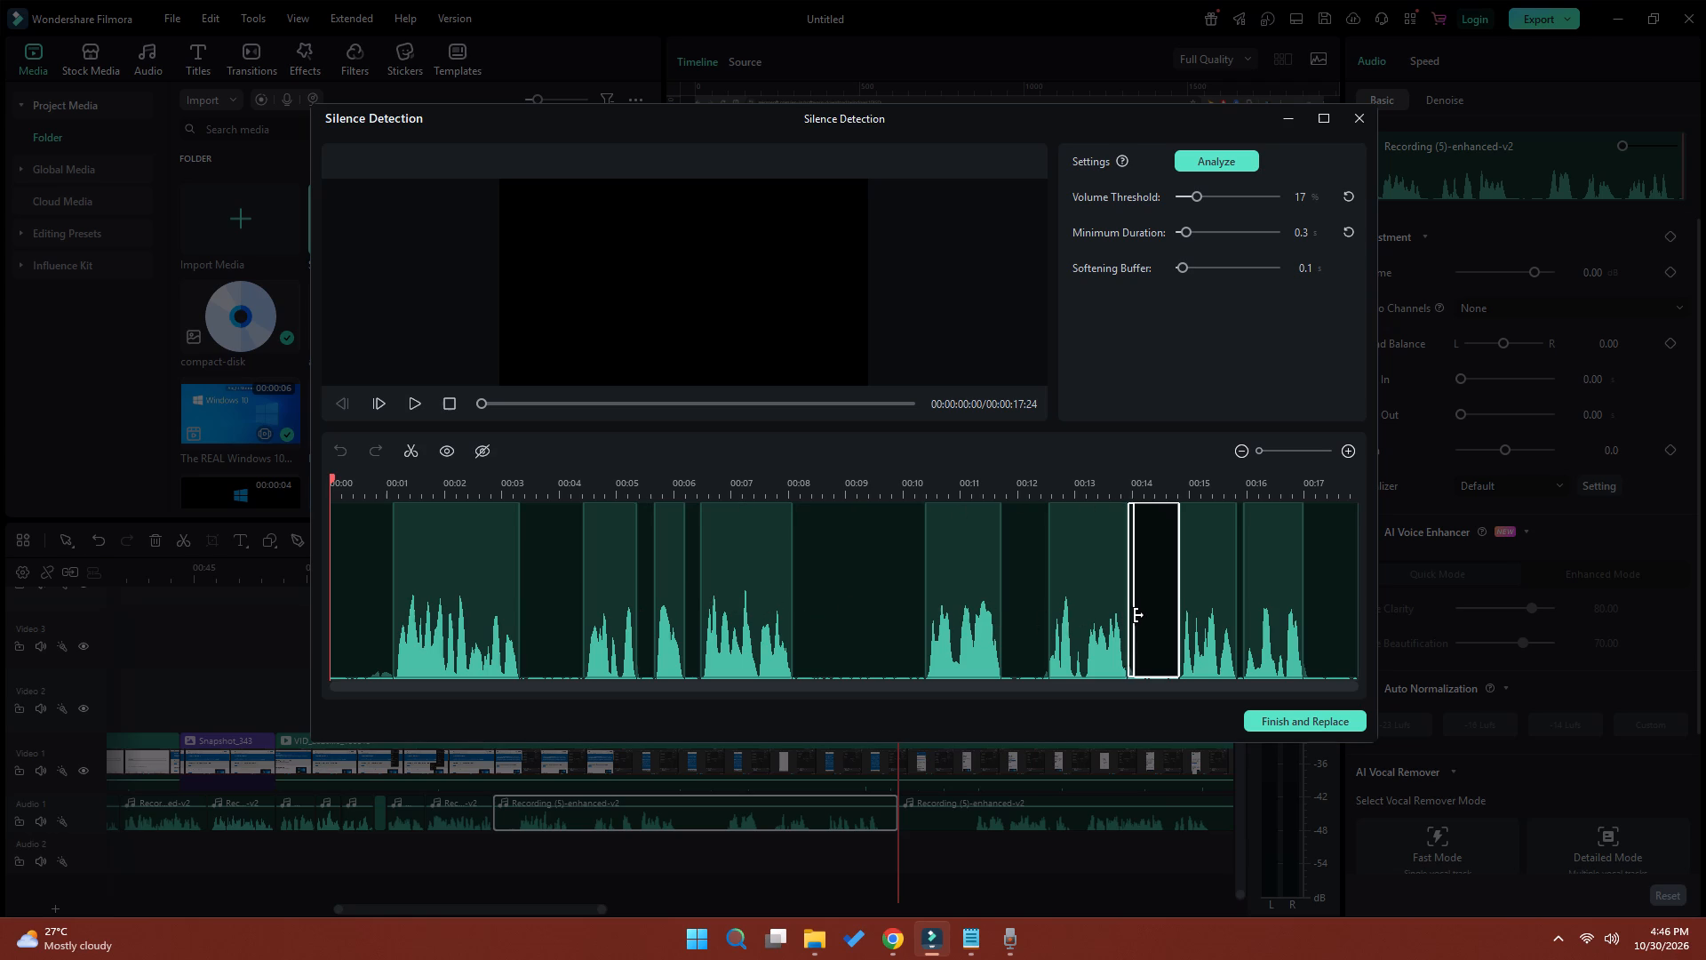
drag(1139, 615, 1142, 615)
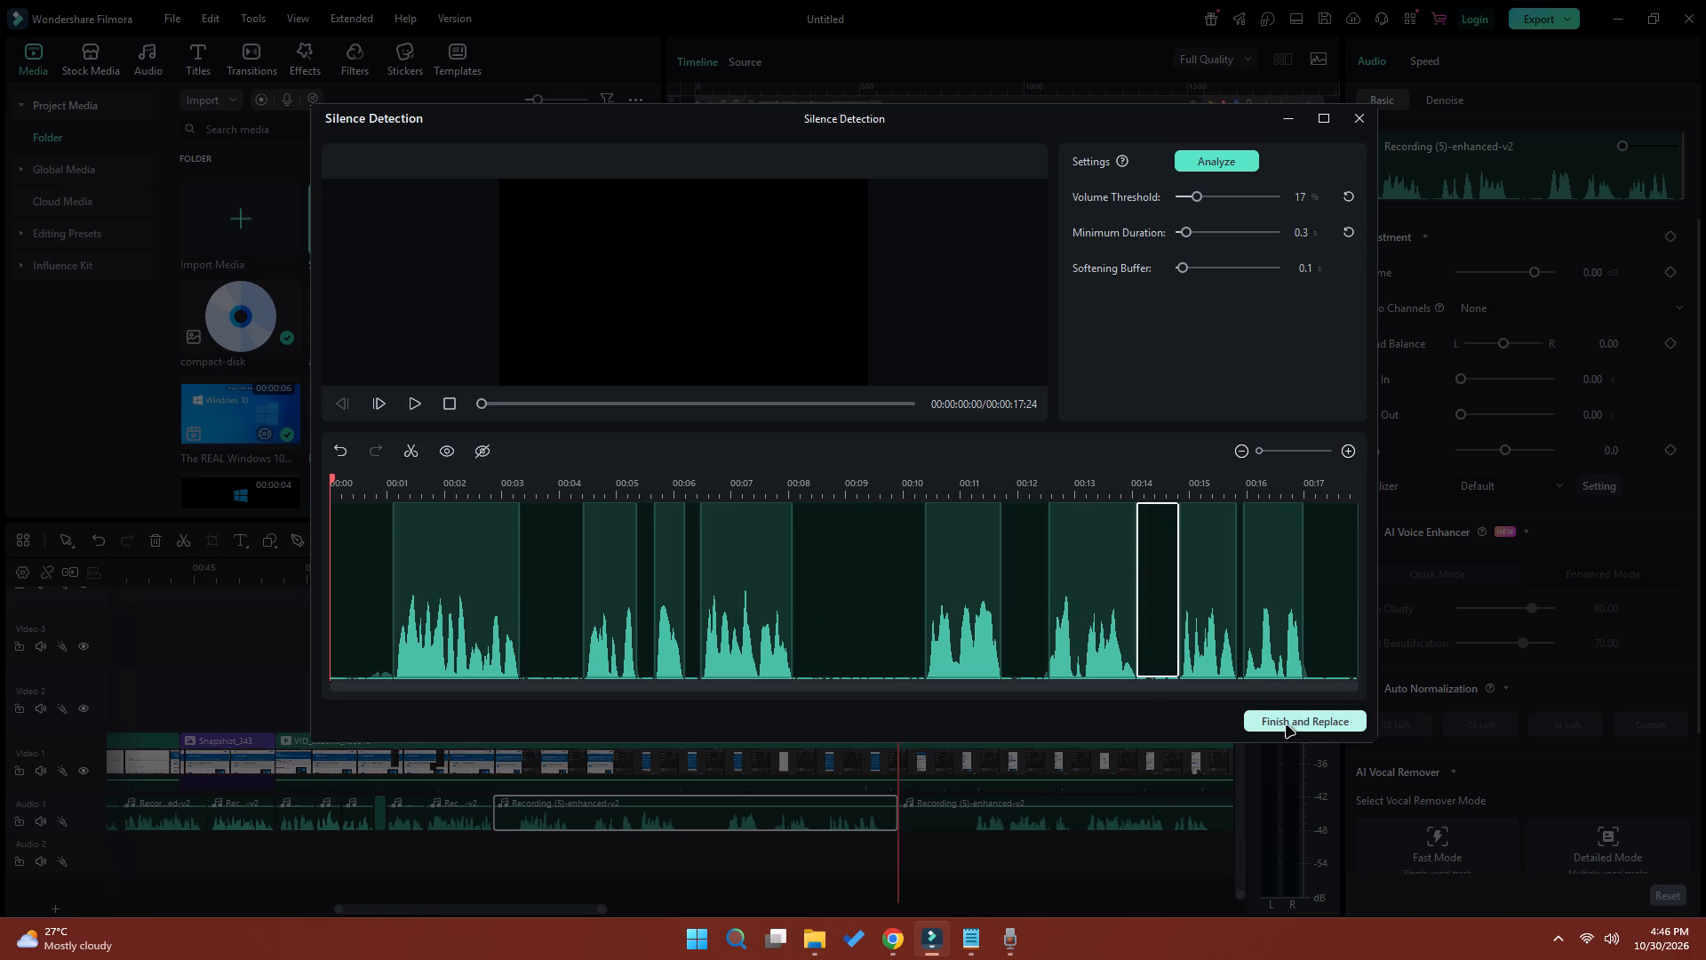
click(1240, 556)
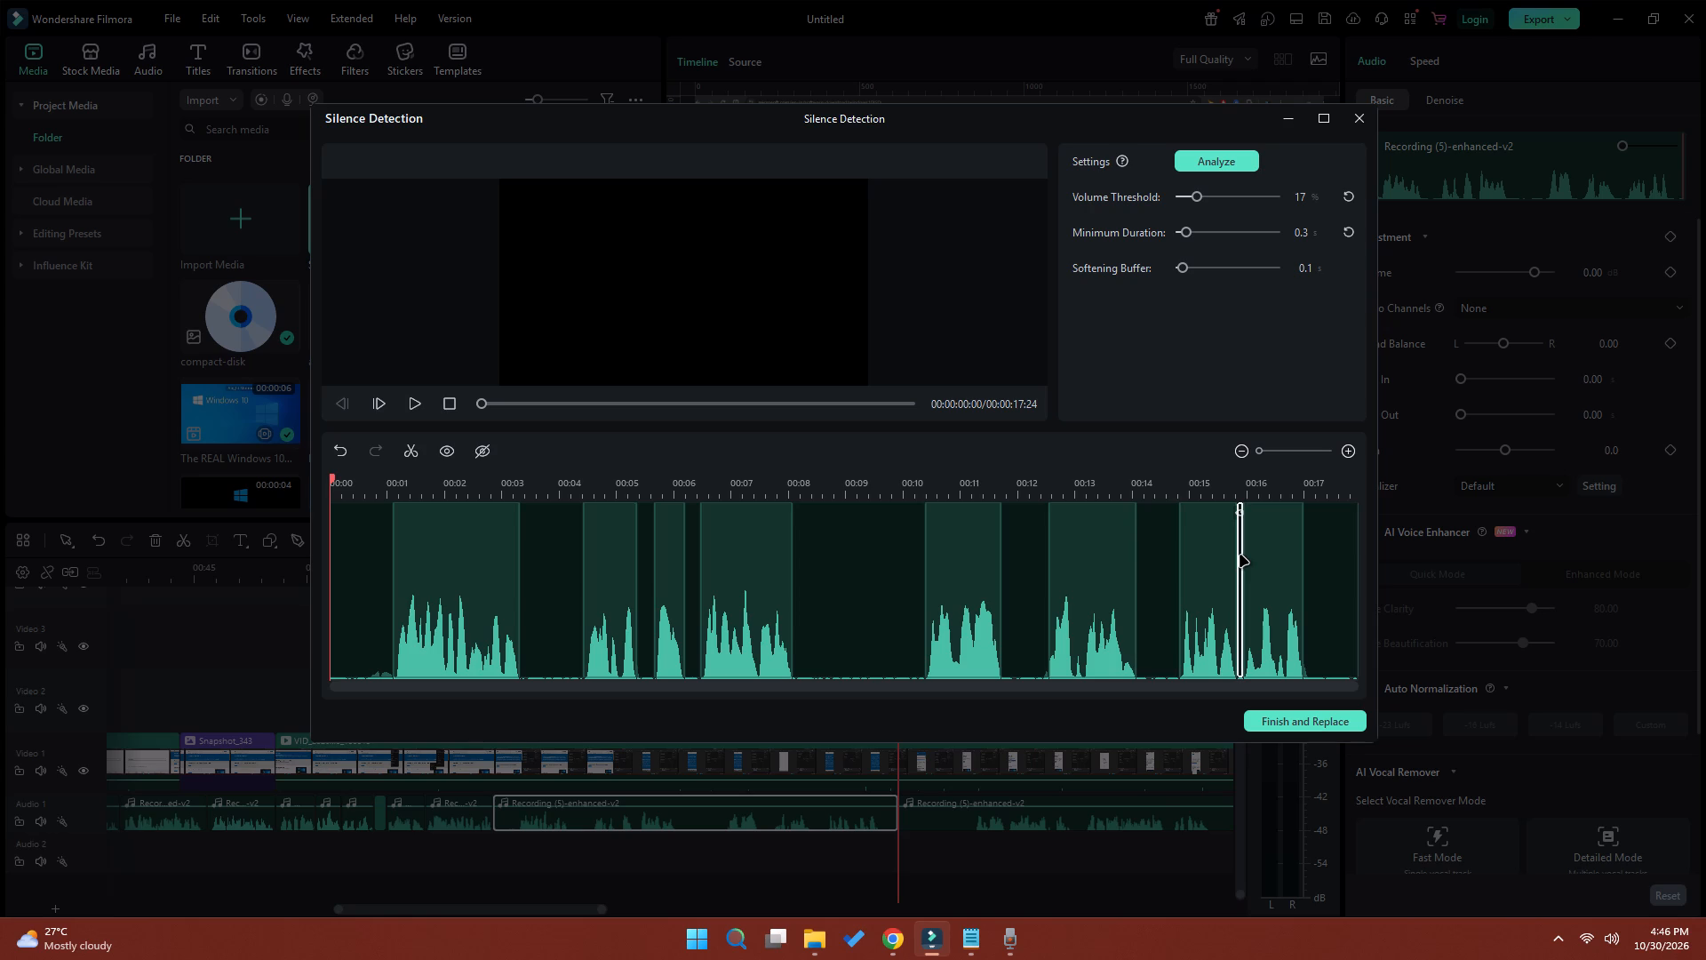
key(Delete)
click(1240, 556)
click(1295, 721)
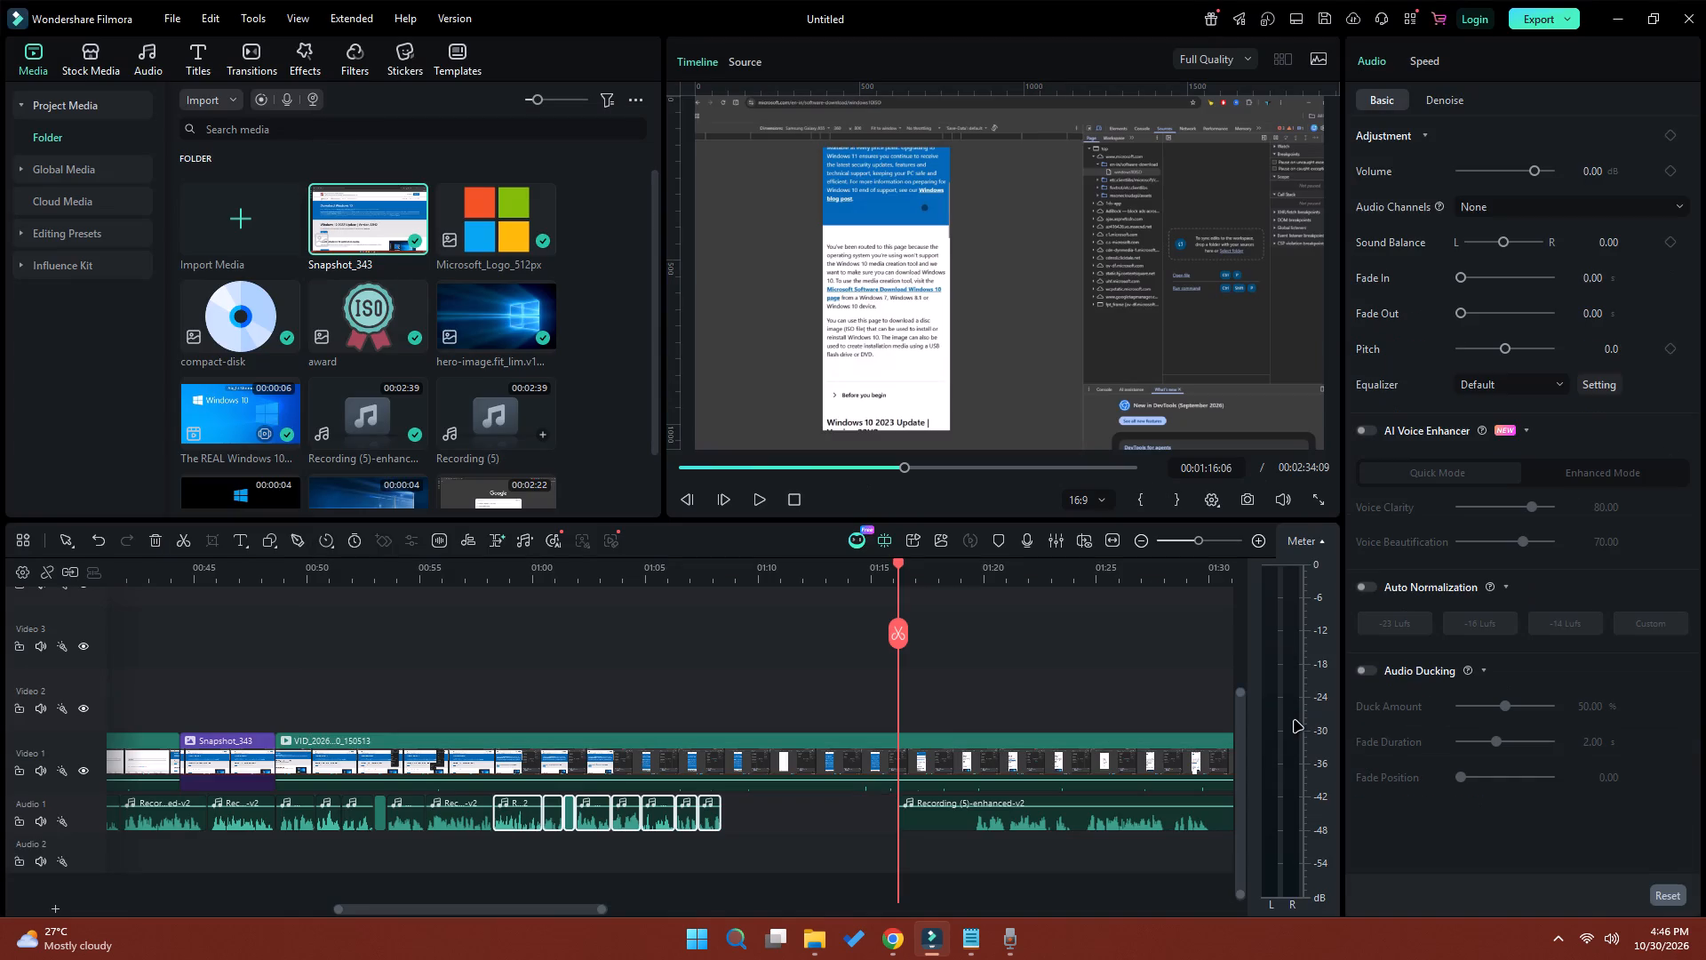
Play the silence-cut narration against the recording and shift its last four Audio 1 pieces to start at about 00:01:06.
click(538, 576)
key(space)
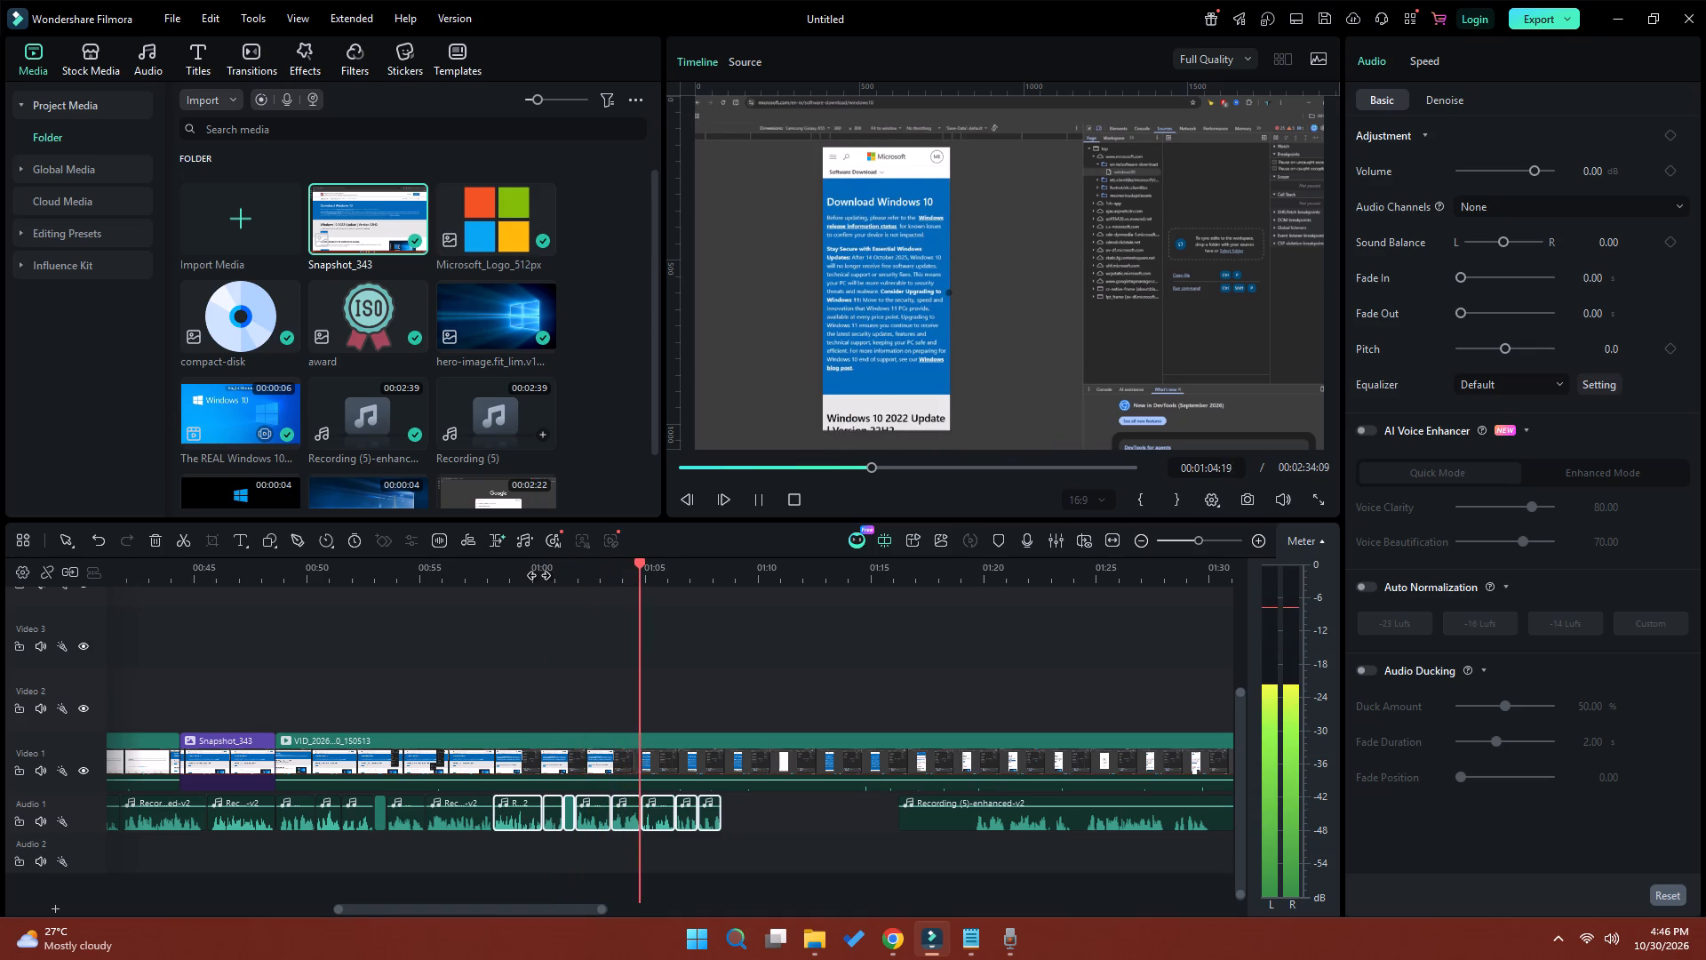
key(space)
click(613, 579)
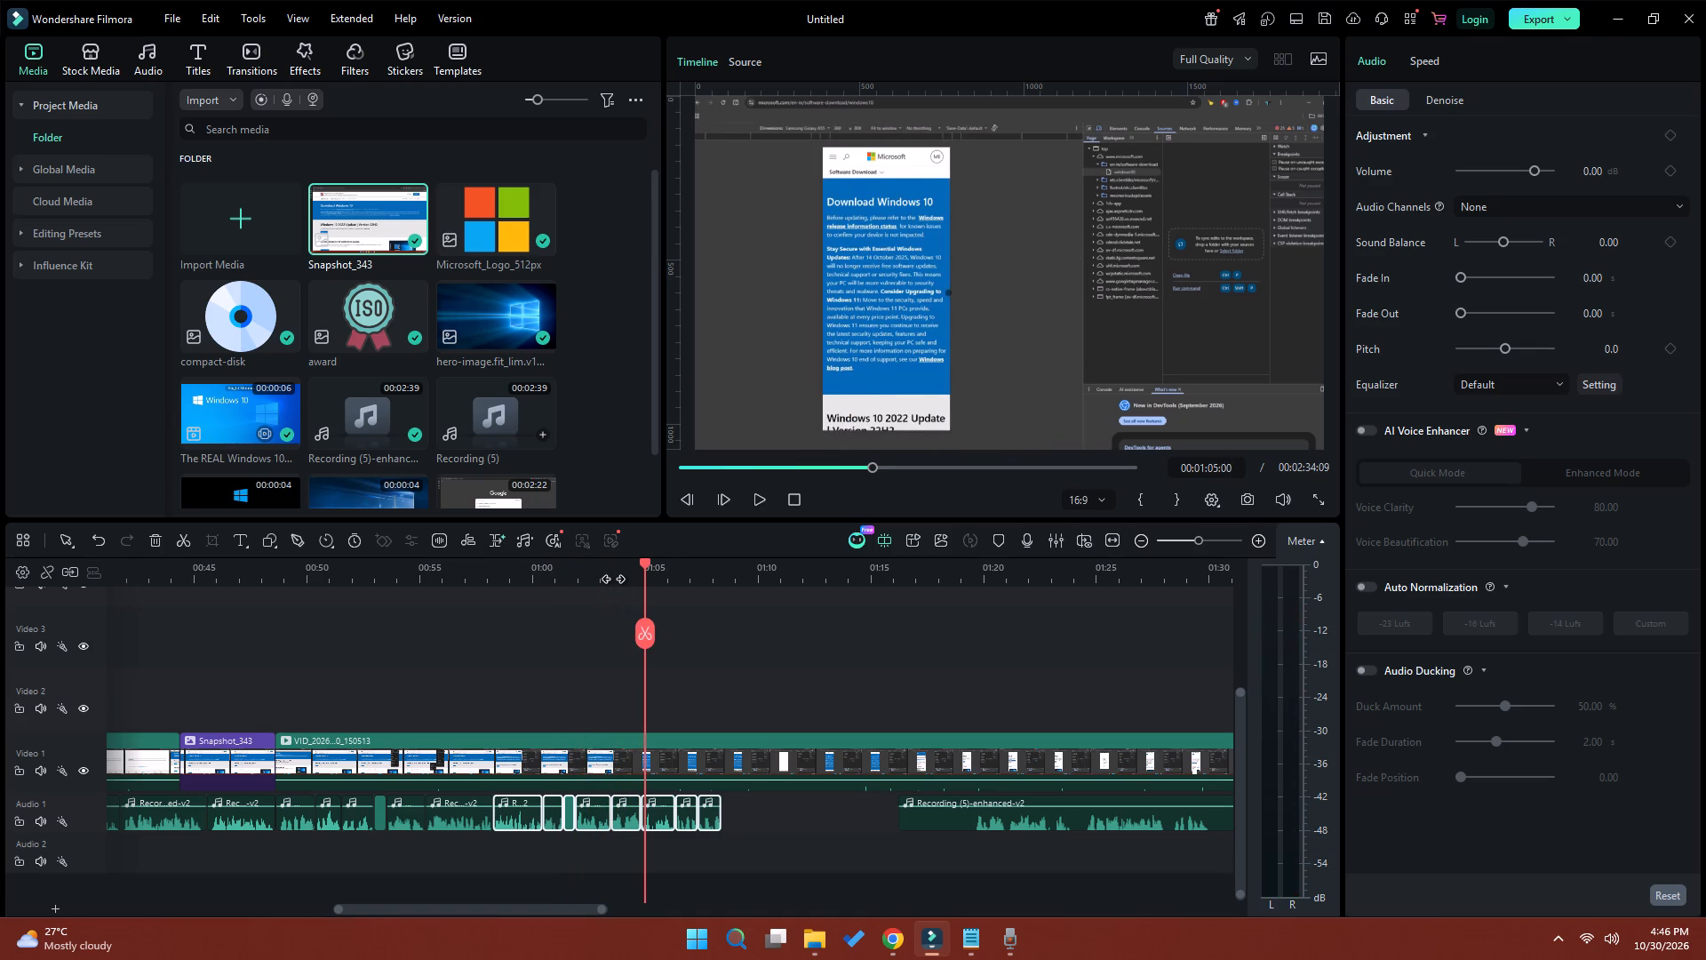
key(space)
key(space)
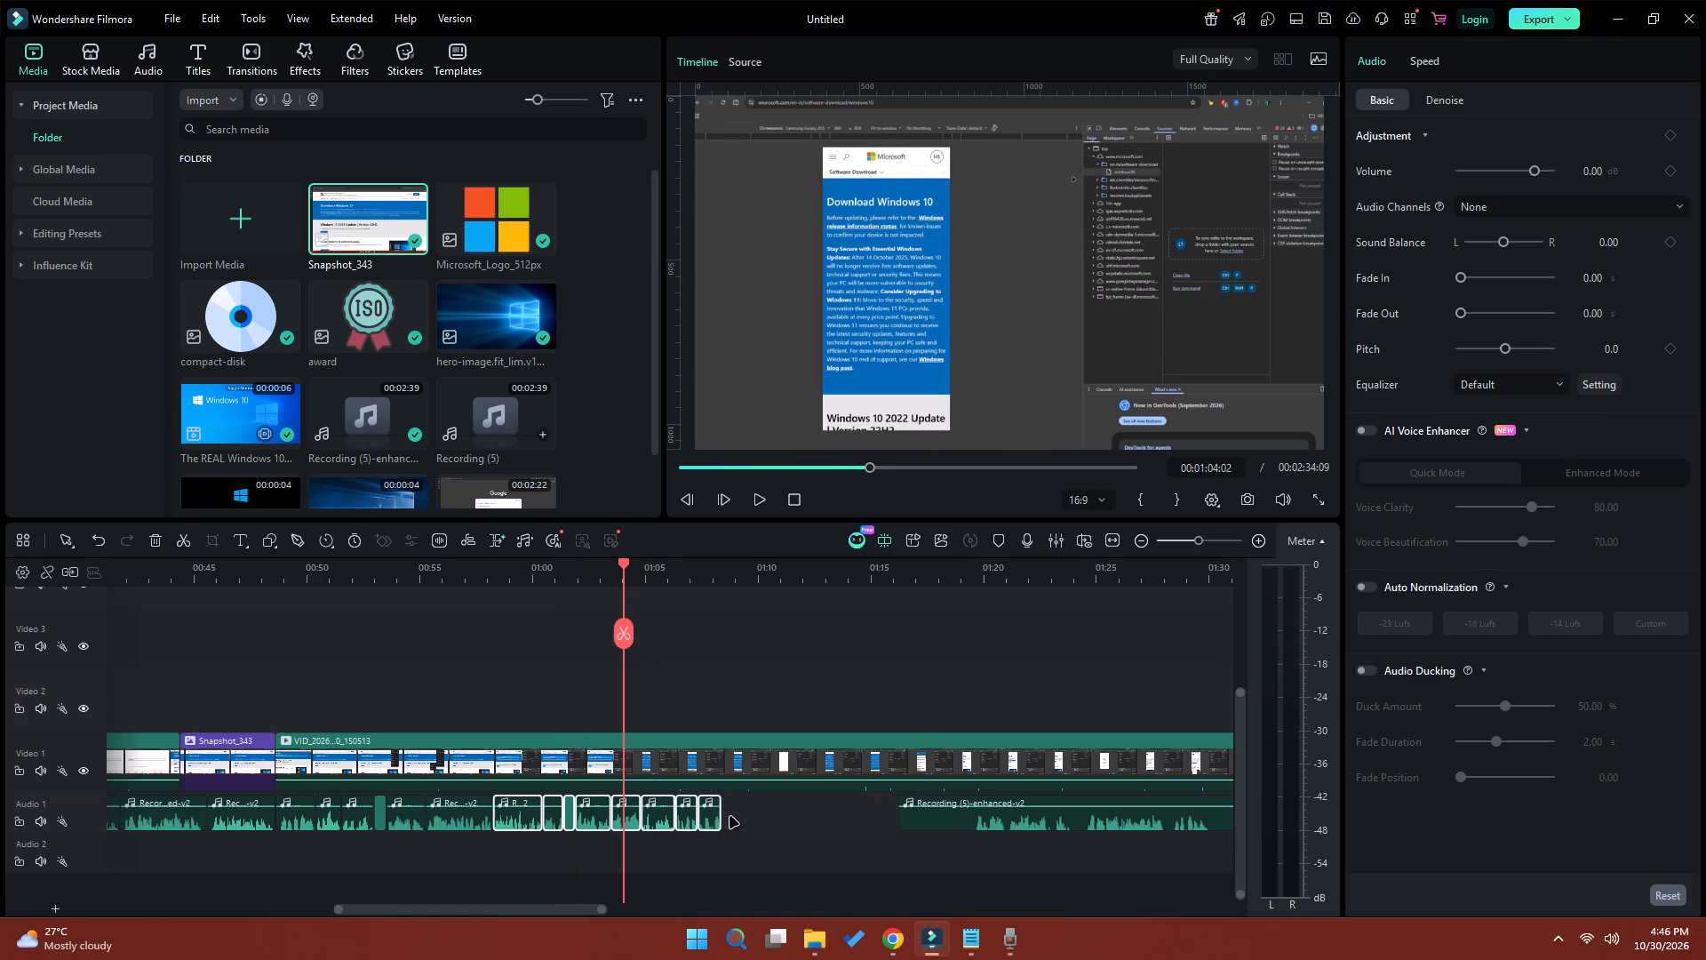
drag(730, 817, 630, 820)
drag(619, 820, 682, 820)
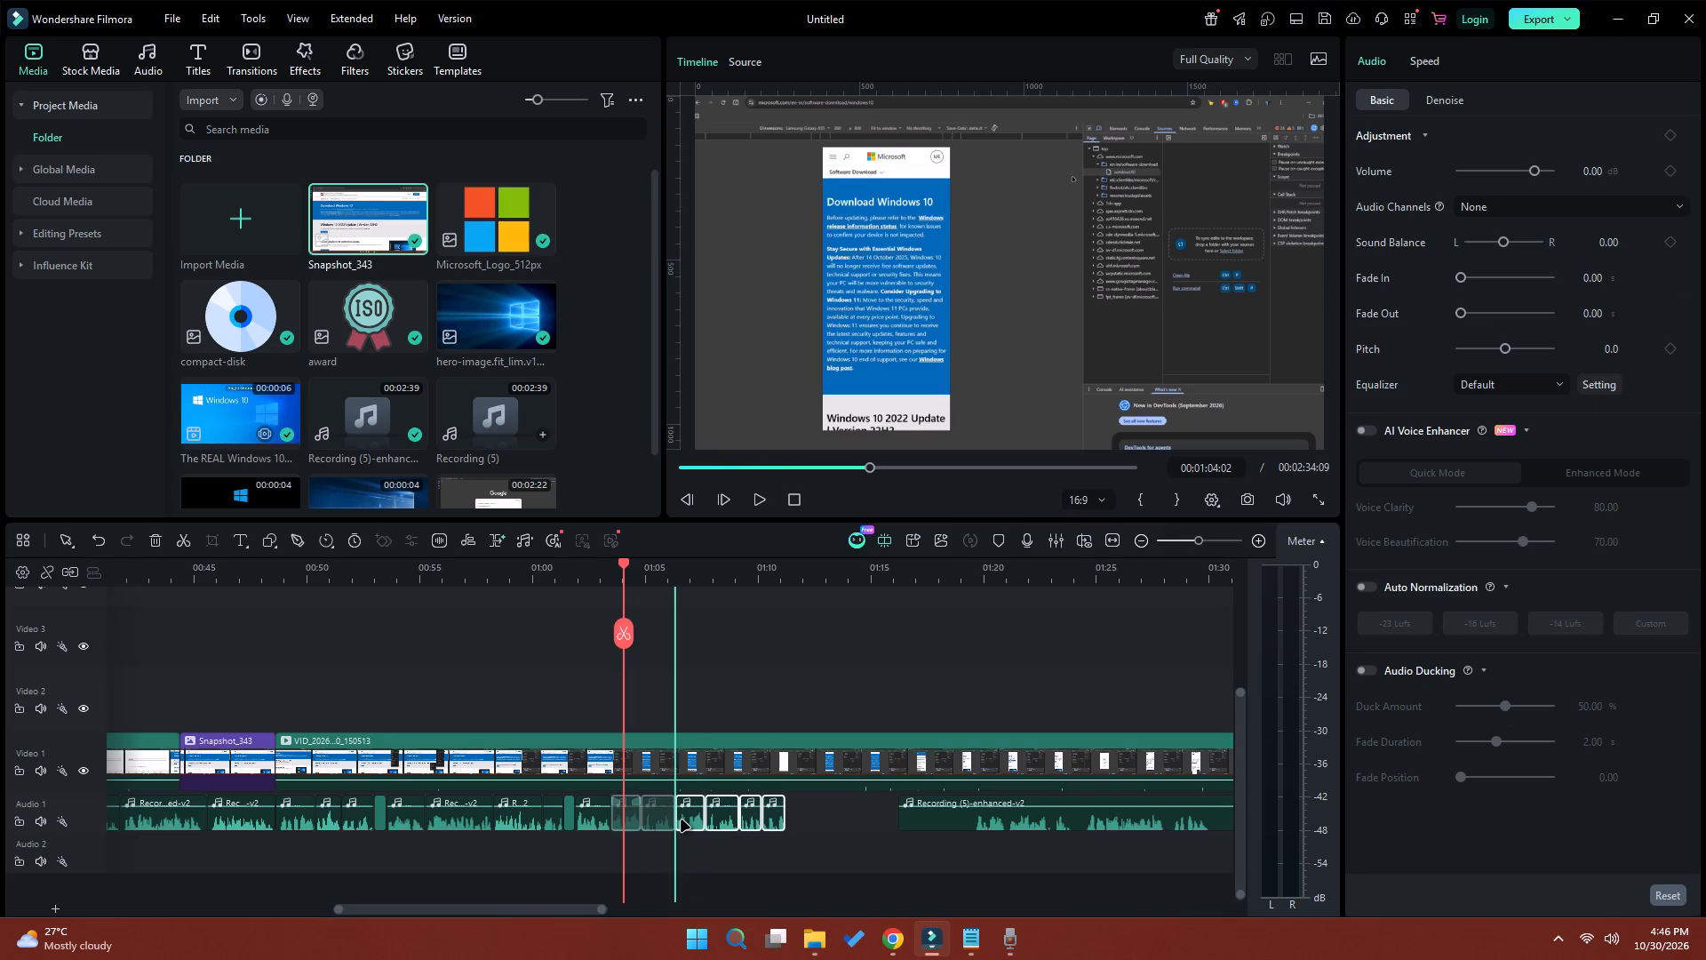
Trim the remaining narration clip's leading silence to 00:01:19:09 and move the clip to start at 00:01:13:06.
key(space)
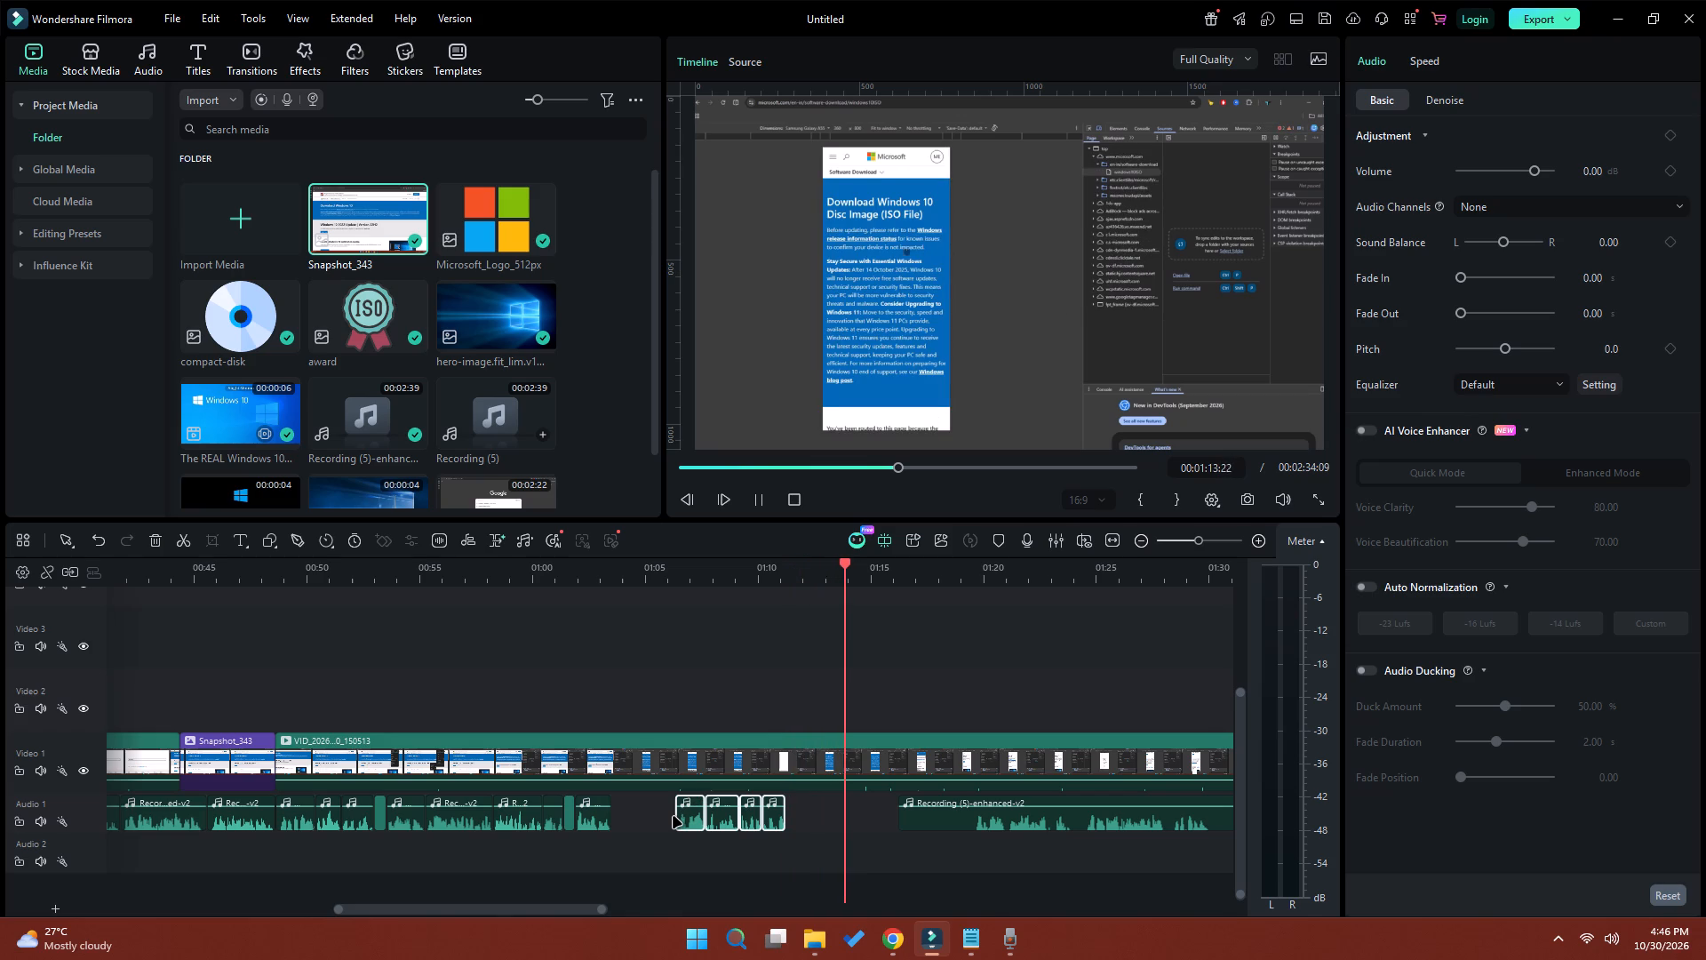
key(space)
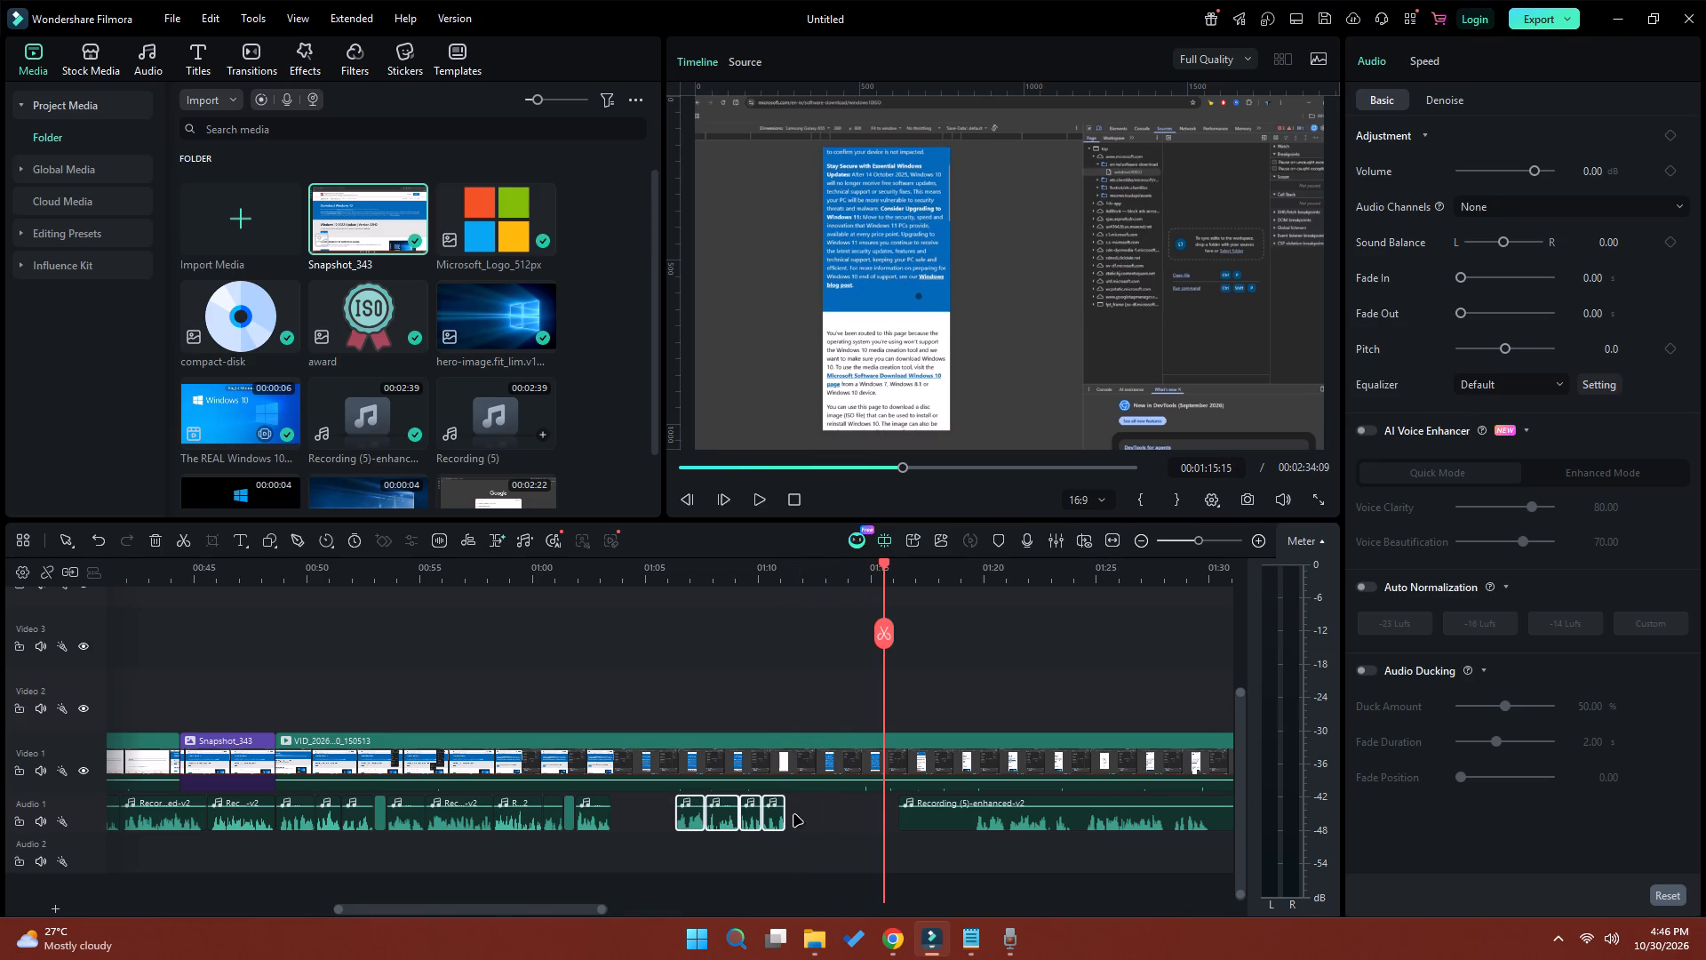
click(831, 575)
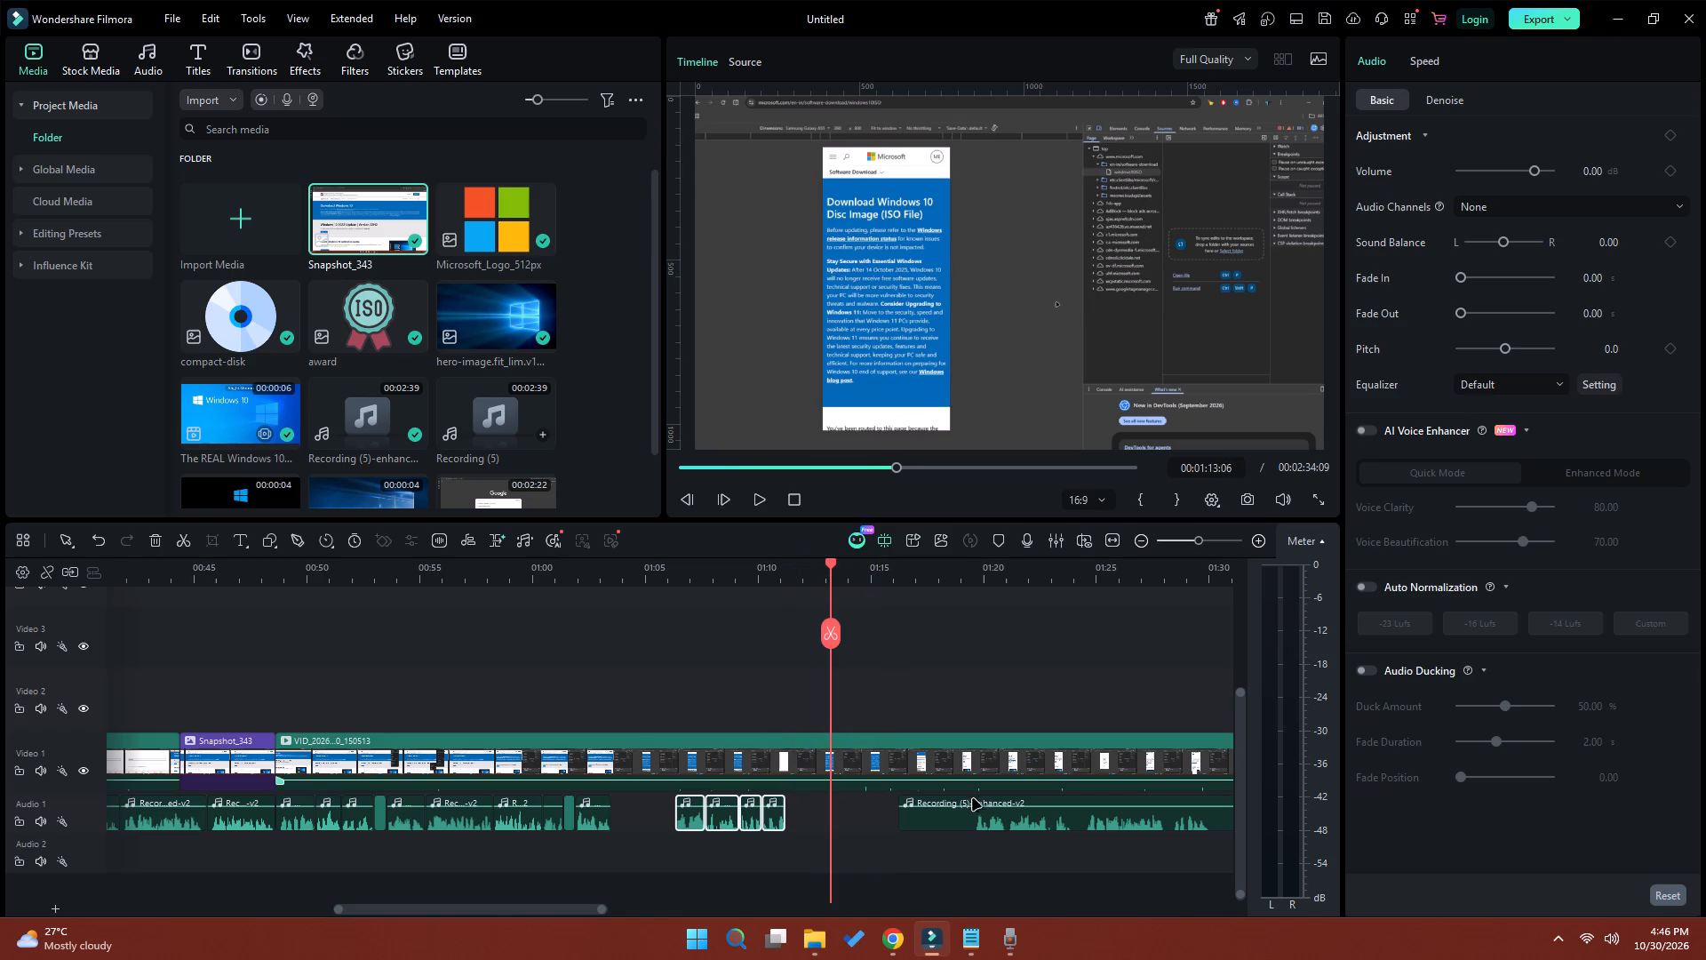
drag(898, 816, 932, 816)
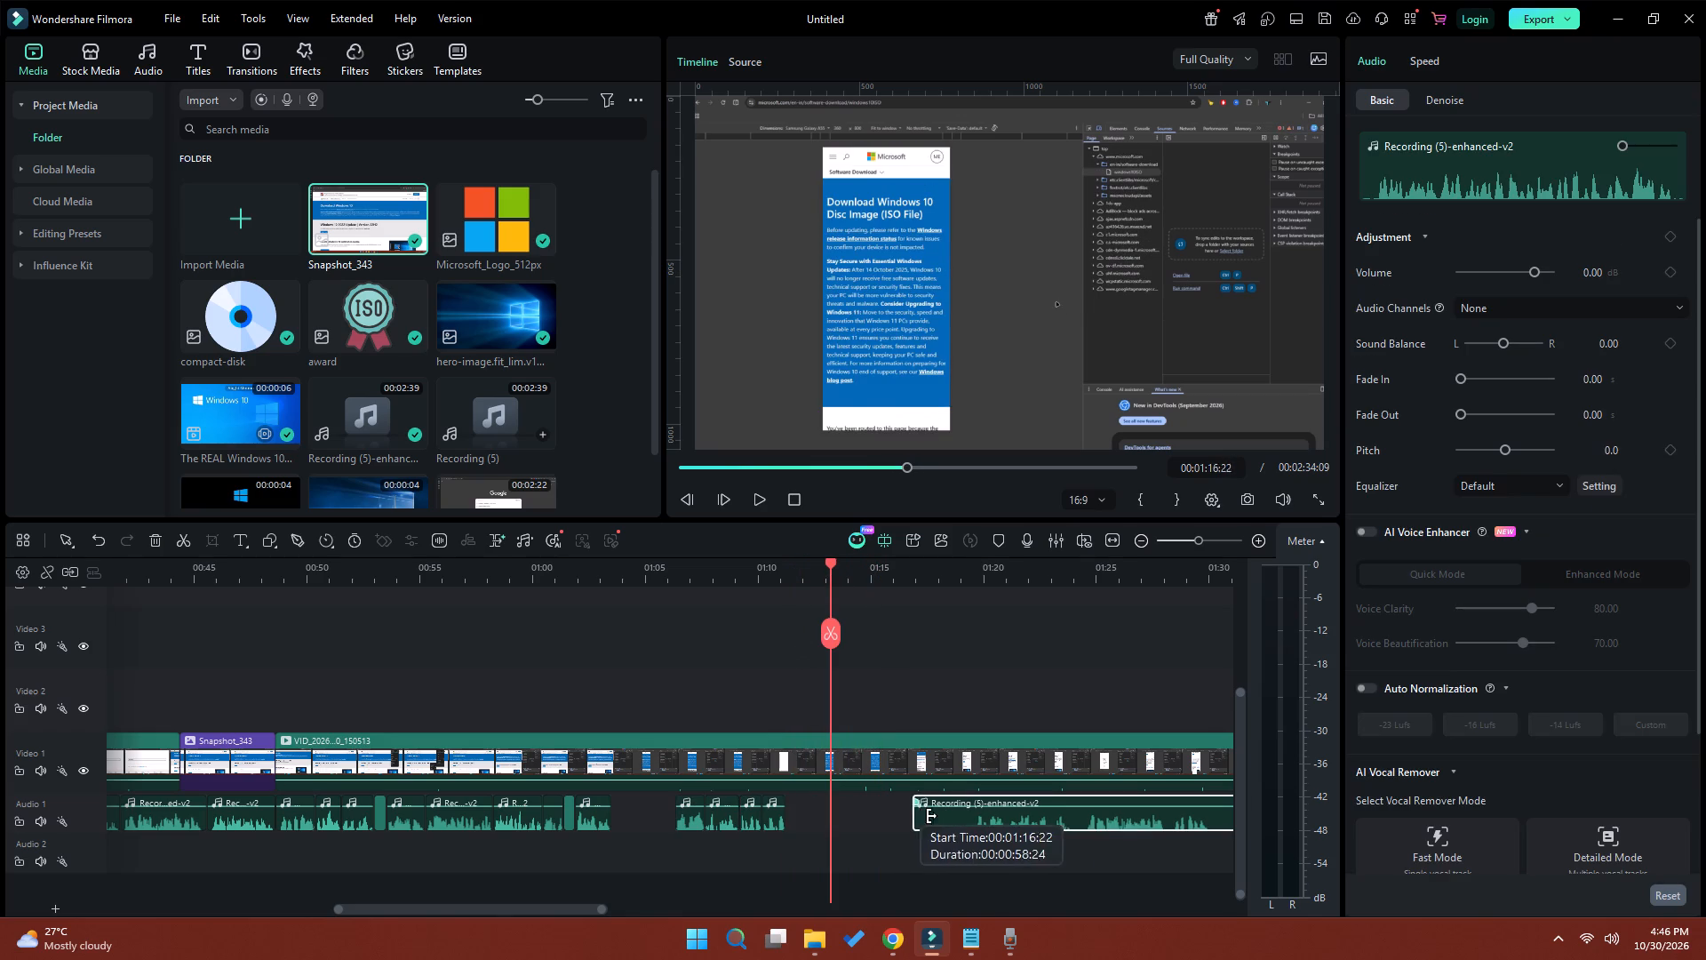
drag(932, 816, 969, 818)
drag(1004, 819, 862, 819)
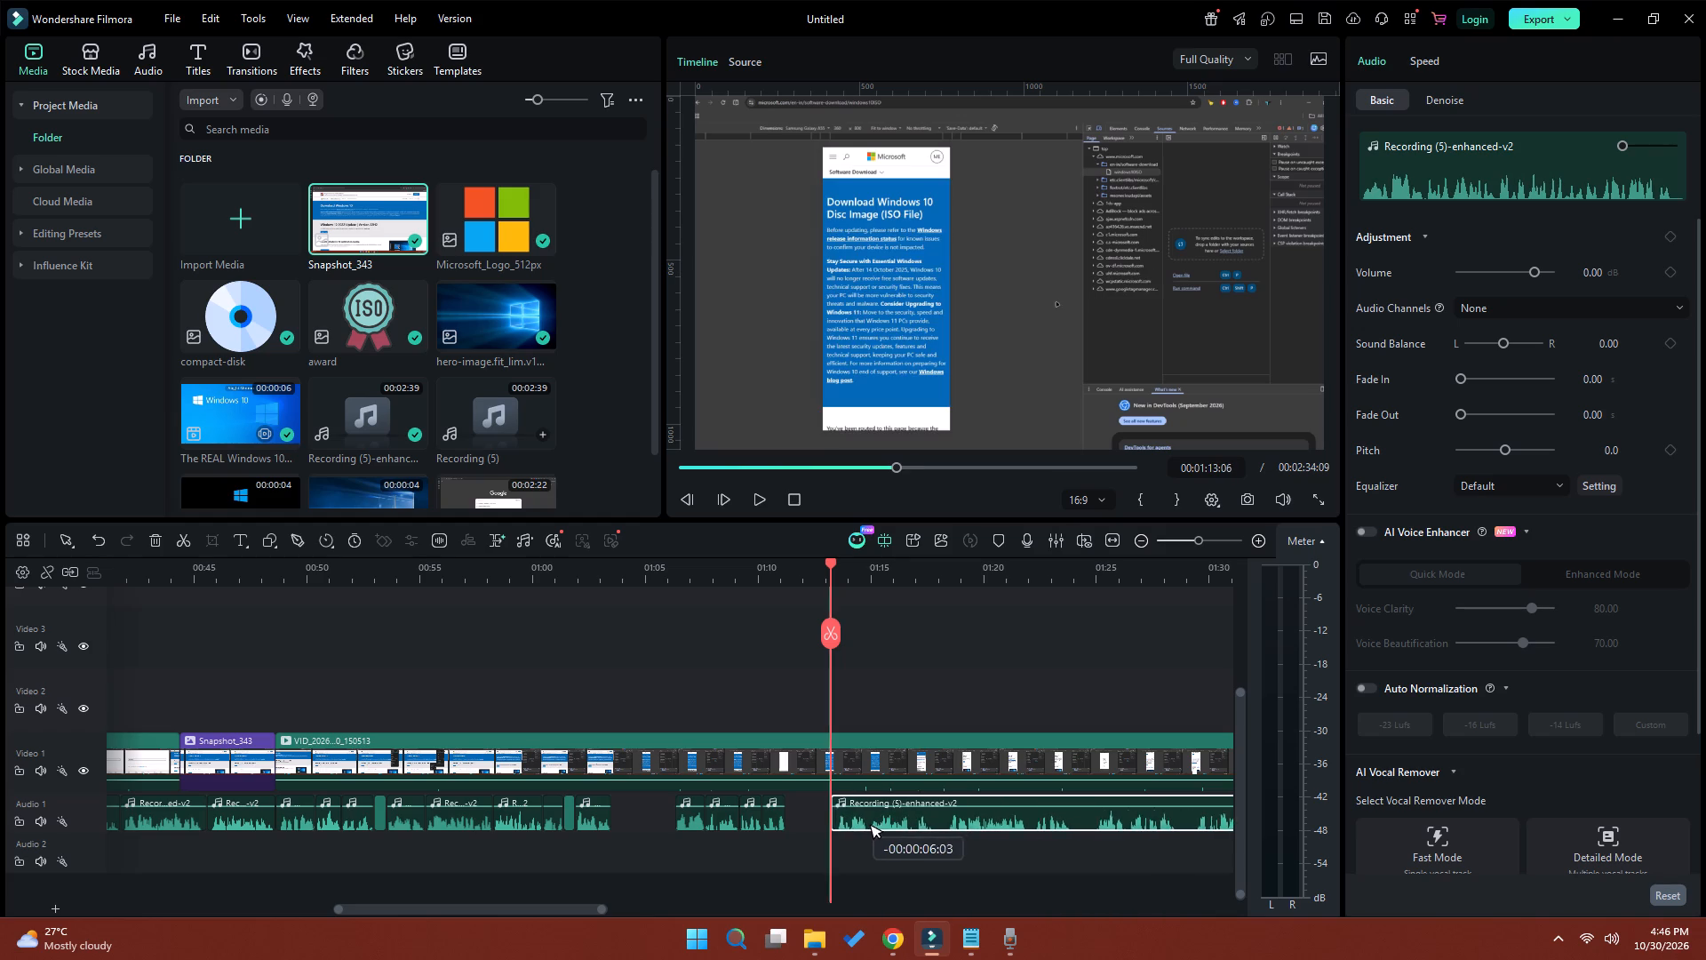
drag(862, 819, 868, 821)
Play the moved narration against the screen recording and split the Video 1 clip at 00:01:35:11.
key(space)
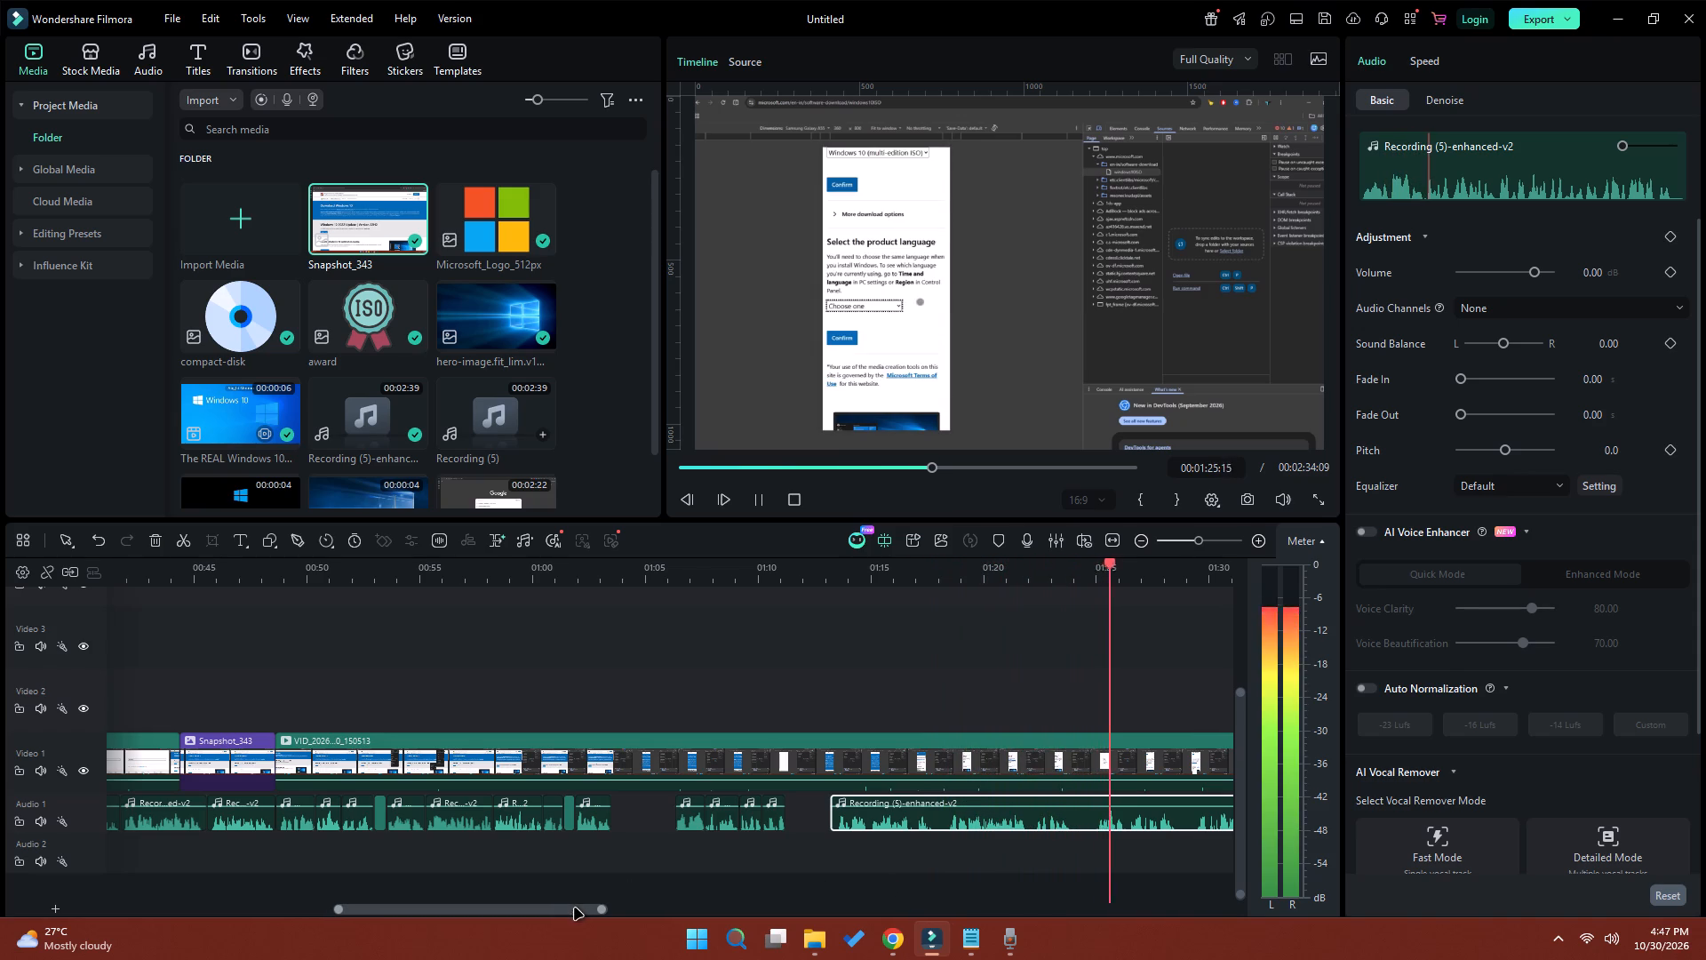
drag(576, 908, 673, 911)
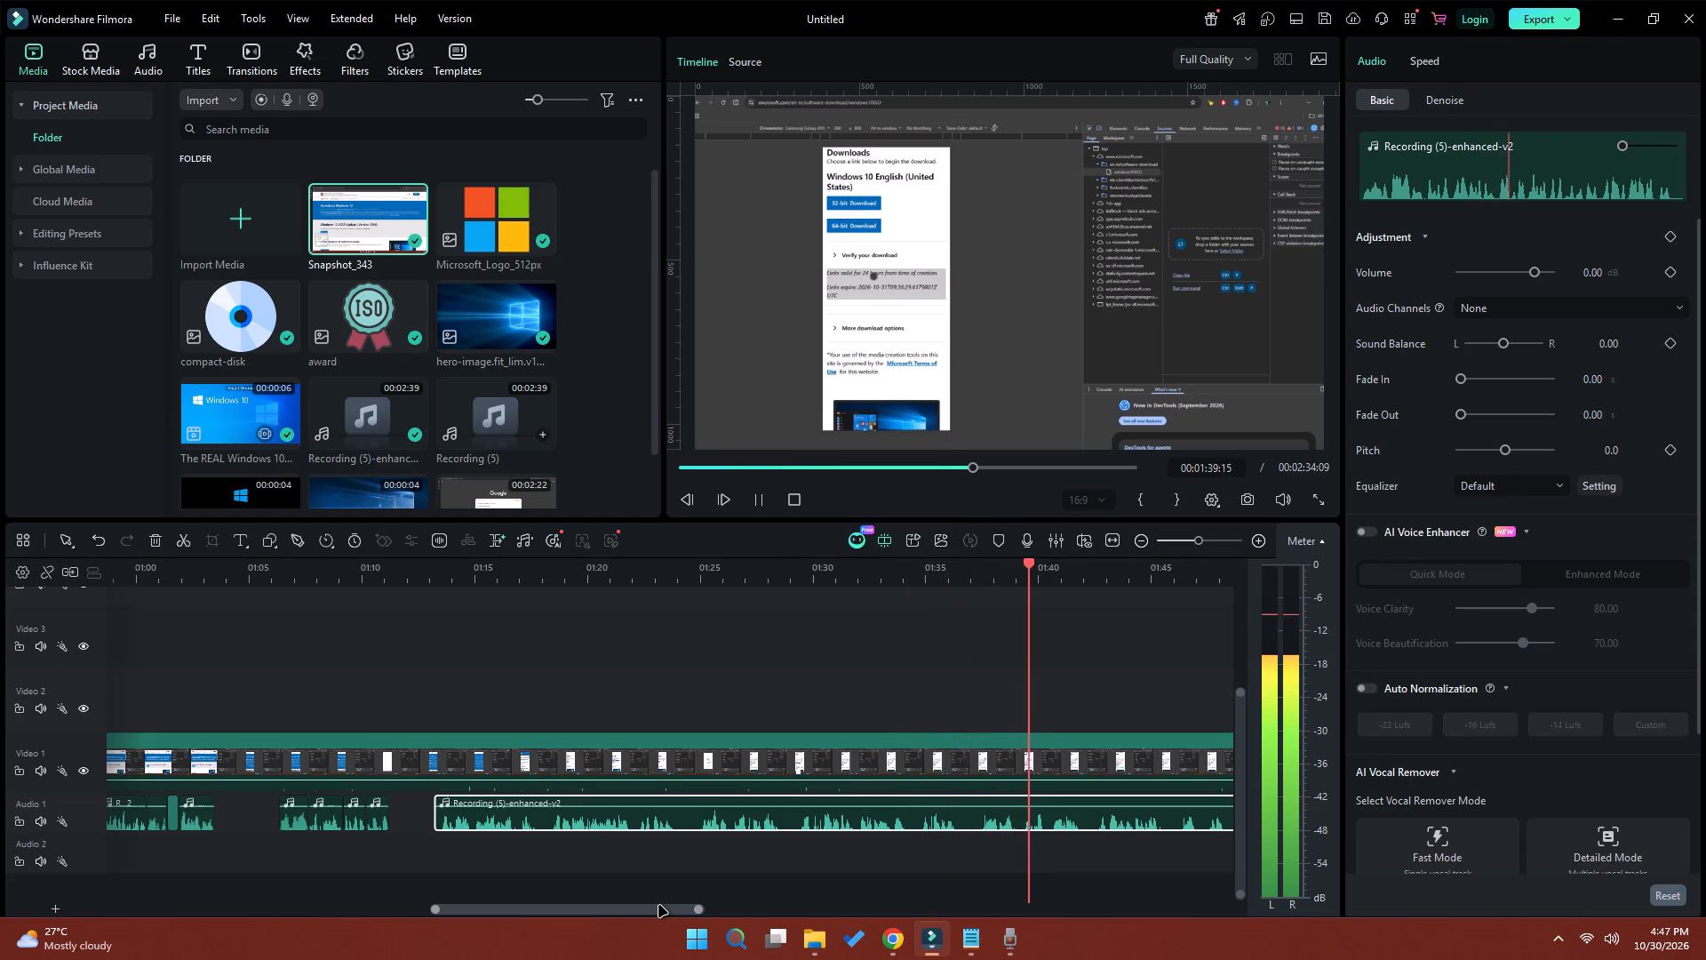
key(space)
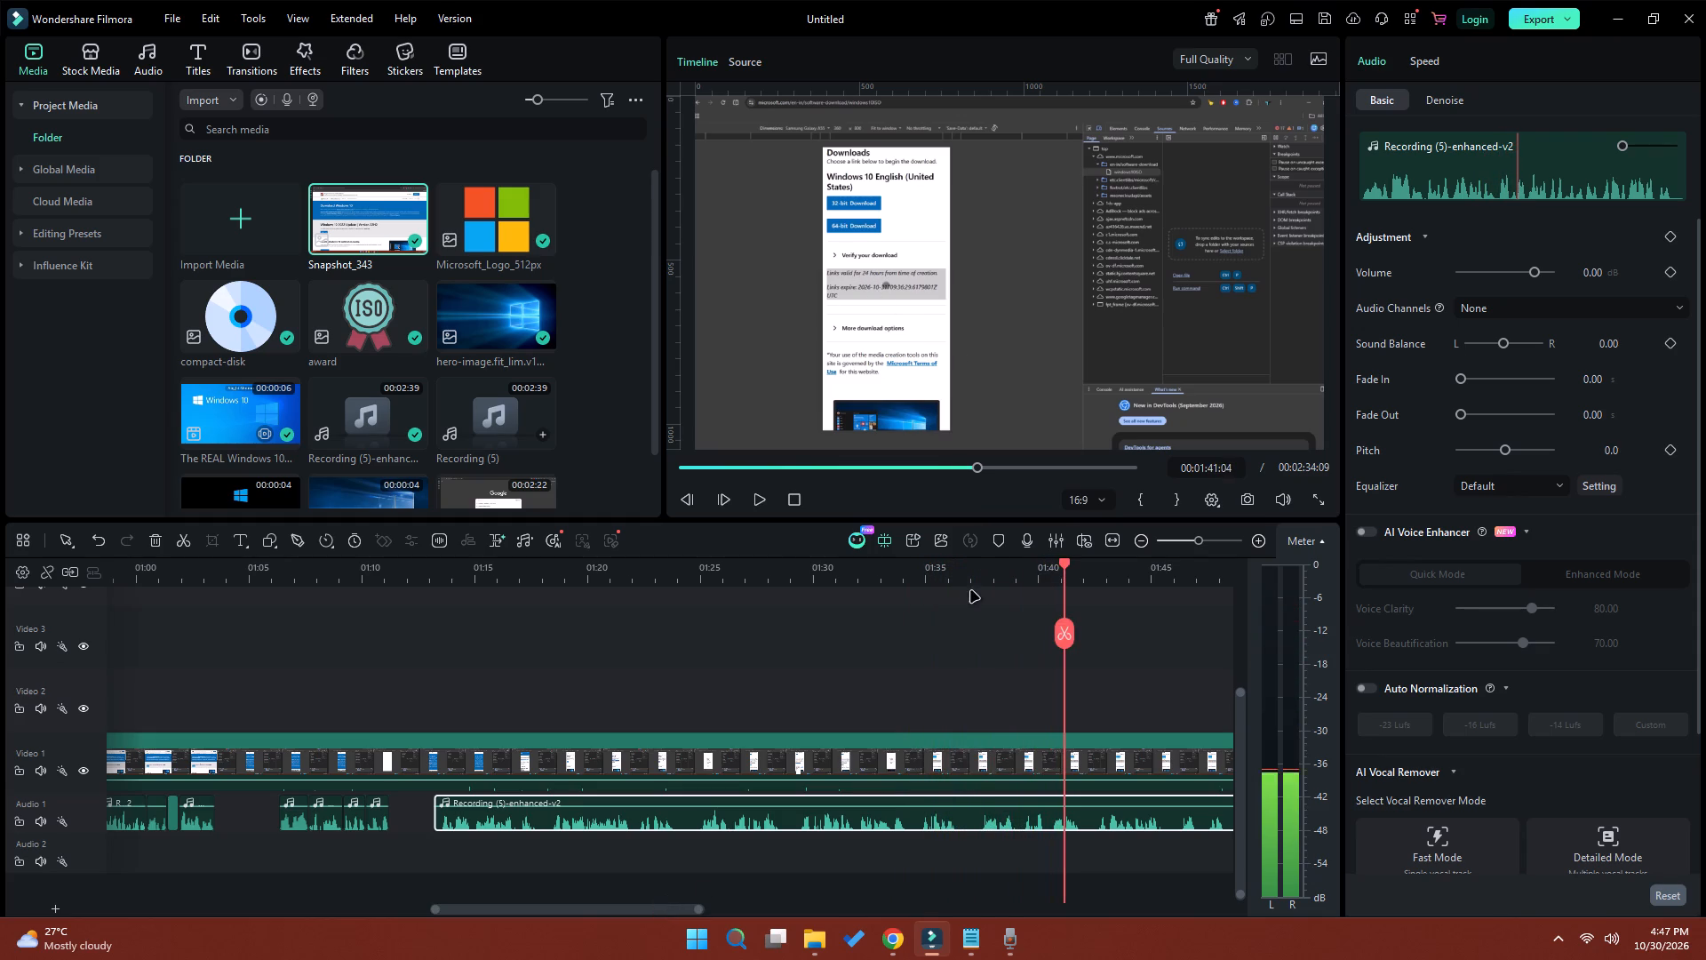
click(938, 572)
drag(937, 564, 867, 575)
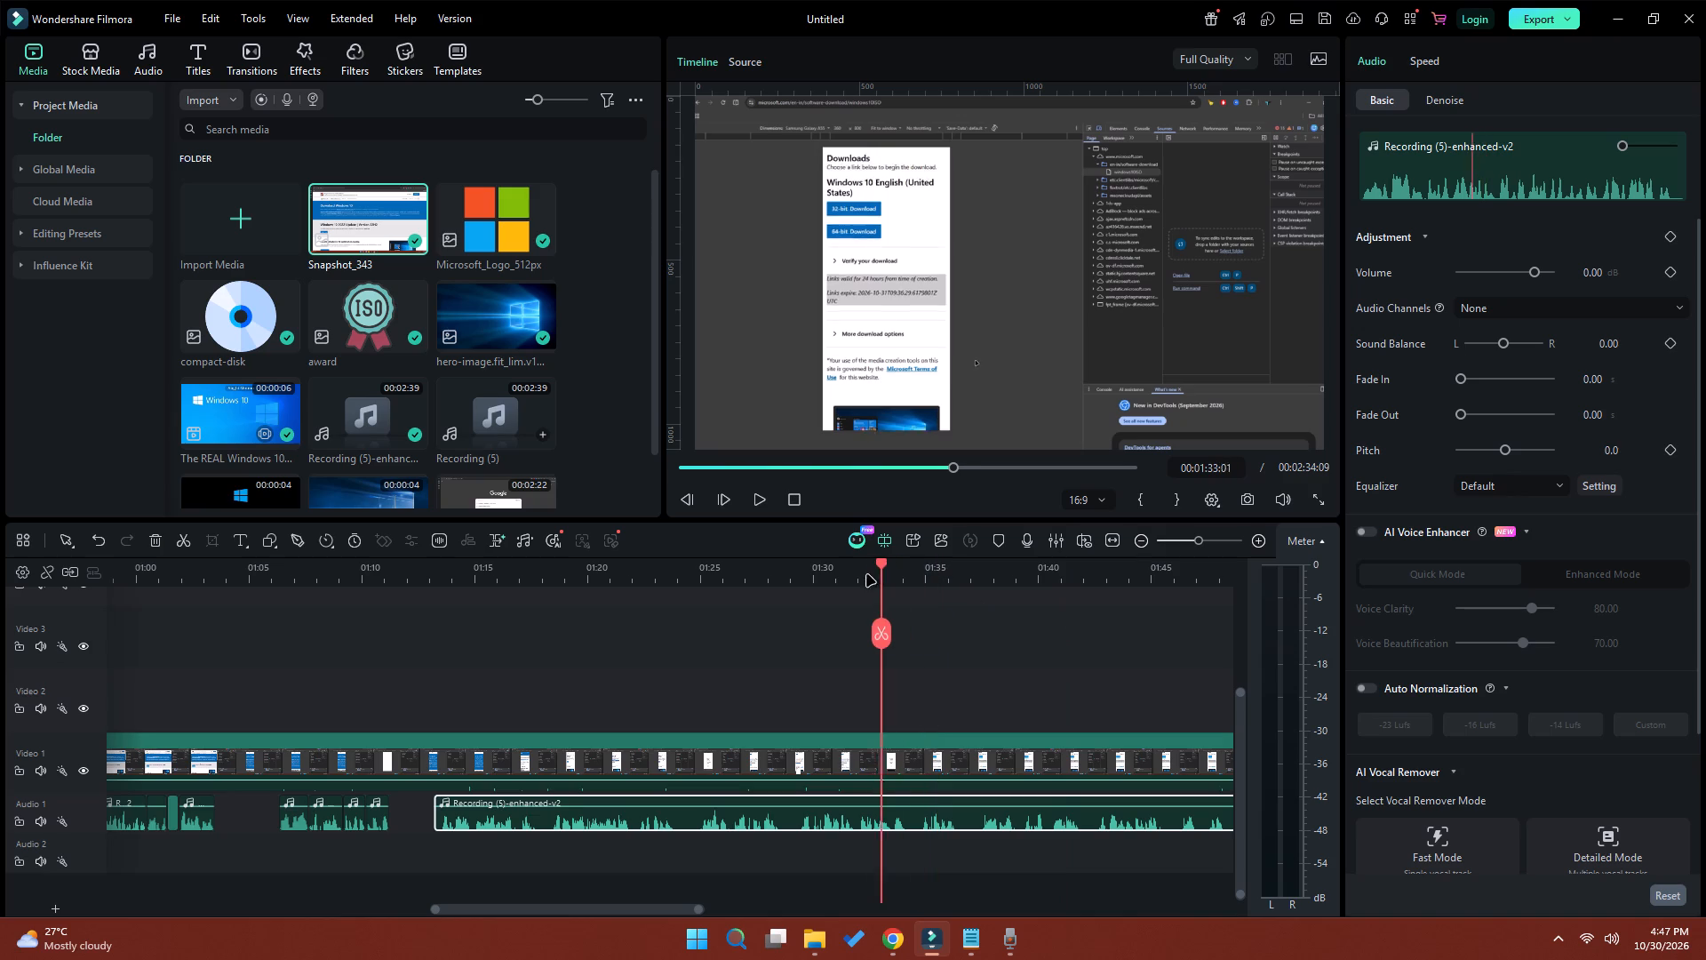
drag(867, 575, 1150, 579)
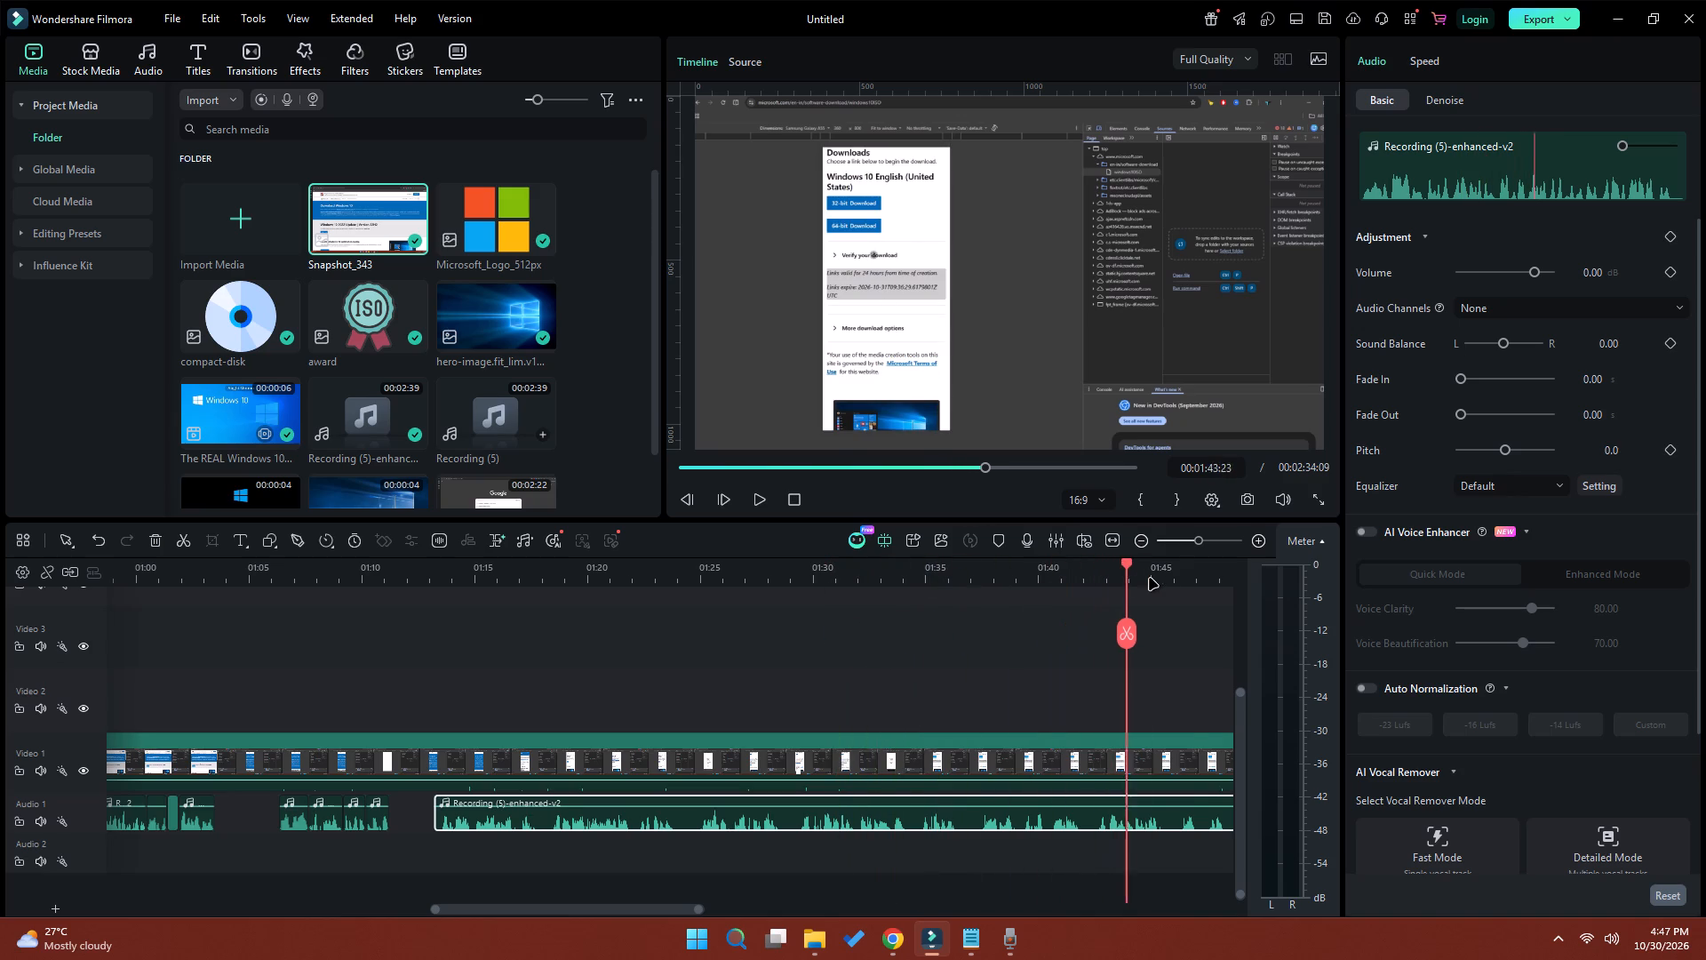
drag(1150, 579, 912, 585)
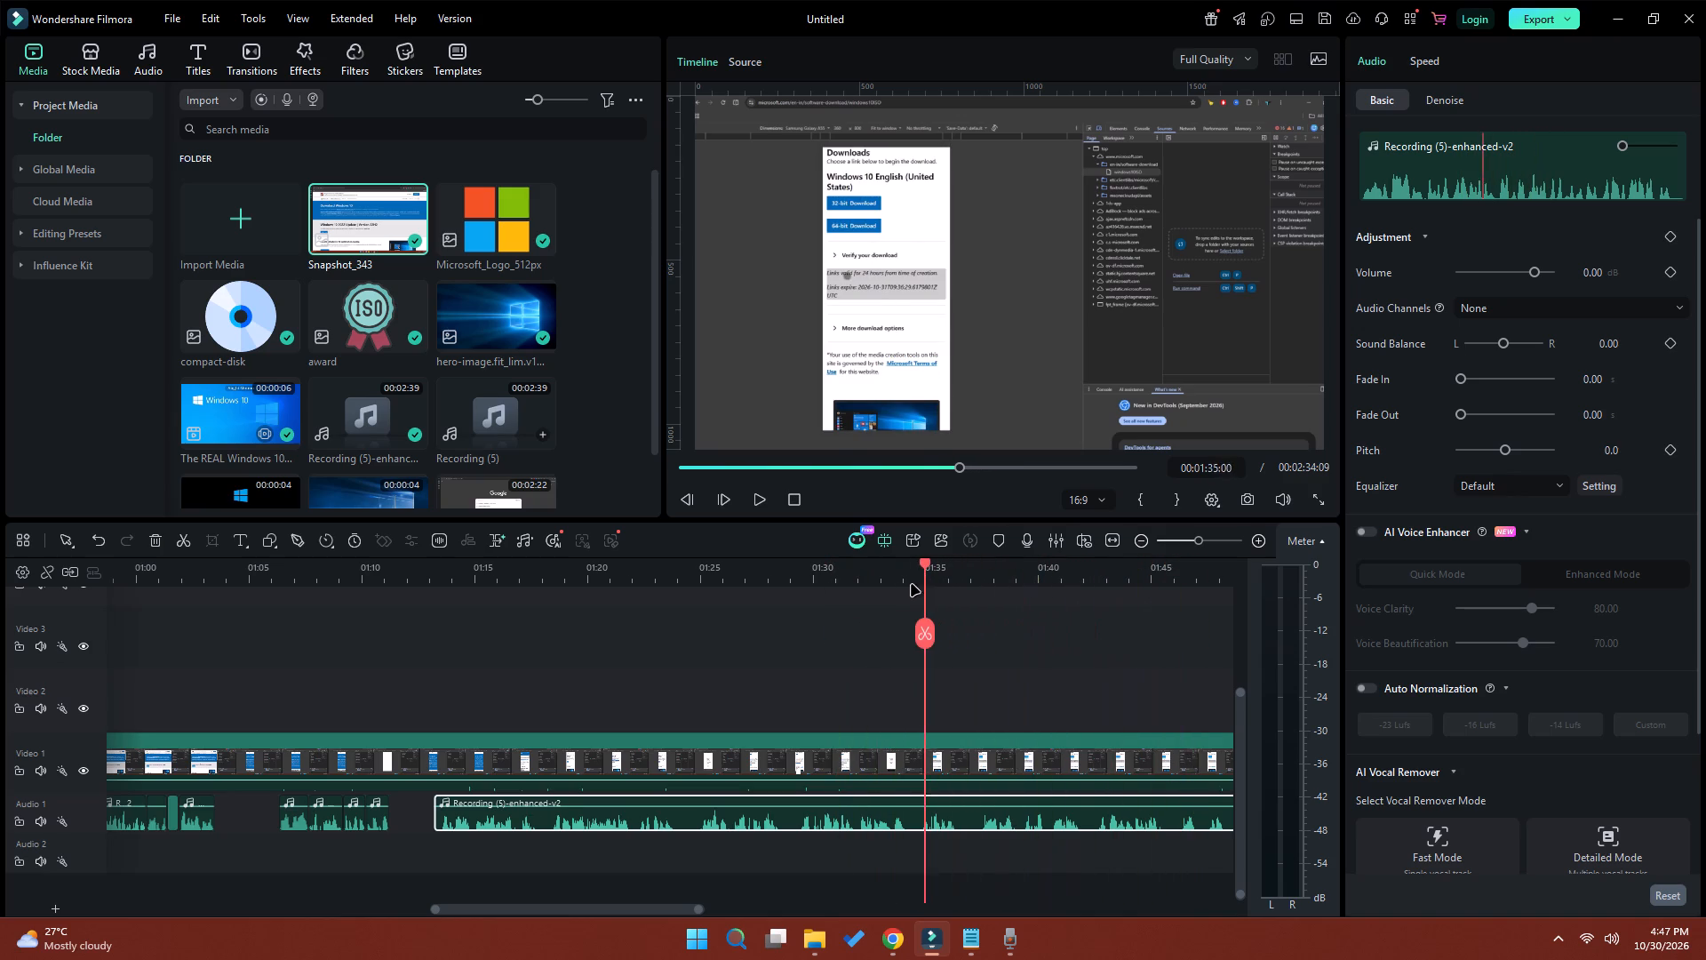
drag(912, 585, 925, 590)
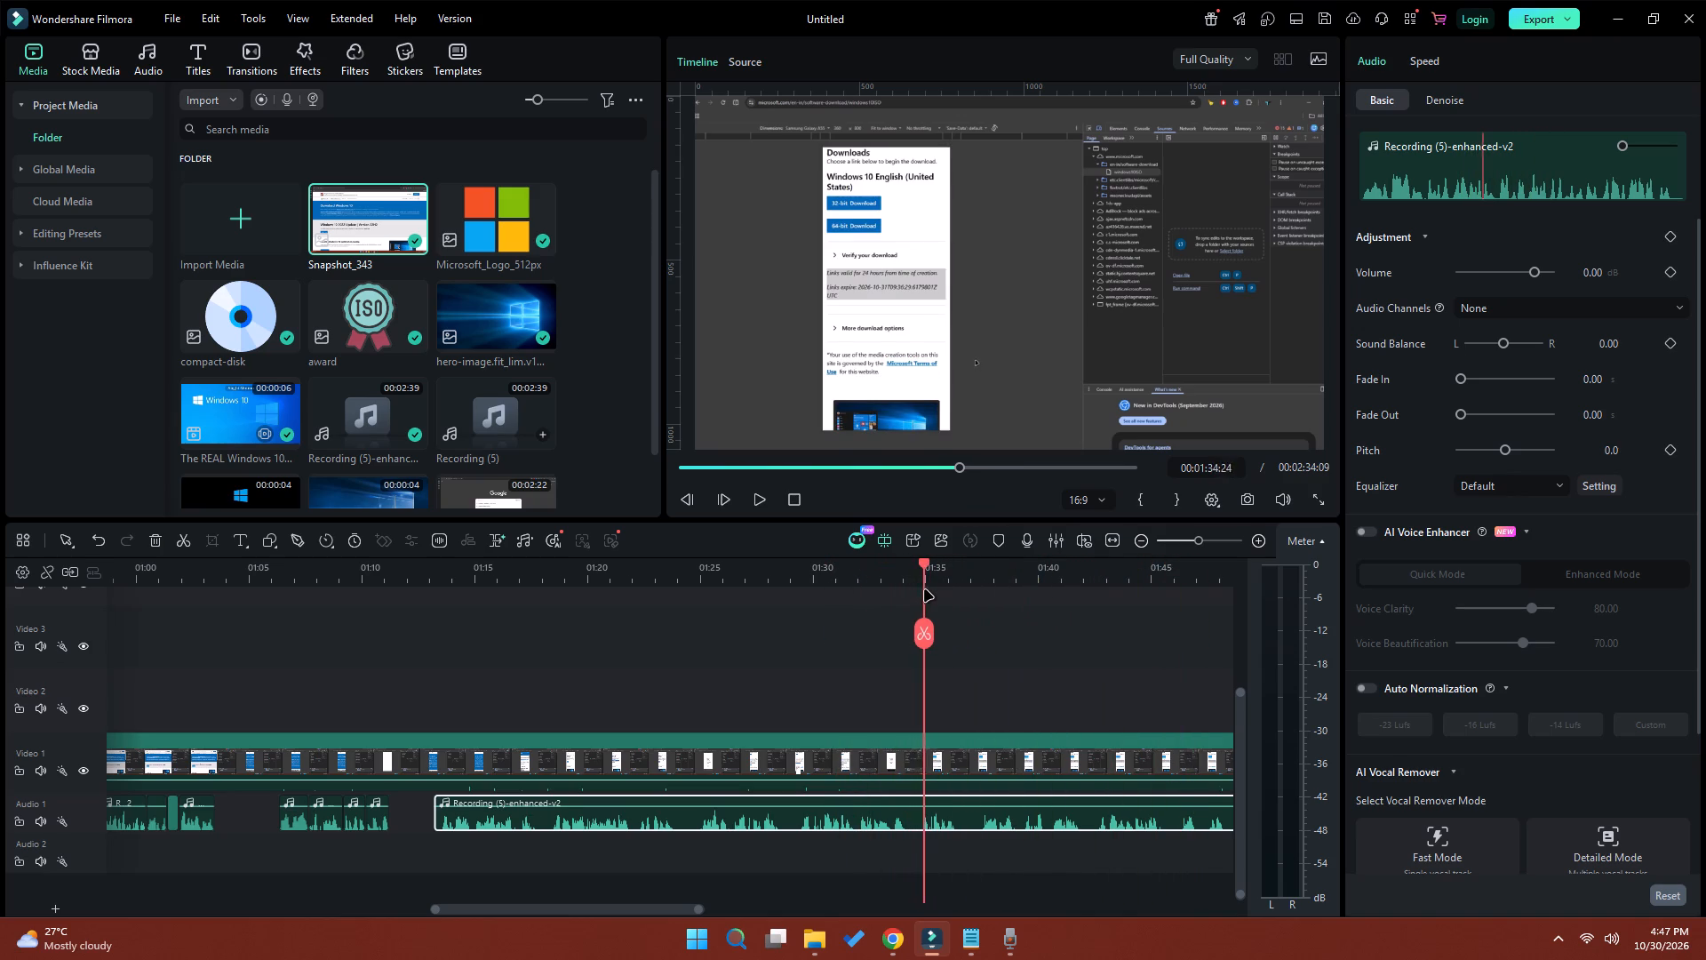
drag(925, 590, 936, 590)
click(946, 764)
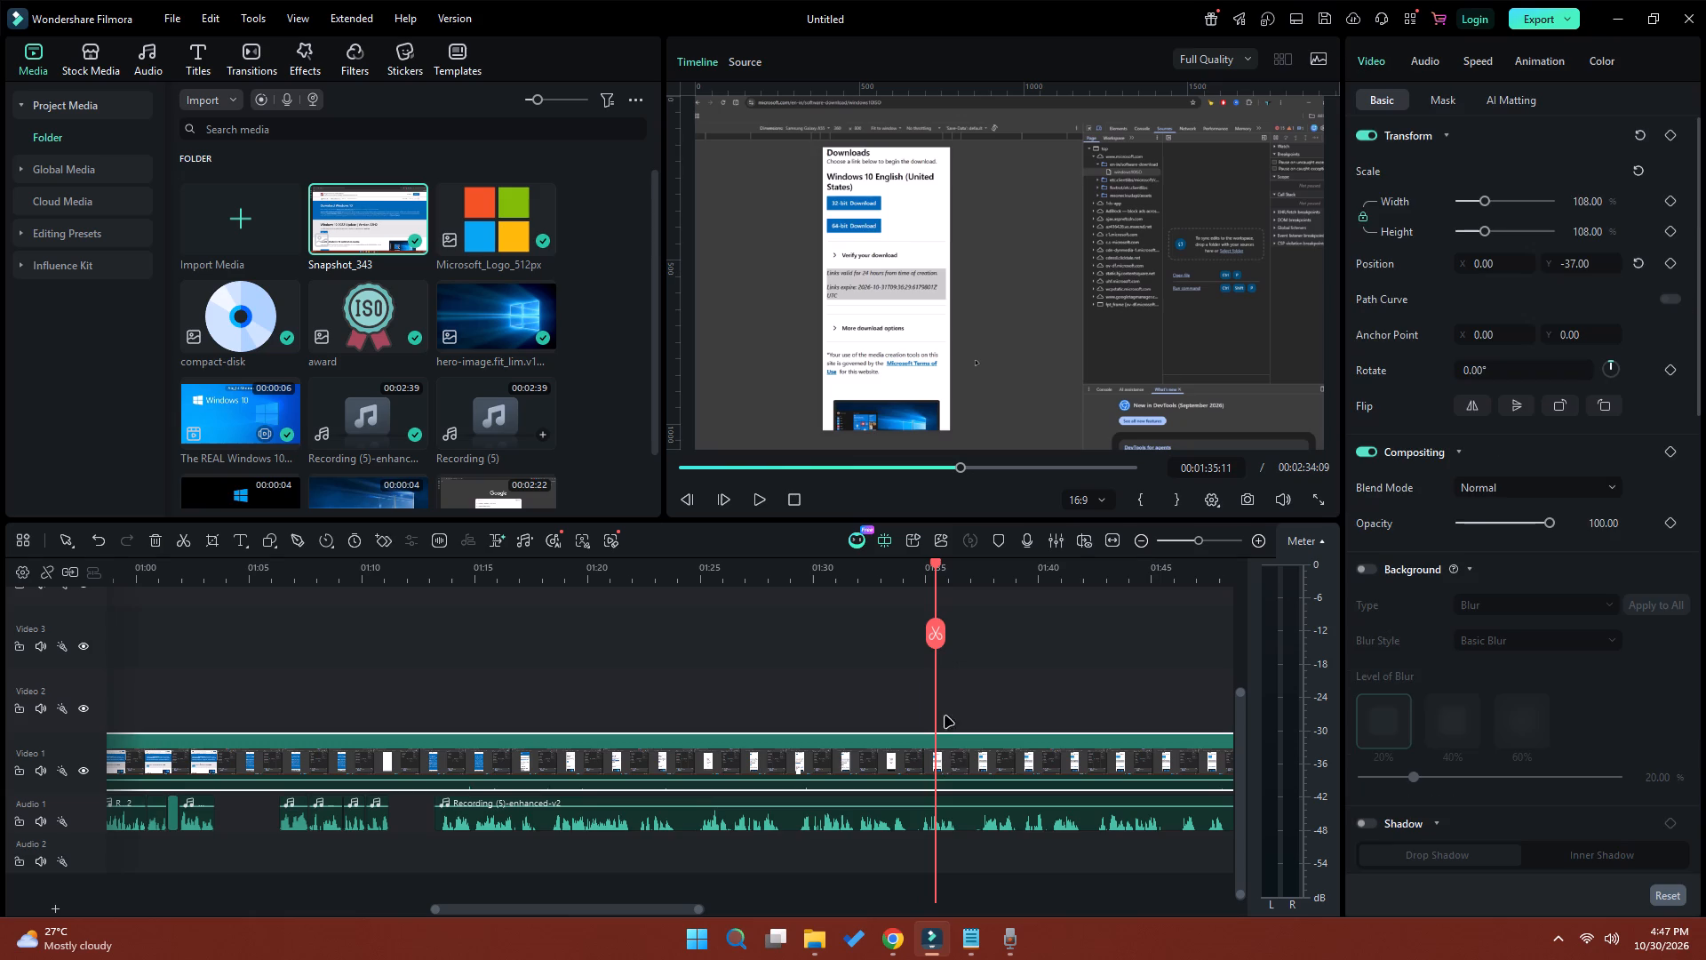
click(933, 634)
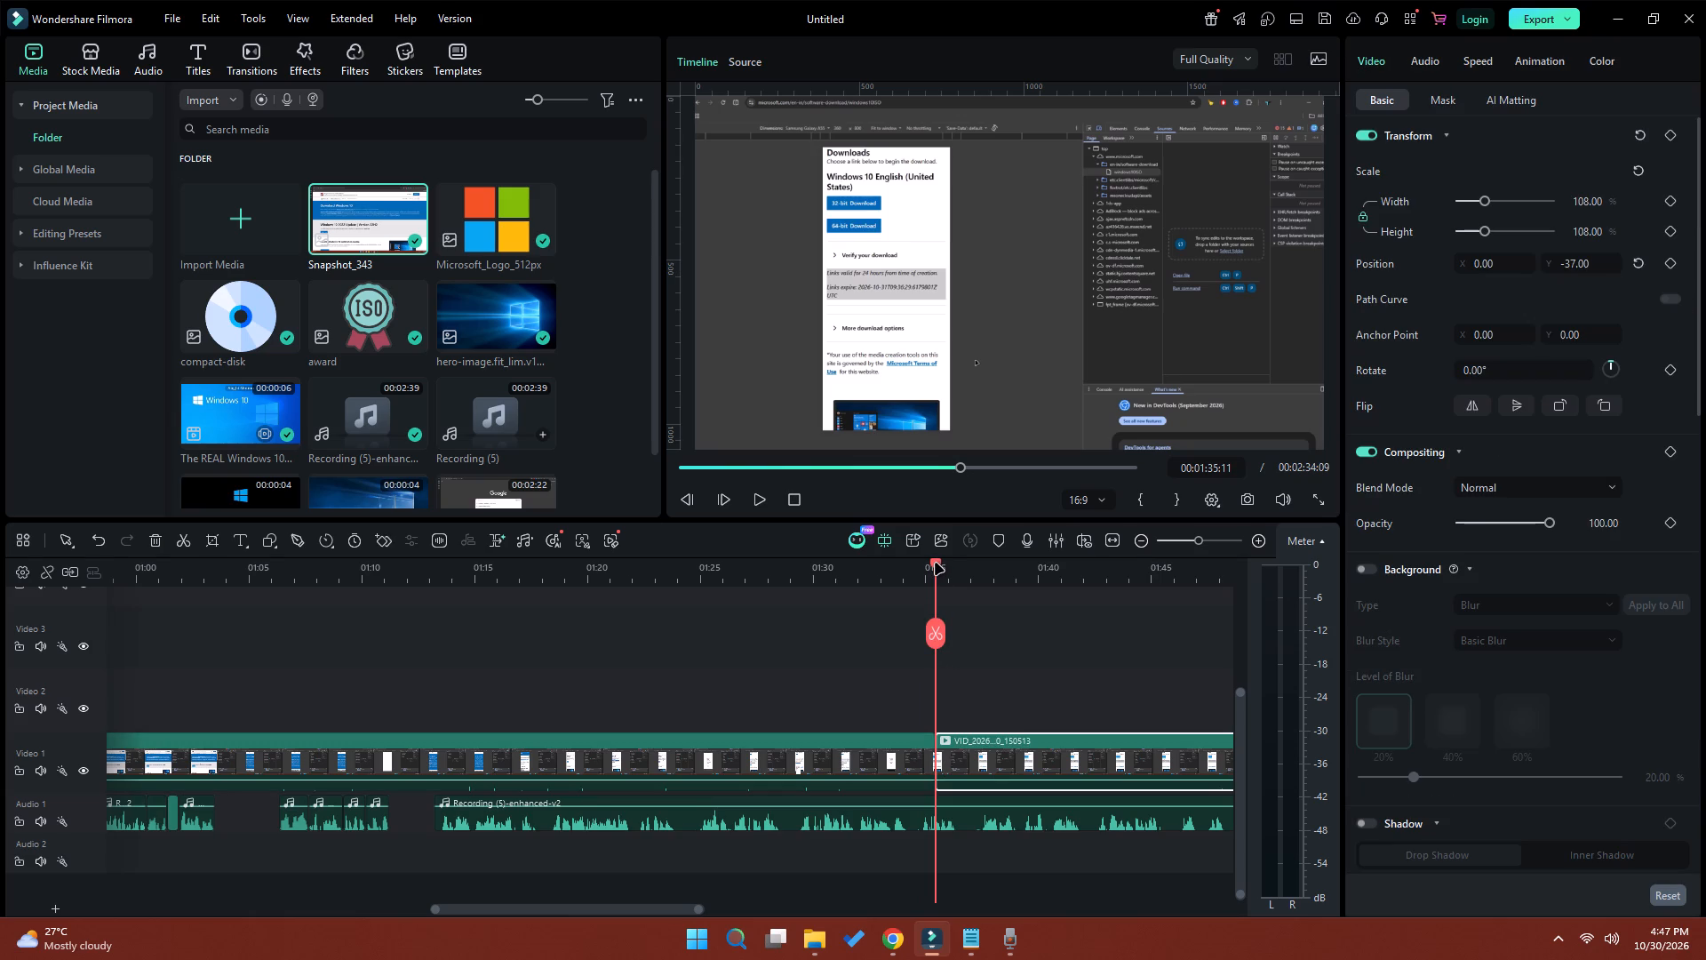
Split the Video 1 clip at 00:01:44:04 and ripple-delete the section between the 00:01:35:11 and 00:01:44:04 cuts.
drag(936, 567, 1124, 570)
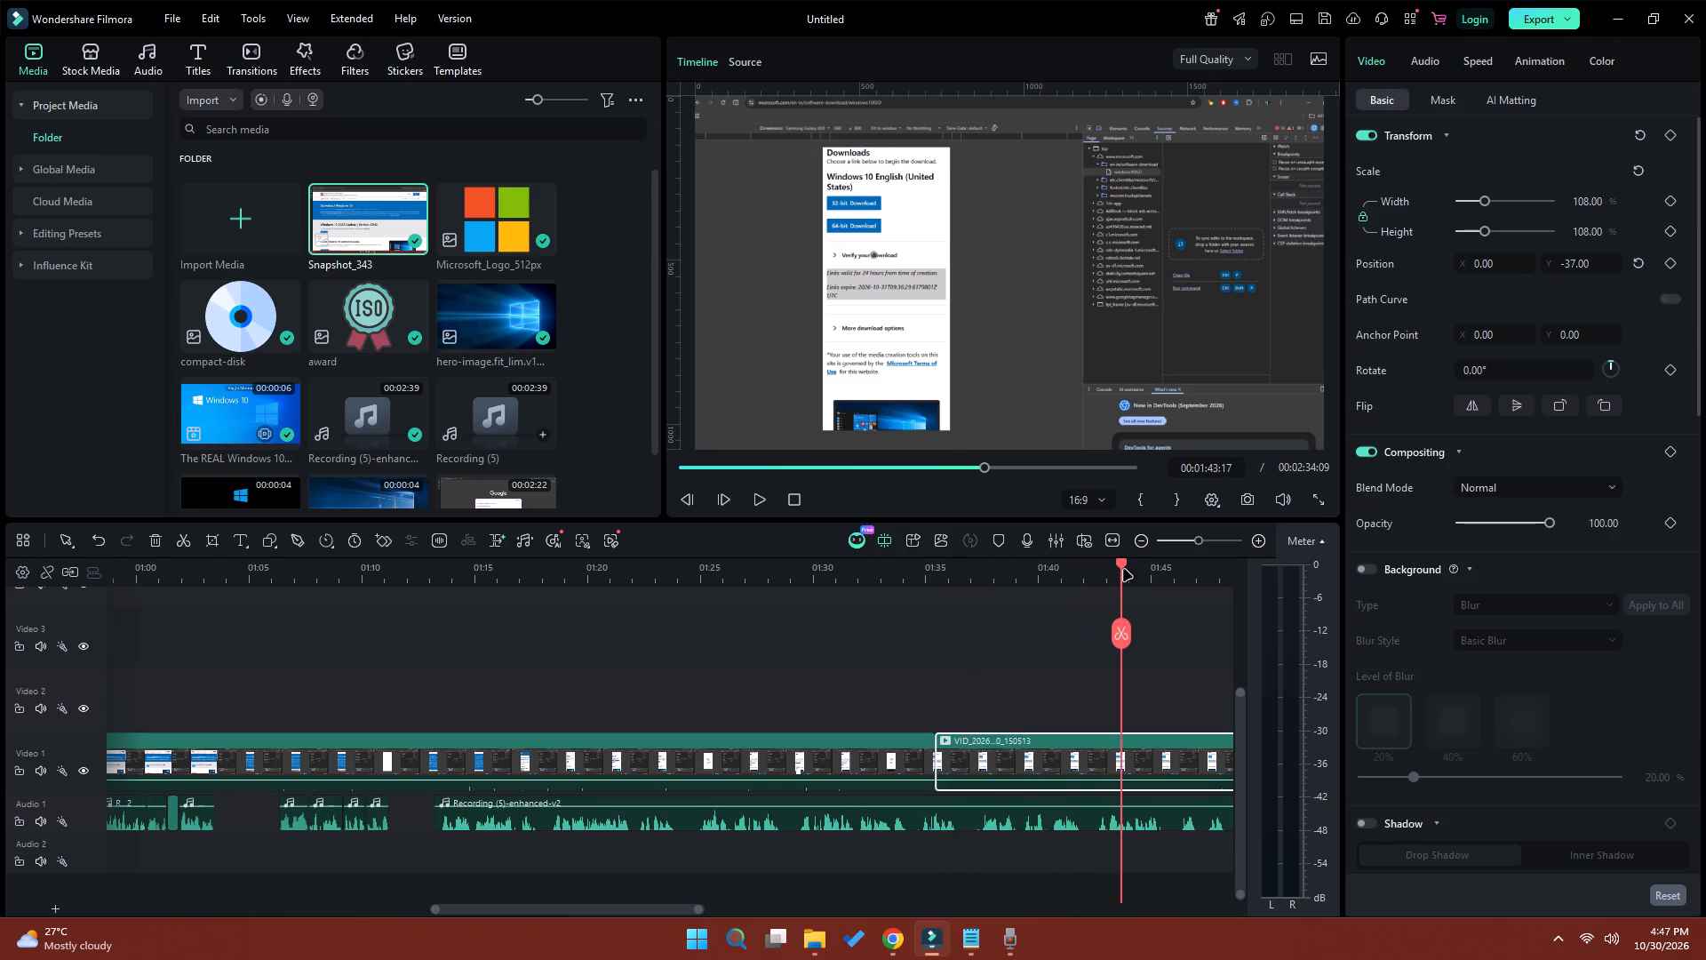
drag(1124, 570, 1132, 572)
click(1133, 630)
click(1084, 753)
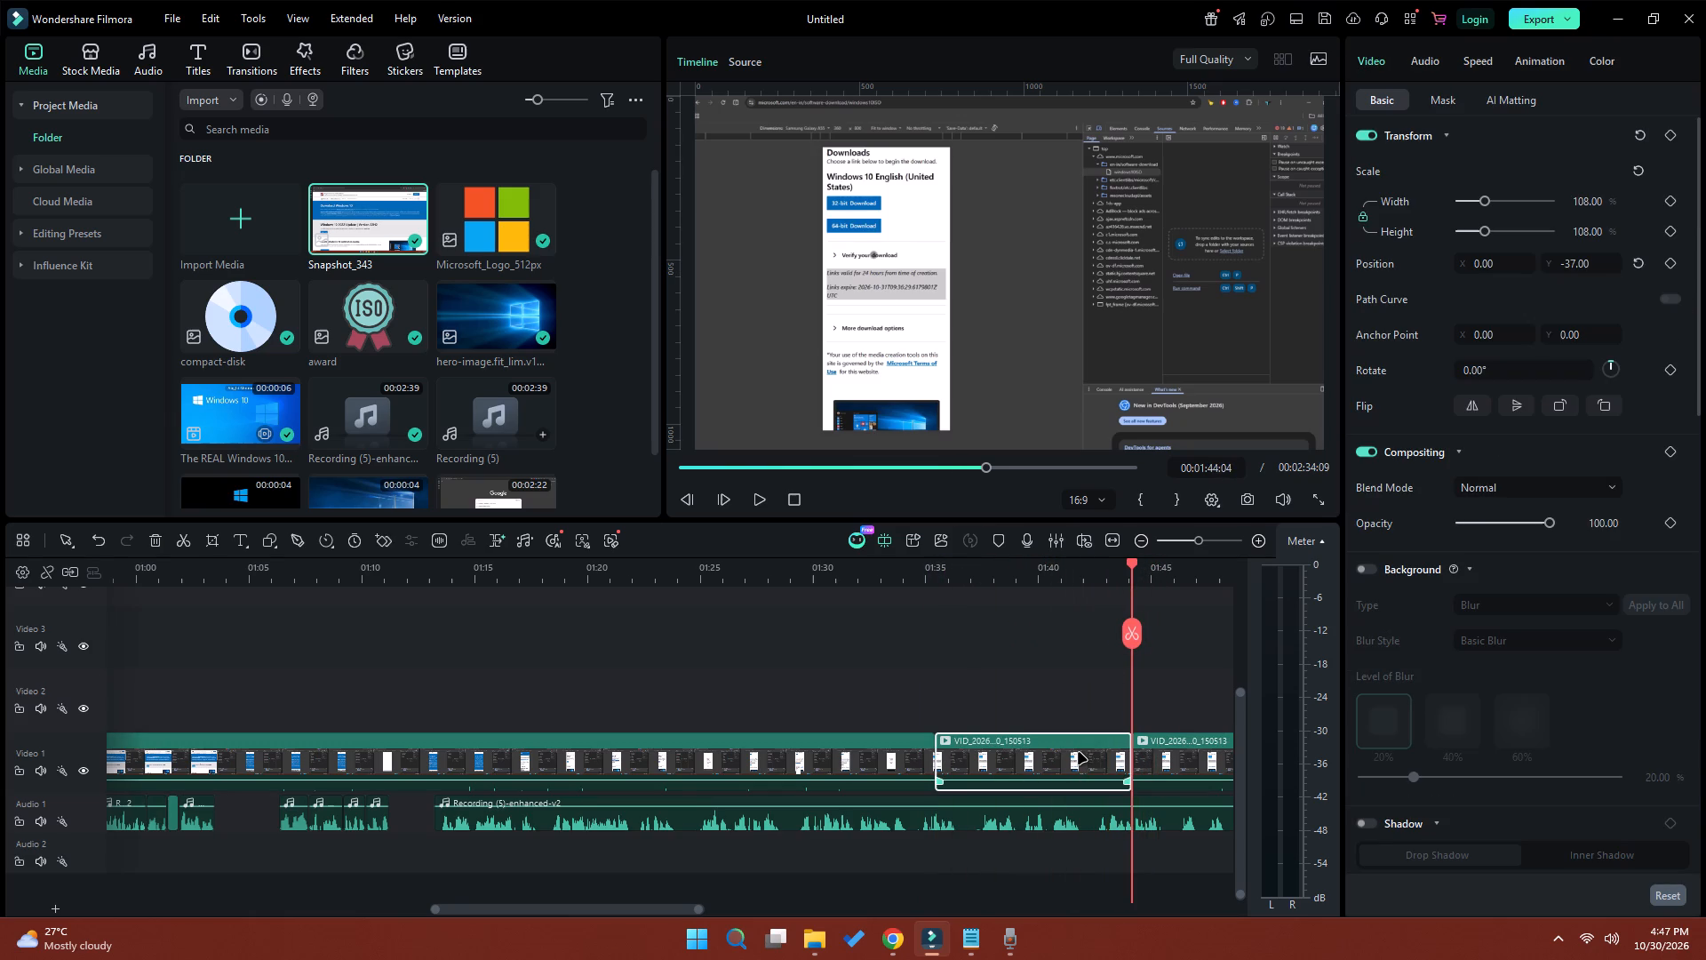
key(shift+Delete)
Review the narration around the new video cut and split the Audio 1 clip at 00:01:36:13.
key(space)
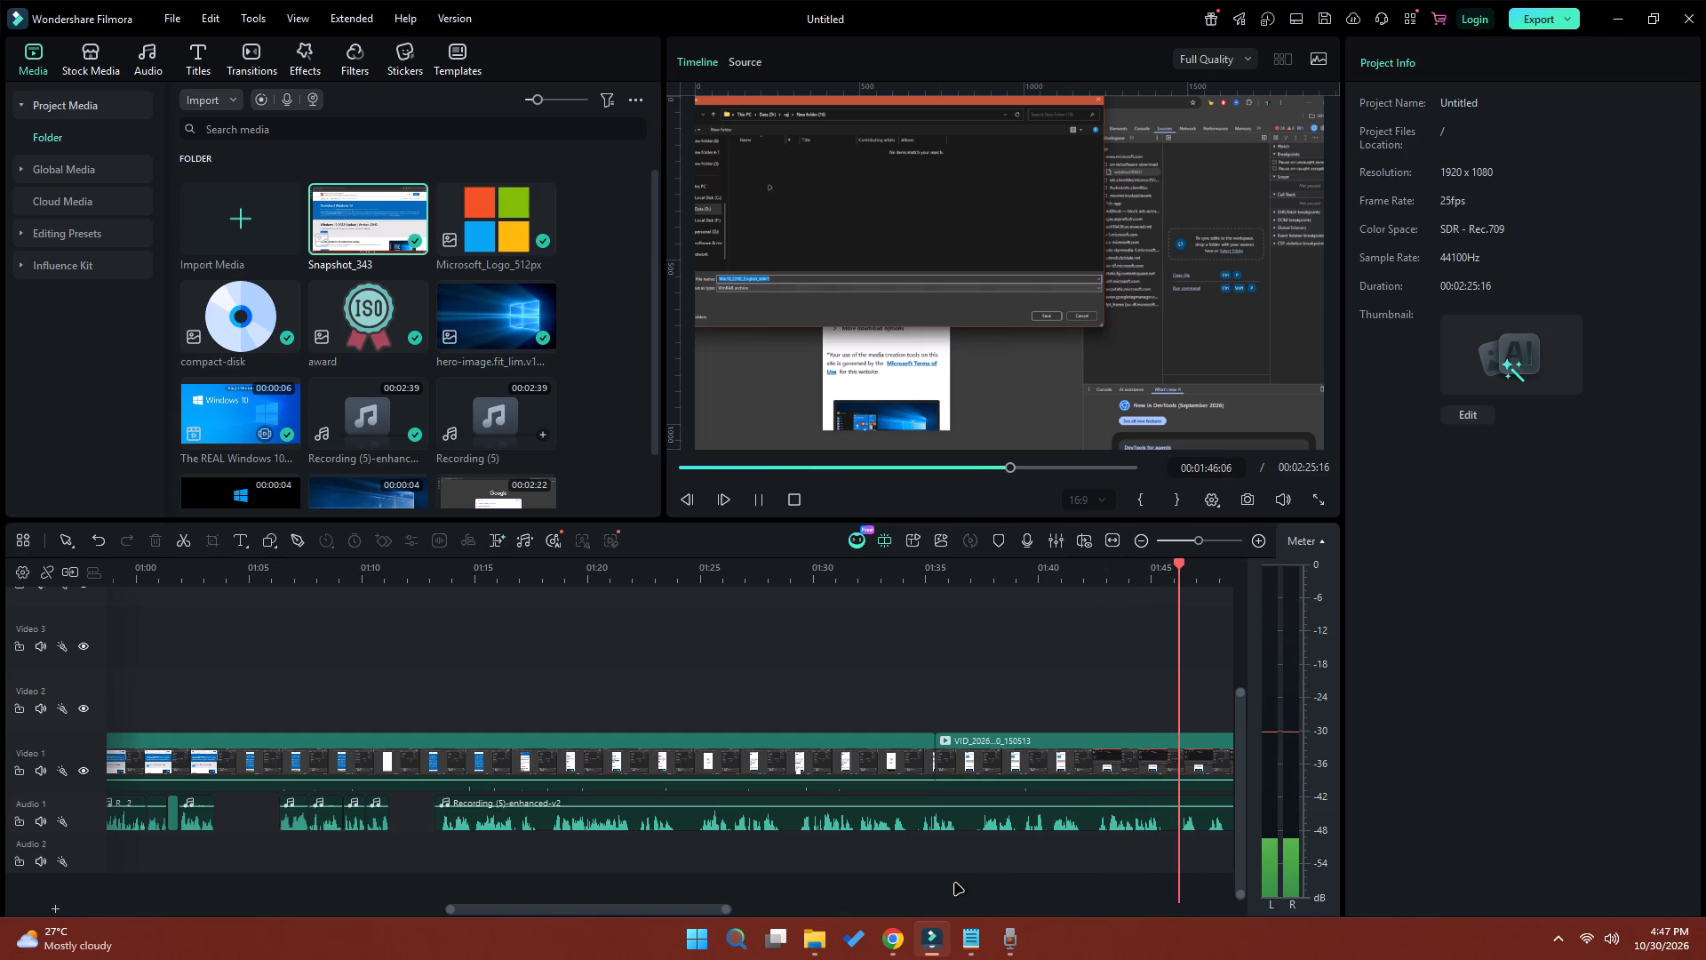
key(space)
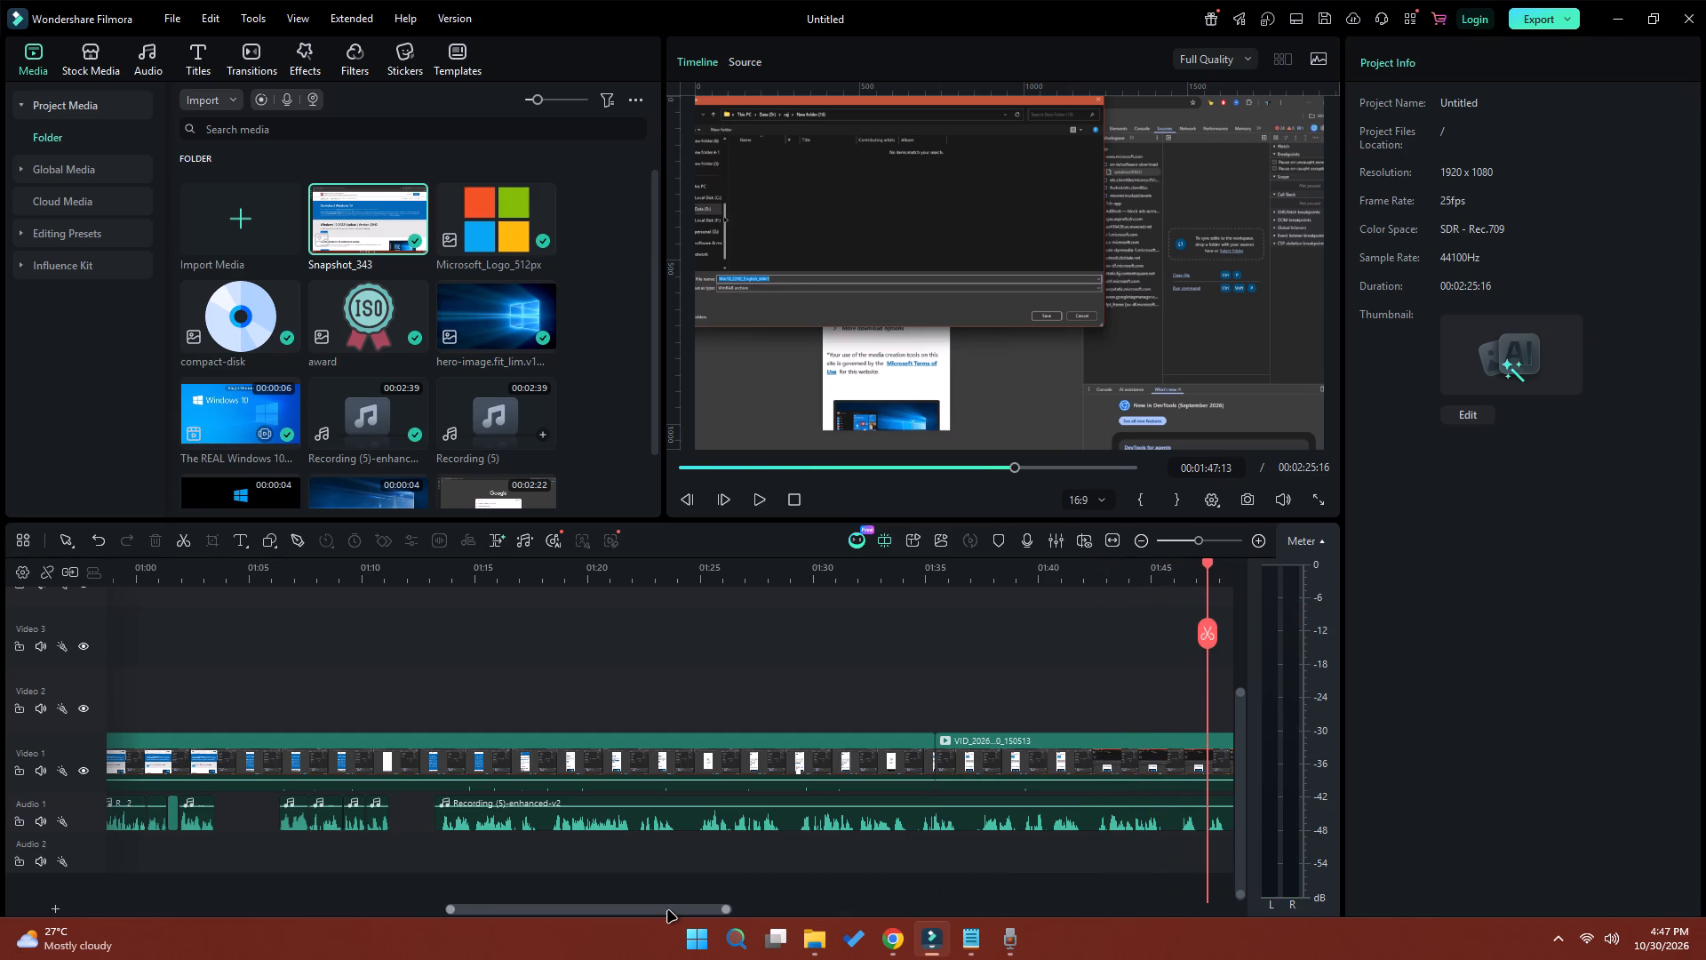
drag(668, 911, 737, 903)
click(706, 580)
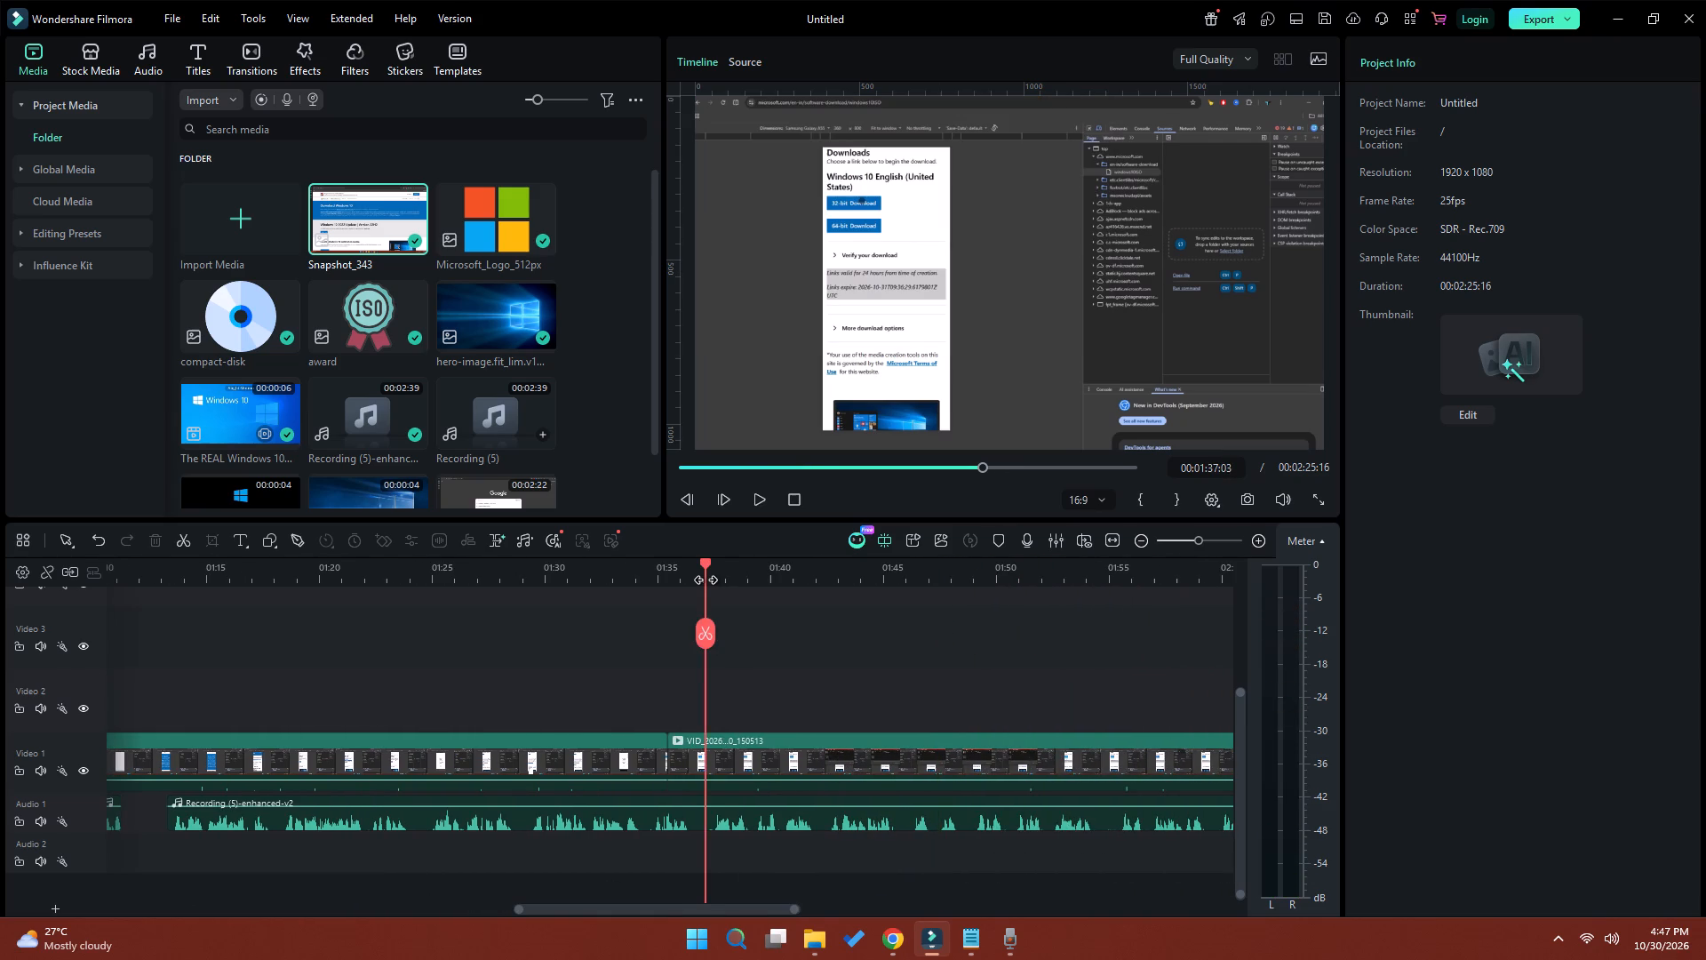
key(space)
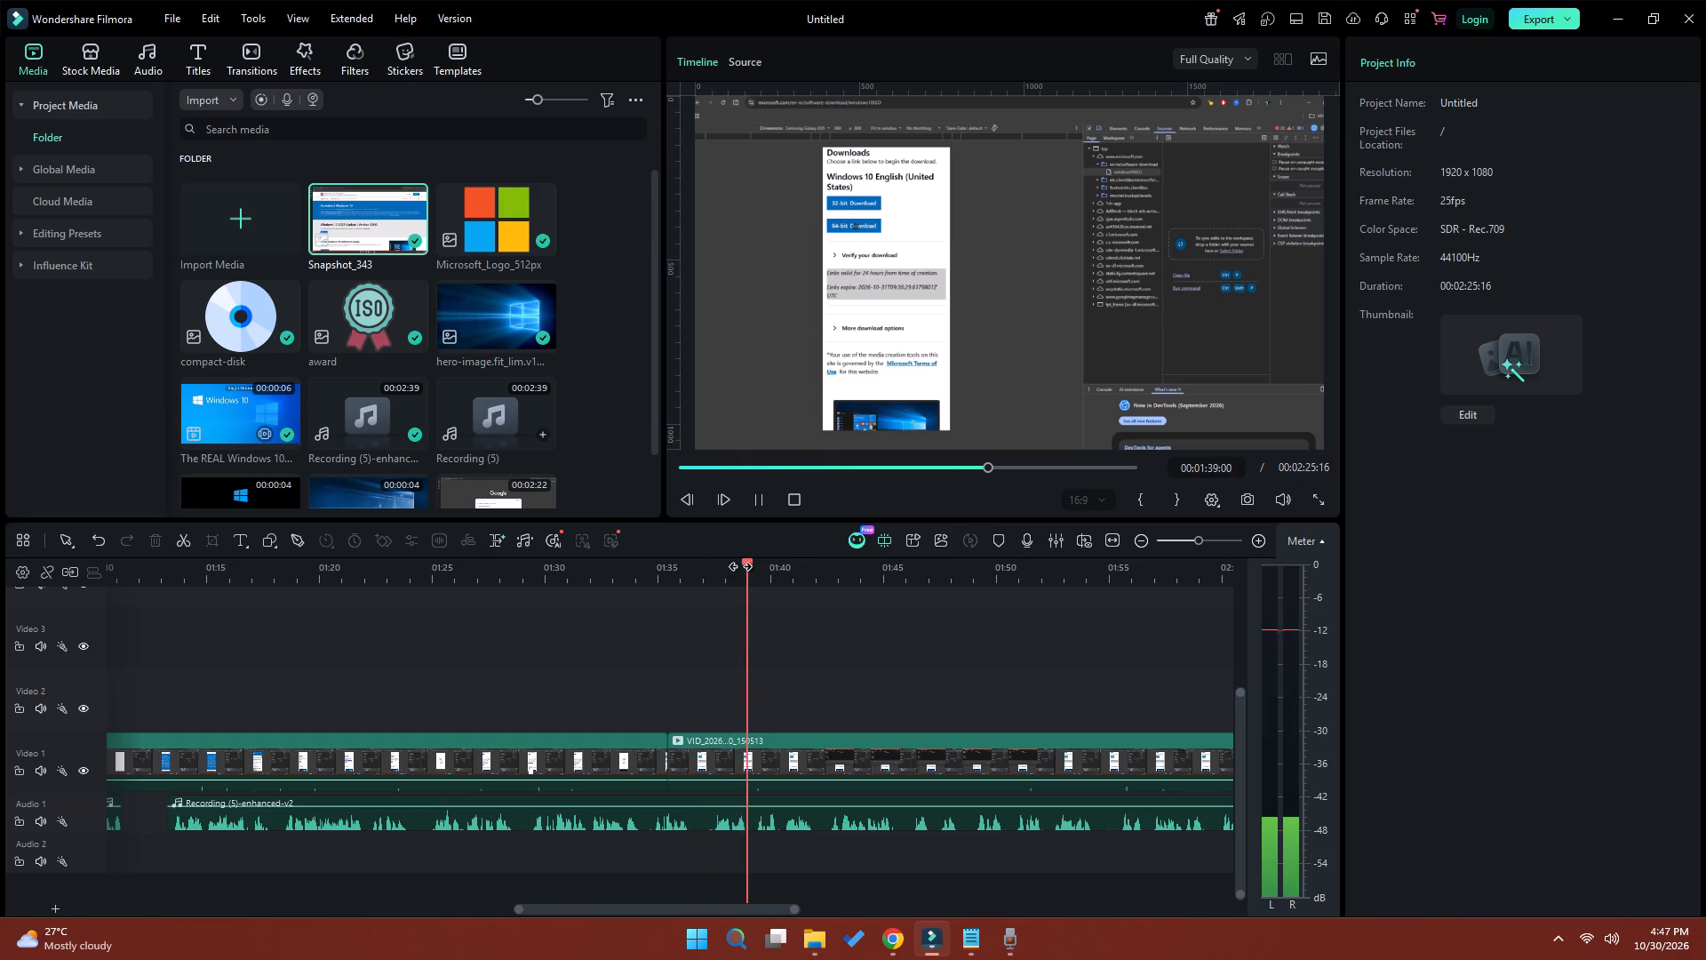
key(space)
drag(750, 564, 648, 579)
key(space)
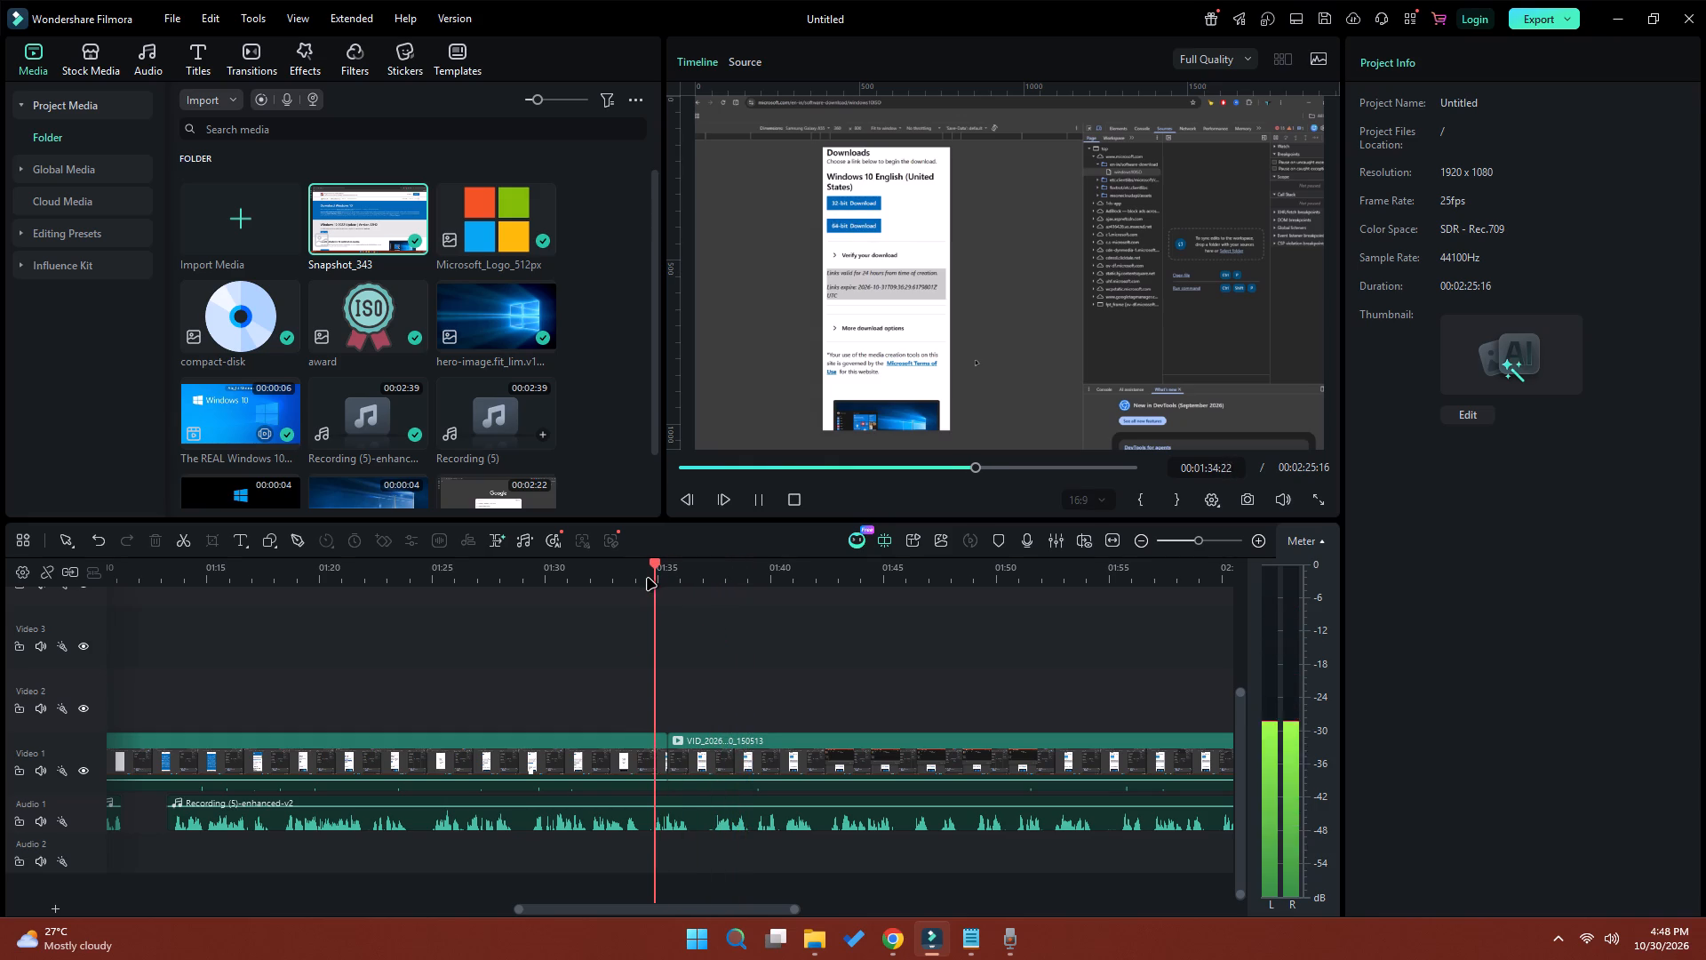
key(space)
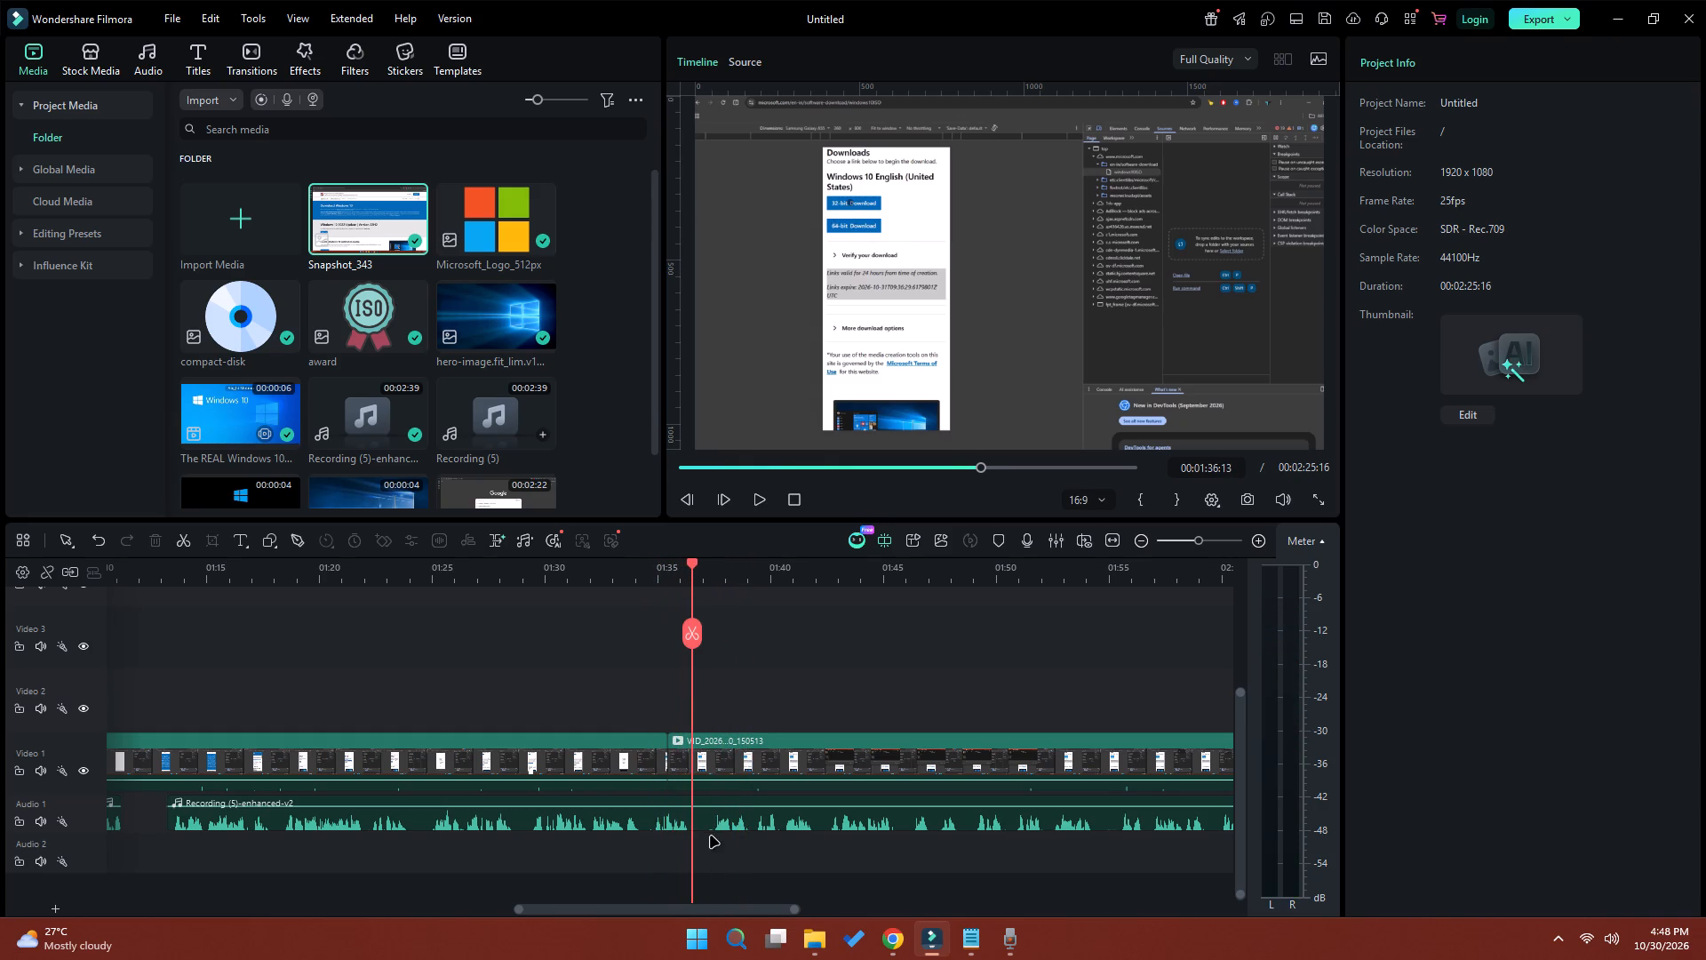
click(701, 821)
click(696, 627)
Play the narration onward to its next pause and split the Audio 1 clip at 00:01:54:18.
key(space)
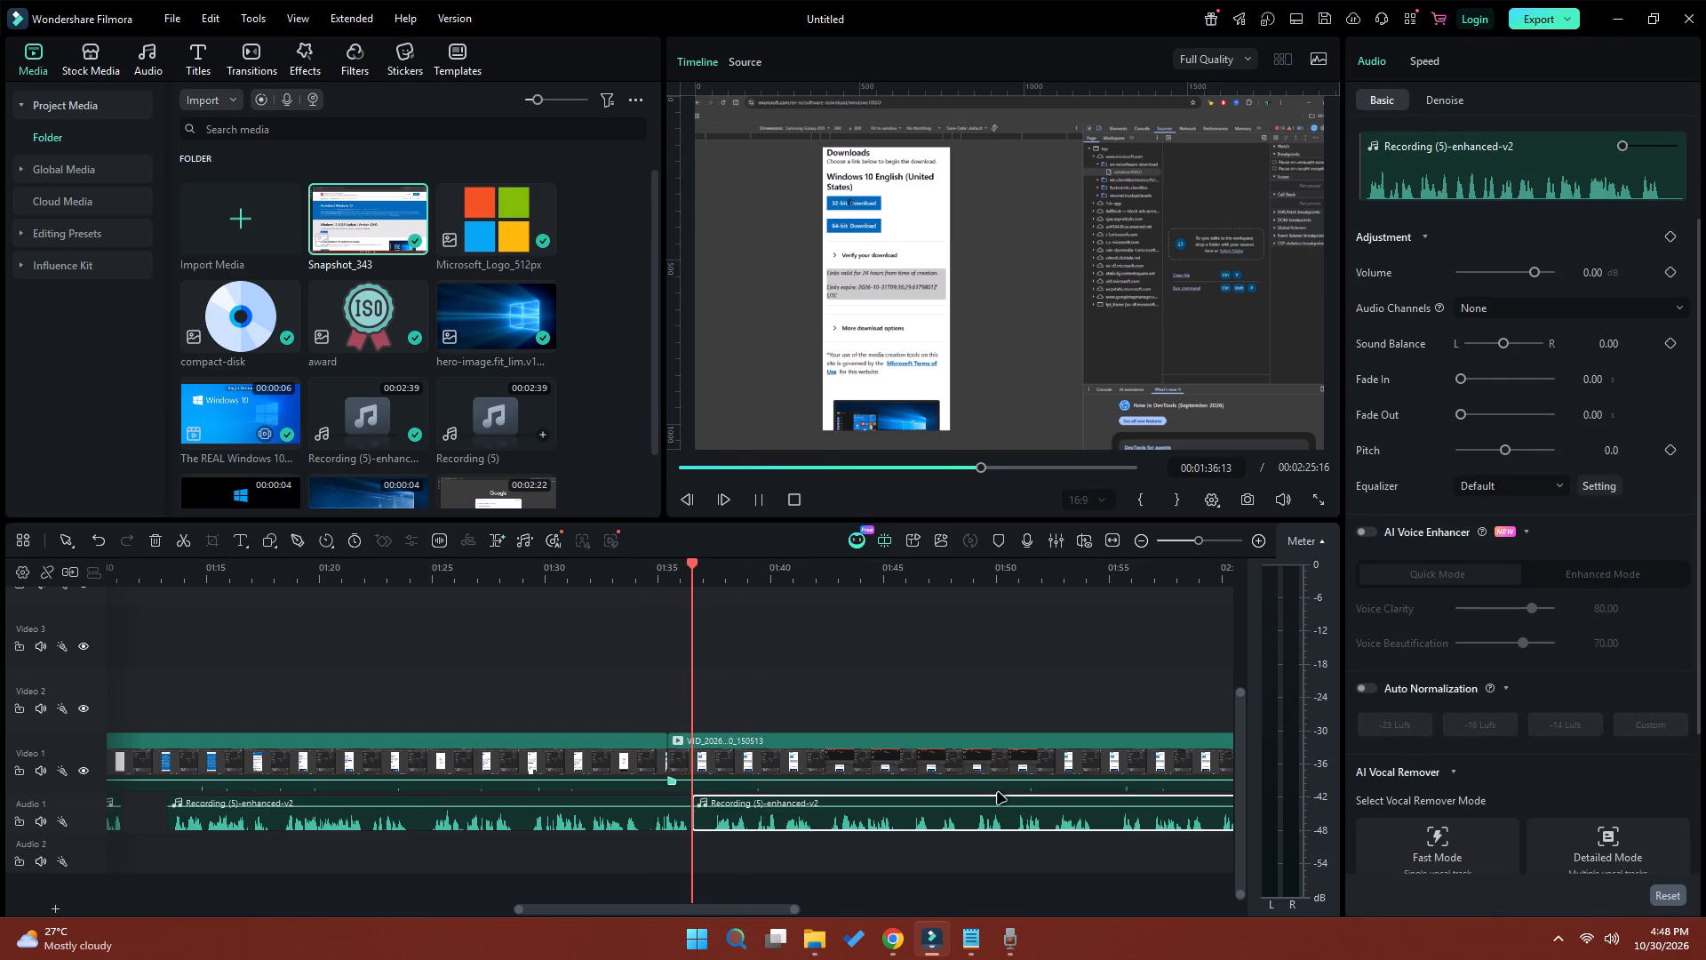
click(893, 573)
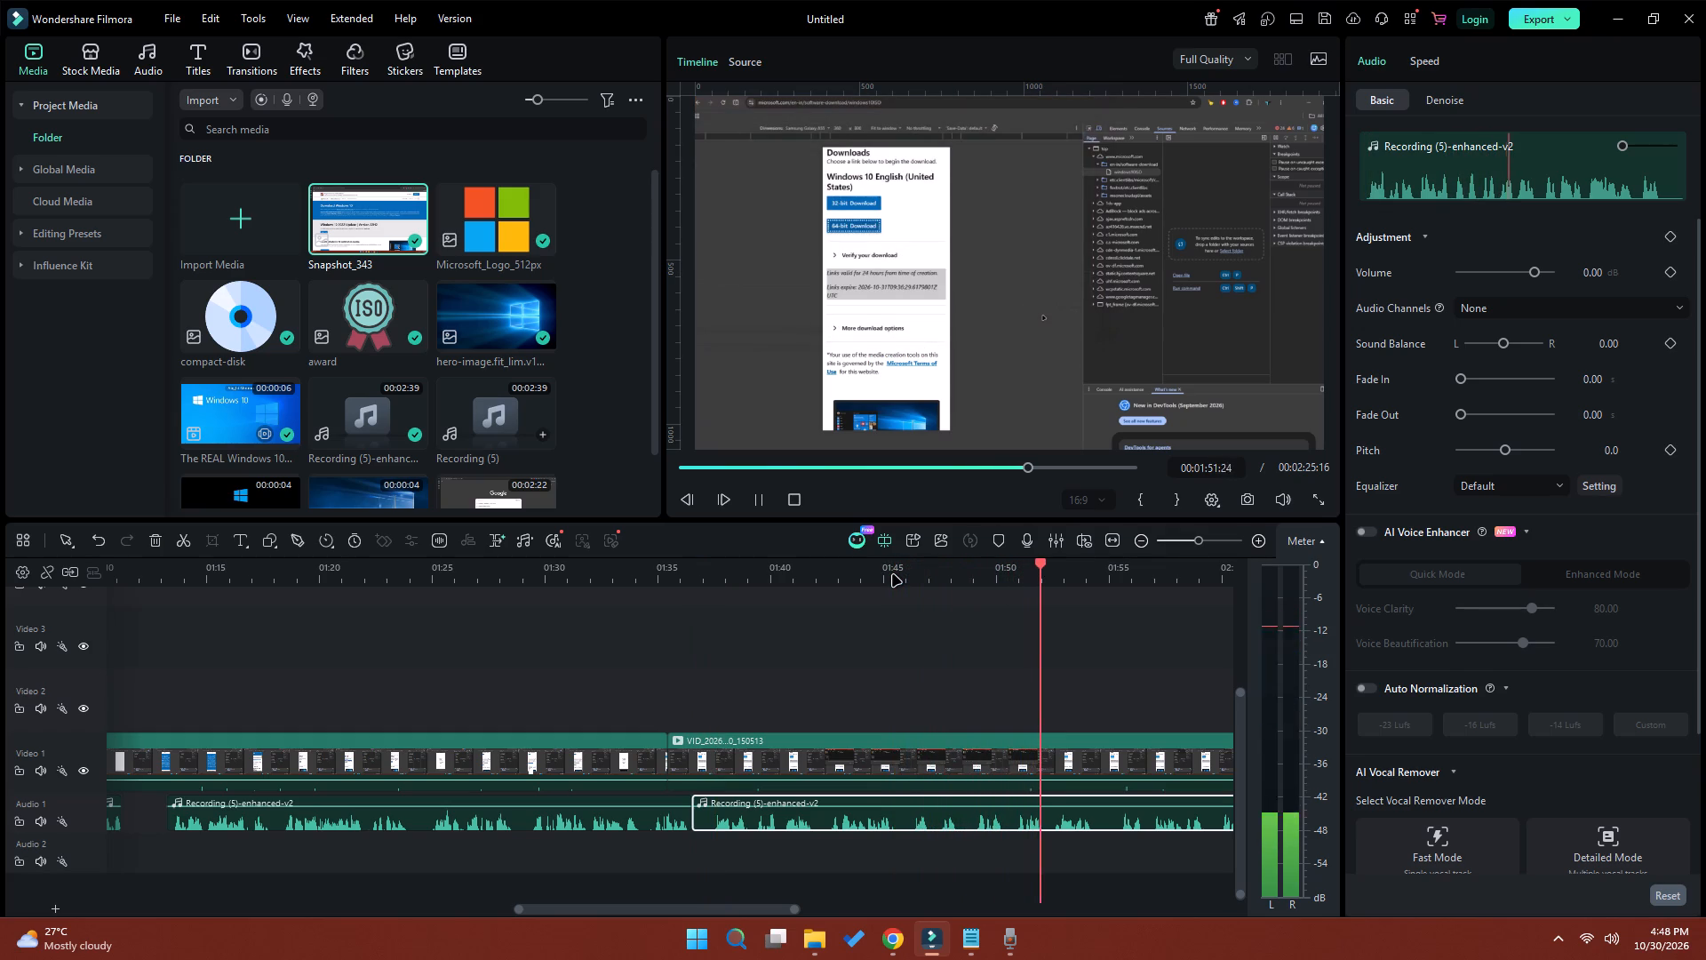
key(space)
click(1110, 826)
click(1097, 635)
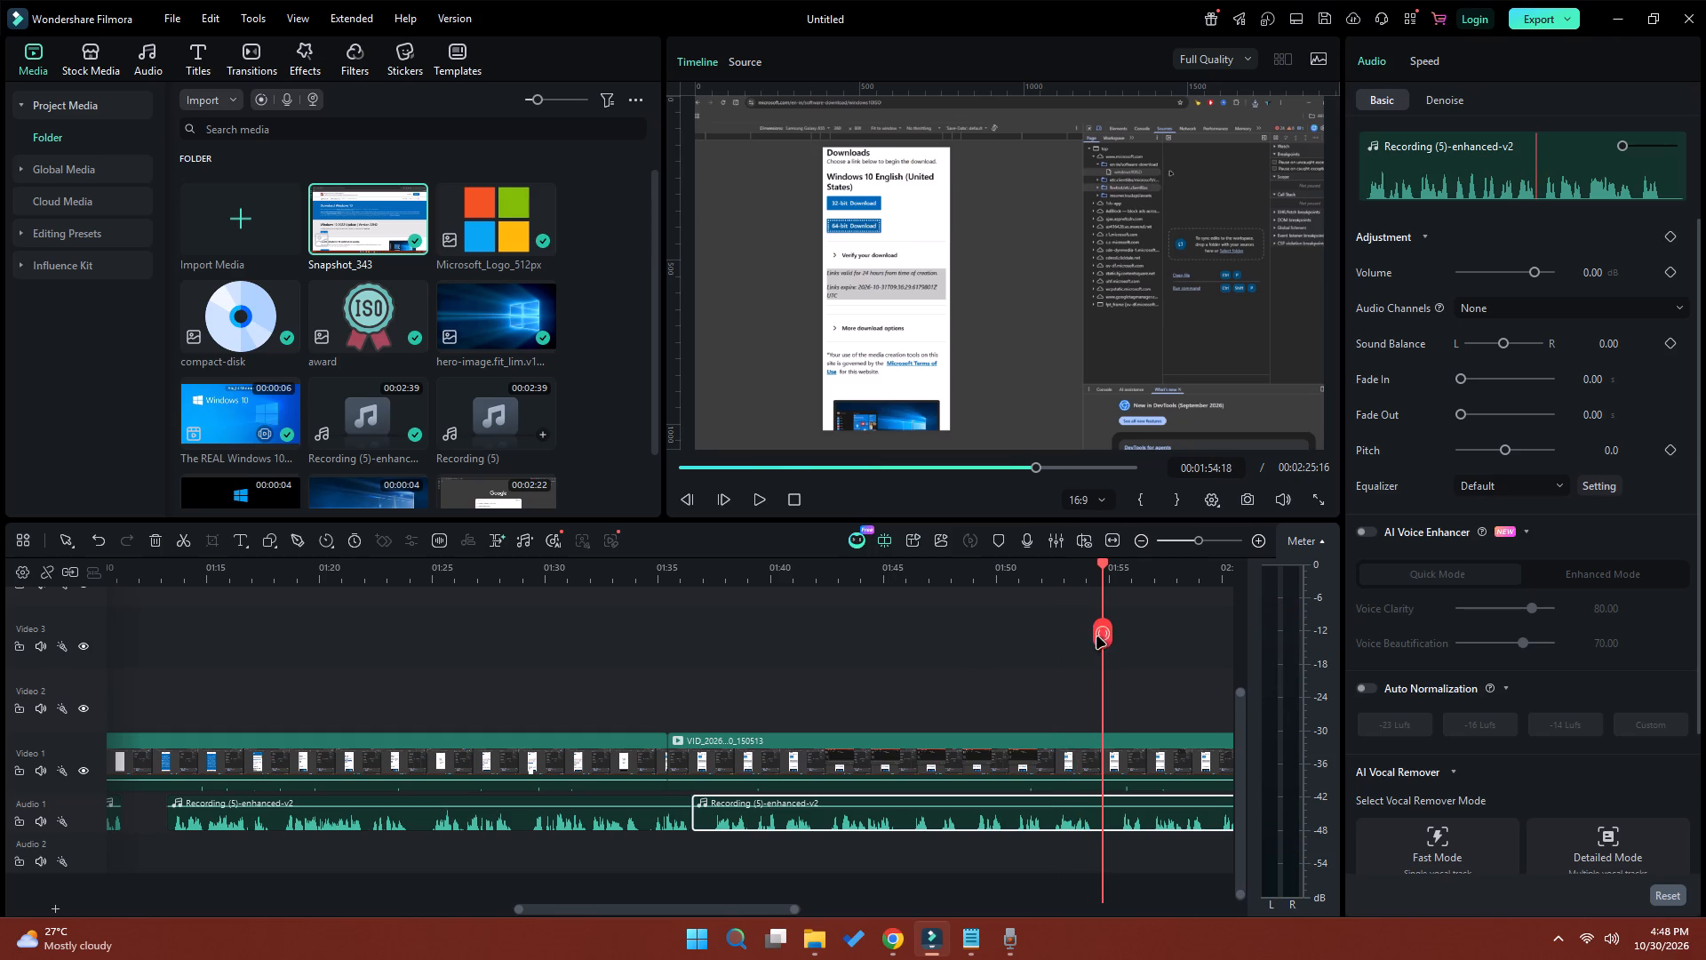
Analyze the narration clip between the 00:01:36:13 and 00:01:54:18 cuts with Silence Detection.
click(1028, 822)
right_click(1028, 822)
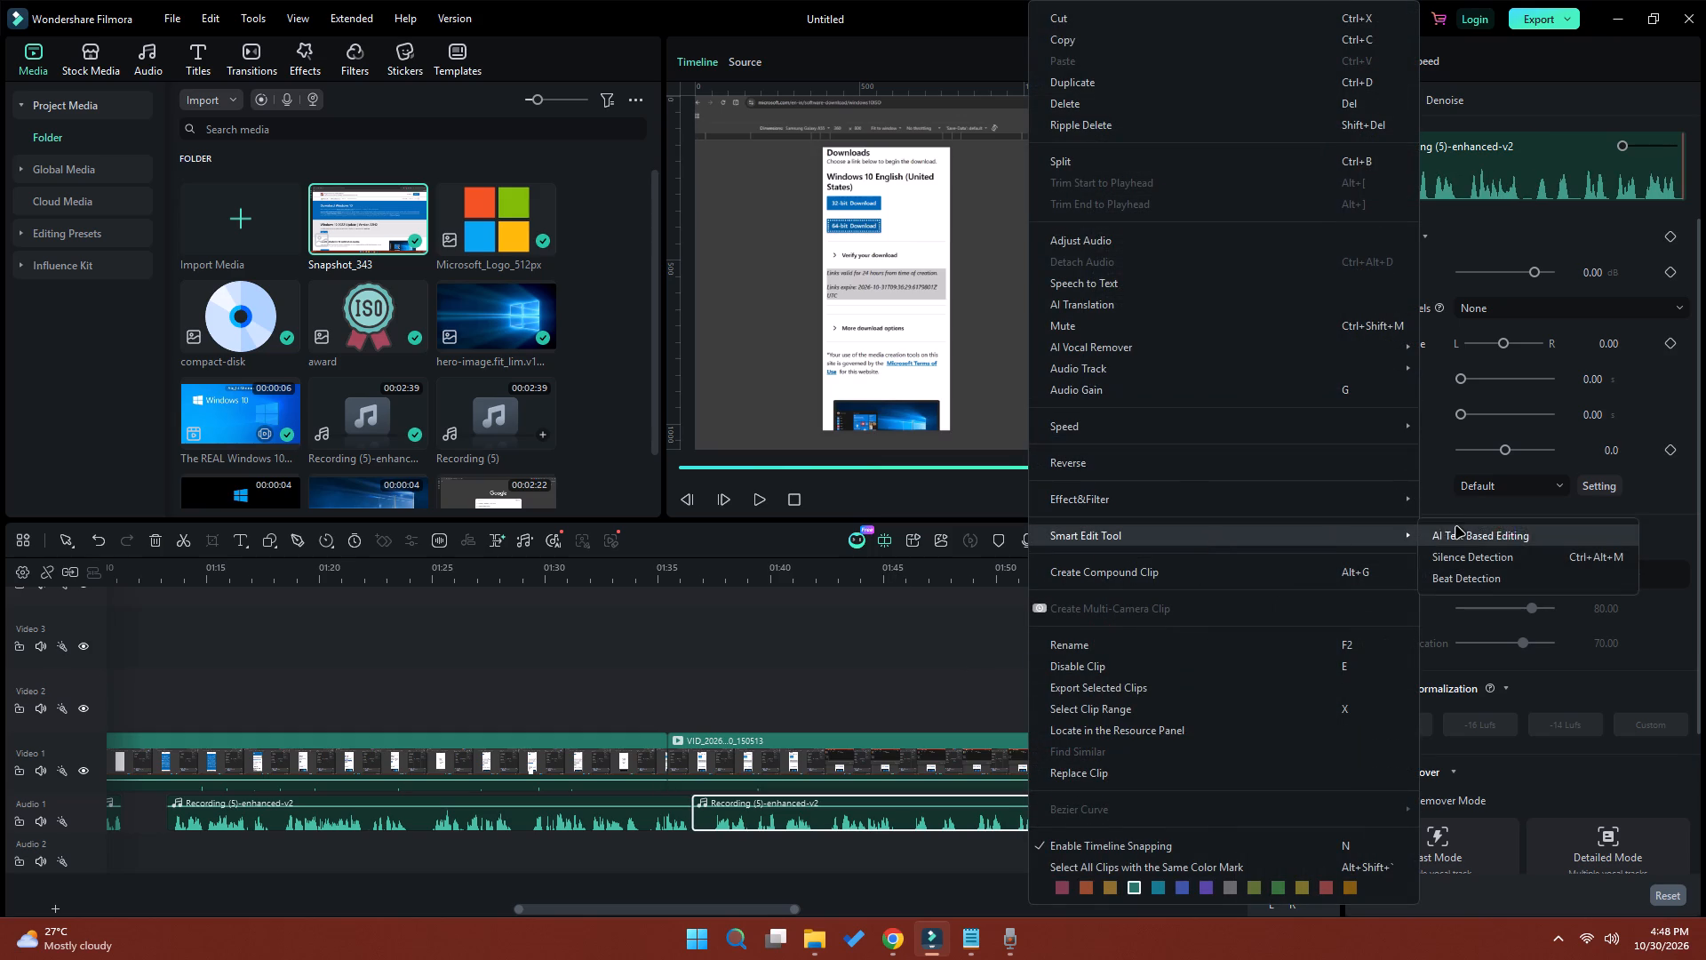
click(1482, 565)
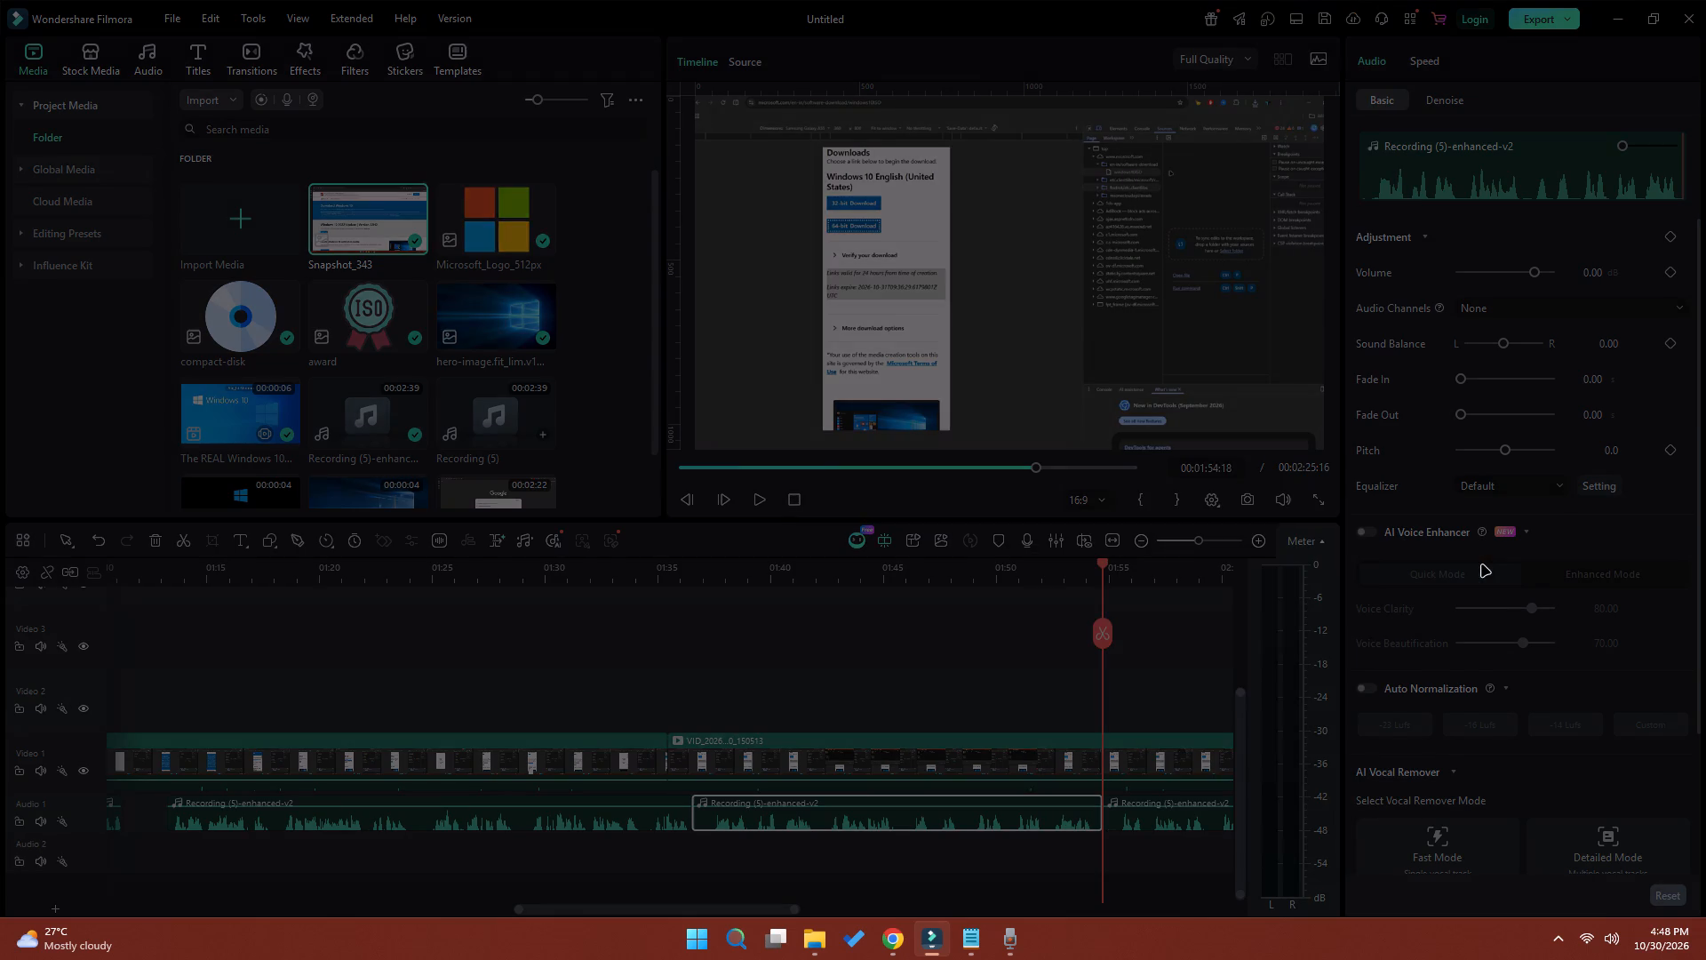
click(1209, 162)
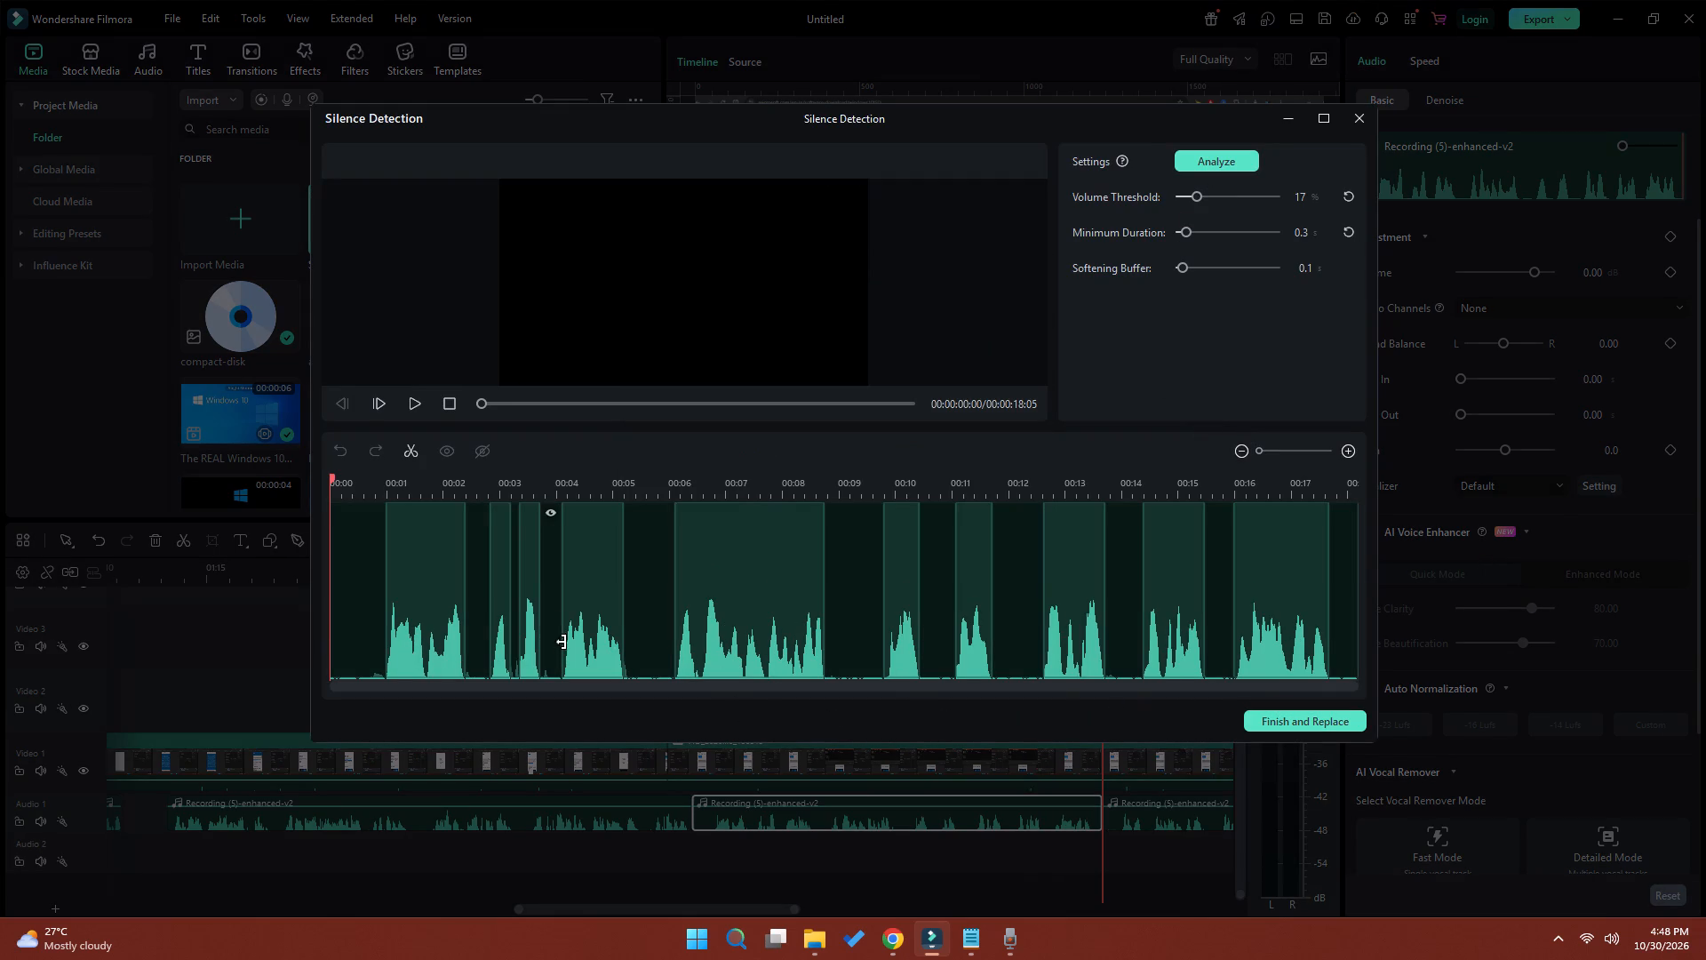
Extend the short kept range after 3 s back to about 2.8 s, merging it with the preceding one, and replace the clip with the result.
drag(521, 589, 511, 590)
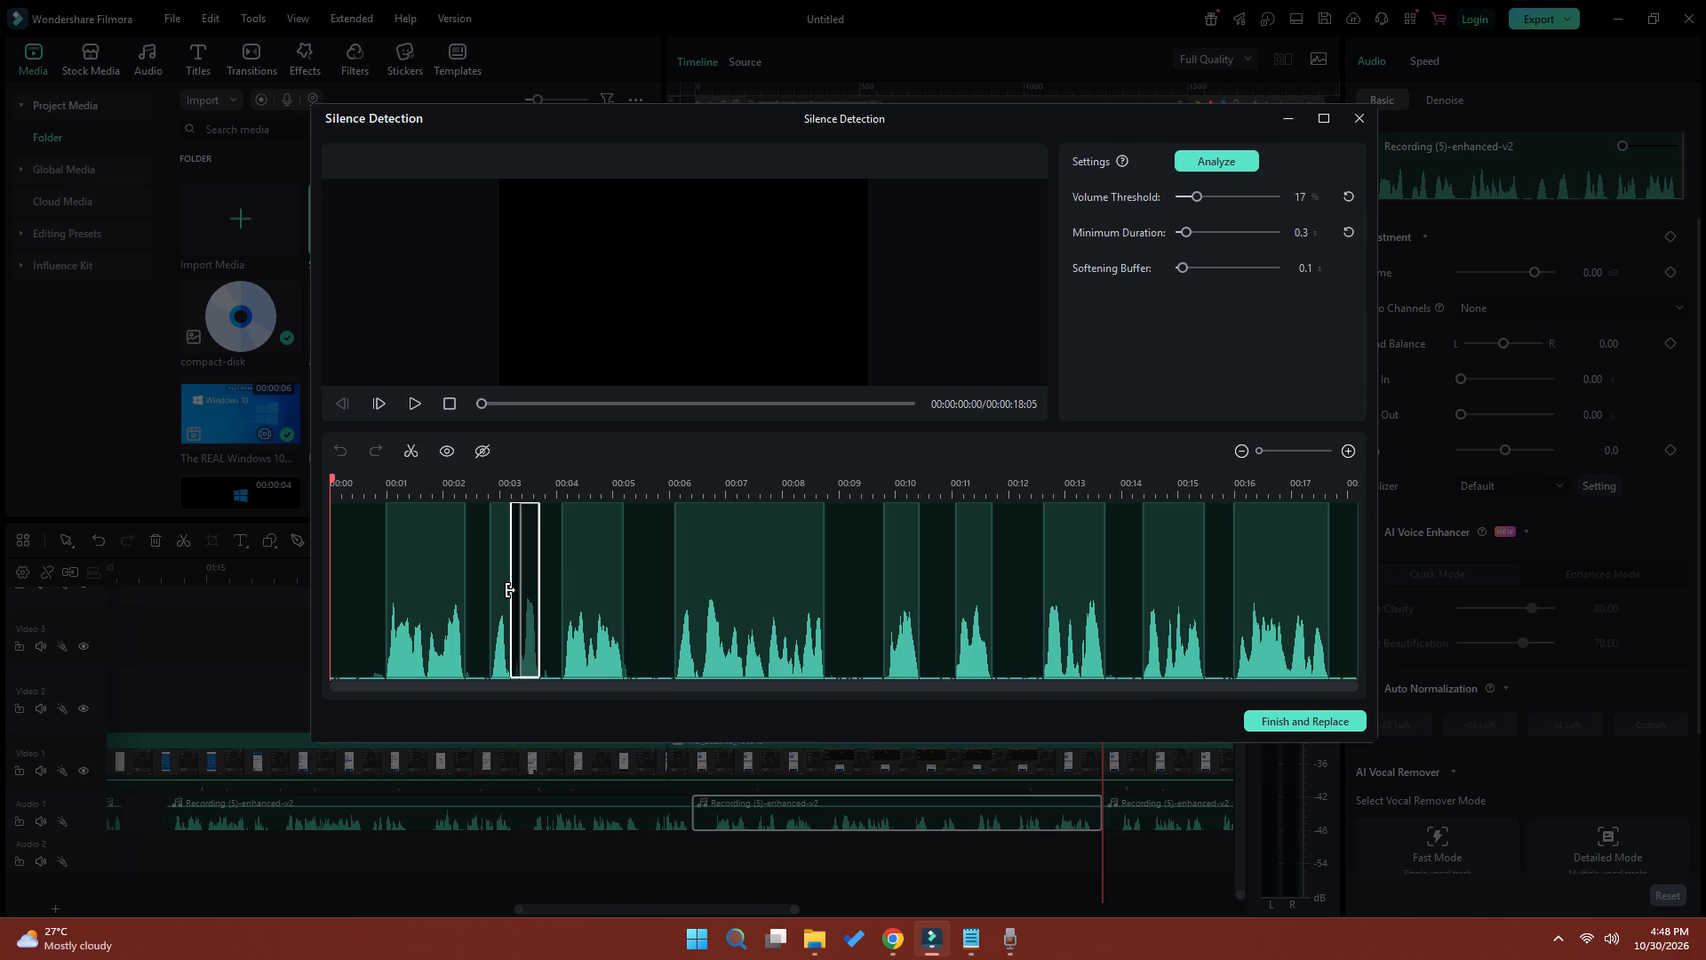
drag(511, 590, 490, 590)
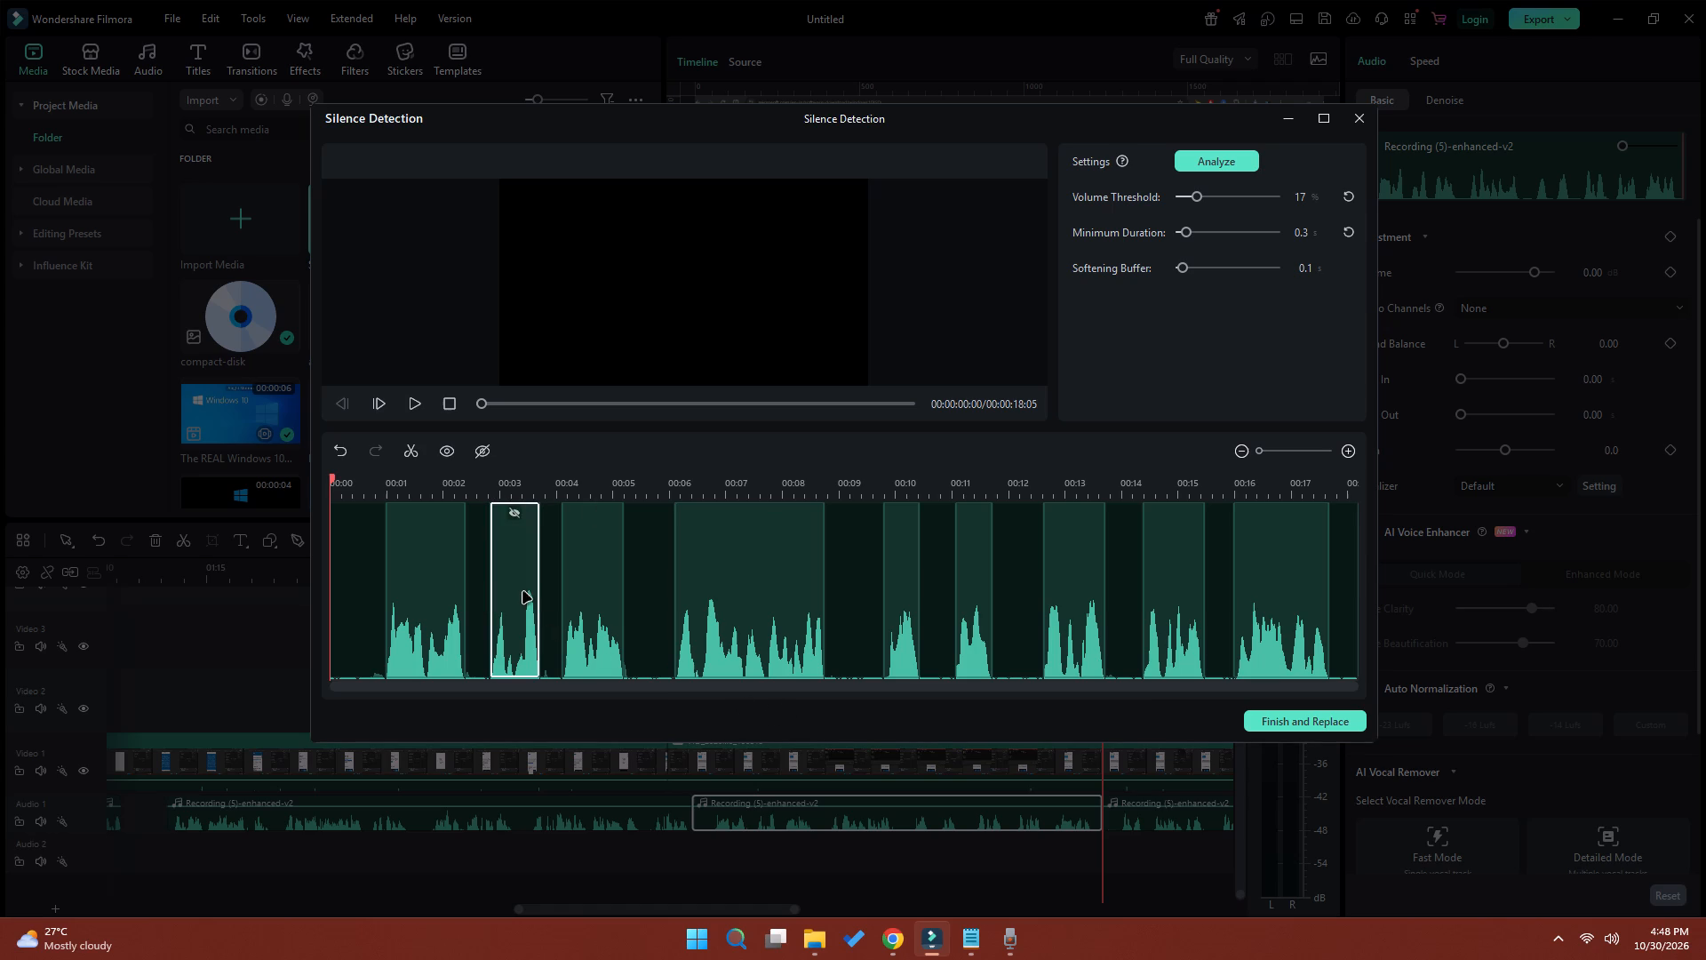
click(1264, 723)
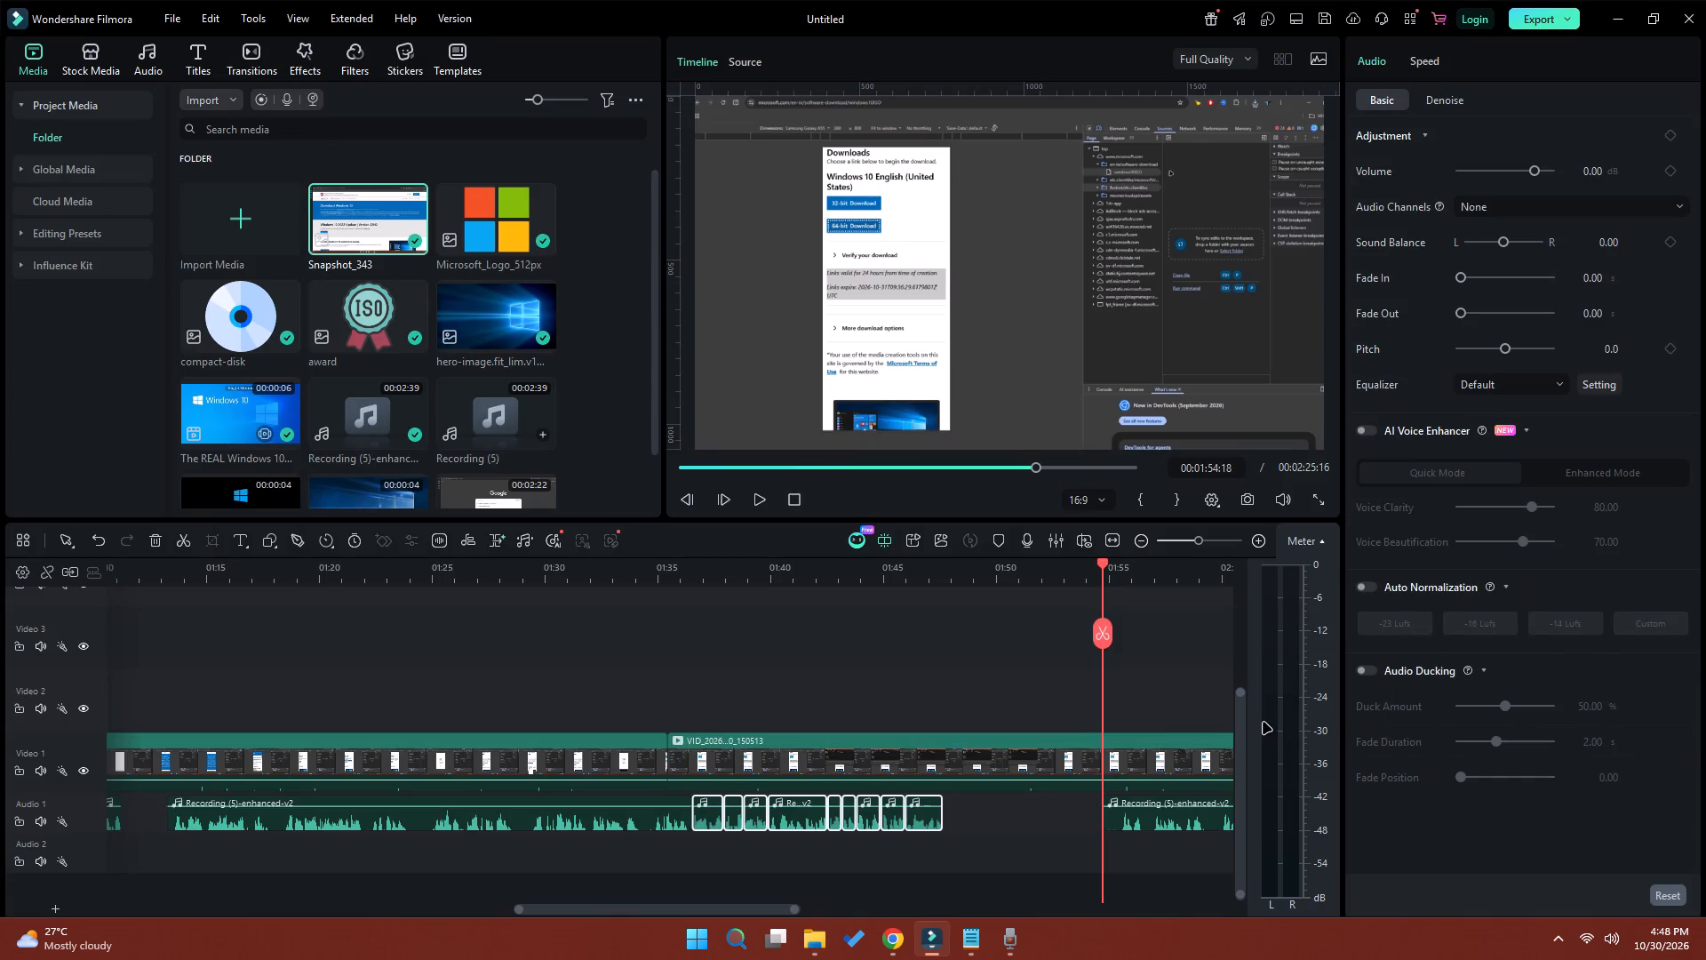
Play the silence-cut narration and ripple-delete its two short pieces between about 00:01:43 and 00:01:44 on Audio 1.
click(698, 581)
key(space)
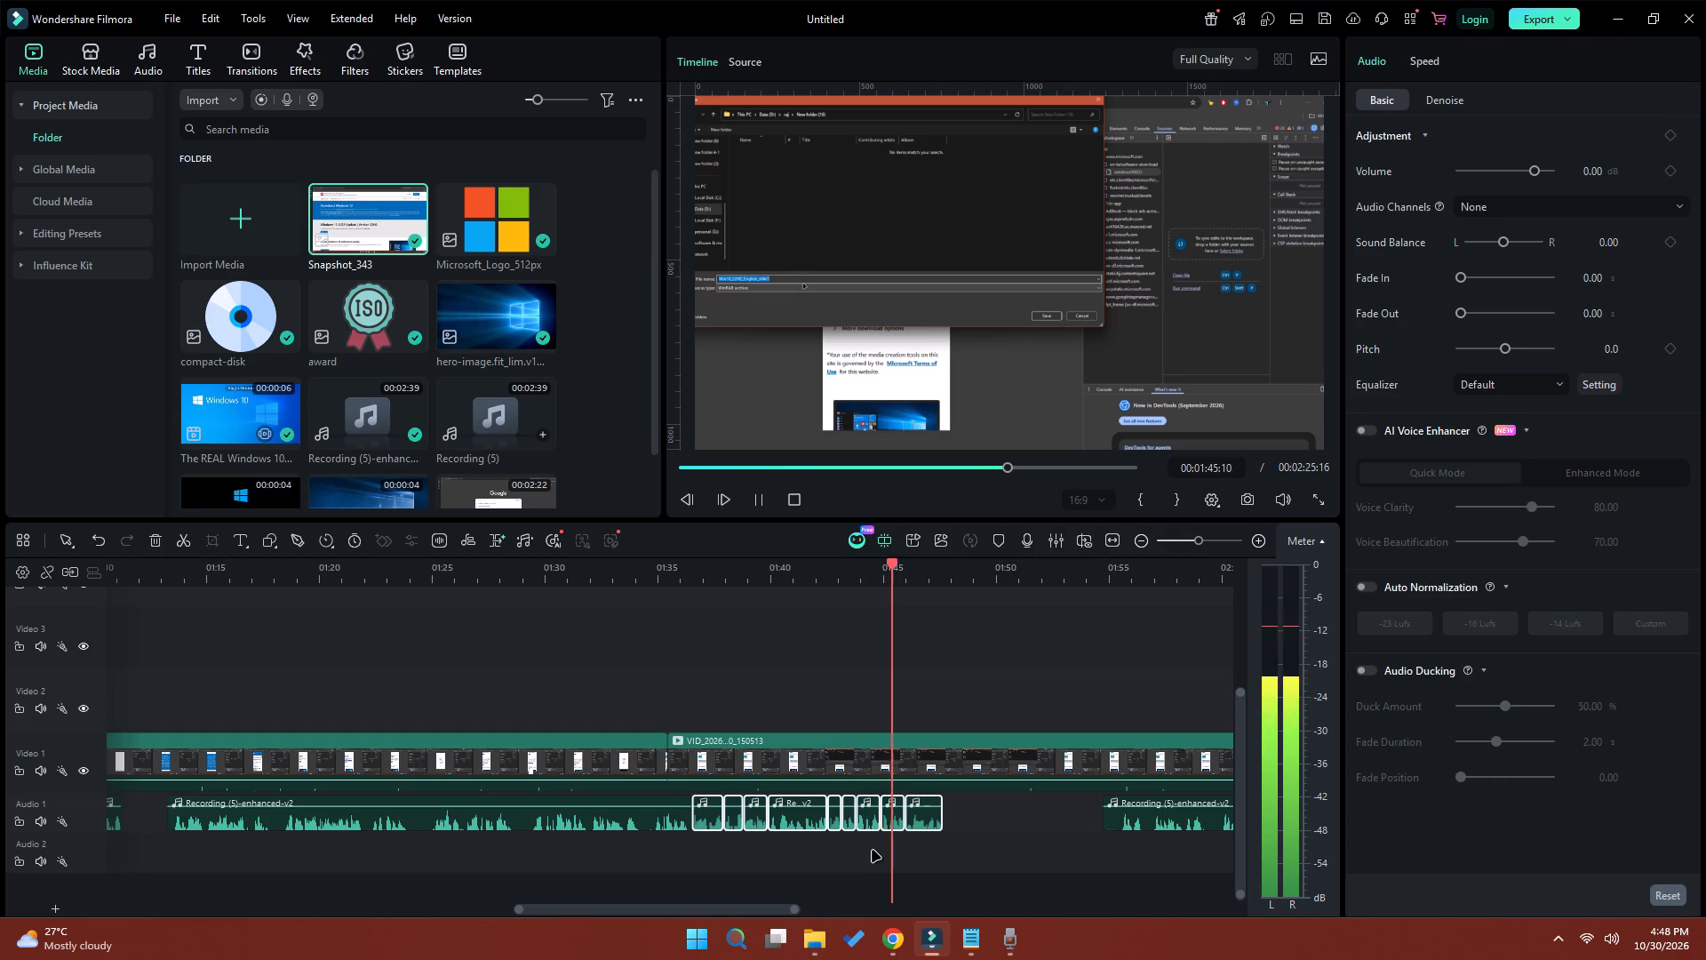
key(space)
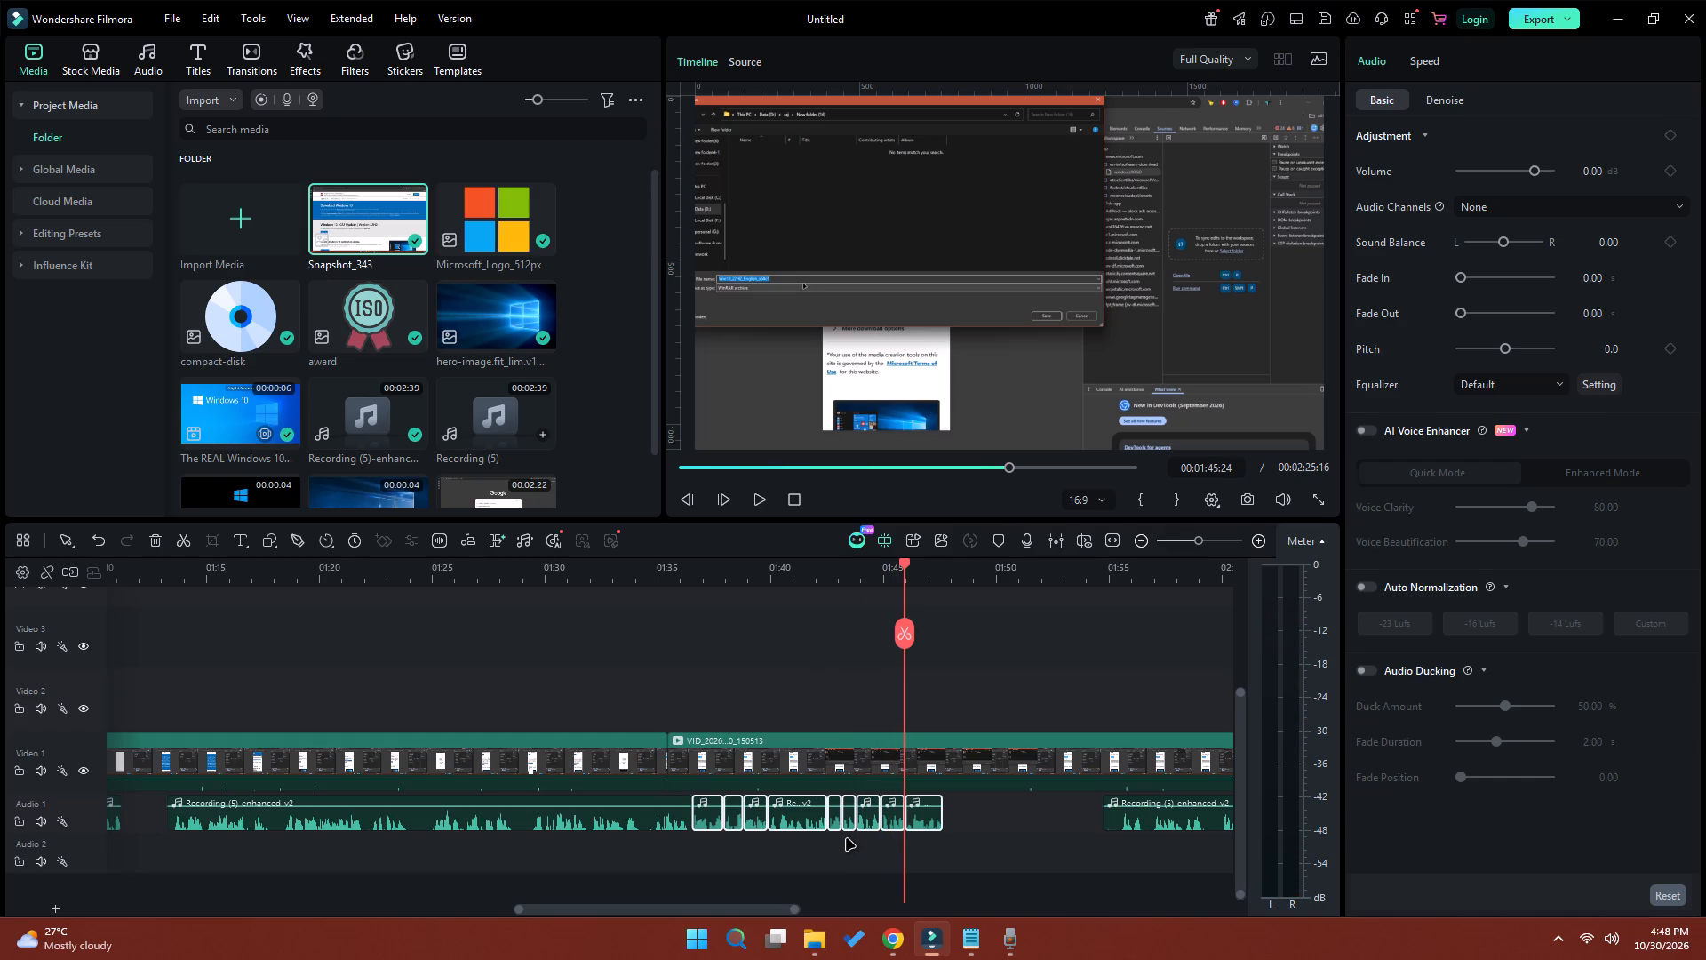
click(847, 839)
drag(849, 840, 865, 827)
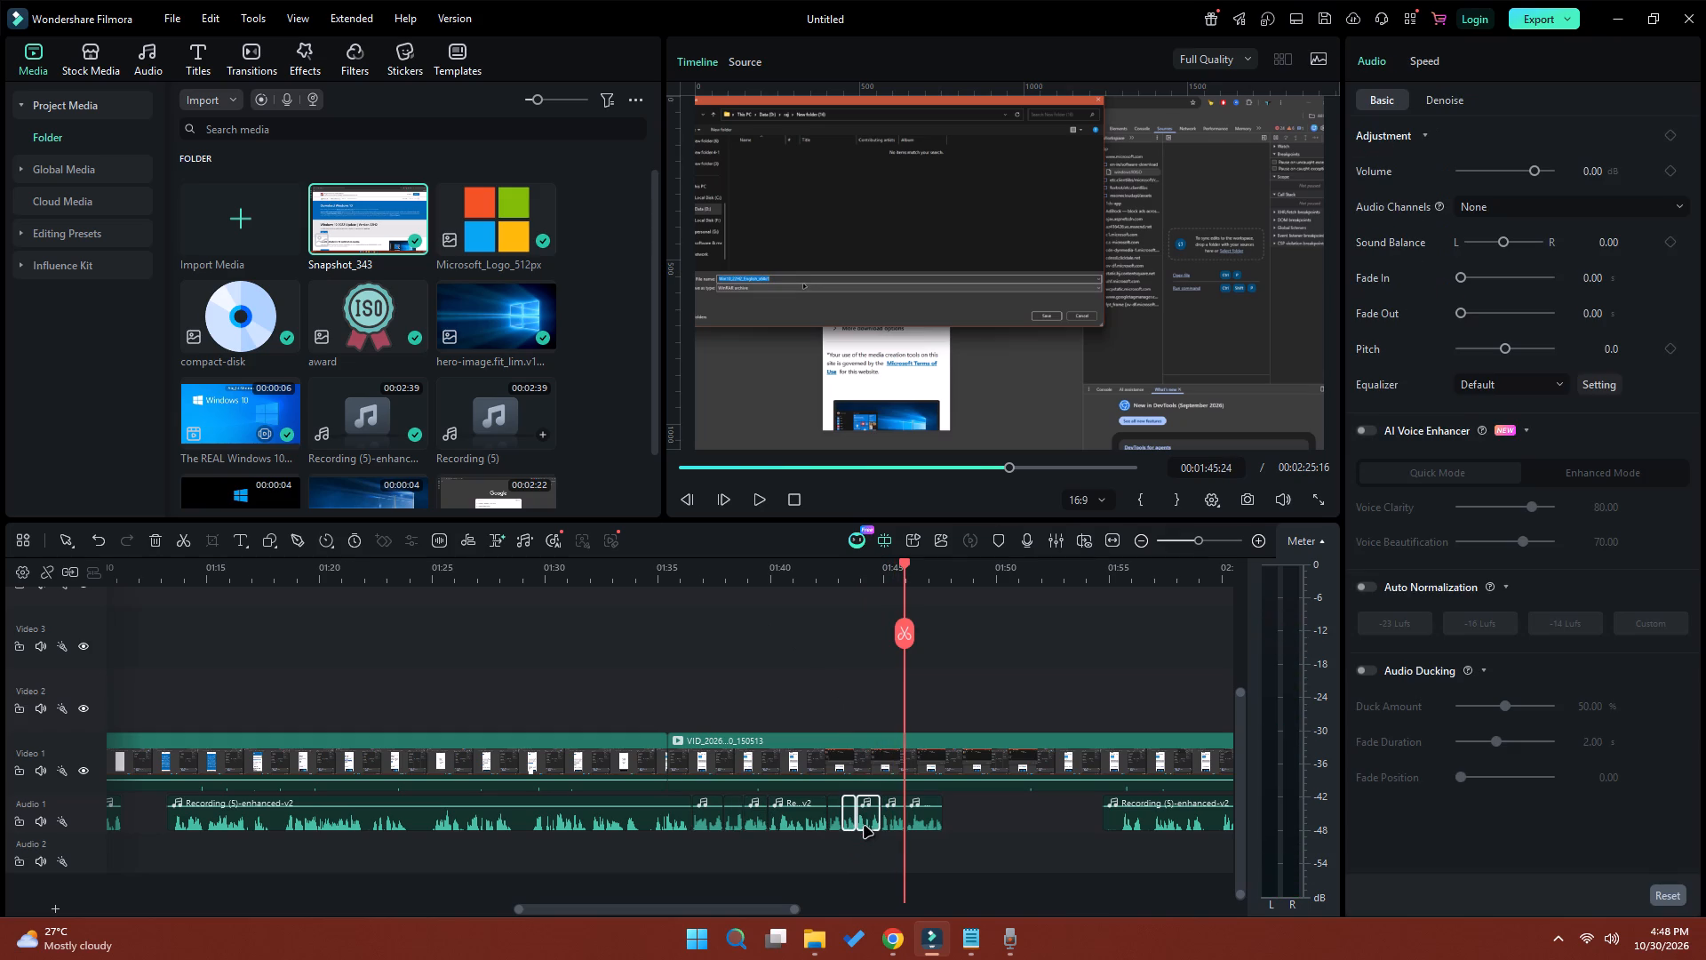
key(shift+Delete)
Play back the joined narration, go back to the recording's save dialog, and split the Video 1 clip at 00:01:43:04.
key(space)
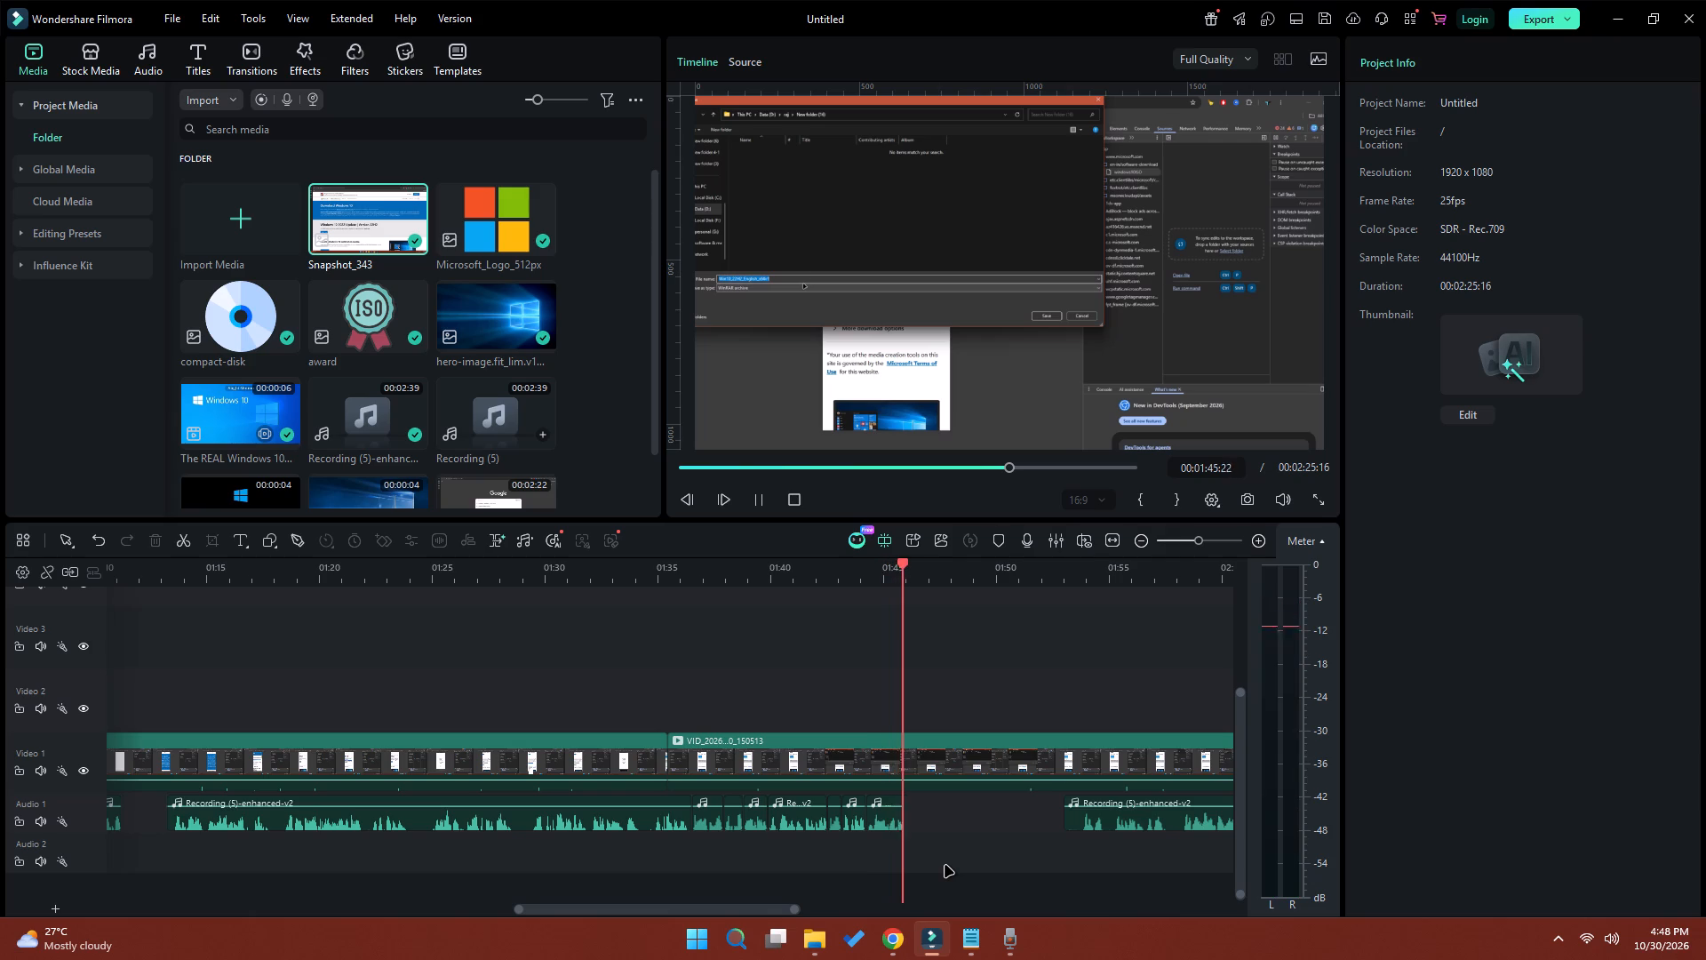
key(space)
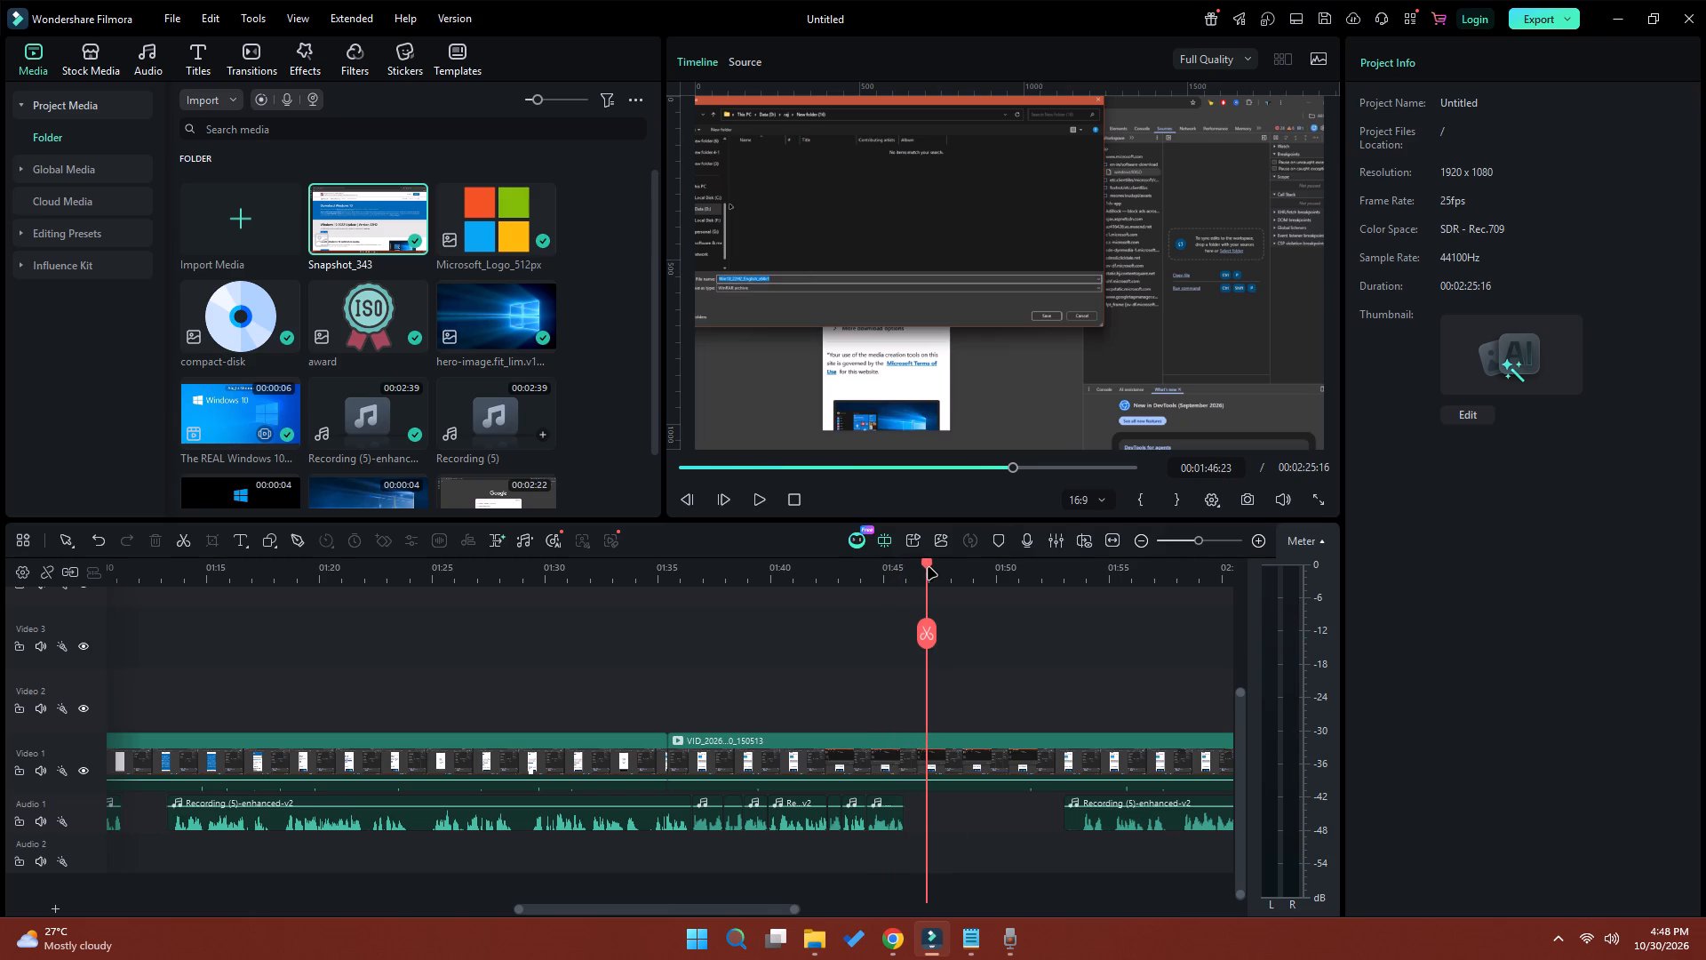
drag(928, 564, 808, 595)
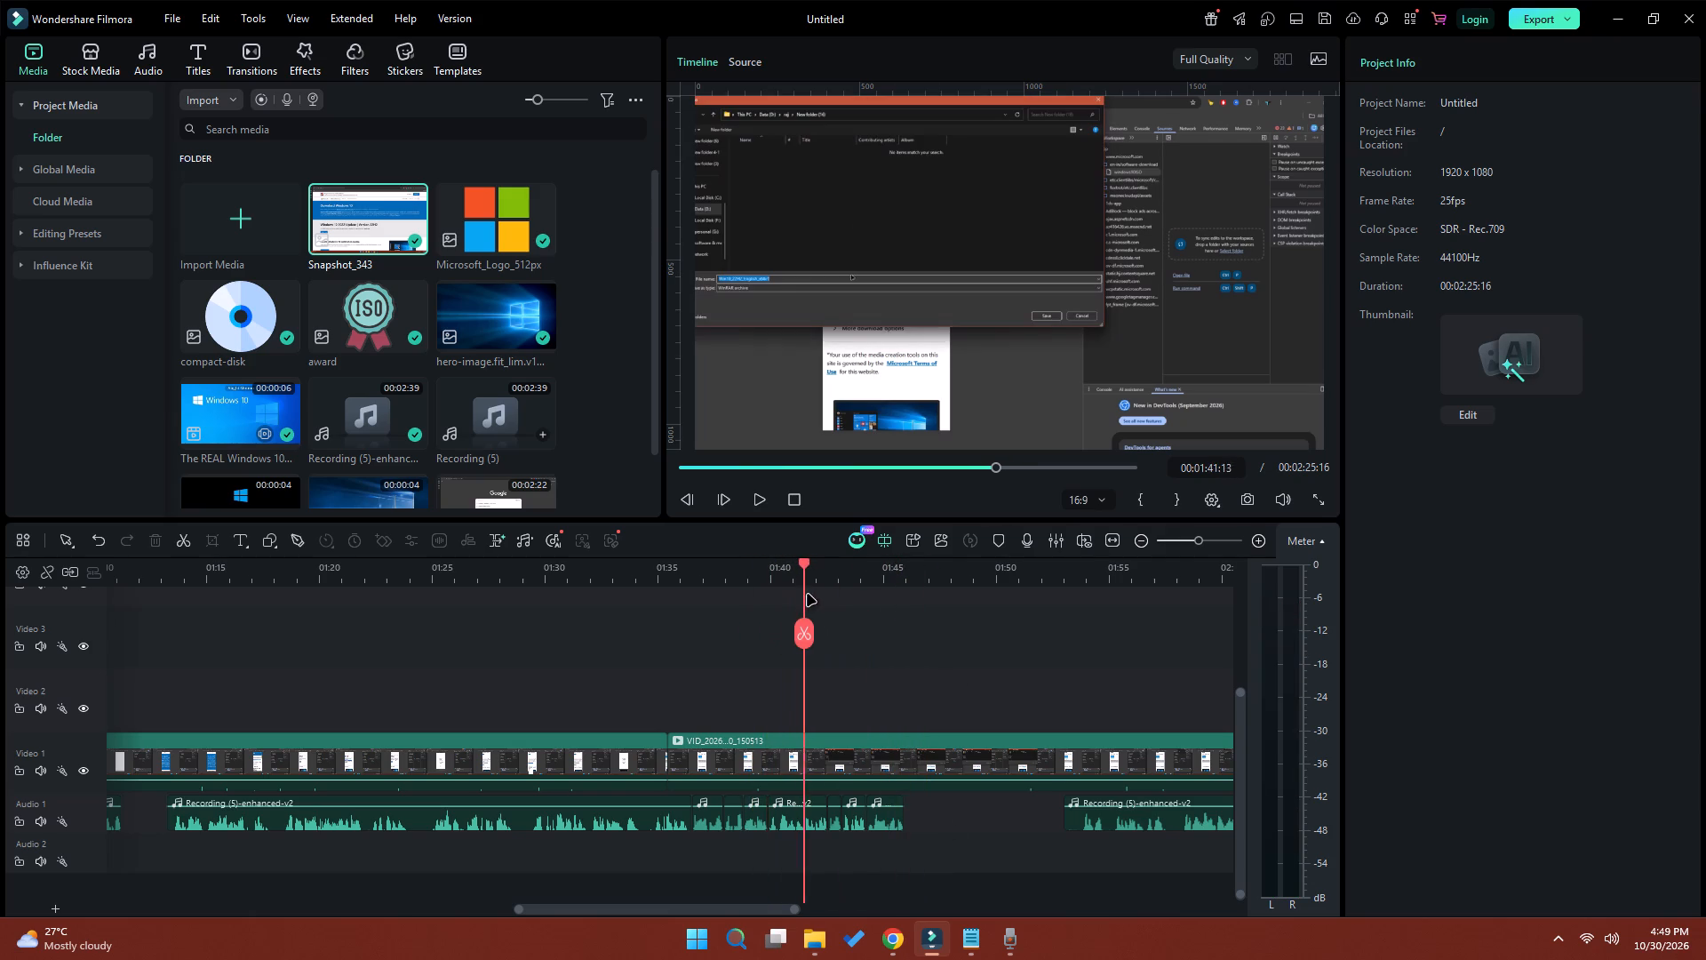
drag(808, 595, 844, 604)
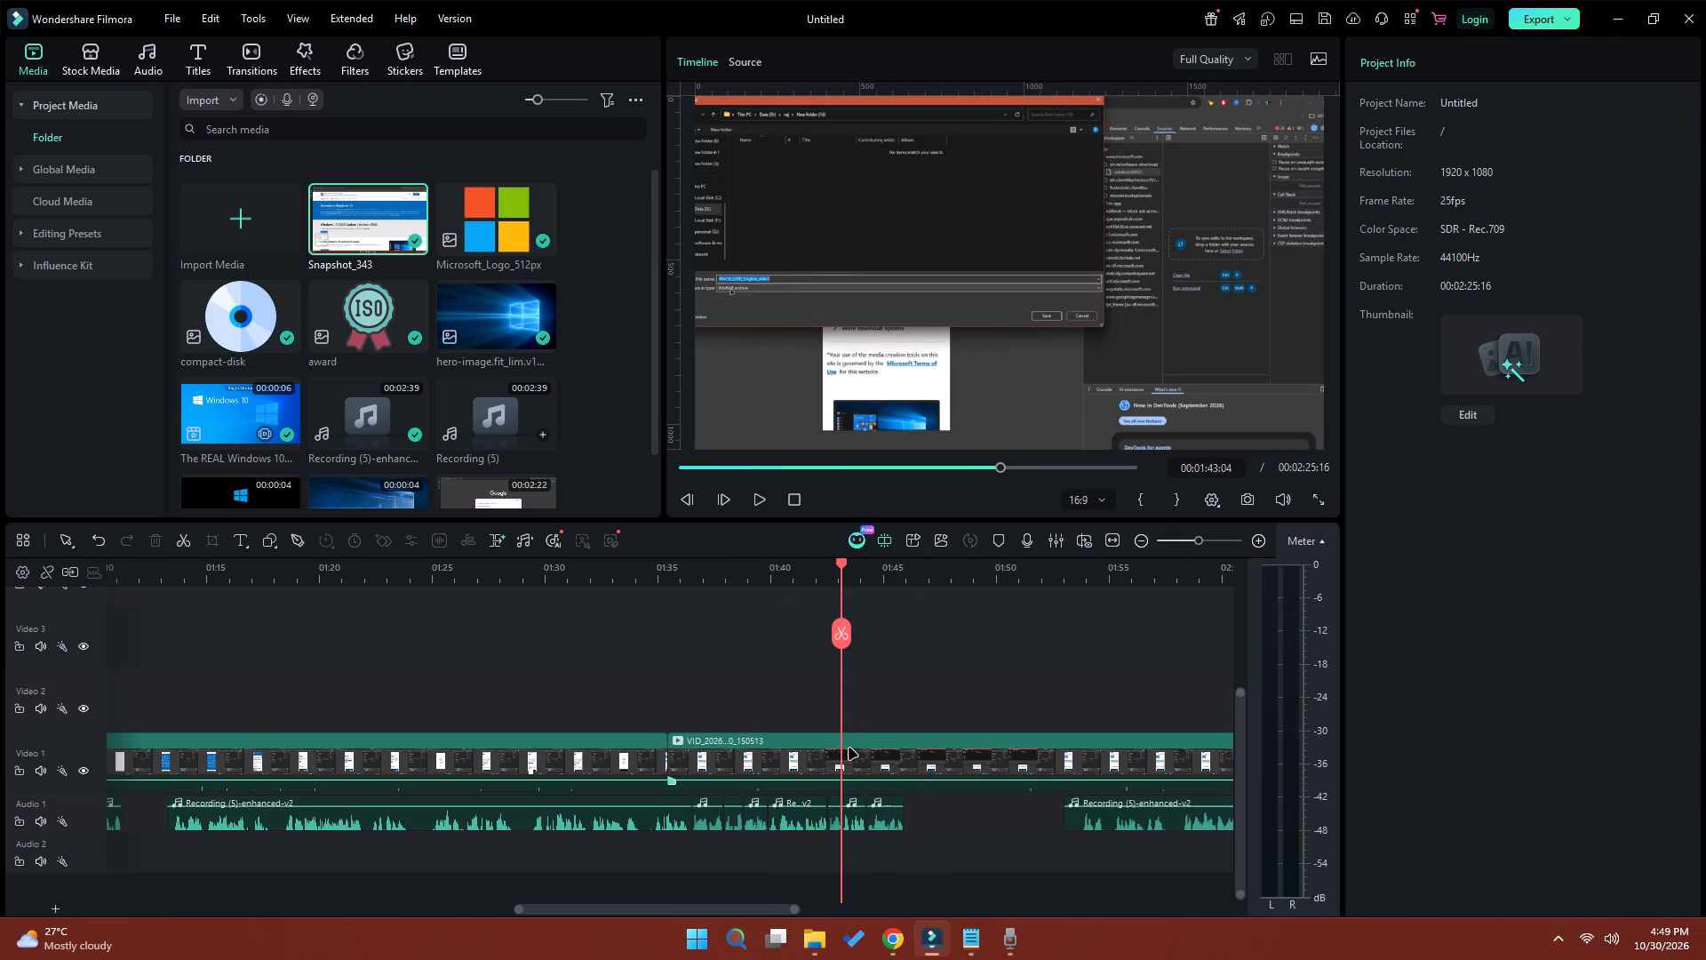
click(851, 757)
click(842, 638)
Split the Video 1 clip at 00:01:53:00, delete the section back to the 00:01:43:04 cut, and close the gap.
drag(842, 563, 933, 571)
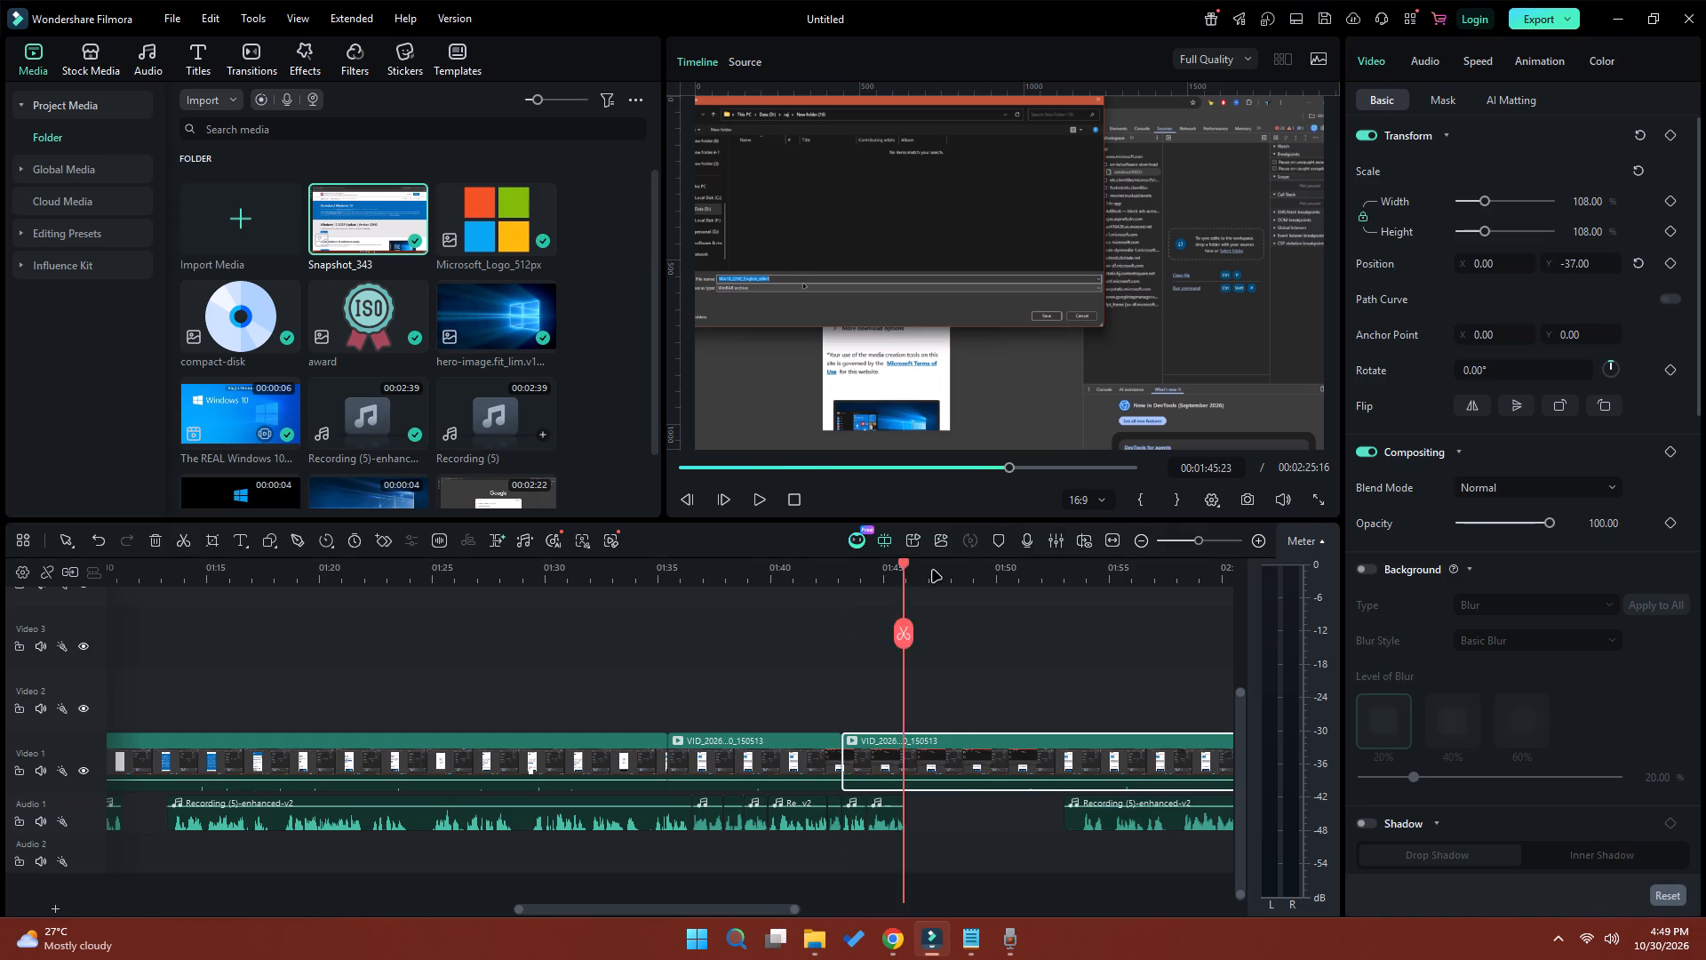
drag(933, 571, 1096, 577)
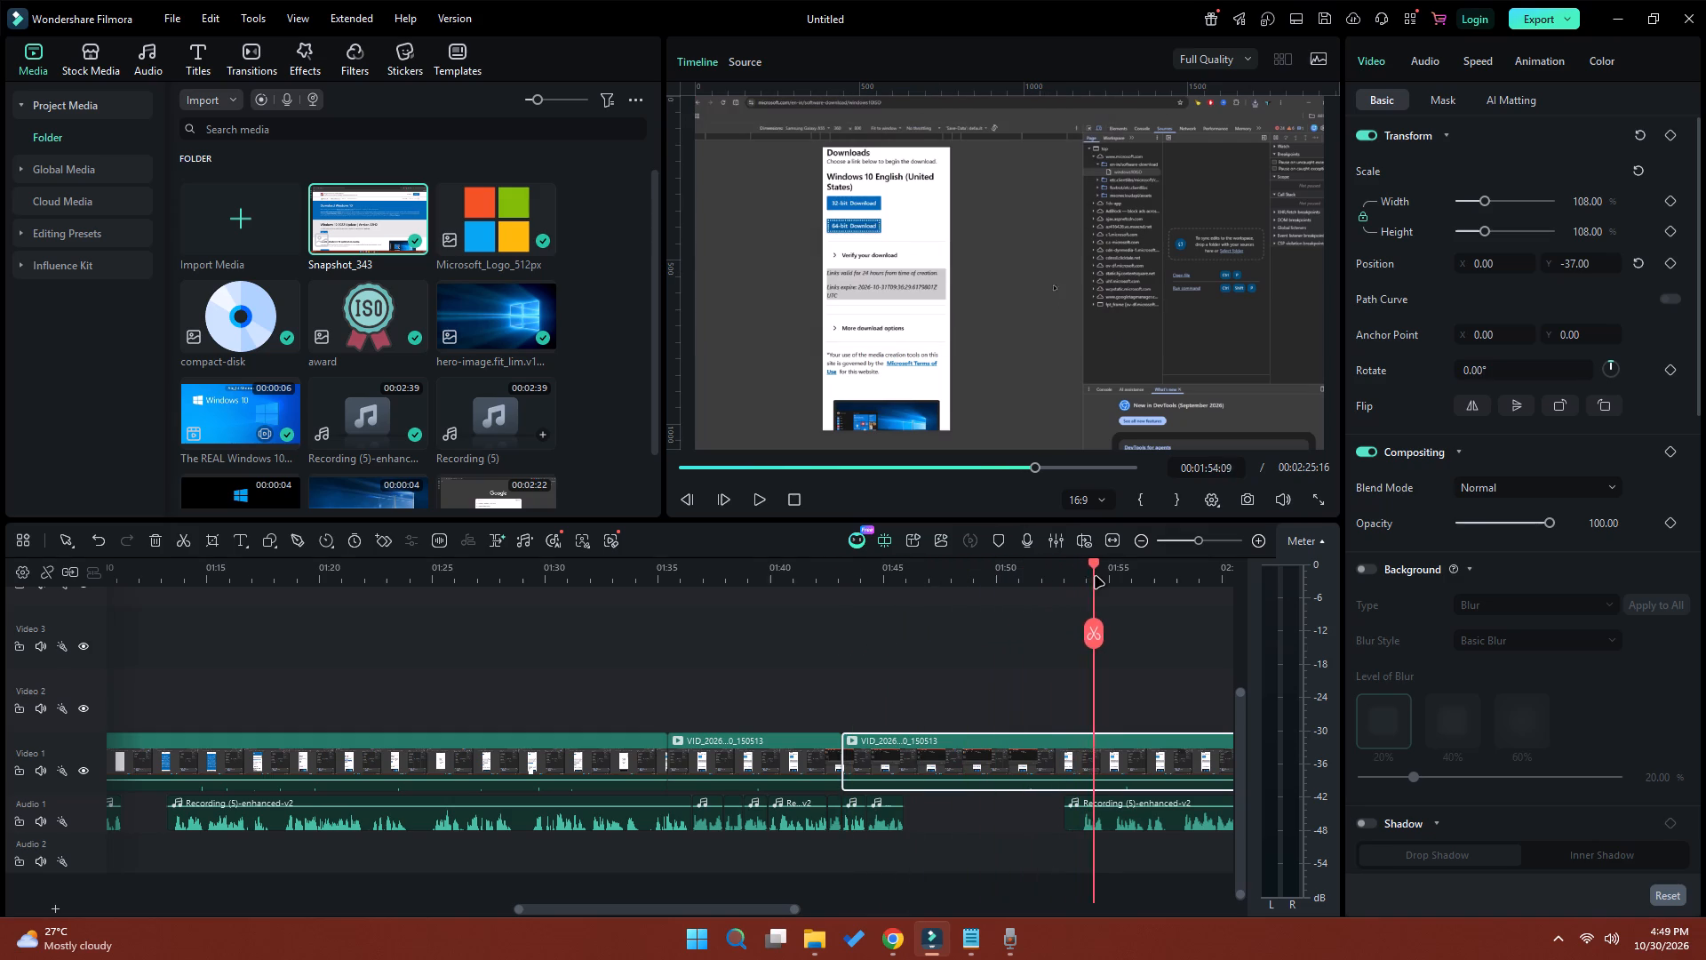
drag(1096, 577, 1143, 581)
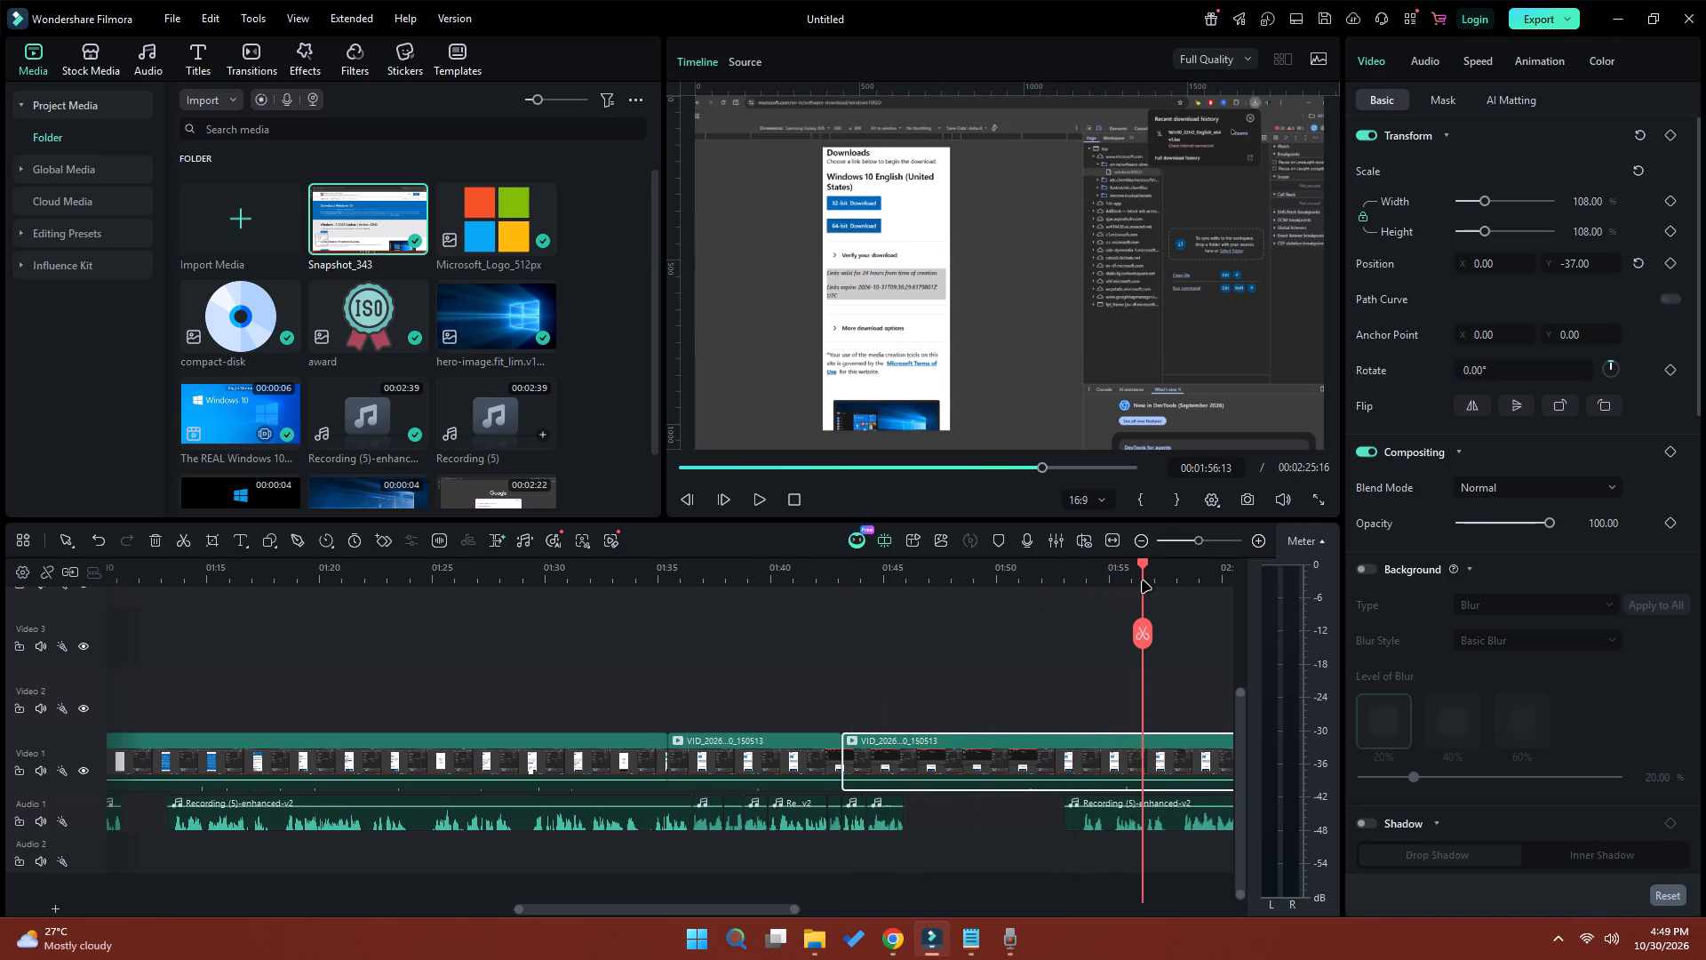
drag(1143, 581, 1077, 584)
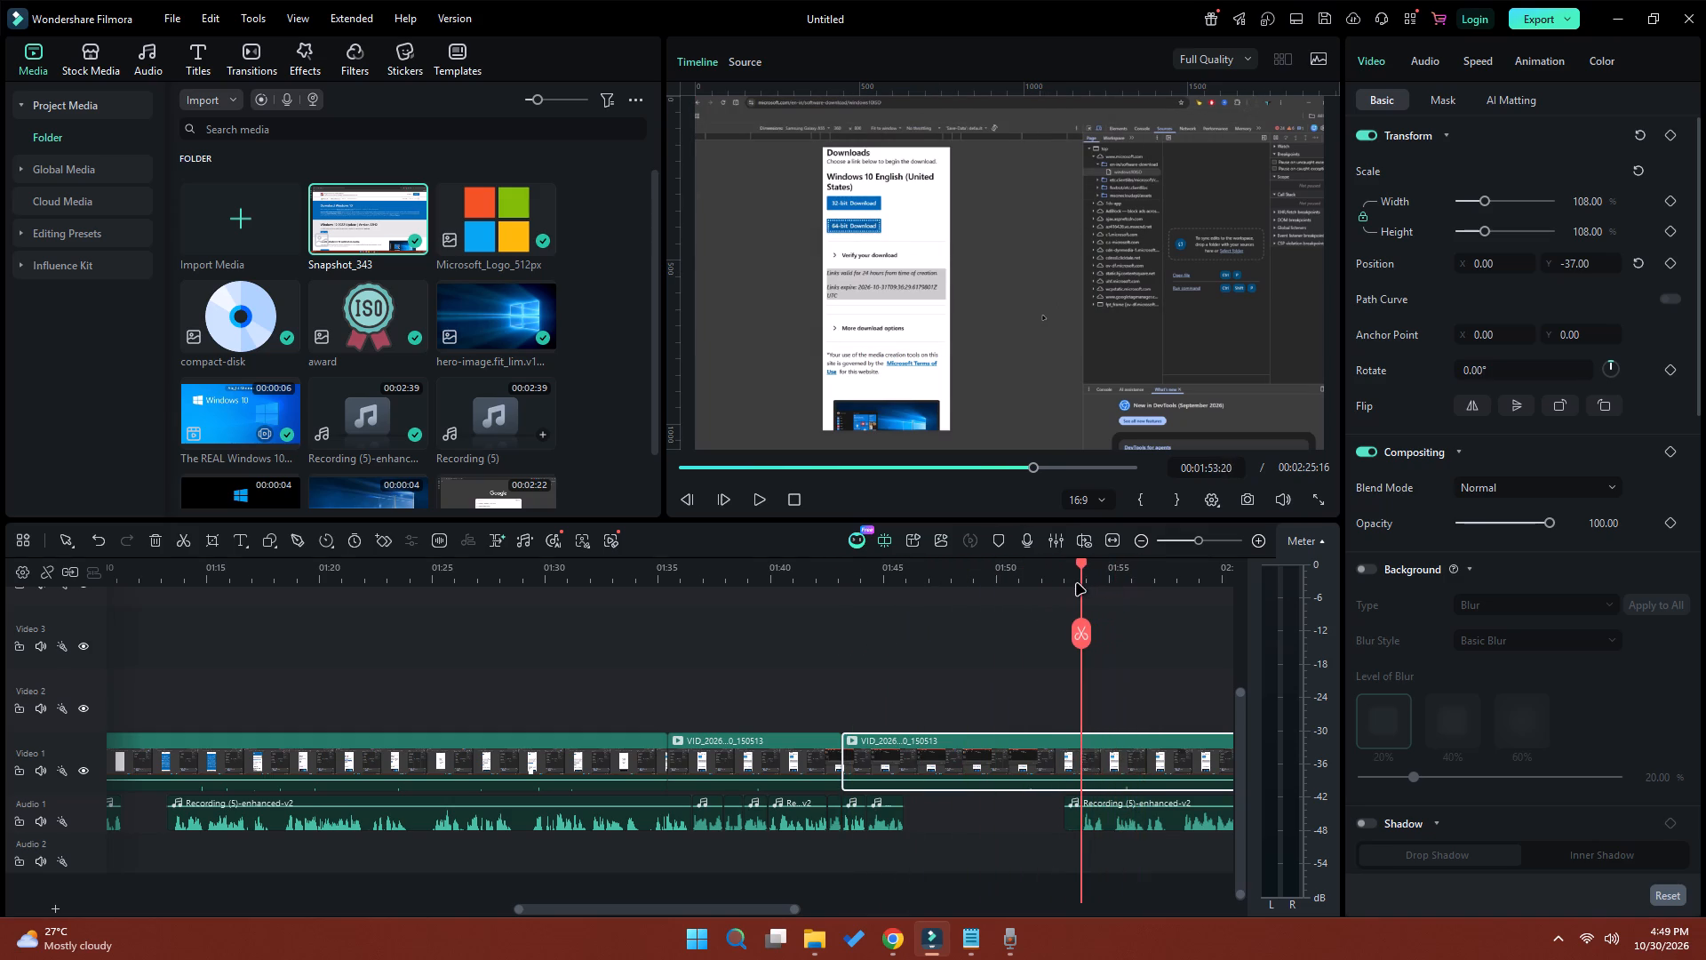
drag(1077, 584, 1068, 585)
click(1062, 751)
click(1059, 633)
click(1004, 765)
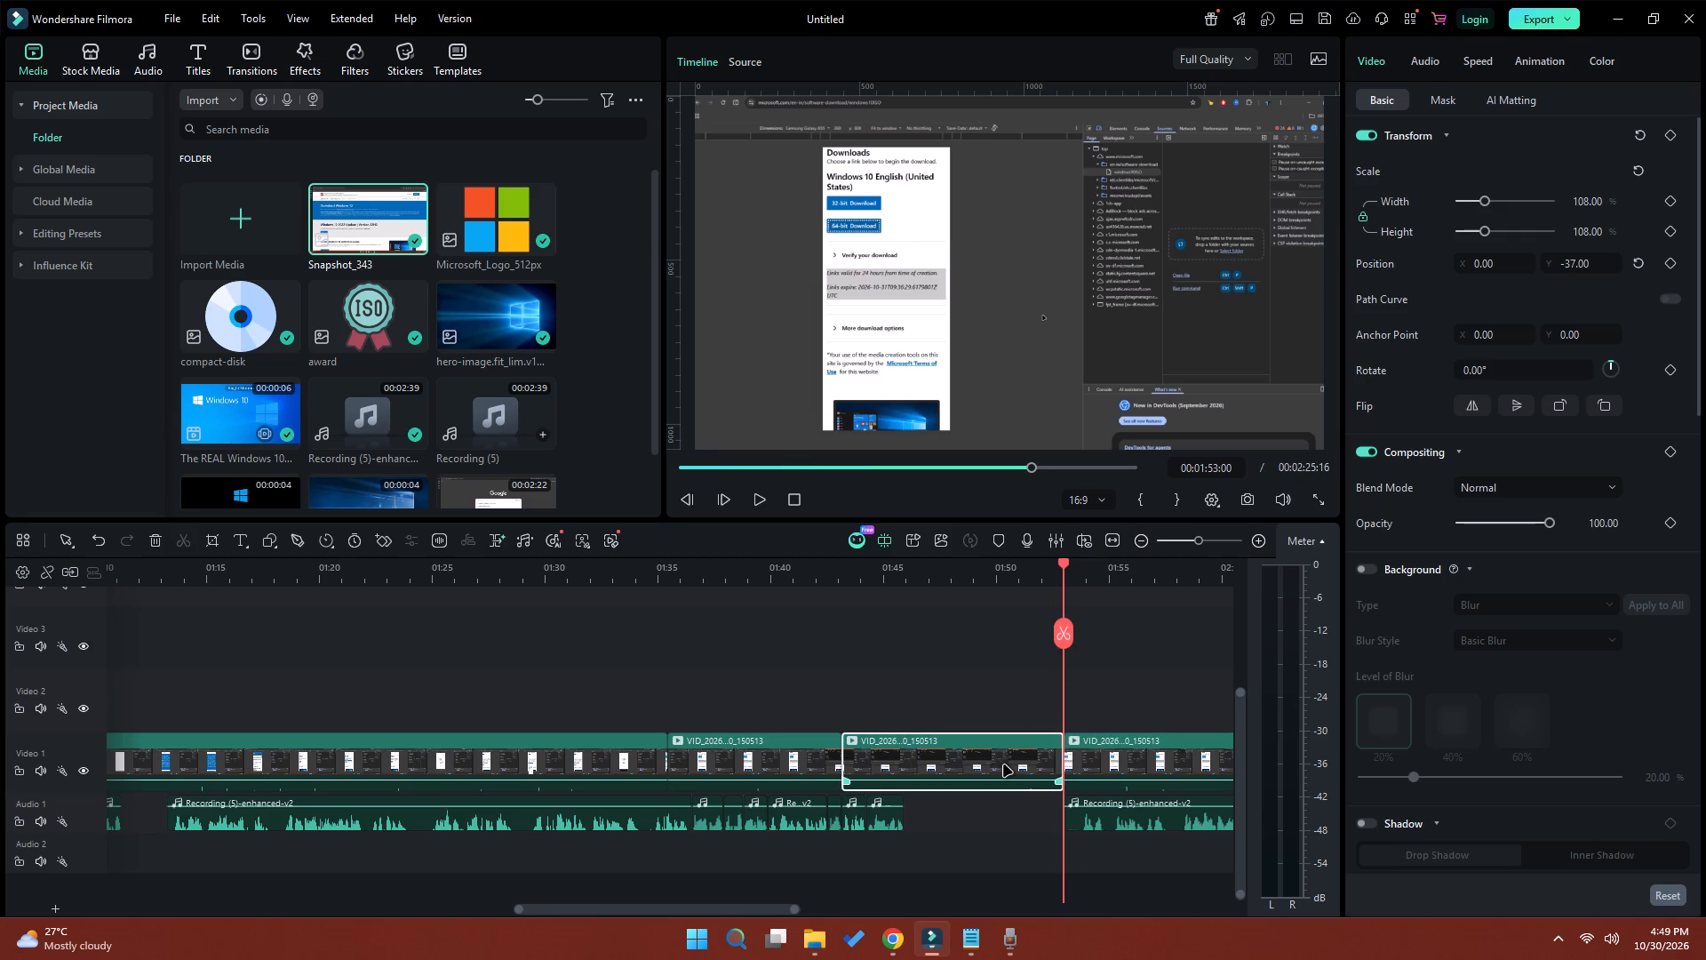
key(shift+Delete)
click(1001, 765)
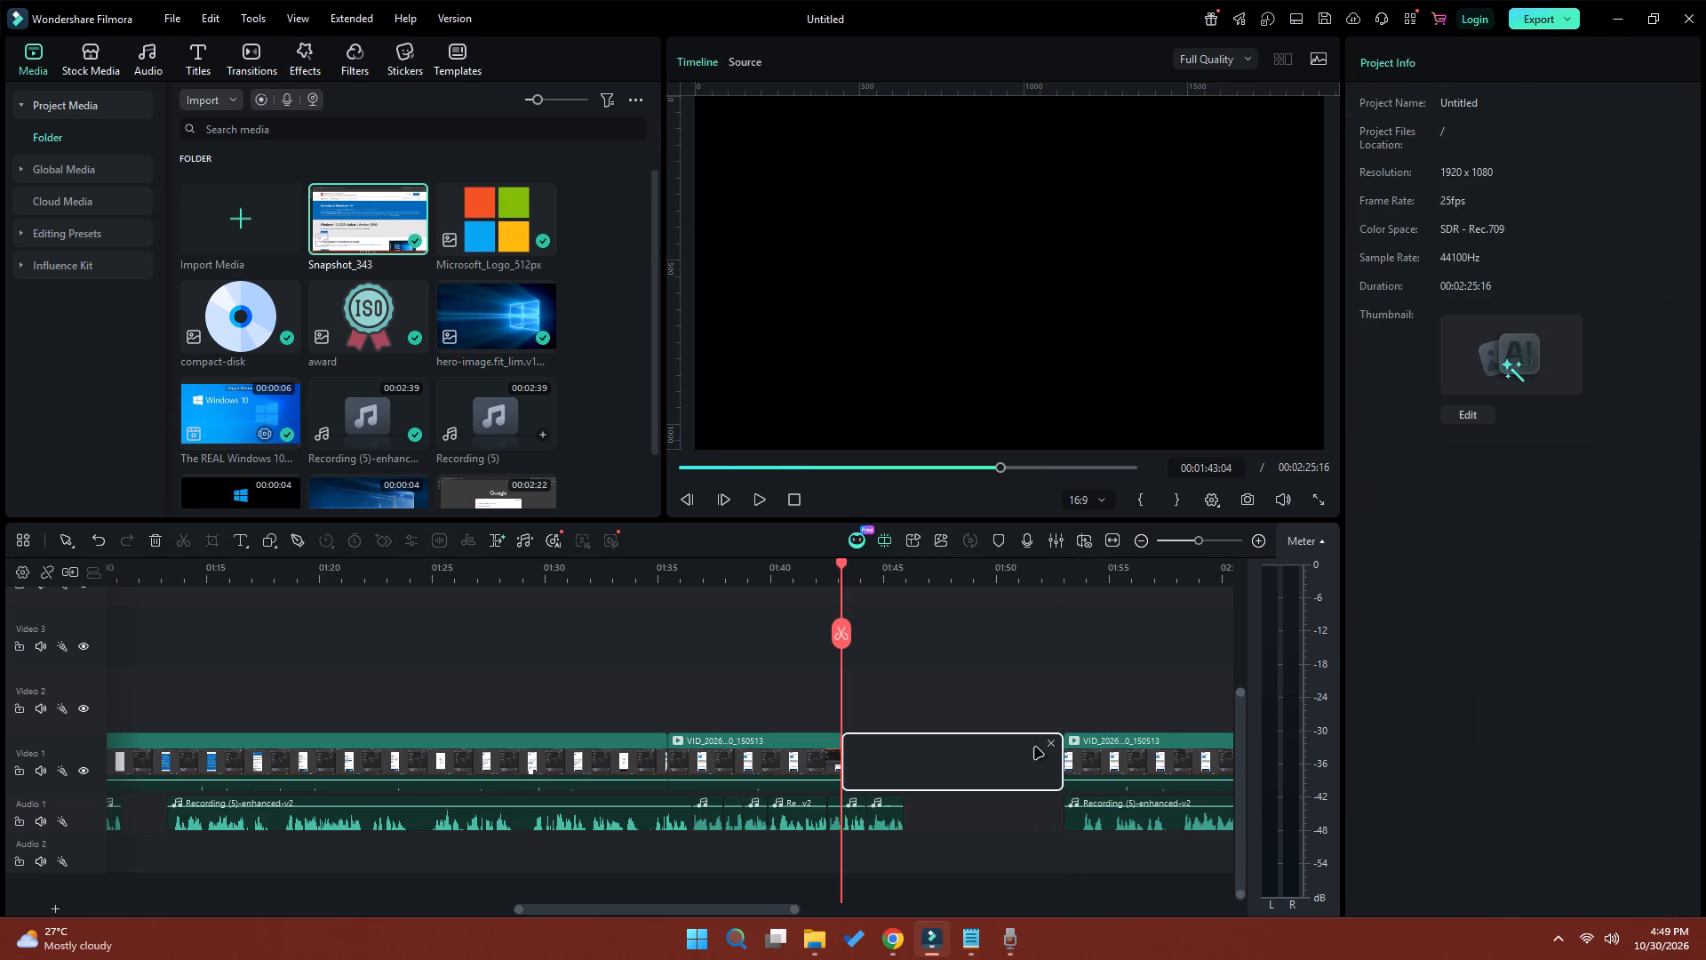
click(1048, 747)
Play across the new video cut and split the Video 1 clip at 00:01:45:23, where the silence-cut narration ends.
key(space)
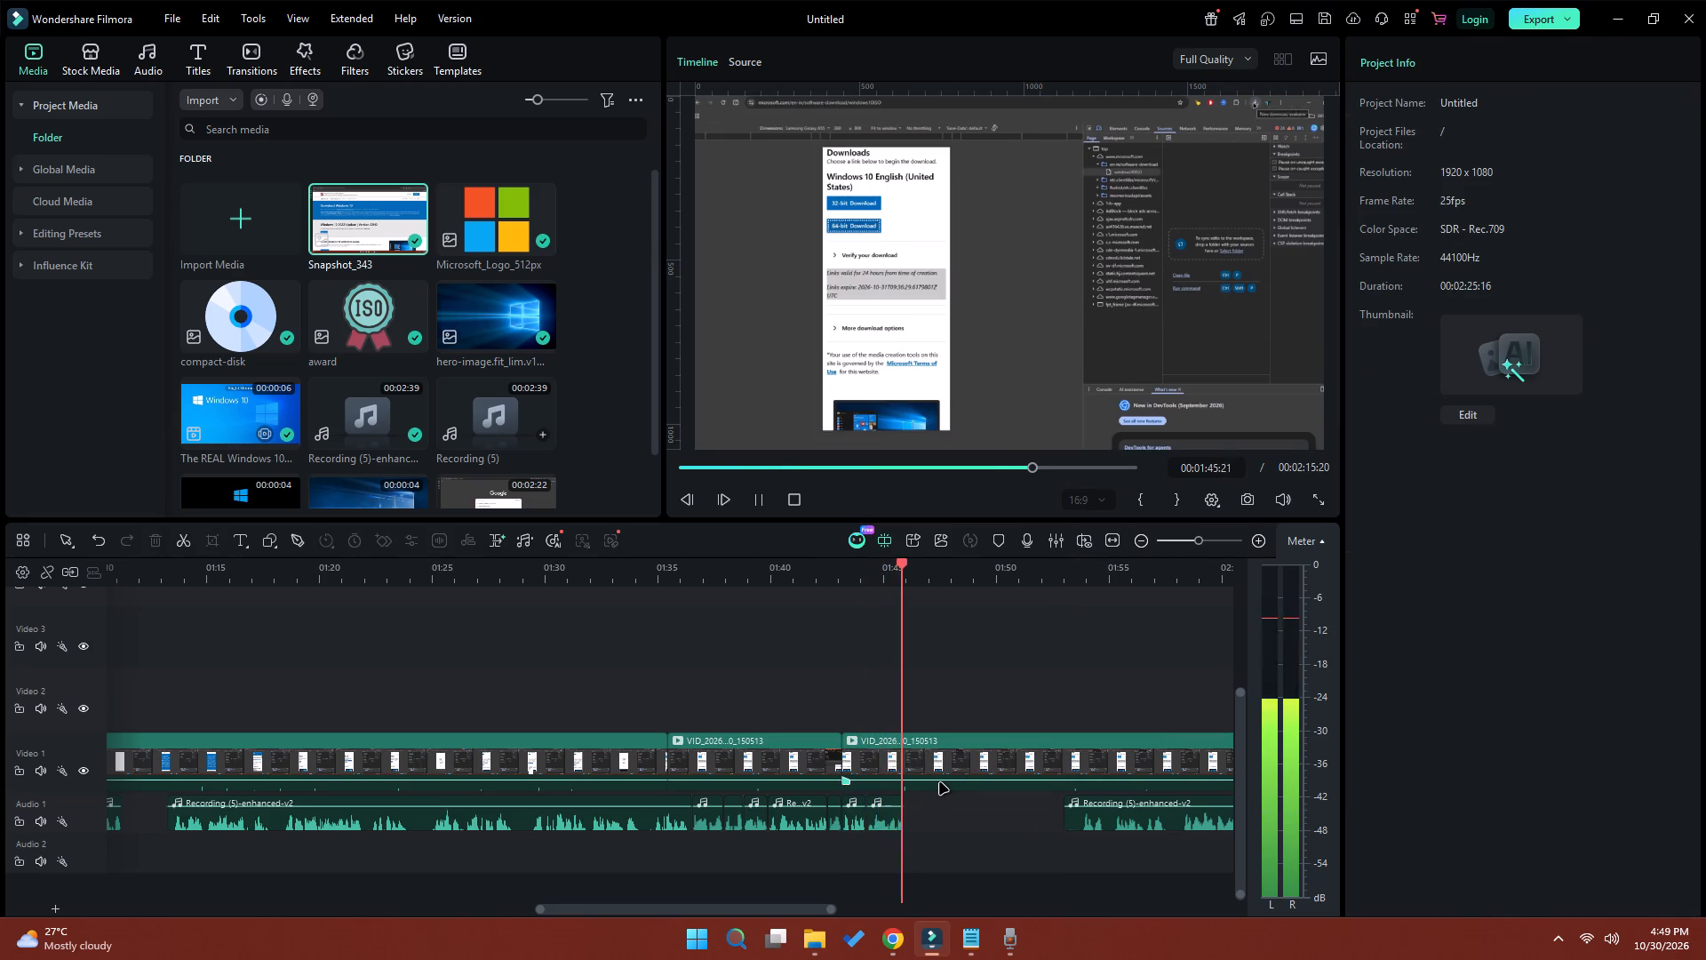
key(space)
drag(917, 564, 905, 564)
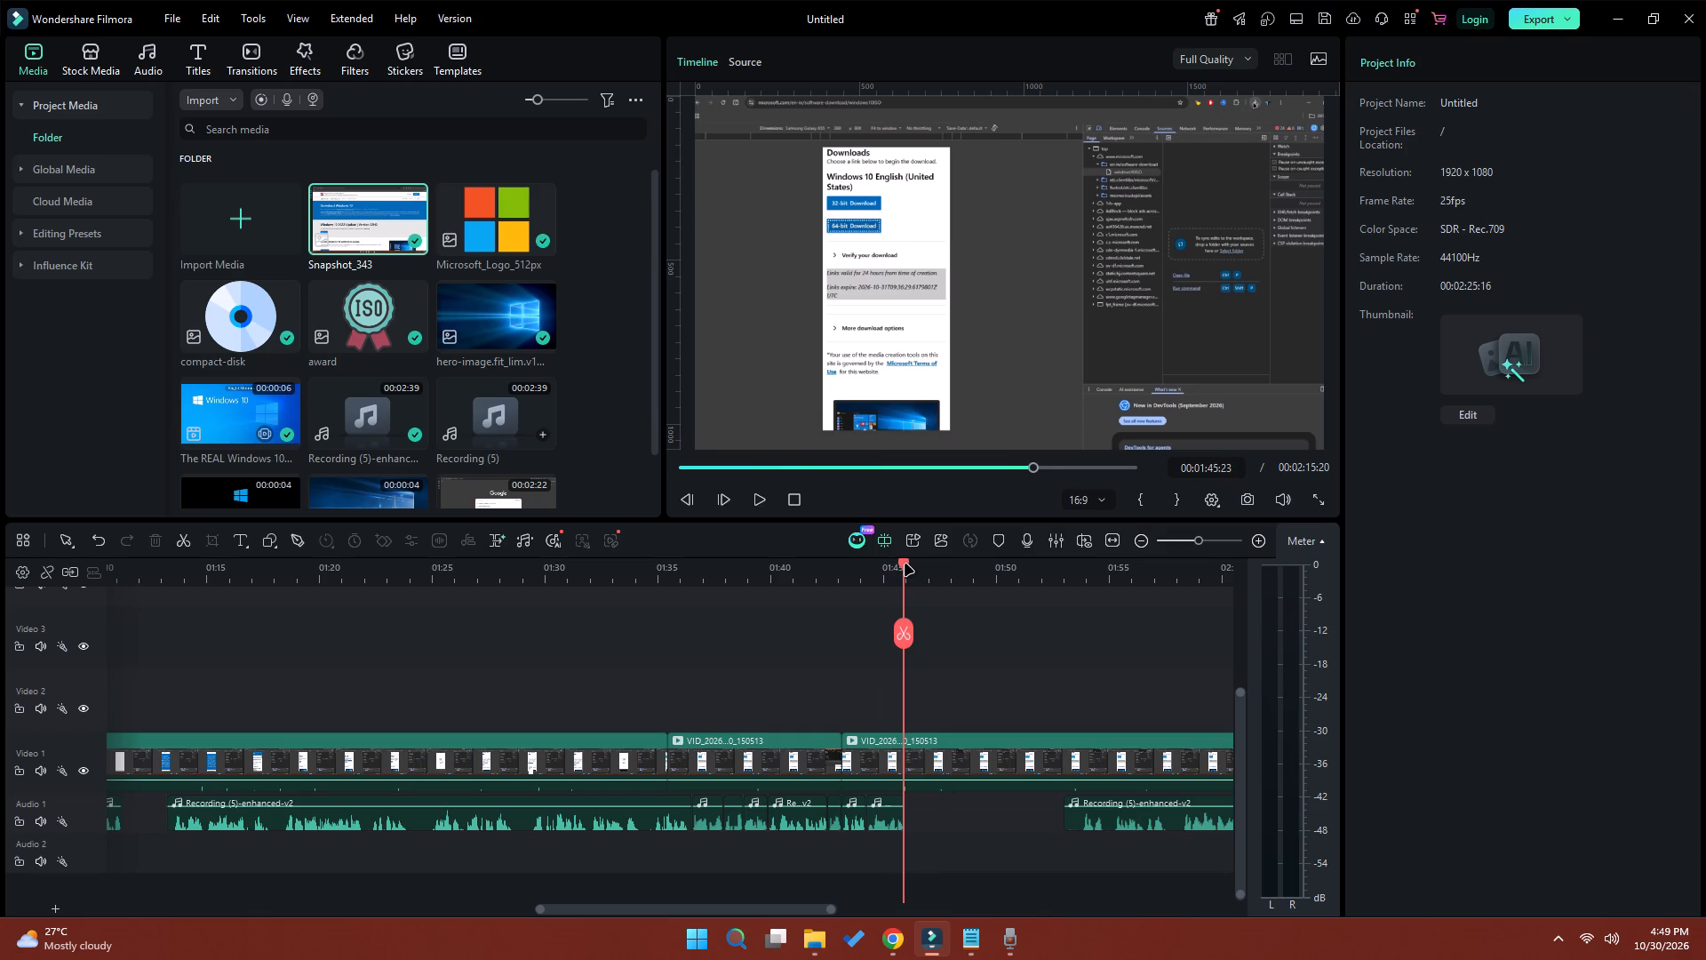
drag(905, 564, 905, 565)
click(913, 764)
click(899, 636)
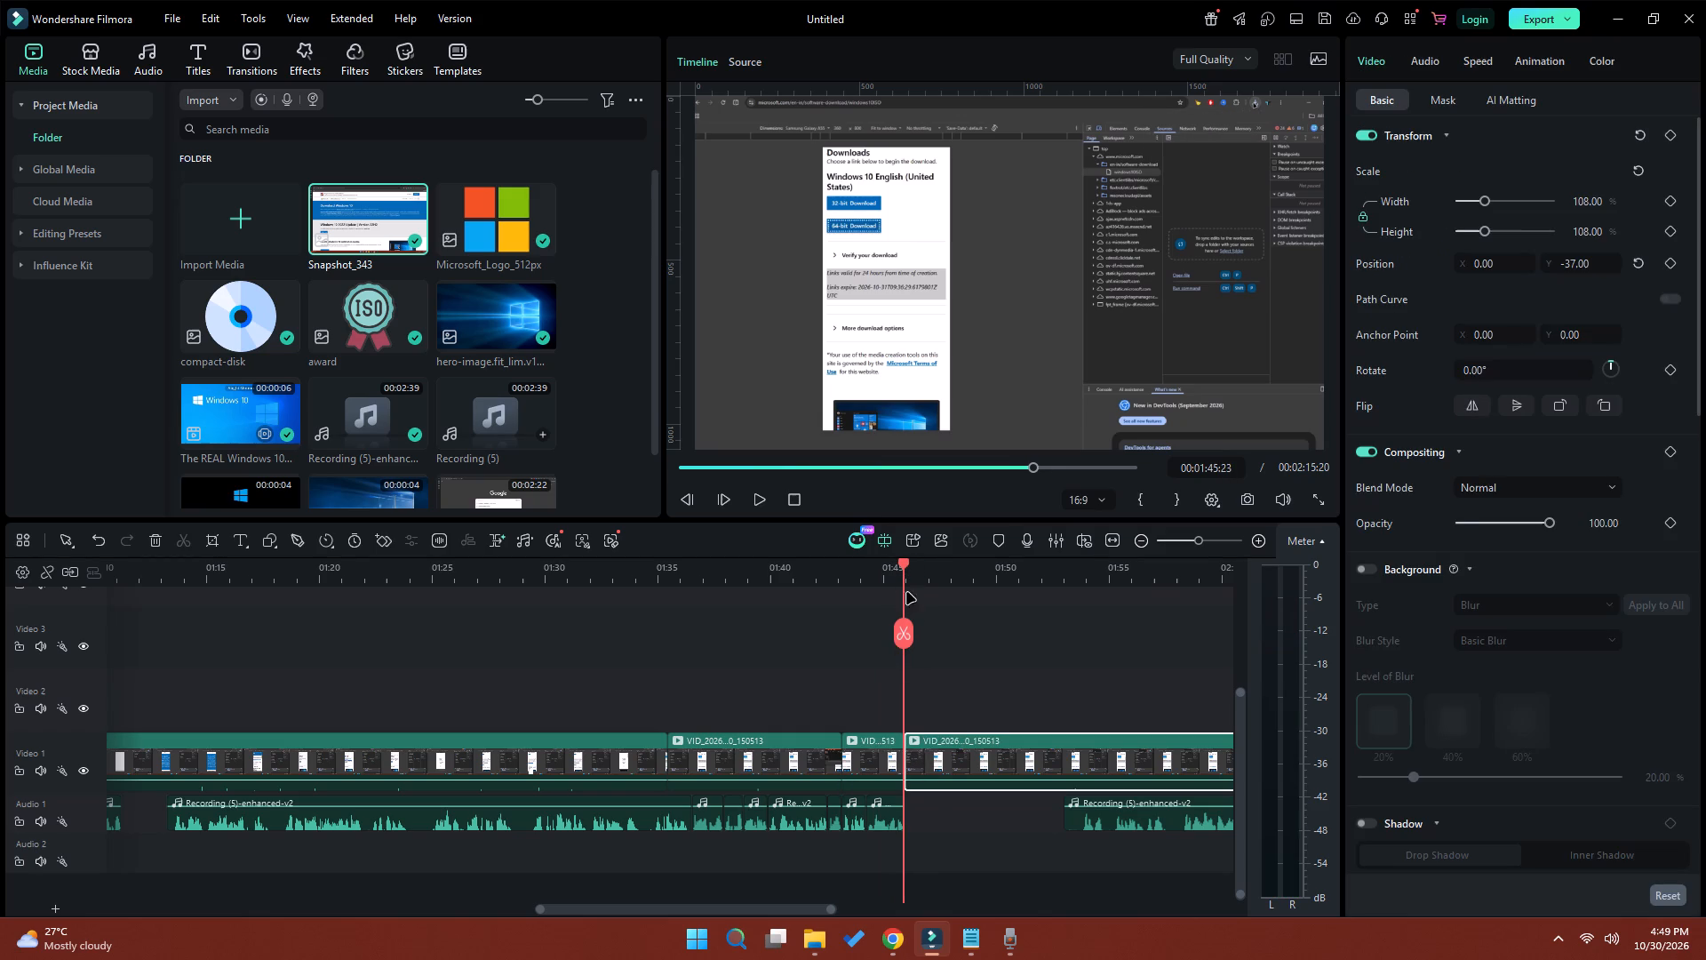
Split the Video 1 clip at 00:02:05:06 on the download history page and ripple-delete the section back to 00:01:45:23.
drag(904, 564, 1084, 571)
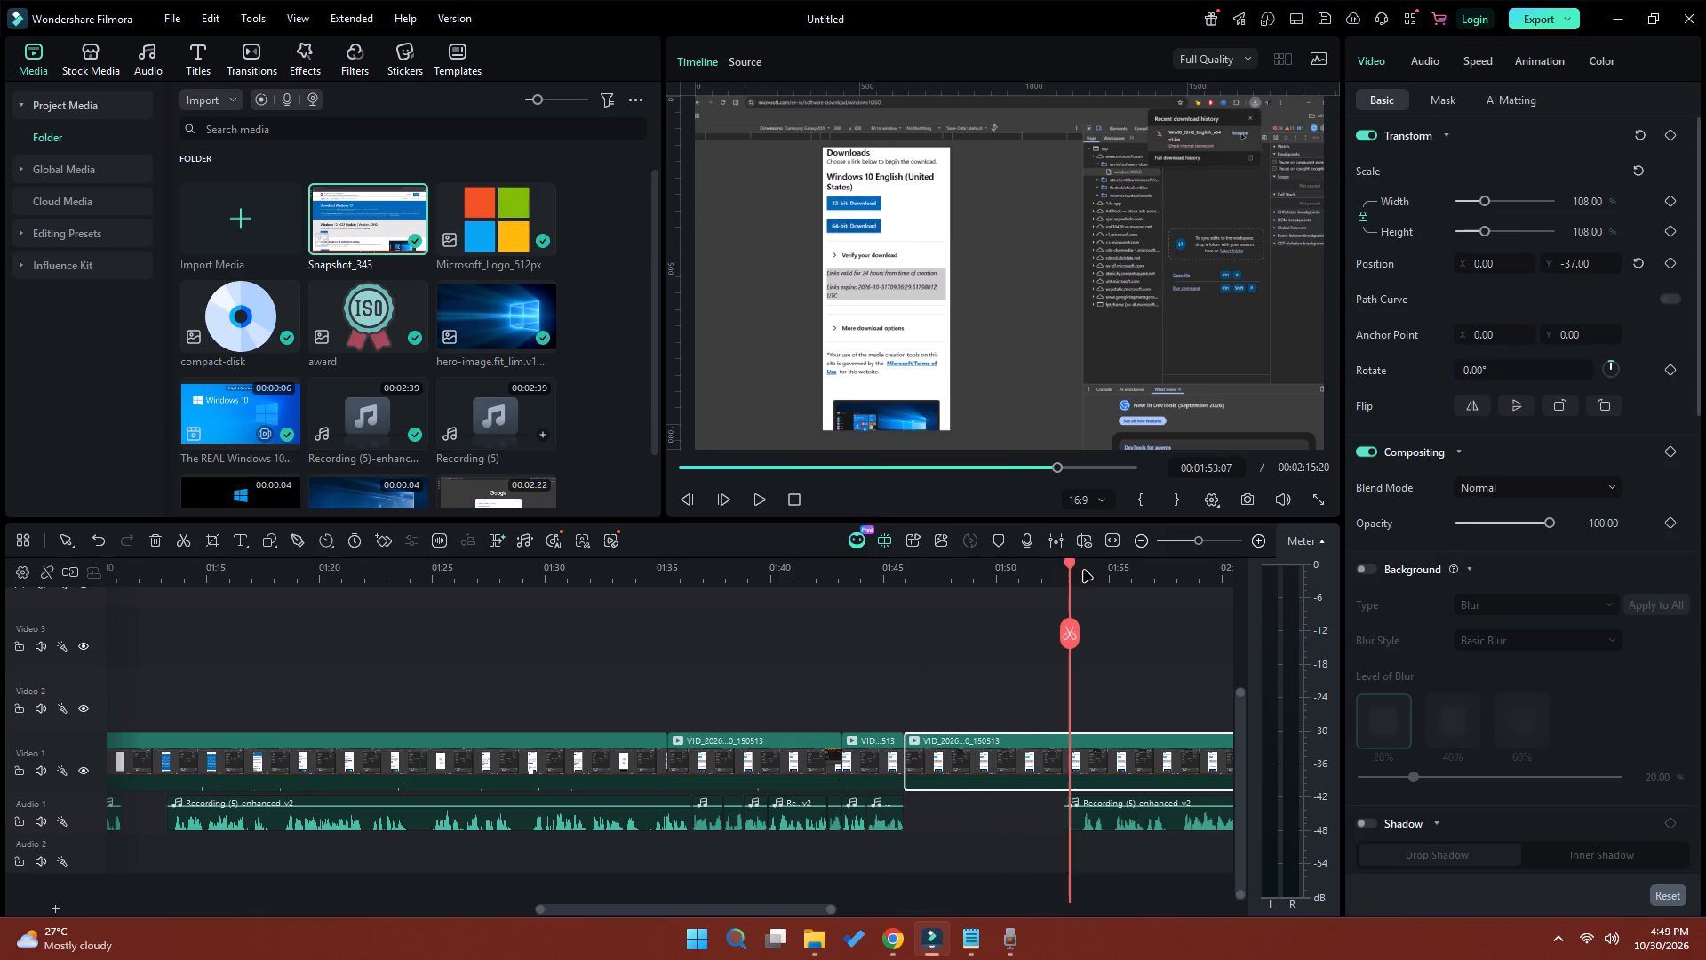
drag(1084, 571, 1158, 578)
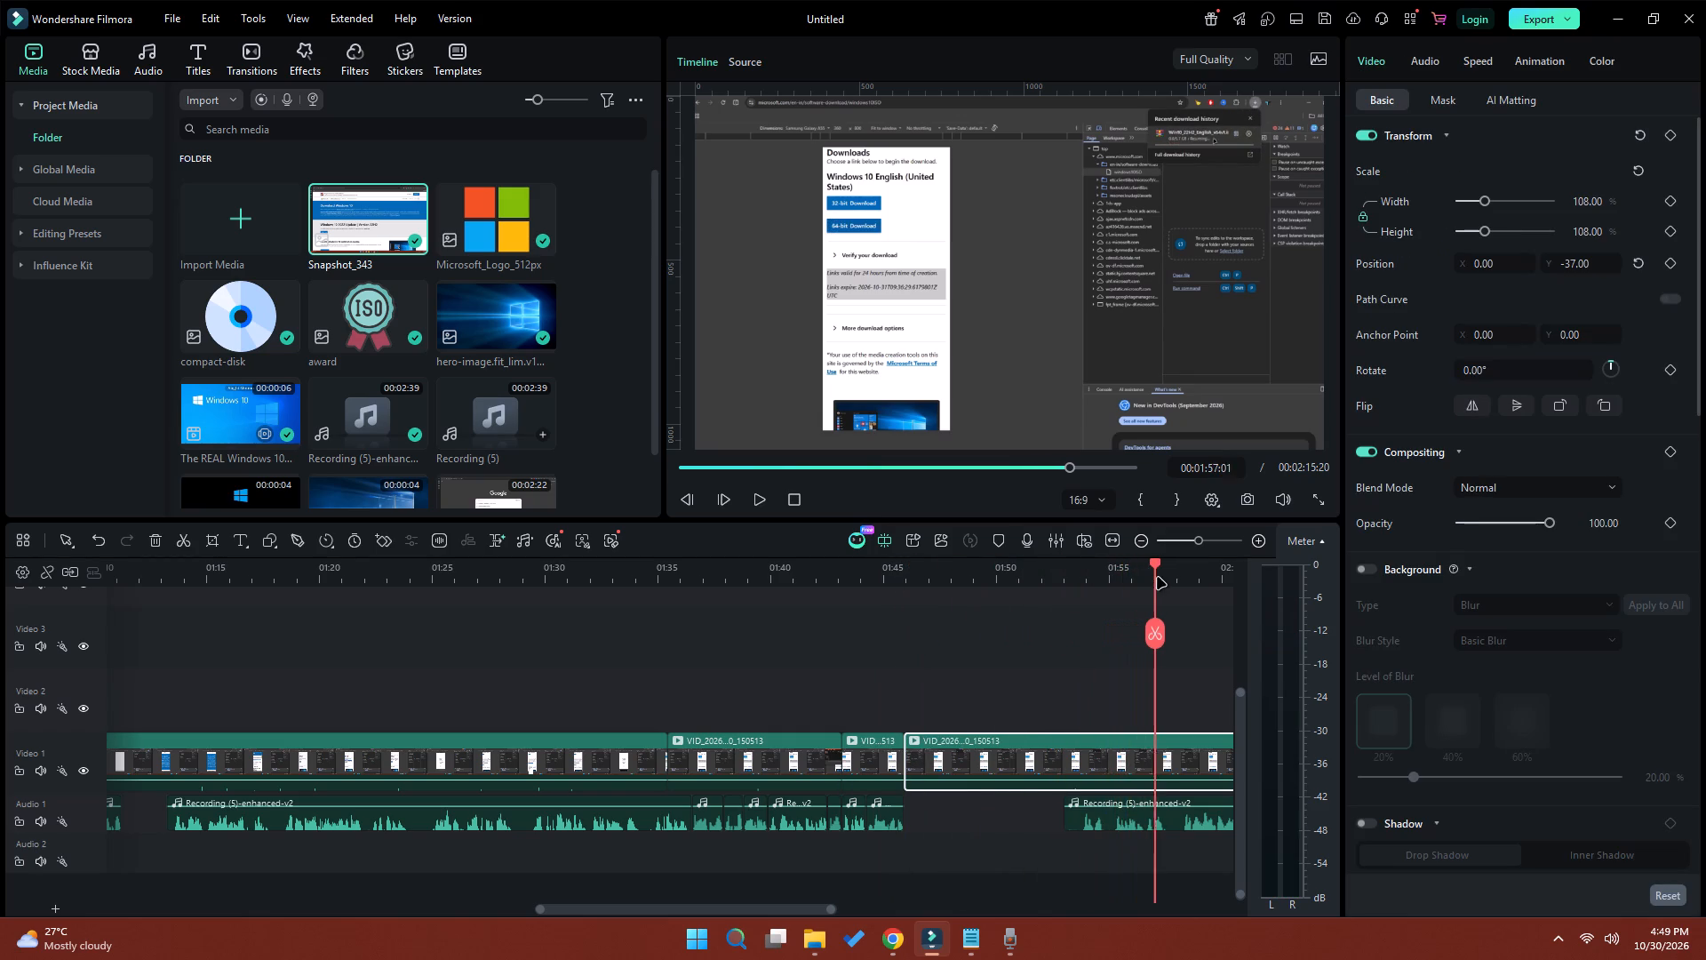
drag(1158, 578, 1199, 584)
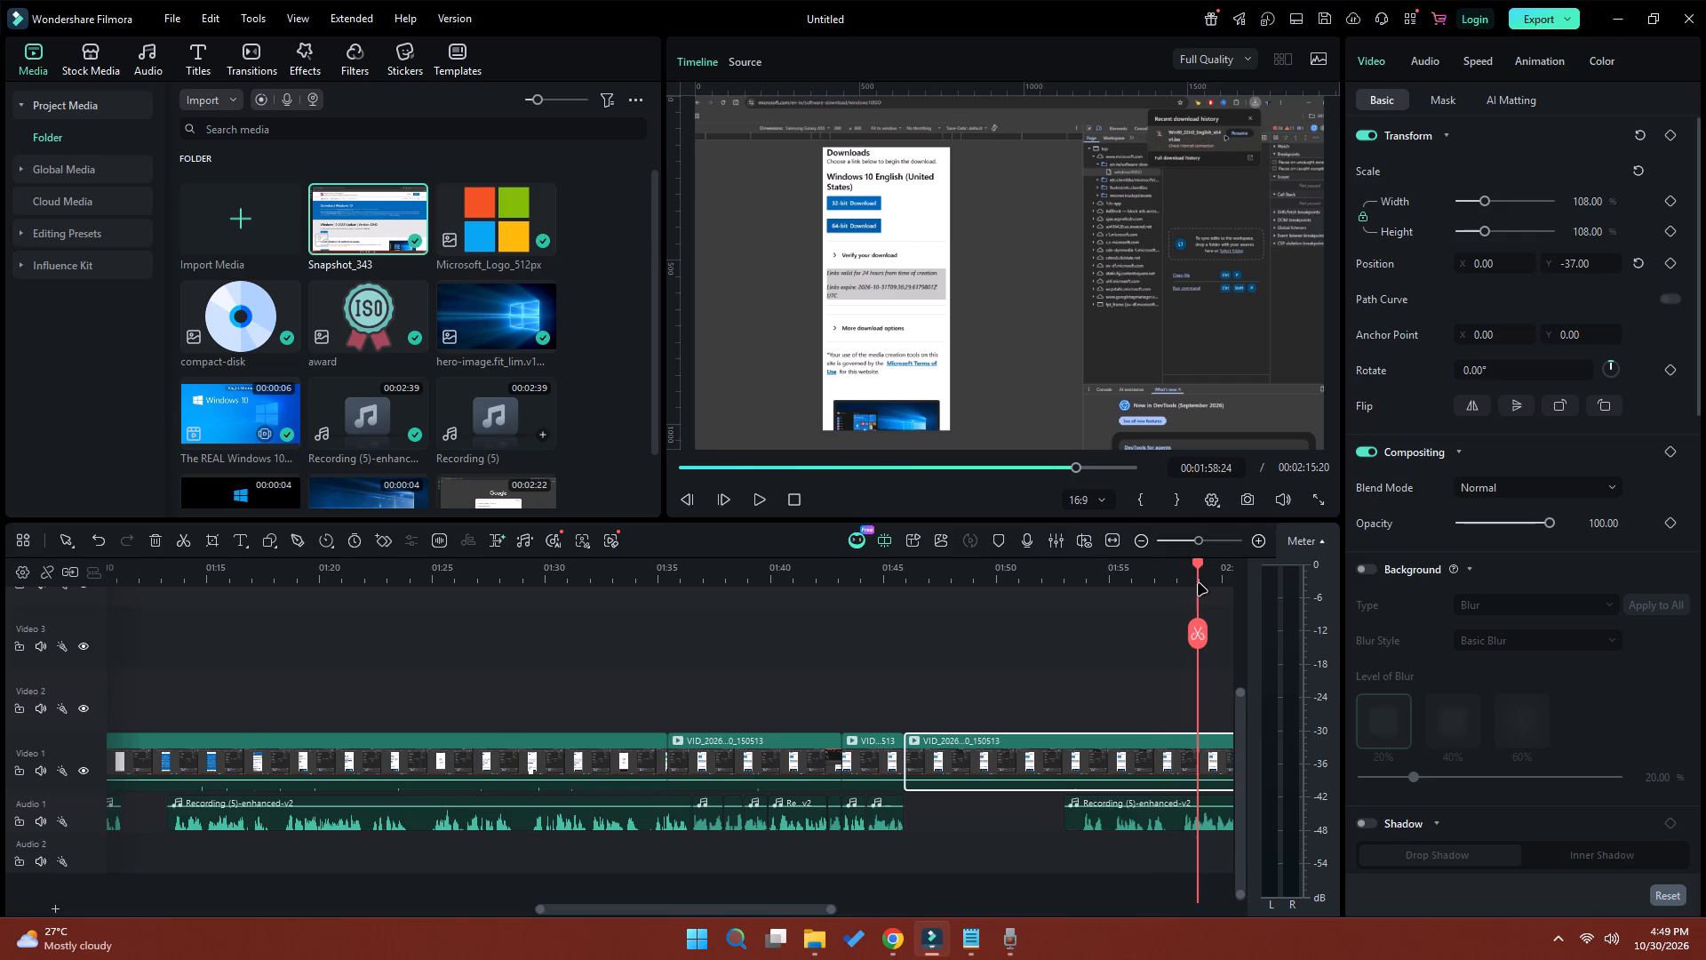
drag(1199, 584, 857, 589)
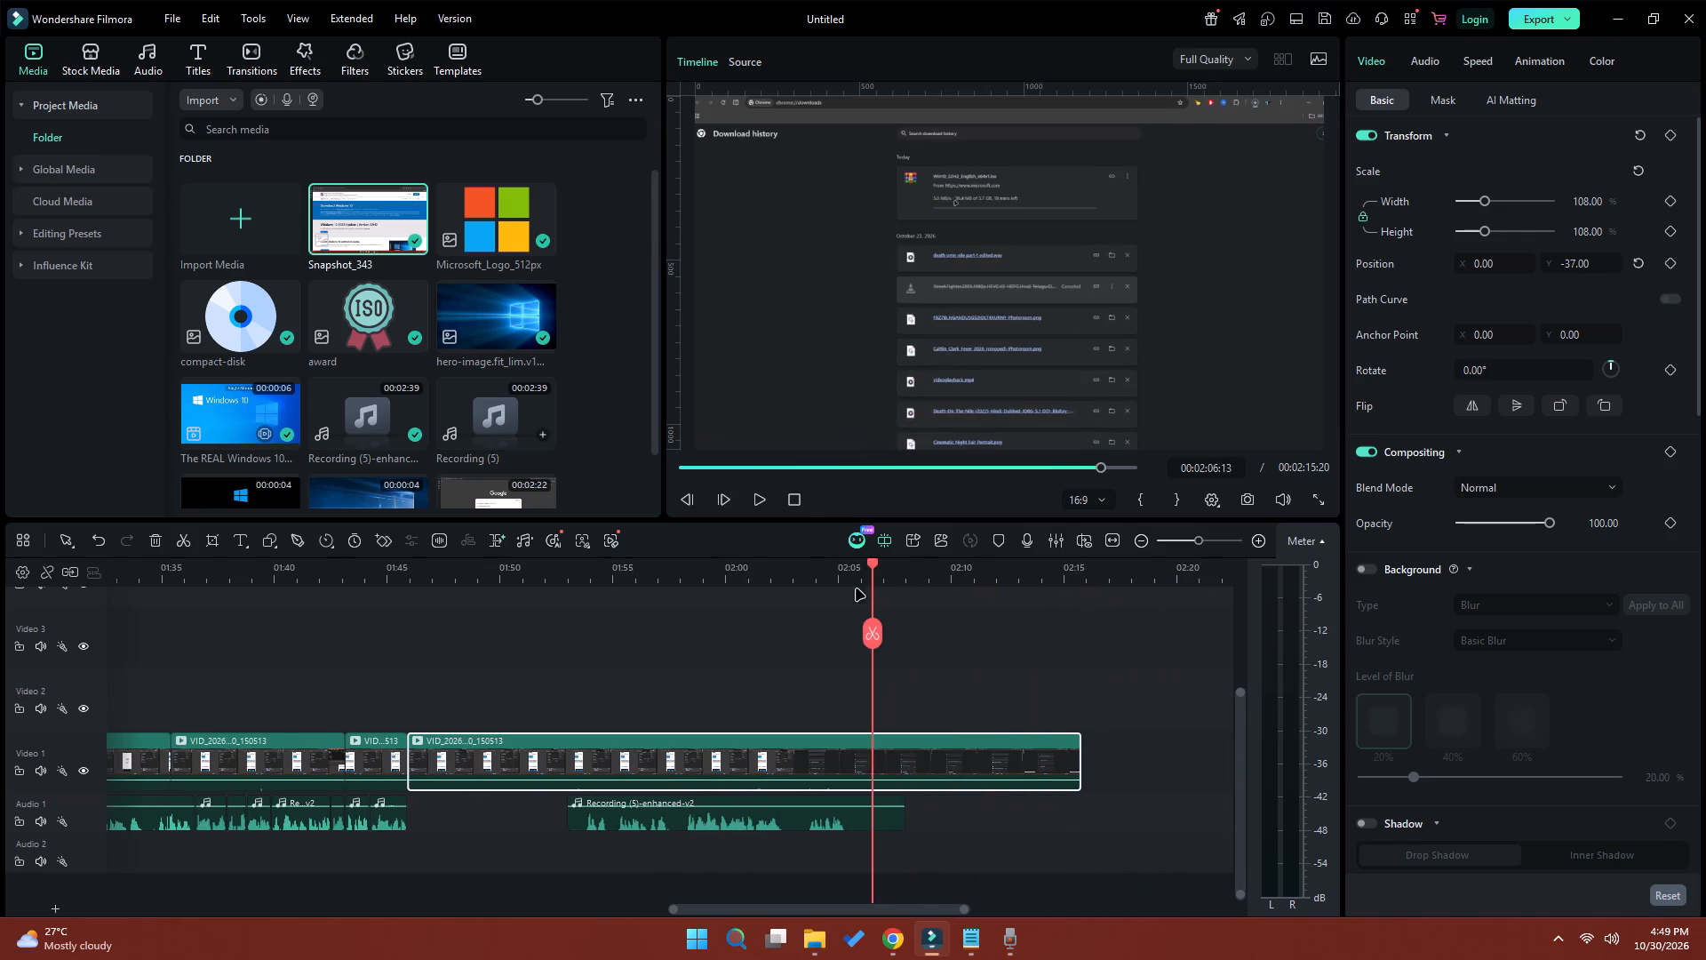
drag(857, 589, 739, 590)
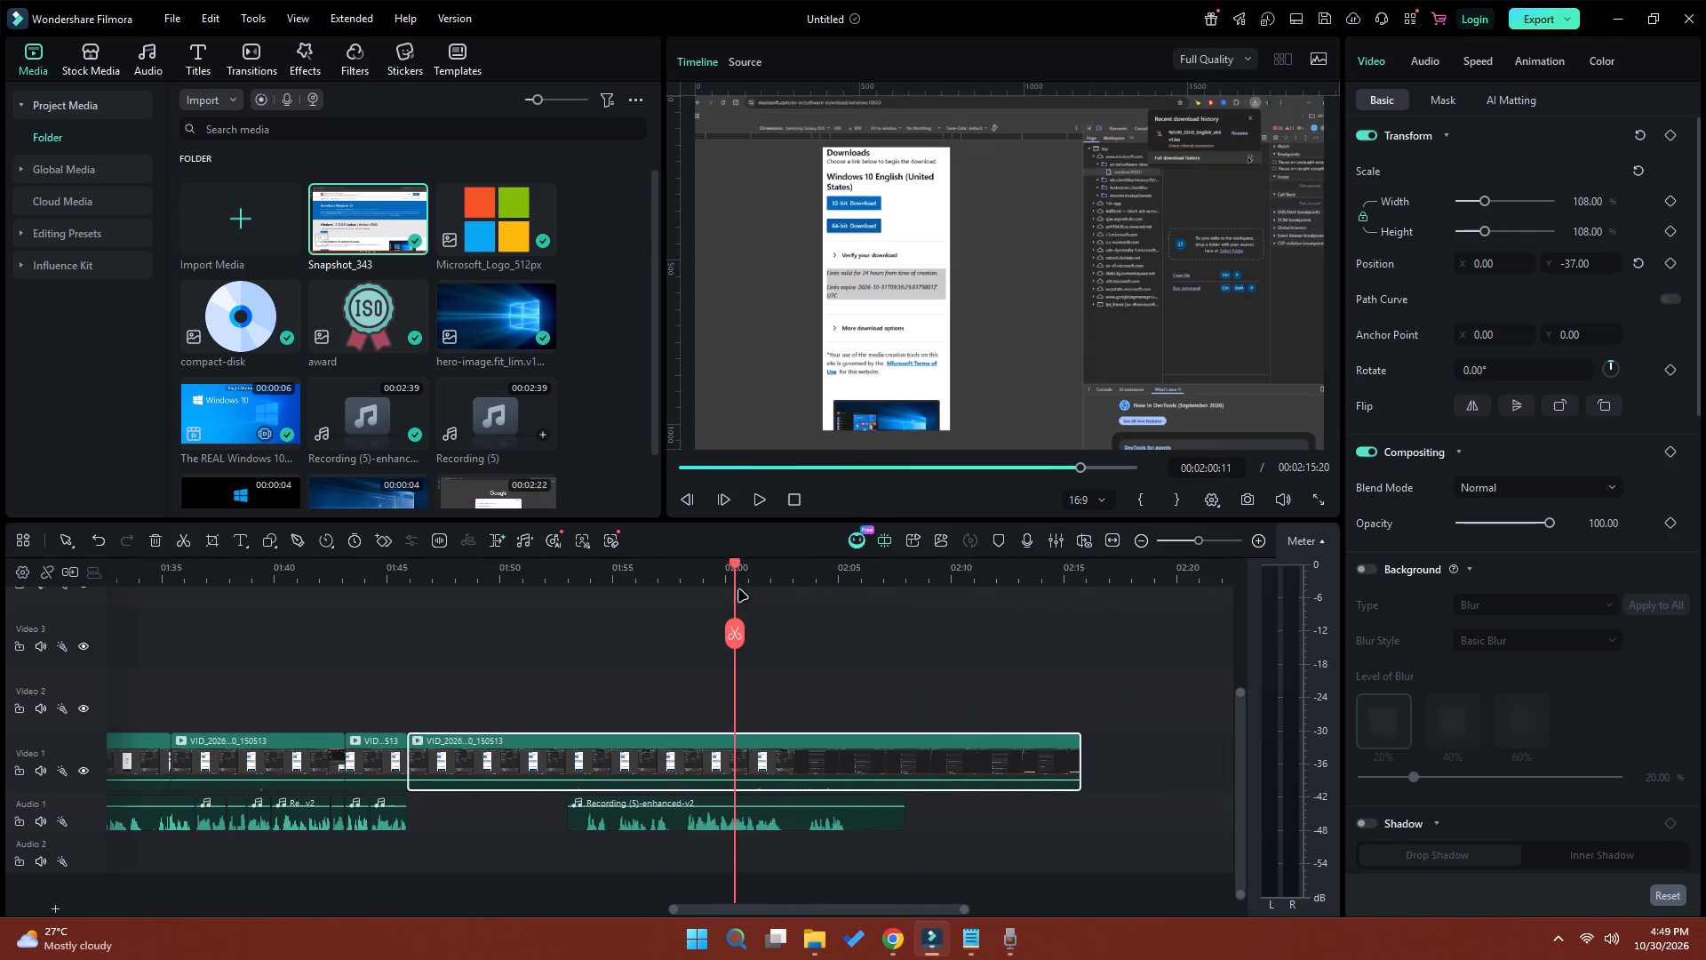
drag(739, 590, 810, 588)
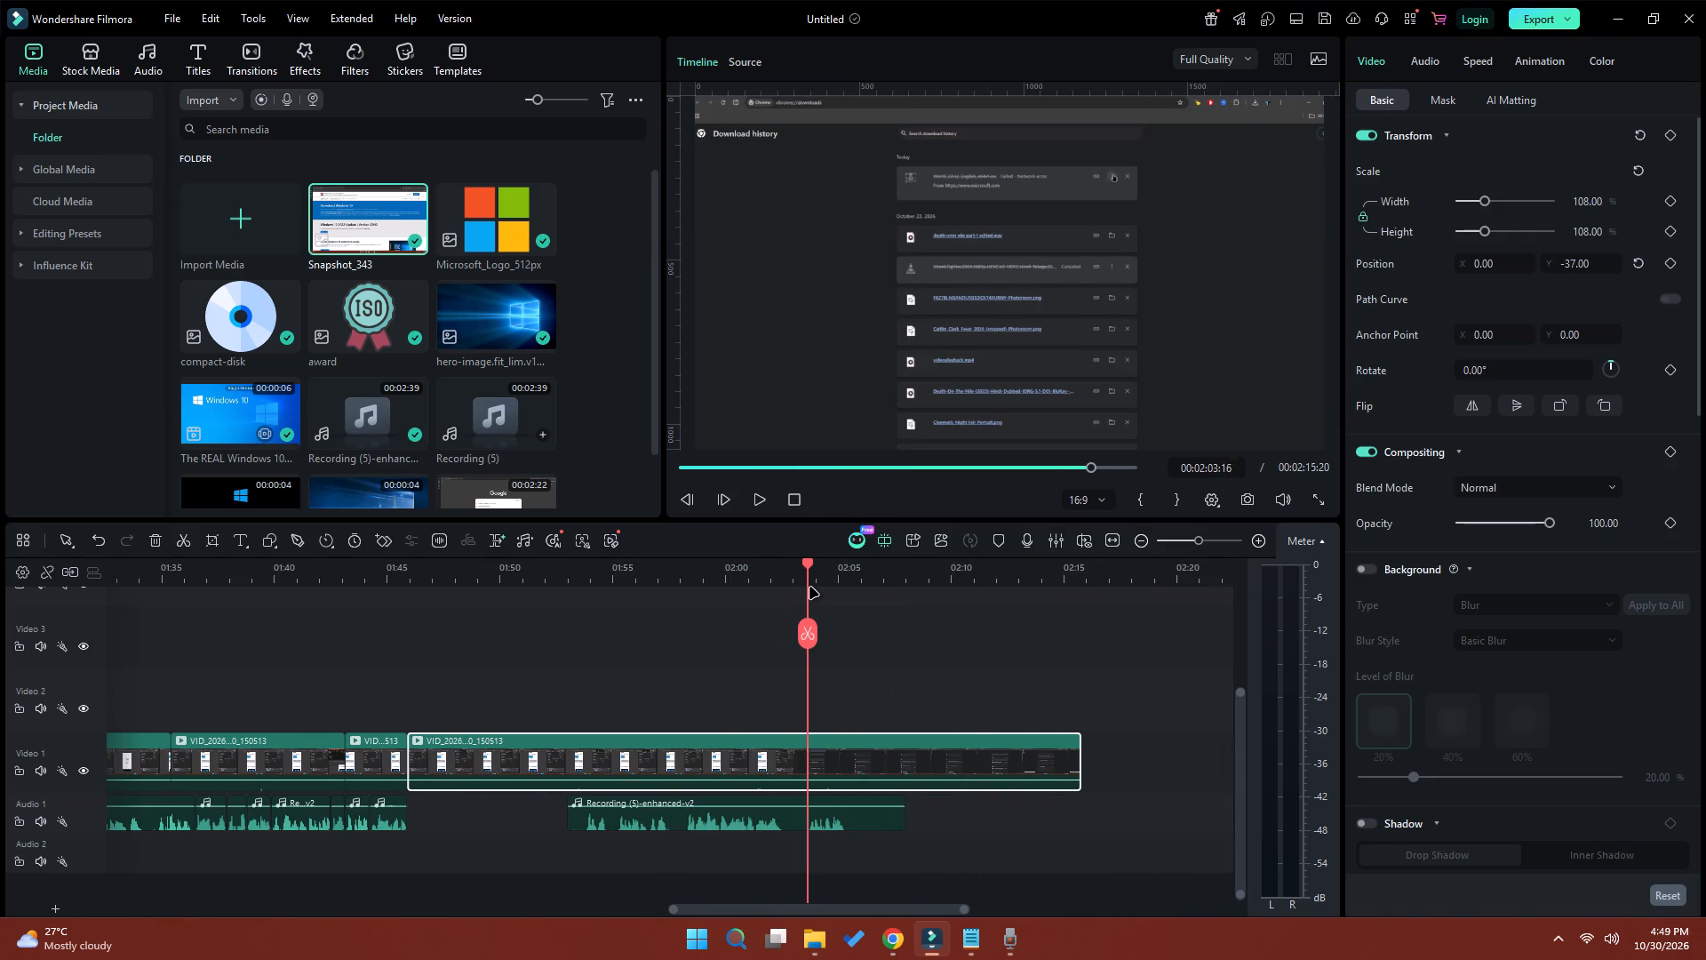
drag(810, 588, 871, 586)
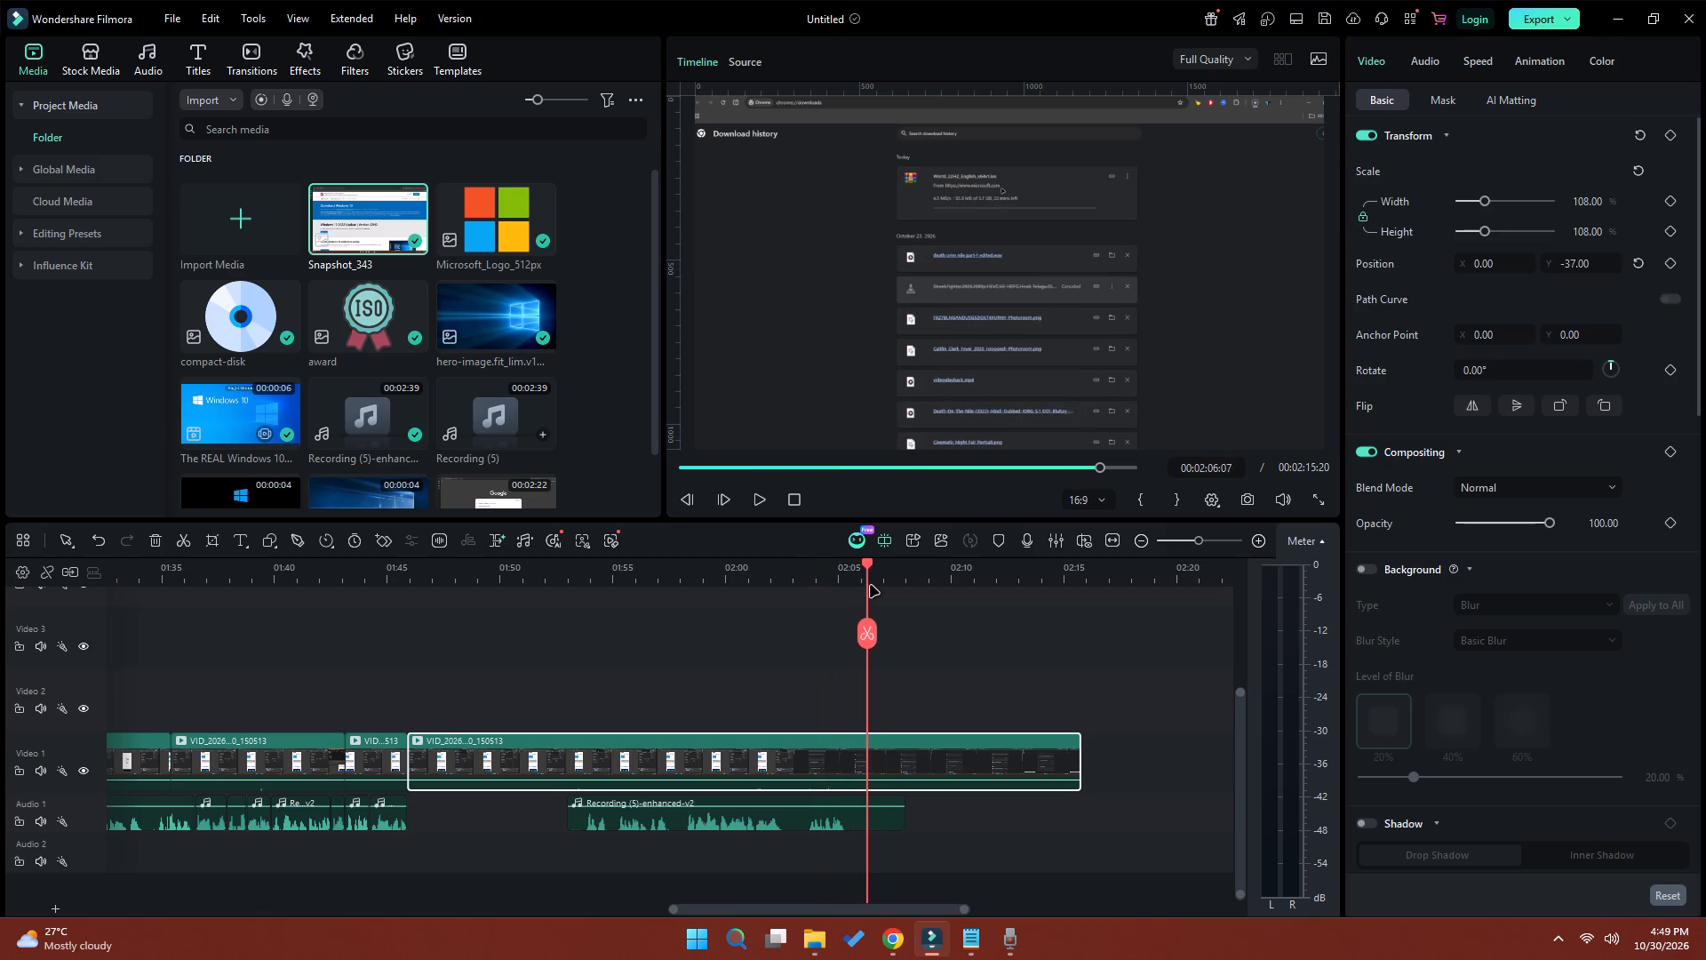
drag(871, 586, 815, 582)
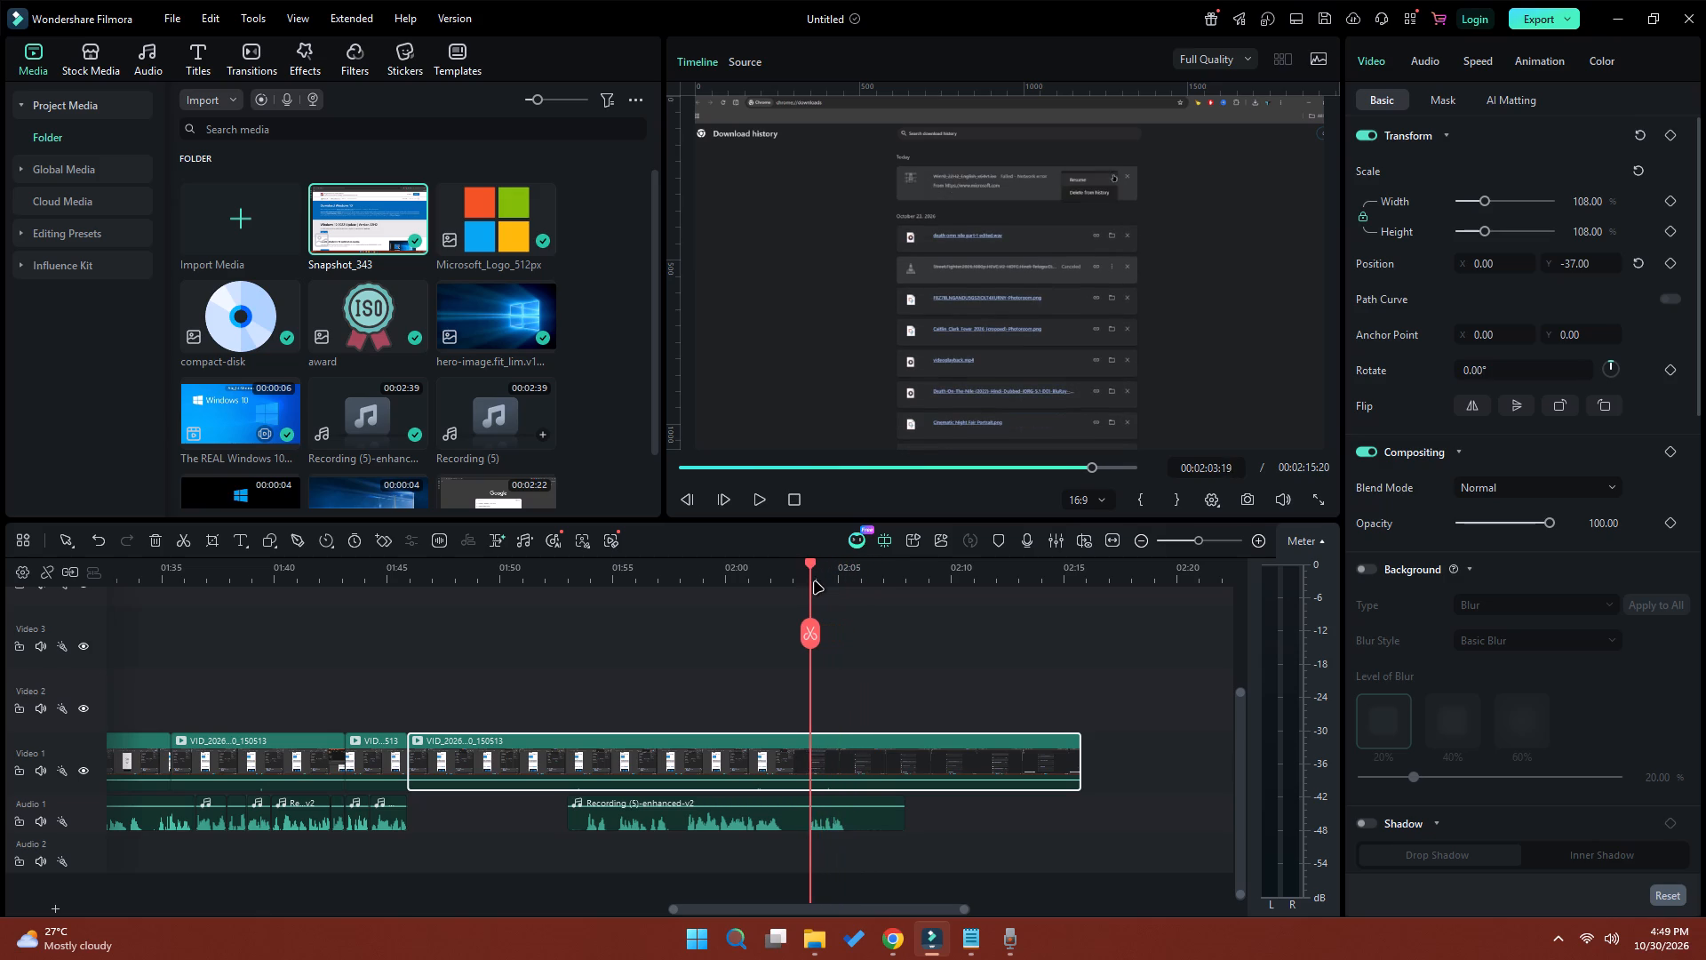
drag(815, 582, 843, 582)
click(845, 643)
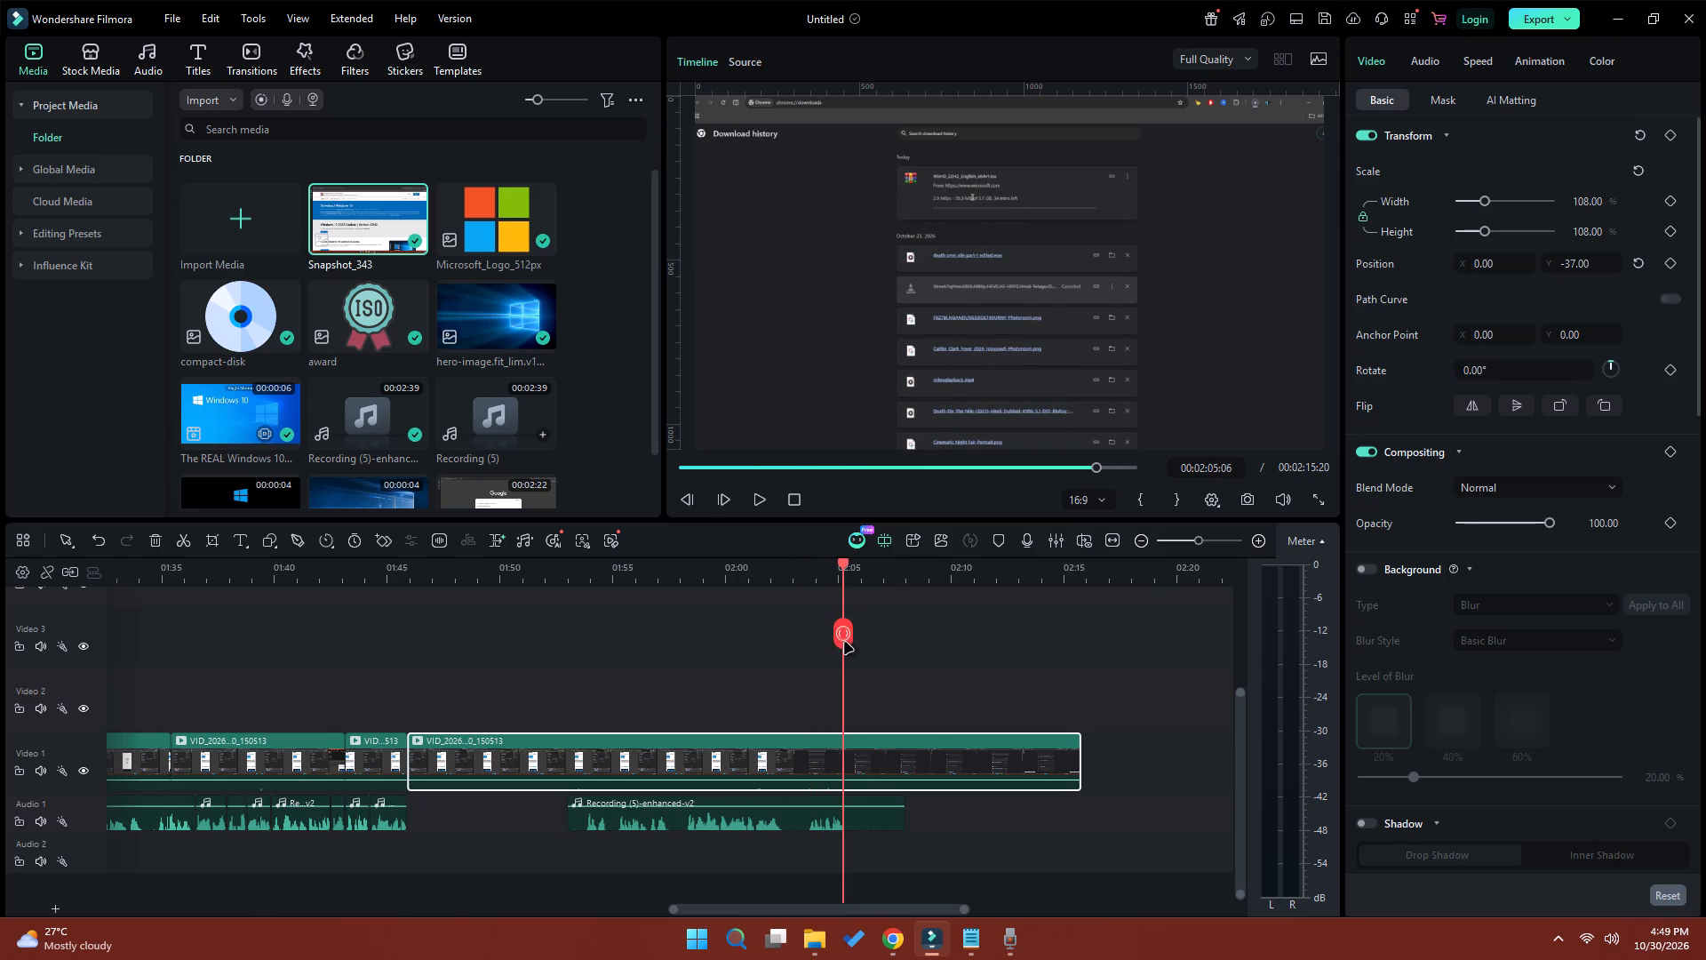
click(735, 766)
key(shift+Delete)
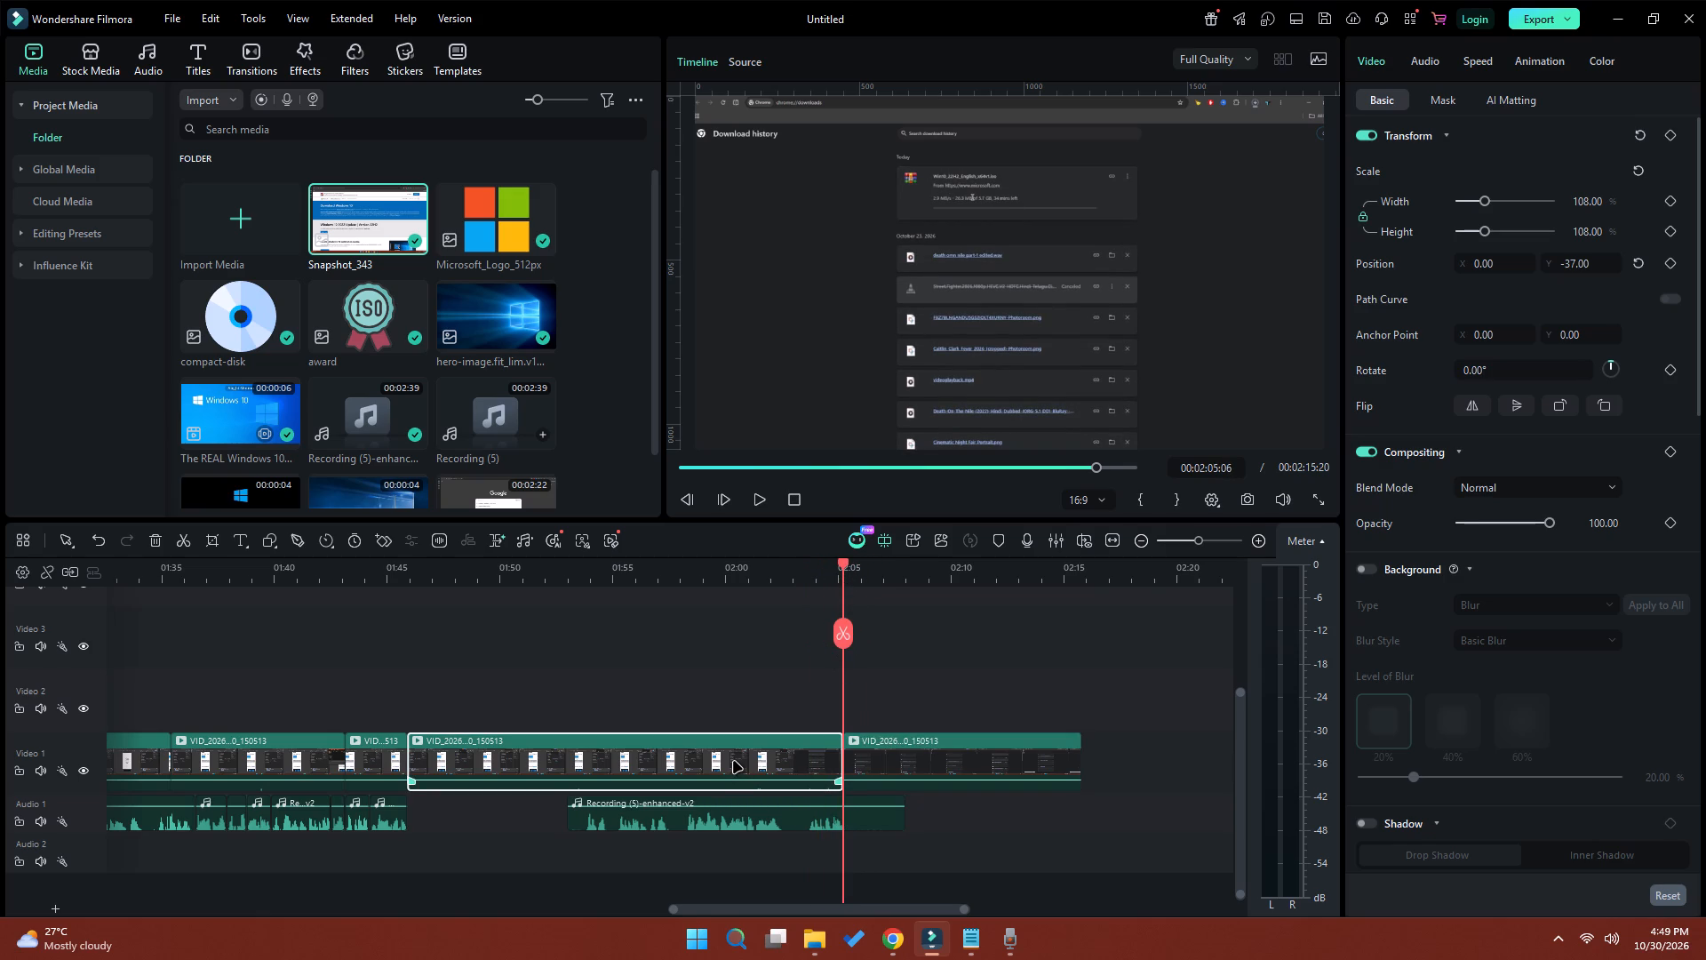
Run Silence Detection on the last narration clip on Audio 1 and replace it with the analyzed result.
click(562, 817)
right_click(562, 817)
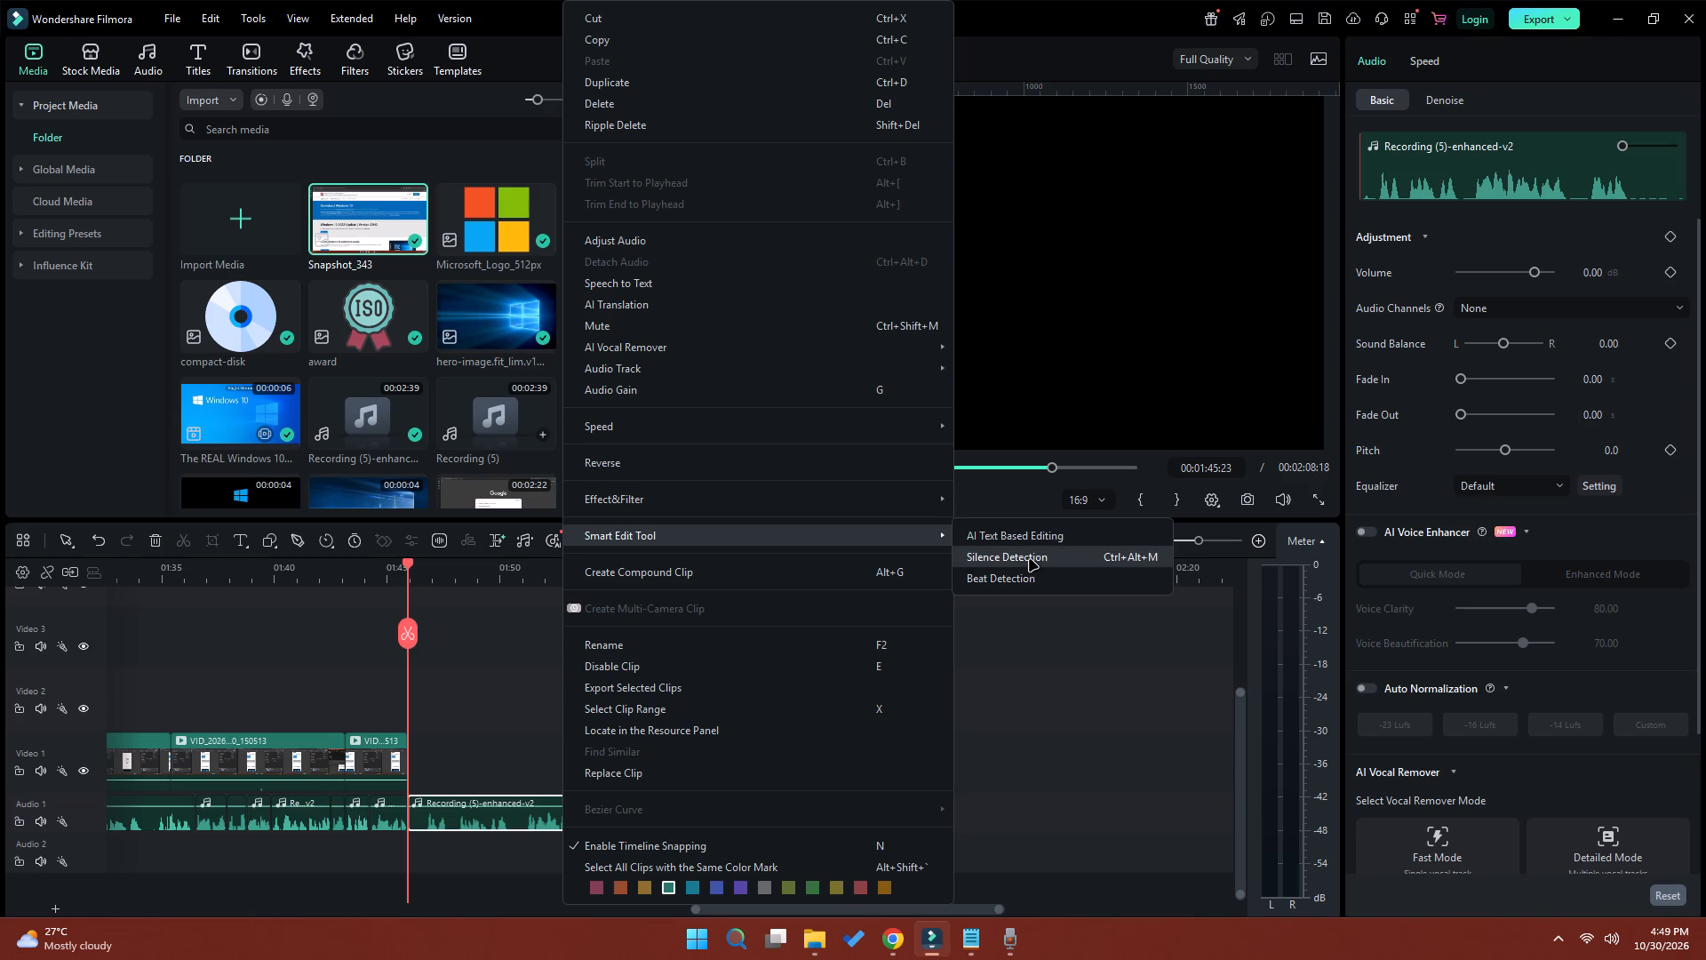
click(1030, 560)
click(1222, 163)
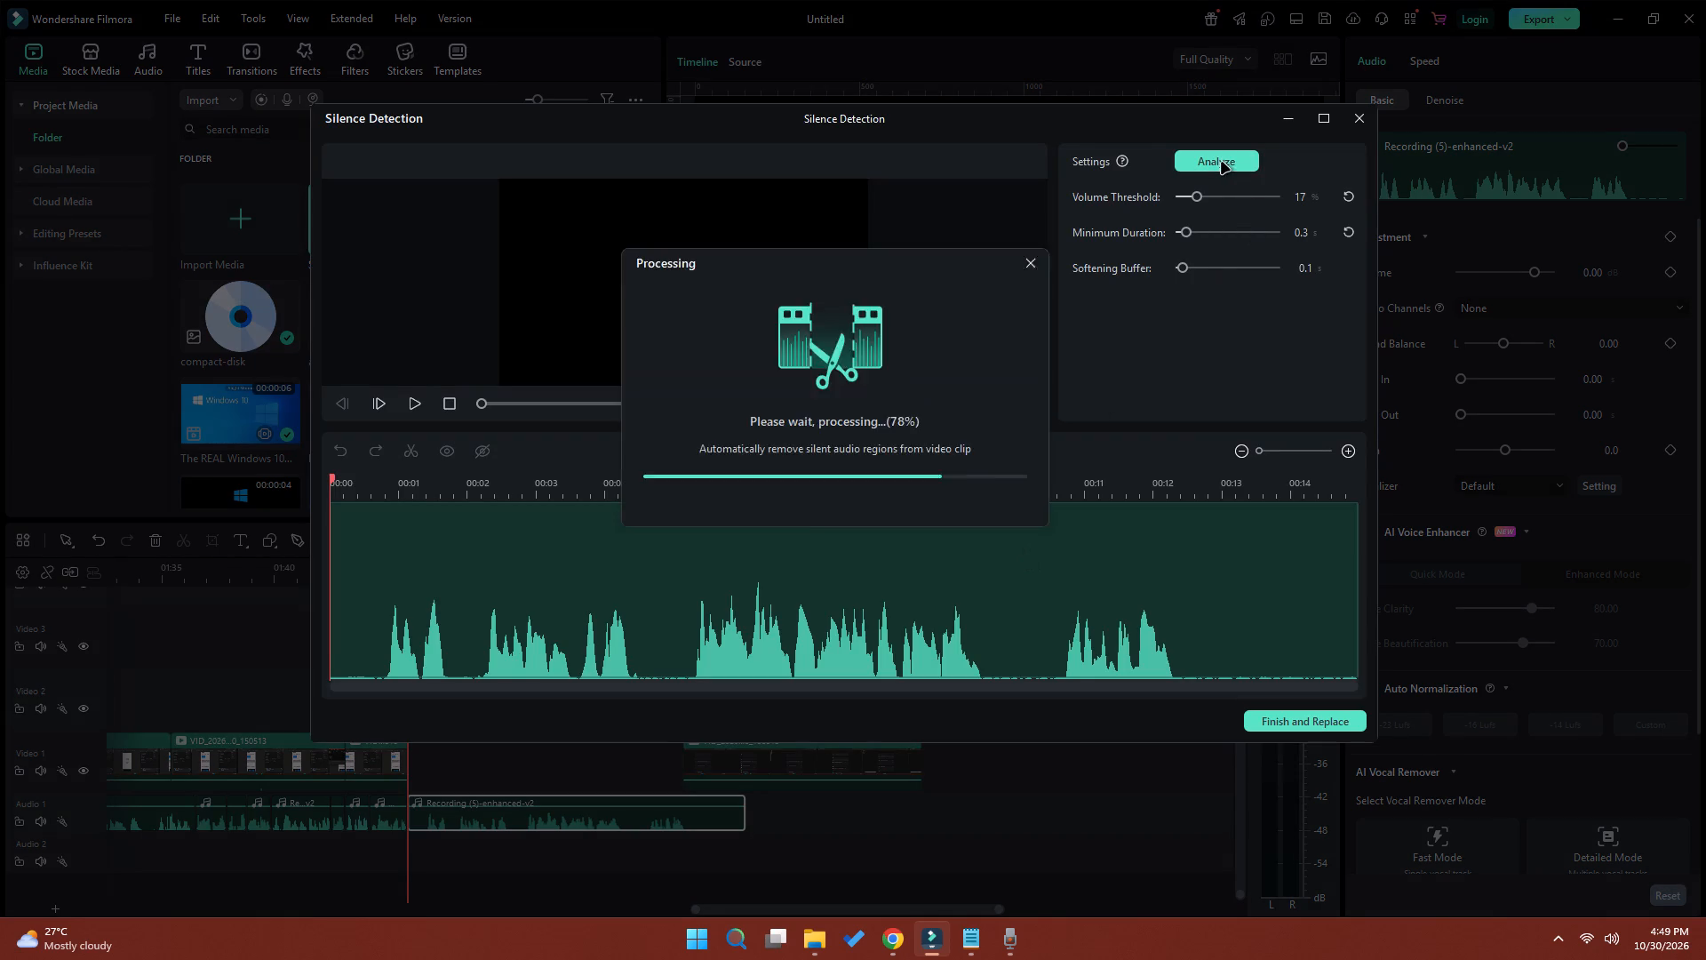
click(1283, 723)
Move the last Video 1 clip back to 00:01:45:23 so that it adjoins the preceding clip.
drag(790, 765, 530, 763)
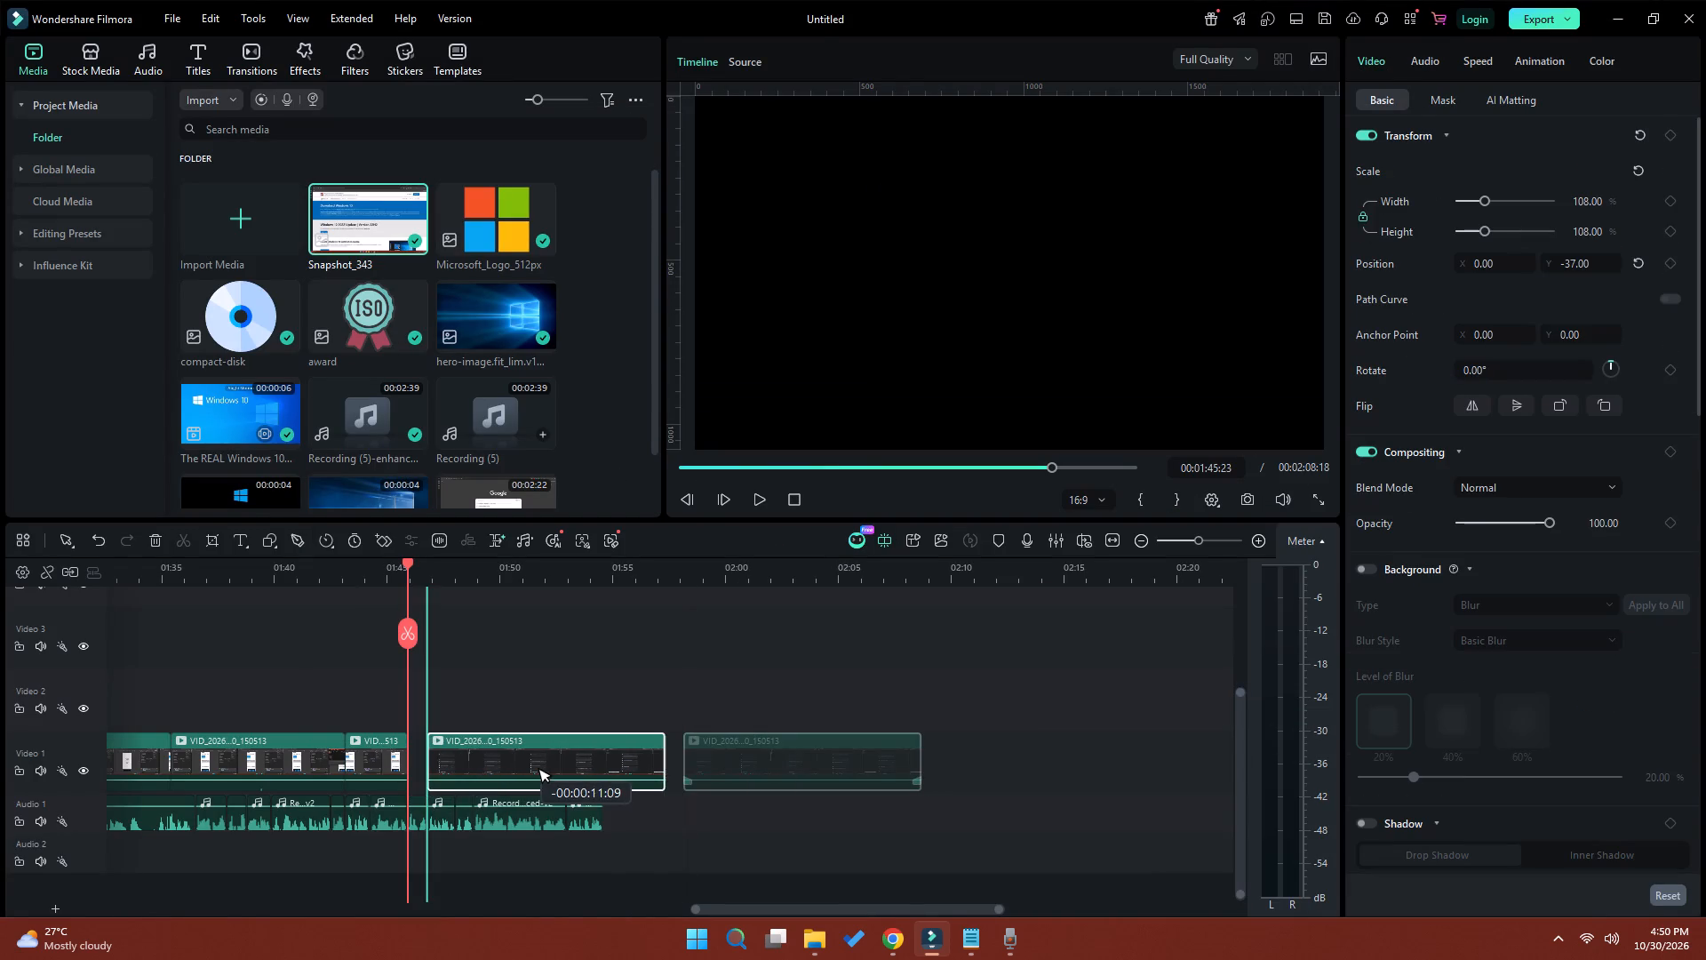
drag(530, 763, 514, 764)
Review the narration from about 00:01:46 and ripple-delete the short Audio 1 piece starting at 00:01:45:23.
key(space)
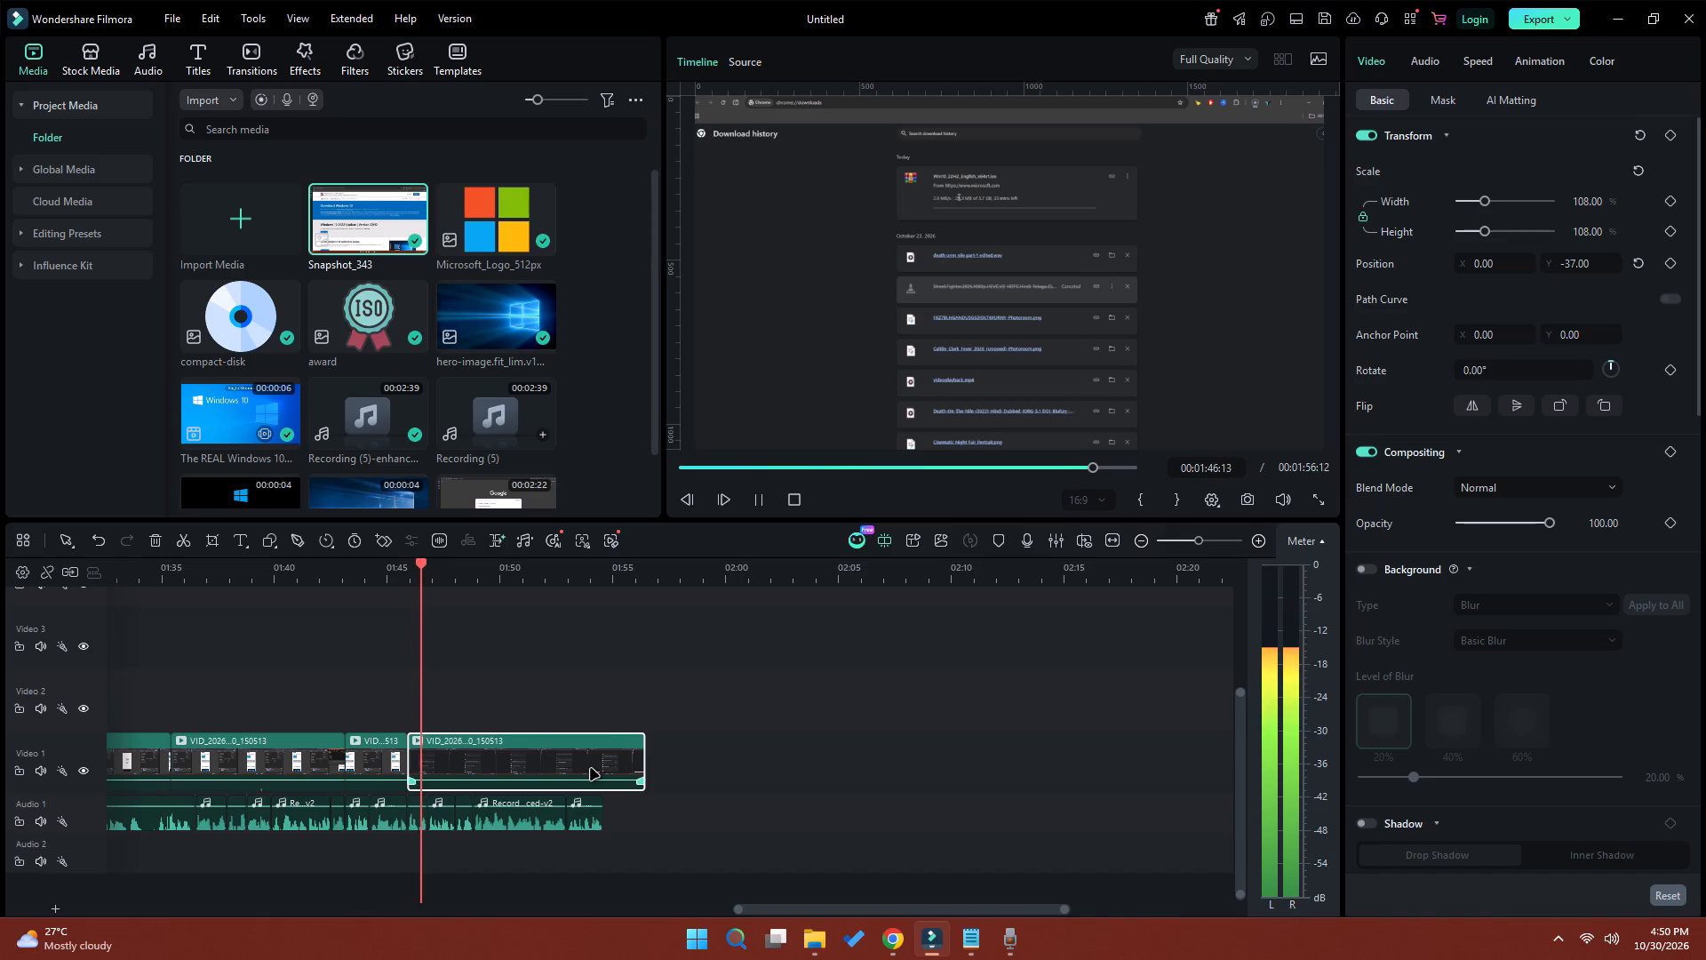
key(space)
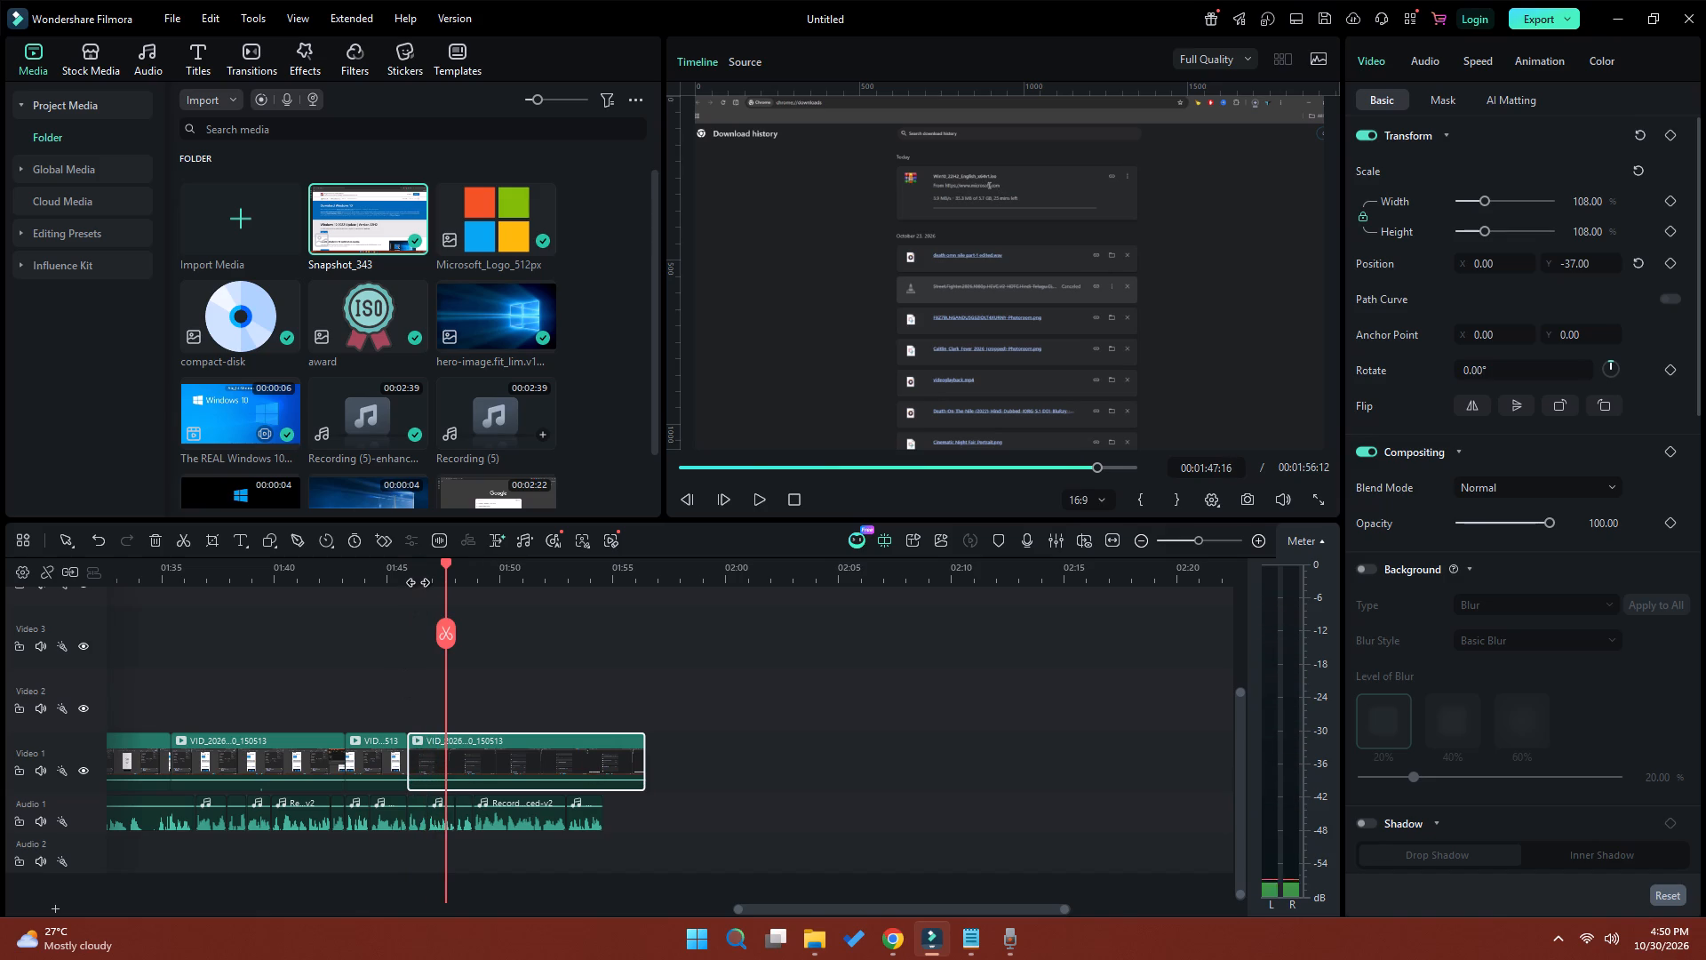
click(417, 581)
key(space)
key(space)
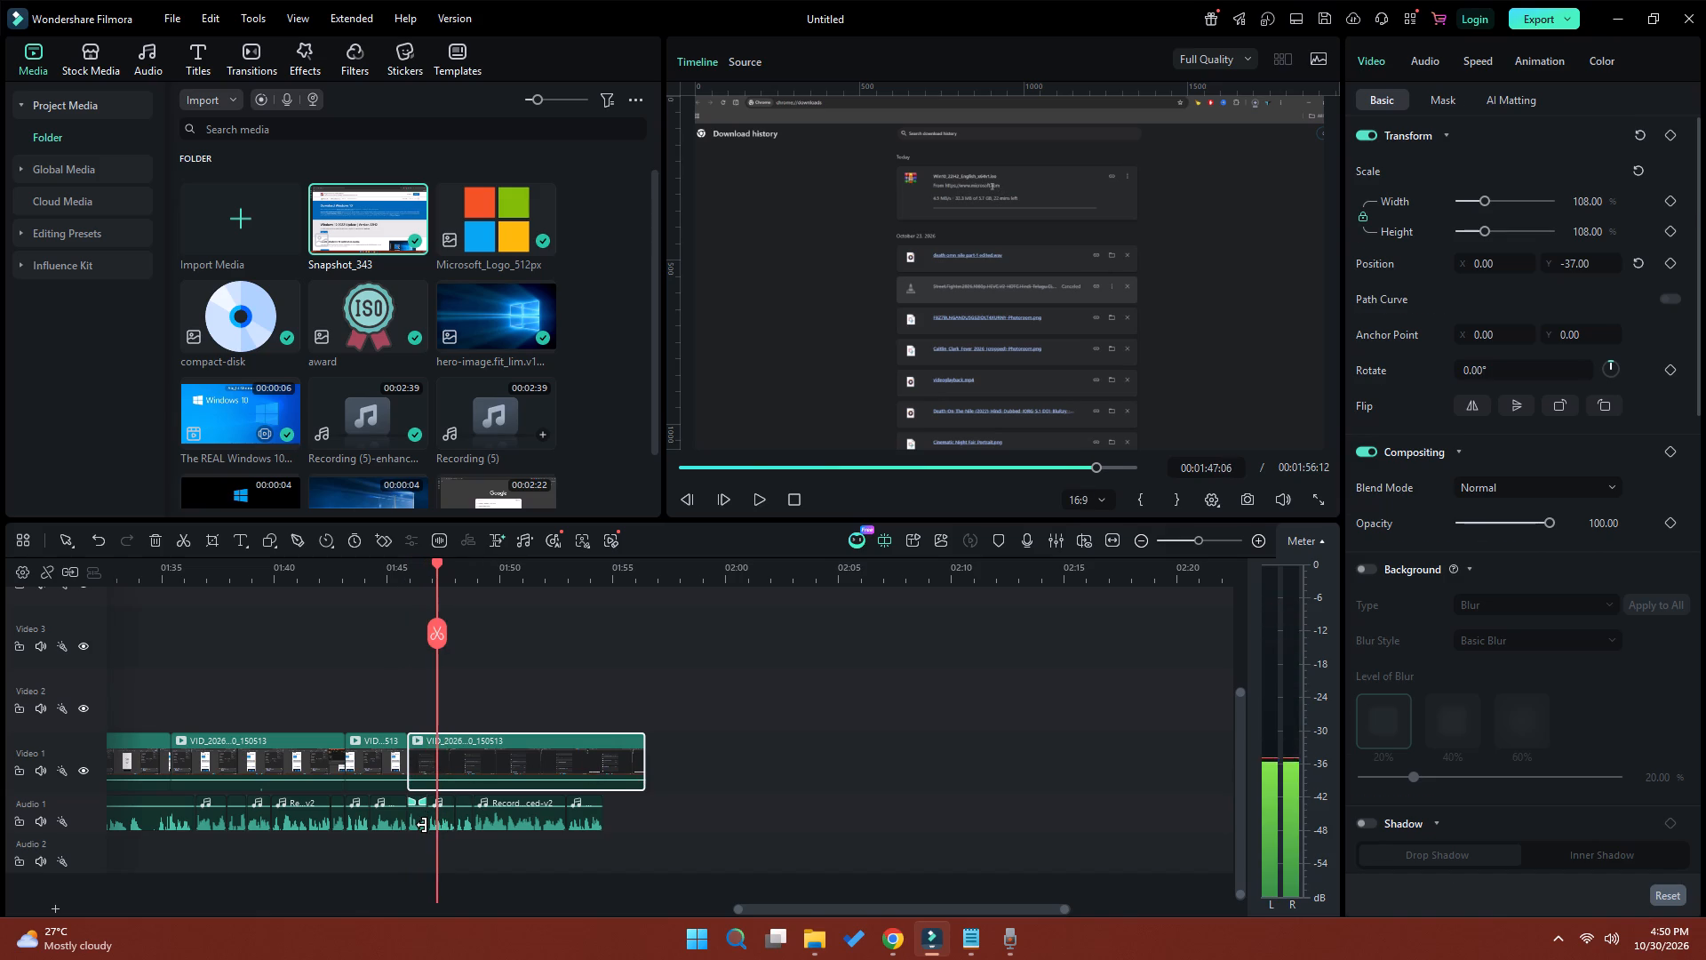
click(422, 825)
key(shift+Delete)
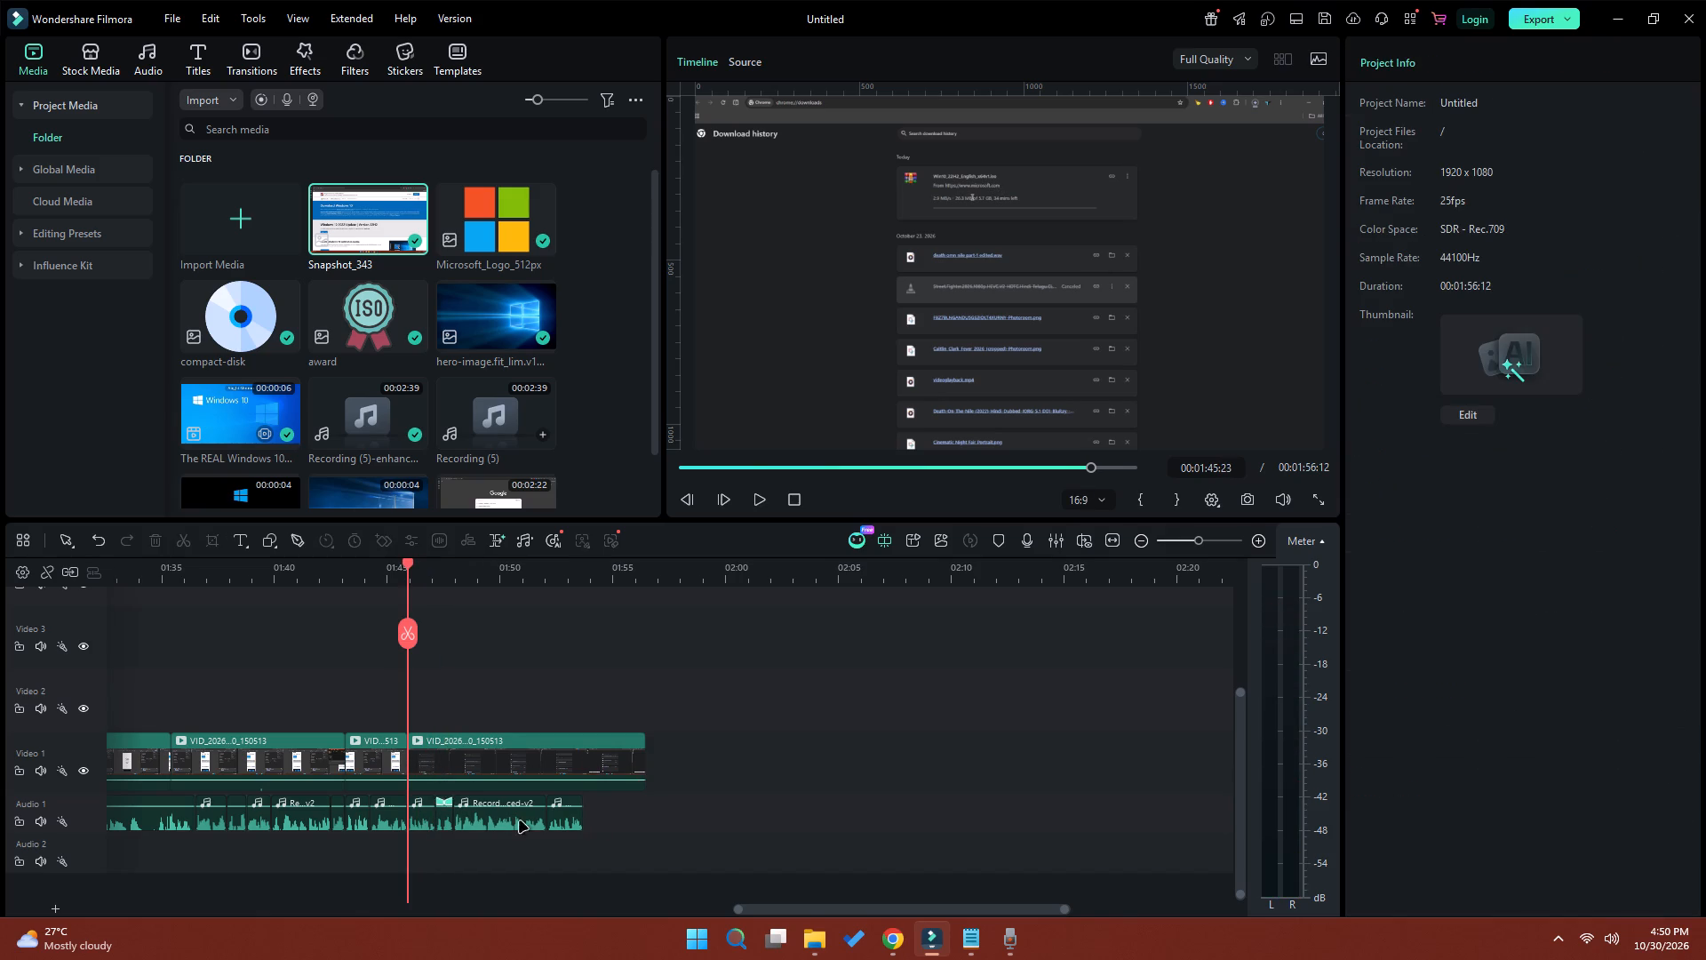
Play the remaining narration to its end and trim the end of the last Video 1 clip back to match it.
key(space)
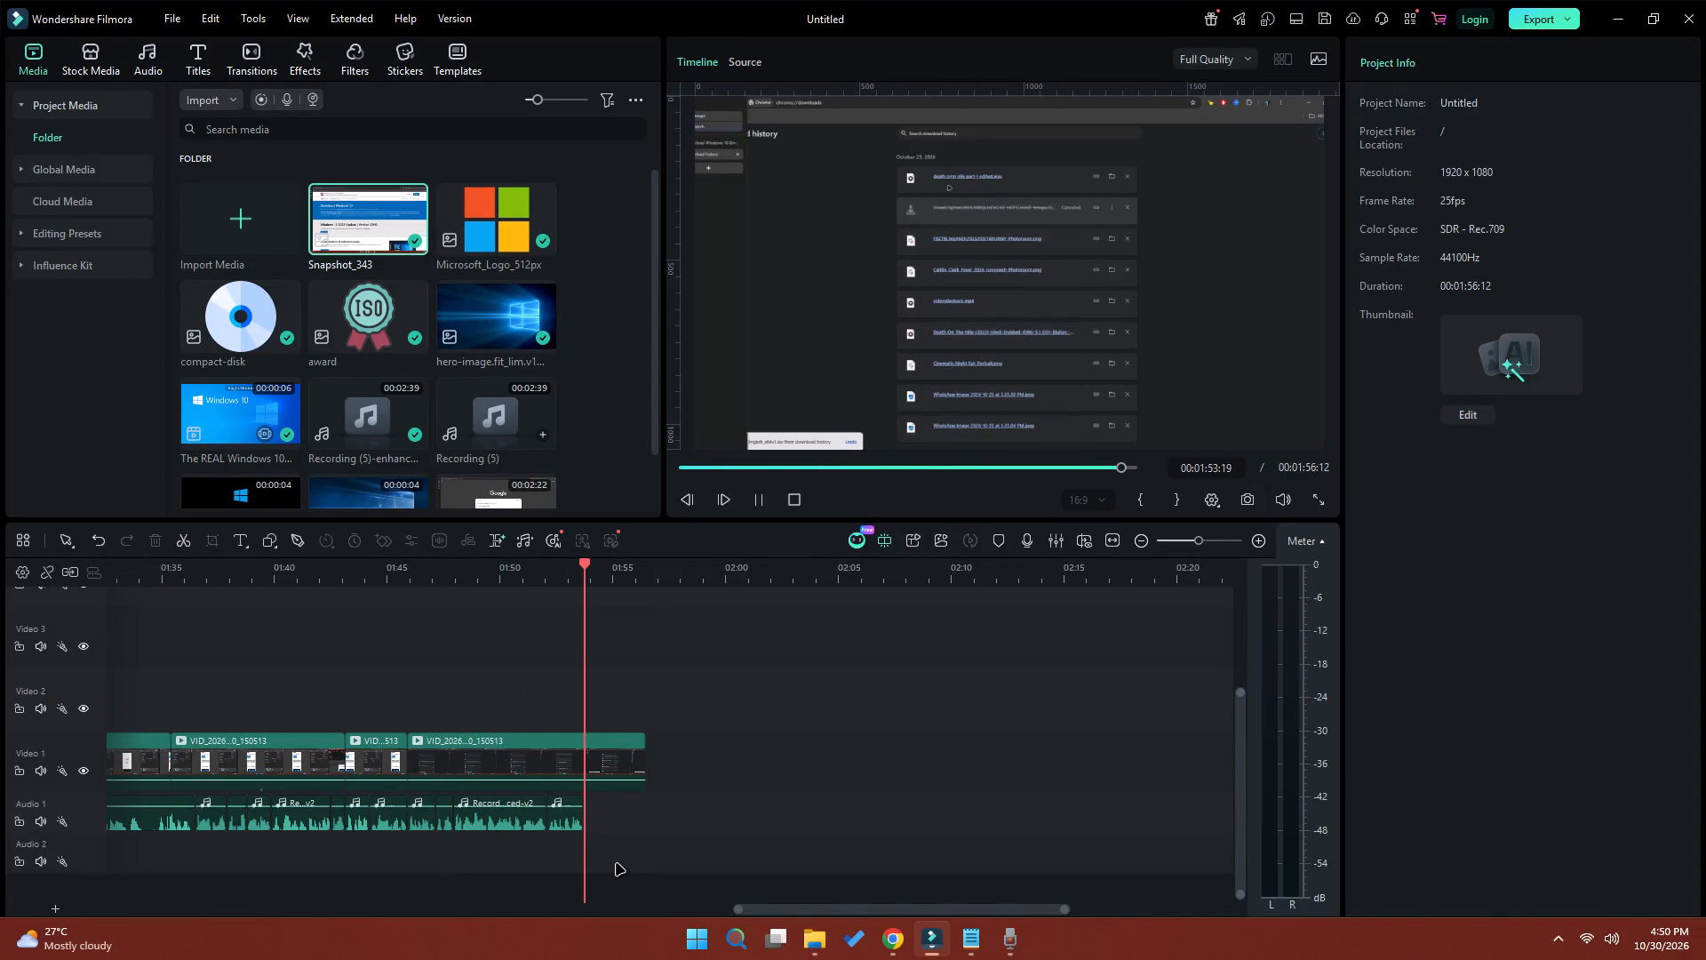
key(space)
drag(645, 747, 584, 752)
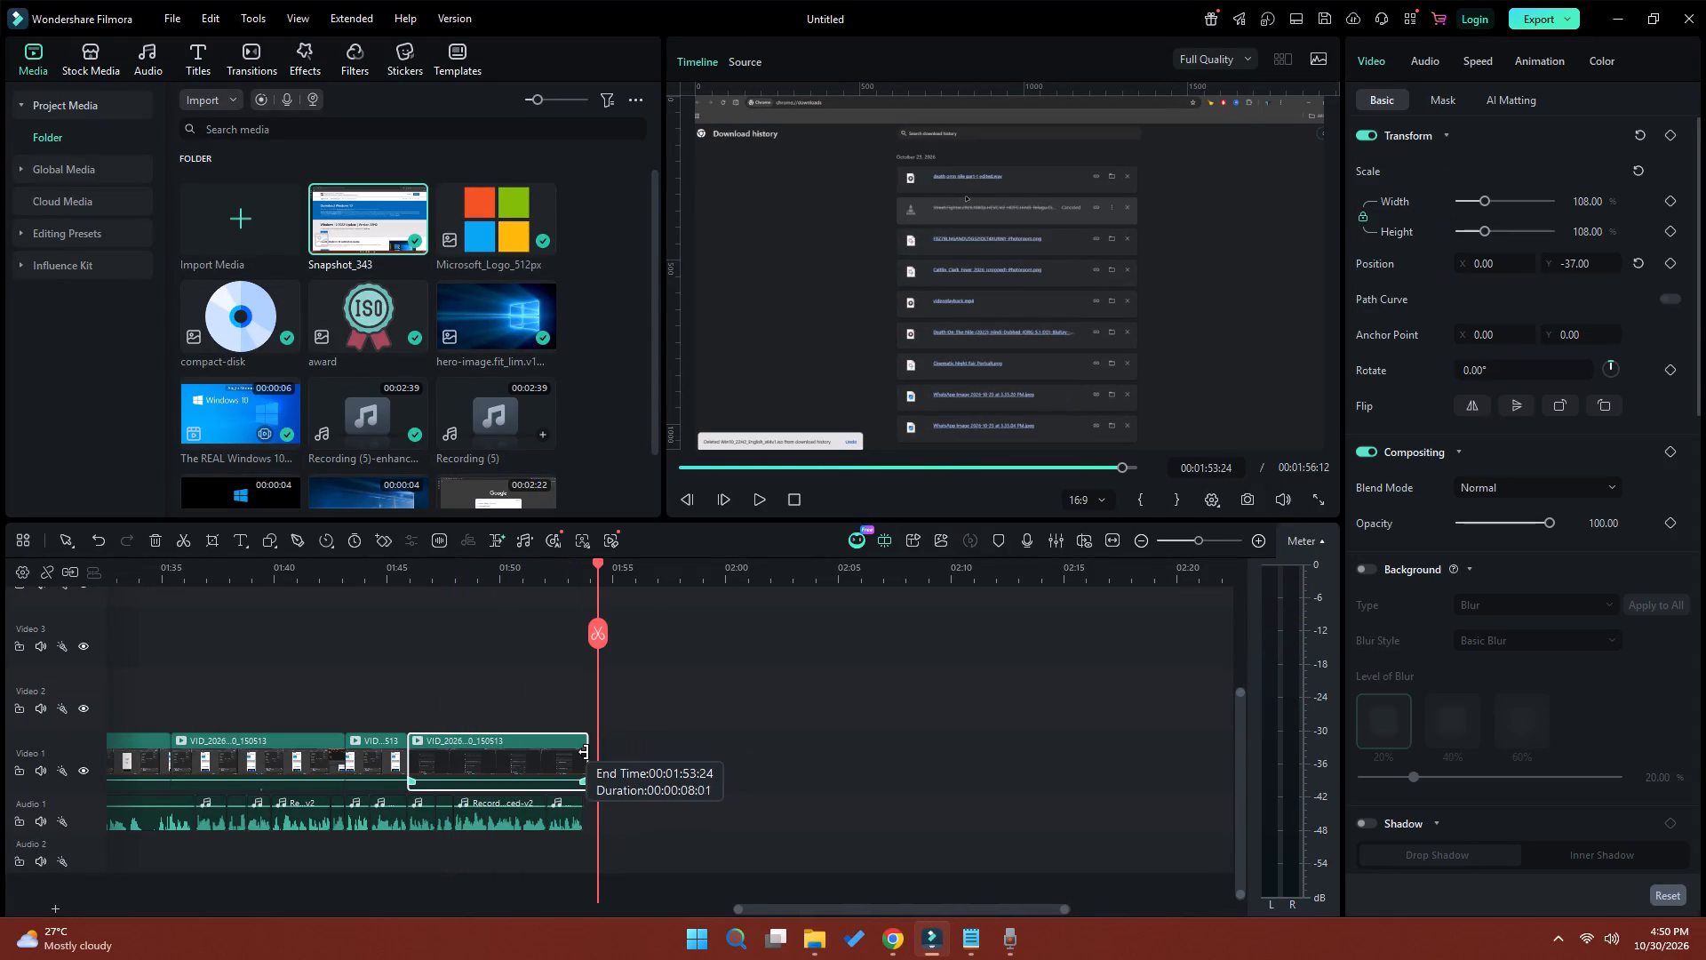
Trim the end of the last Video 1 clip to 00:01:53:18, flush with the end of the narration.
drag(584, 752, 581, 753)
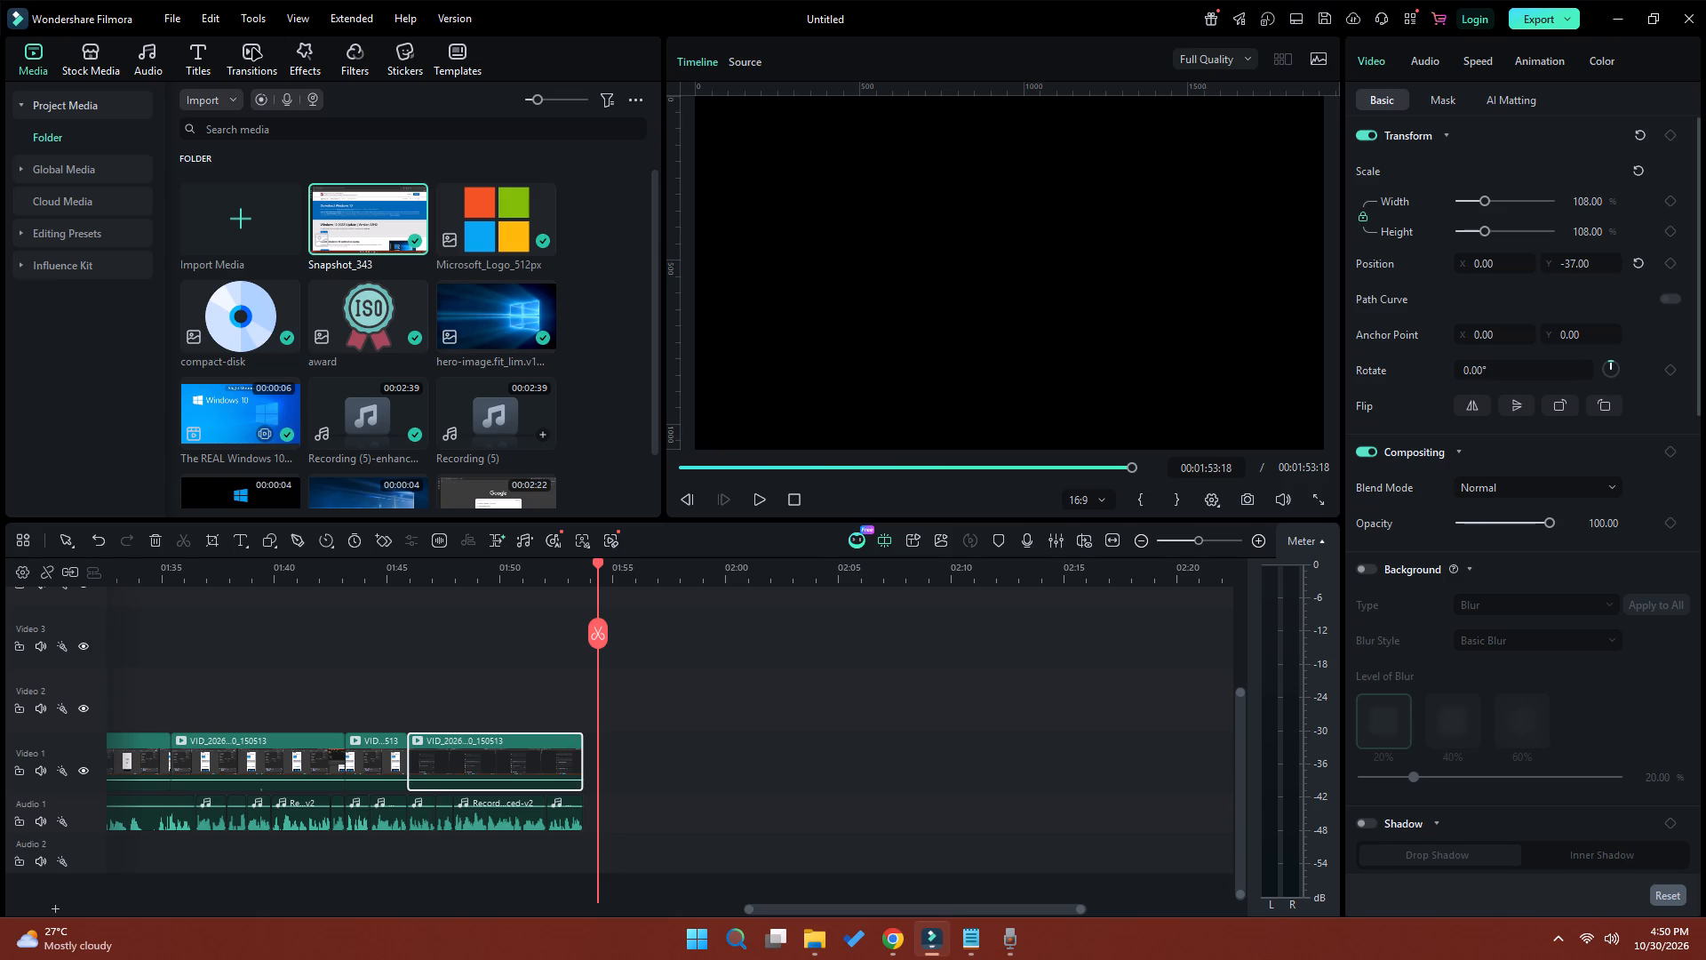
Add the Mosaic video effect on Video 2 above the last screen-recording clip and stretch it to span that clip.
click(307, 68)
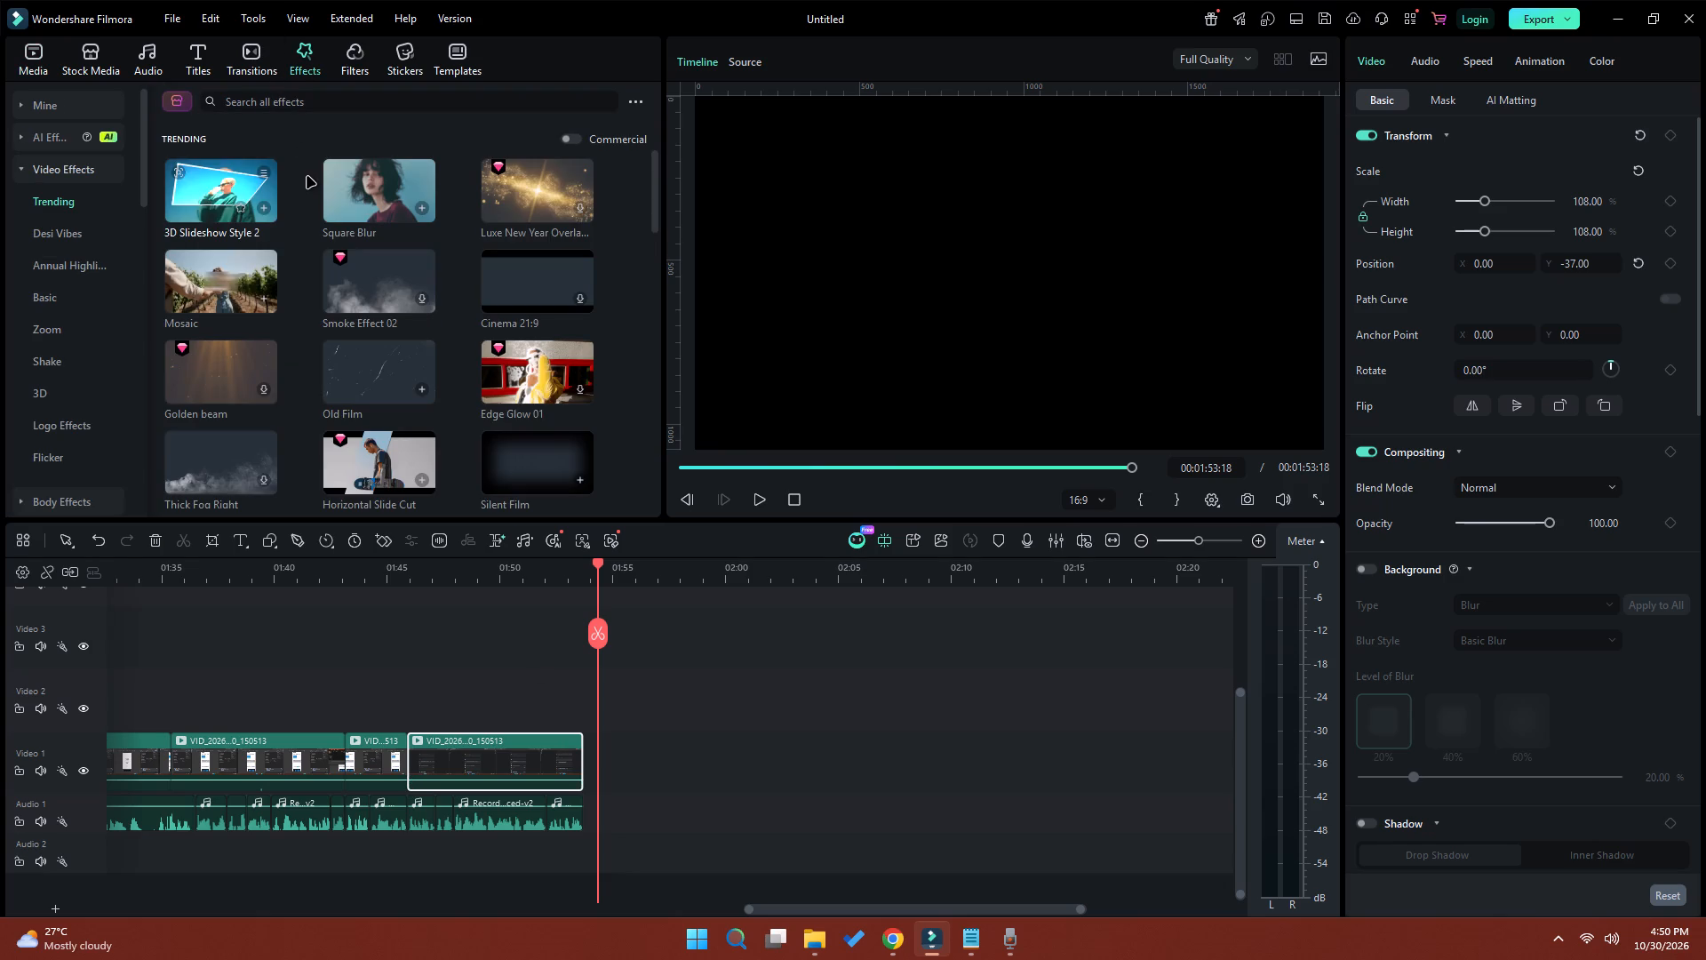
drag(202, 284, 468, 711)
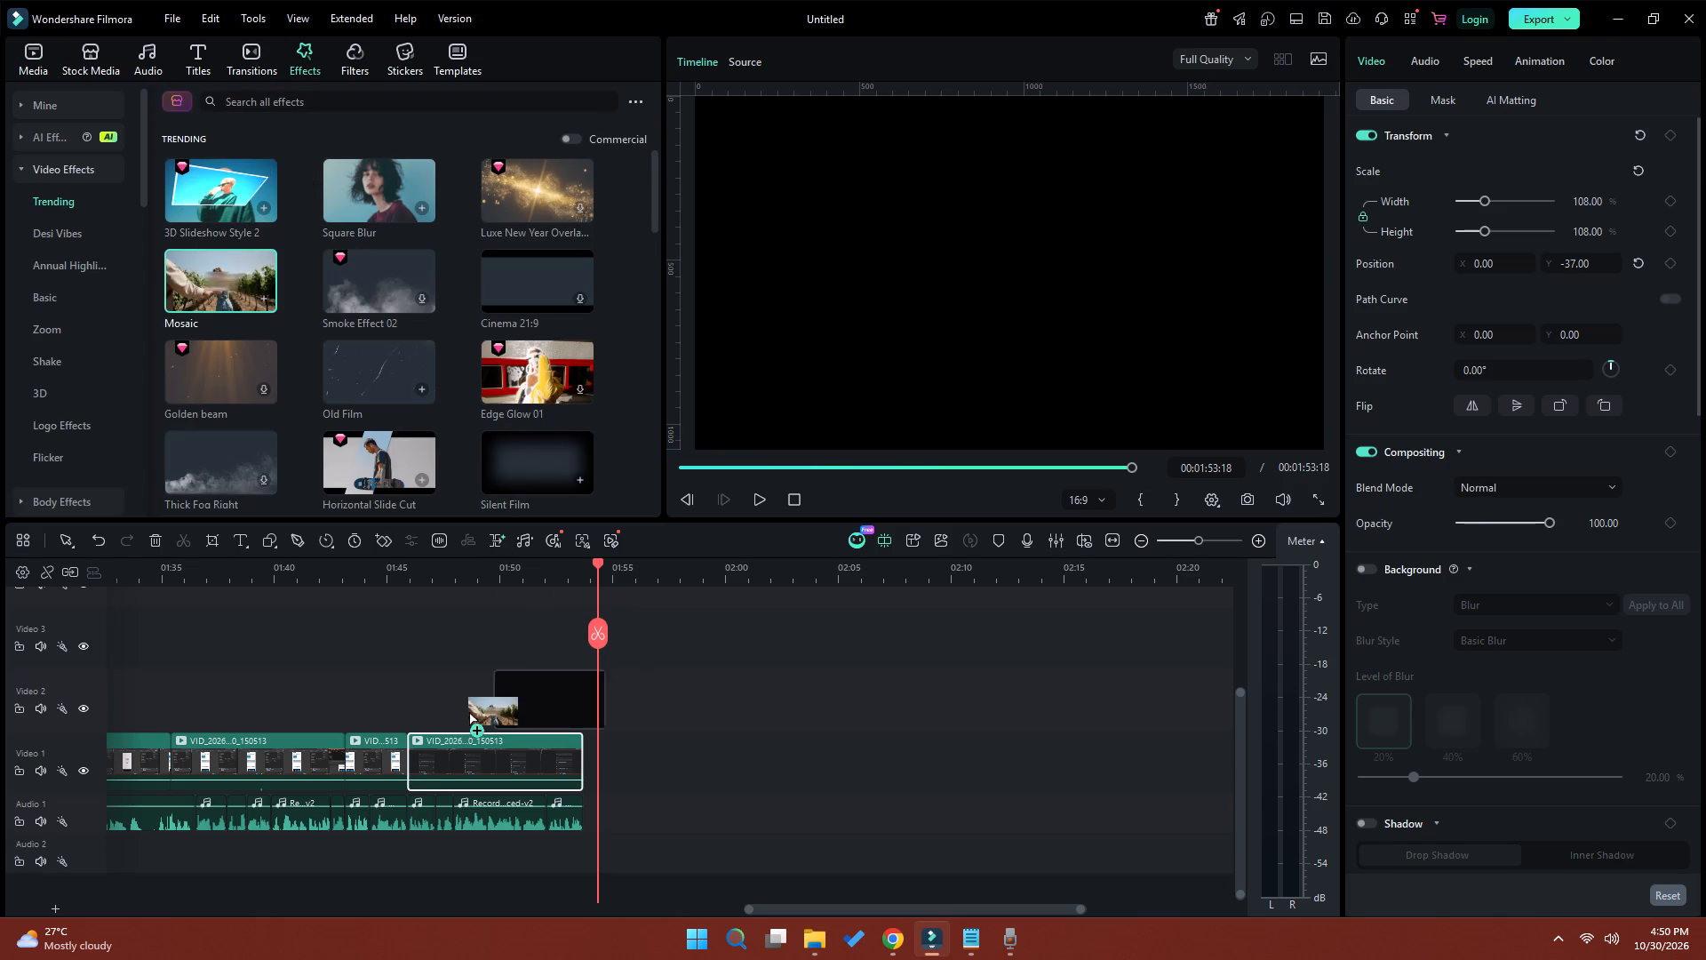
drag(468, 711, 411, 715)
click(411, 715)
drag(520, 702, 582, 703)
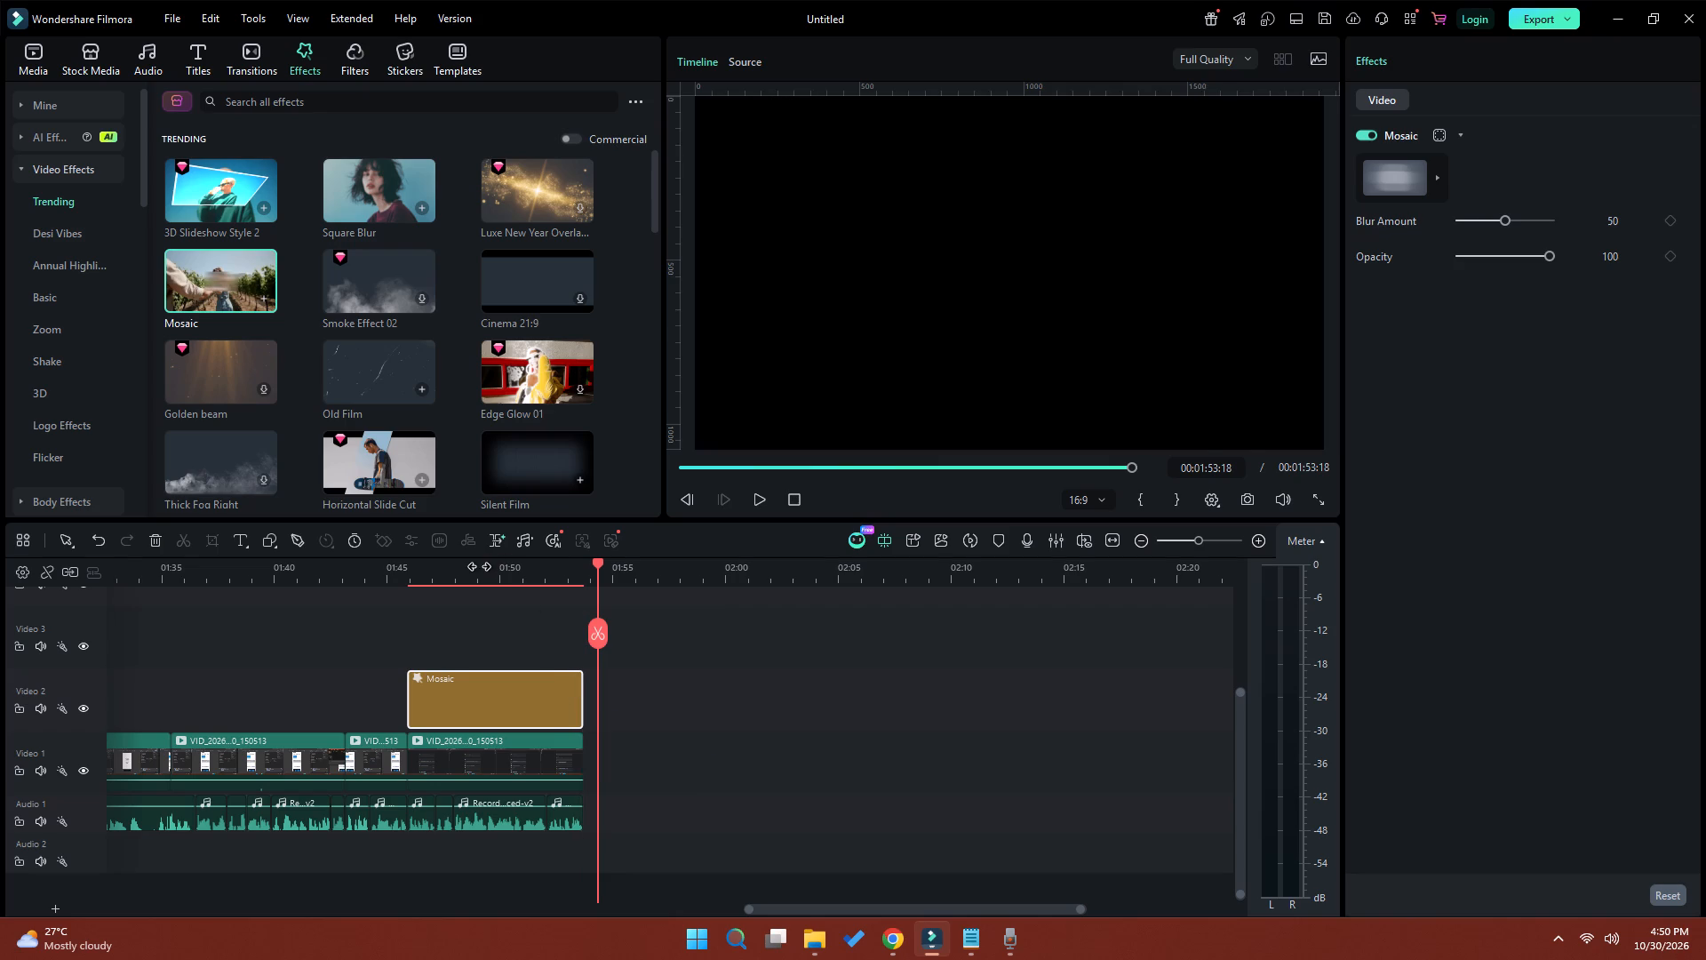
Enlarge and reposition the mosaic area to cover the older download entries below the ISO file, checking it in playback.
click(479, 566)
click(981, 278)
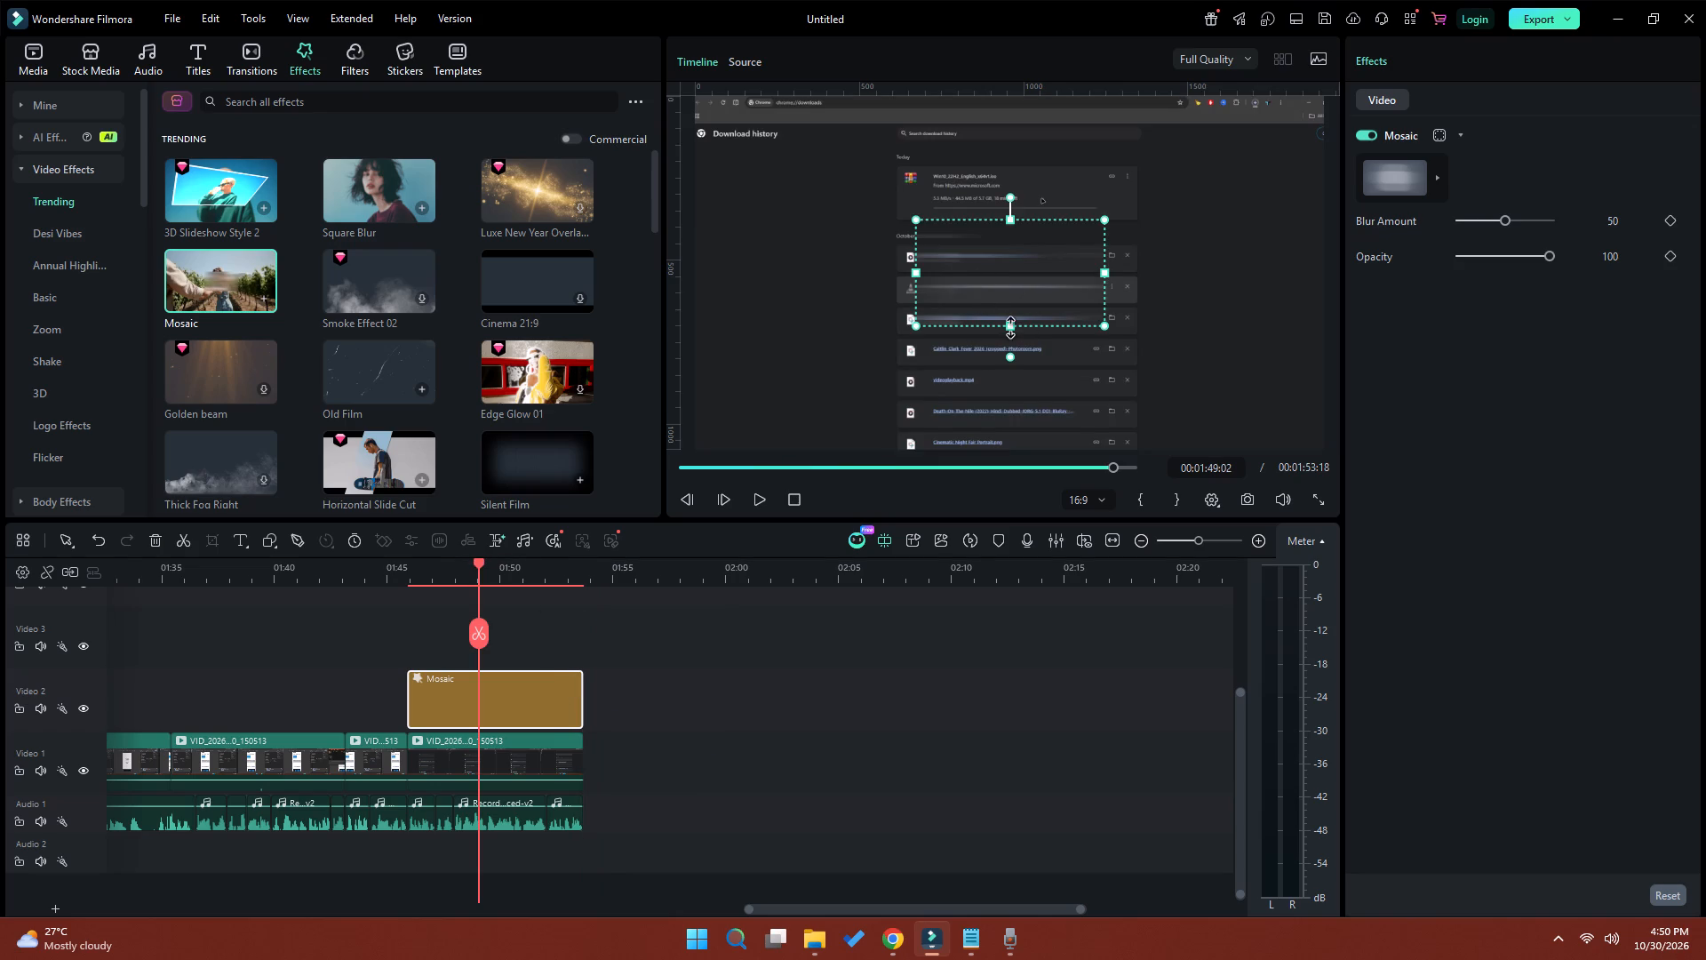
drag(1010, 328, 1016, 353)
drag(1012, 267, 1003, 319)
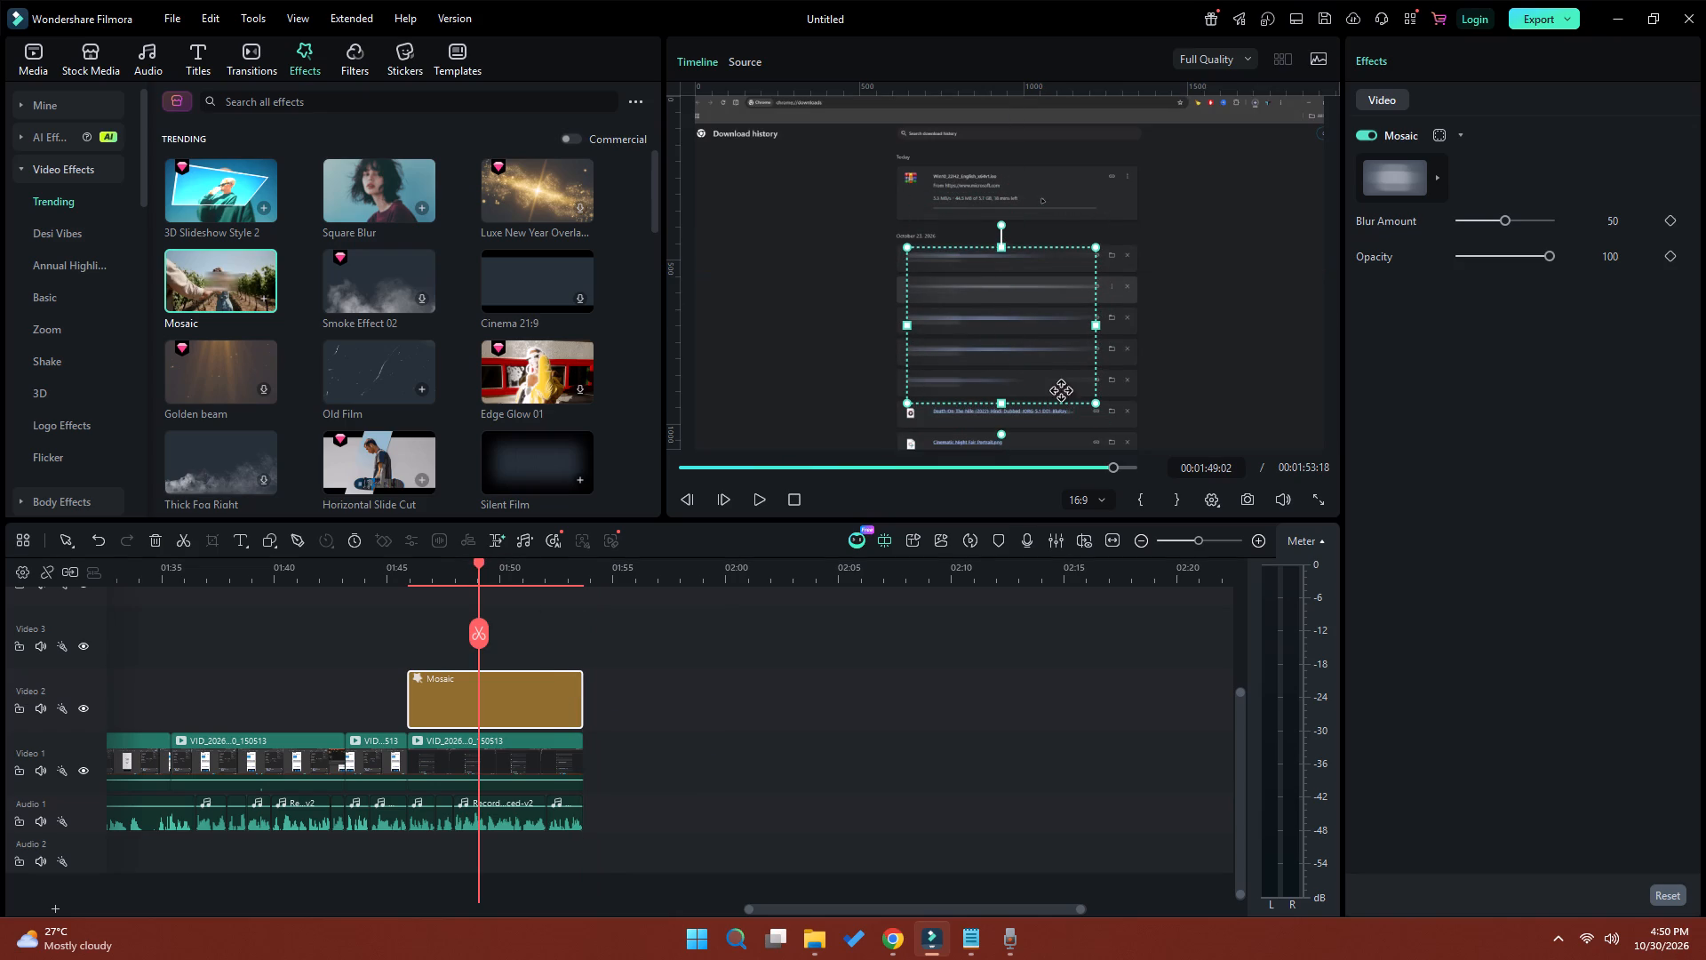
drag(1097, 403, 1116, 430)
drag(1073, 354, 1086, 380)
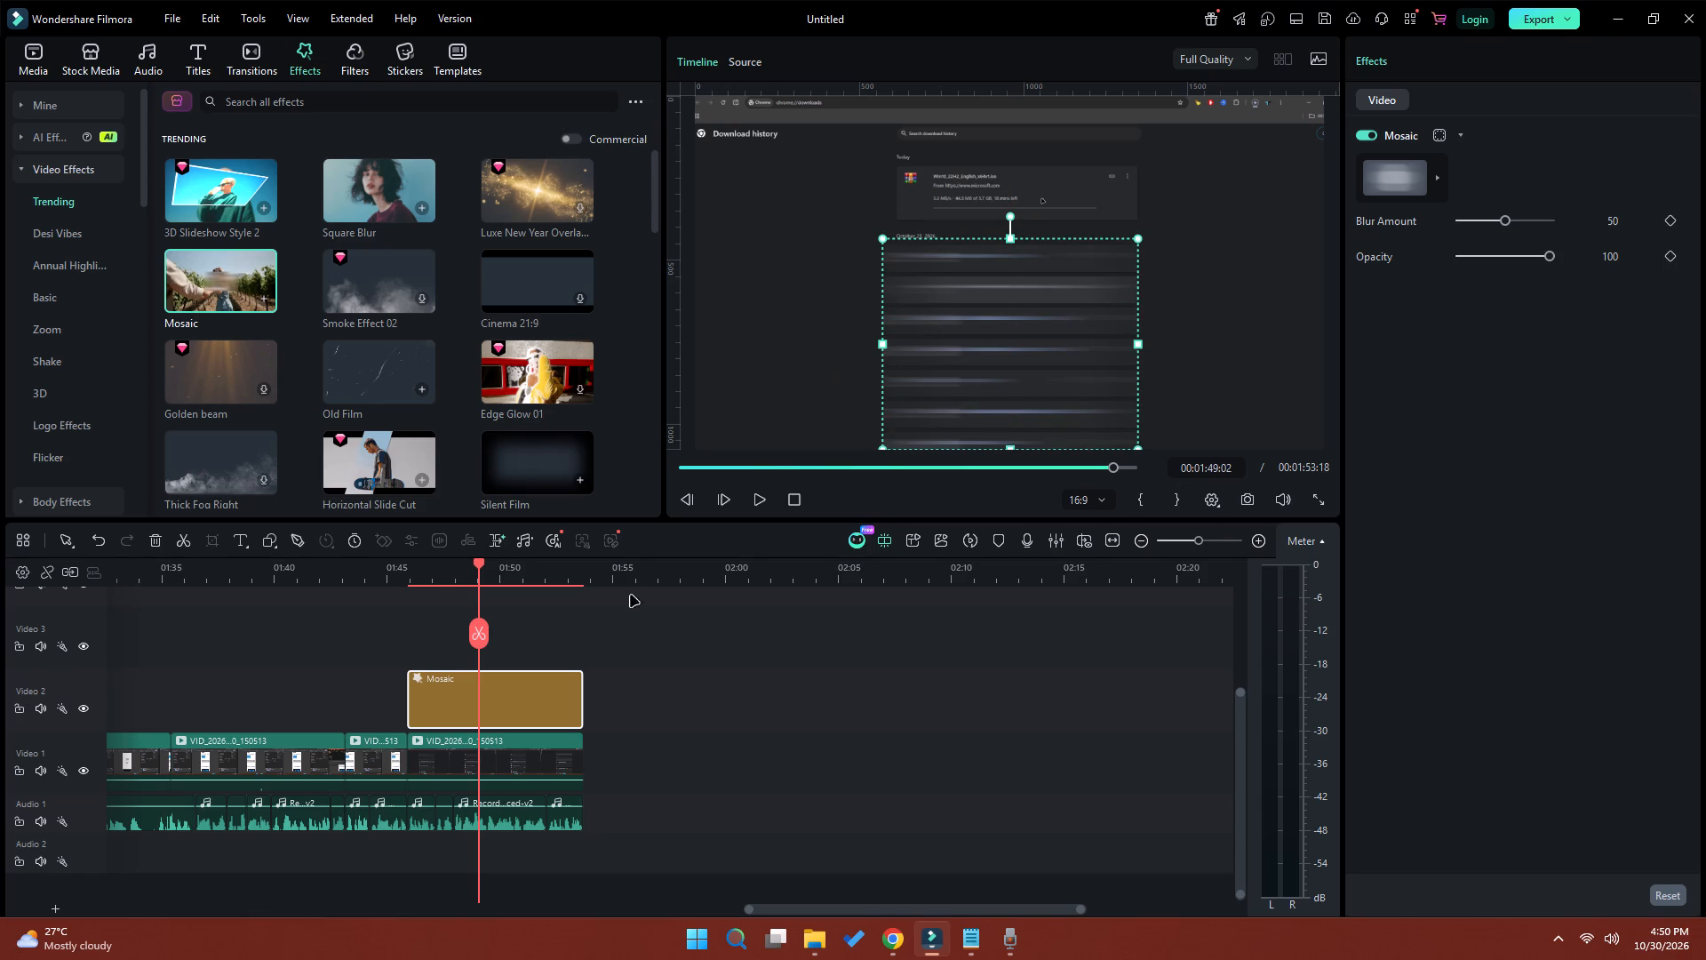
click(419, 573)
key(space)
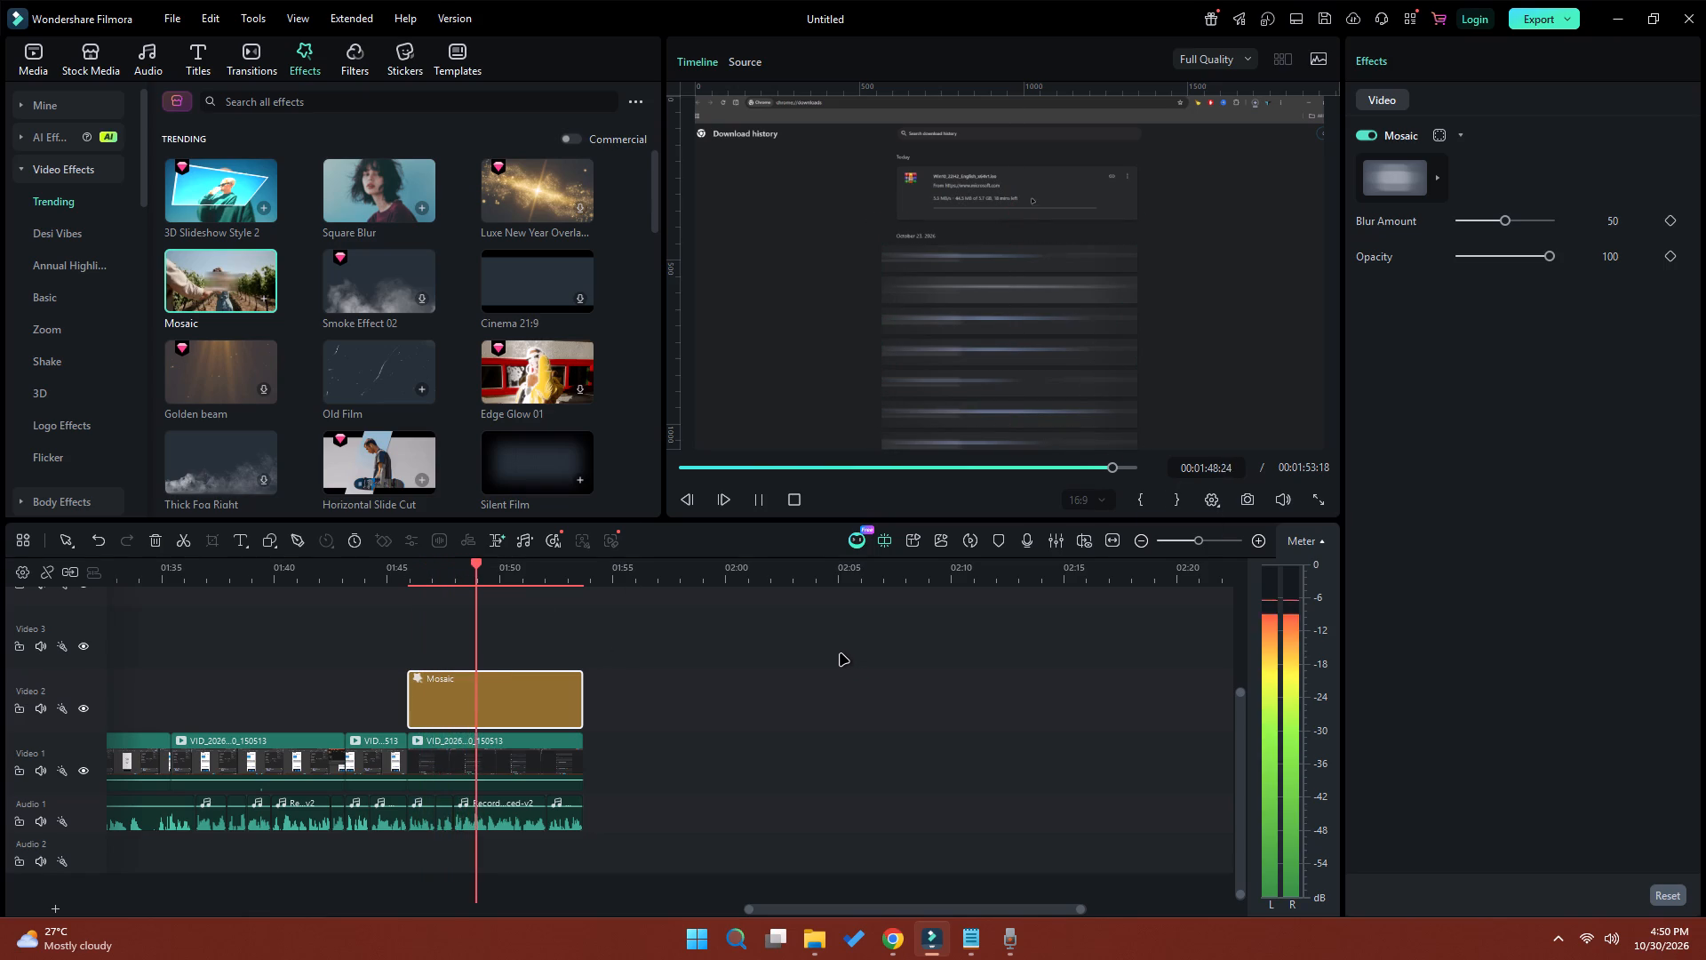
key(space)
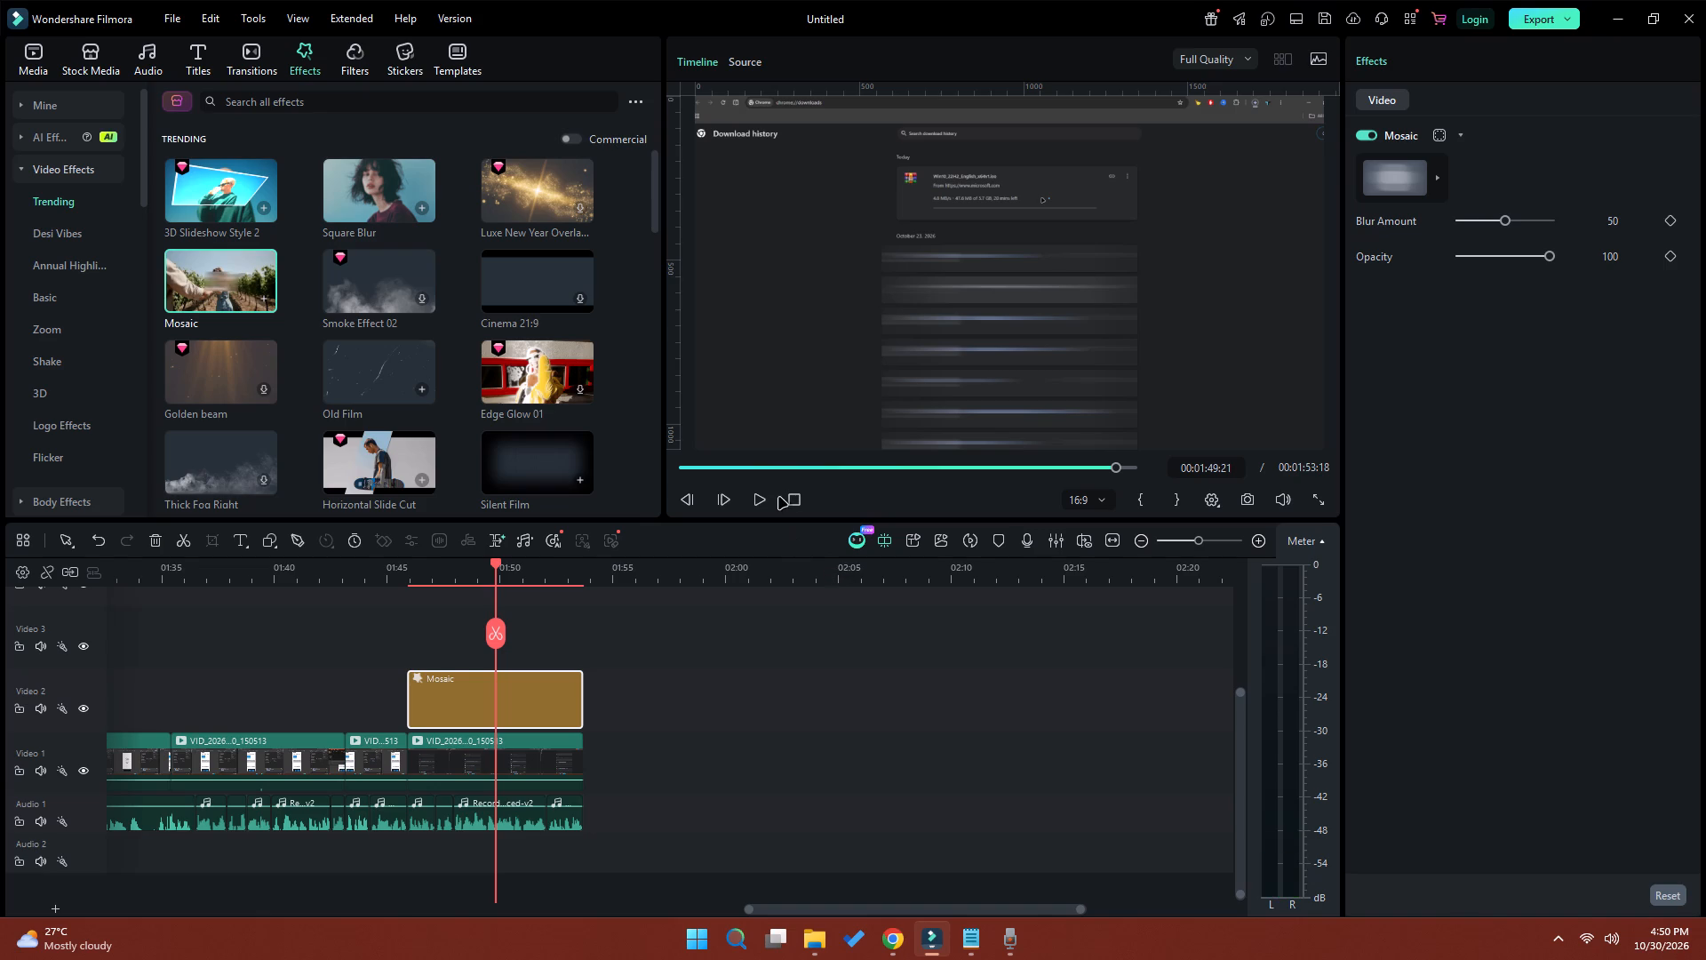
Play the video from the start to about 00:00:23 to review the intro and opening recording.
click(794, 497)
click(759, 500)
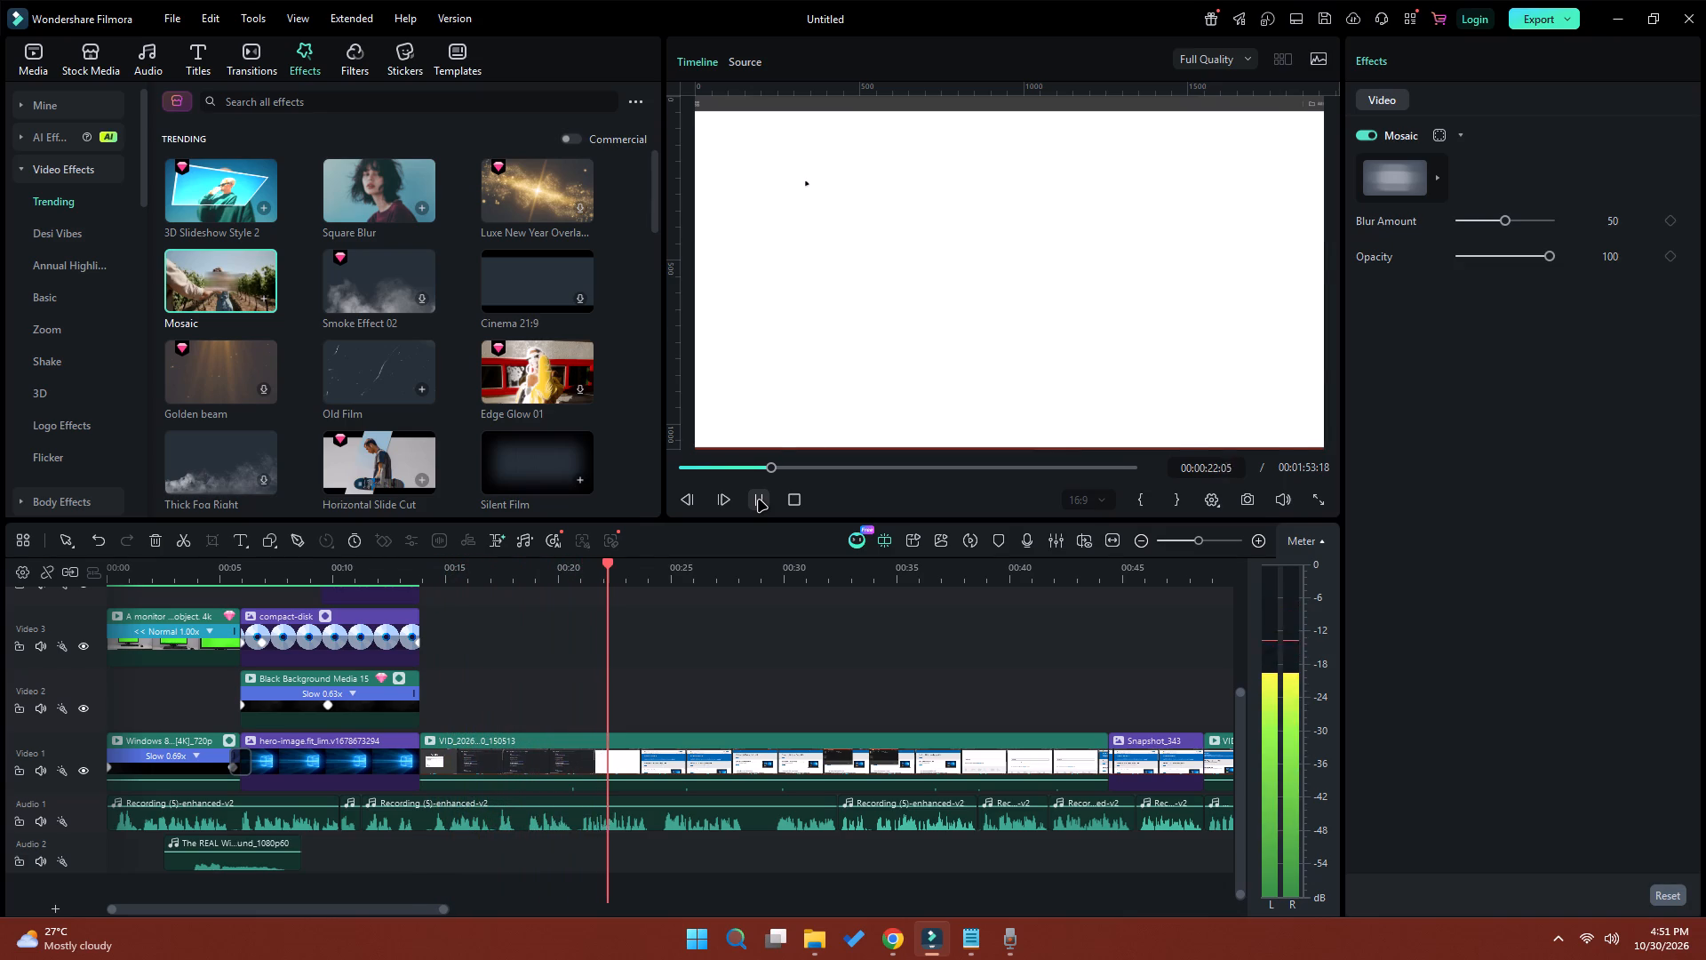
click(759, 500)
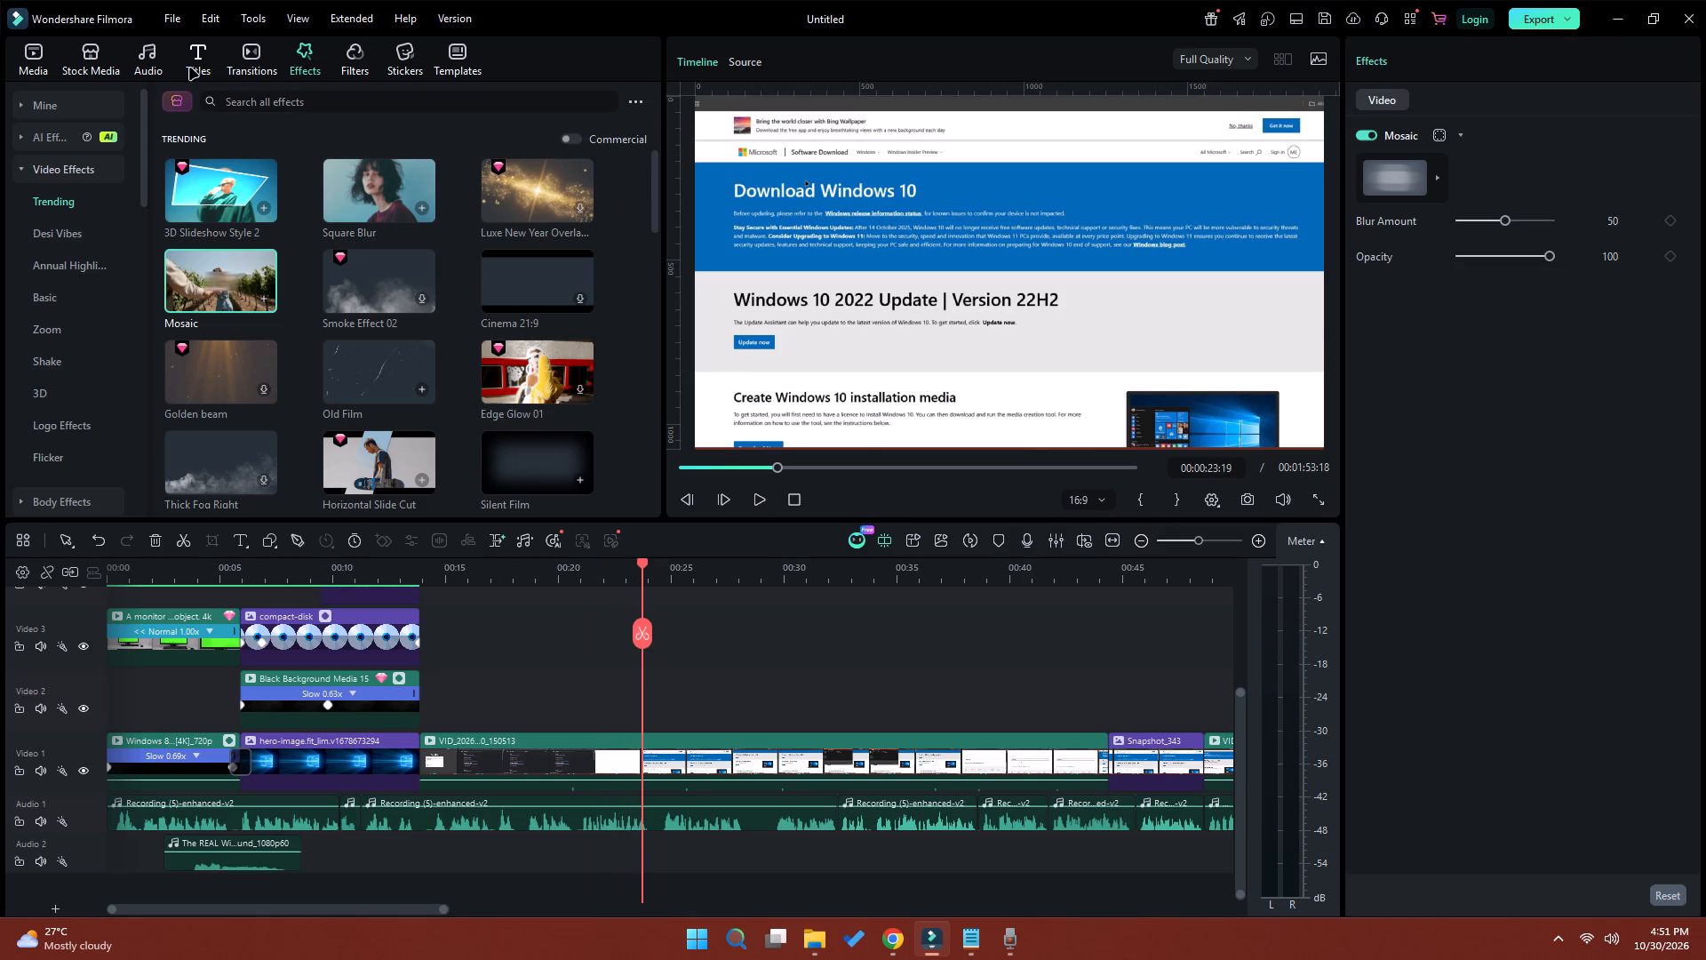
Search audio for "smooth whoosh", audition results, and place Smooth Whoosh 02 on a new Audio 3 track at the compact-disk clip's start.
click(154, 62)
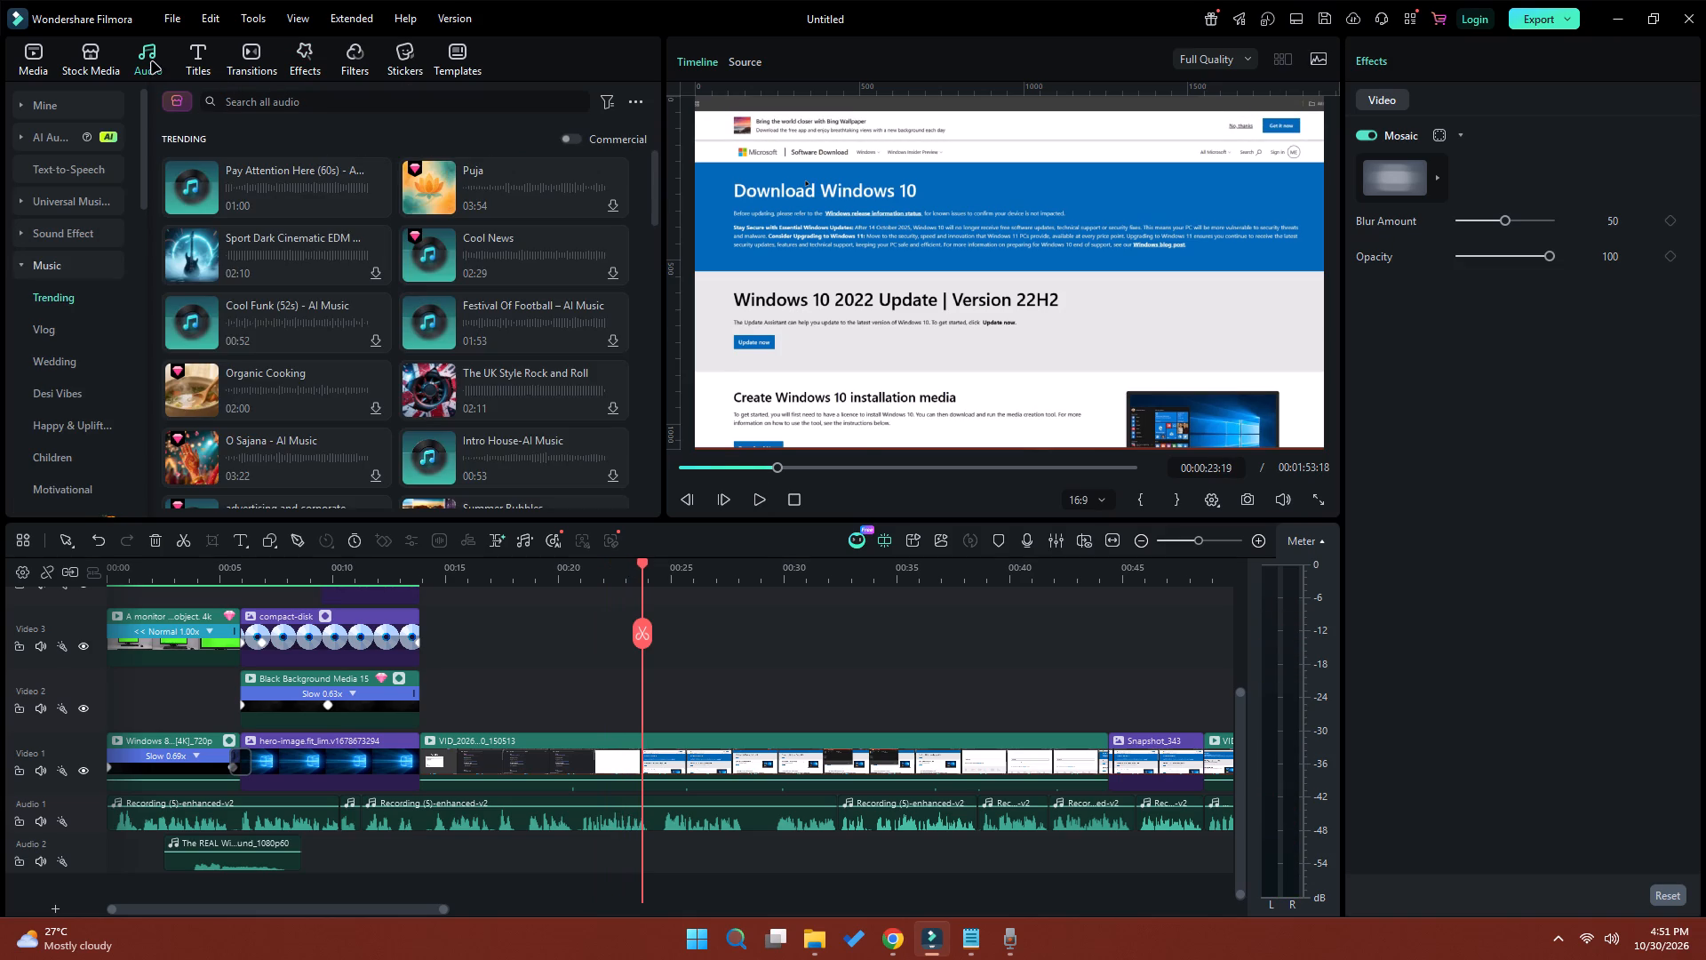
click(79, 240)
click(274, 108)
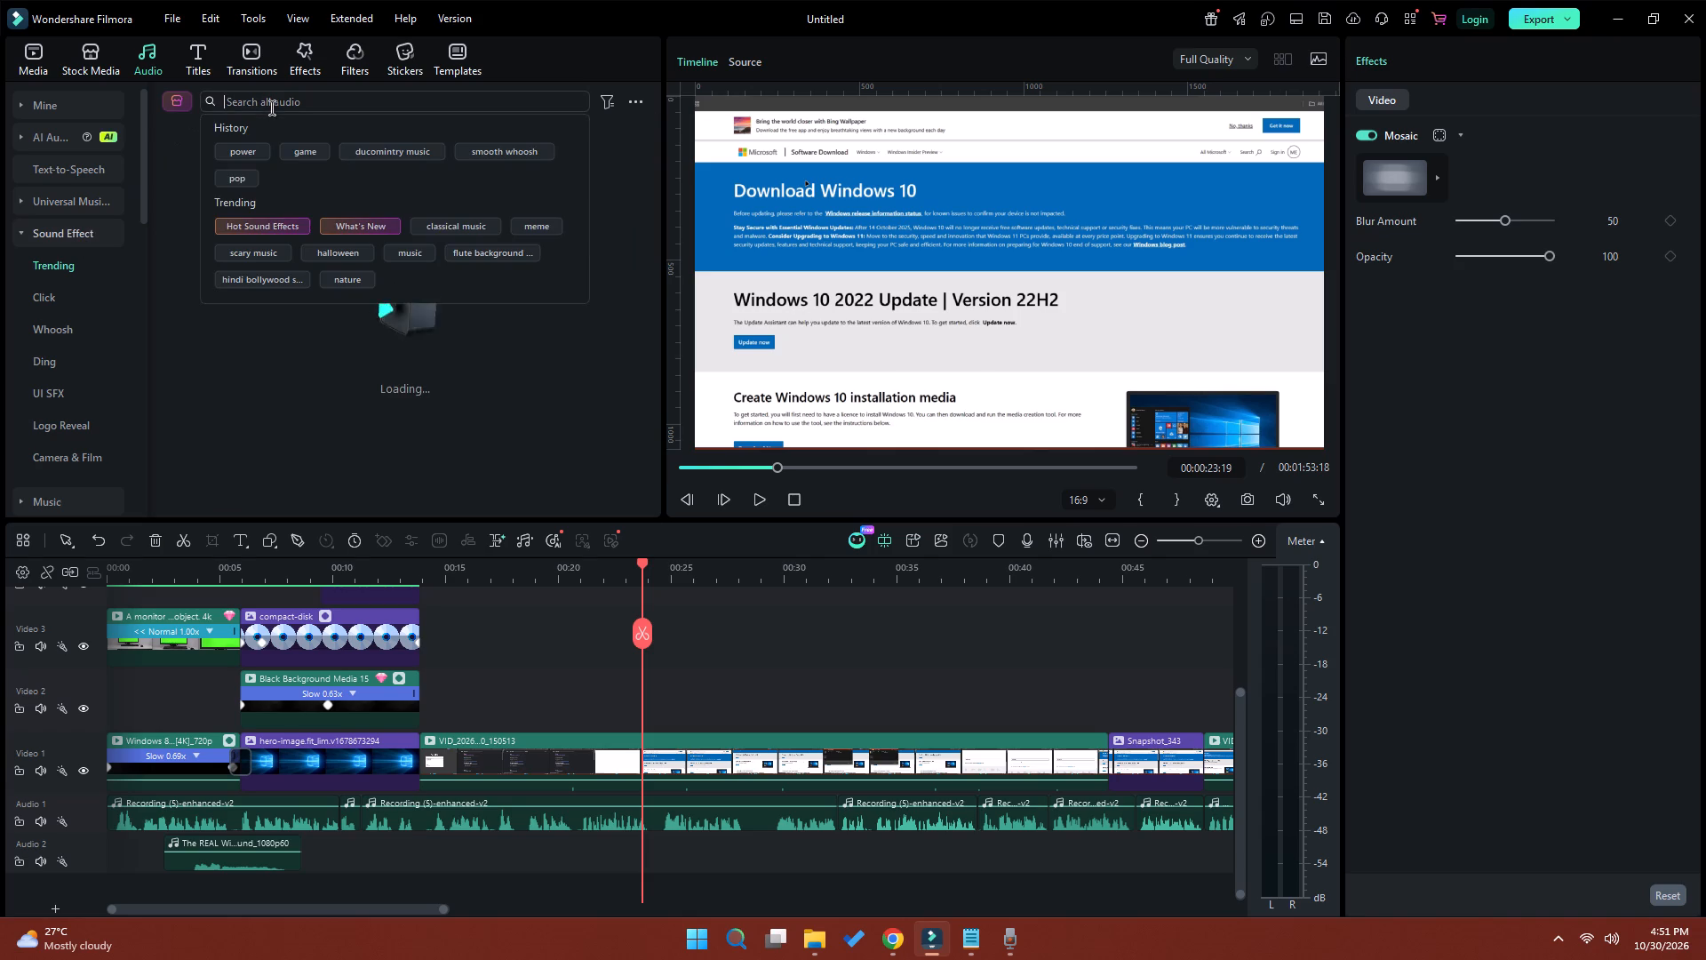
click(486, 148)
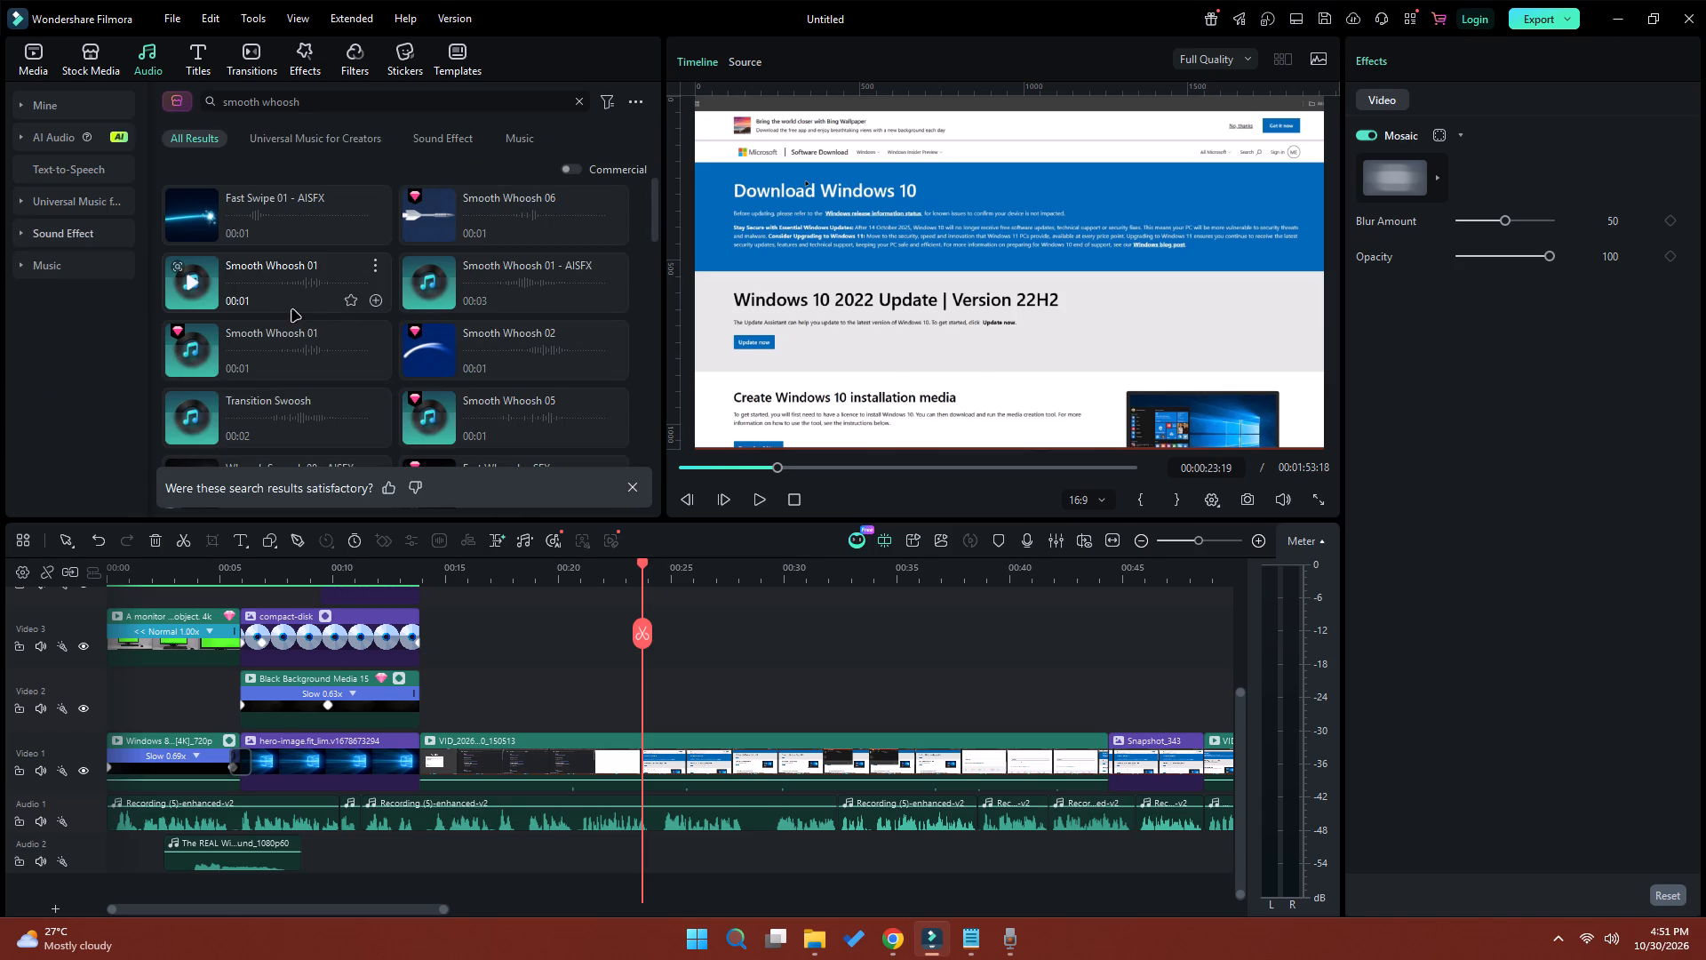
click(234, 289)
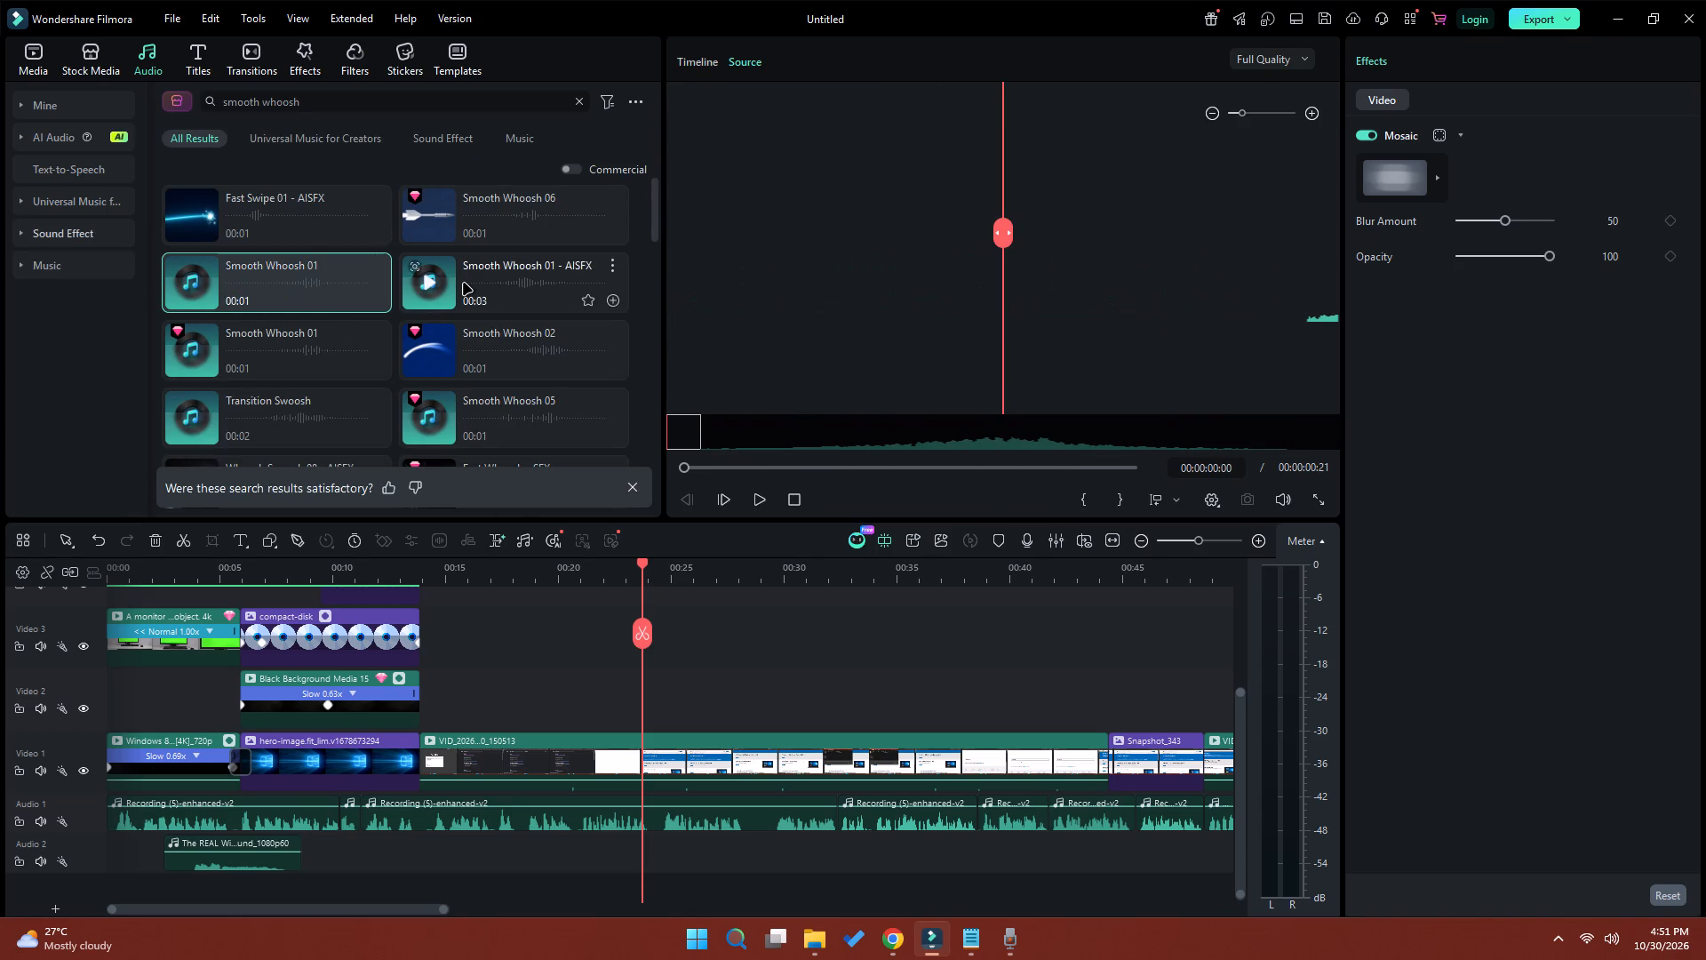
click(438, 355)
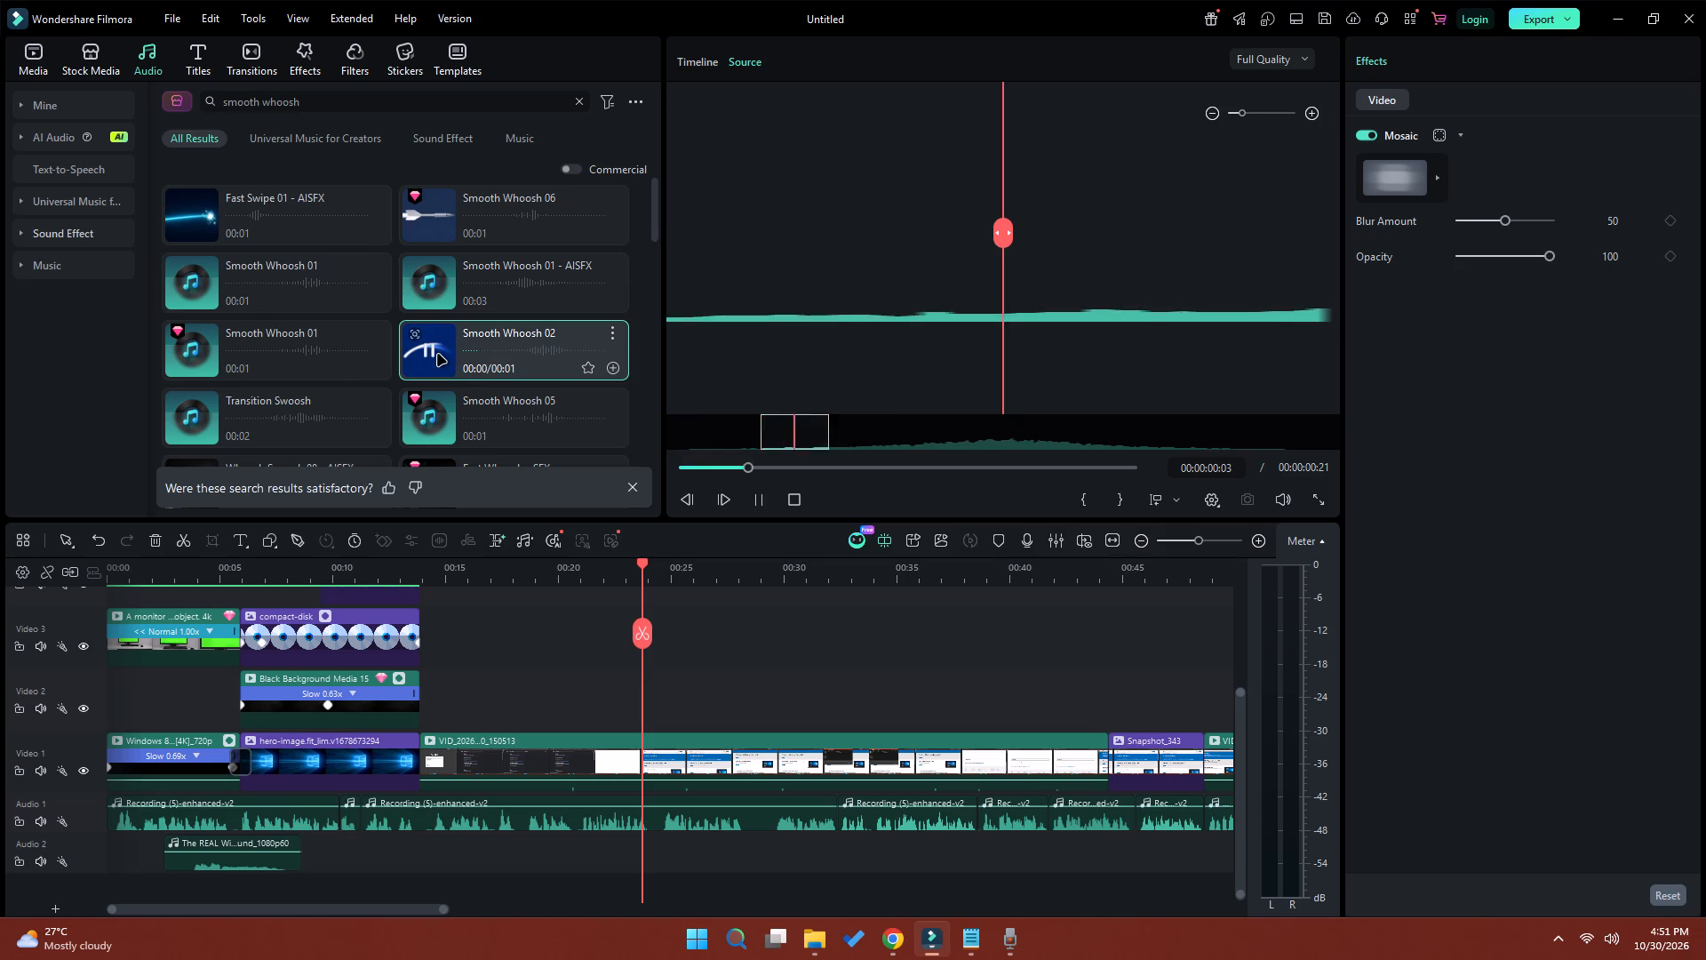
click(186, 353)
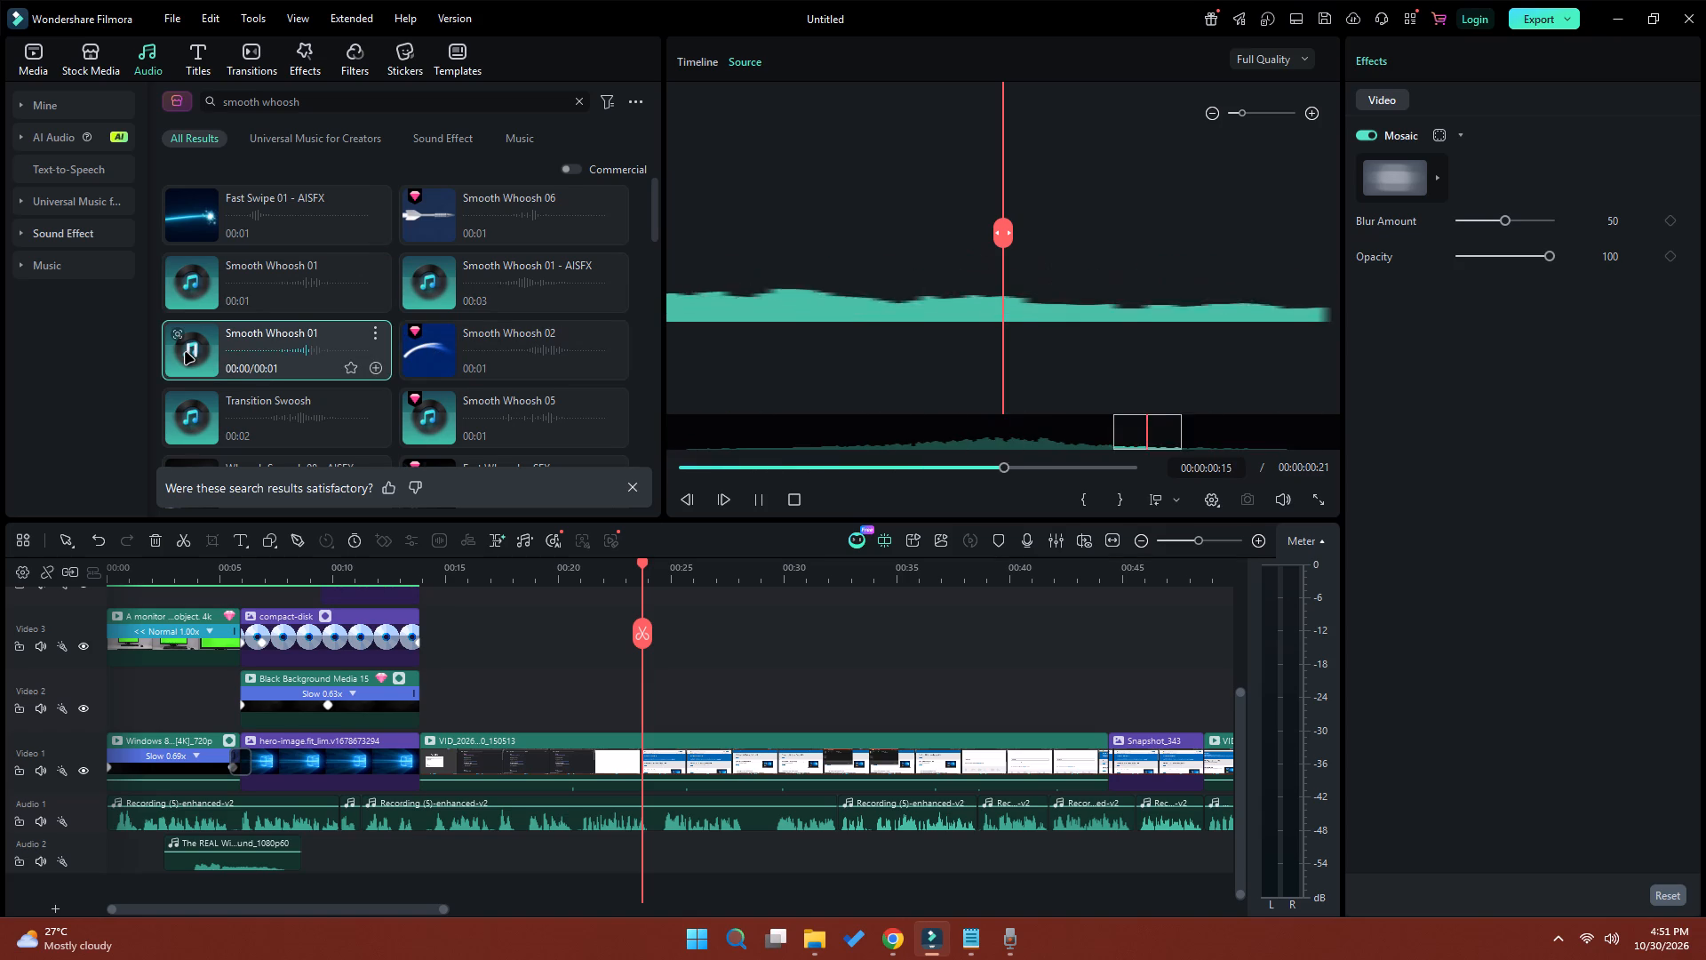
click(432, 352)
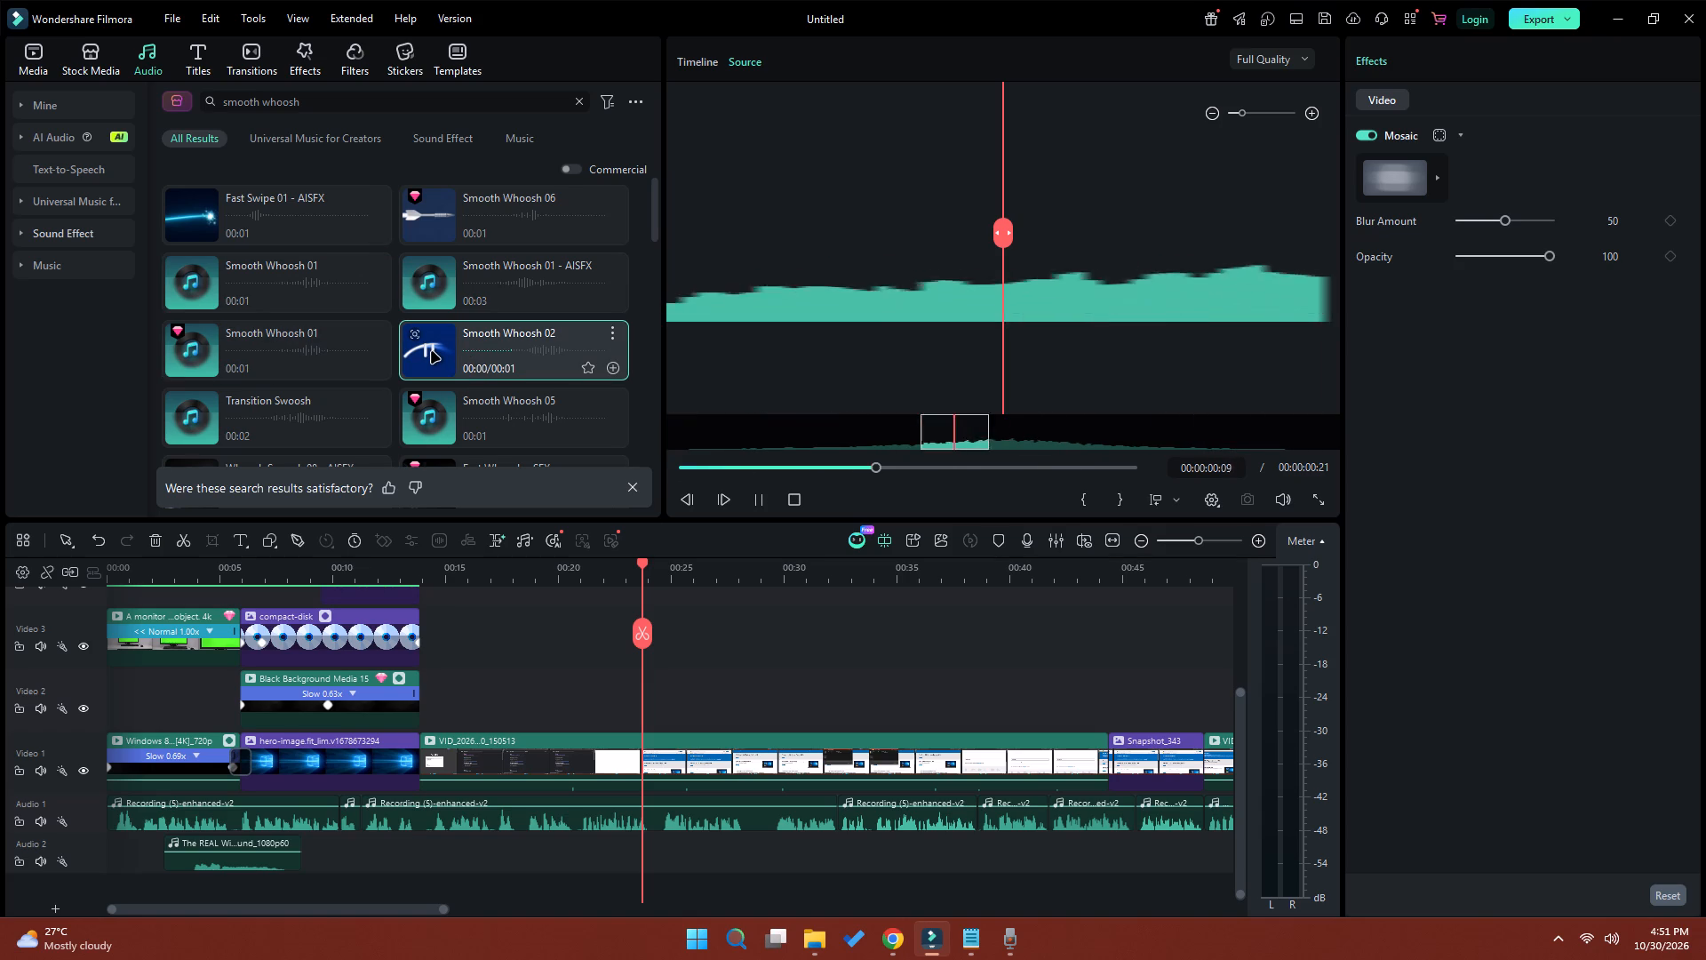
drag(477, 352, 243, 874)
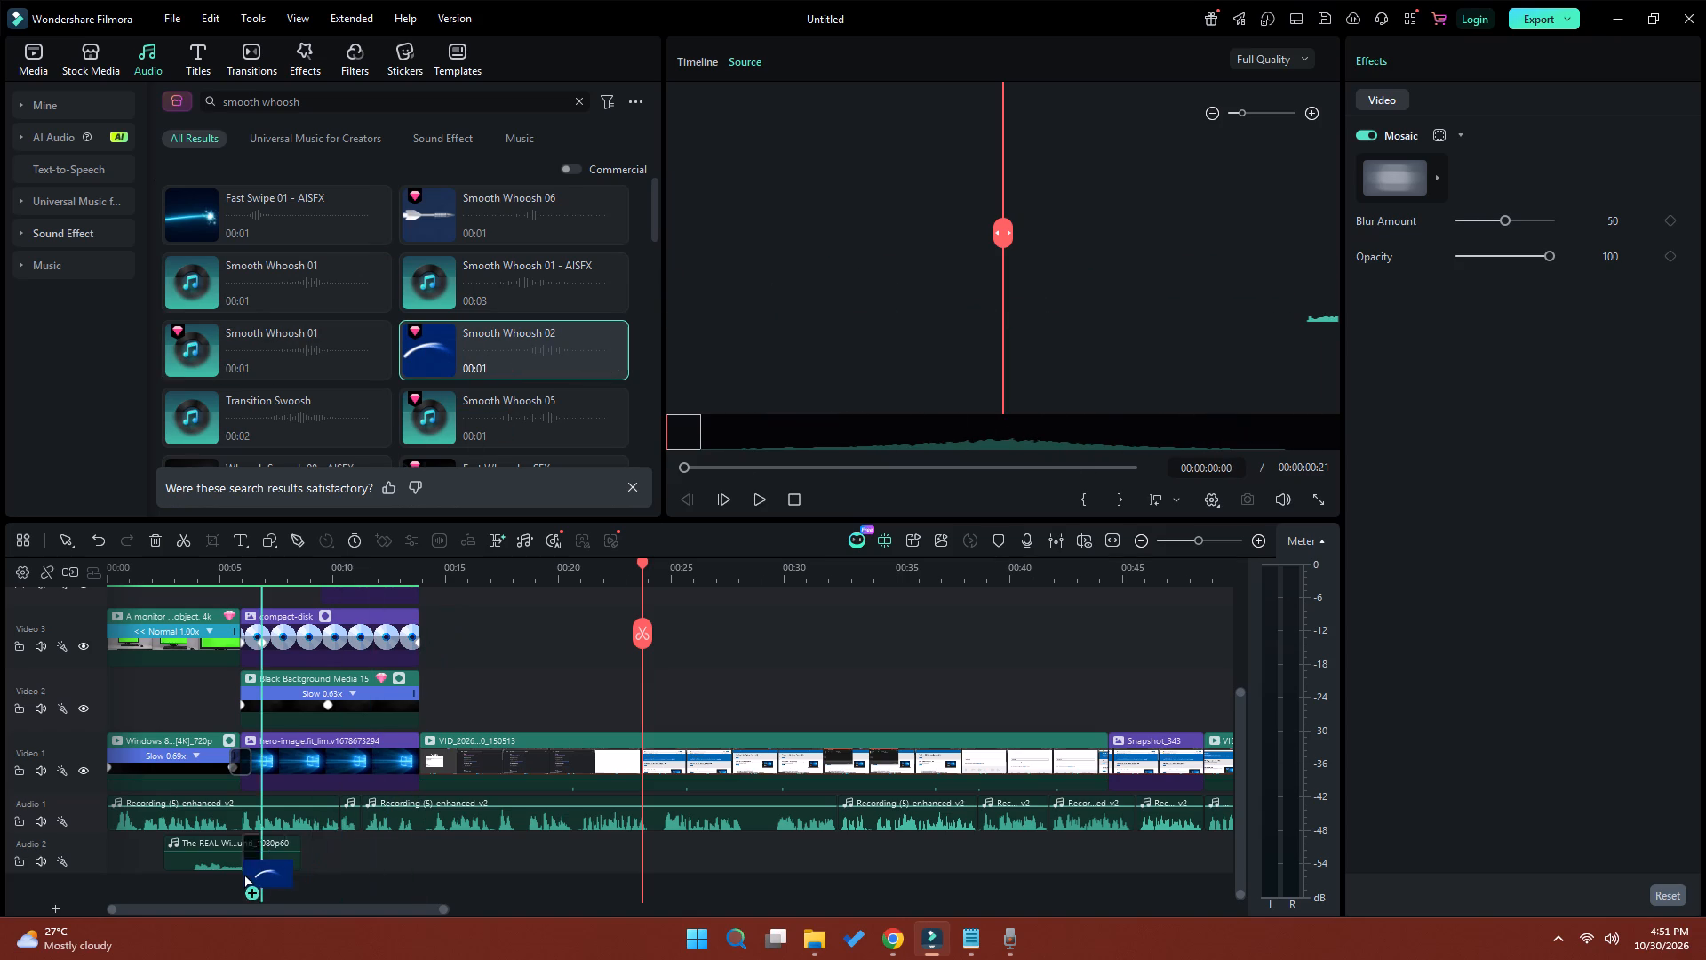
drag(243, 874, 237, 878)
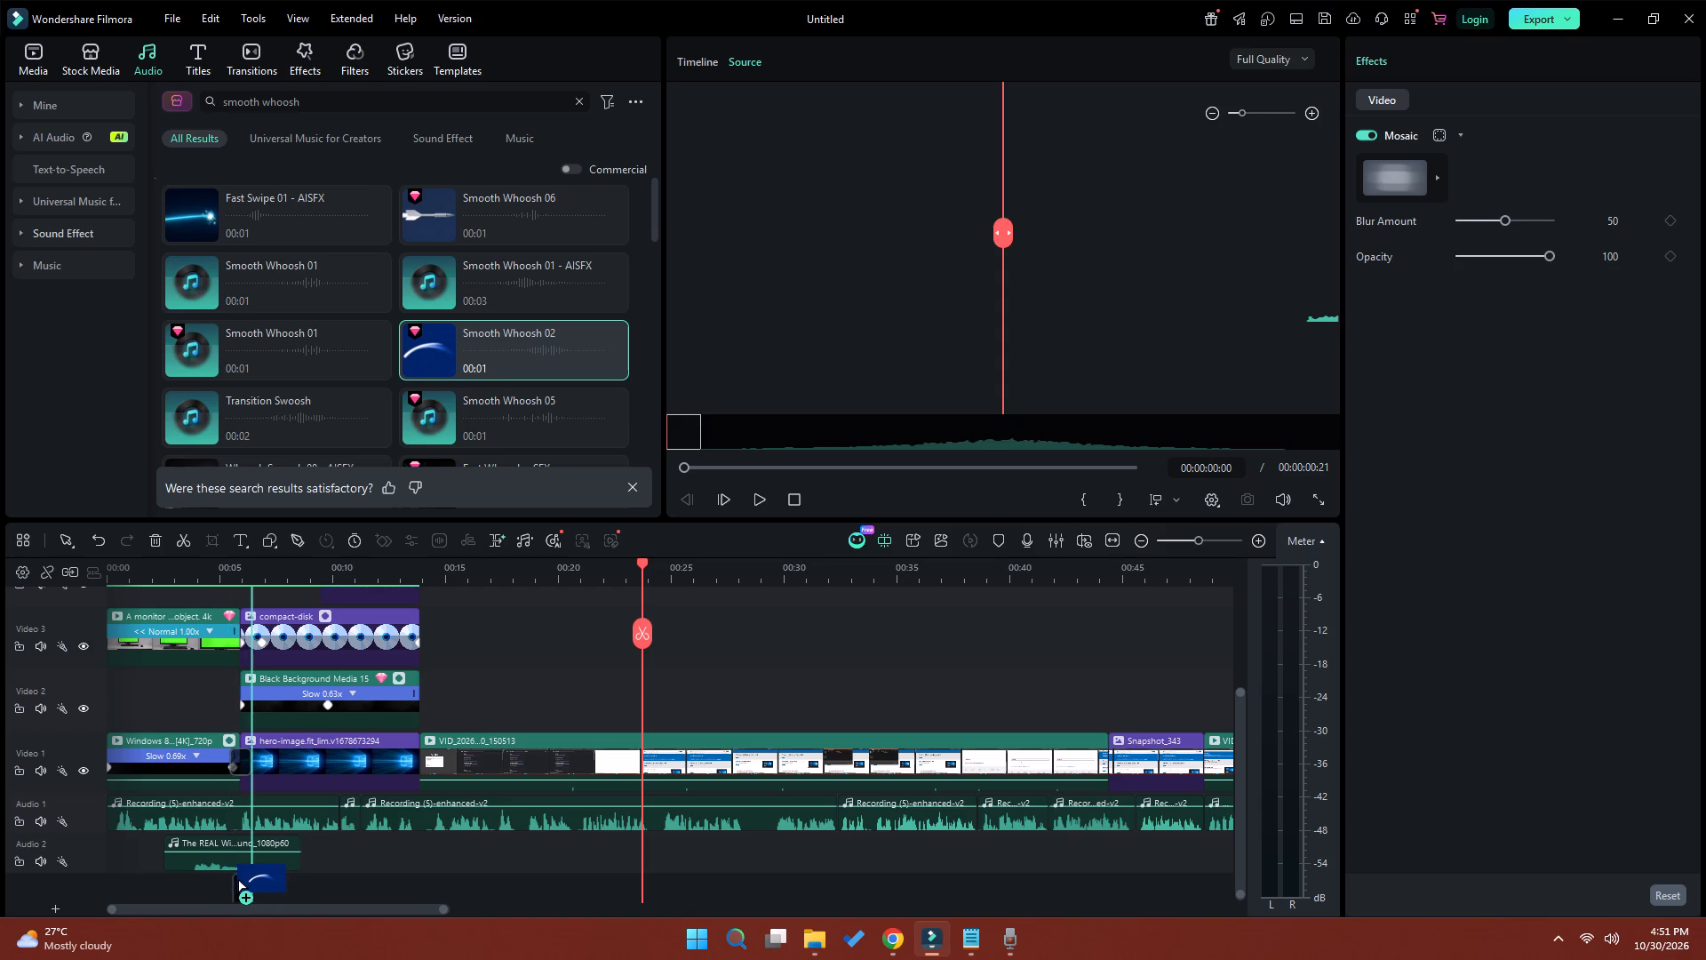
drag(237, 878, 237, 879)
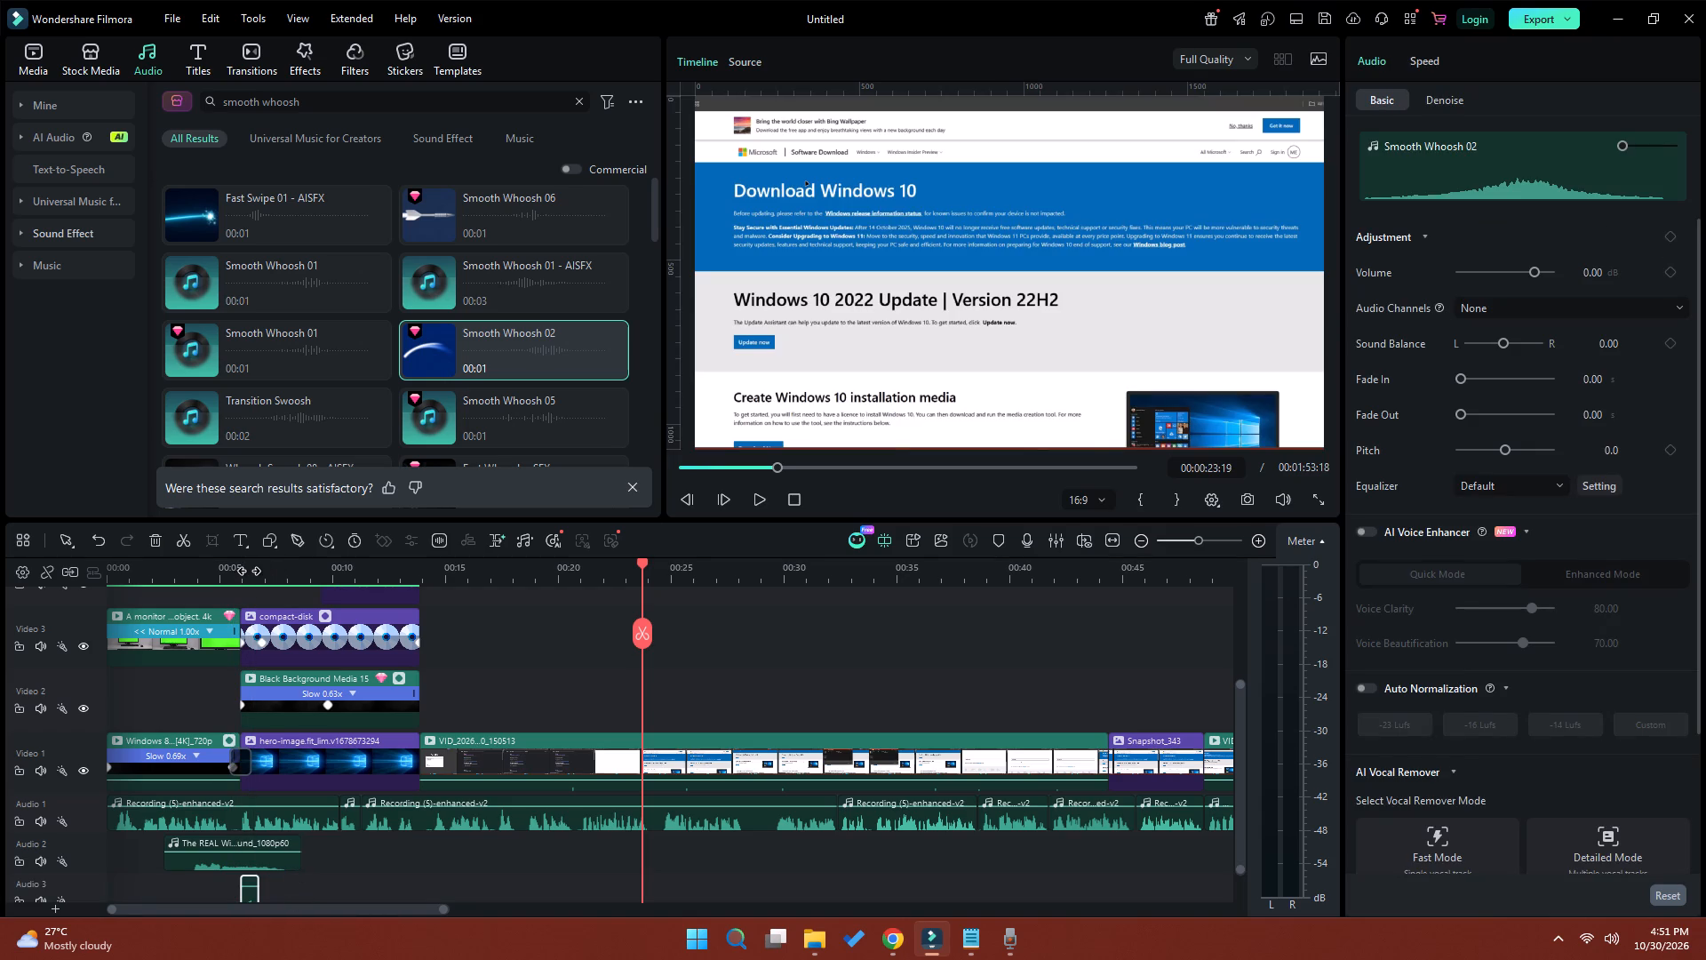
Play the disc's entrance with the whoosh and lower the Smooth Whoosh 02 clip's volume to -8.11 dB.
click(245, 571)
key(space)
key(space)
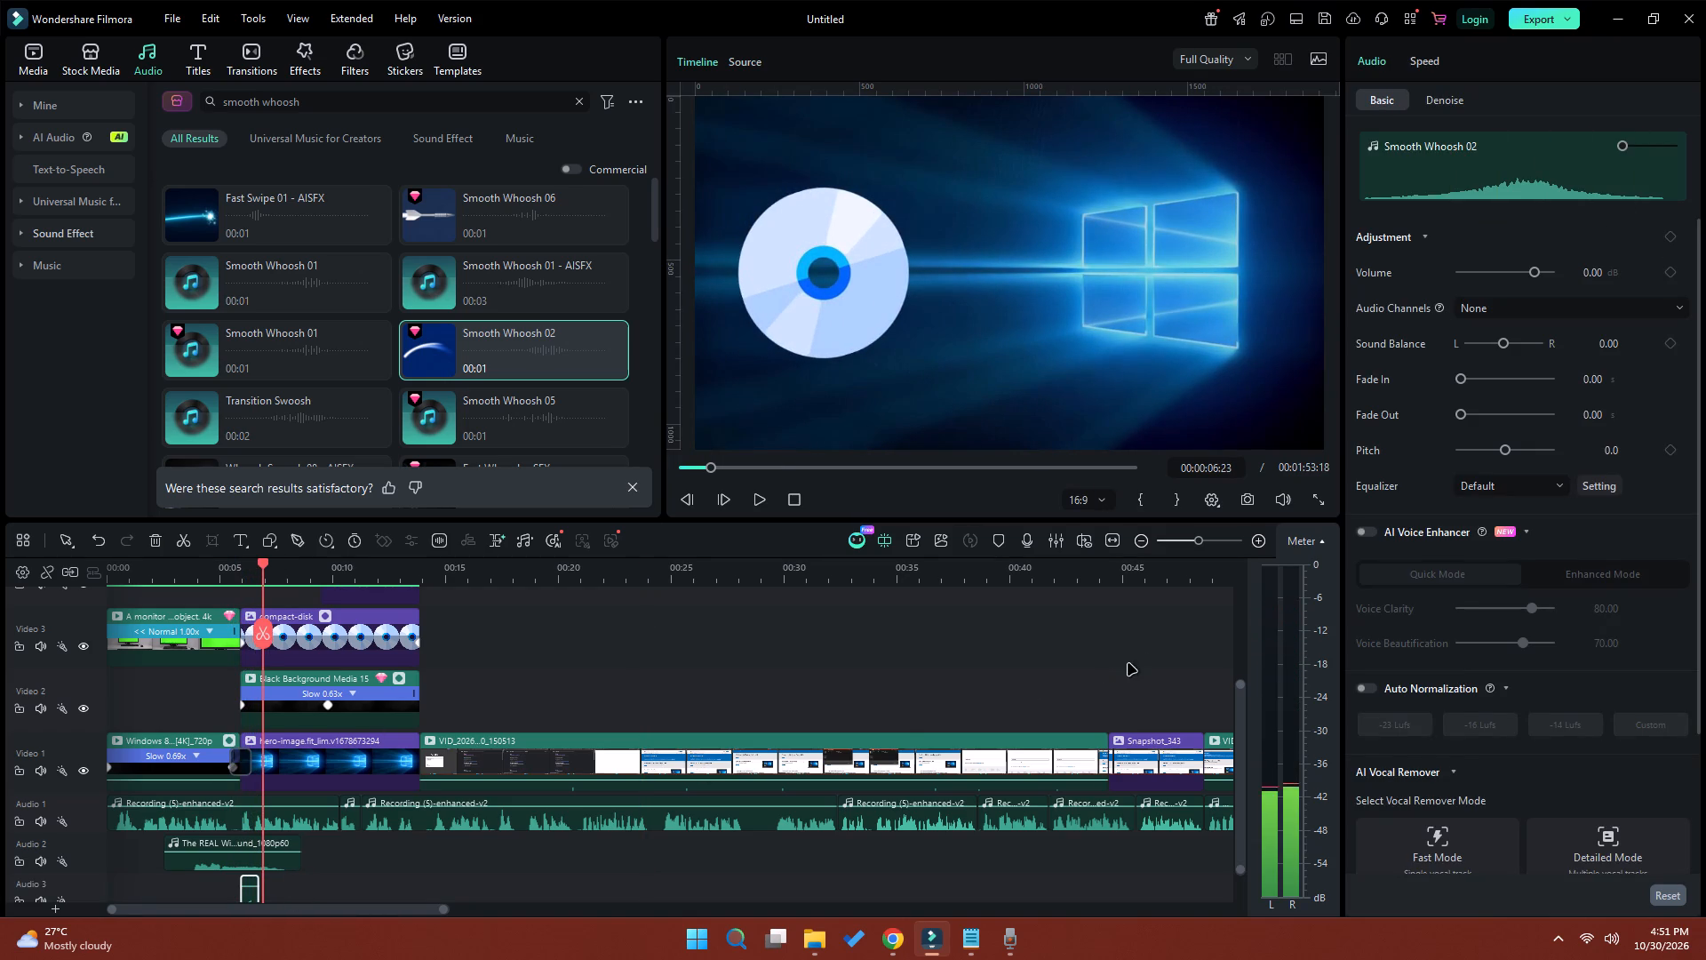
drag(1240, 693, 1249, 737)
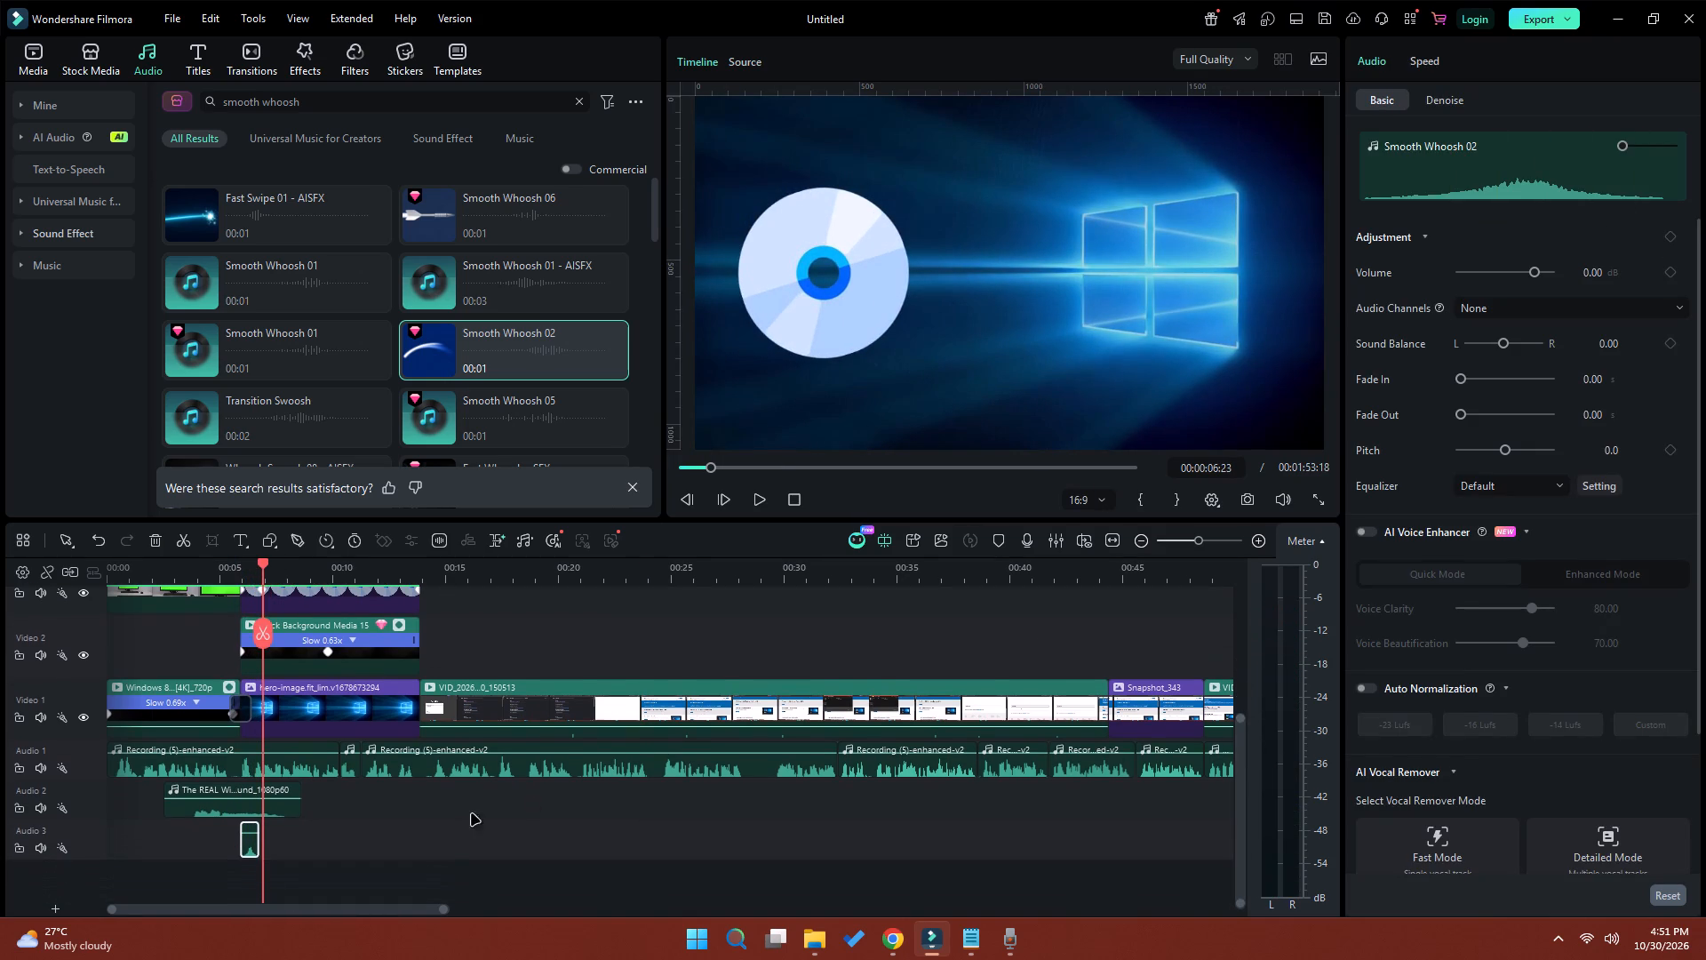
click(249, 833)
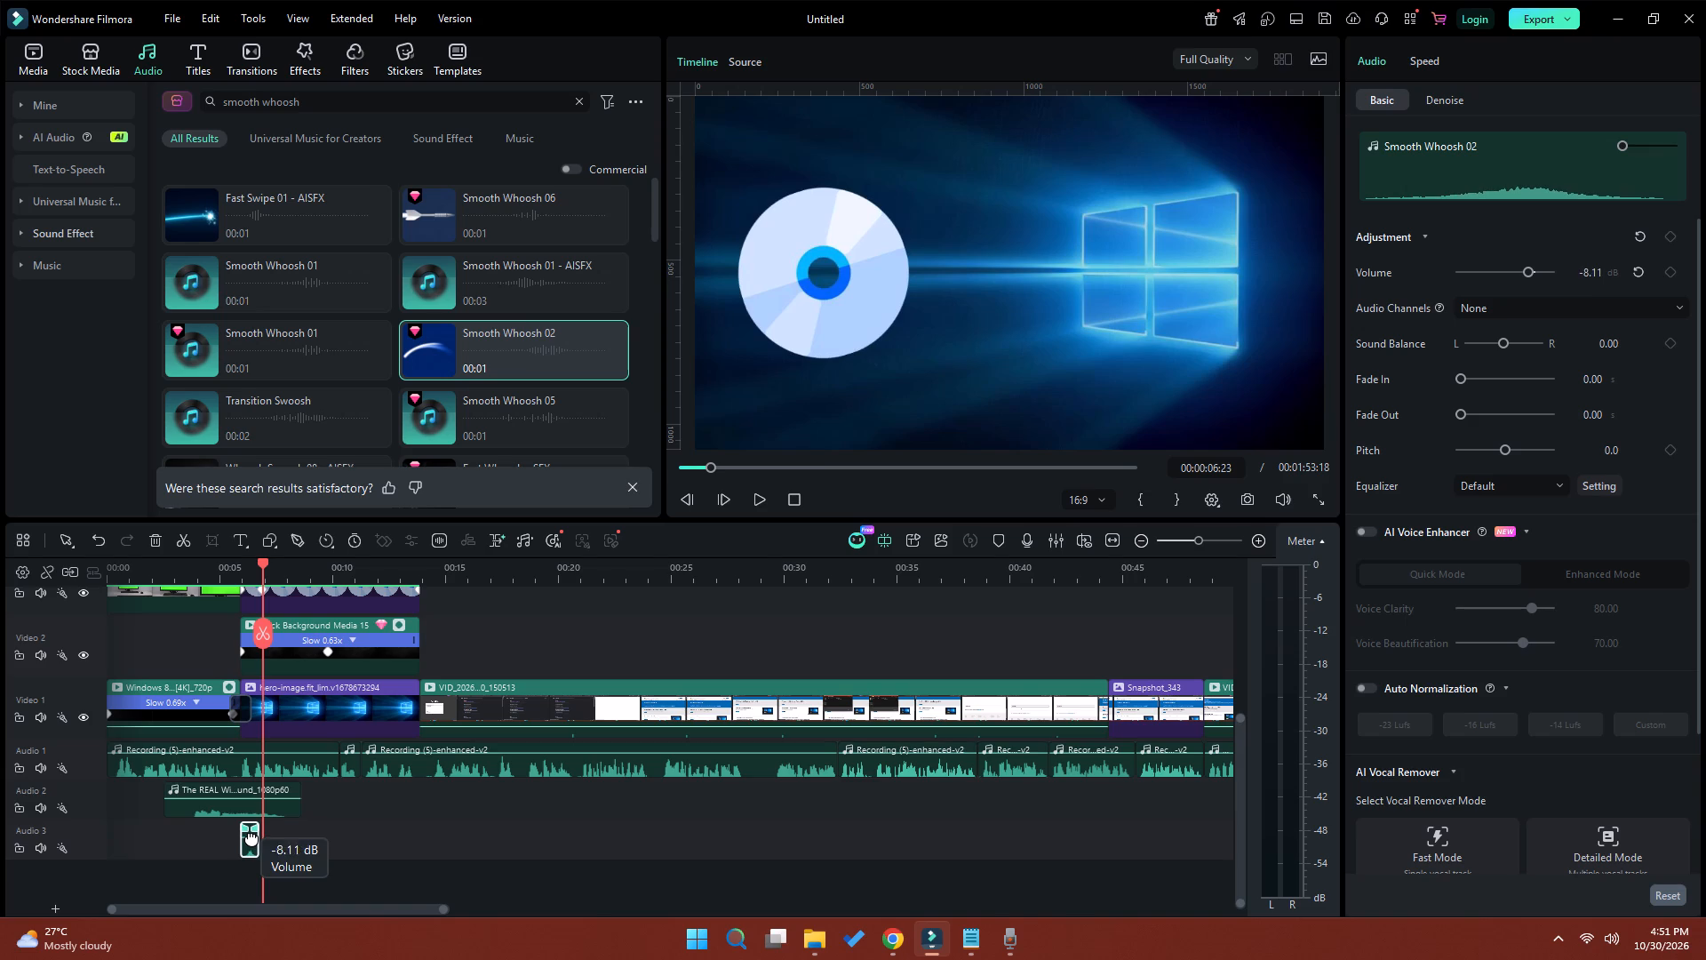
Shift the Smooth Whoosh 02 clip slightly later on Audio 3 and replay the section up to the ISO badge's appearance.
click(251, 572)
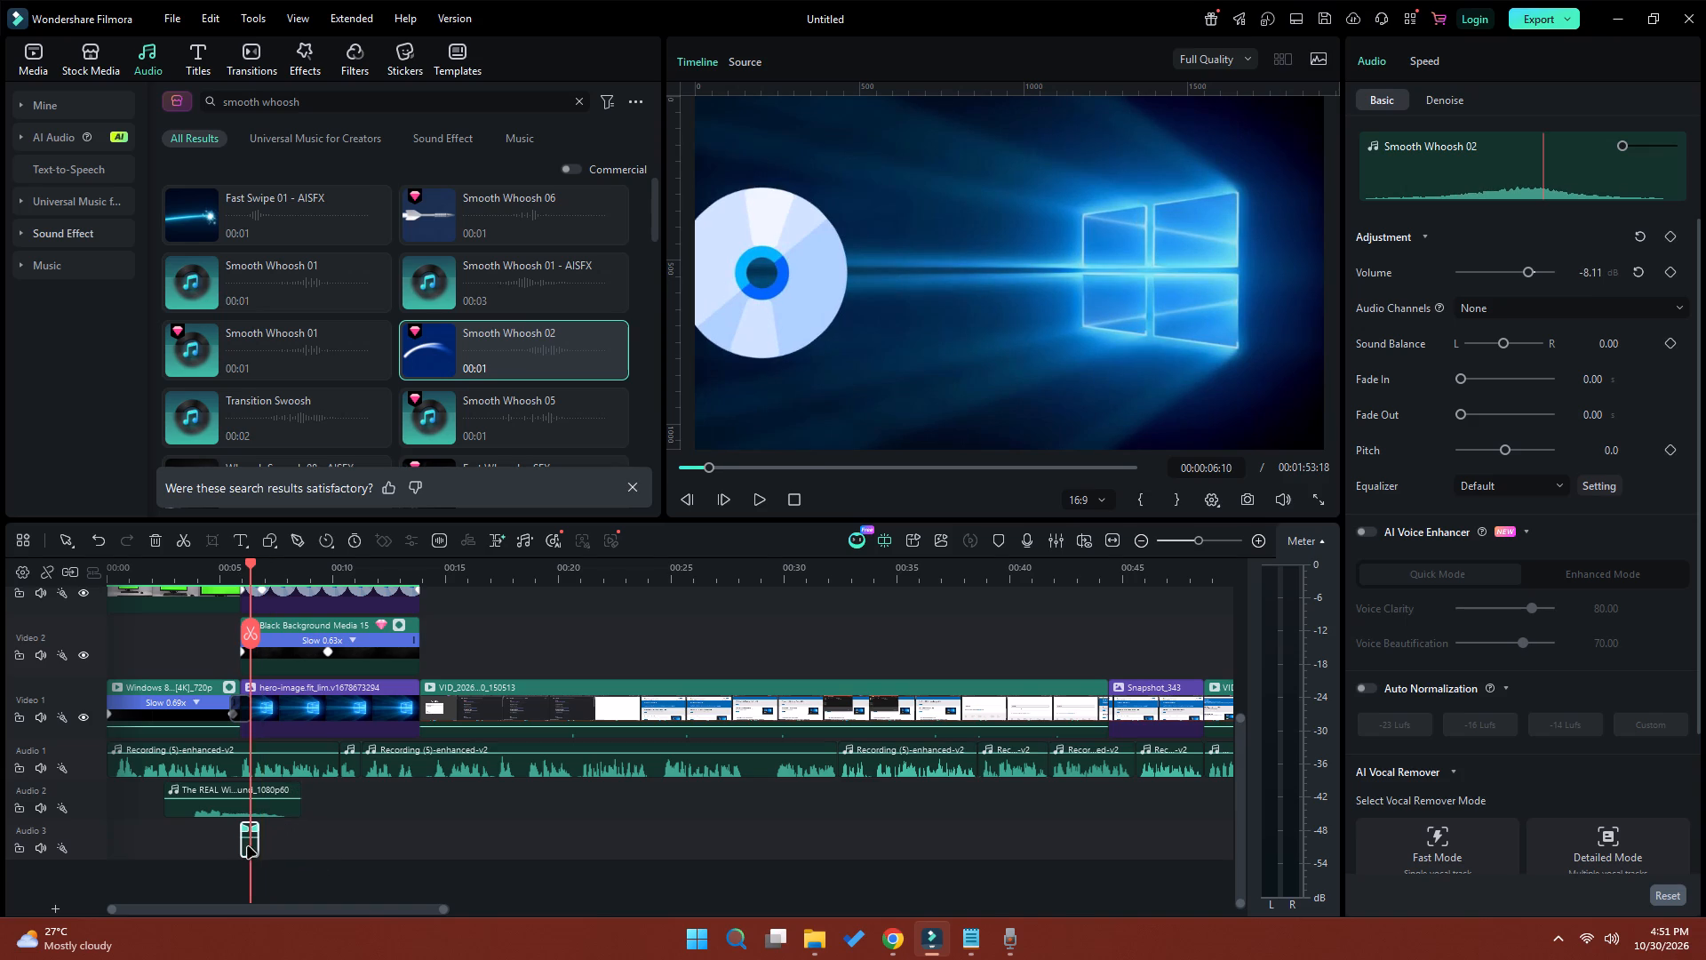
click(248, 847)
key(space)
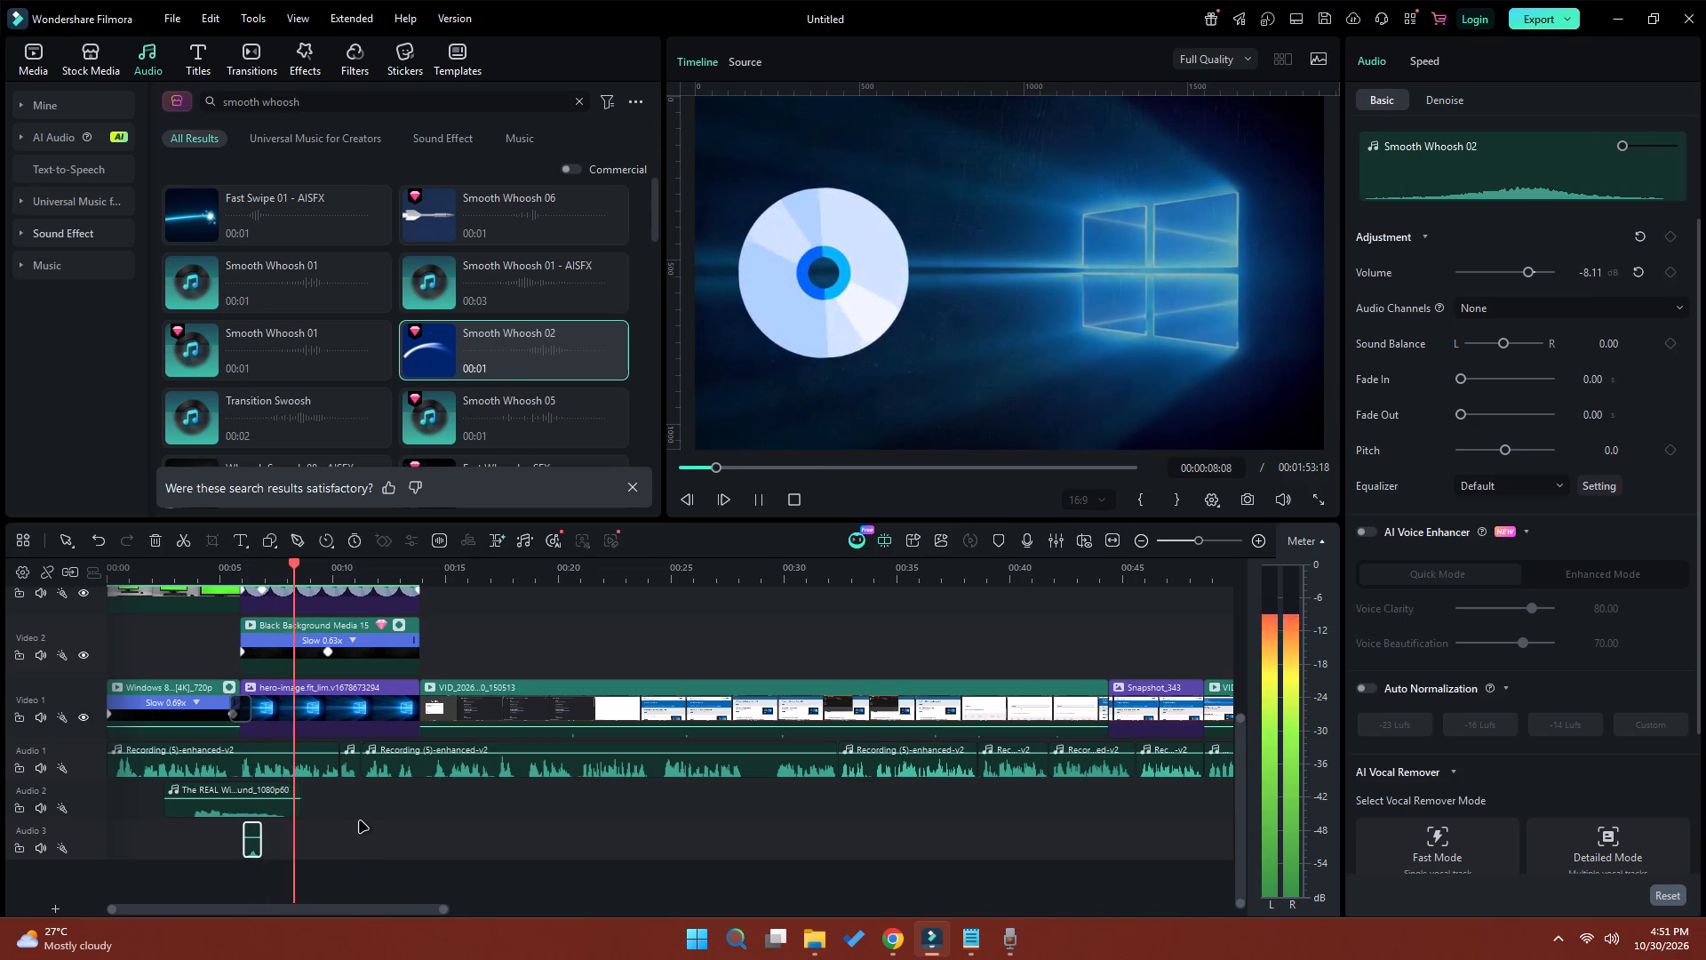
key(space)
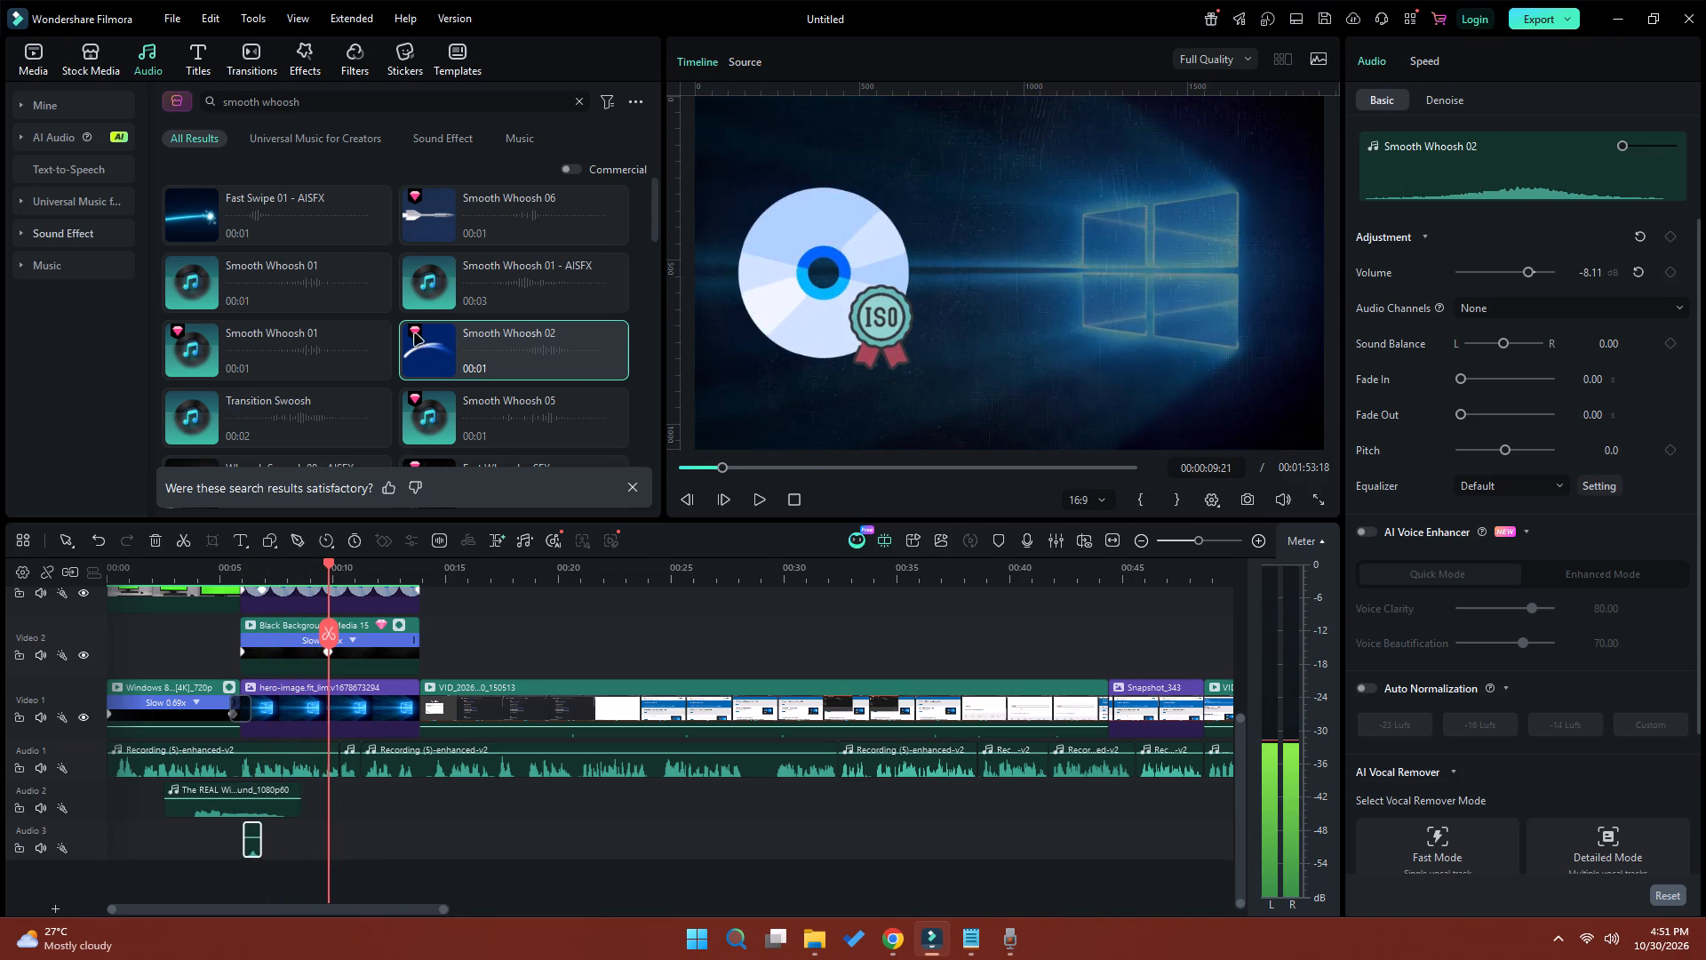
Search audio for "ui", audition several results, and place Game Positive Select Click 02 on Audio 3 after the whoosh clip.
drag(311, 101, 181, 107)
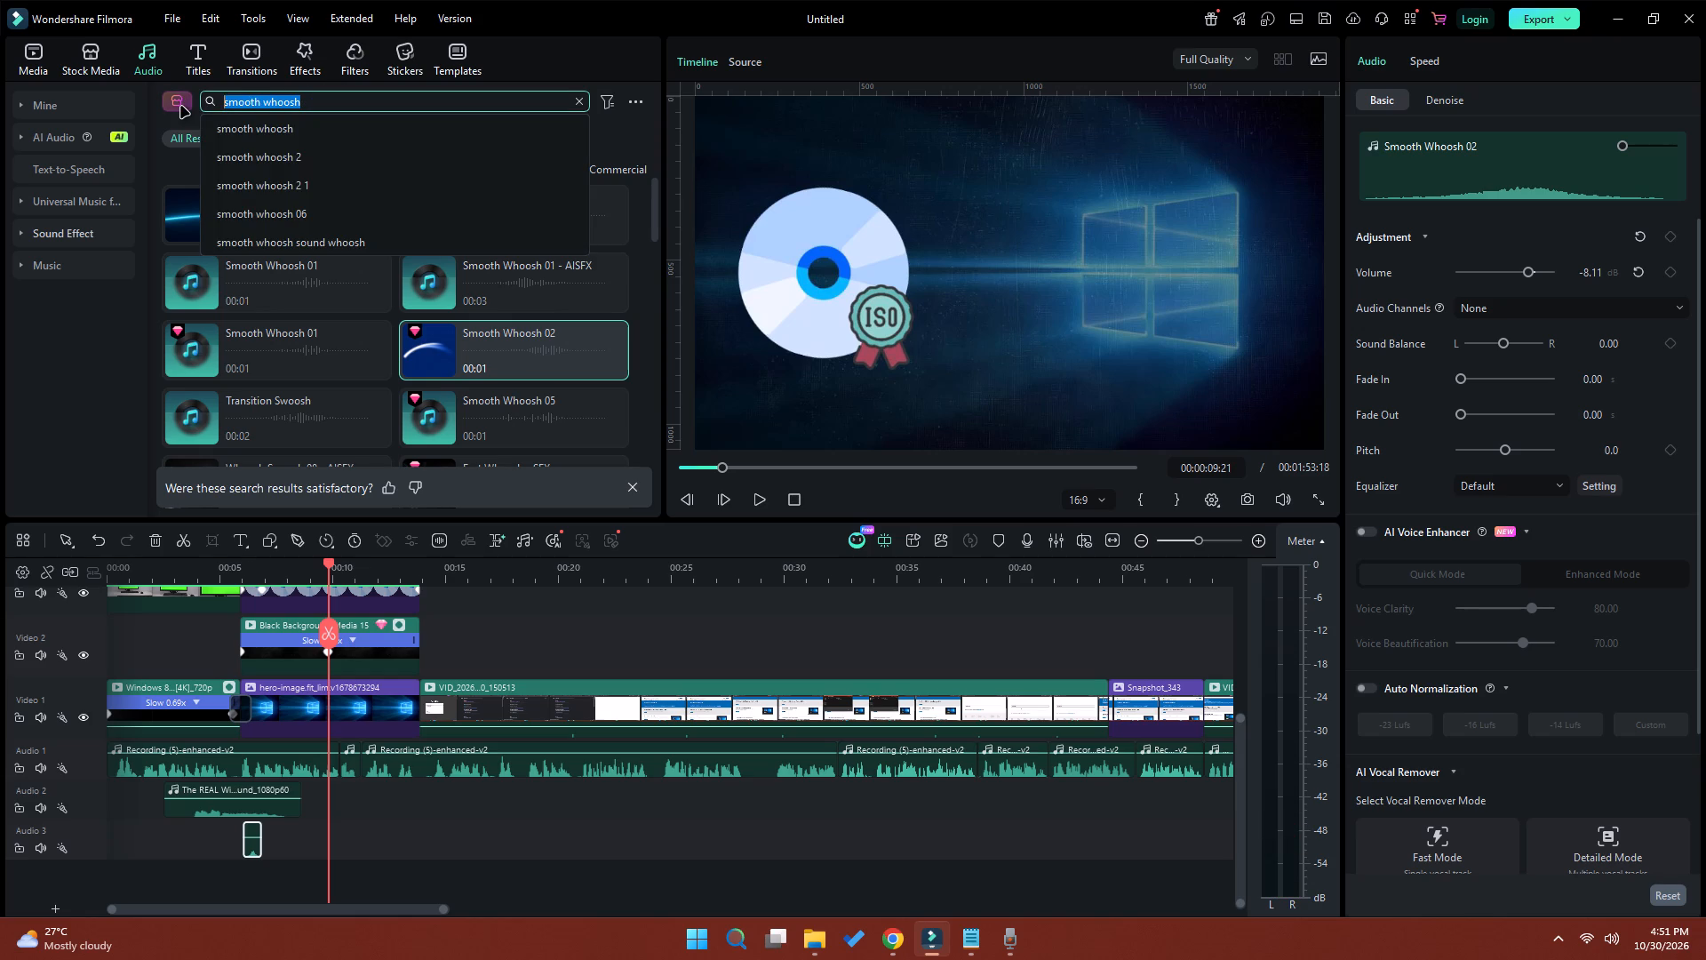
text(ui)
key(Return)
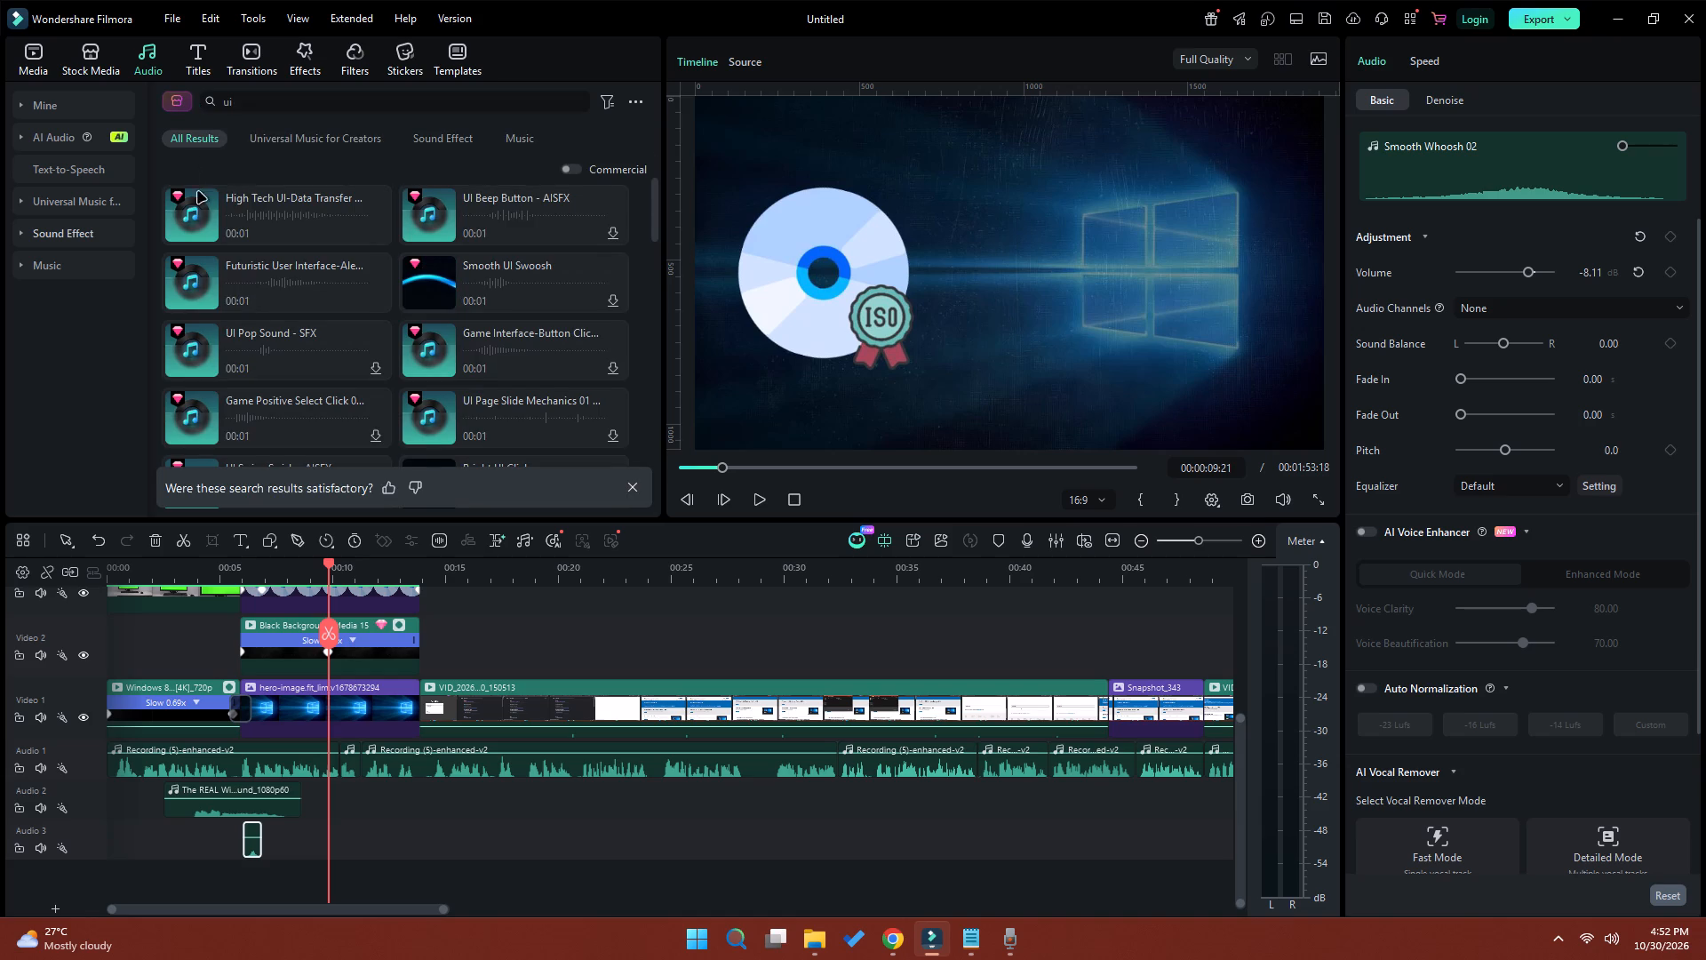
click(193, 215)
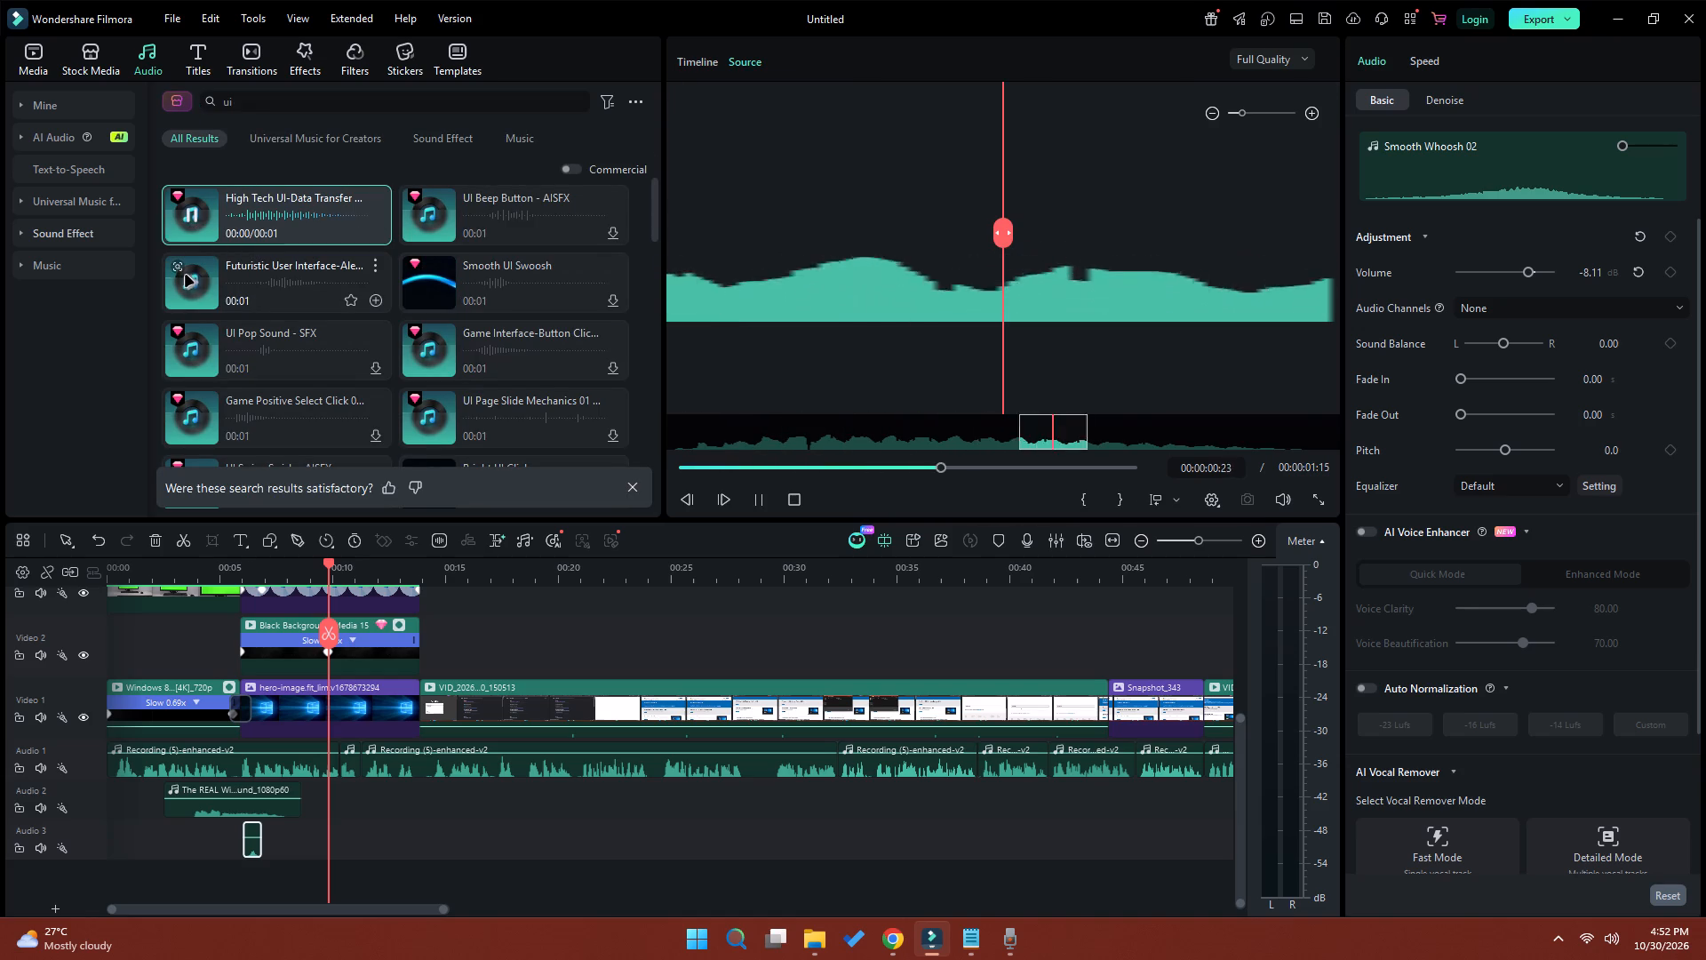
click(190, 284)
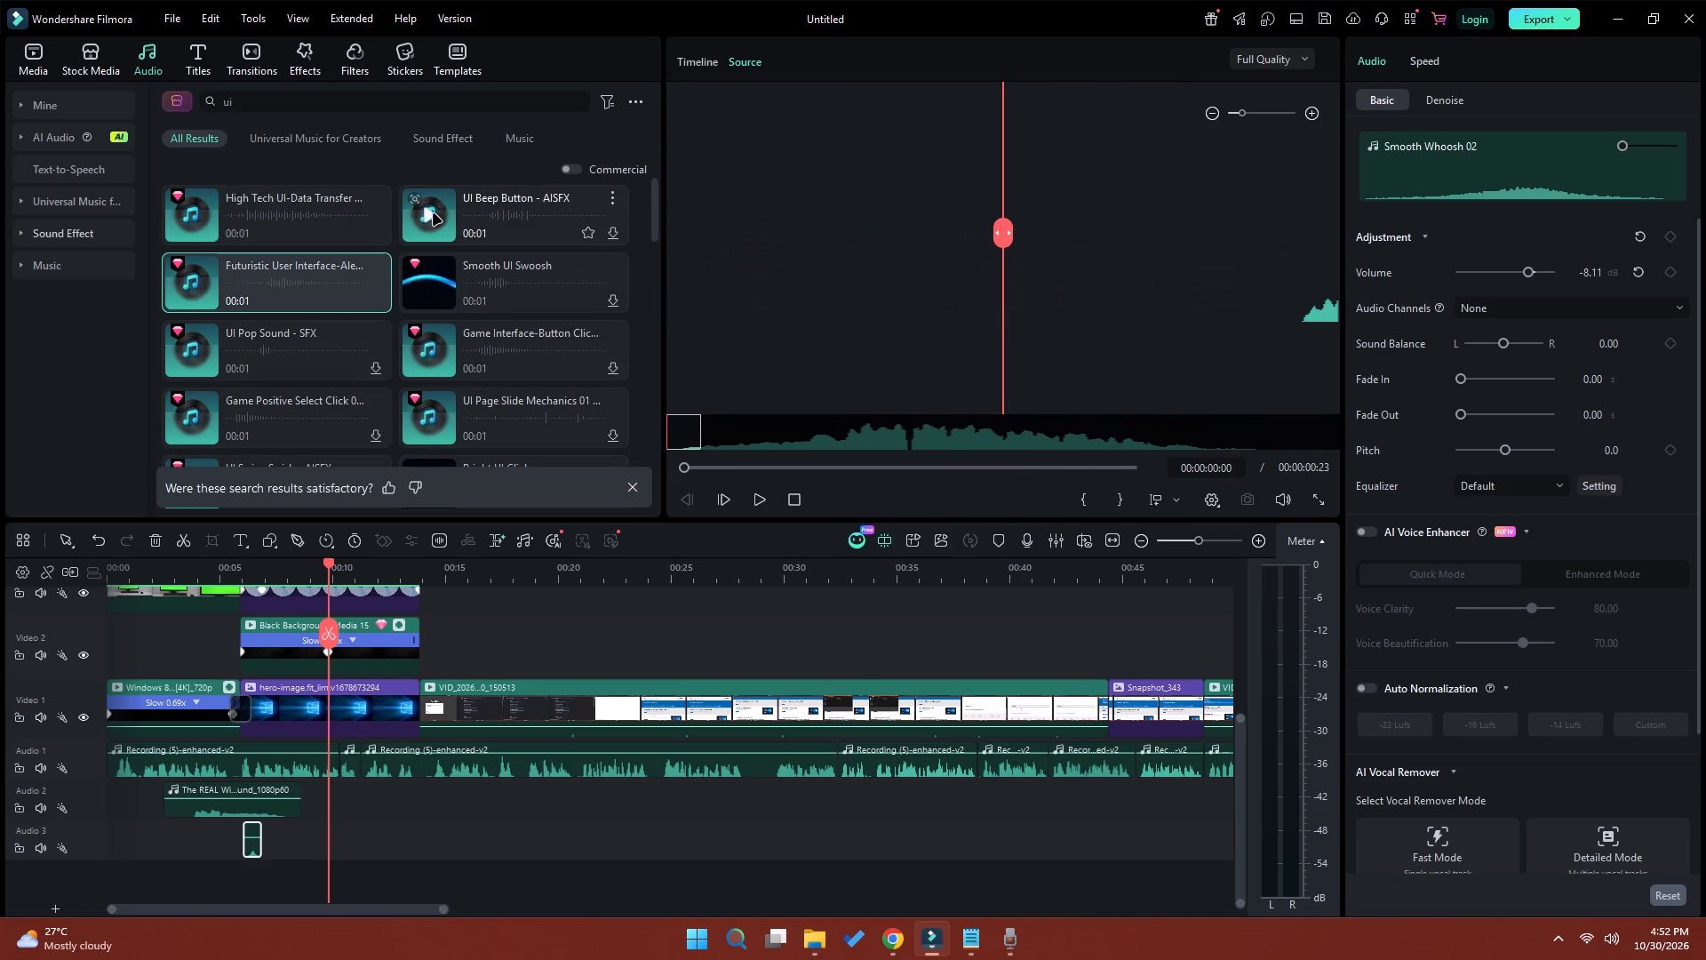
click(433, 213)
click(426, 284)
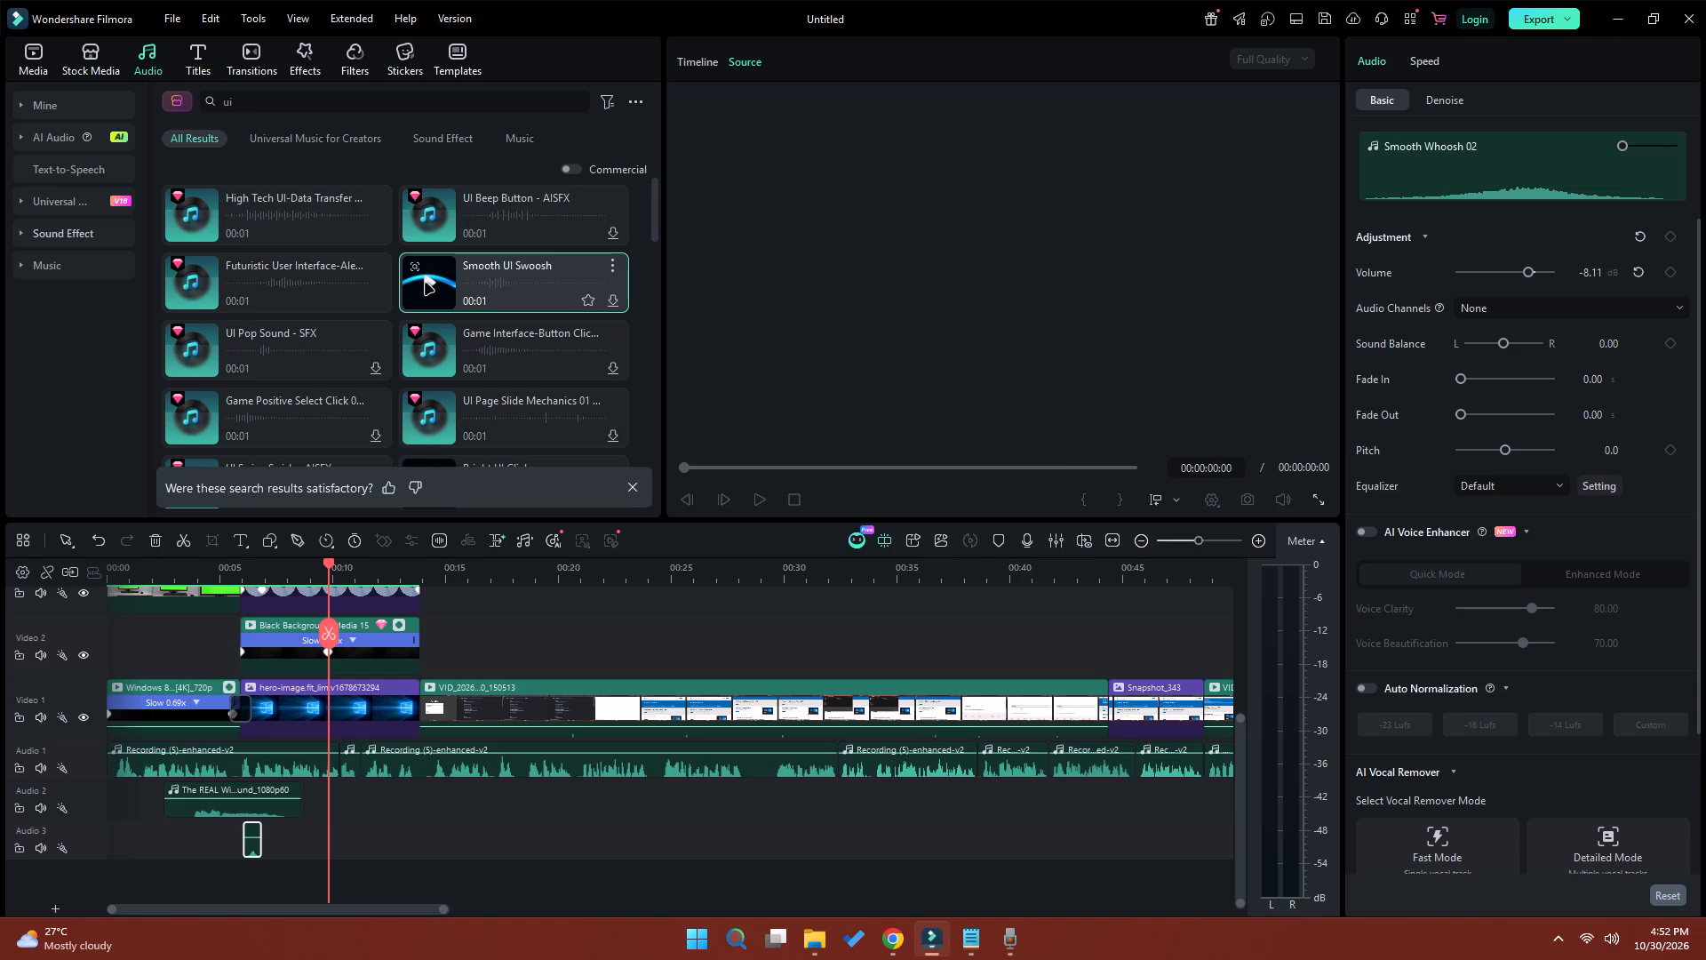
click(426, 284)
click(192, 353)
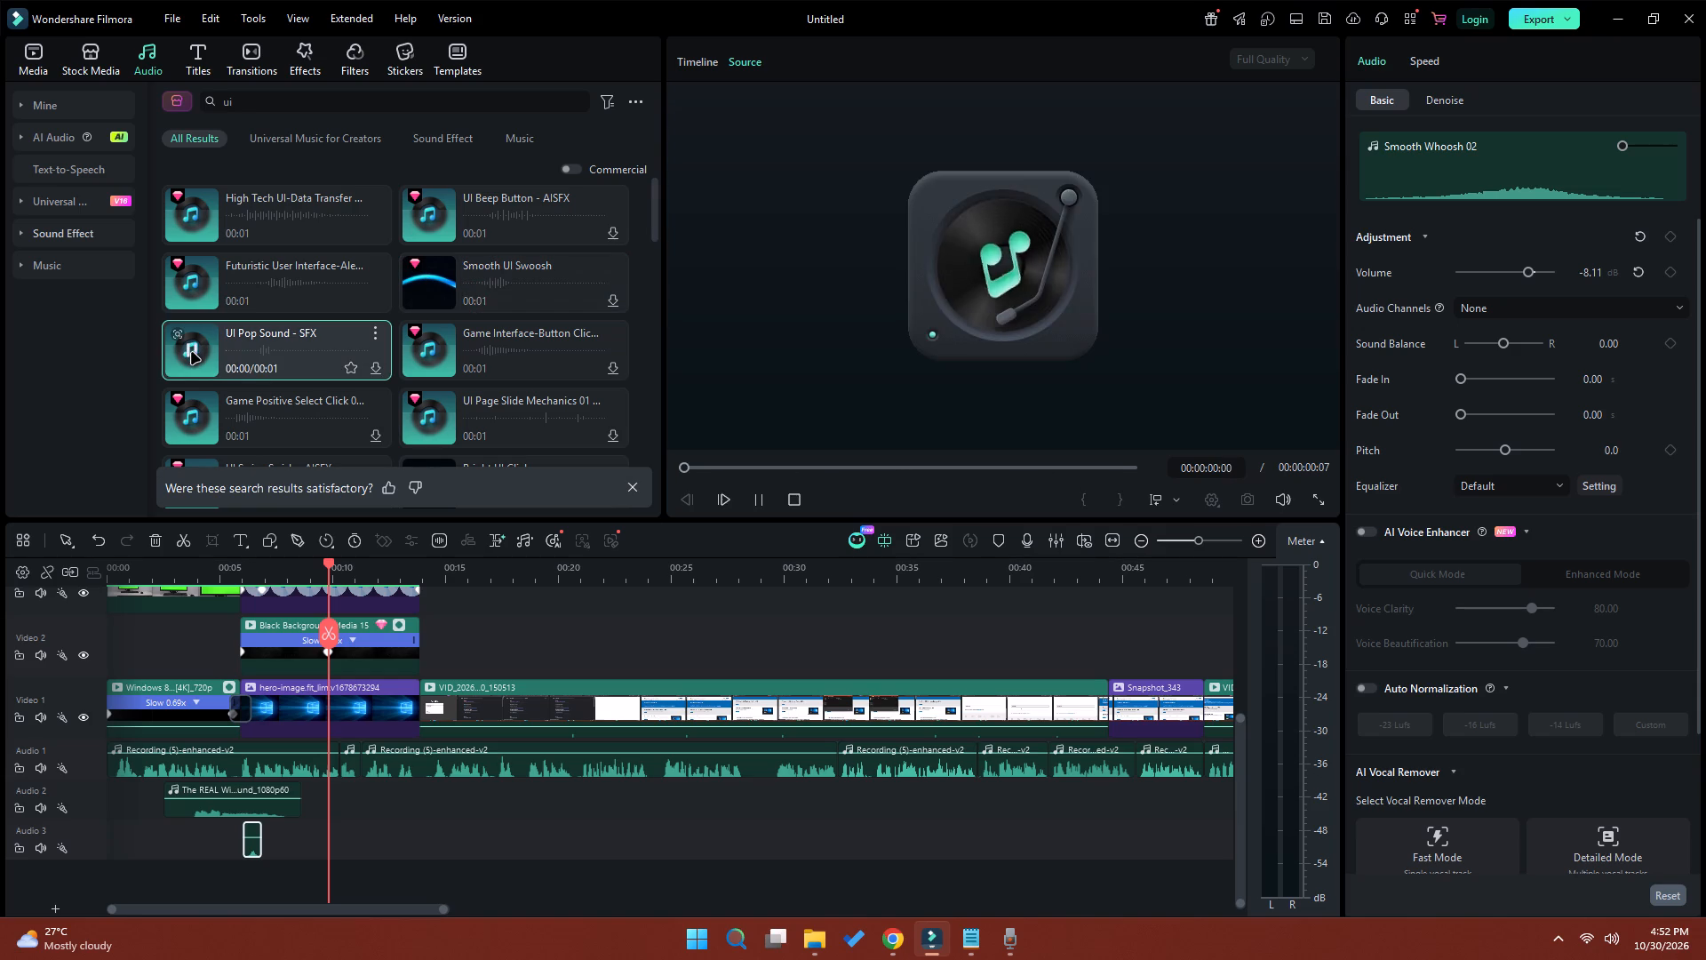
click(428, 353)
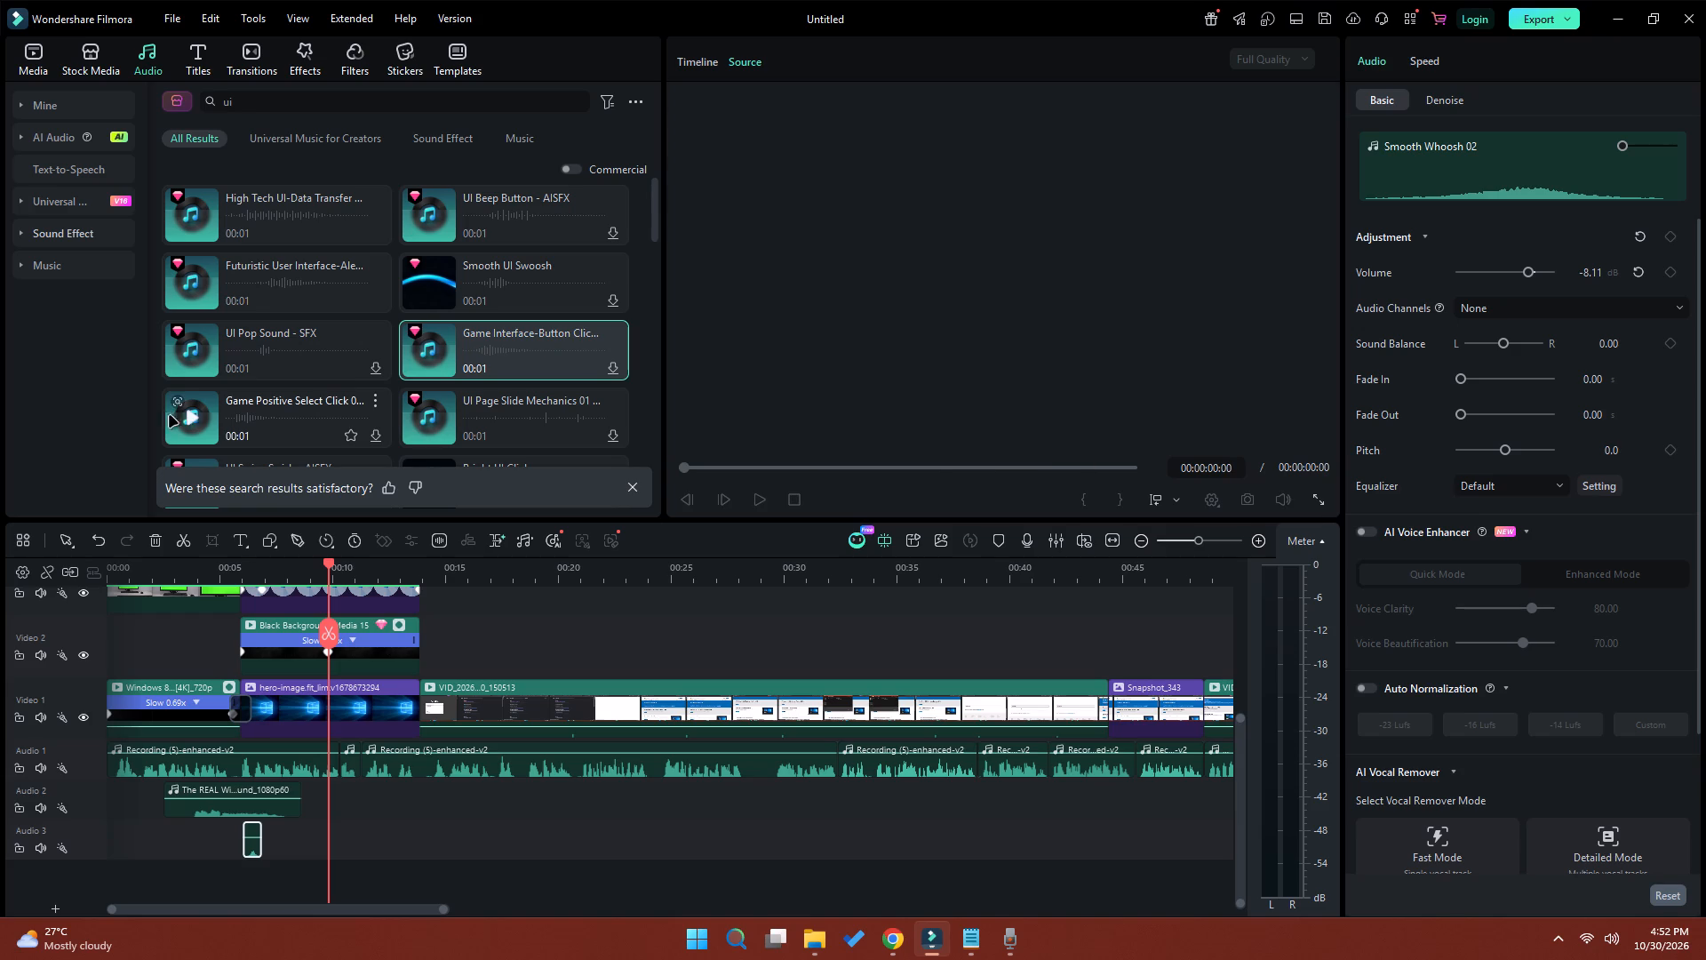
click(193, 419)
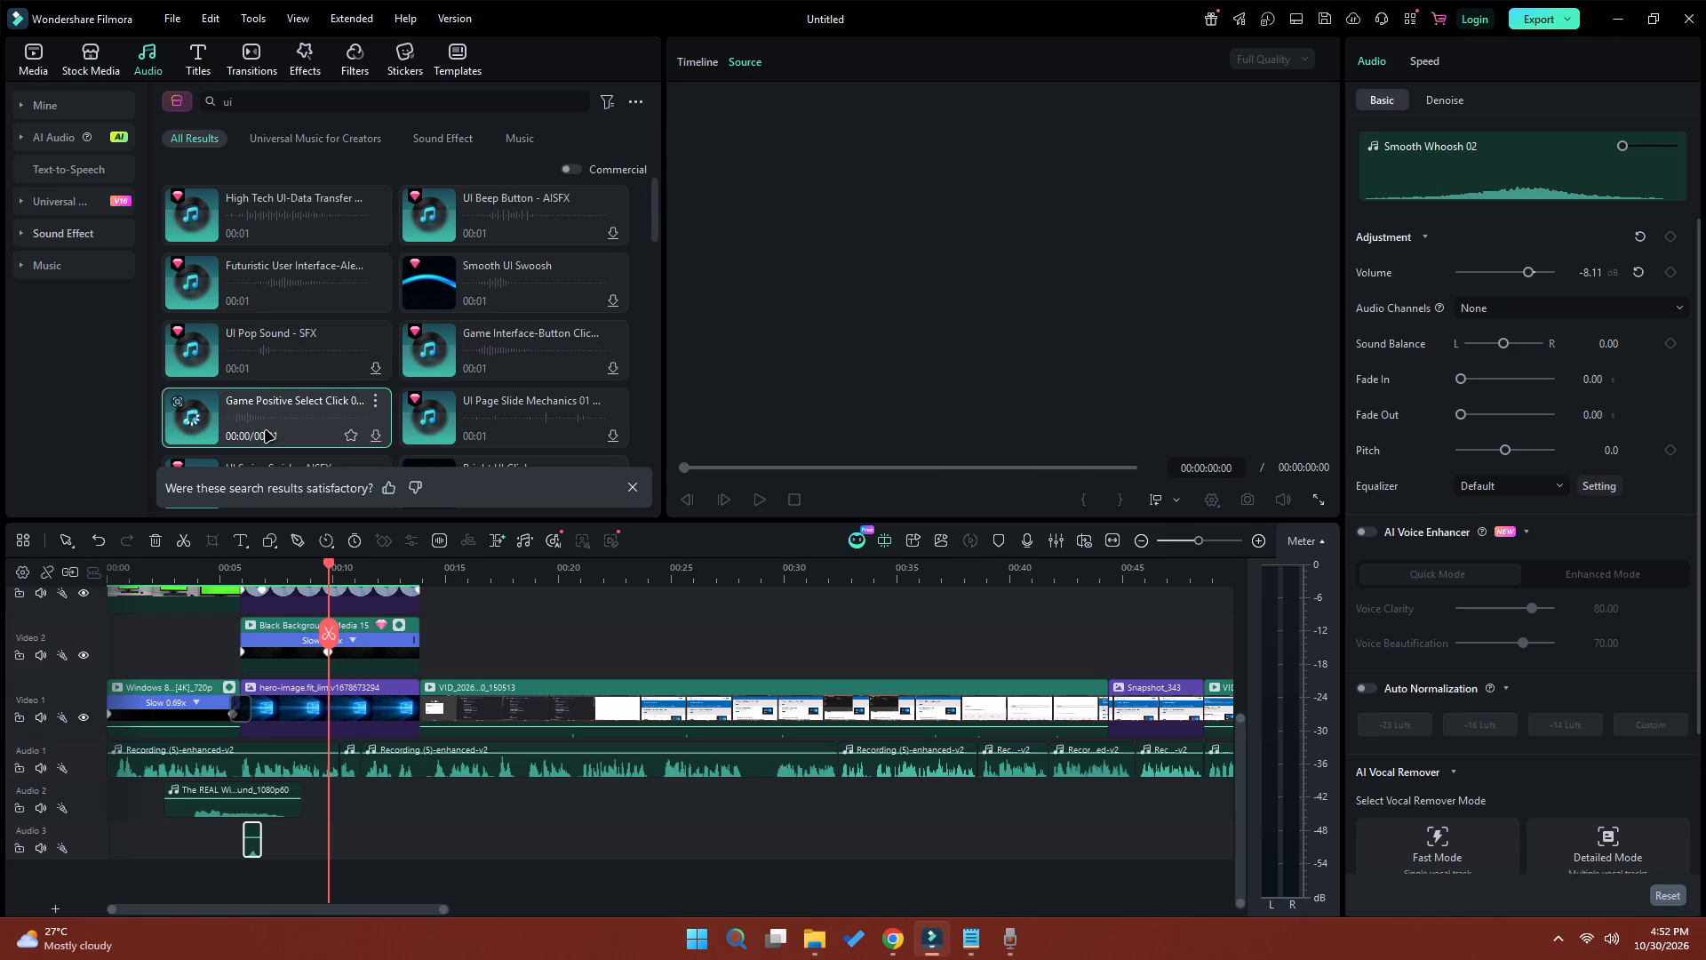
drag(235, 422, 292, 841)
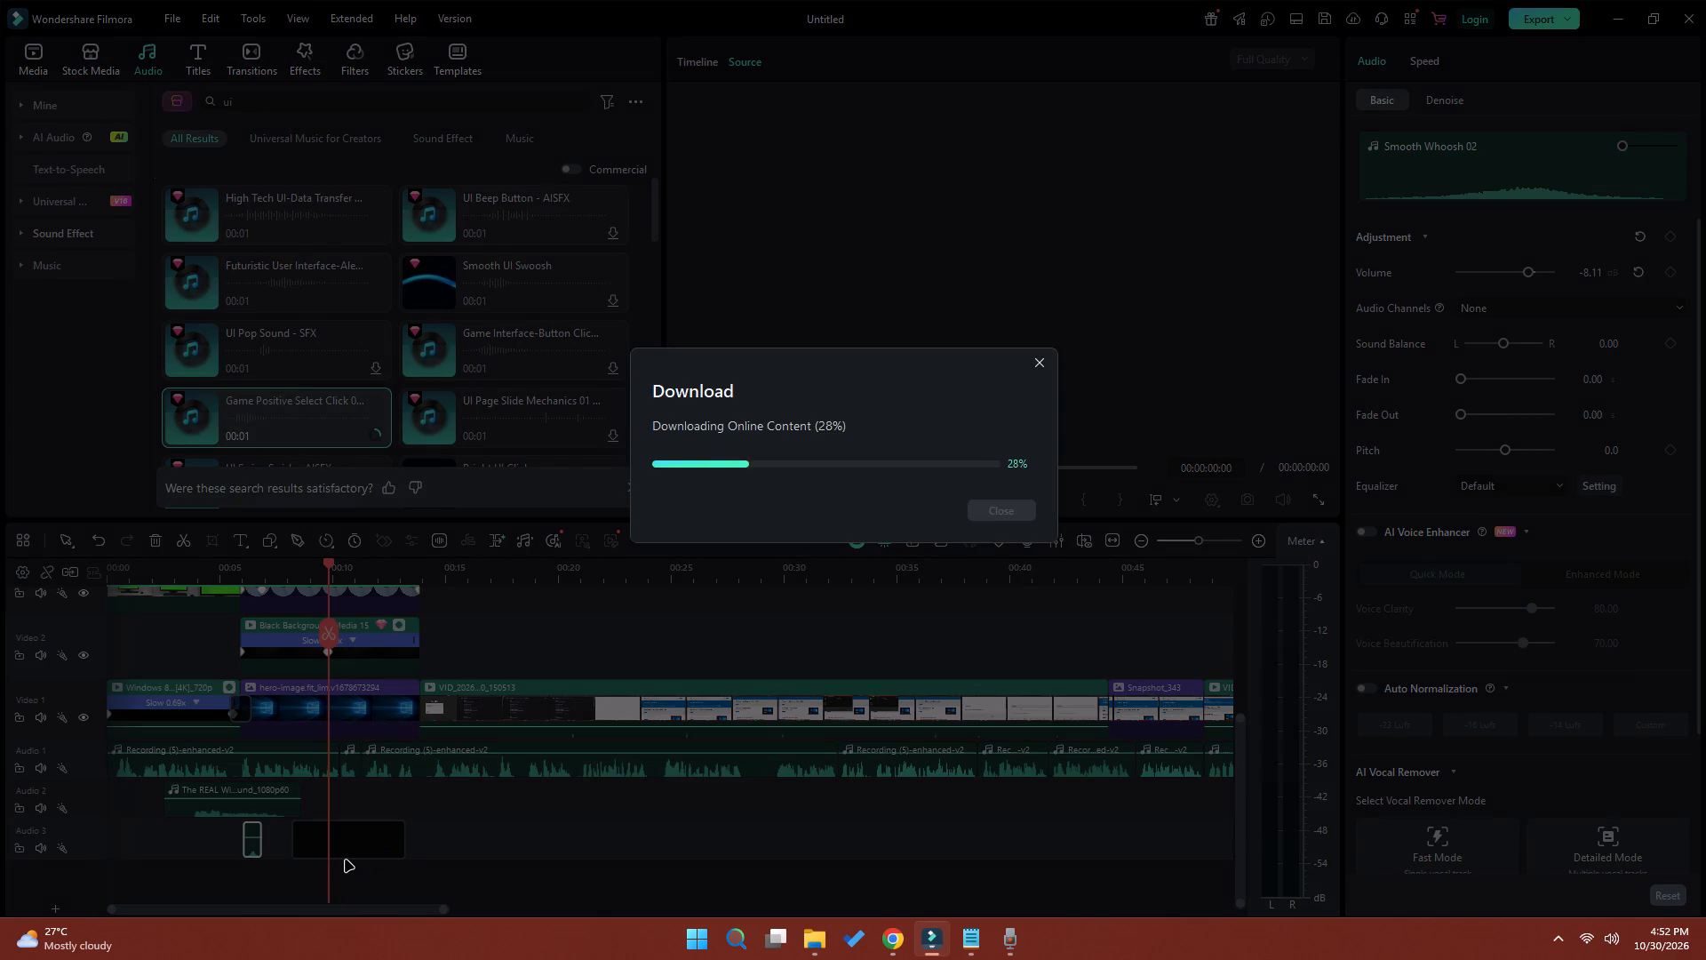
Move the Game Positive Select Click 02 clip to start at 00:00:08:23 on Audio 3 and play through the ISO badge's appearance.
click(307, 569)
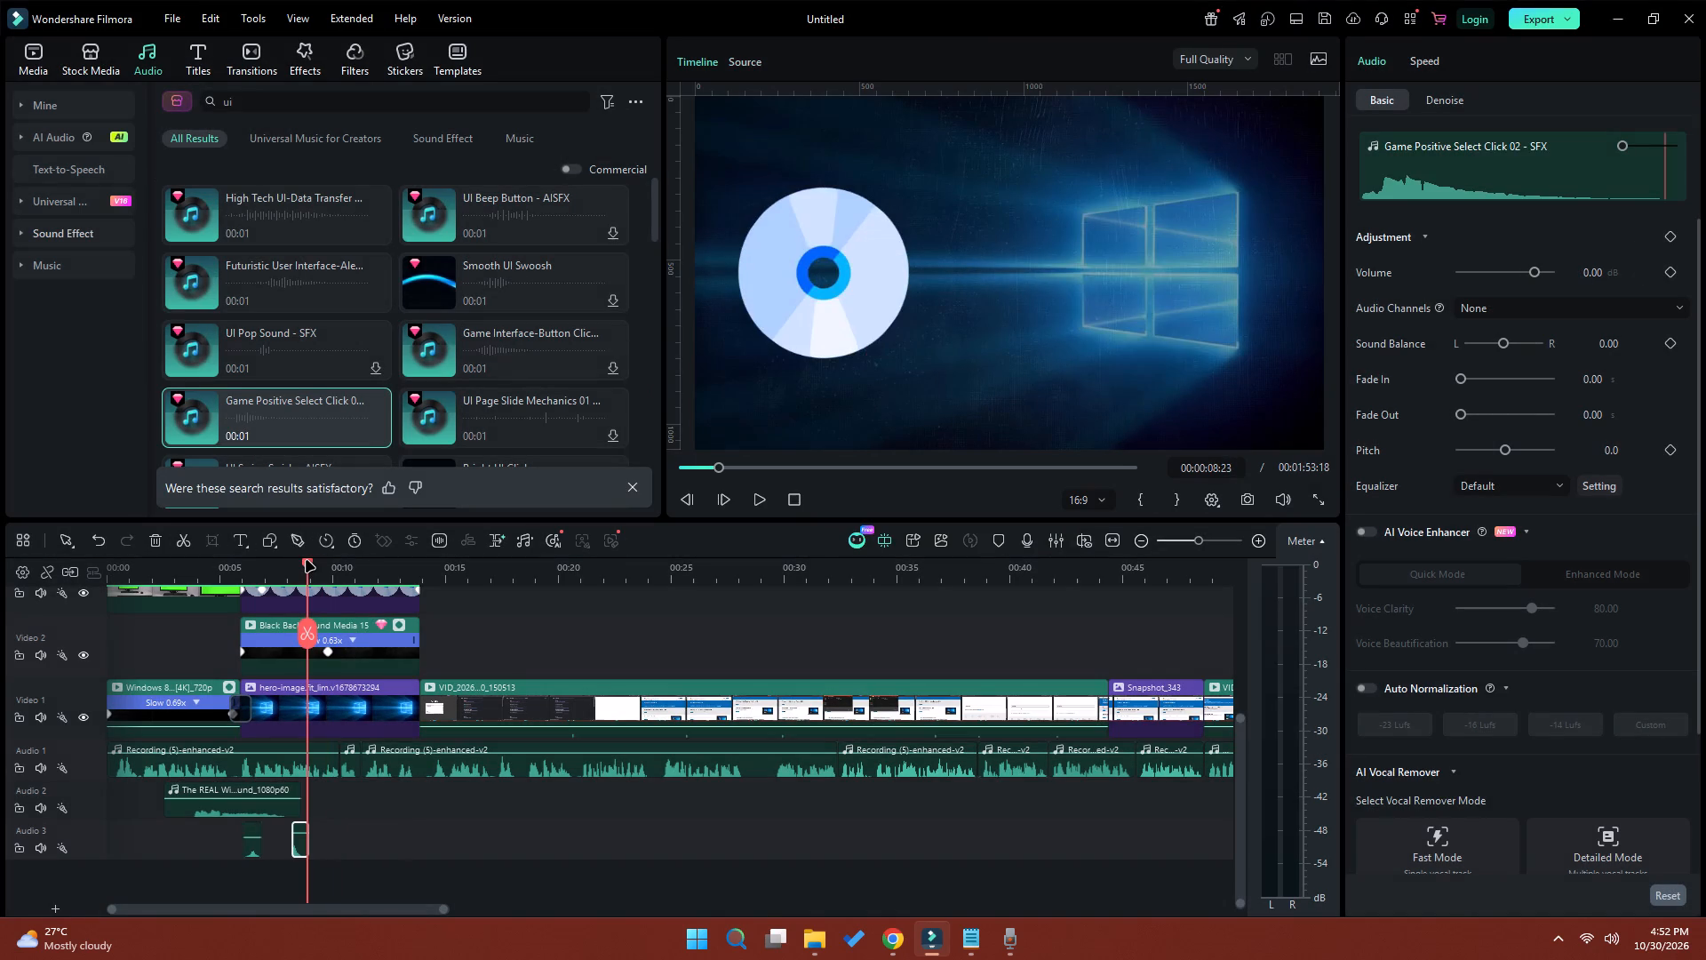
drag(302, 848, 318, 848)
key(space)
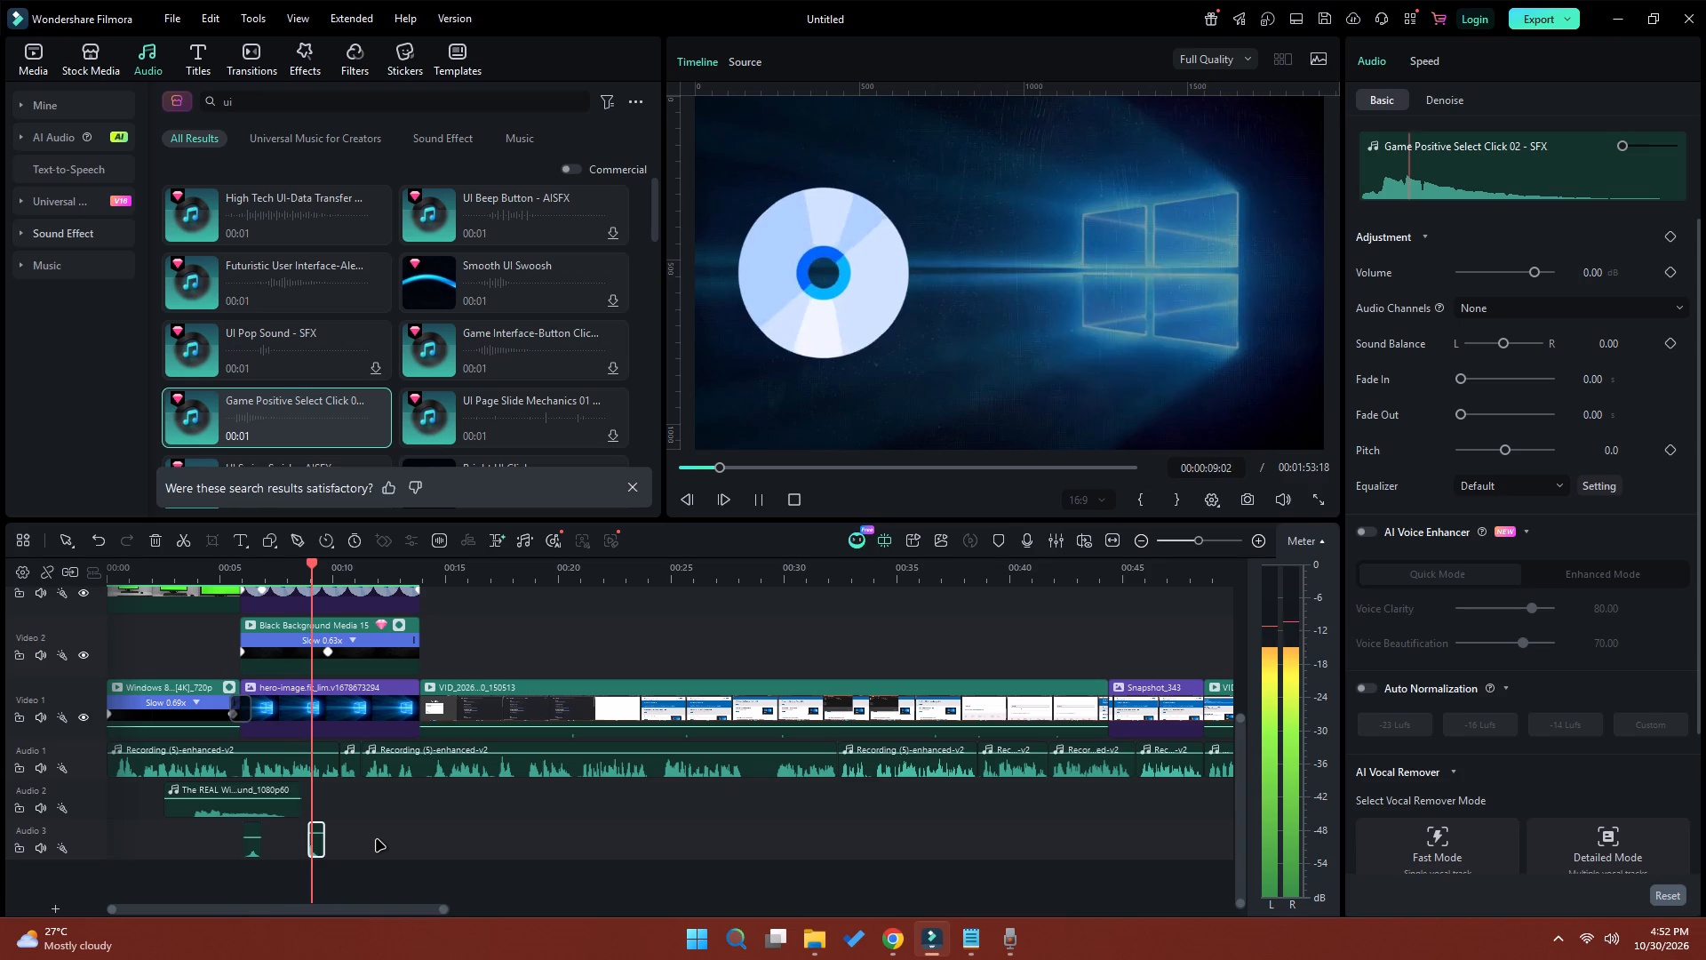
key(space)
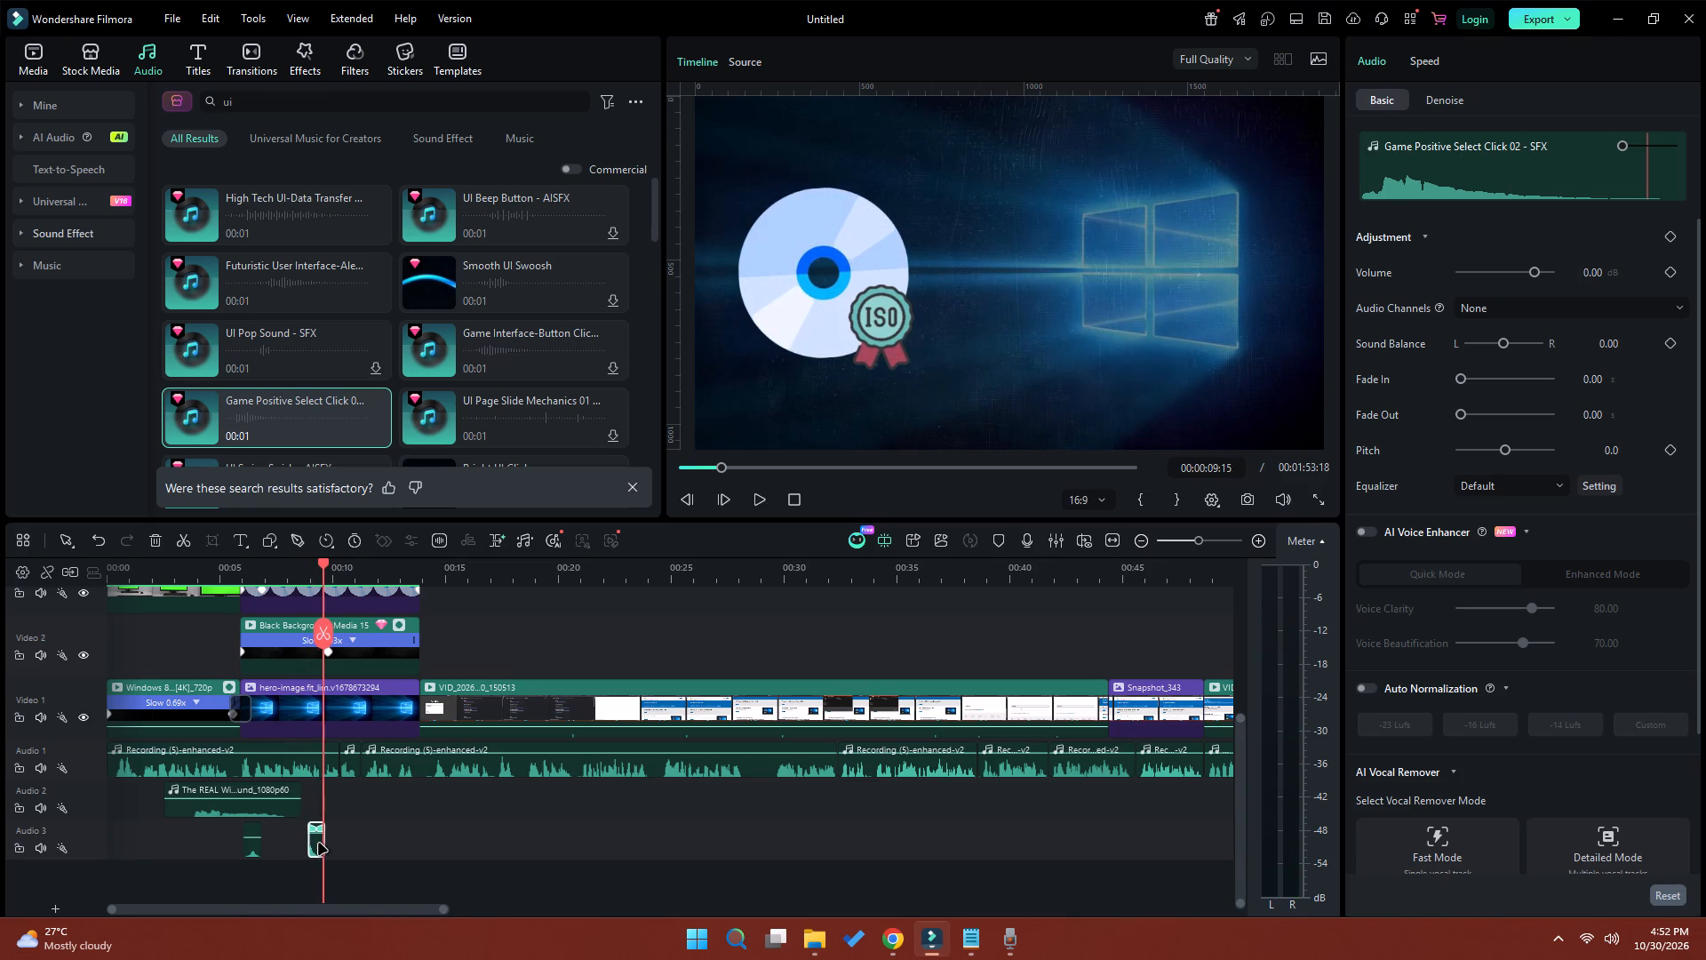
Trim the select-click clip's end to a 14-frame duration, shift its start to the badge's appearance at about 00:00:09:10, and replay.
key(Up)
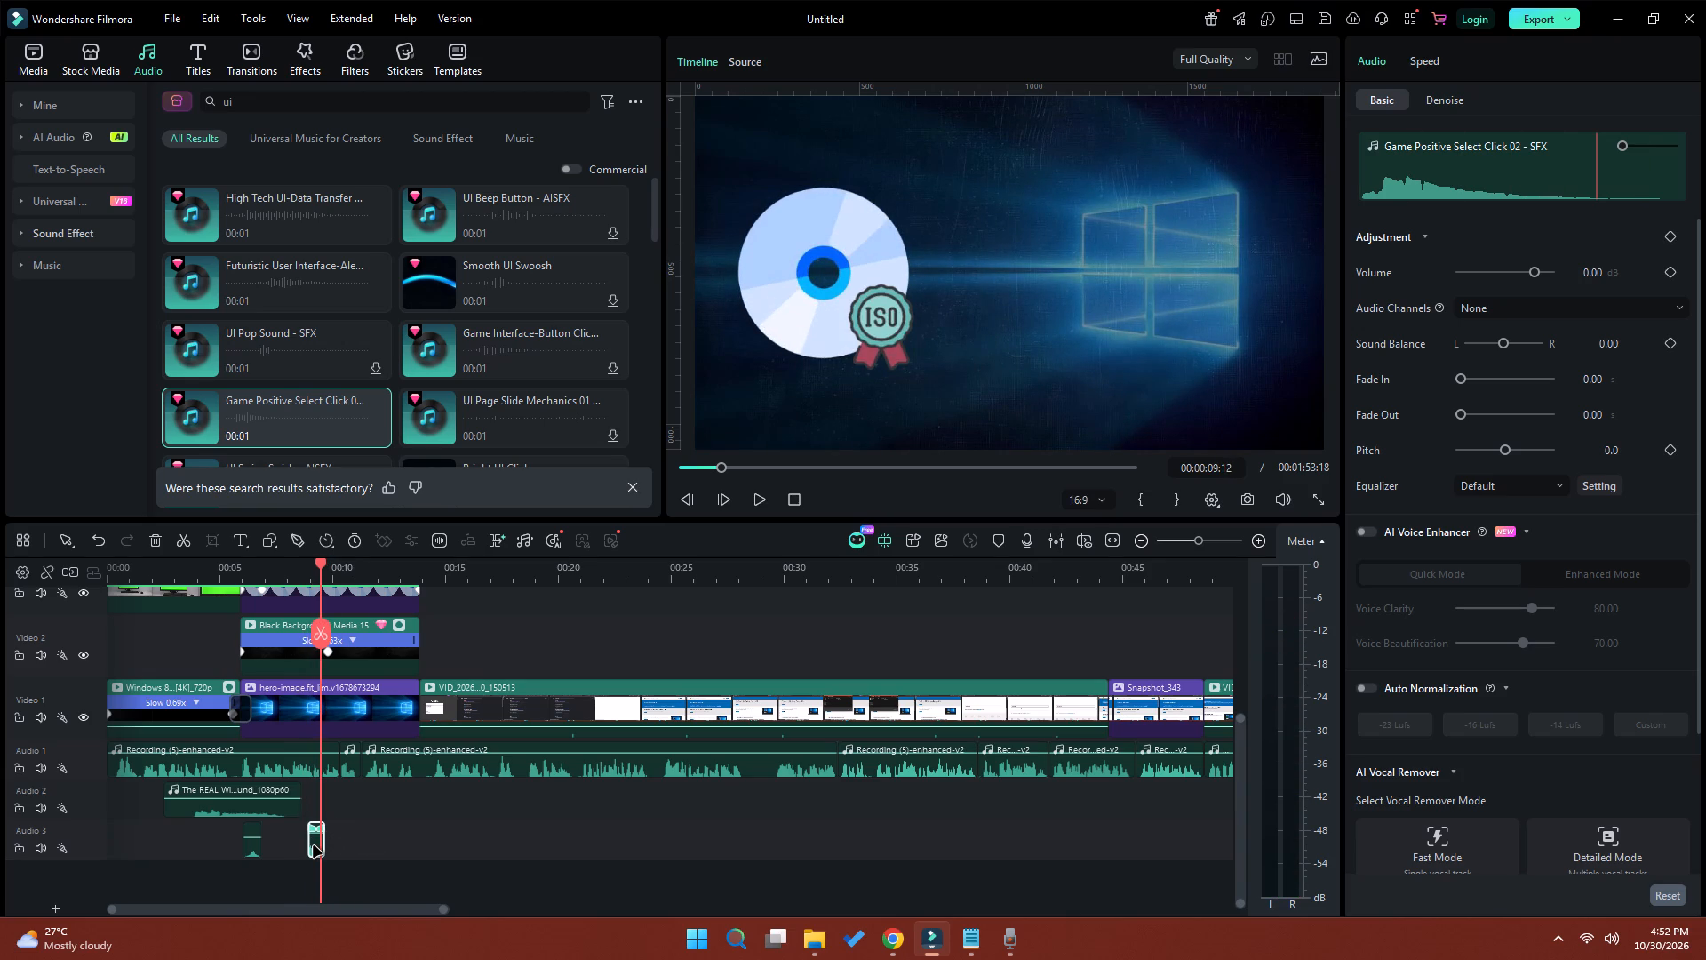
key(Left)
key(Left)
drag(320, 848, 332, 848)
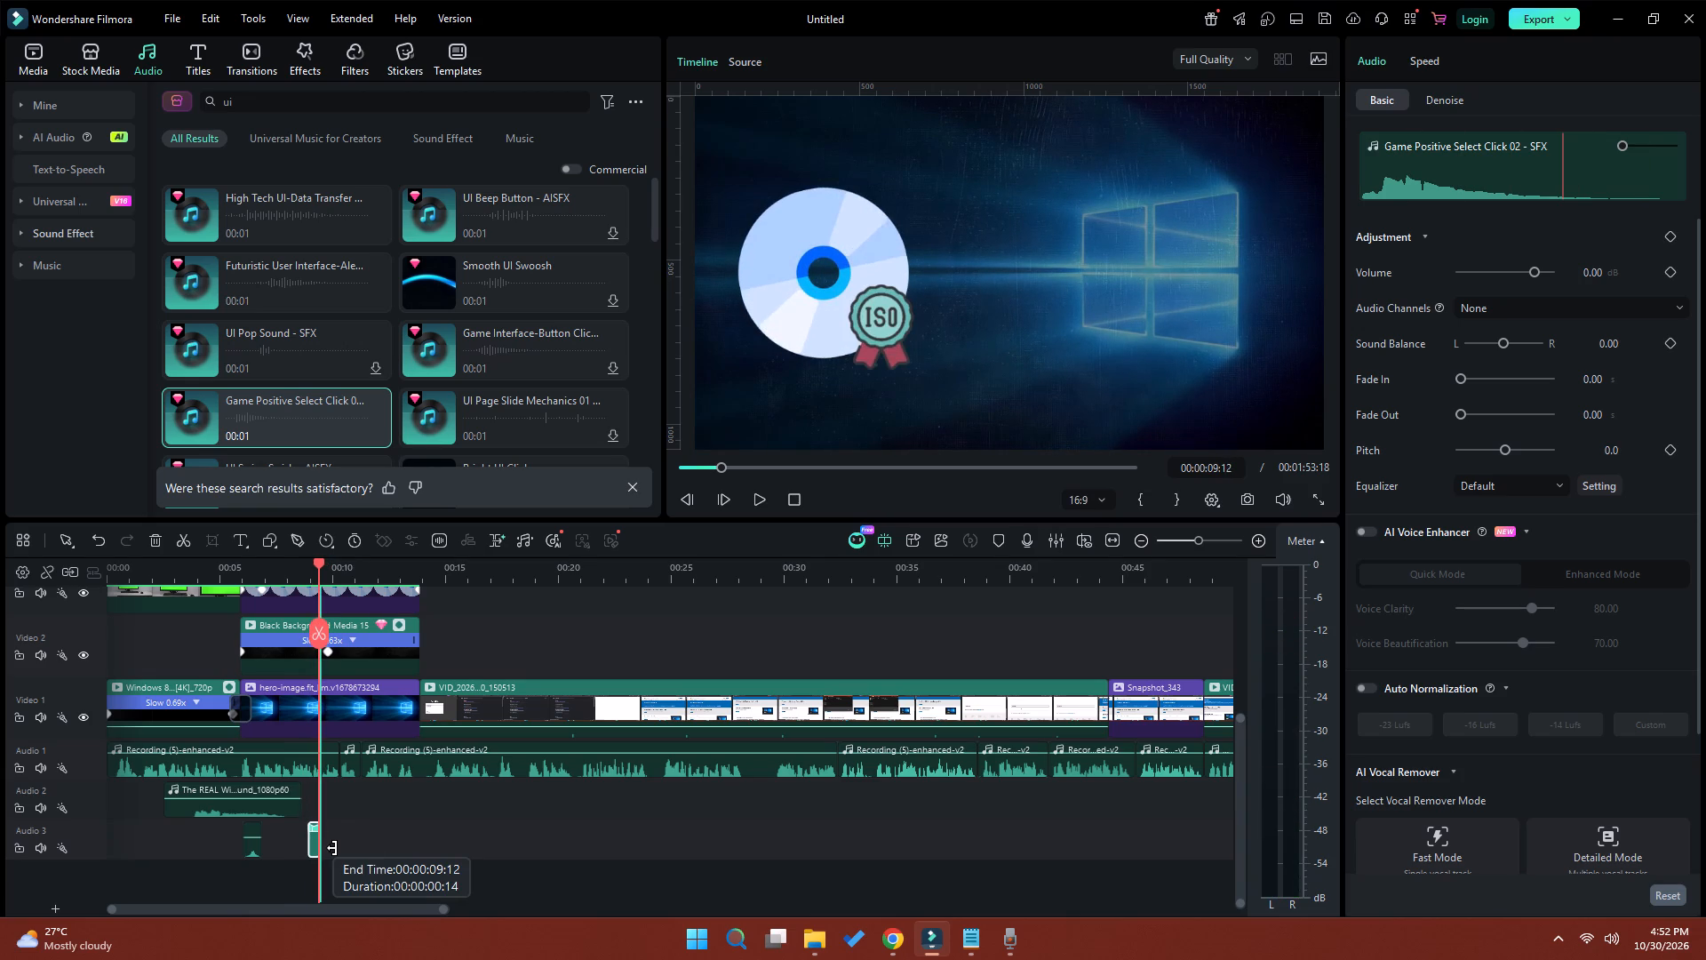
drag(332, 848, 351, 849)
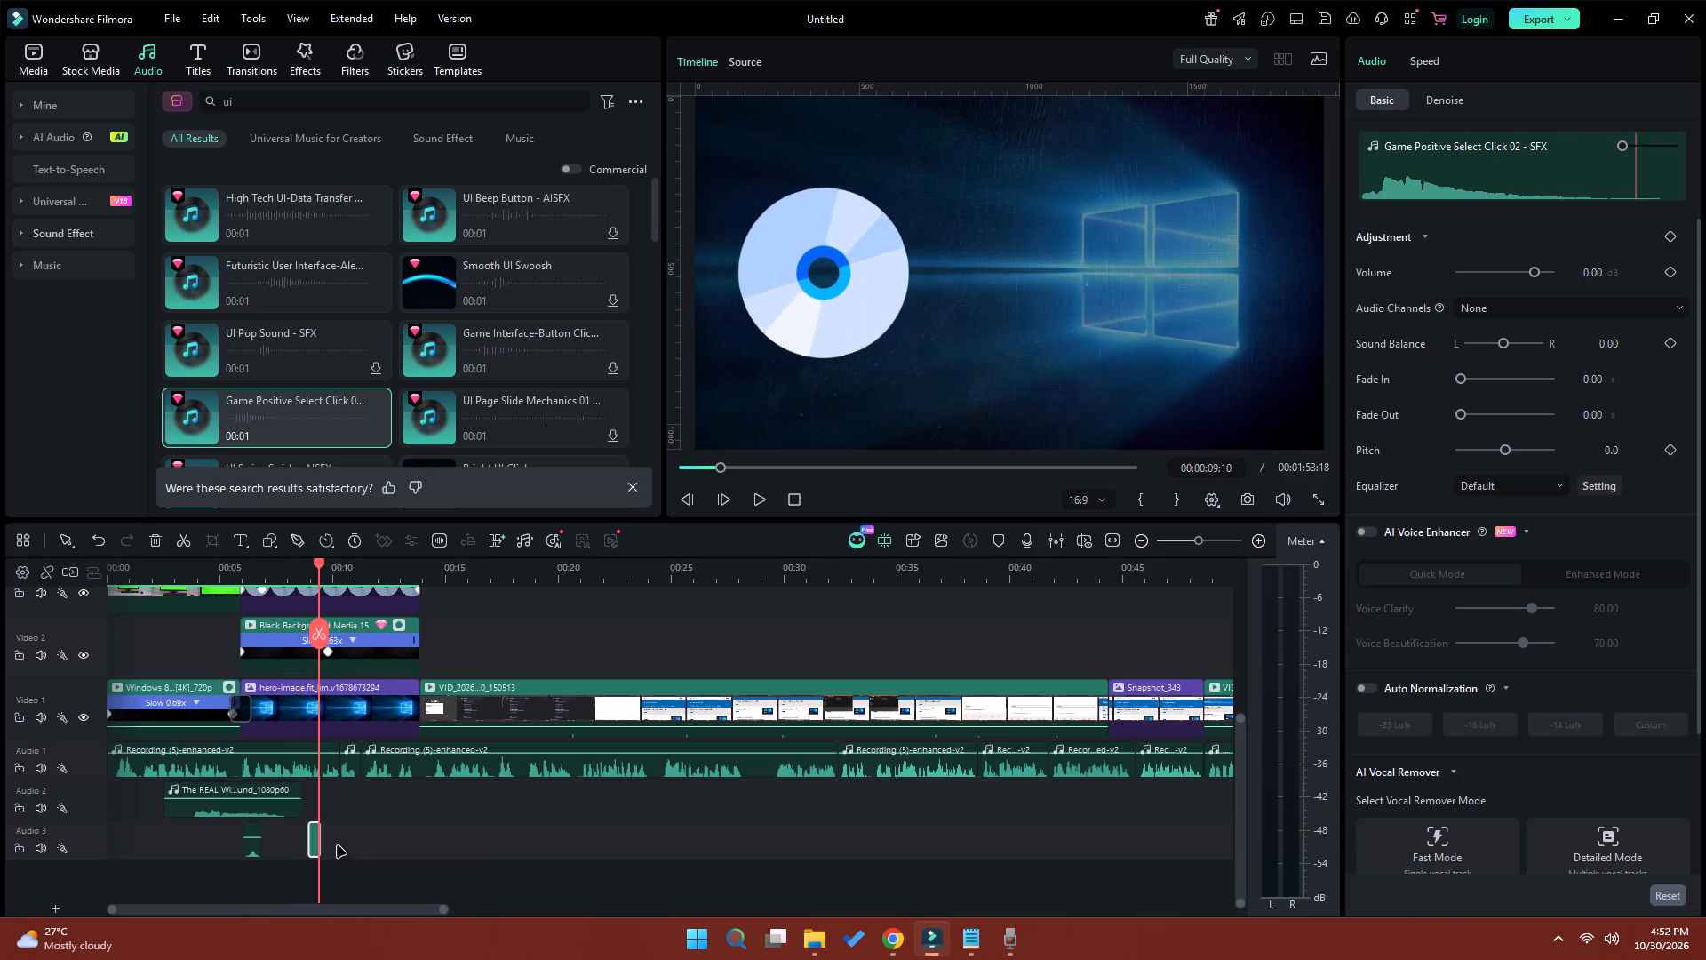
drag(314, 843, 325, 843)
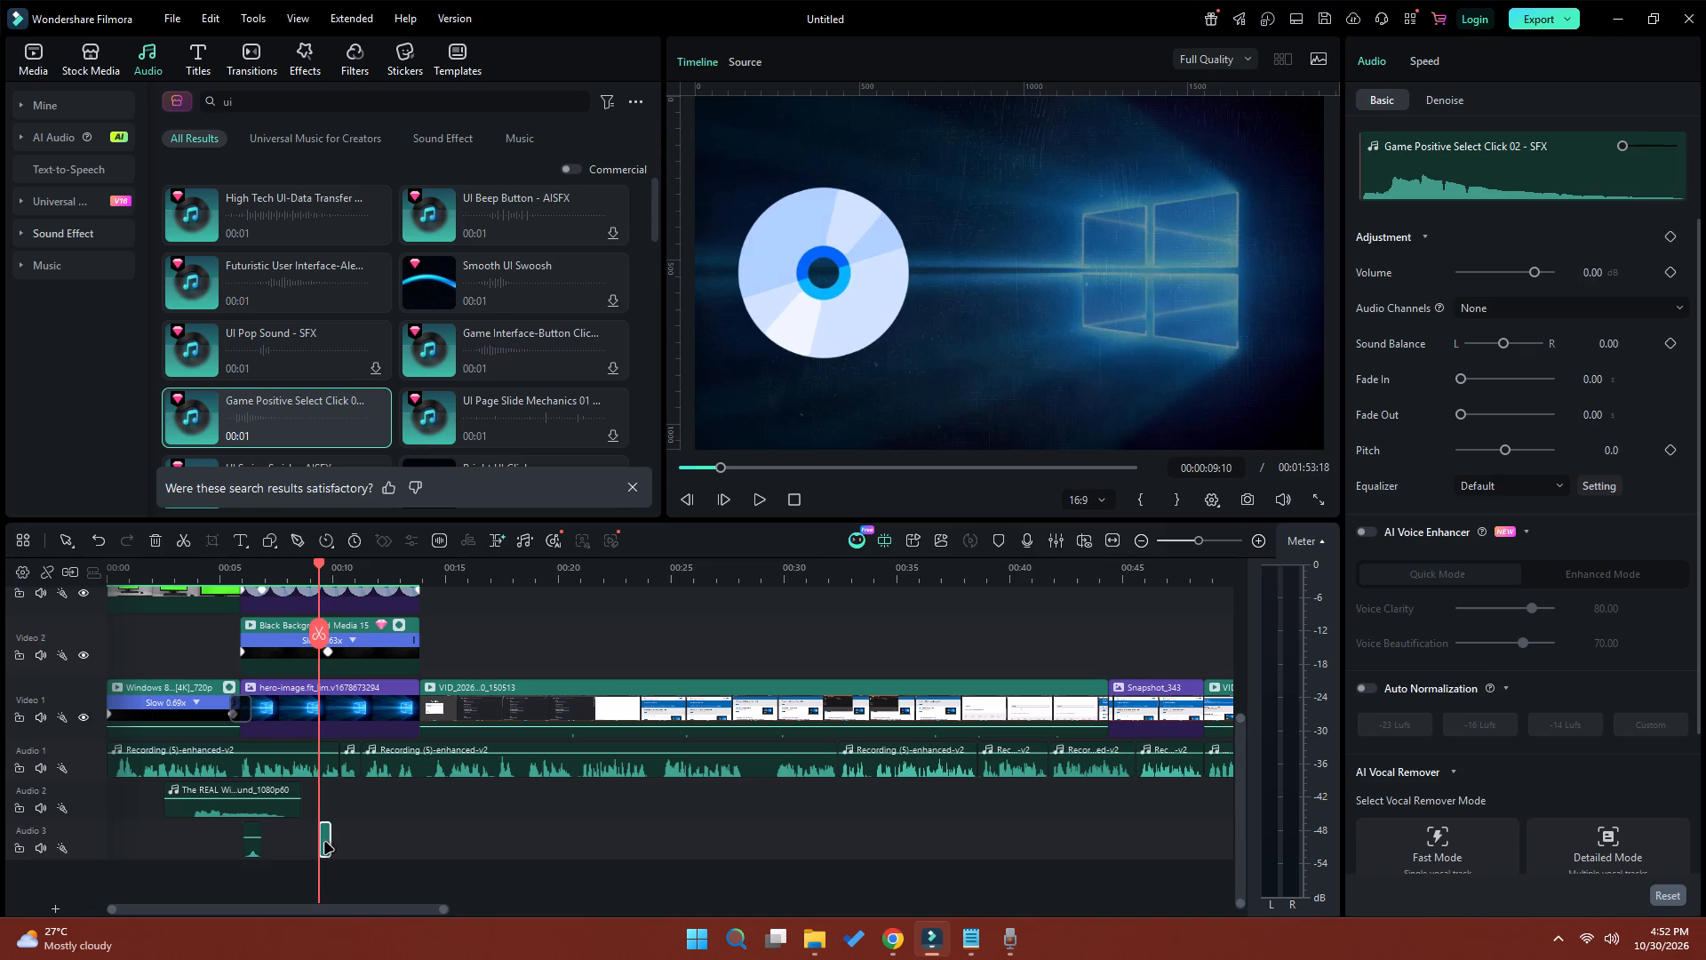
key(space)
key(space)
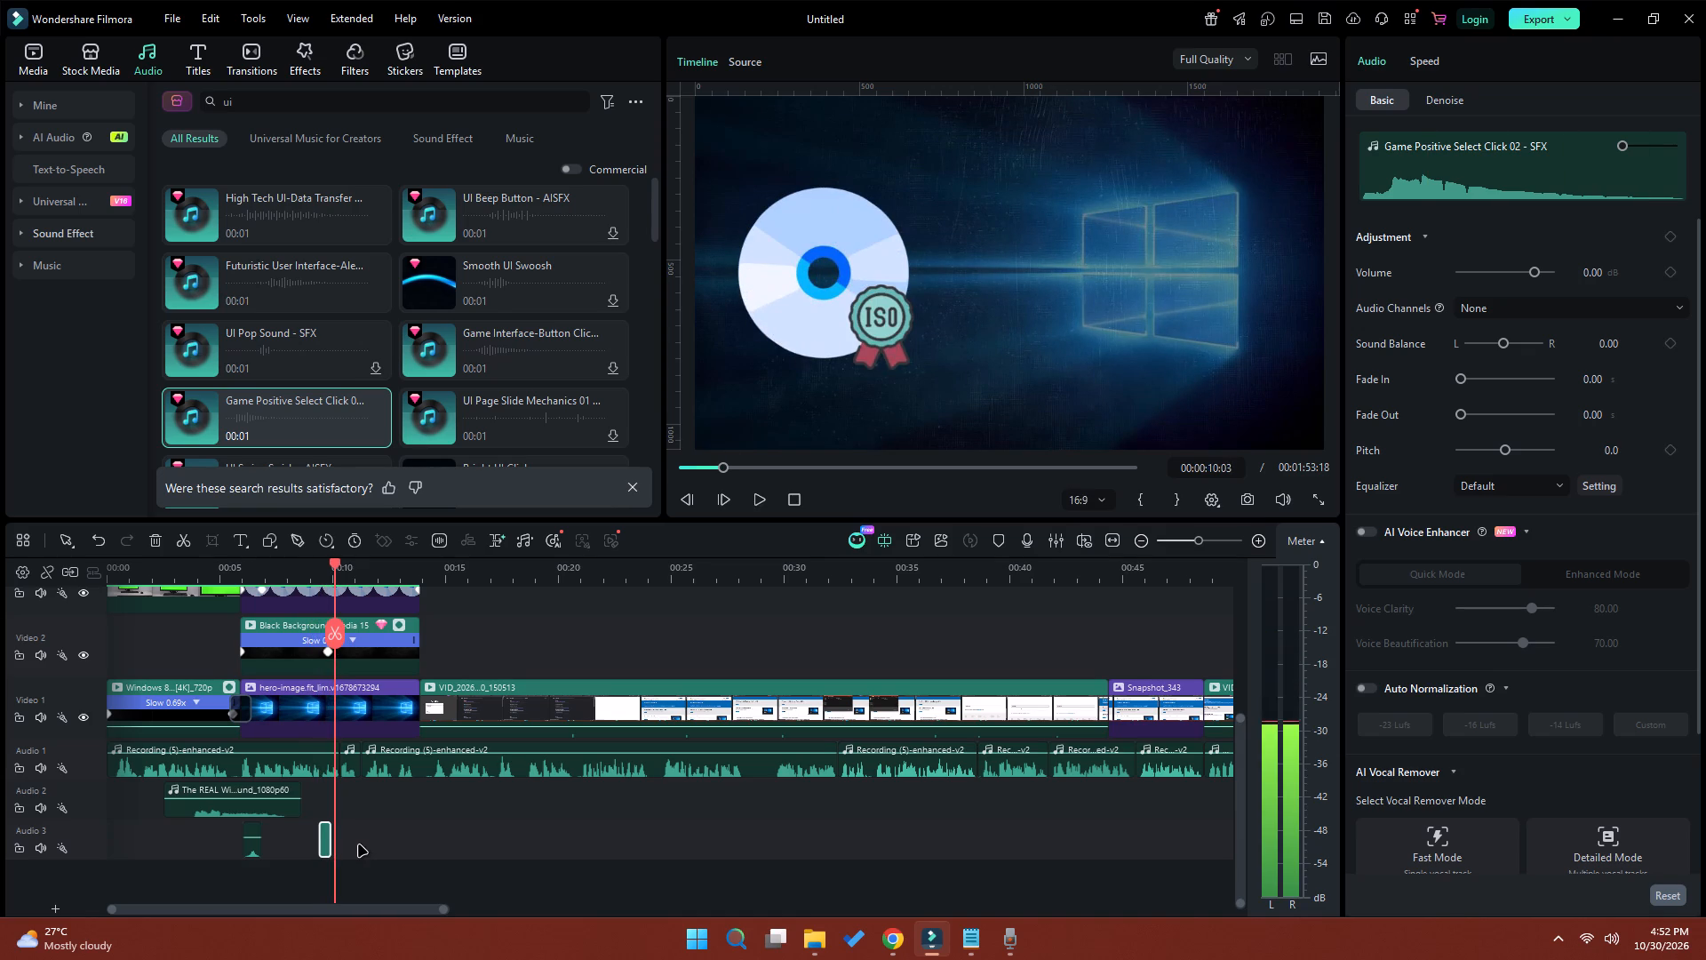
key(space)
key(space)
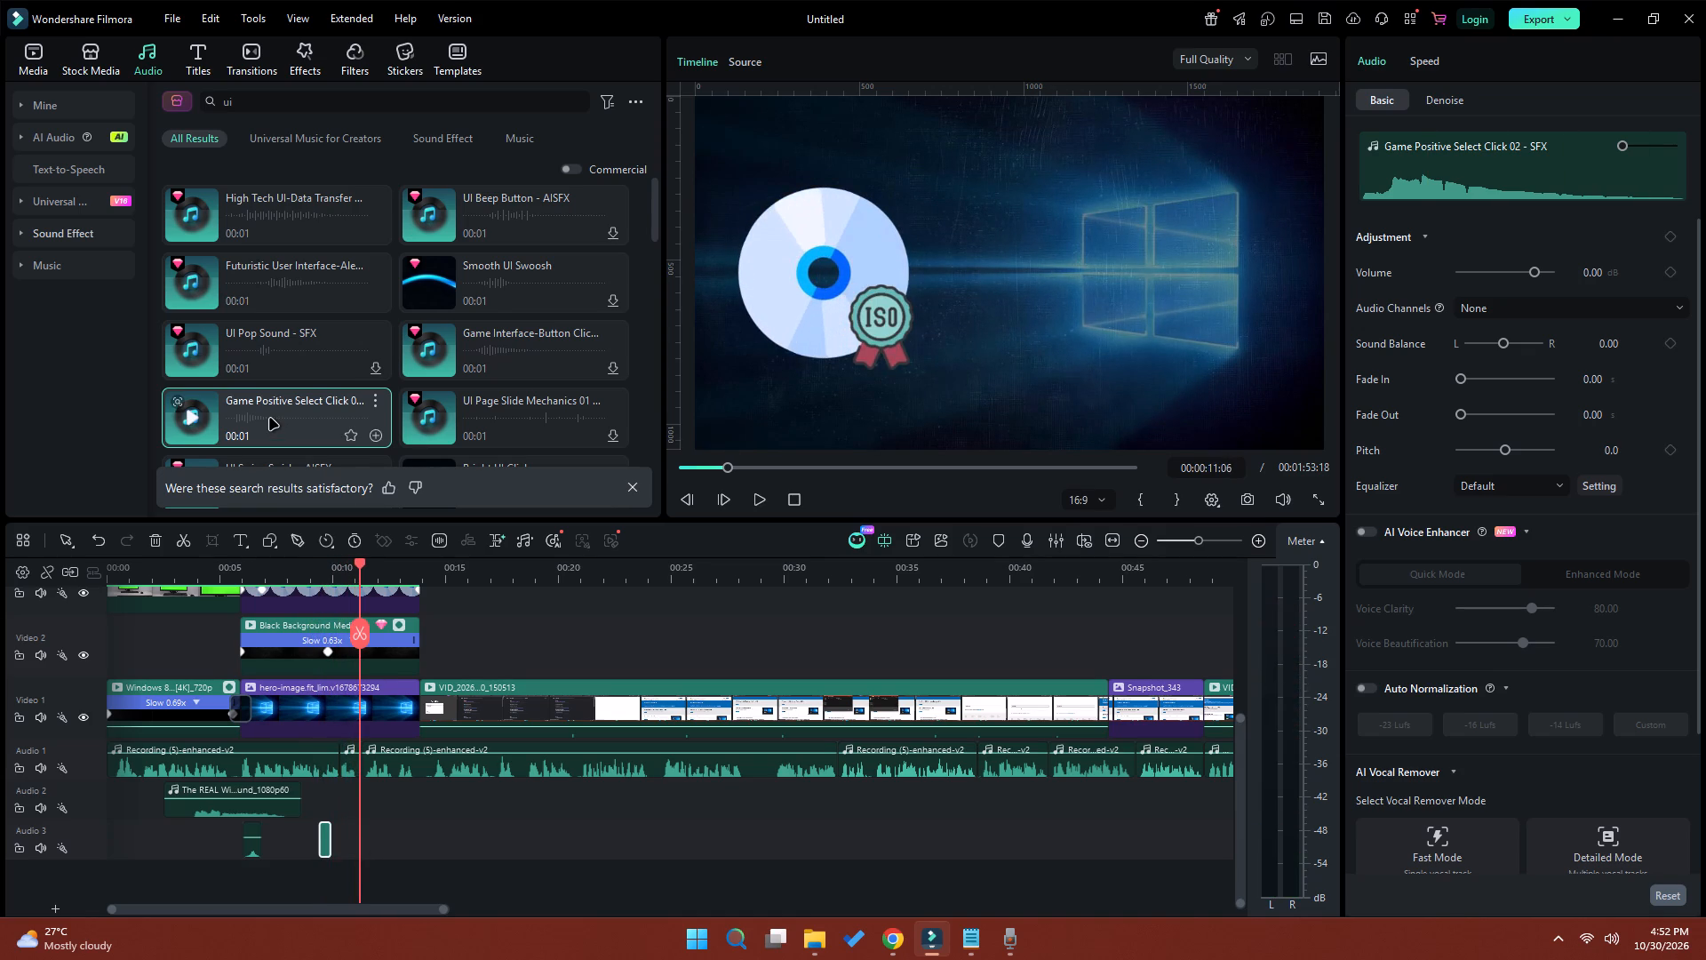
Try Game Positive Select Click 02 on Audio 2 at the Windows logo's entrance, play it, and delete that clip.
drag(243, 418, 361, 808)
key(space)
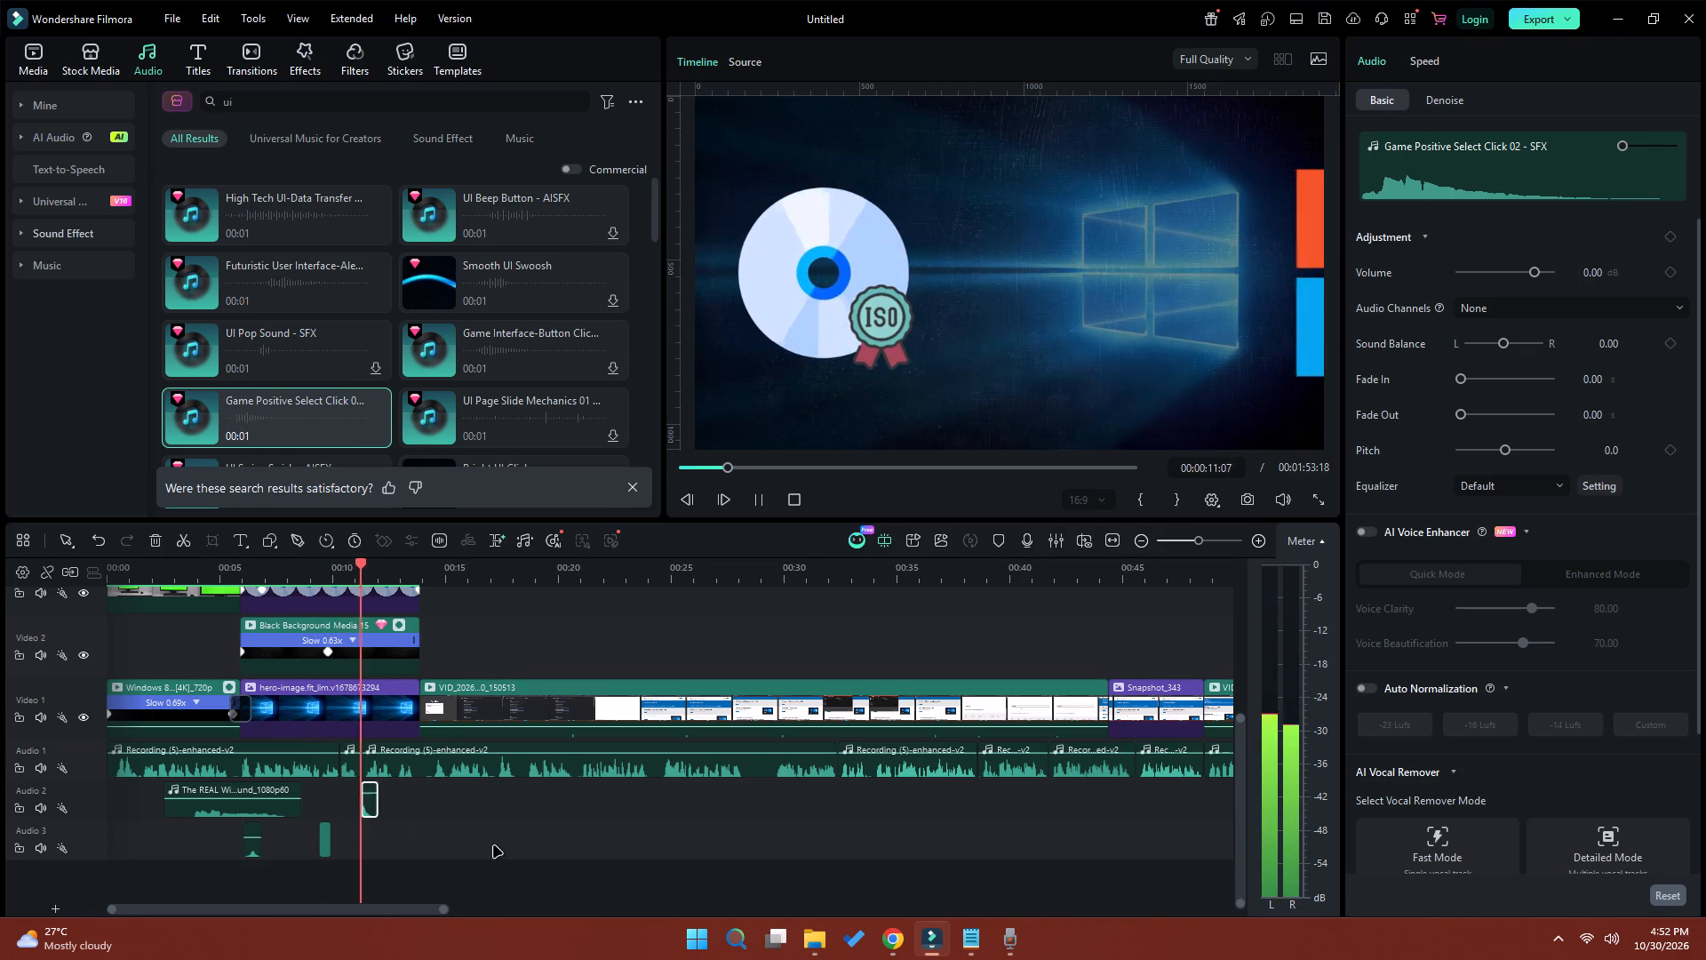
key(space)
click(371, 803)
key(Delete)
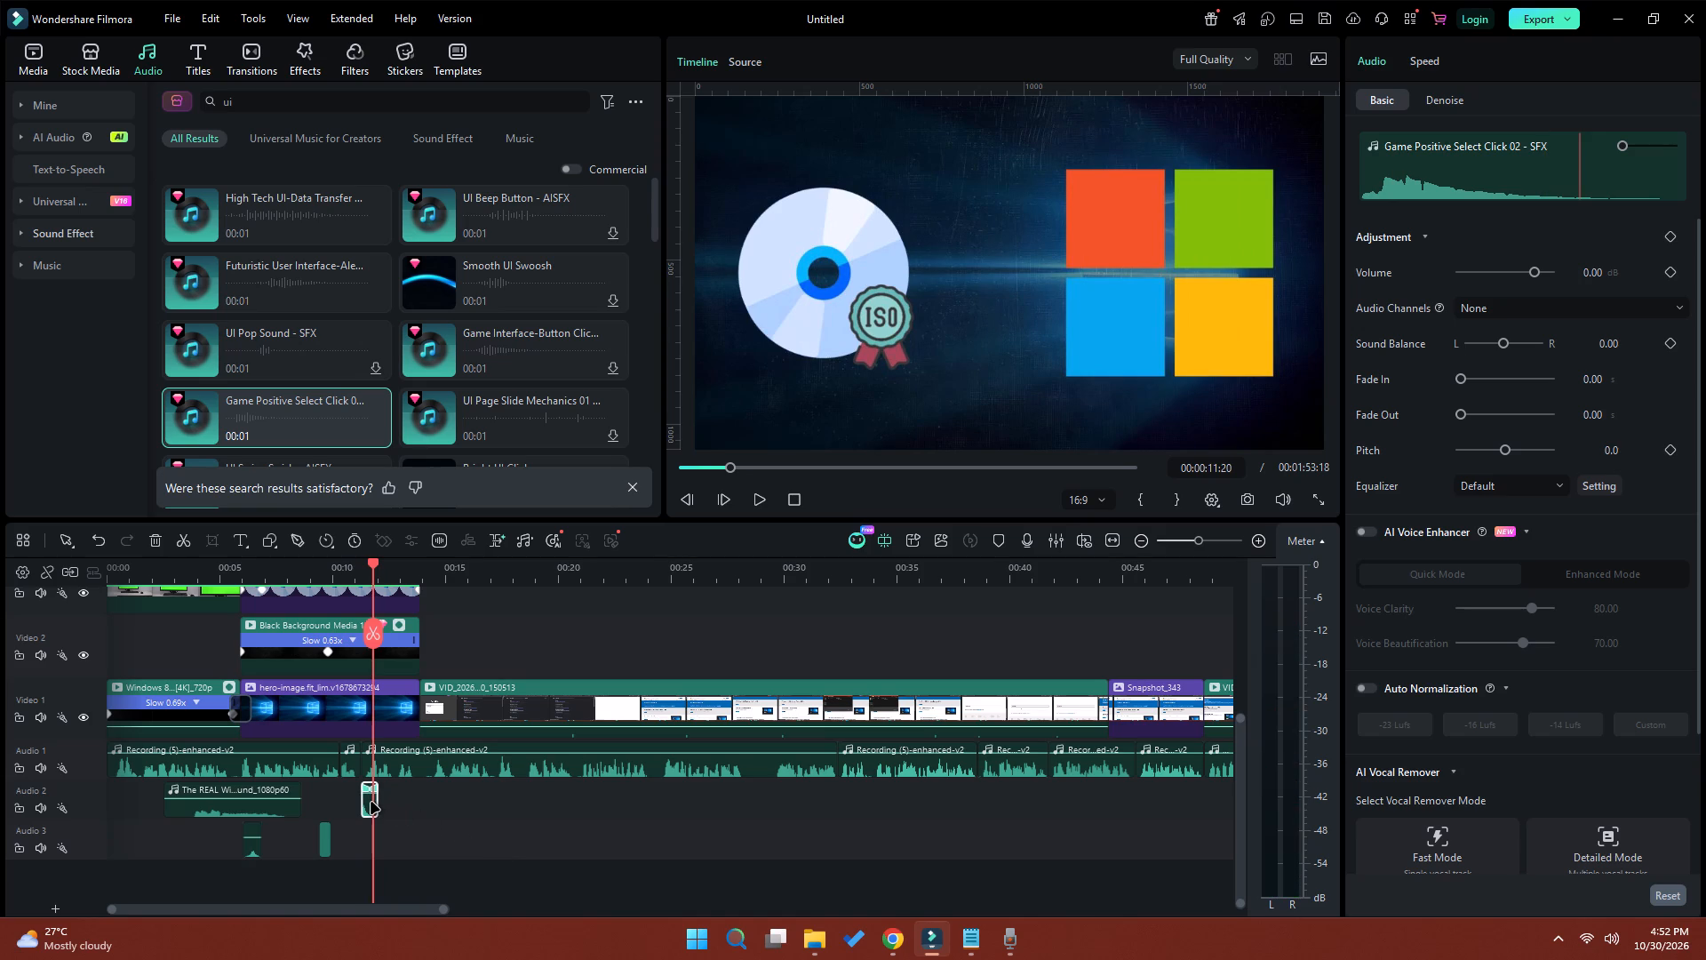
Place Game Interface-Button Click-Confirm 01 on Audio 2 at the Windows logo's entrance and play from there to about 00:00:34.
click(437, 353)
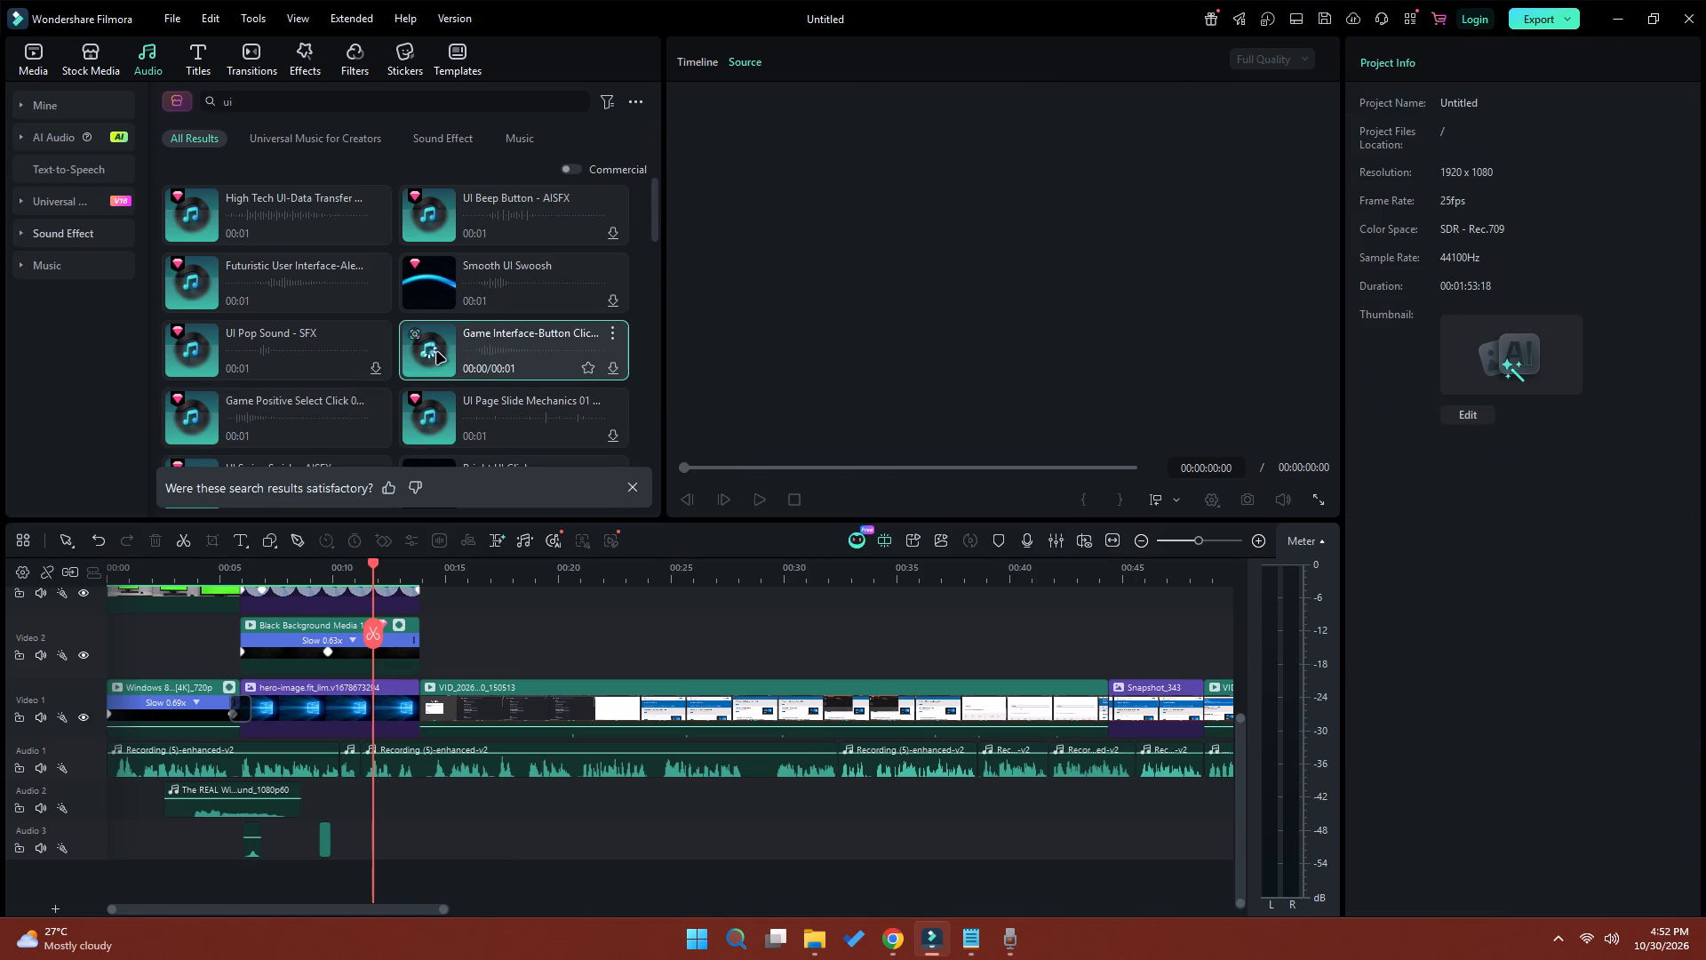
drag(450, 353, 366, 814)
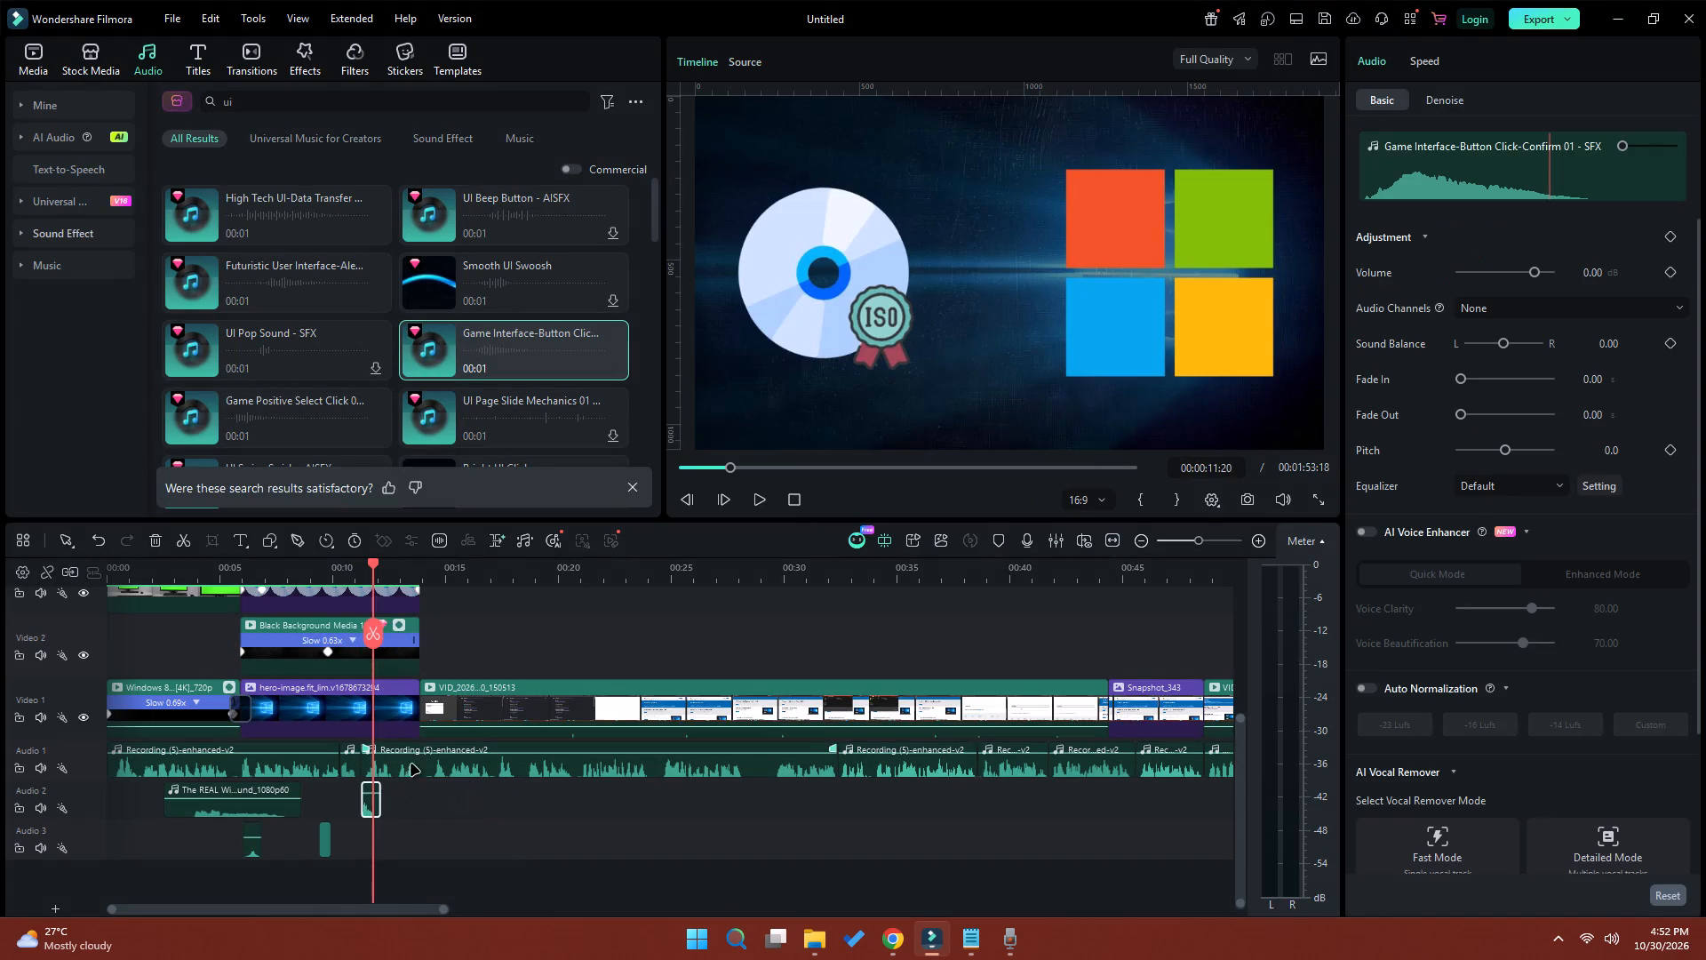
click(361, 572)
key(space)
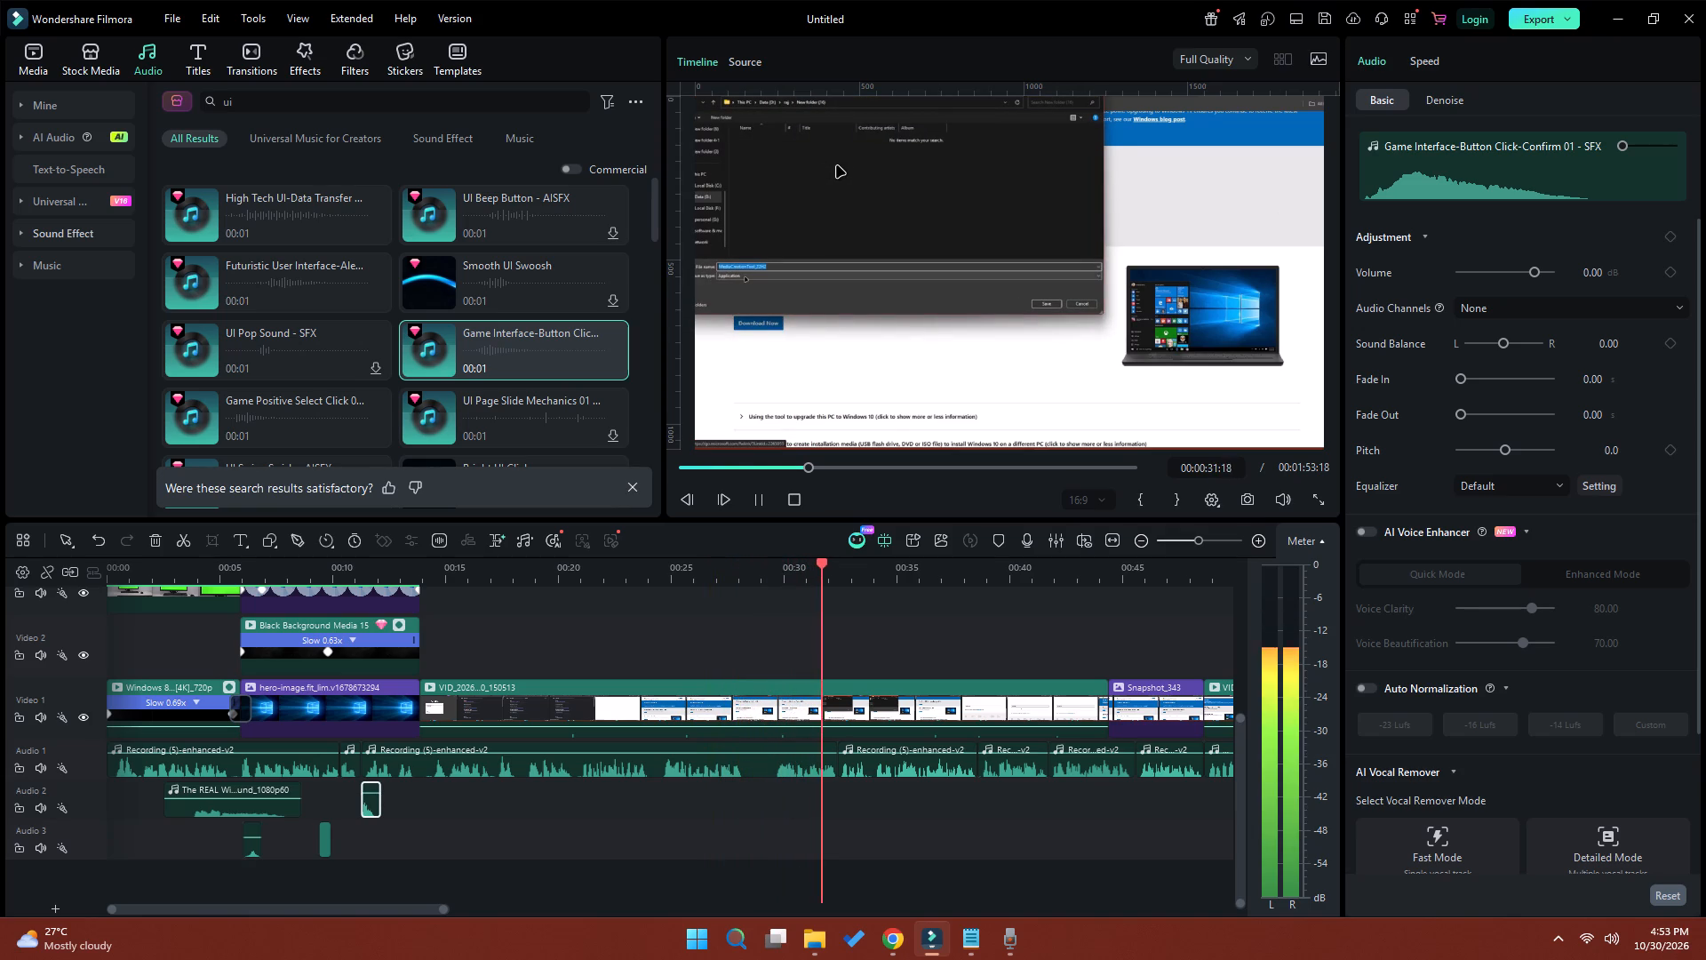
click(762, 501)
Search the audio library for the earlier term "ducomintry music" and audition A Cup of Coffee in Big City and Beautiful Love.
click(79, 274)
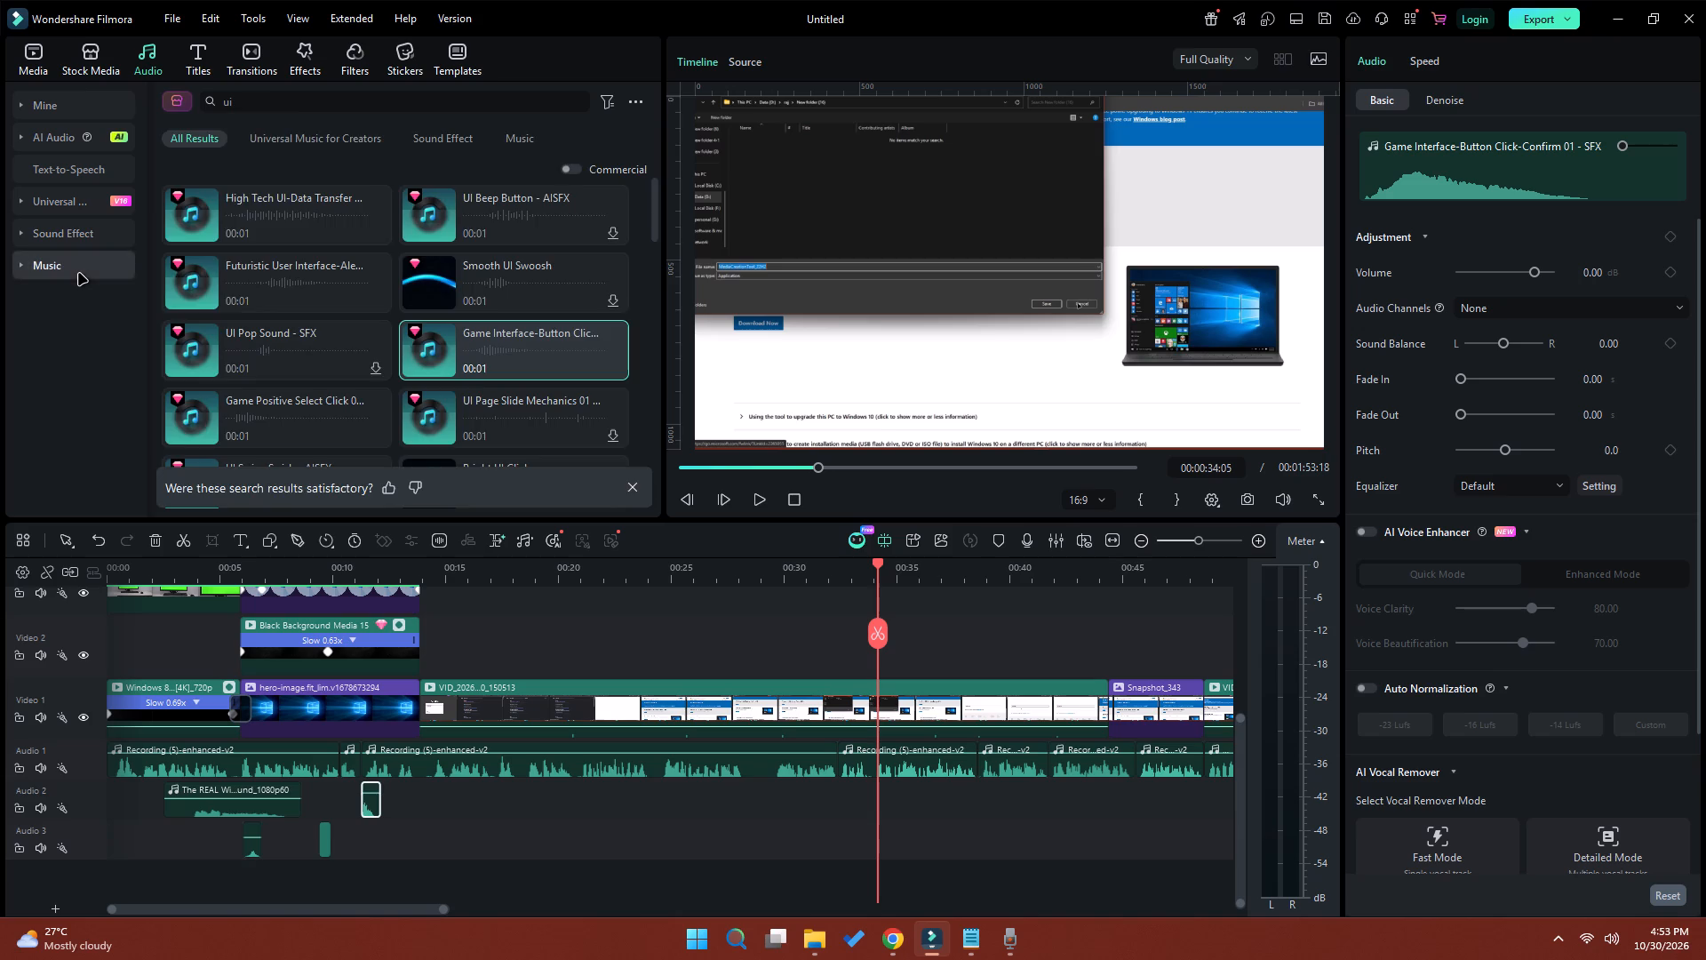
click(297, 106)
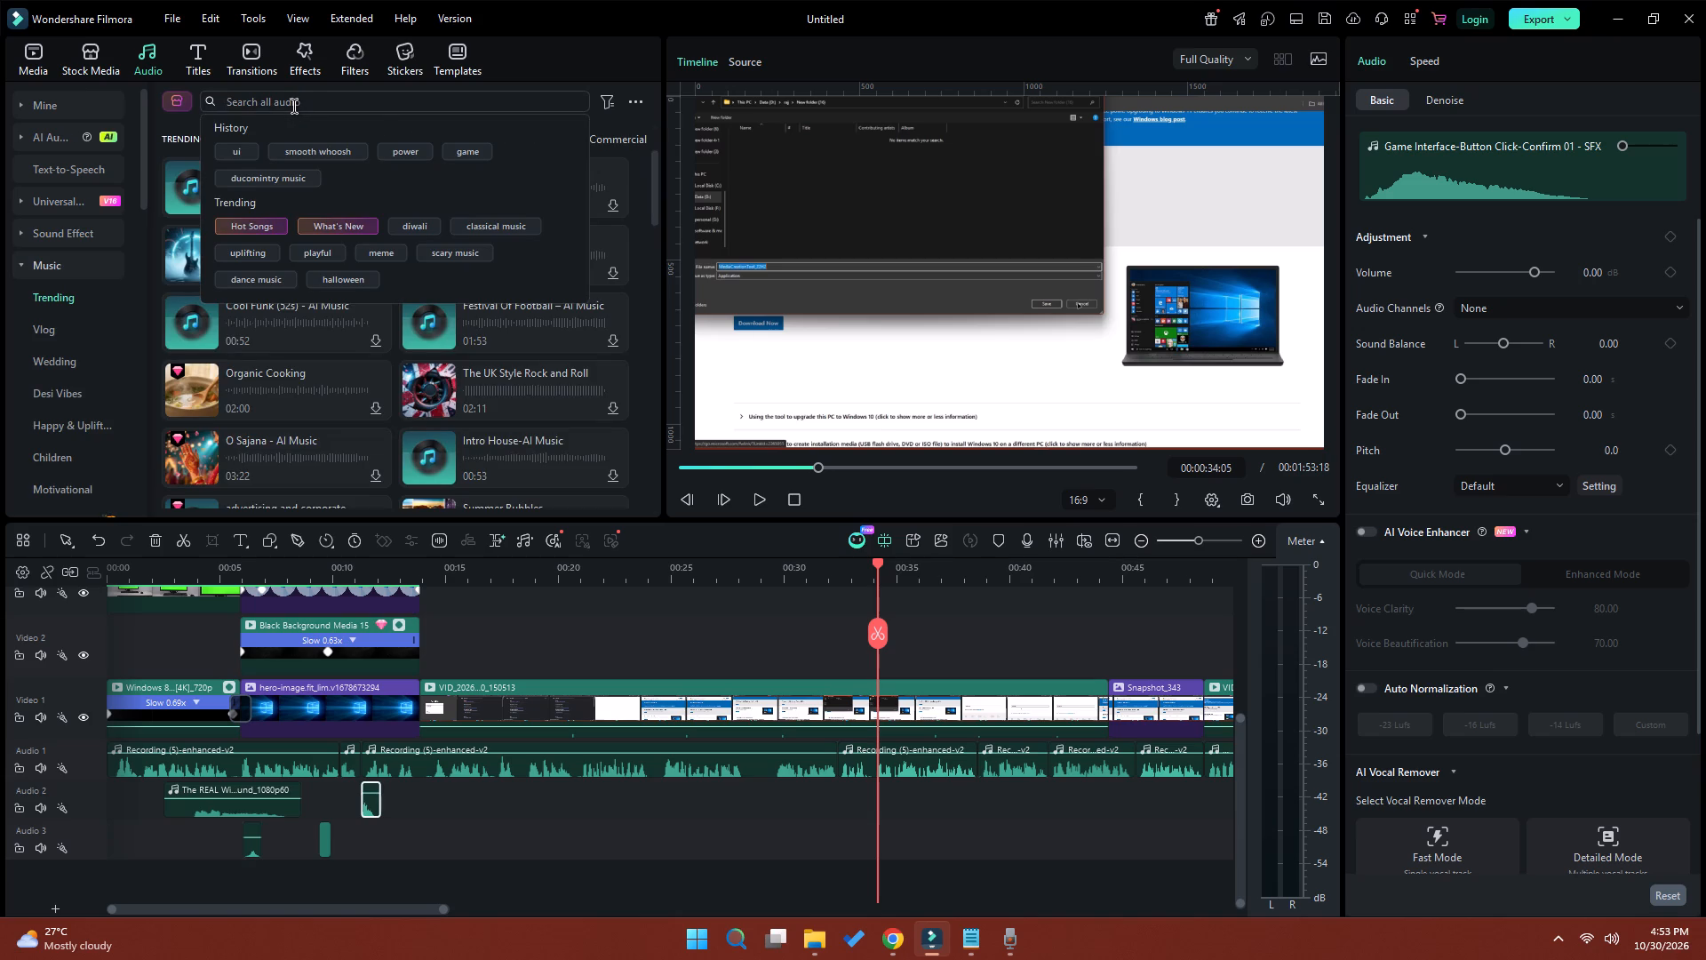
click(277, 178)
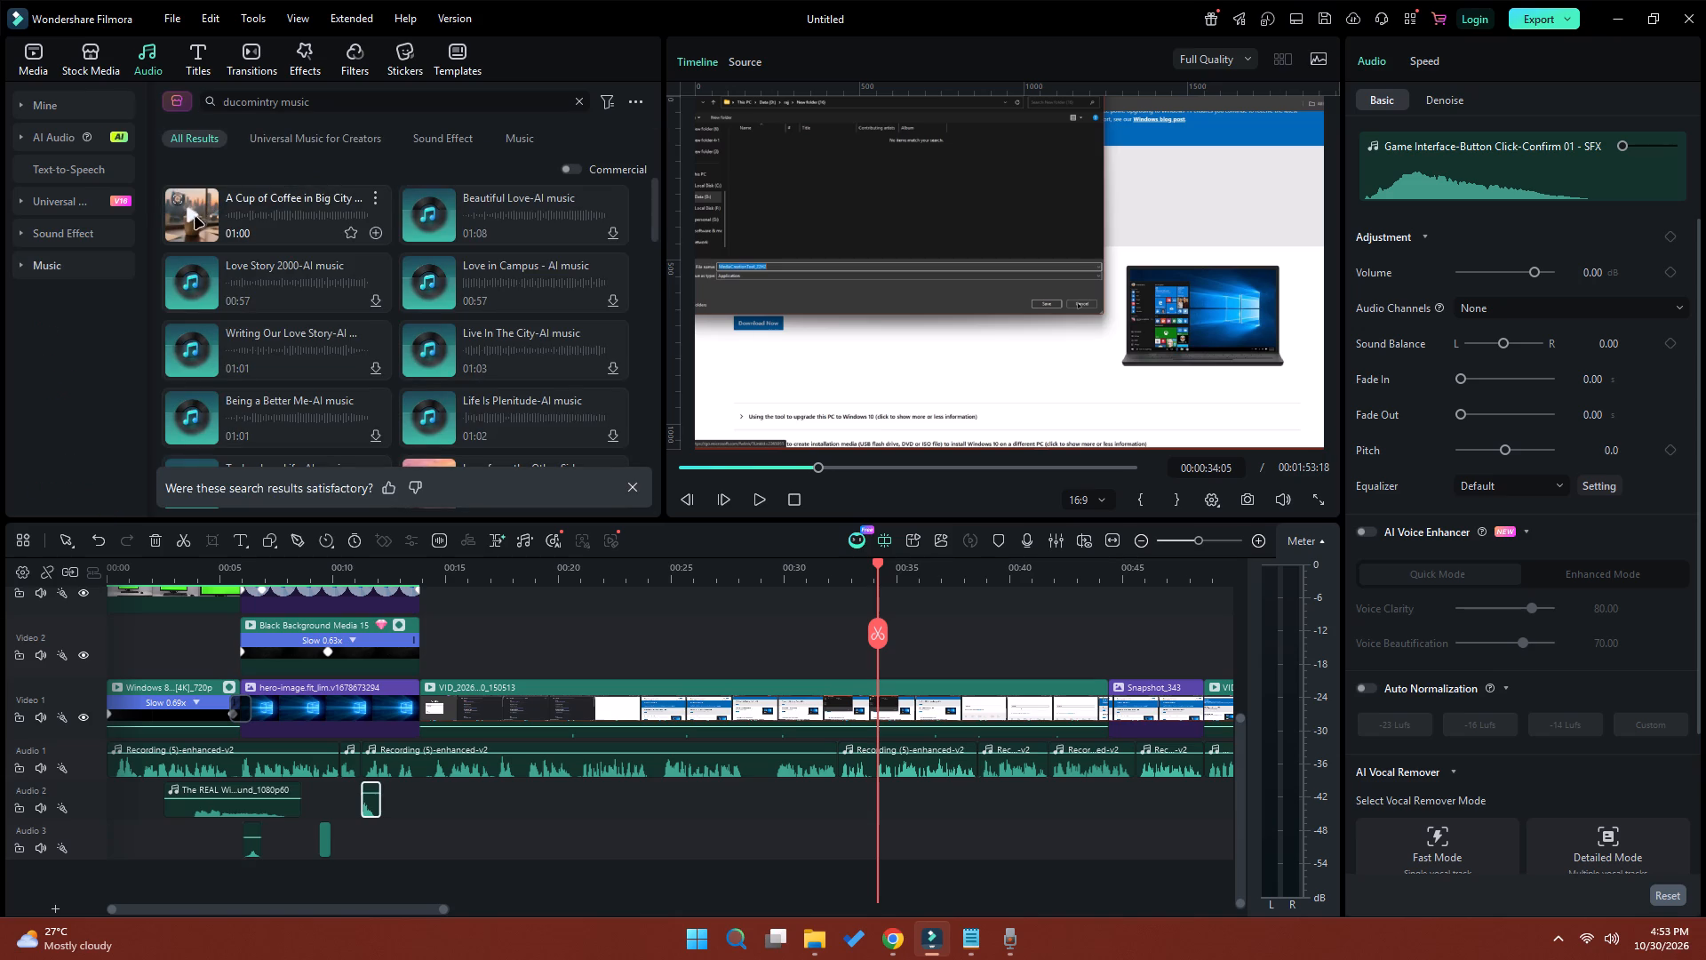
click(189, 218)
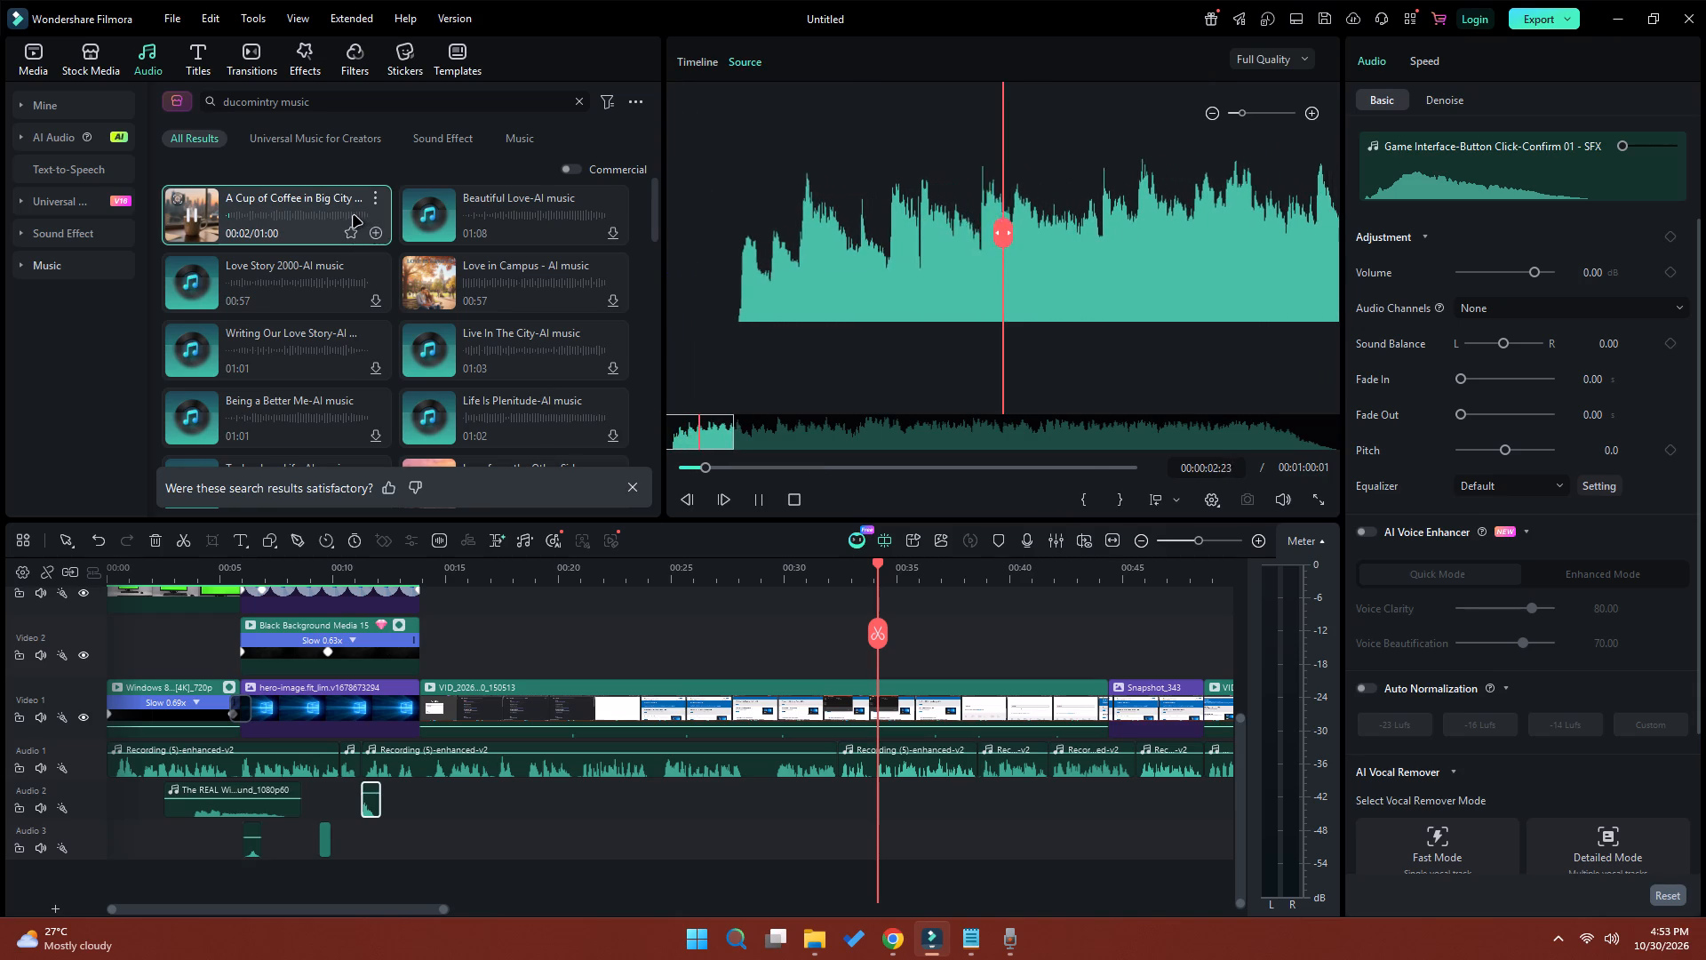
click(431, 218)
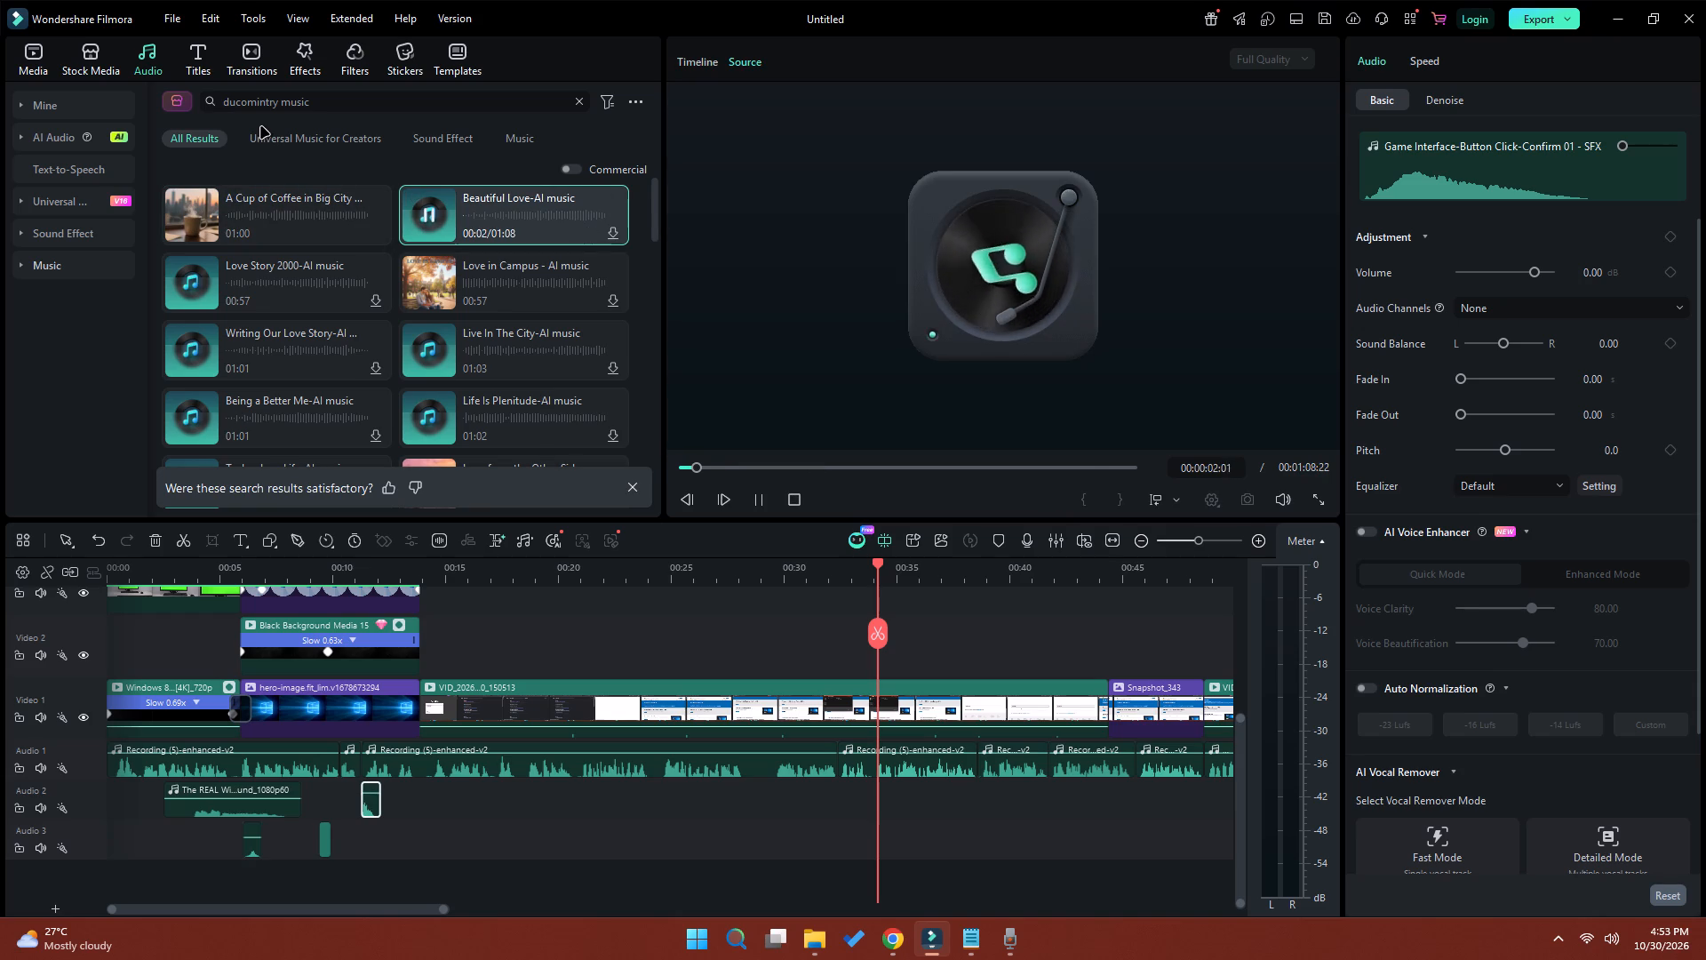
Search the audio library for "scince" and audition Target Lock, Eyes On The Prize, Alien Visitors (alt end) 11S and Alien Visitors Part 3 31S.
drag(331, 107, 147, 105)
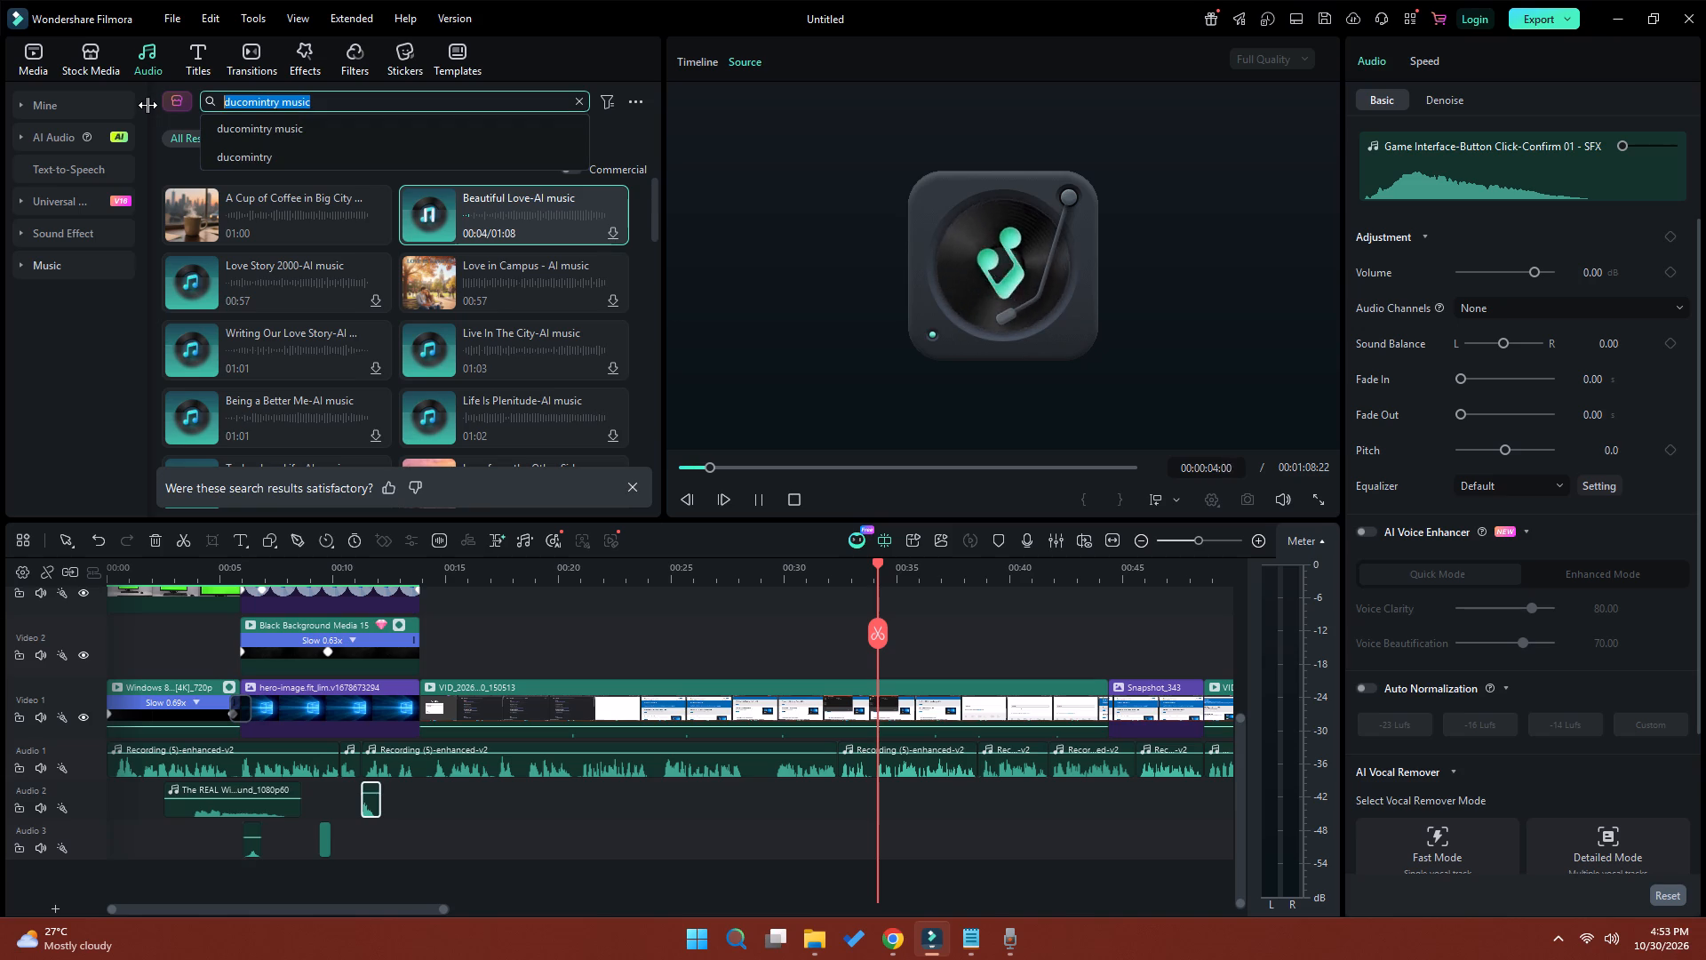
text(sc)
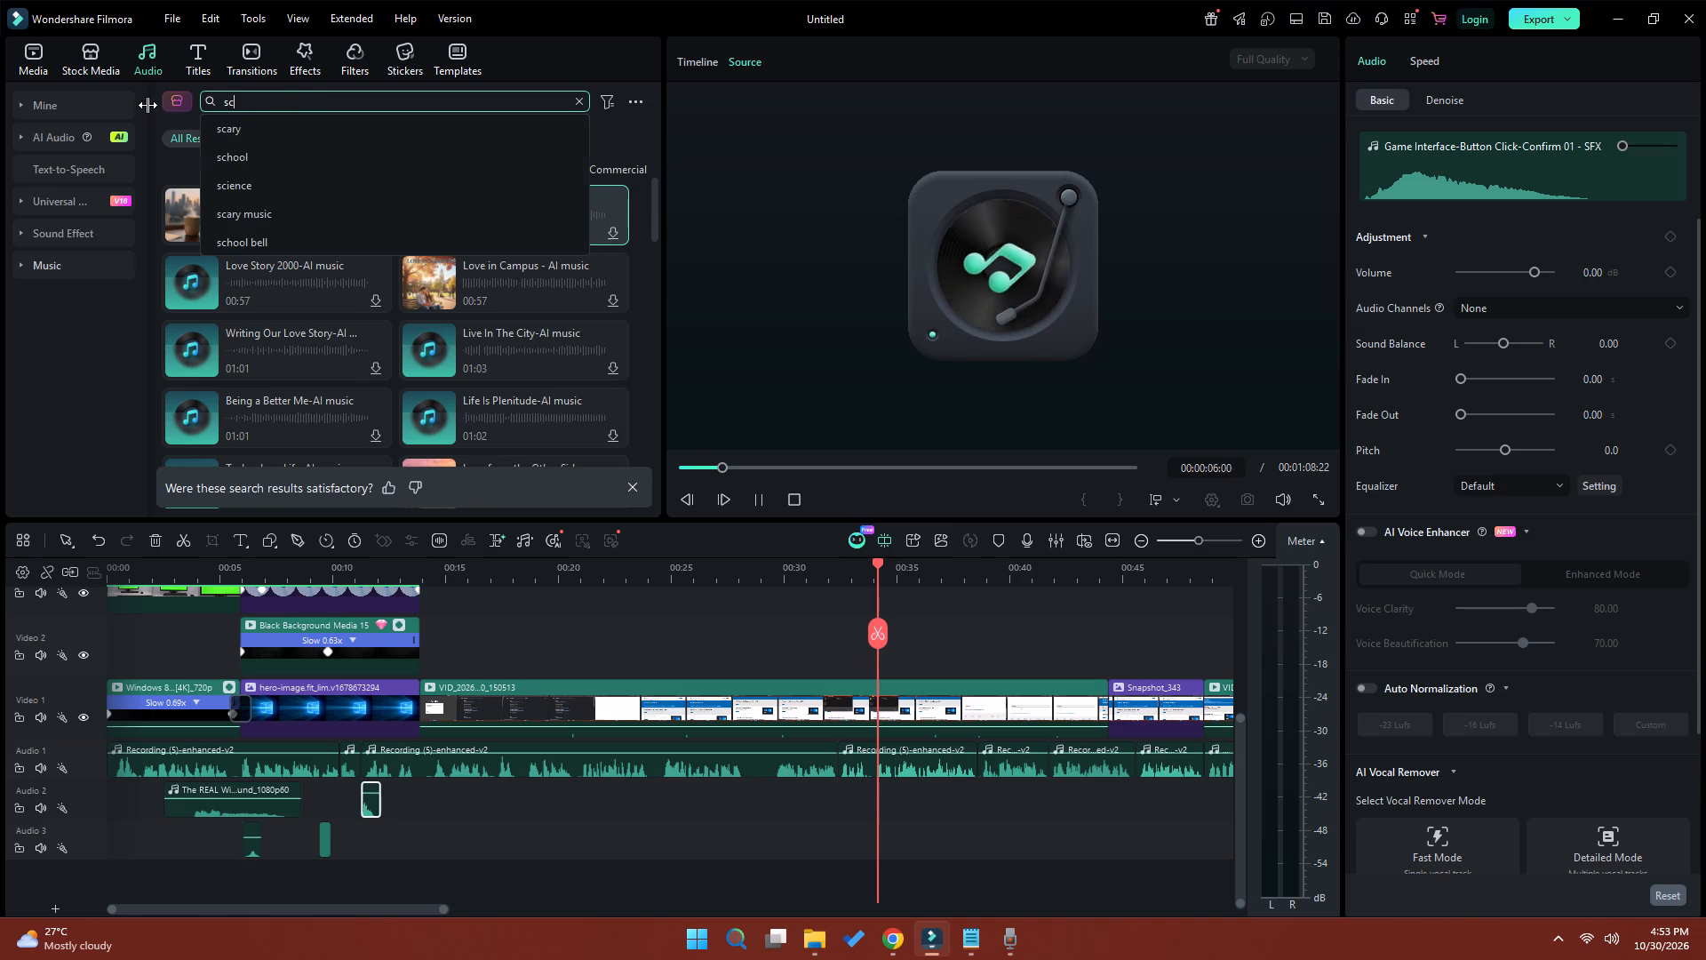
text(ince)
key(Return)
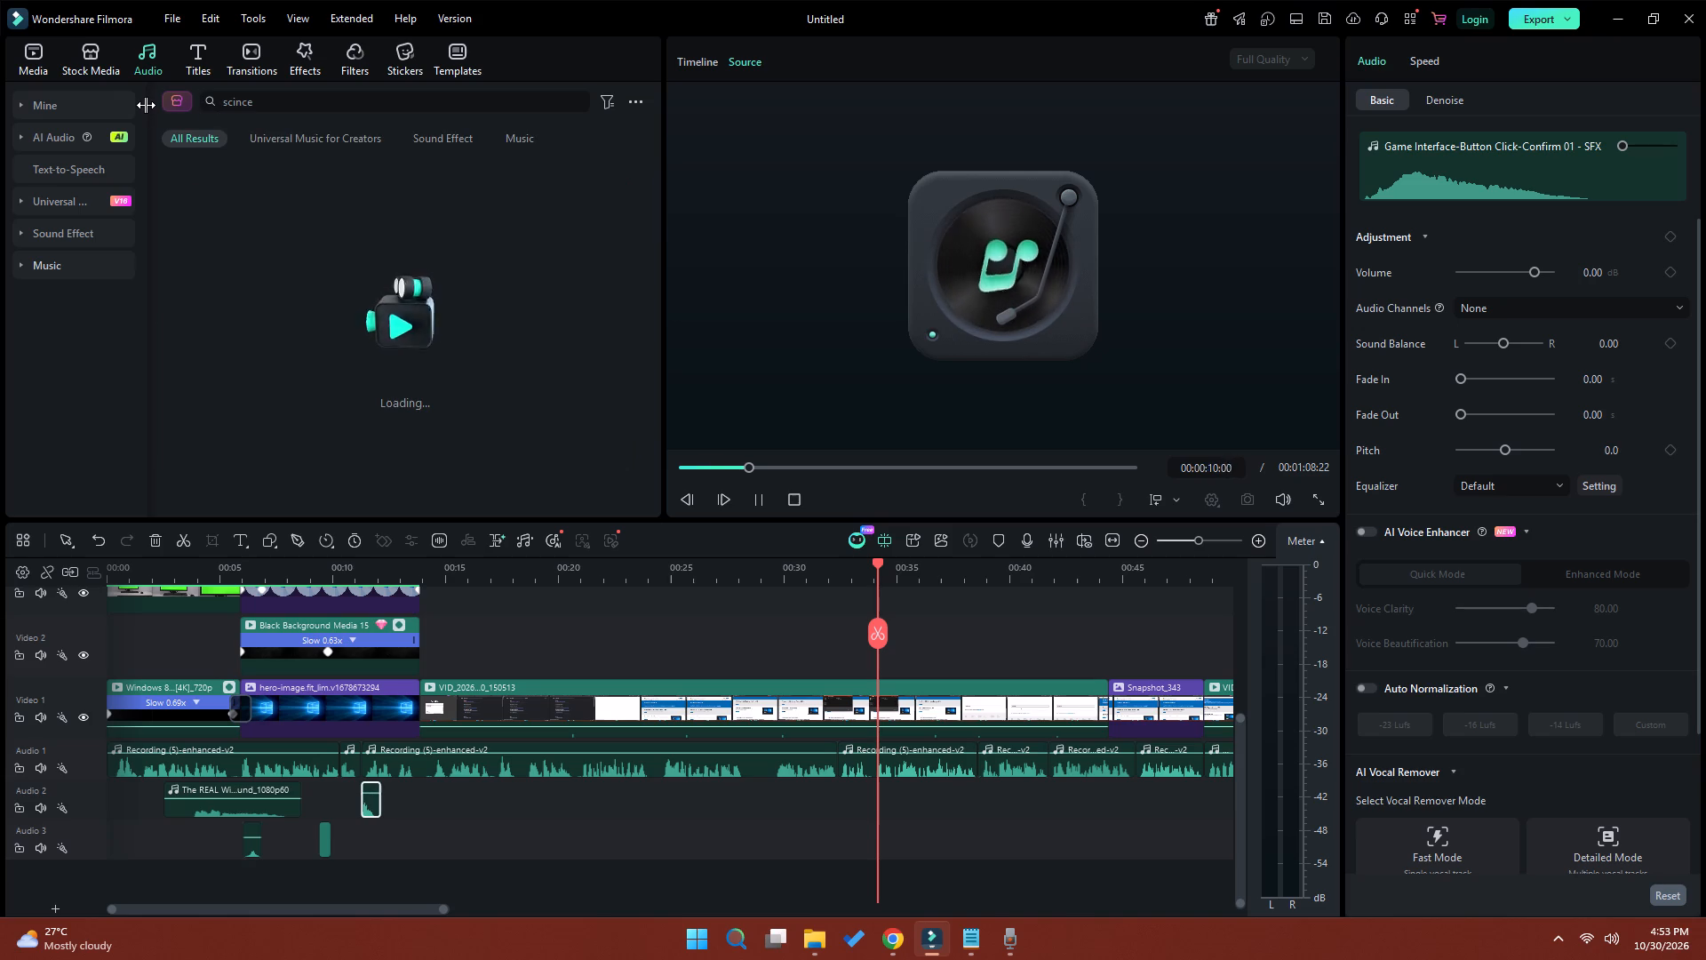
click(189, 213)
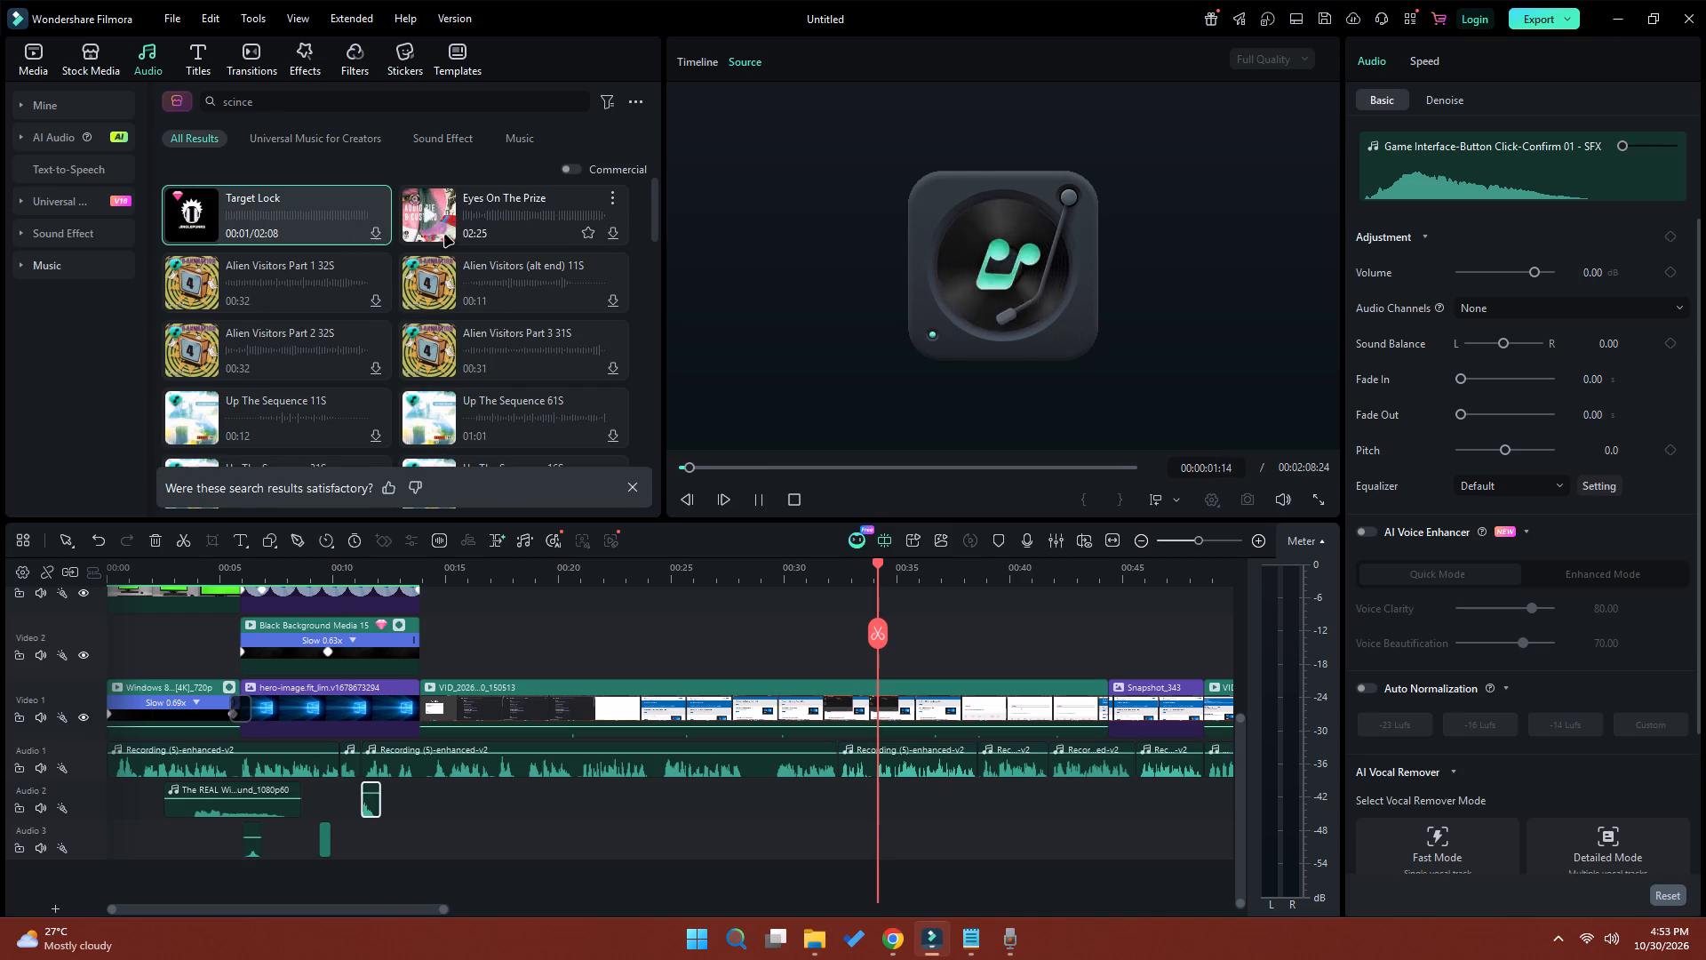
click(426, 220)
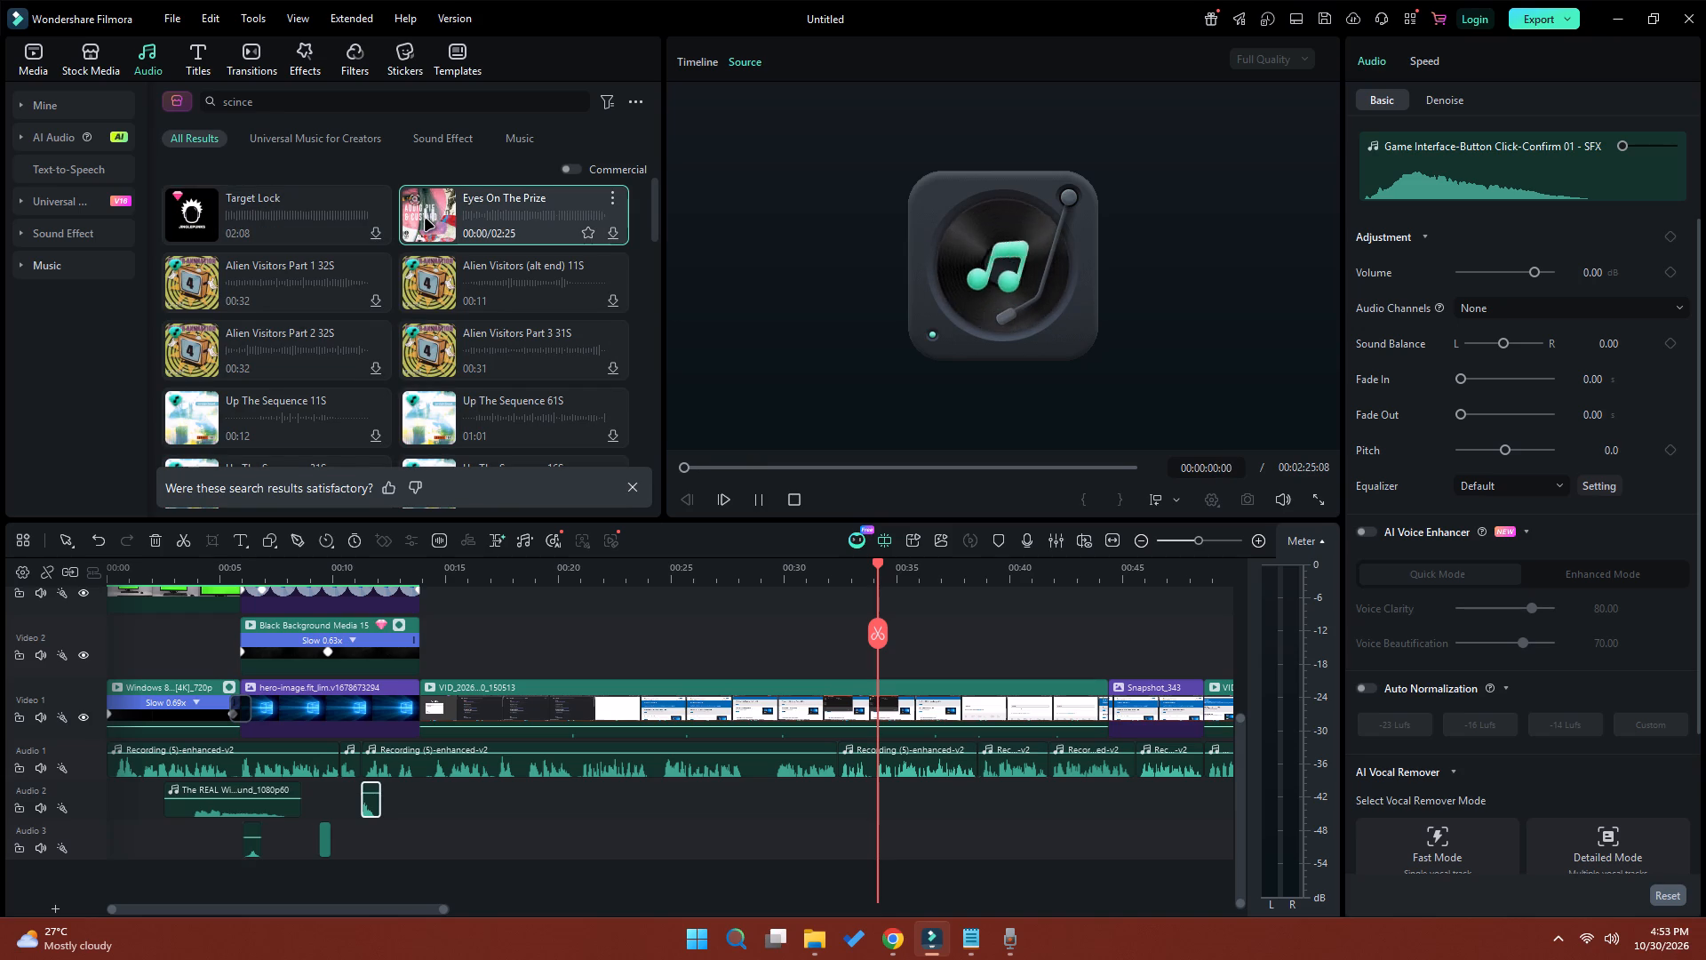
click(424, 290)
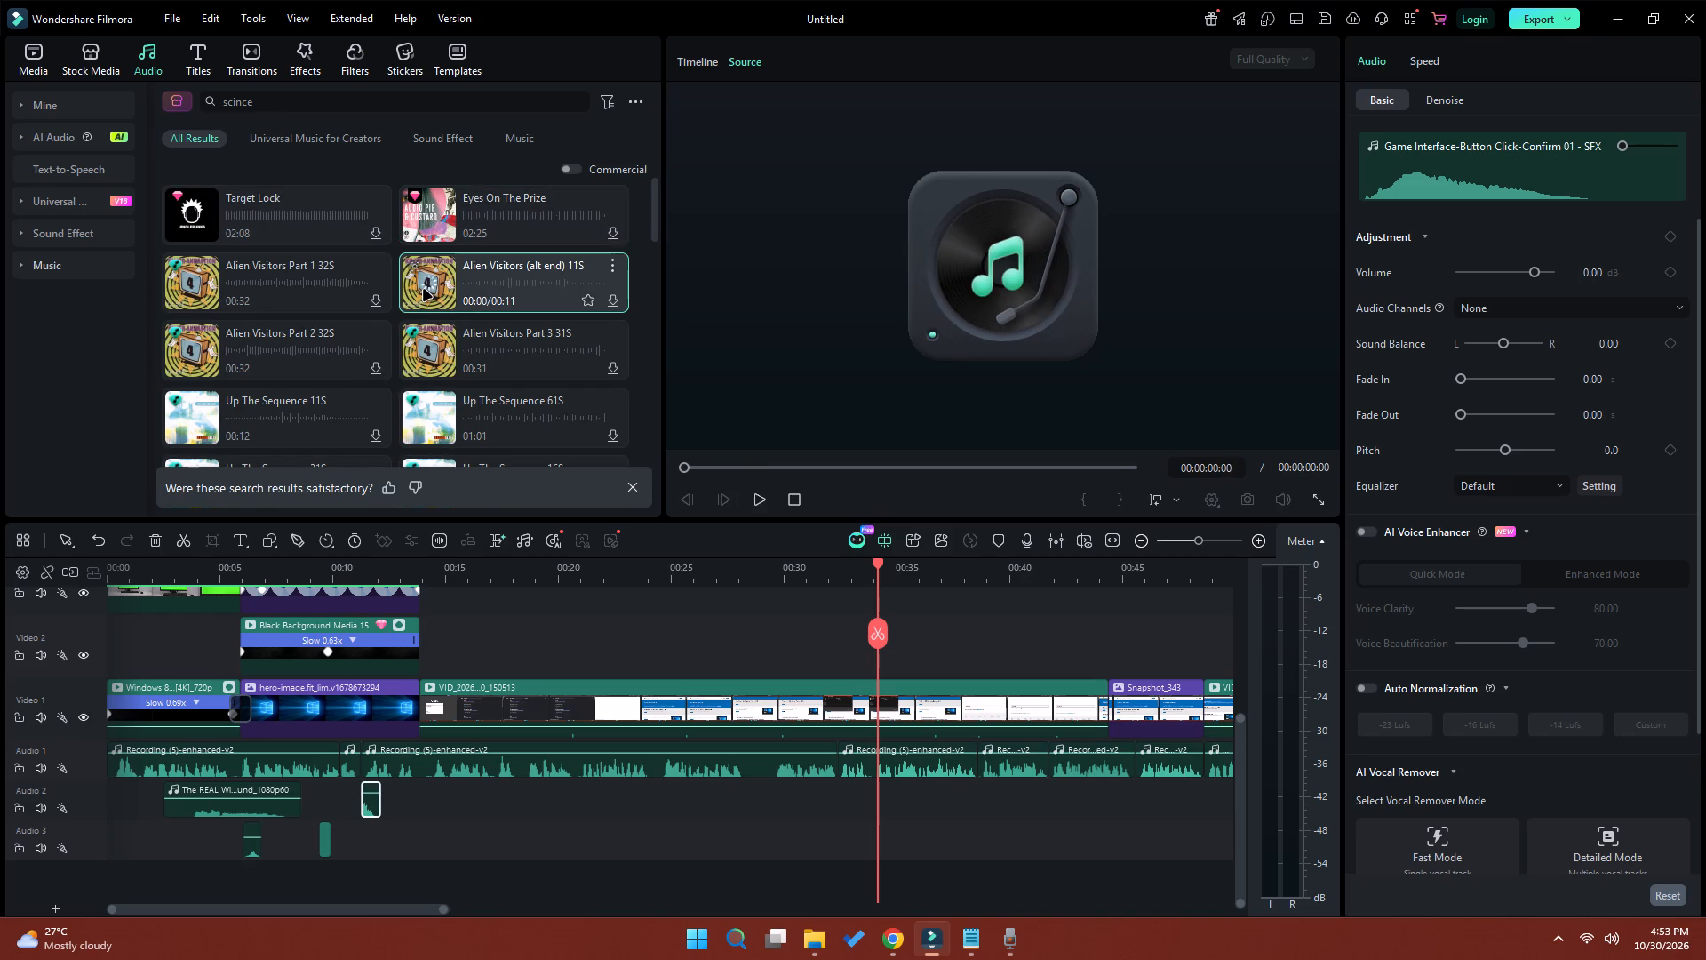
click(429, 350)
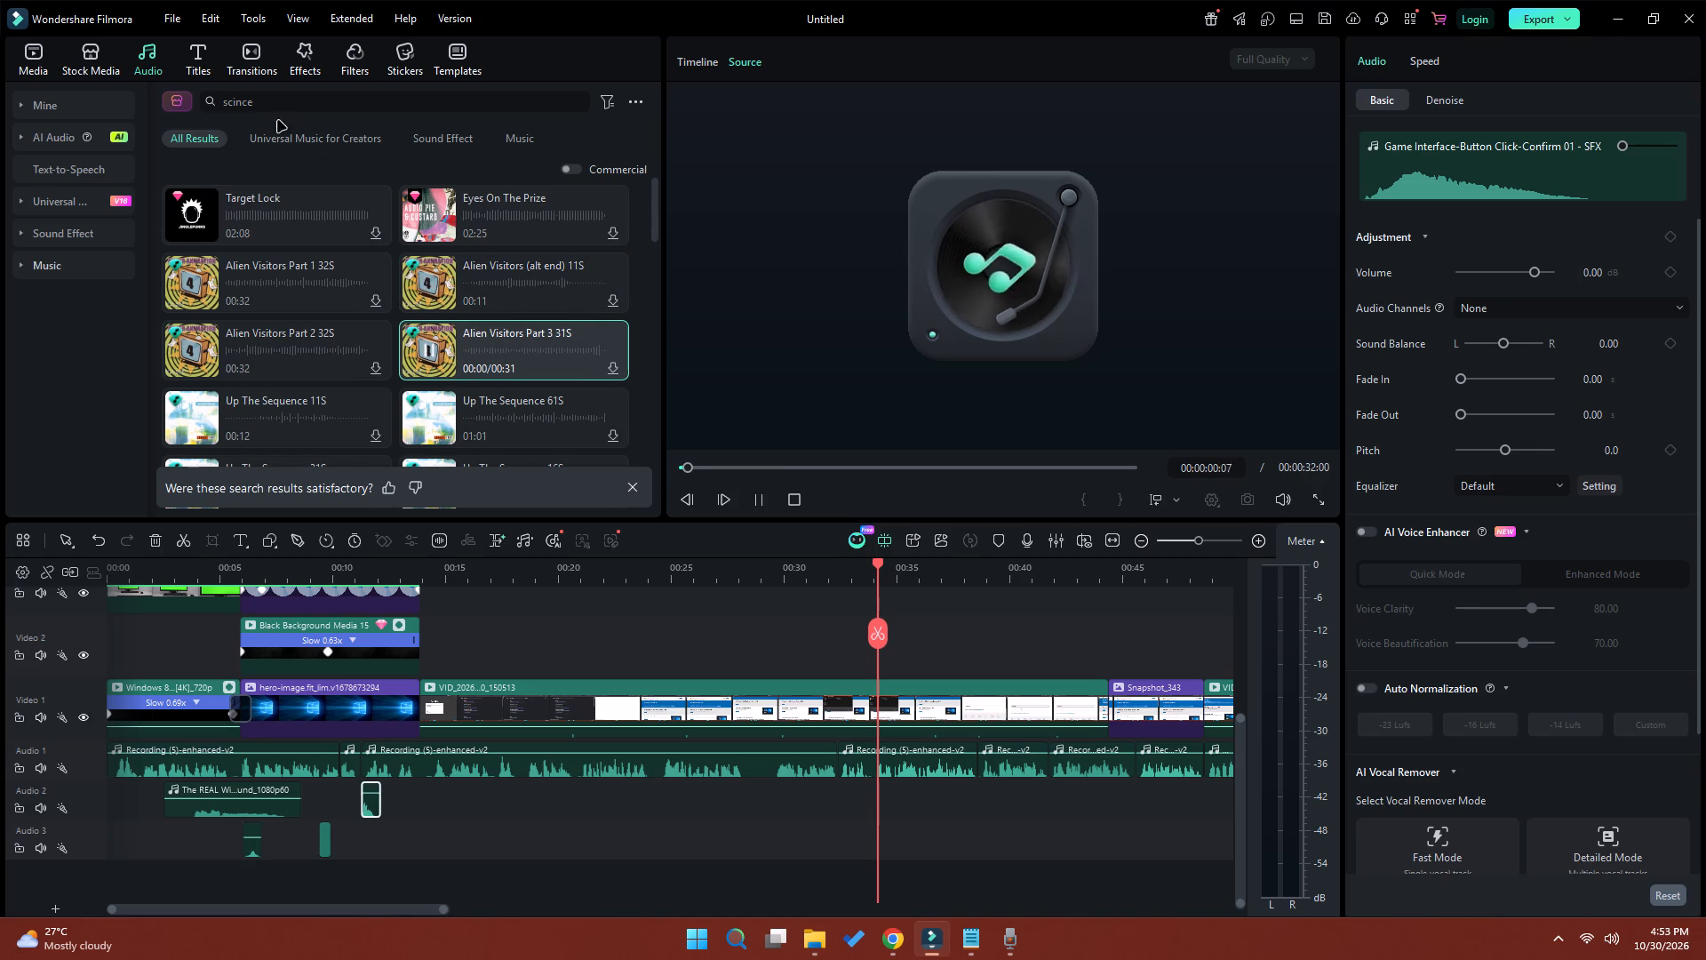
Search the audio library for "tech" and audition the first sound effects and music tracks, ending with Technology Corporate 92.
drag(265, 104, 212, 103)
text(tech)
key(Return)
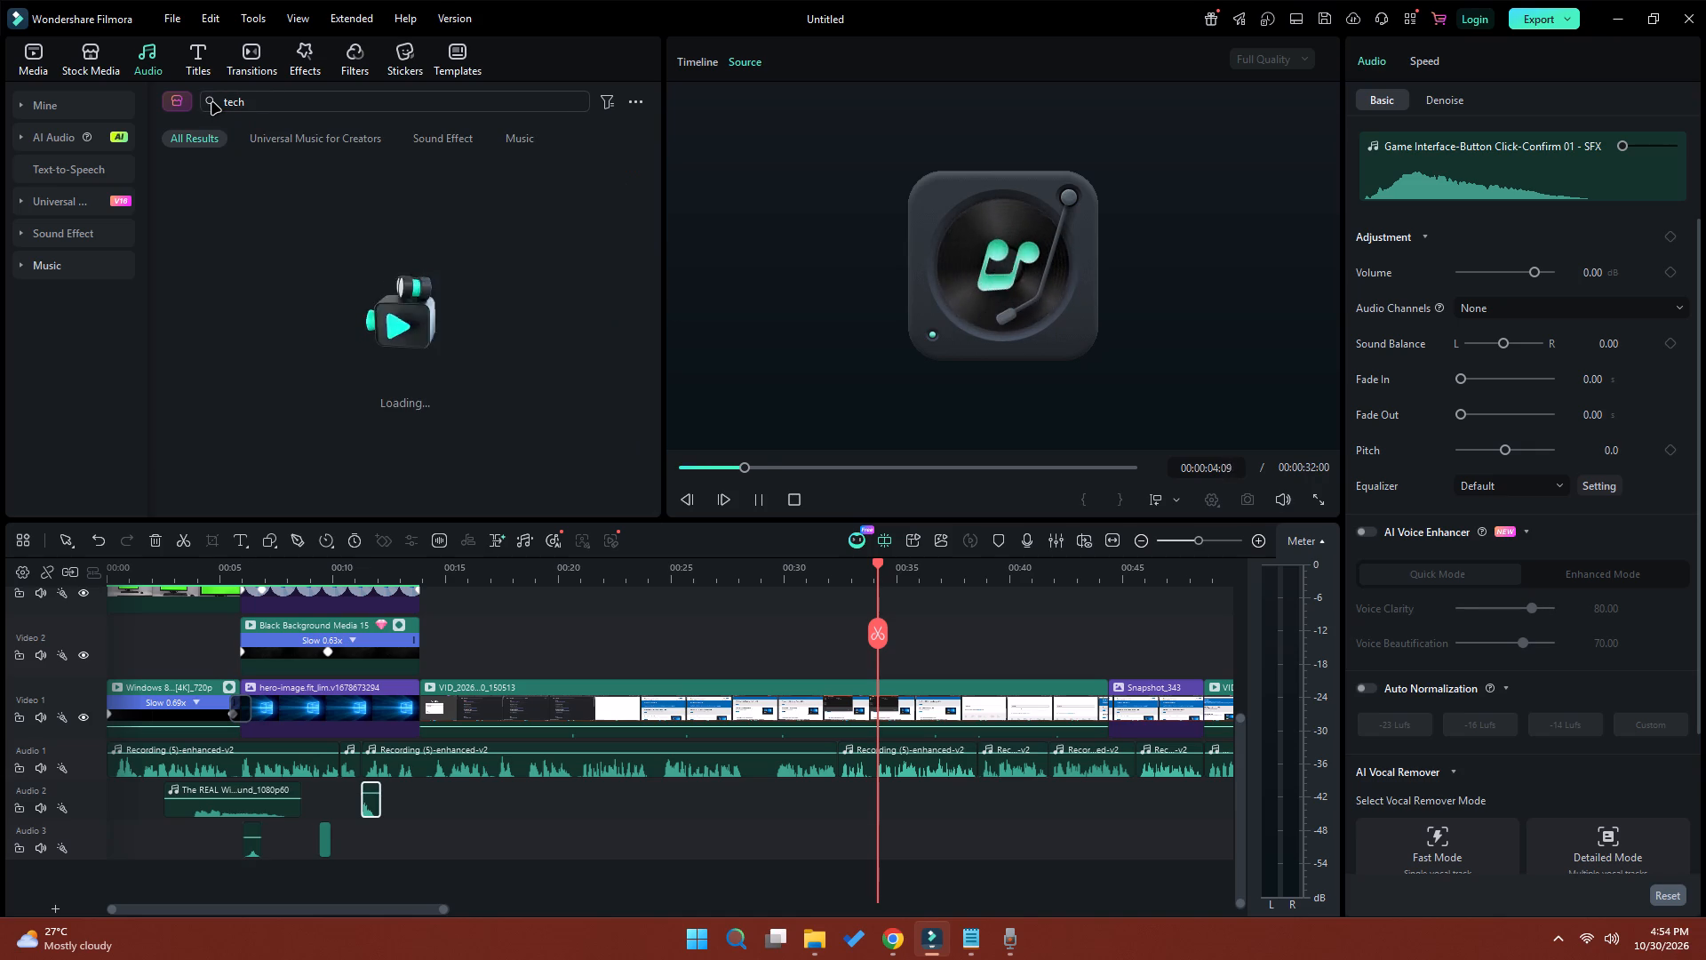
click(190, 216)
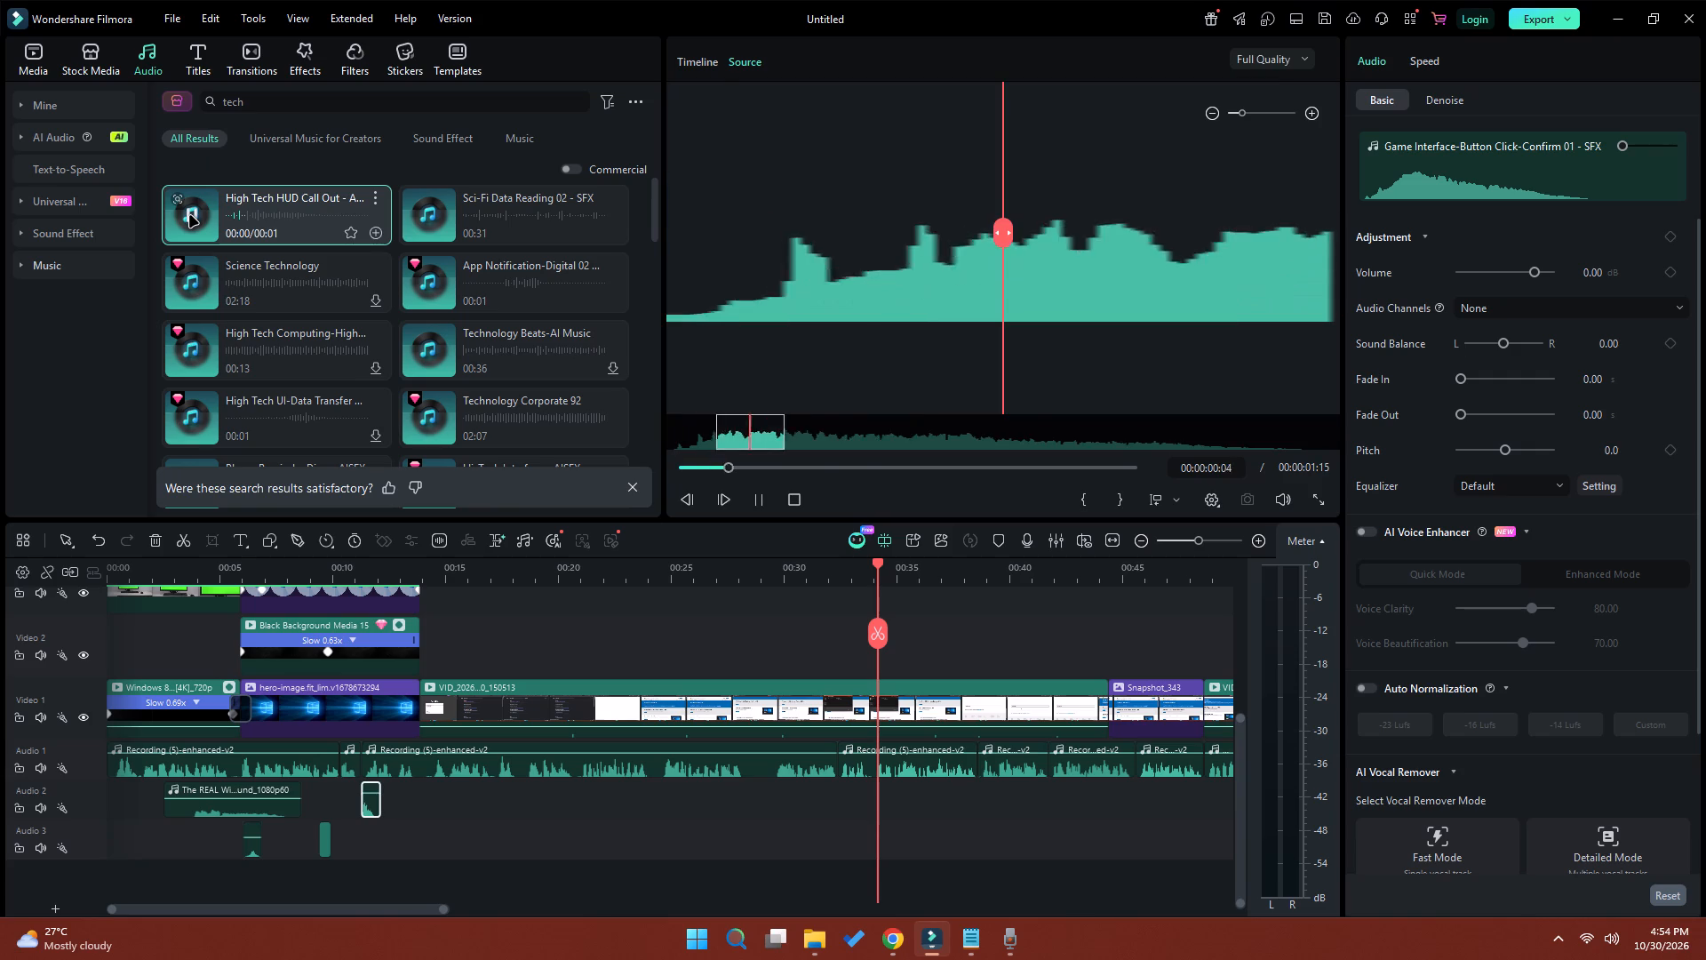
click(429, 218)
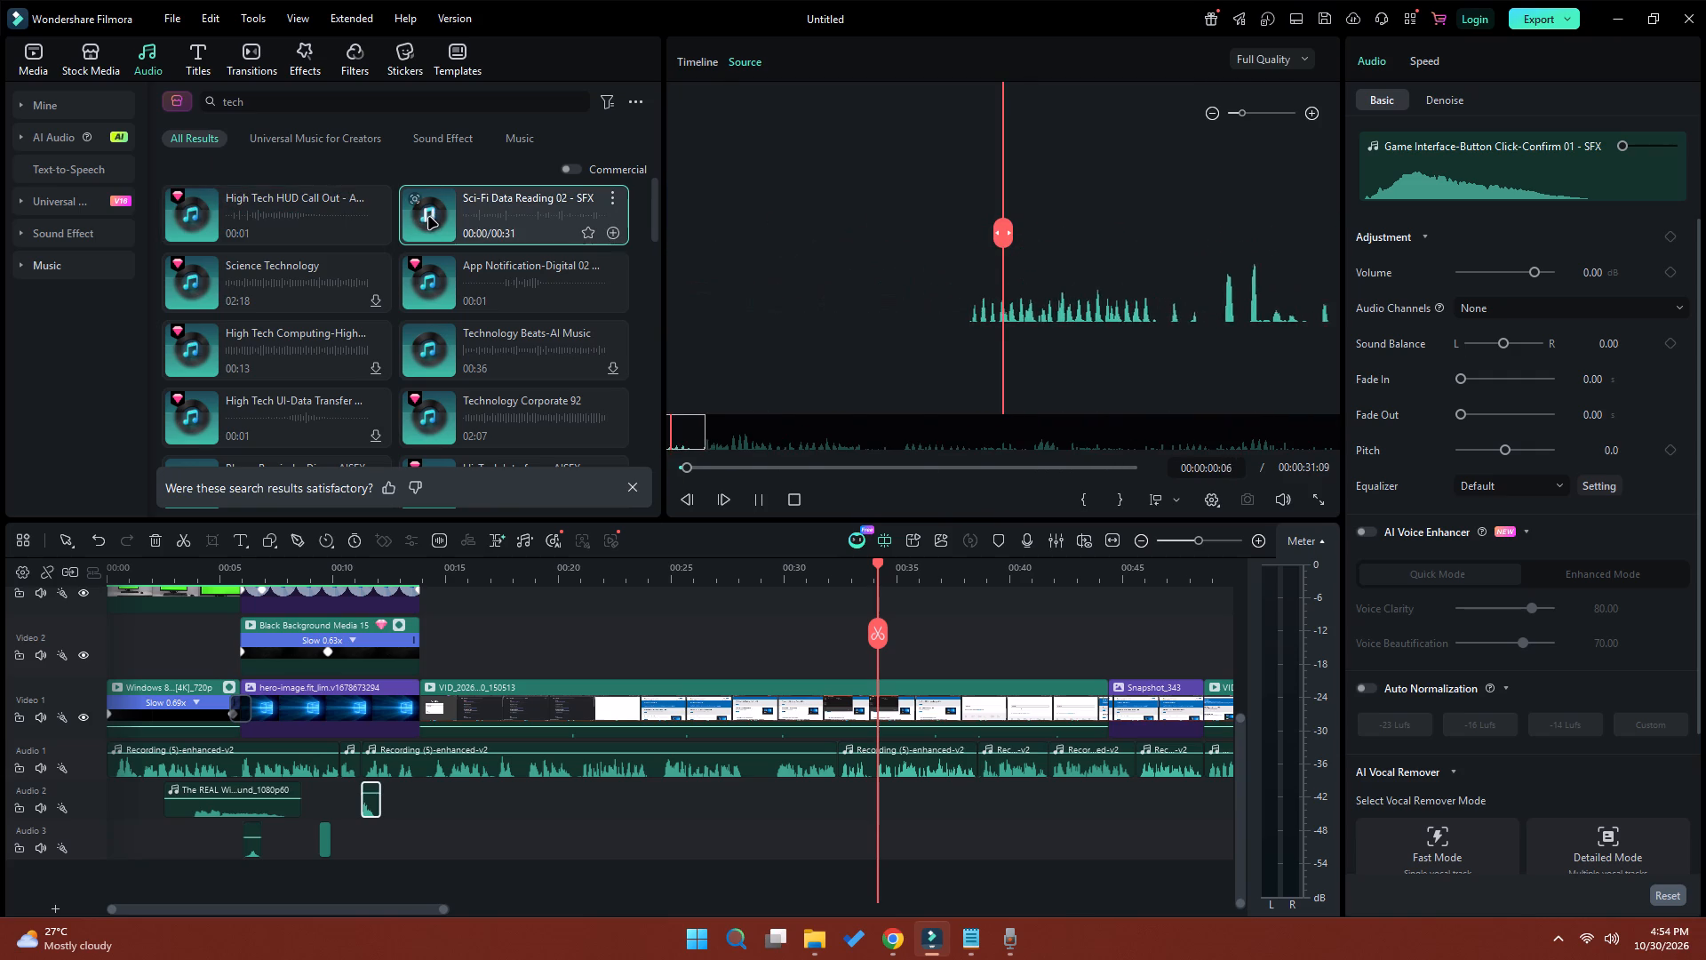
click(195, 285)
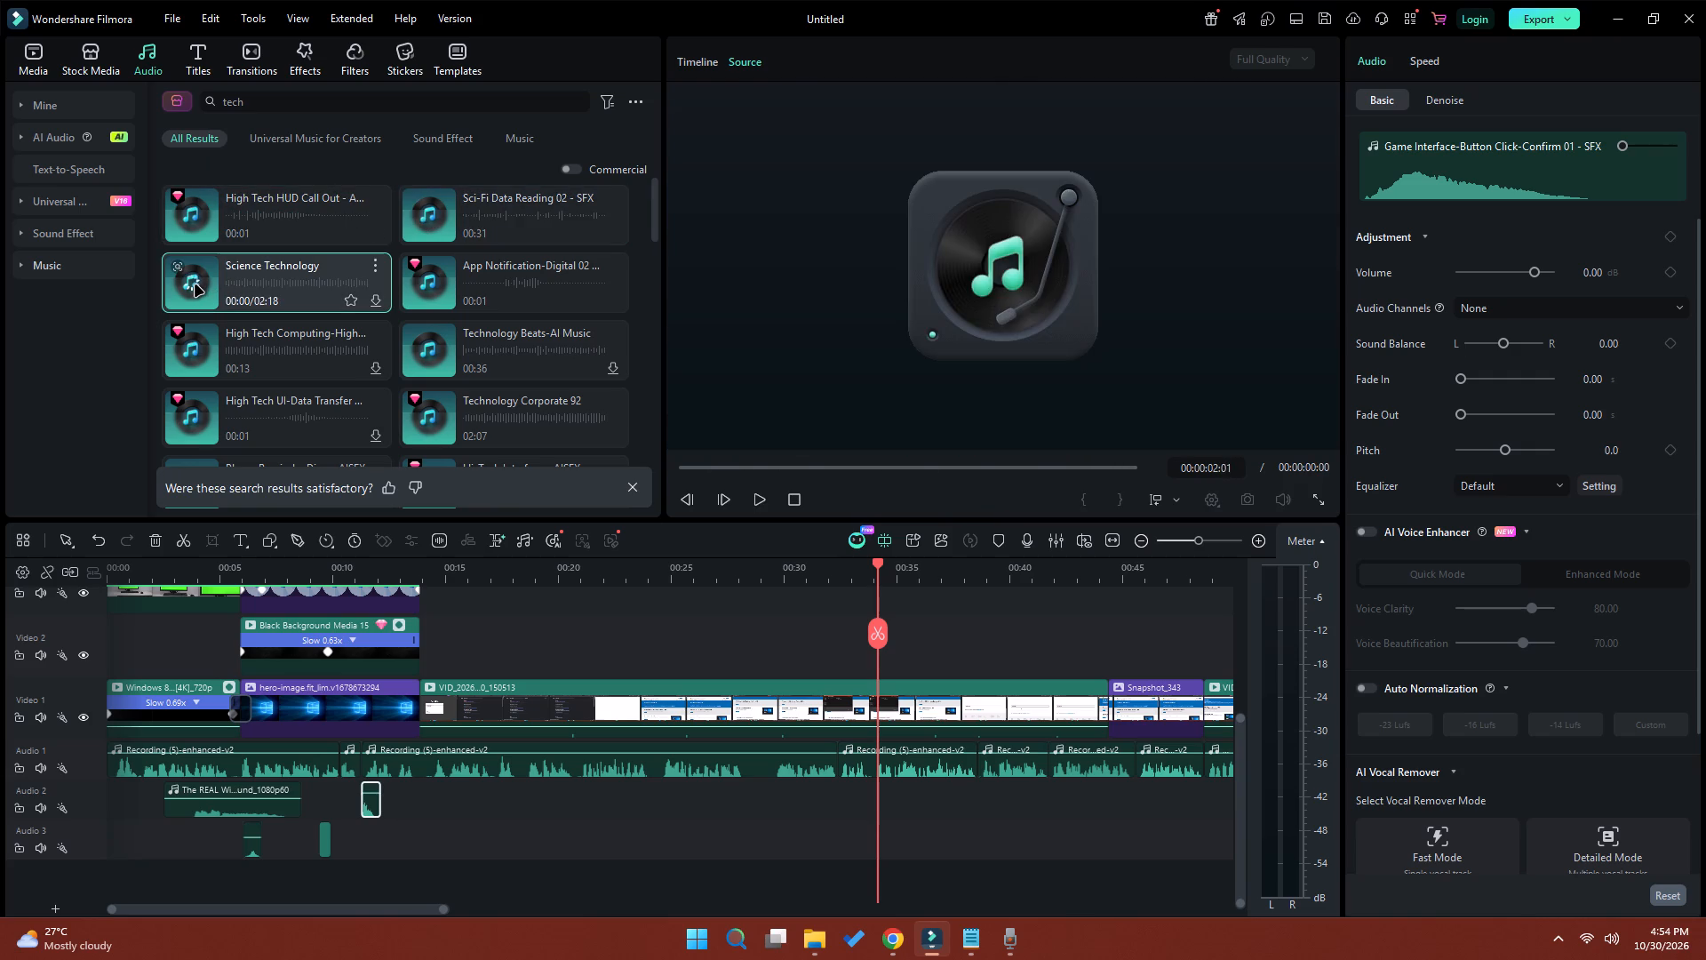
click(434, 287)
click(430, 344)
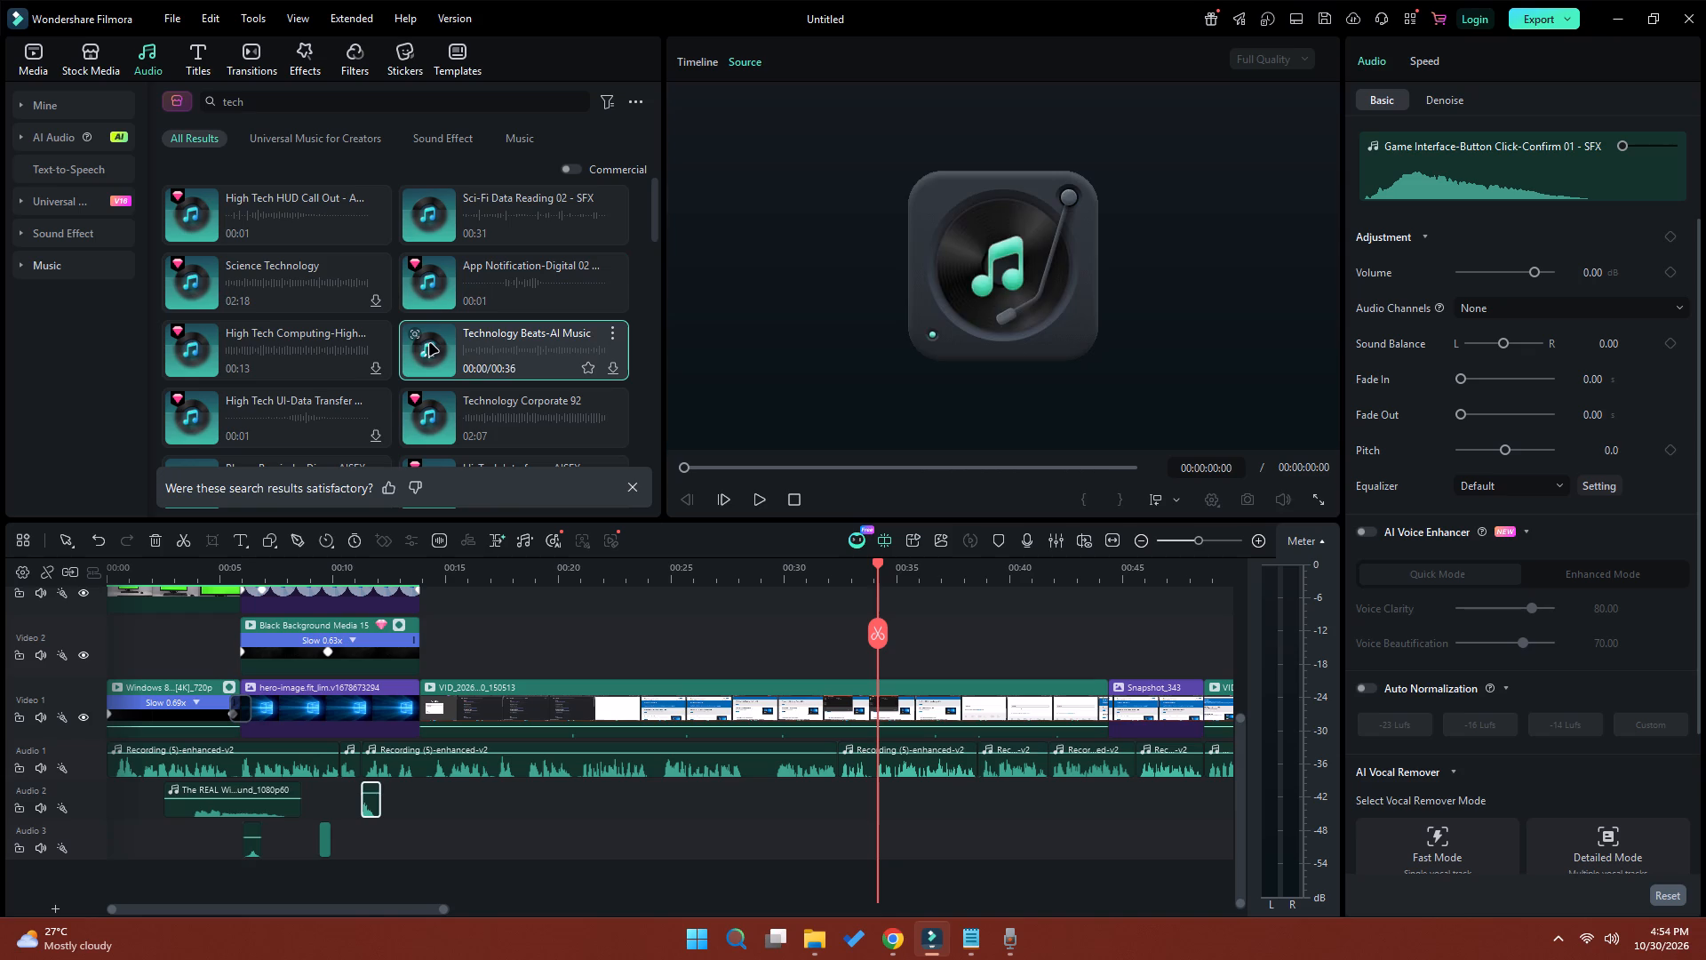
click(192, 348)
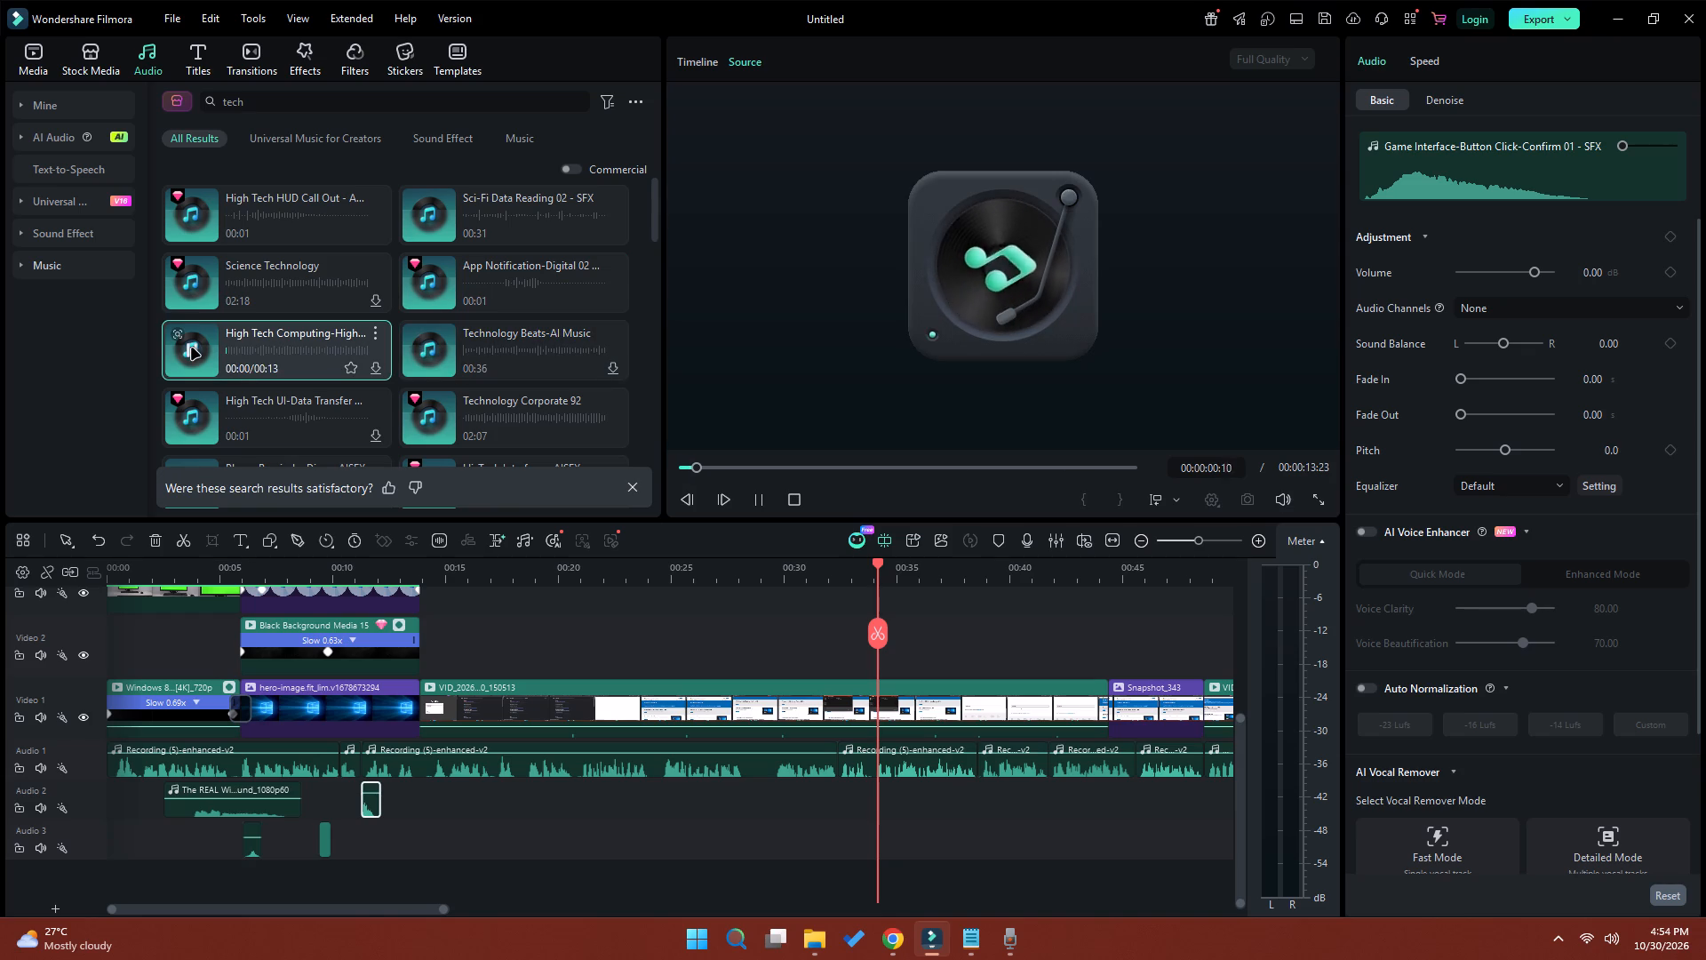
click(427, 421)
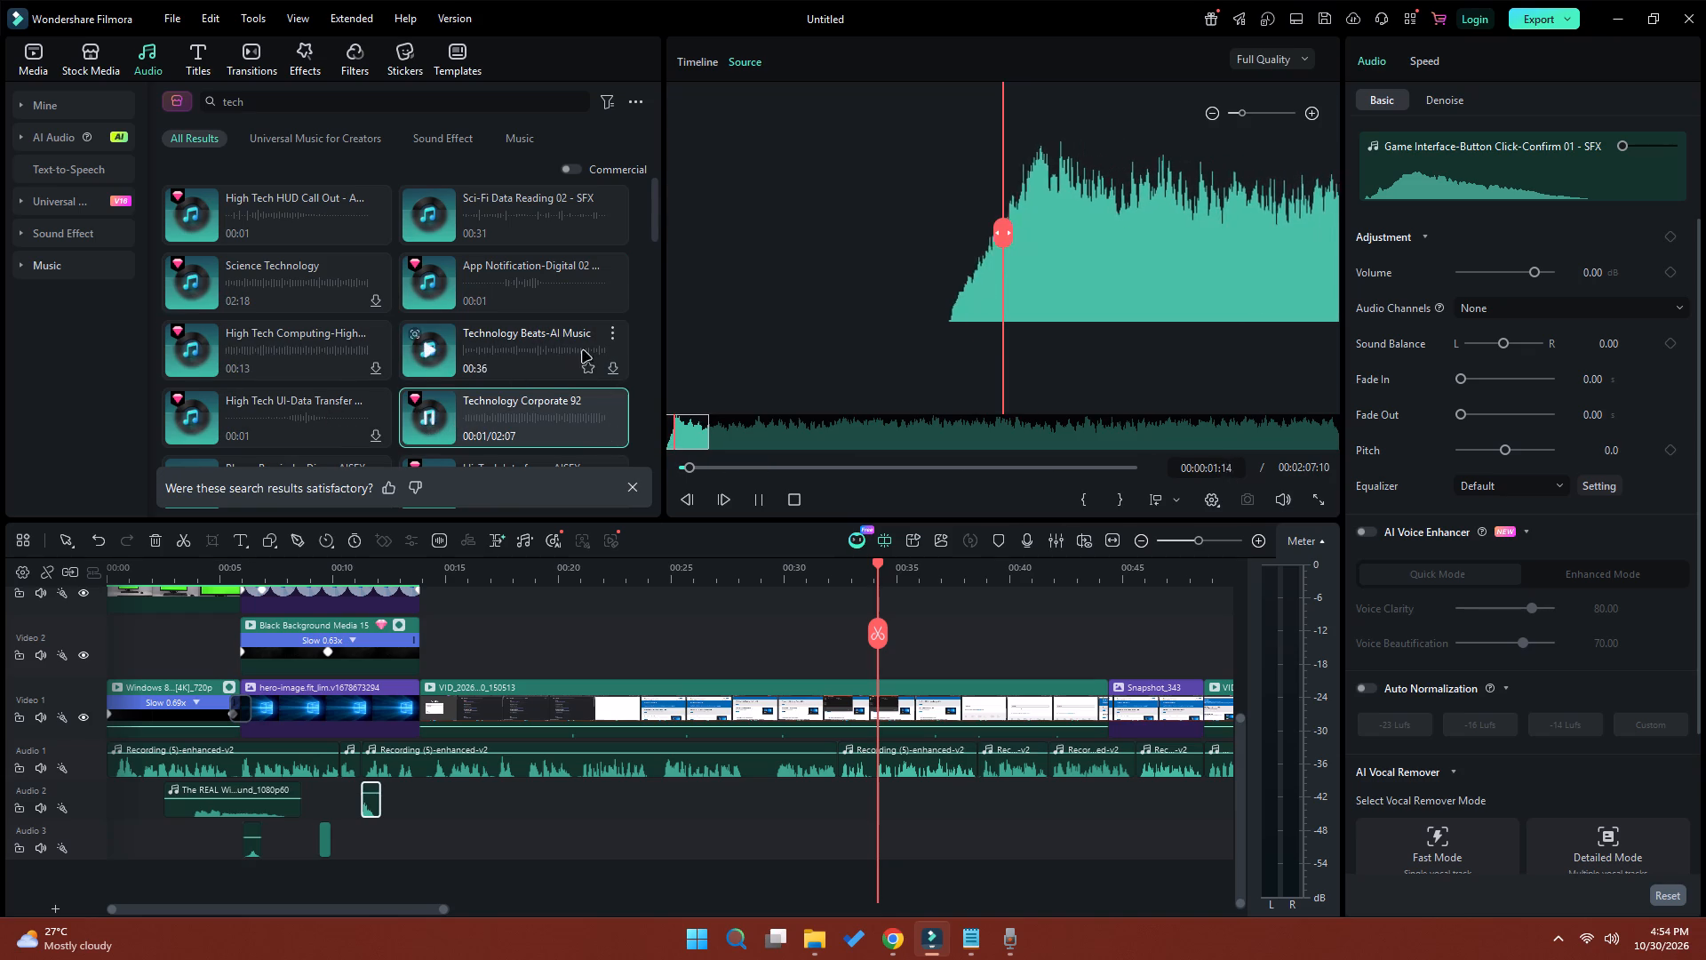
Place Technology Corporate 92 on a new Audio 4 track, starting at the beginning of the timeline.
drag(654, 235, 659, 270)
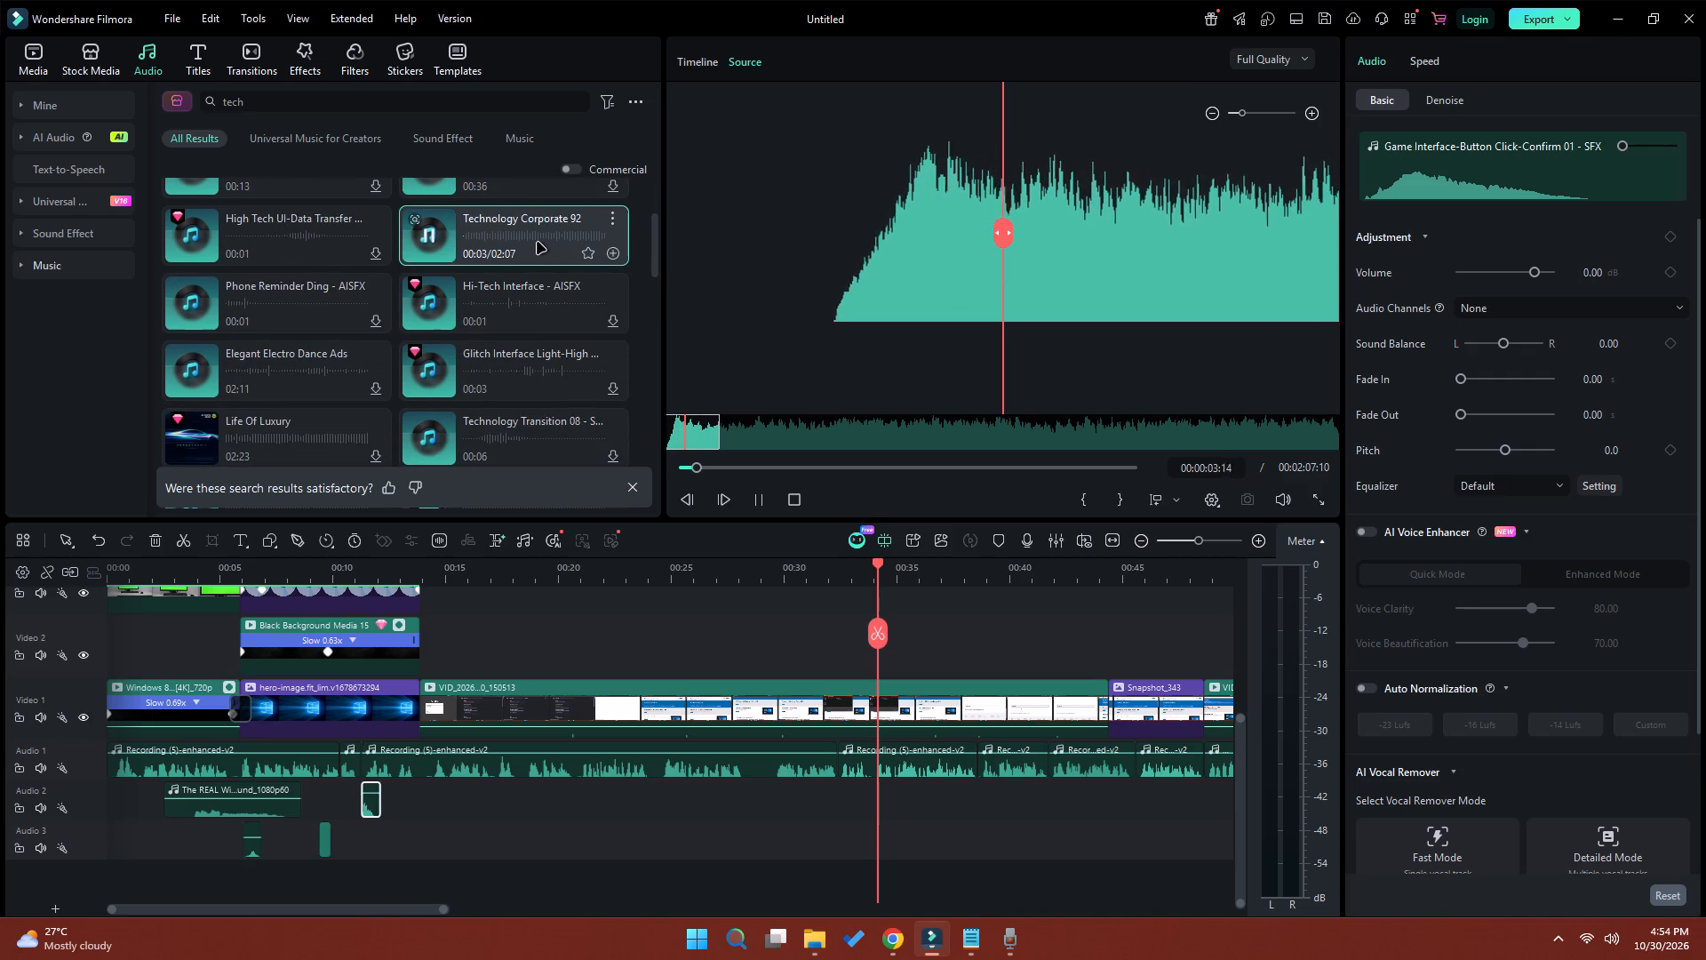
drag(480, 242, 279, 844)
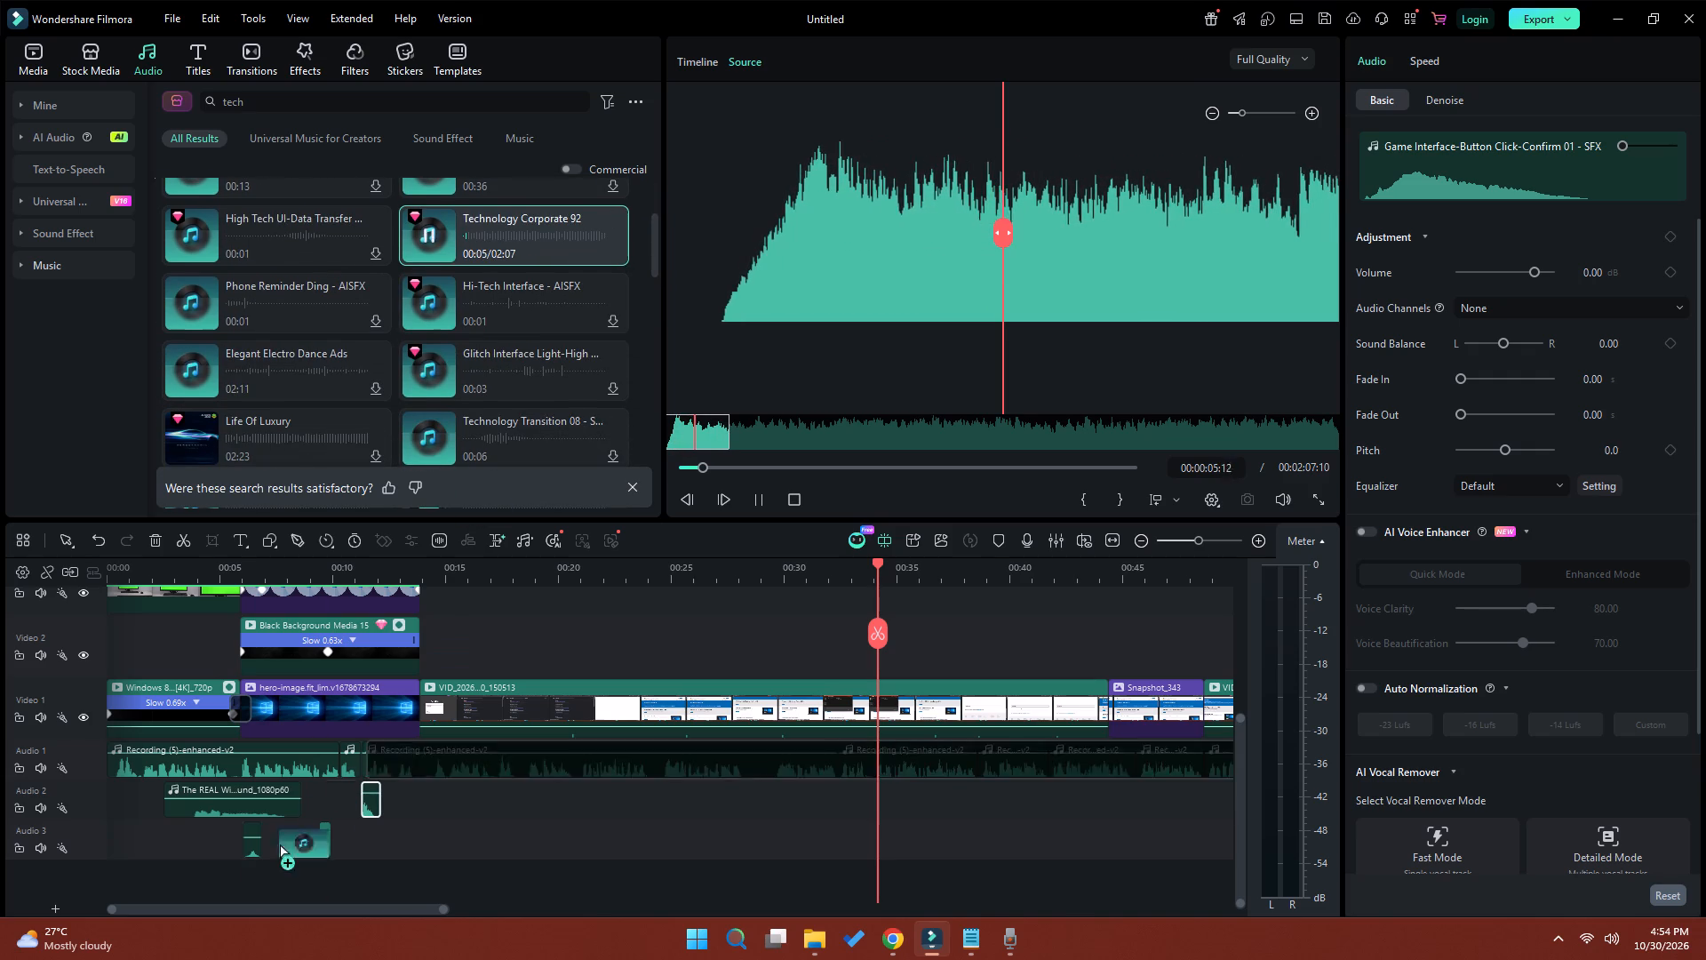
drag(279, 844, 77, 888)
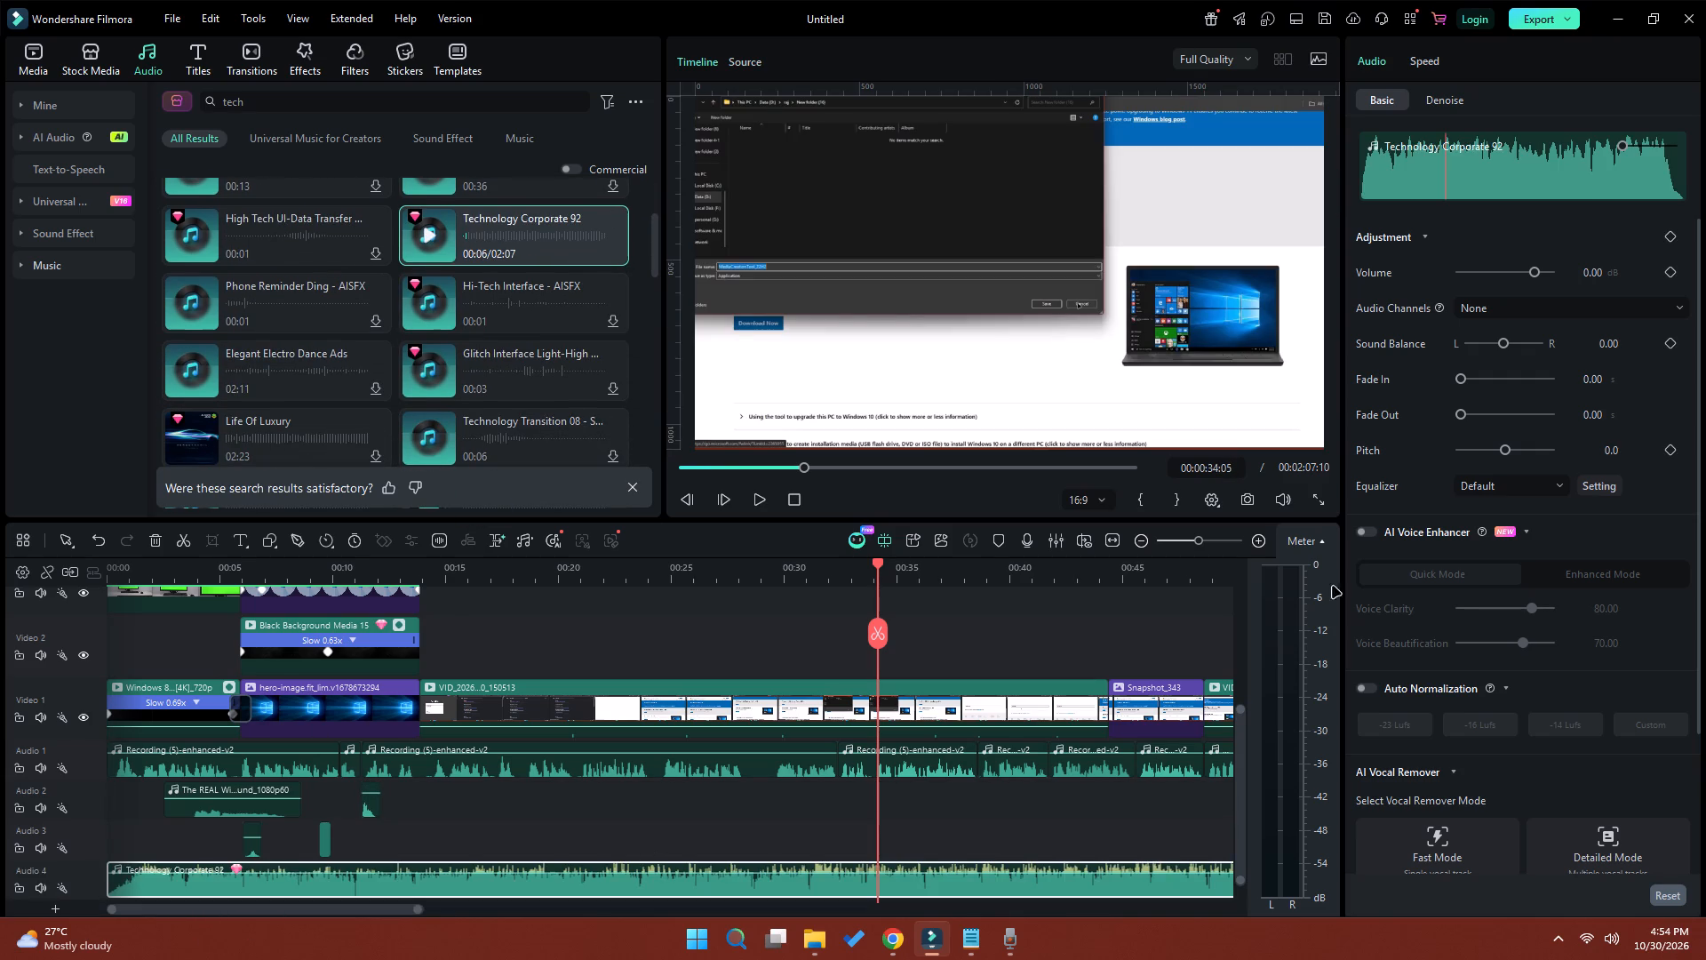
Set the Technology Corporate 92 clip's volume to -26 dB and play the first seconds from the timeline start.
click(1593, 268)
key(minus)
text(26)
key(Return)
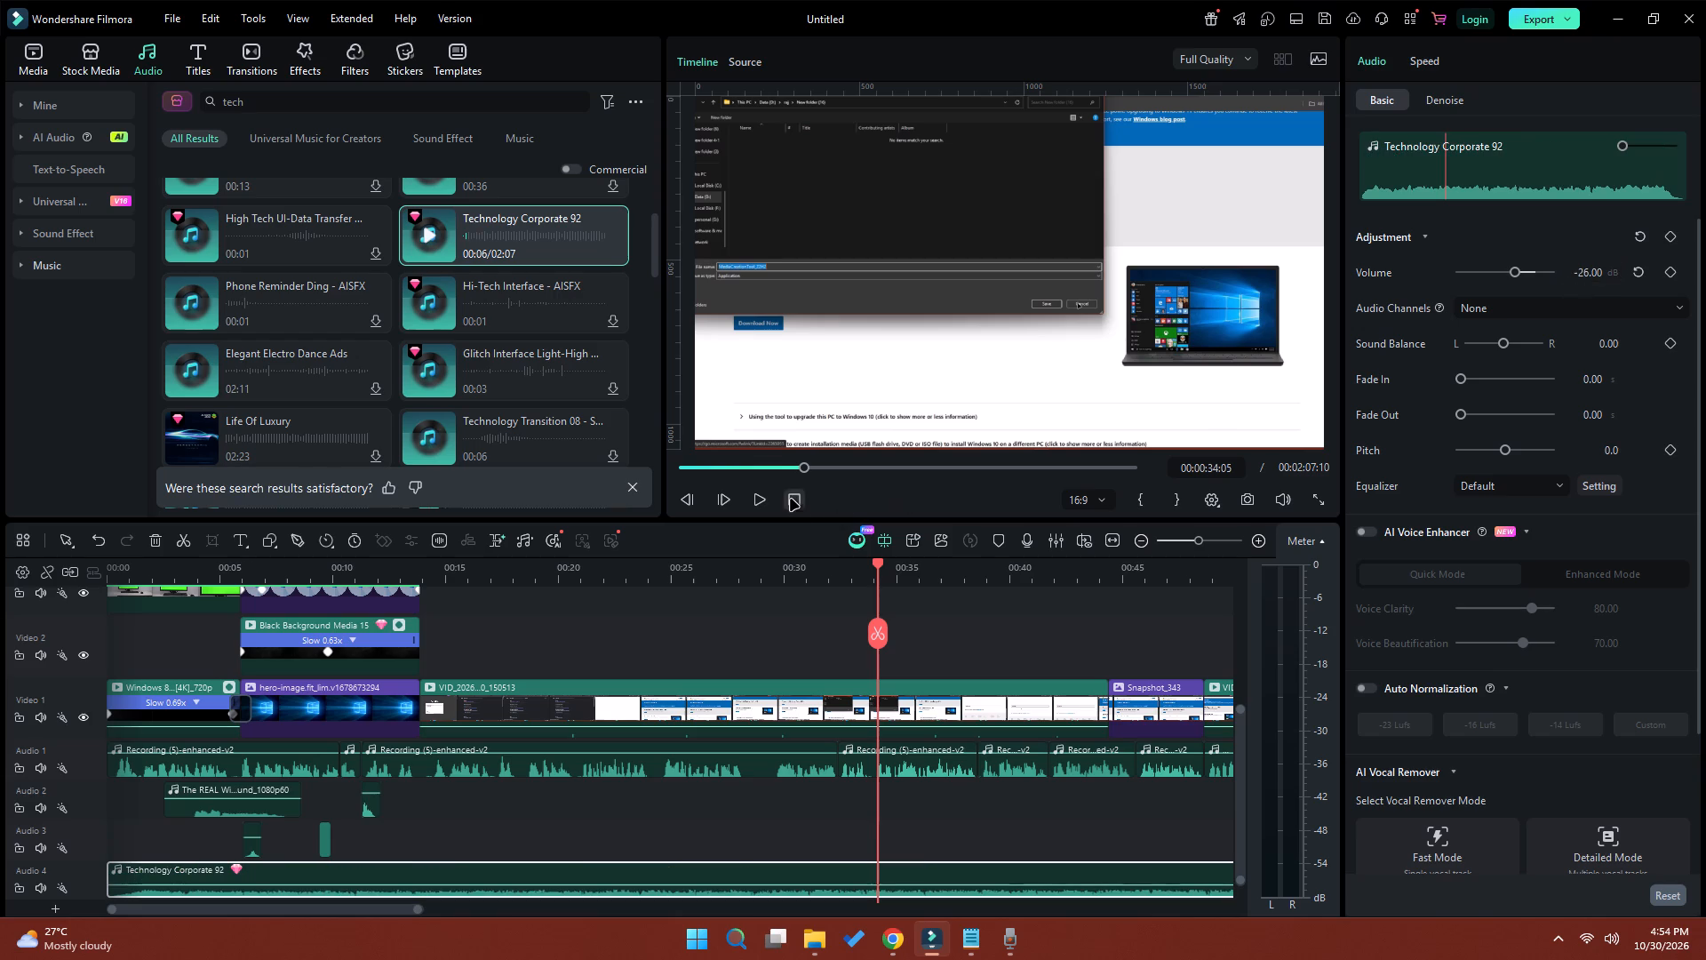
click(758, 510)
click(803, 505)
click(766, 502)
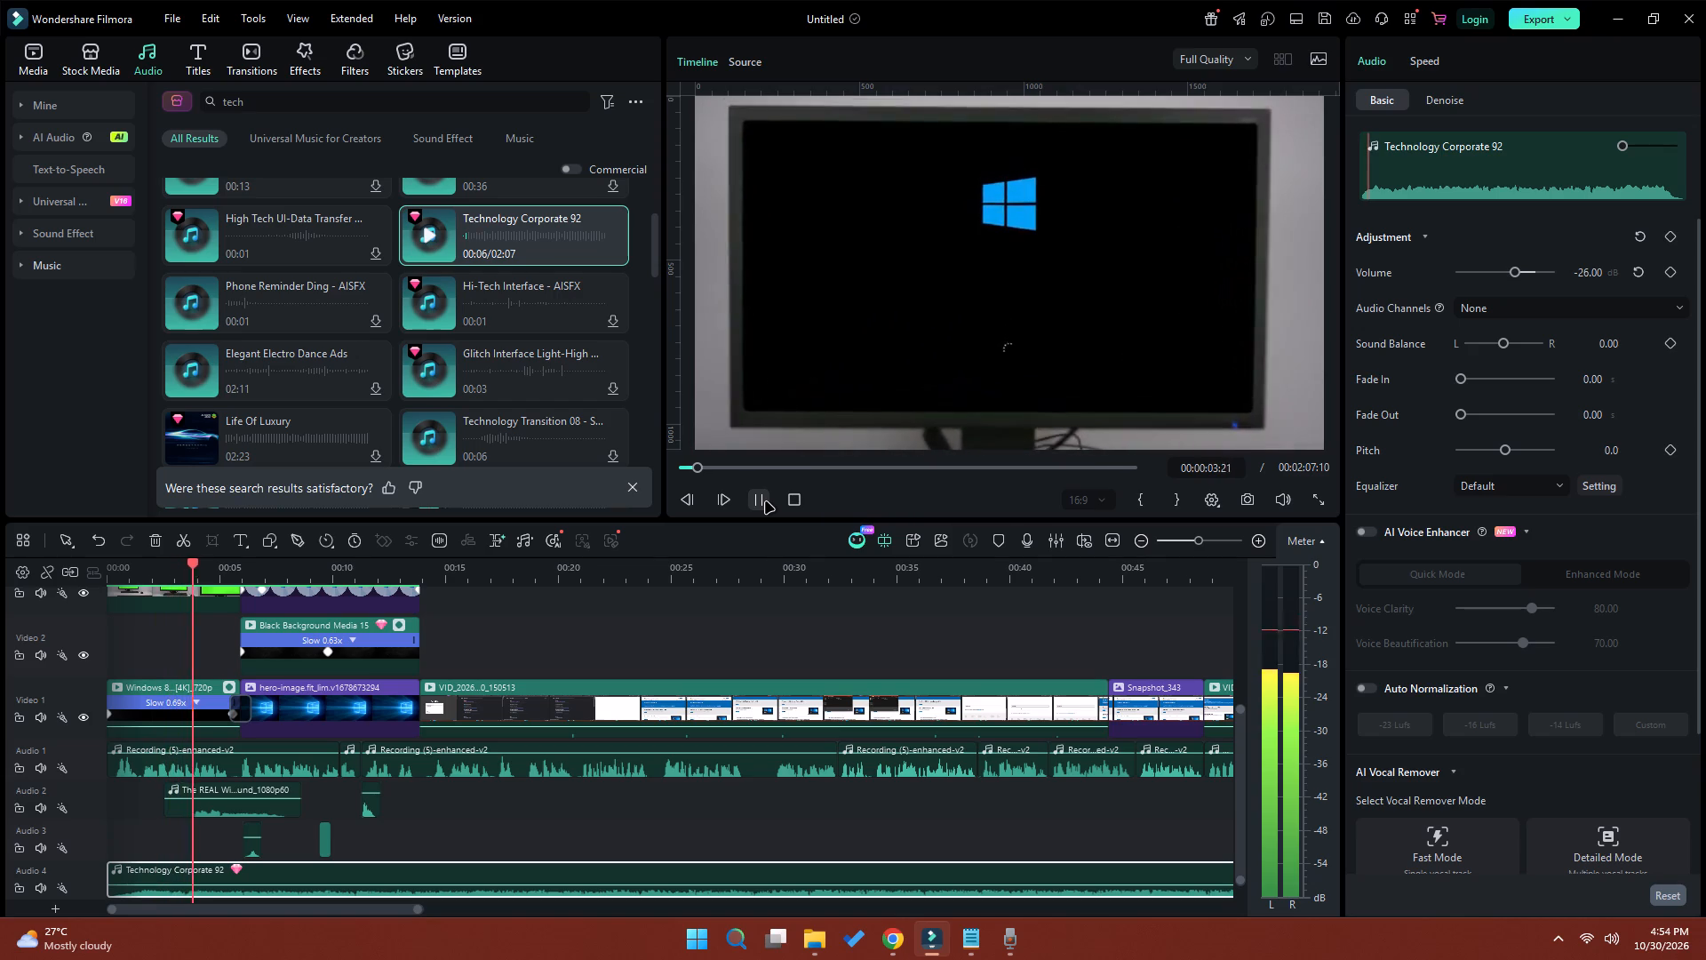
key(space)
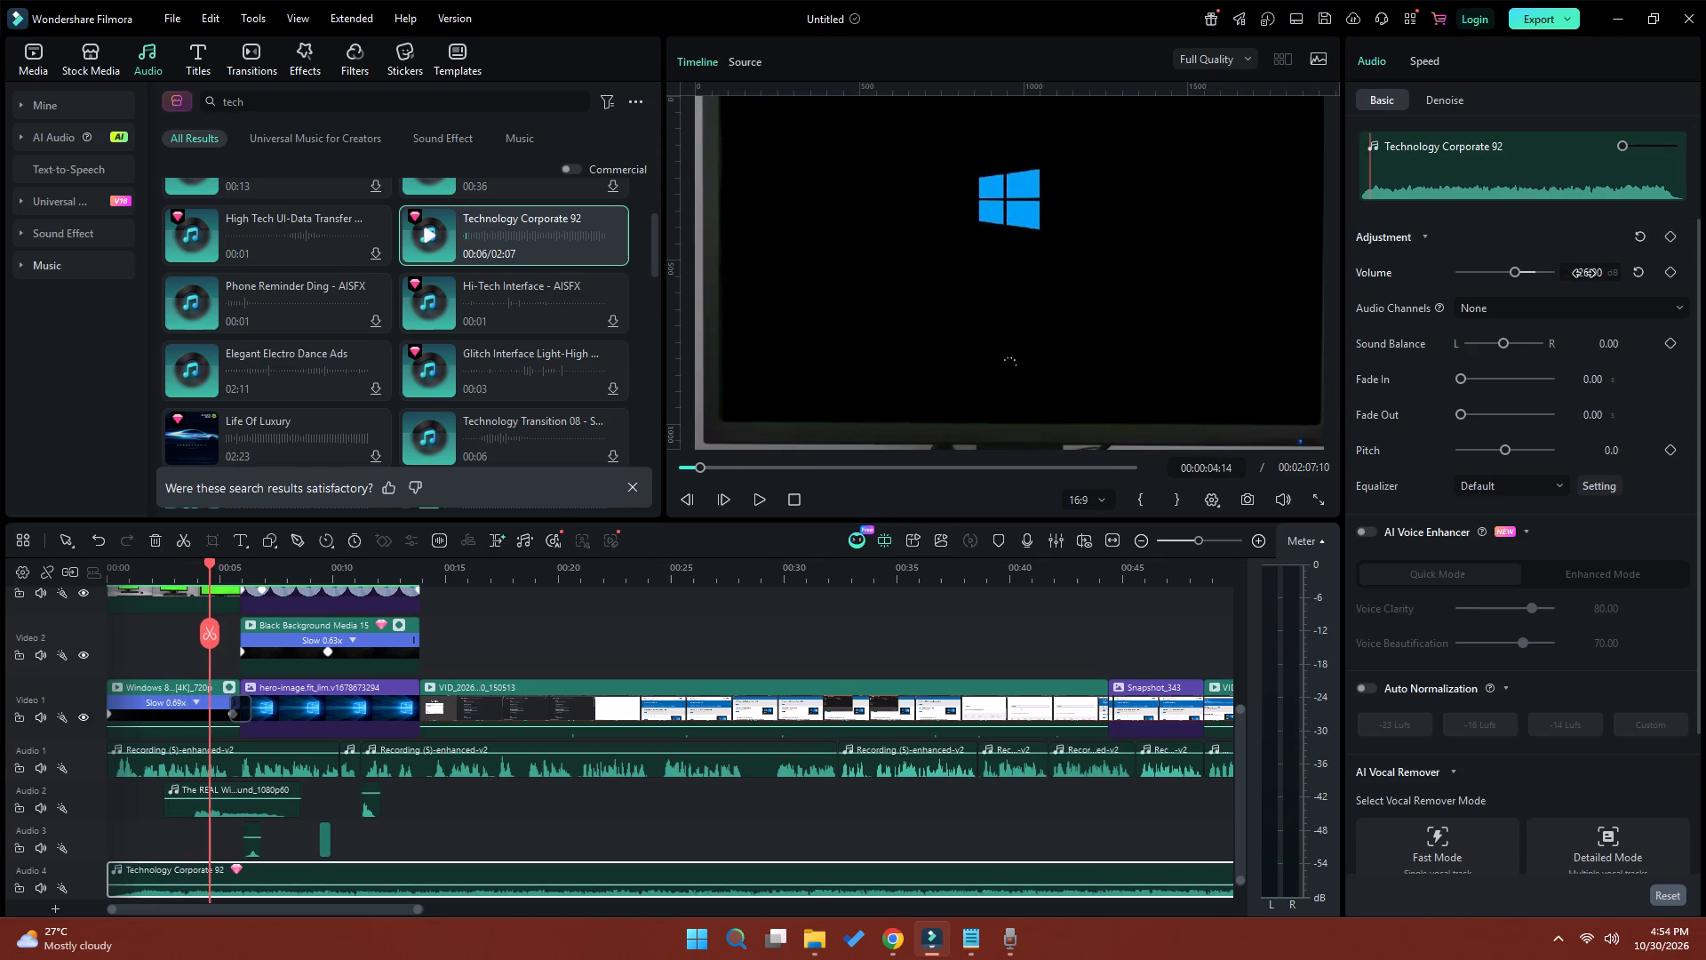
Set the Technology Corporate 92 clip's volume to -32 dB and play from the timeline start to about 00:00:33.
click(1583, 273)
key(minus)
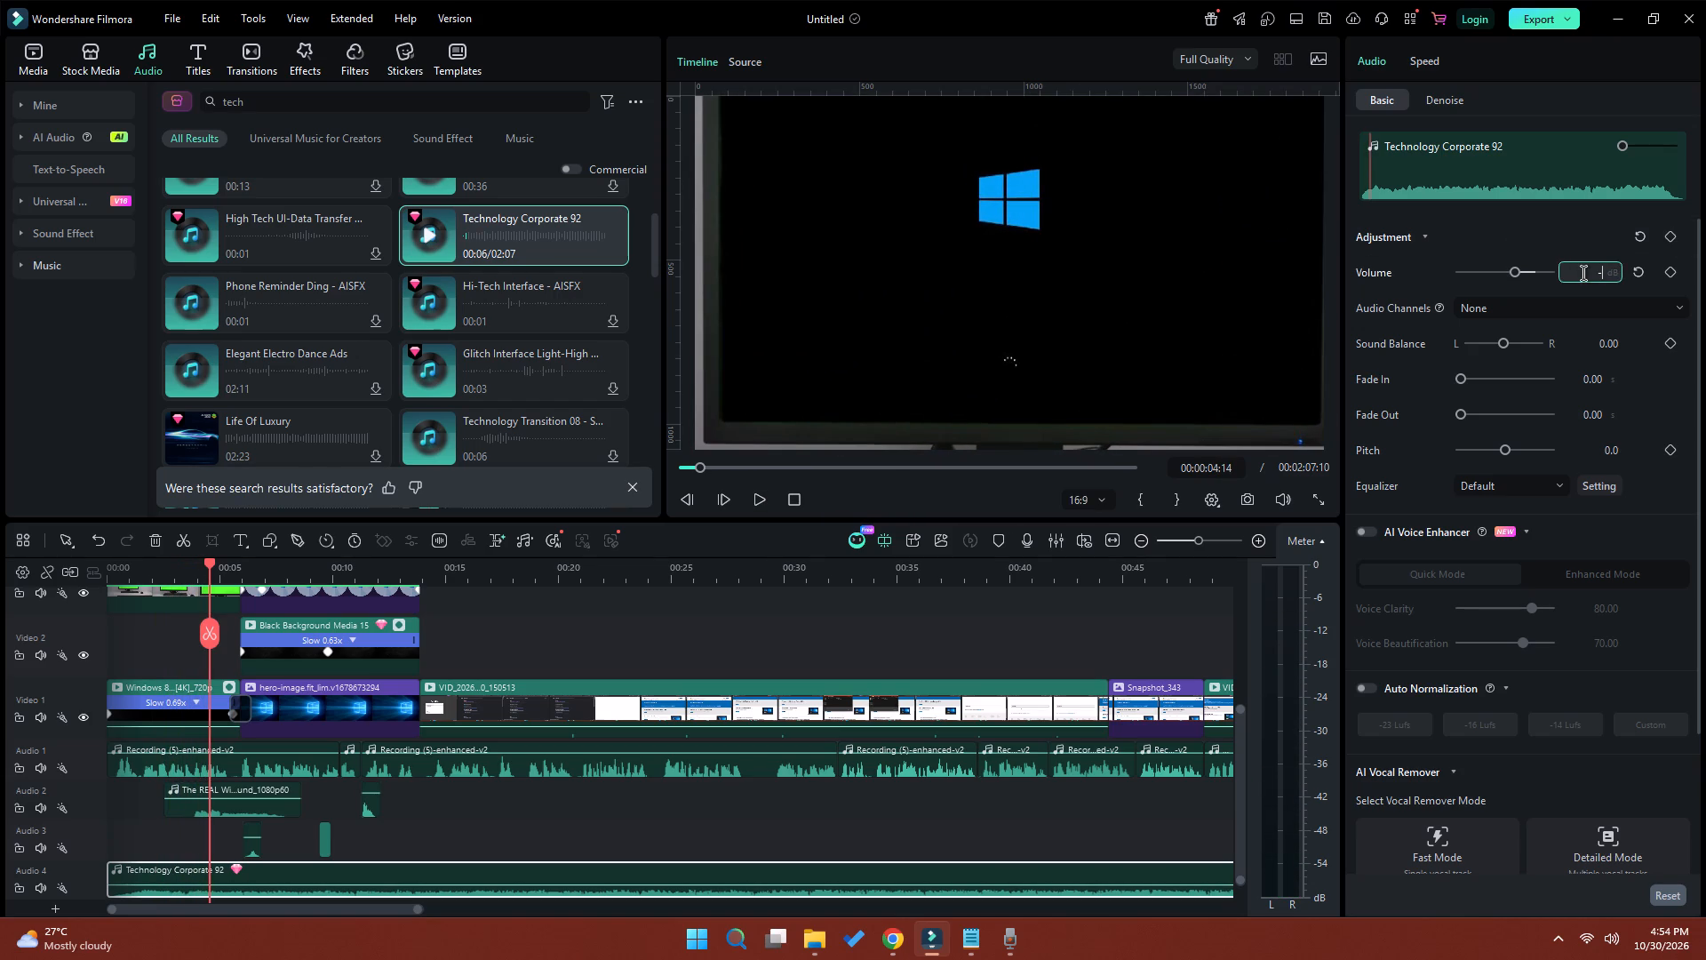
text(32)
key(Return)
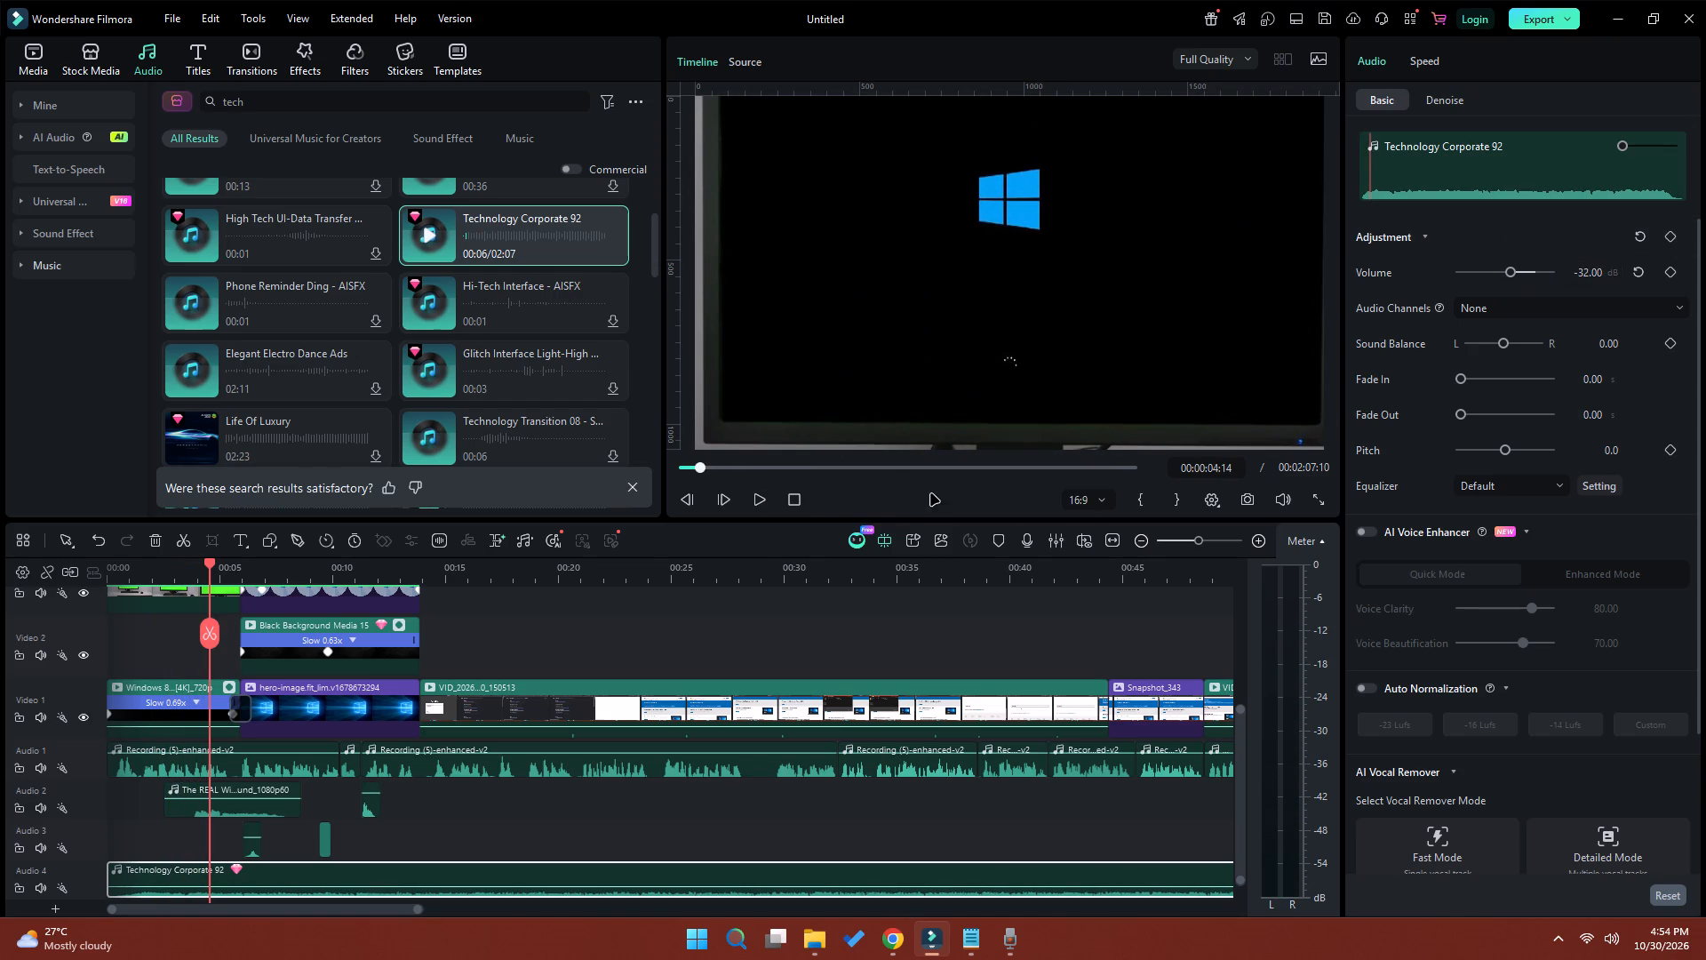
click(798, 503)
click(759, 499)
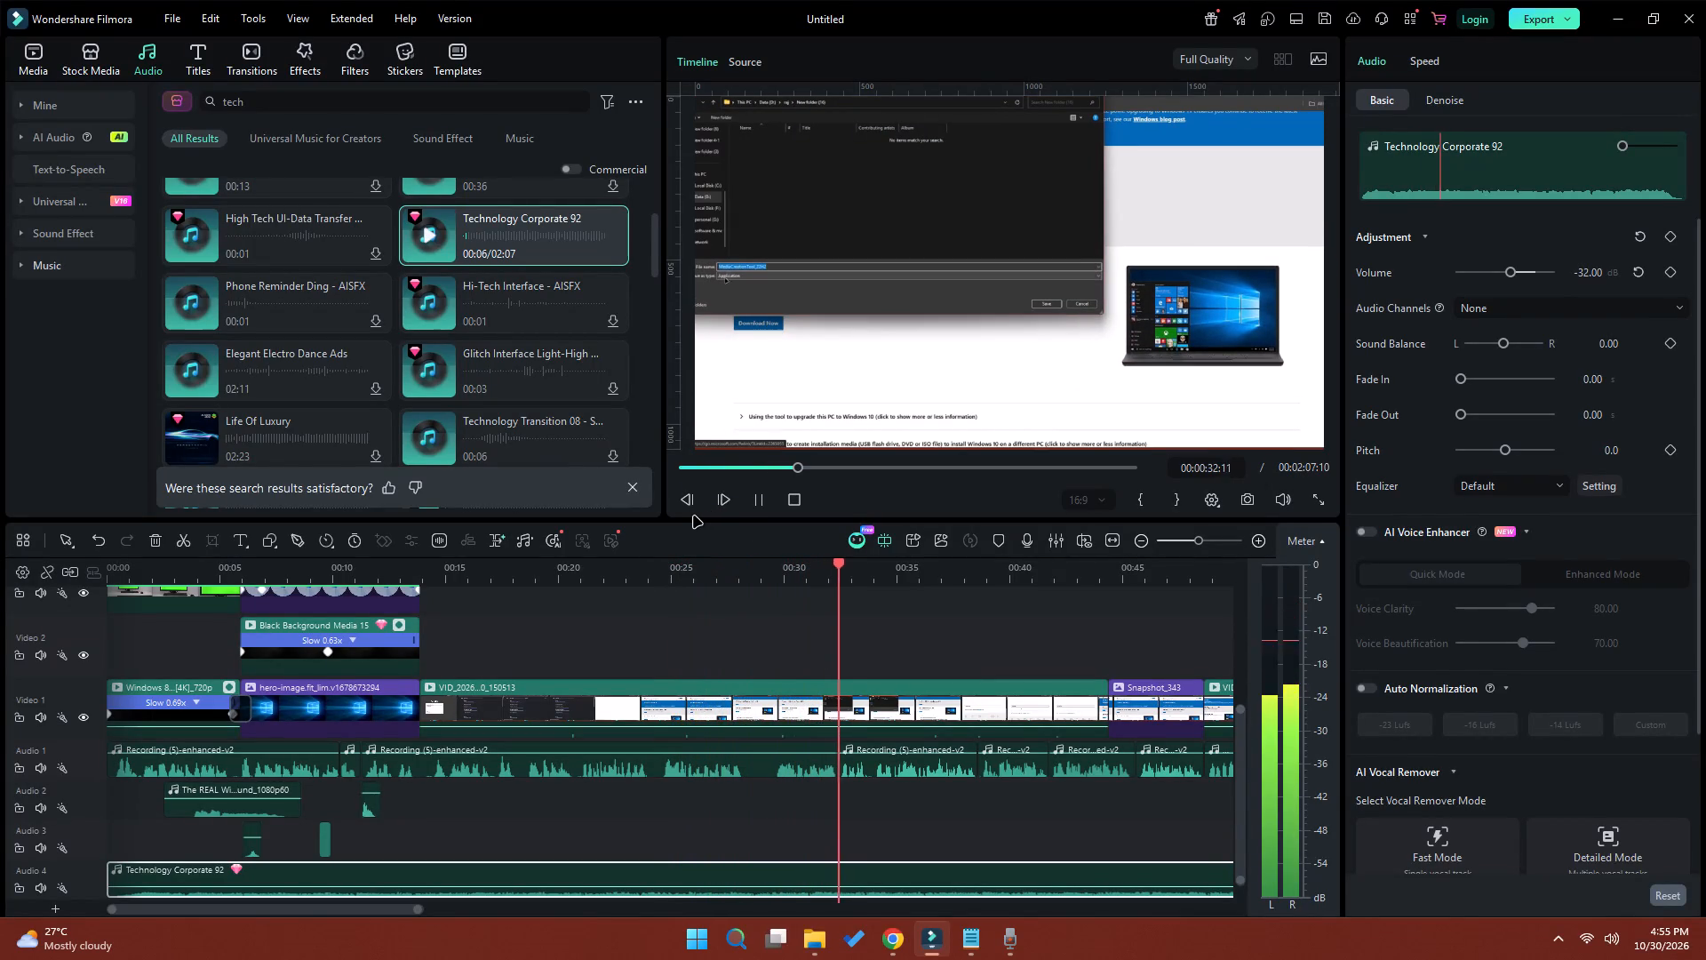
key(space)
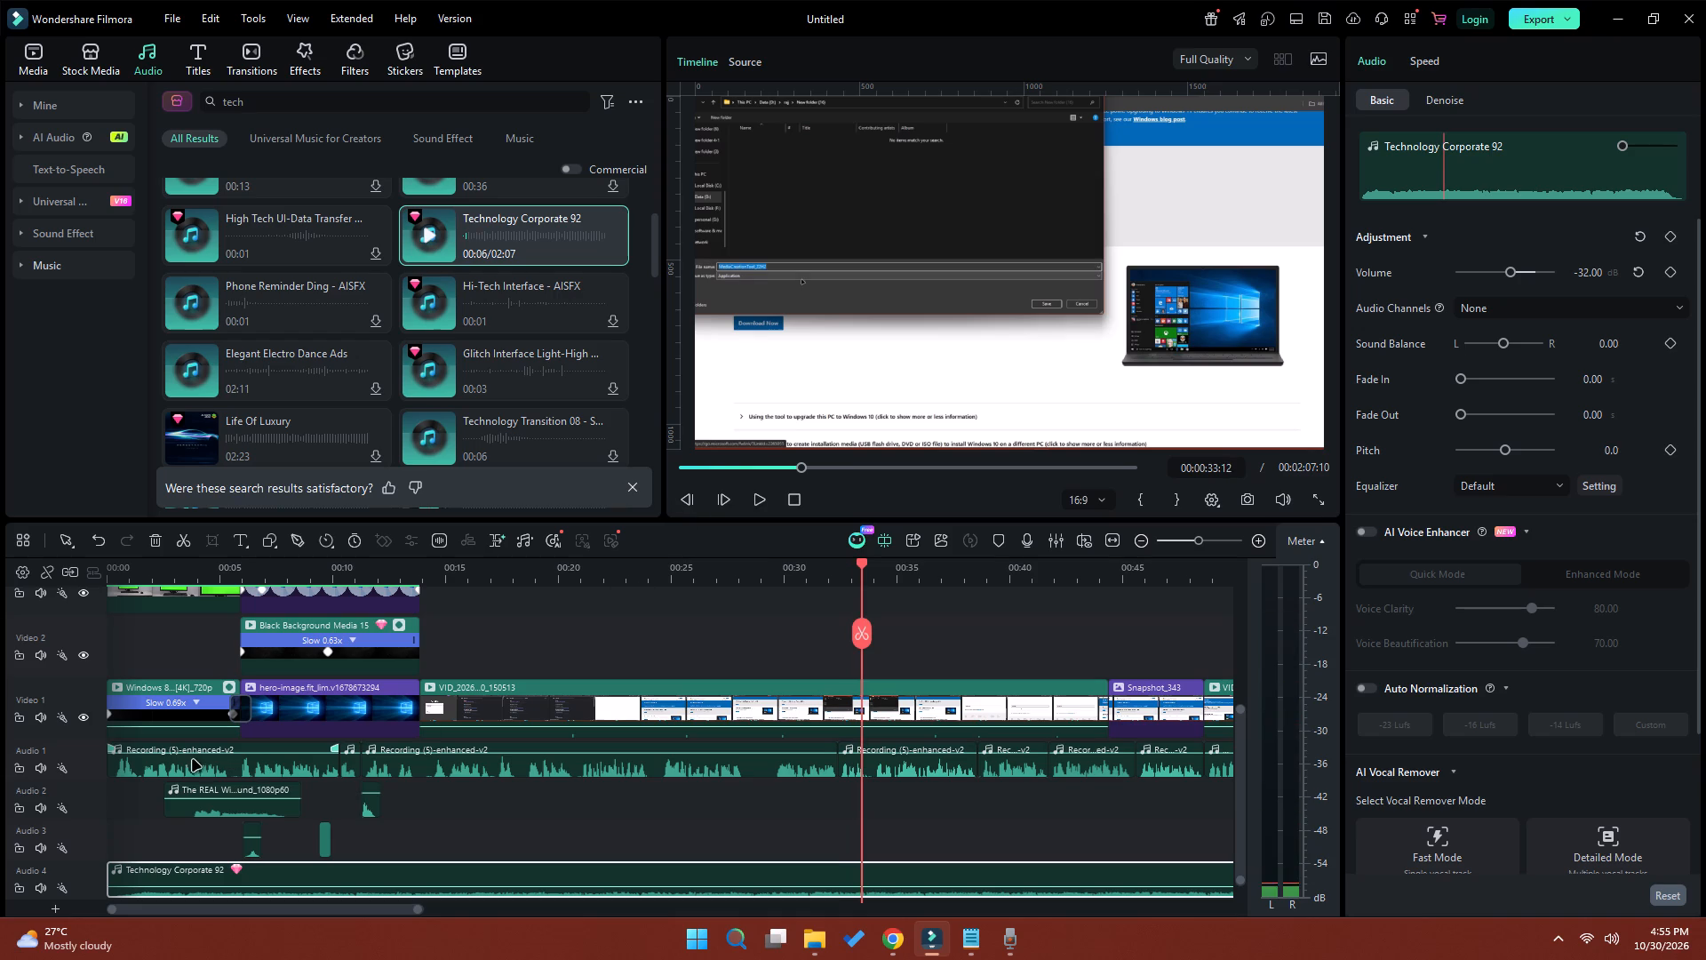
Give Technology Corporate 92 a fade-out of about 3.32 s and trim its end to the video's end at 00:01:53:18.
click(167, 763)
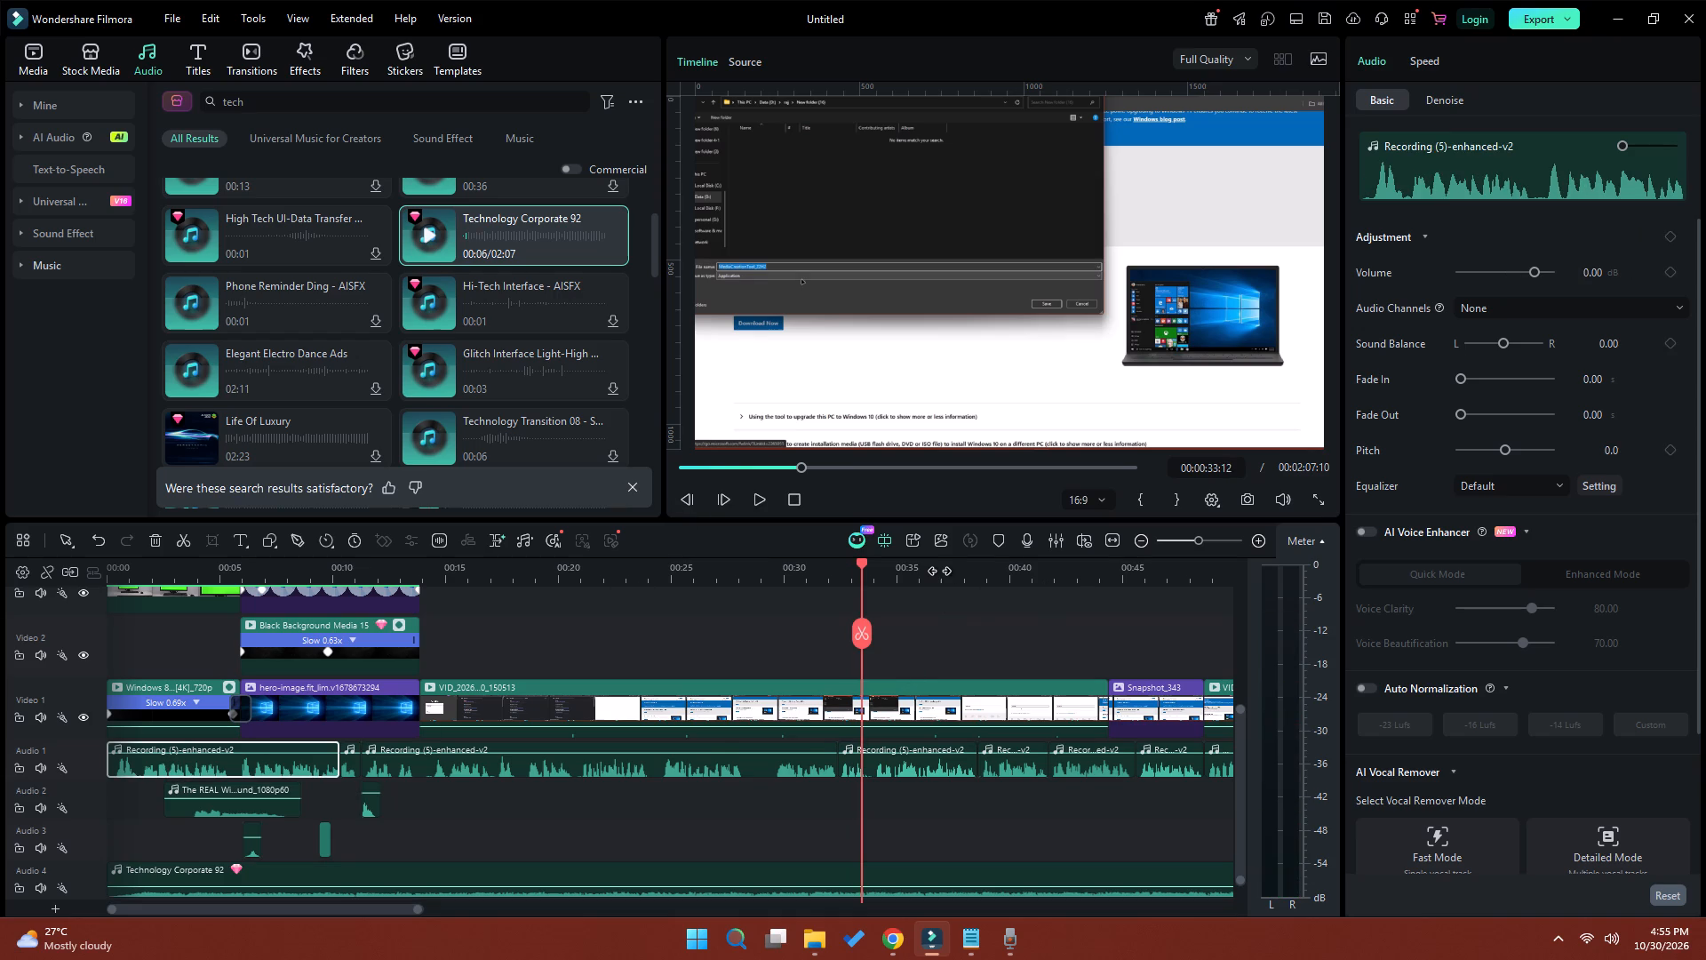
drag(939, 570, 769, 569)
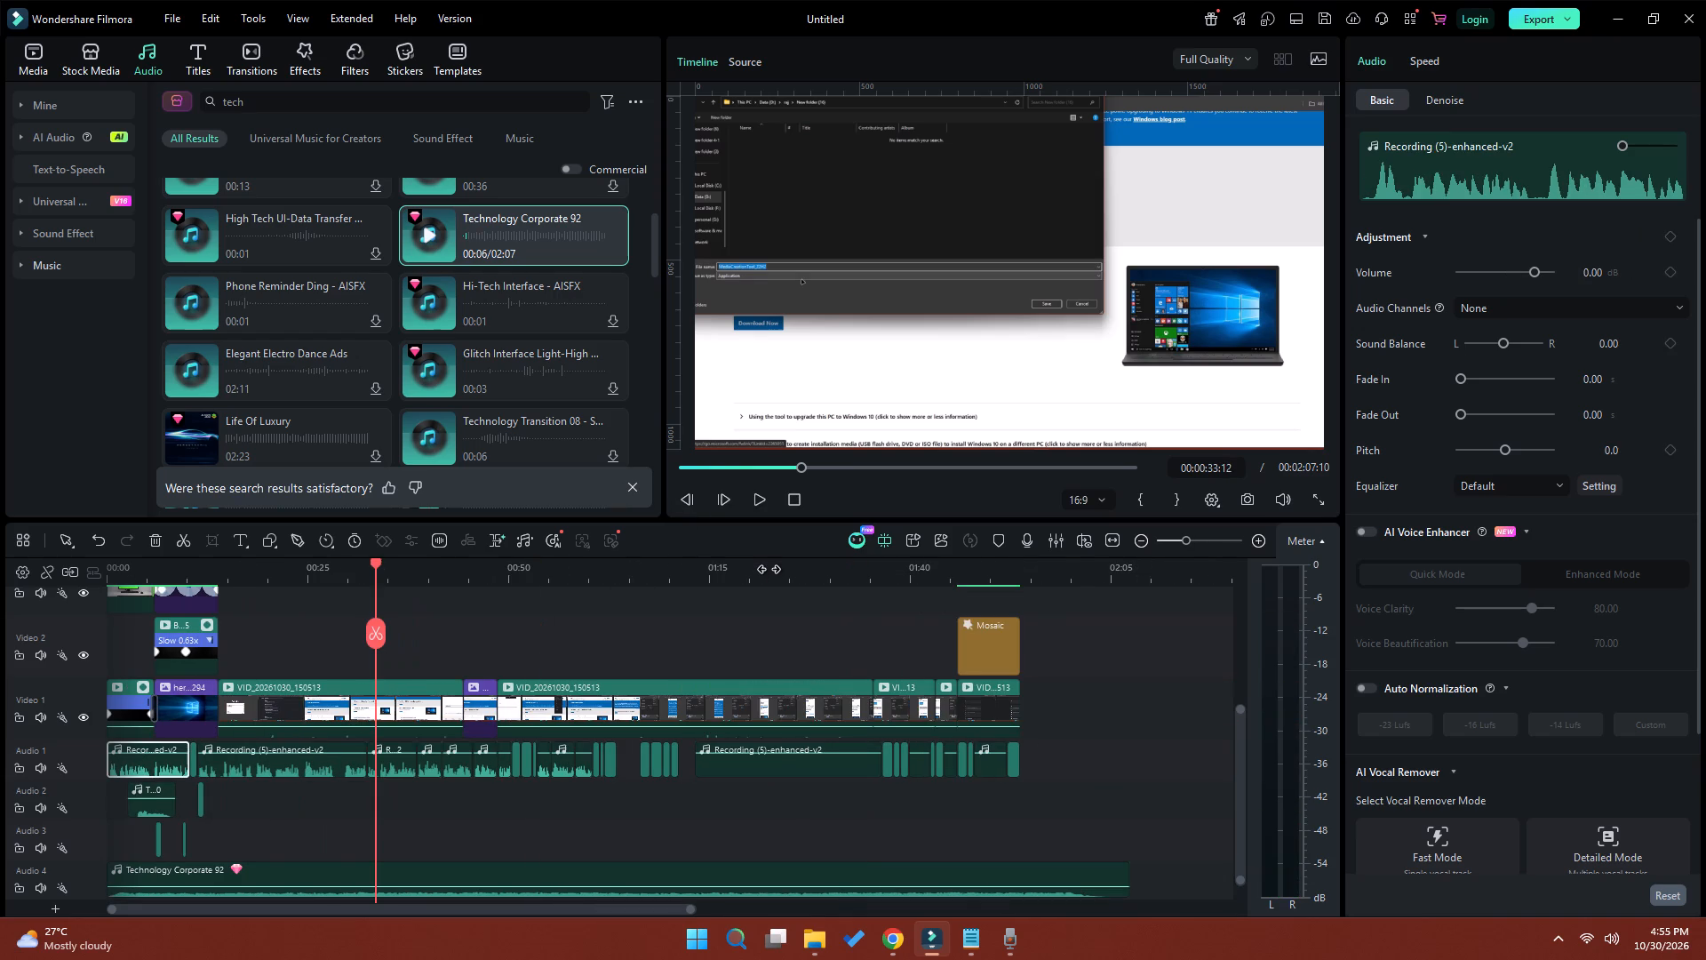
click(967, 577)
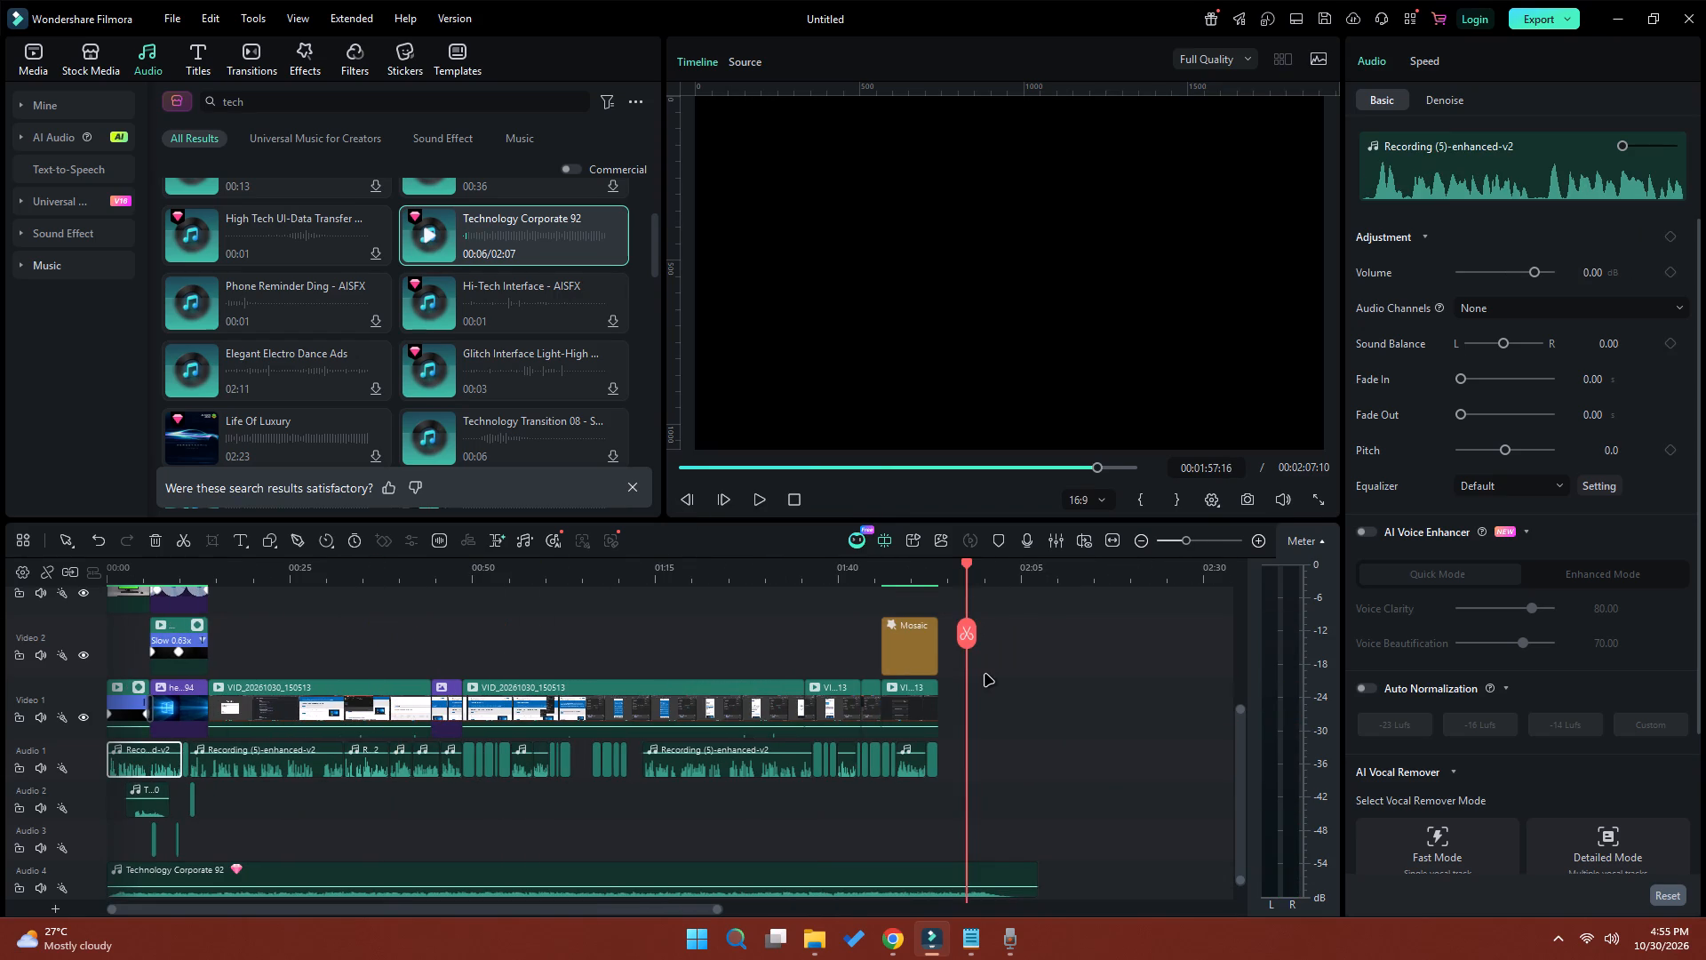
key(Up)
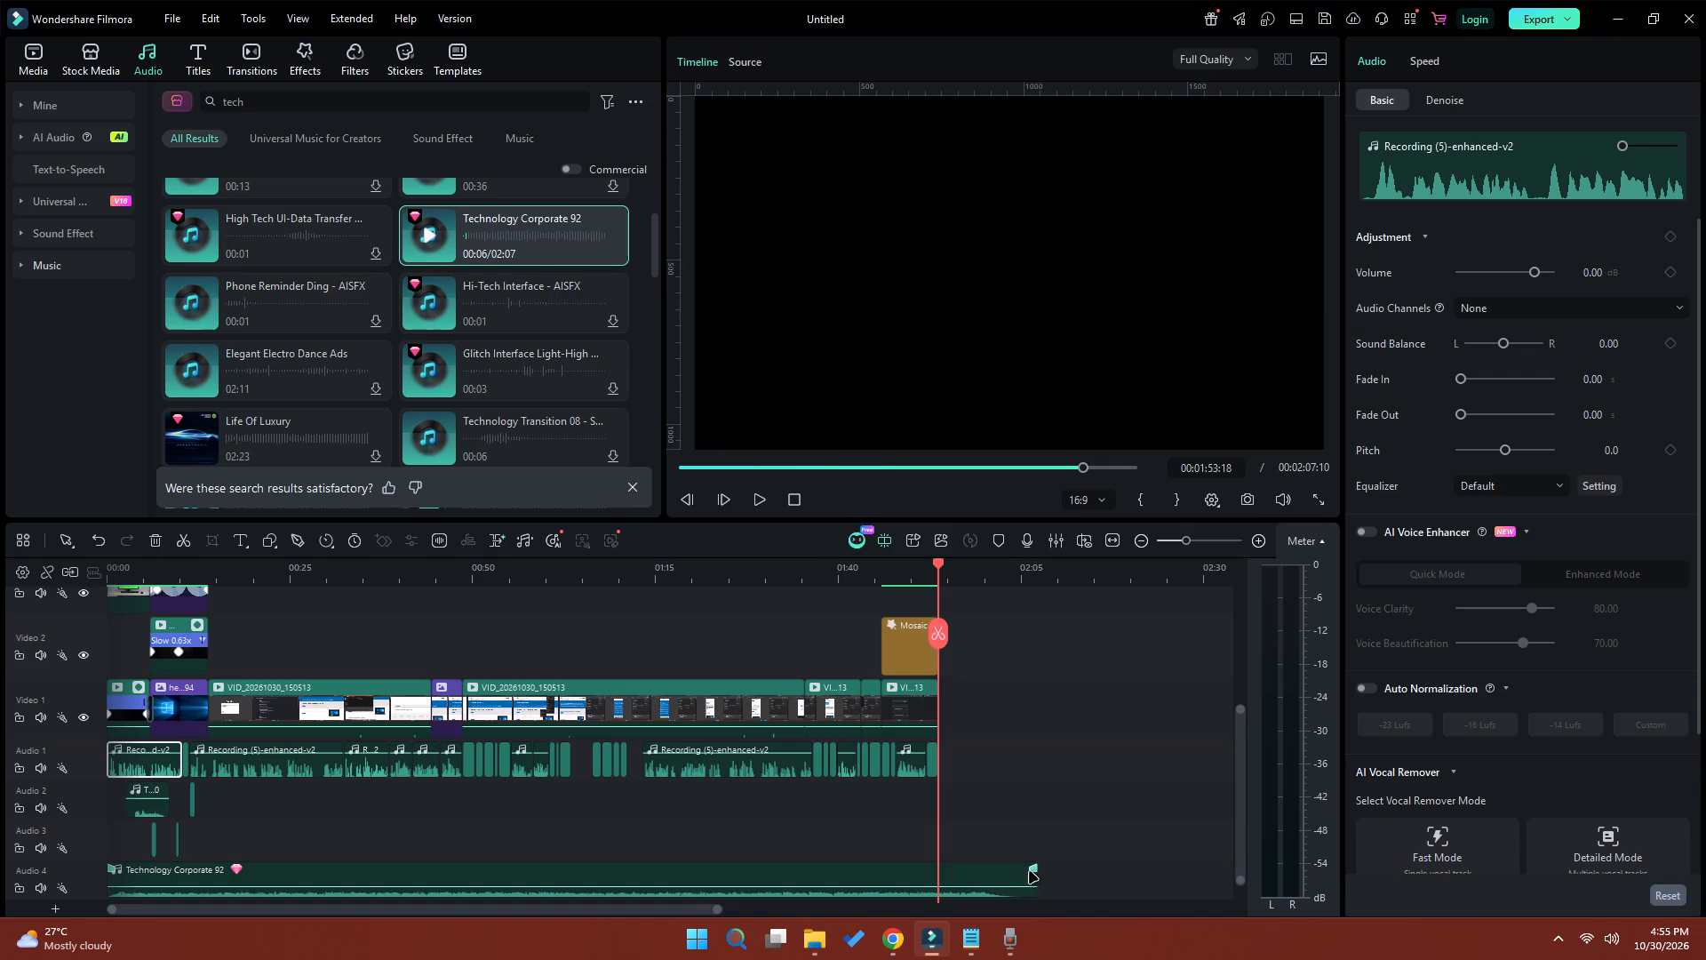
drag(1034, 868, 1014, 867)
drag(1036, 872, 968, 873)
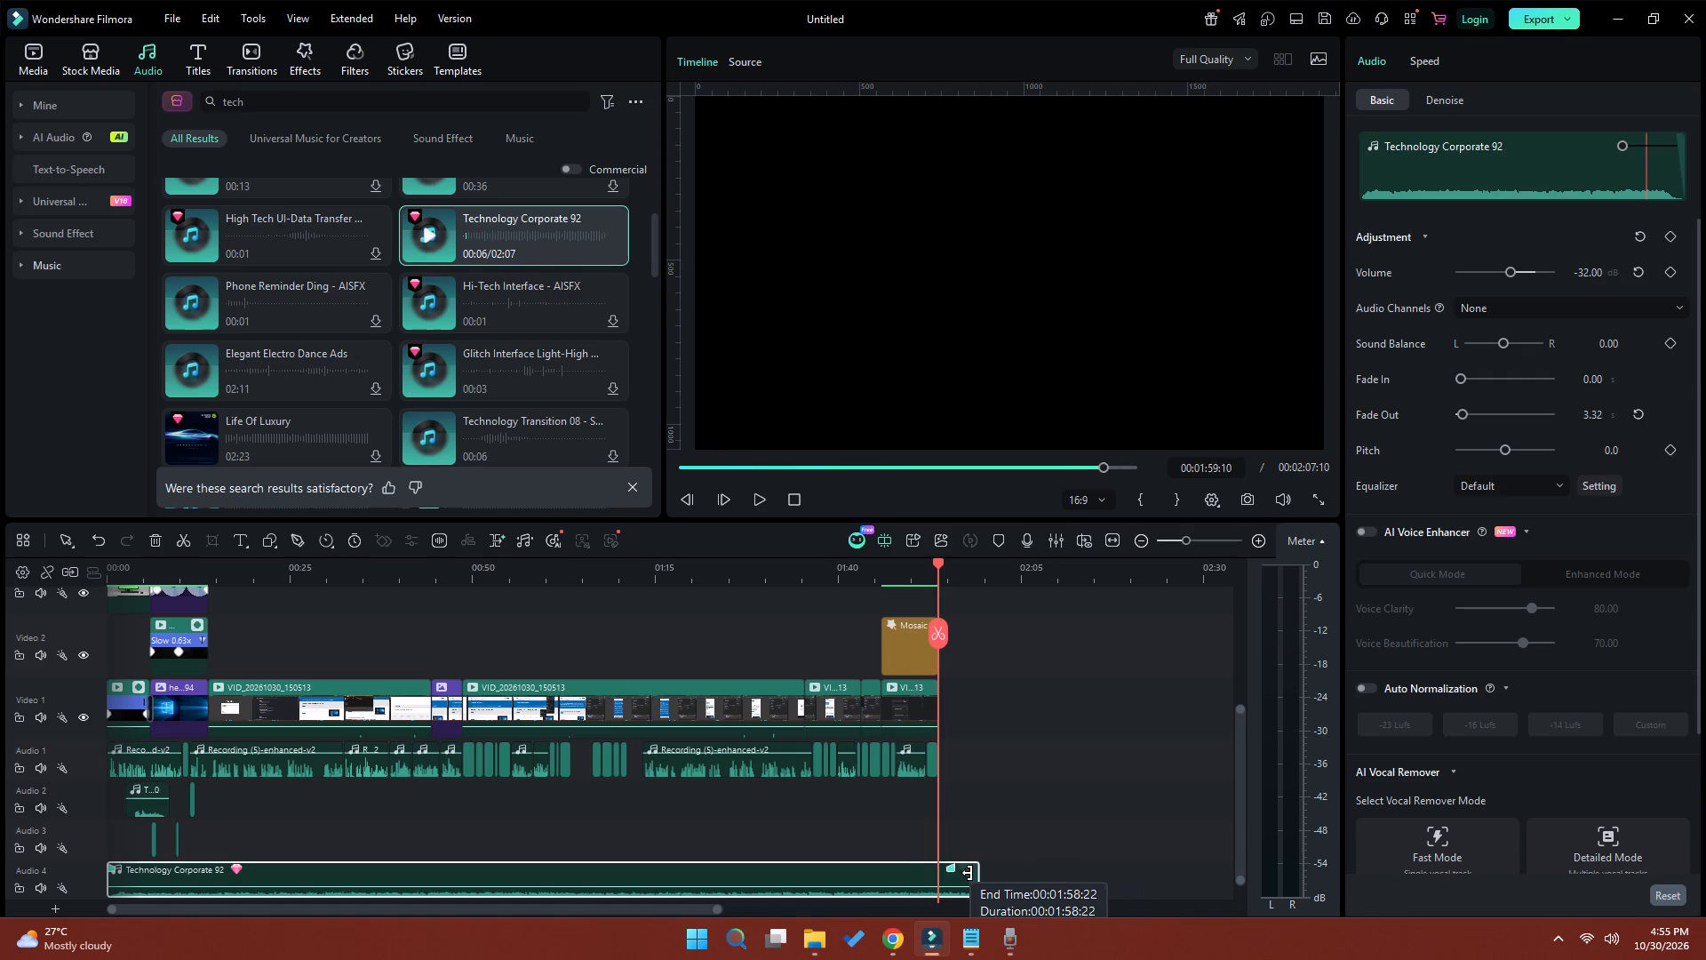
drag(968, 873, 939, 873)
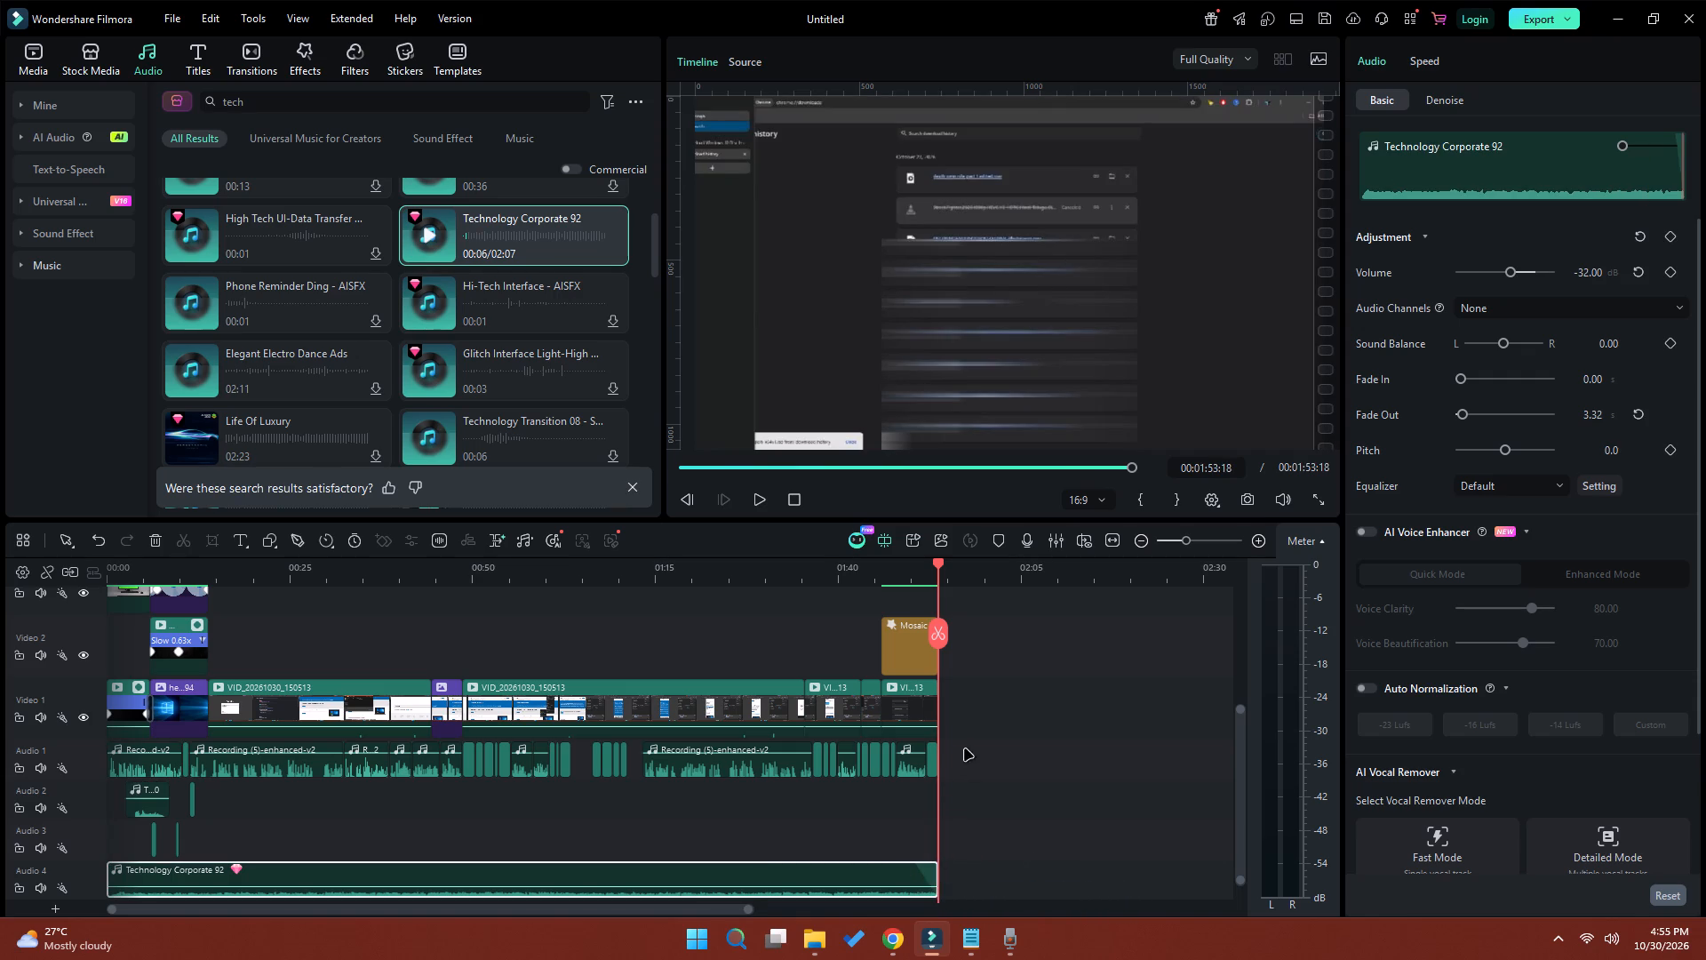
Set the volume of all narration clips on Audio 1 to 4 dB and play from the timeline start to about 00:01:50.
drag(965, 749, 128, 766)
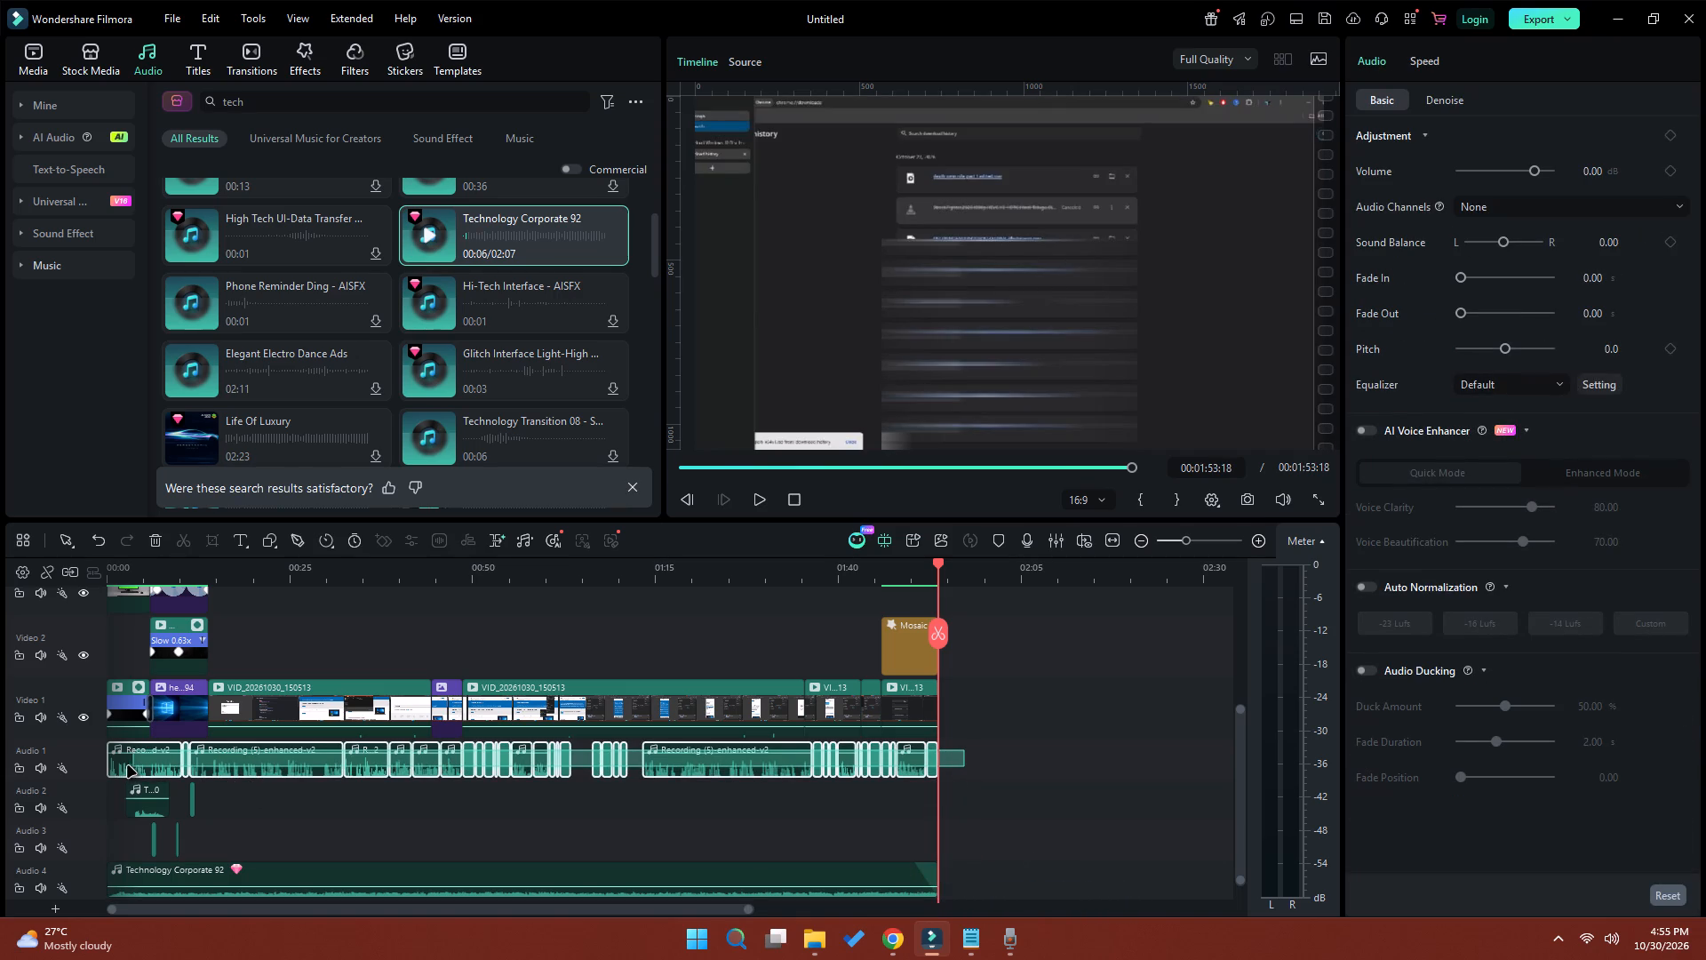
drag(128, 766, 108, 766)
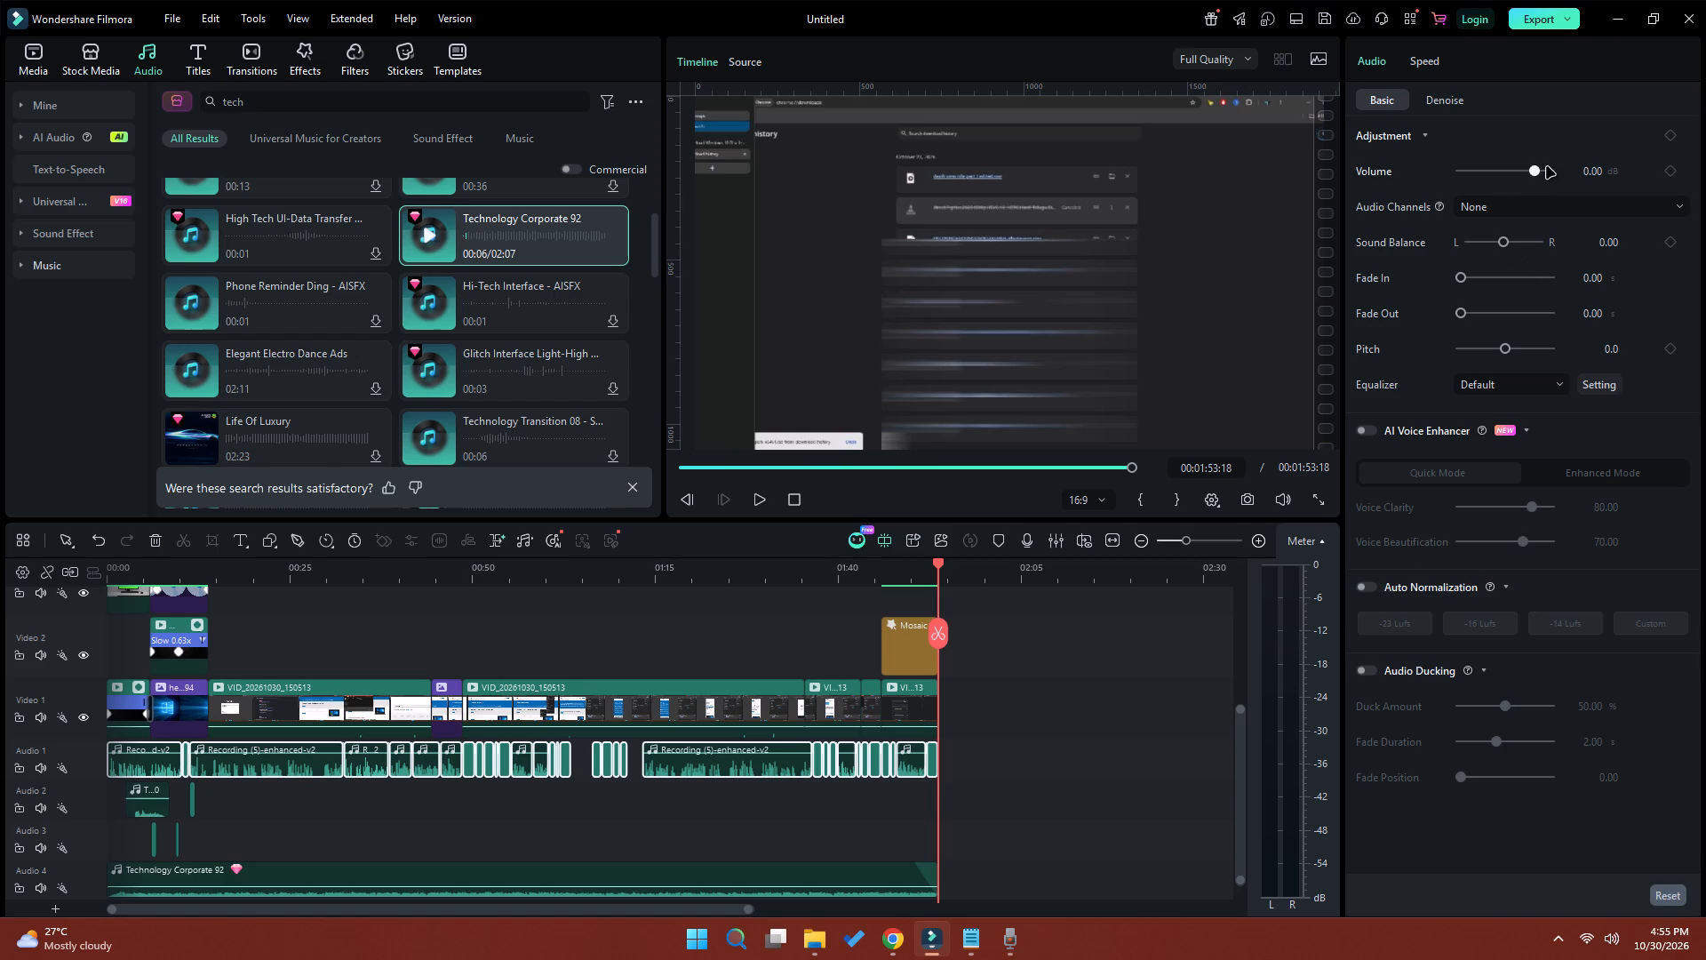
click(1583, 172)
key(4)
key(Return)
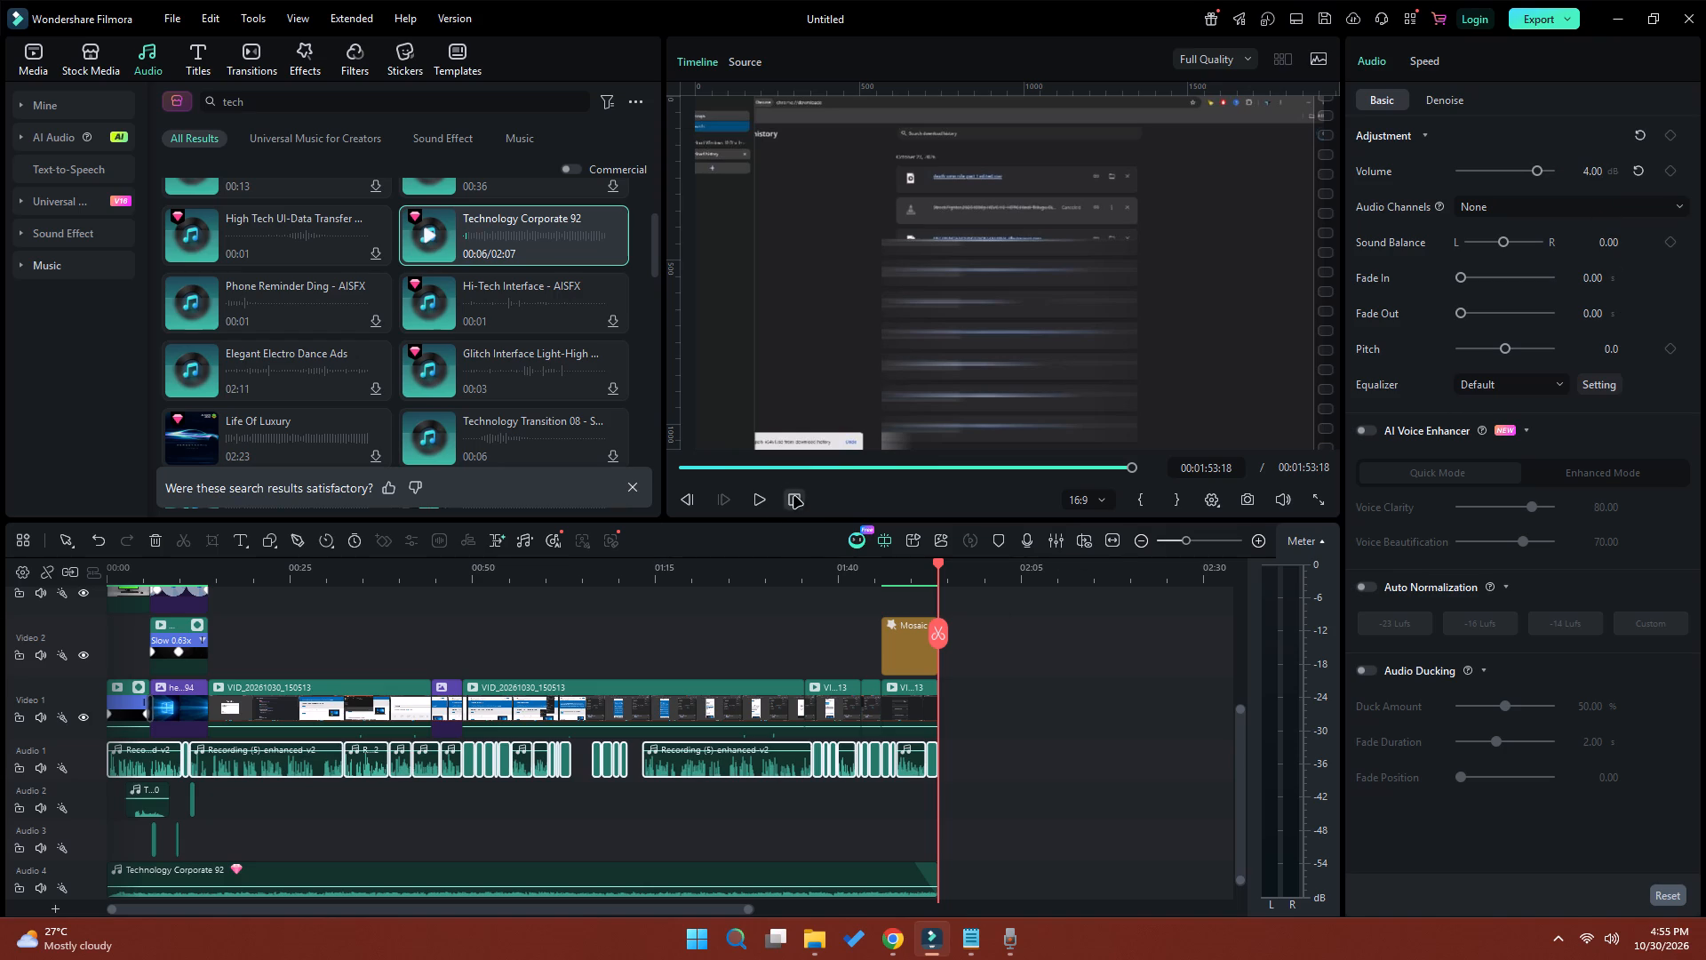
click(791, 496)
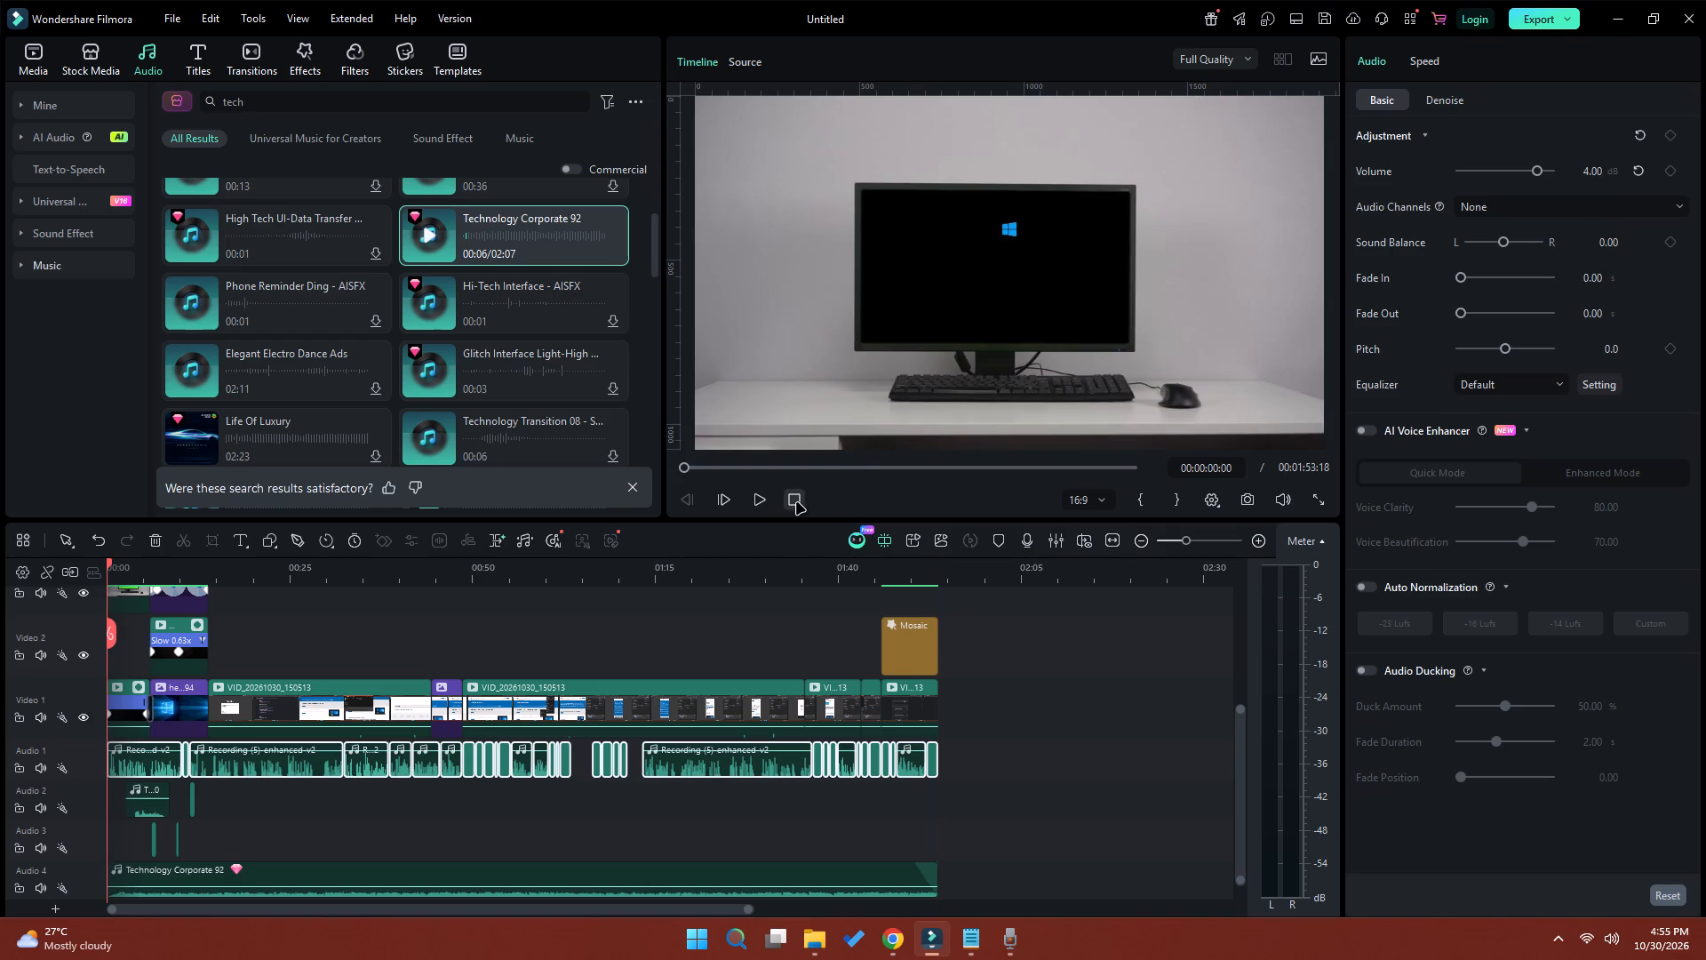
click(753, 504)
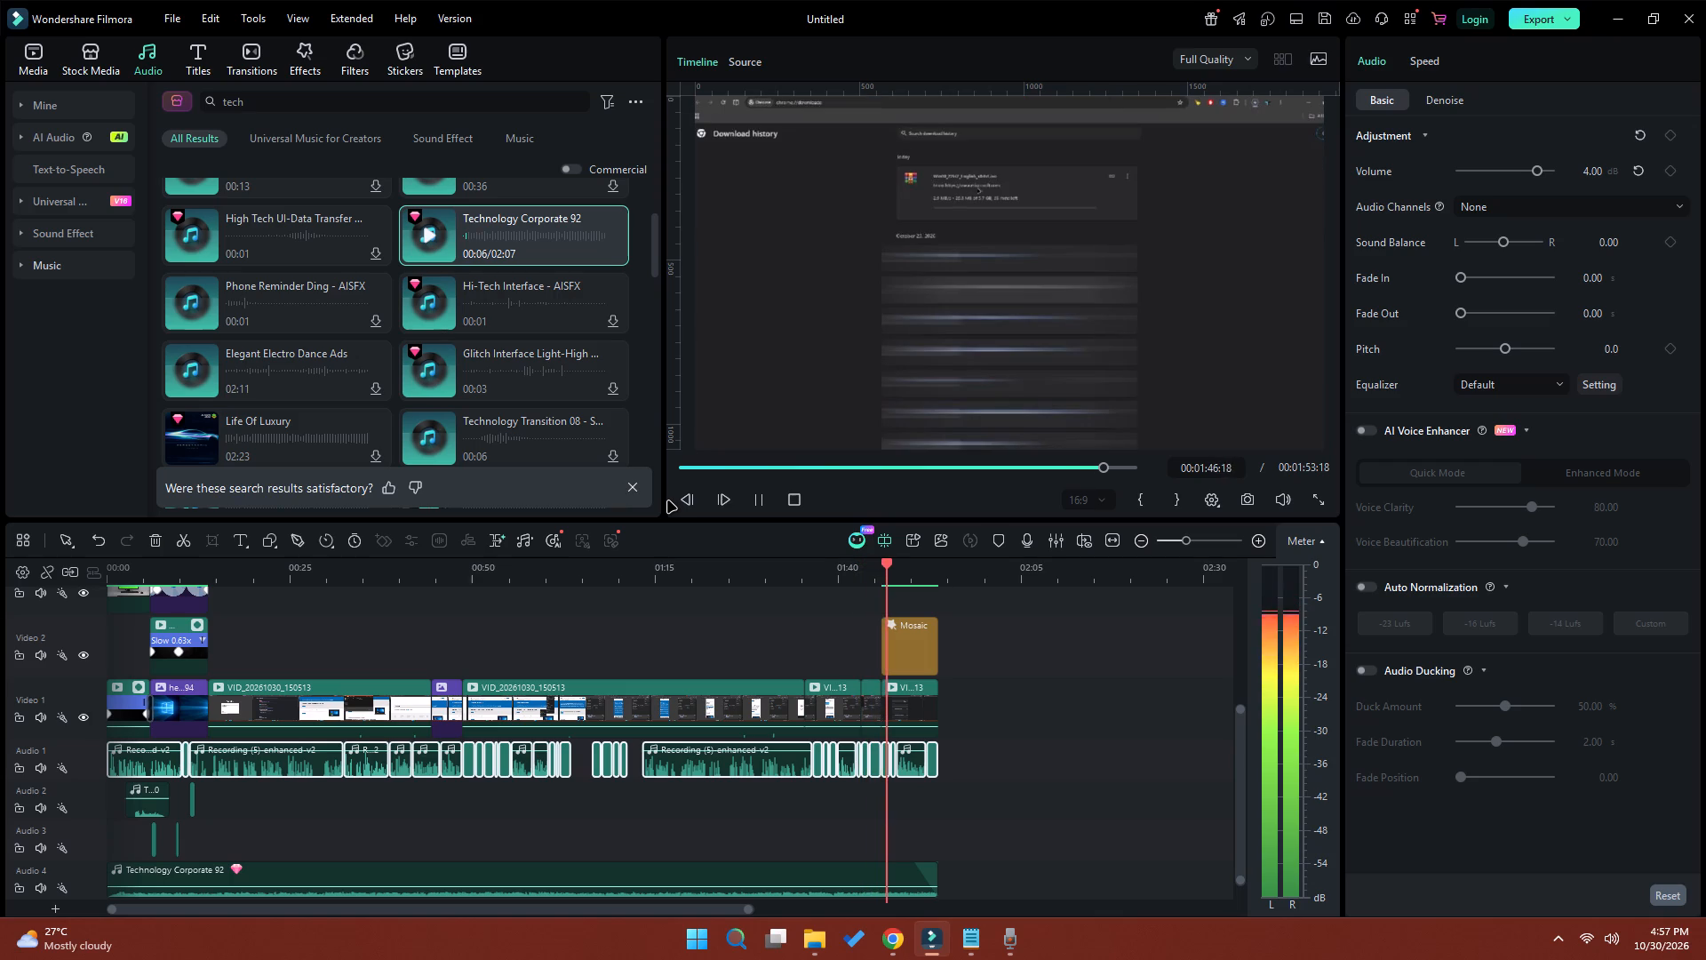
click(753, 499)
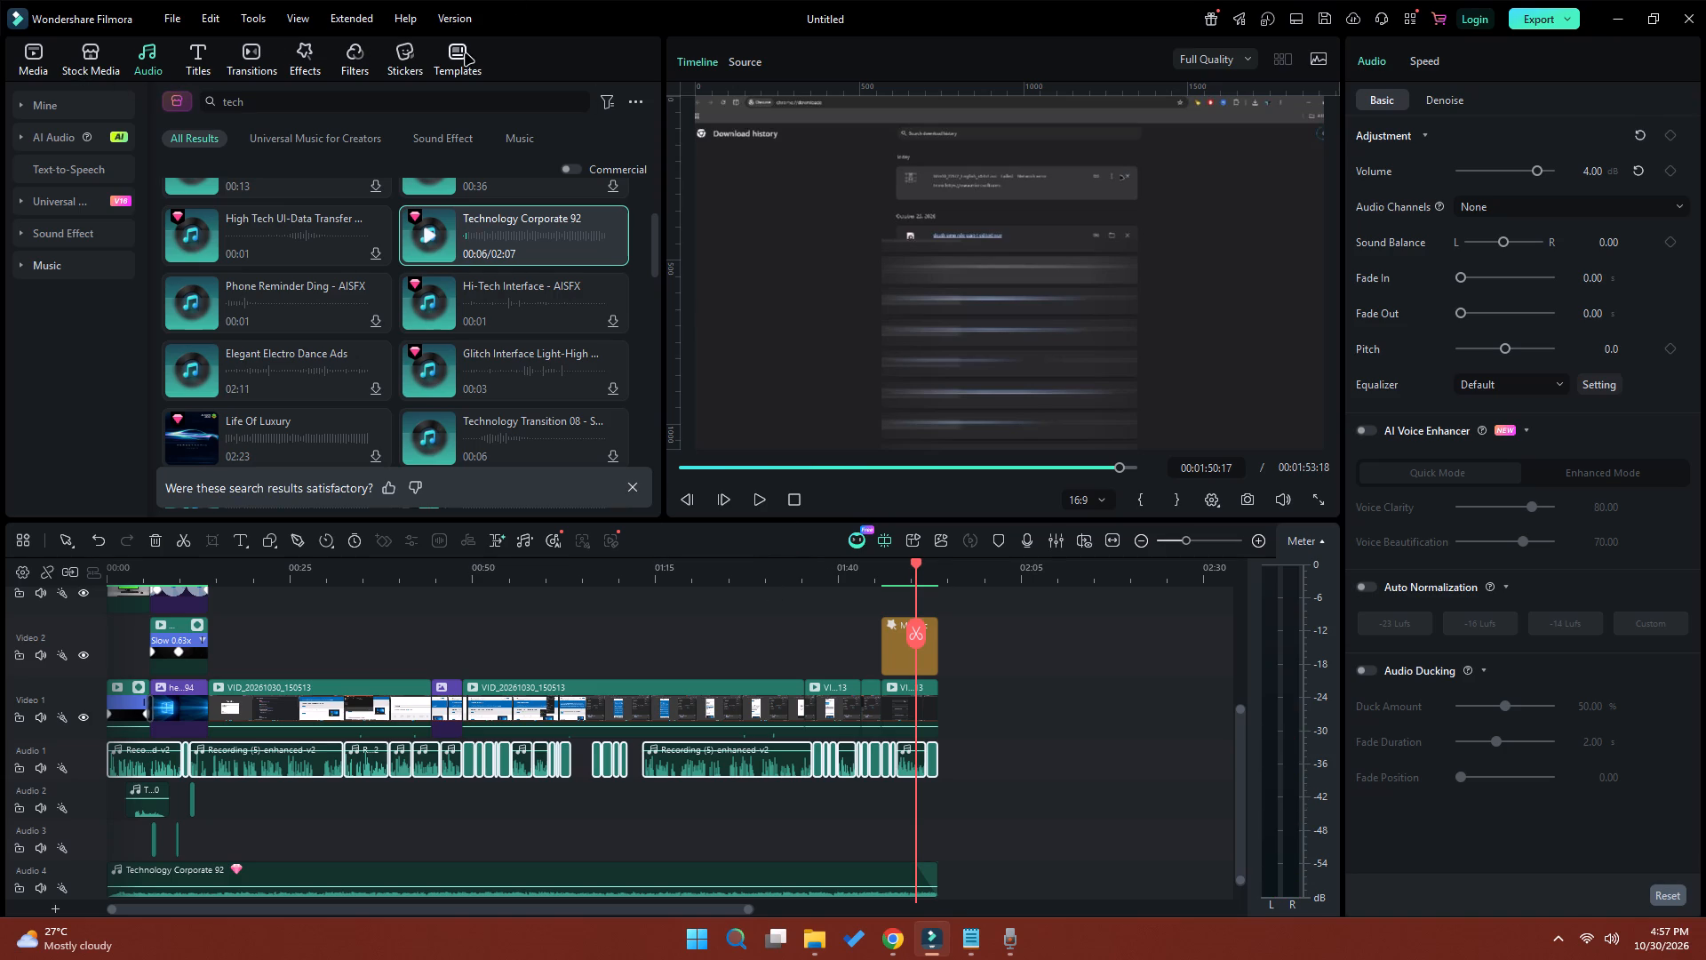
Find a comment sticker, place the gradient one above the Mosaic clip at about 00:01:46, and play it through to the end.
click(406, 59)
click(393, 98)
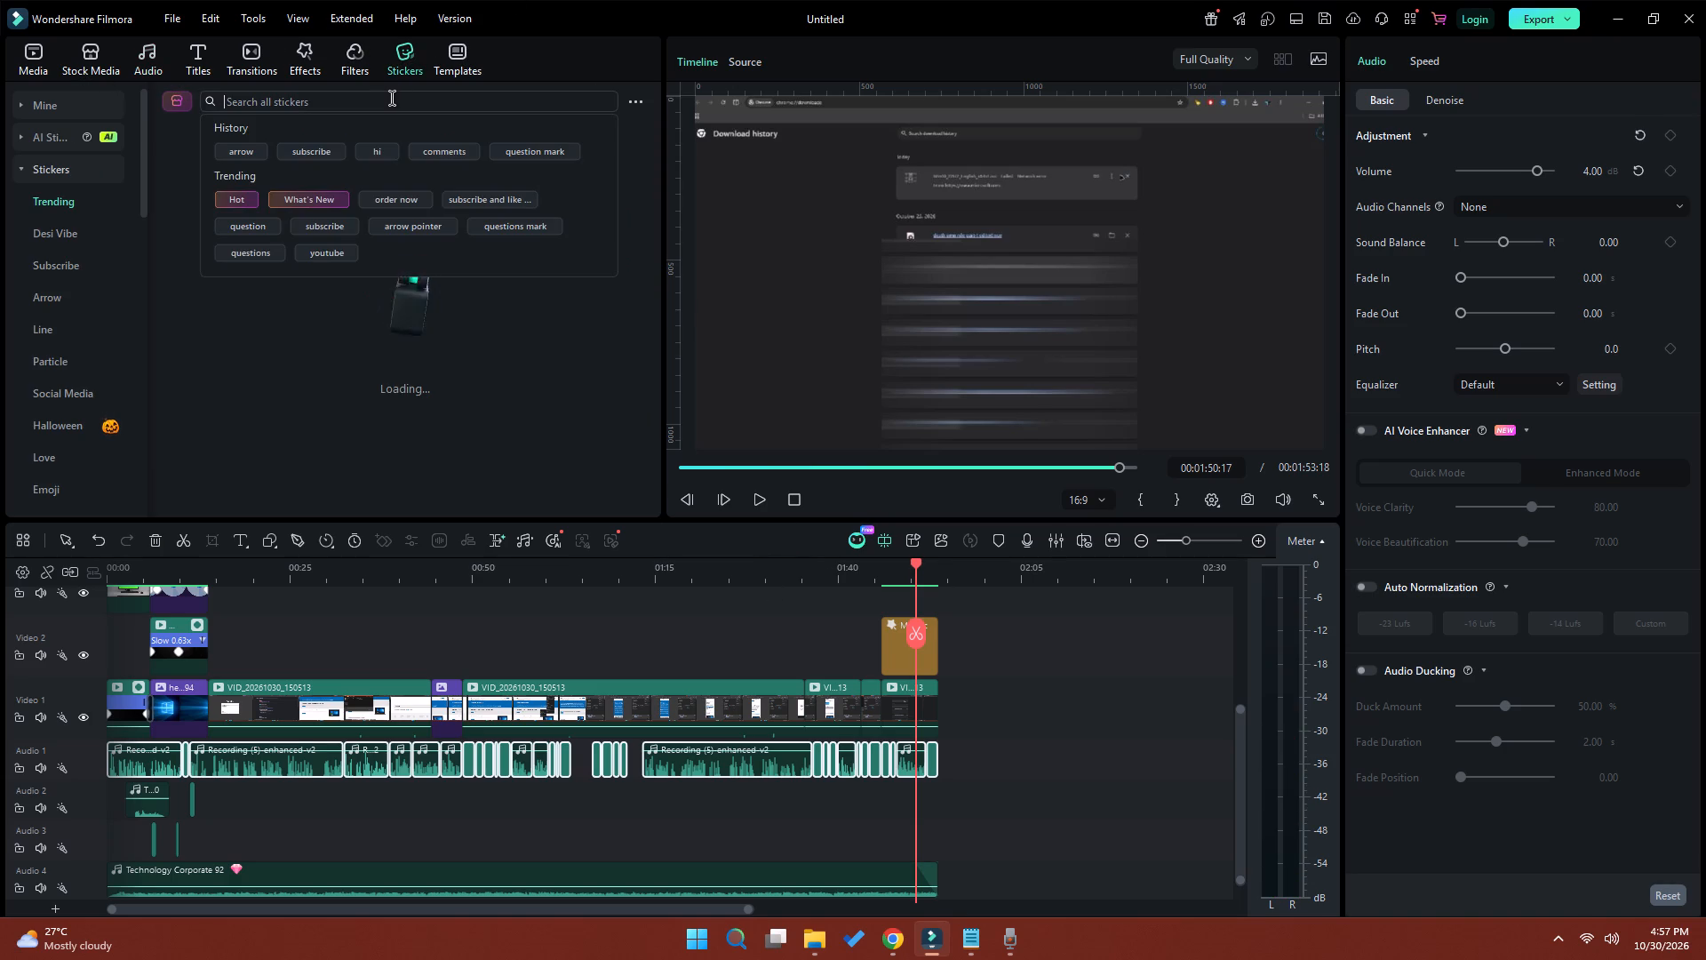
text(co)
text(mm)
click(290, 161)
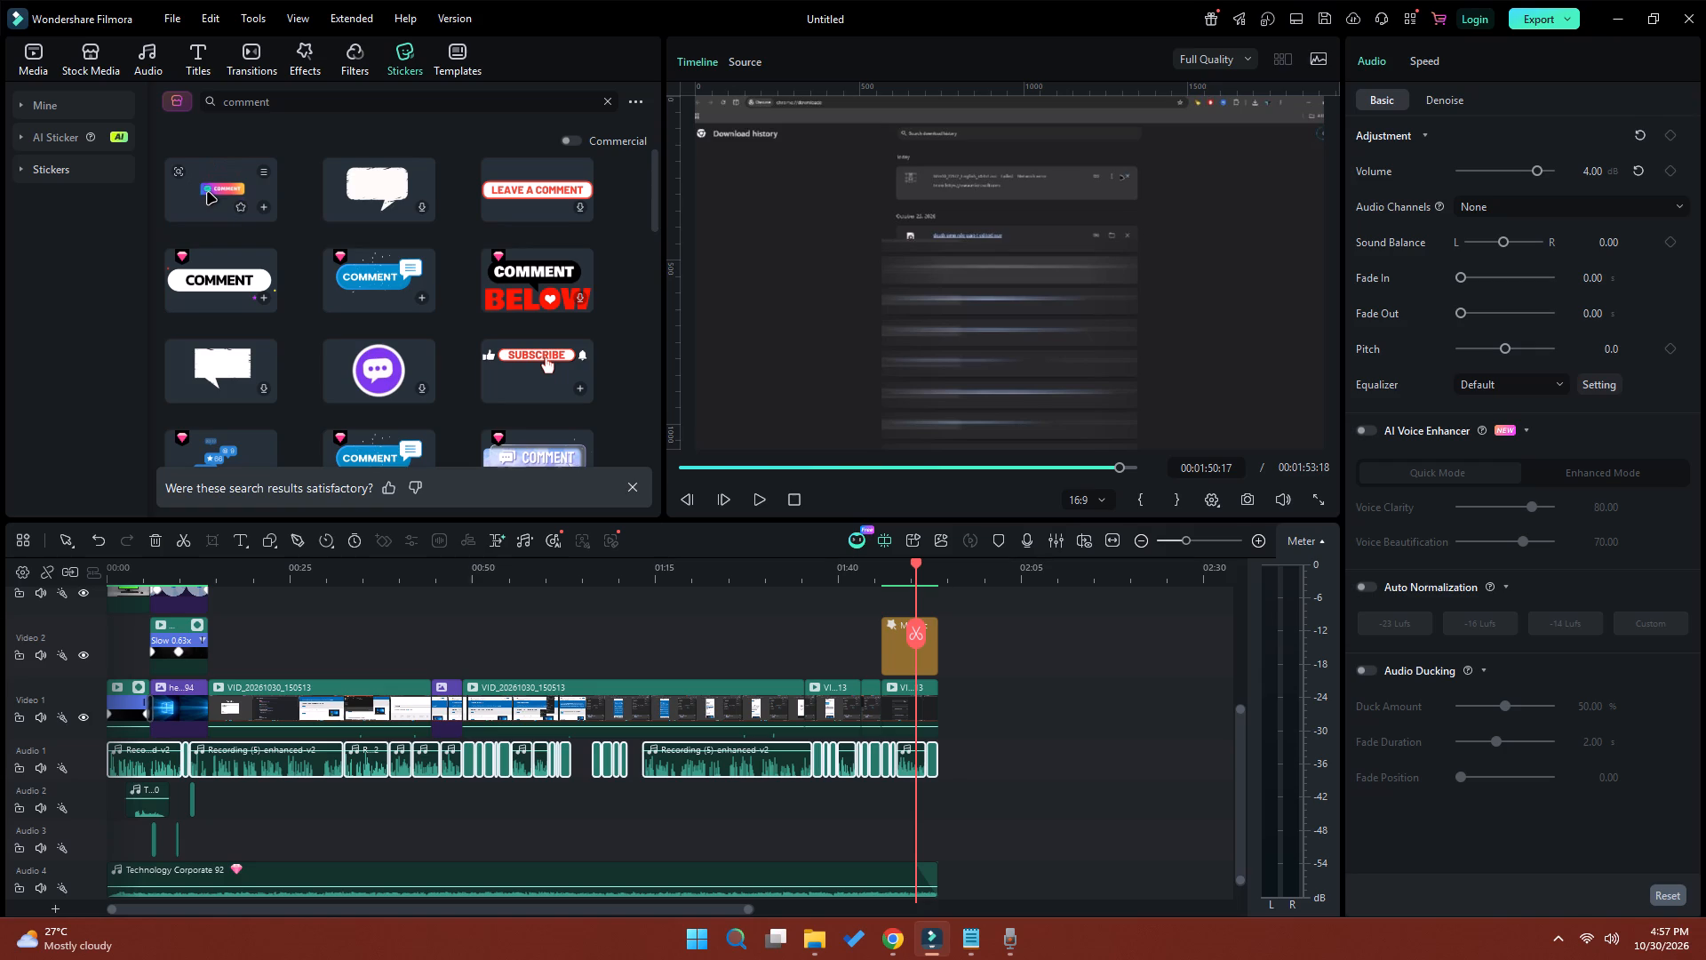
drag(206, 193, 905, 601)
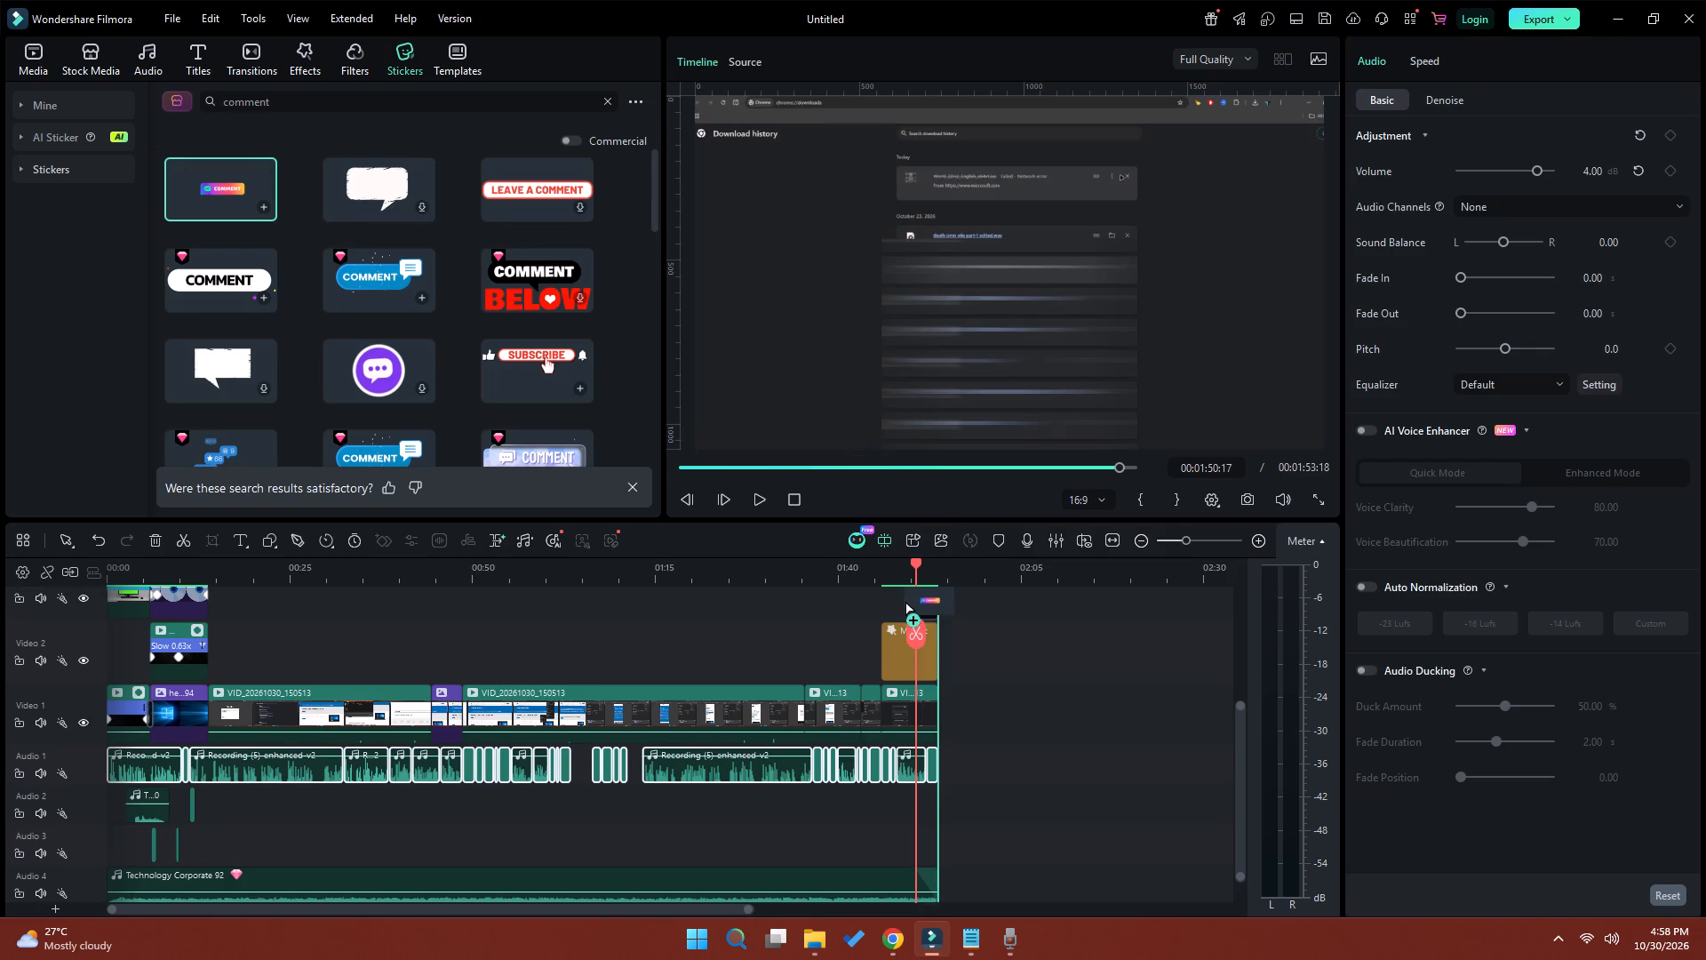
drag(905, 601, 888, 607)
click(888, 580)
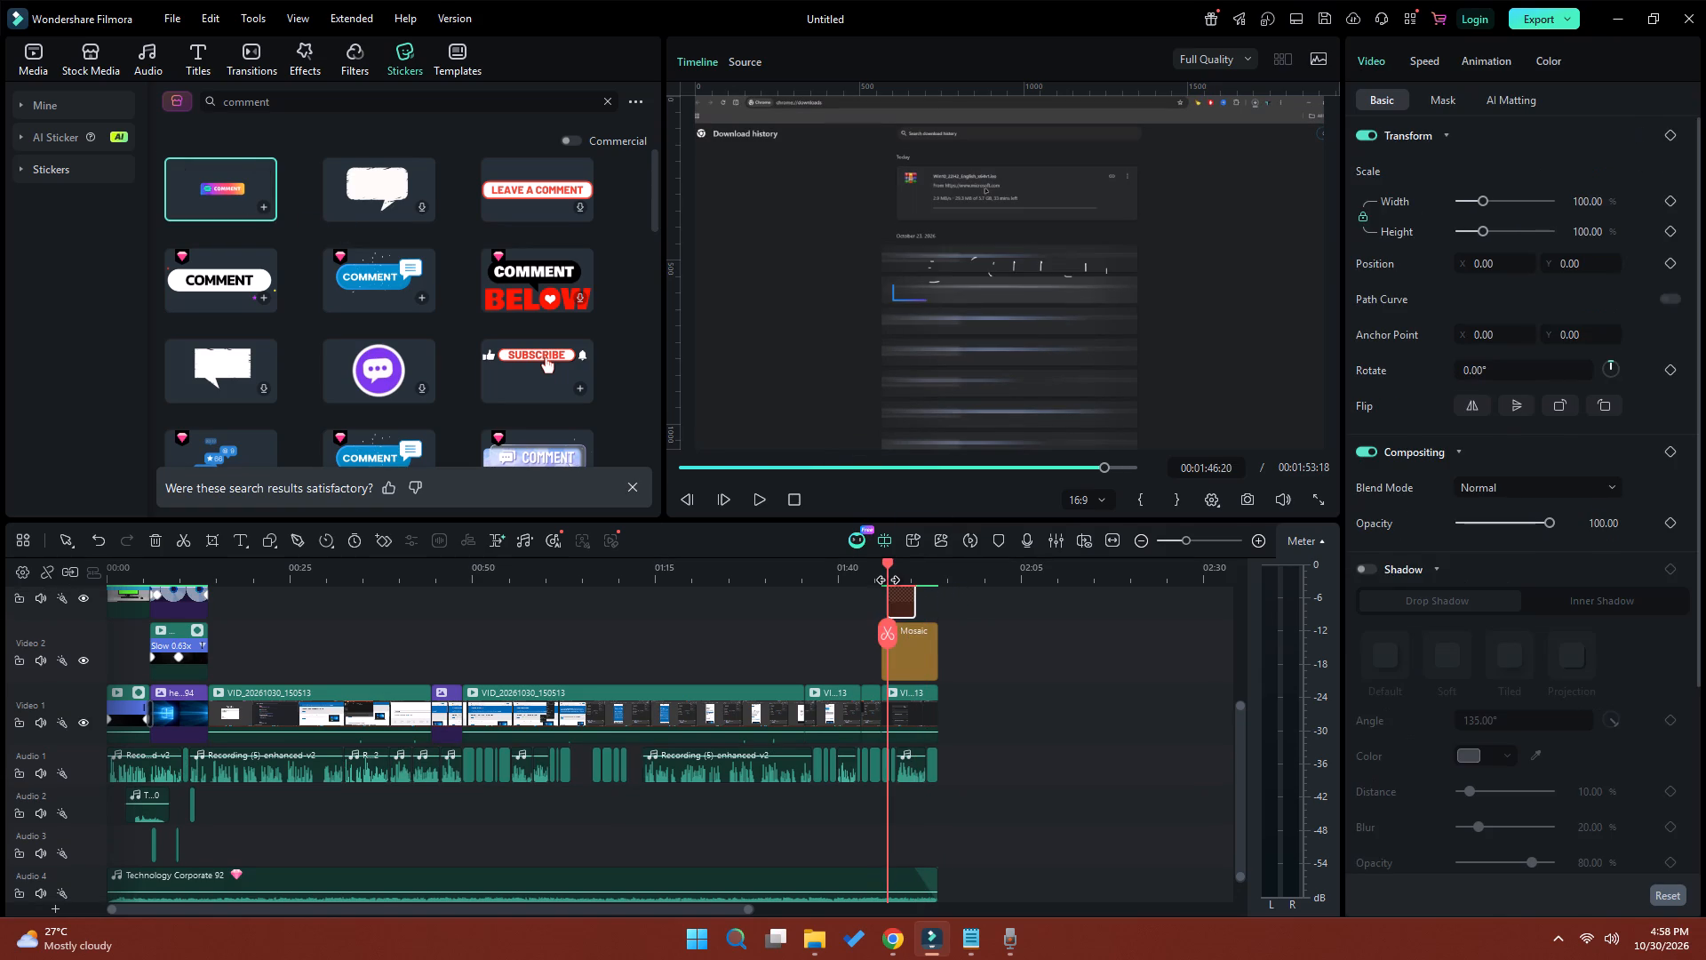
key(space)
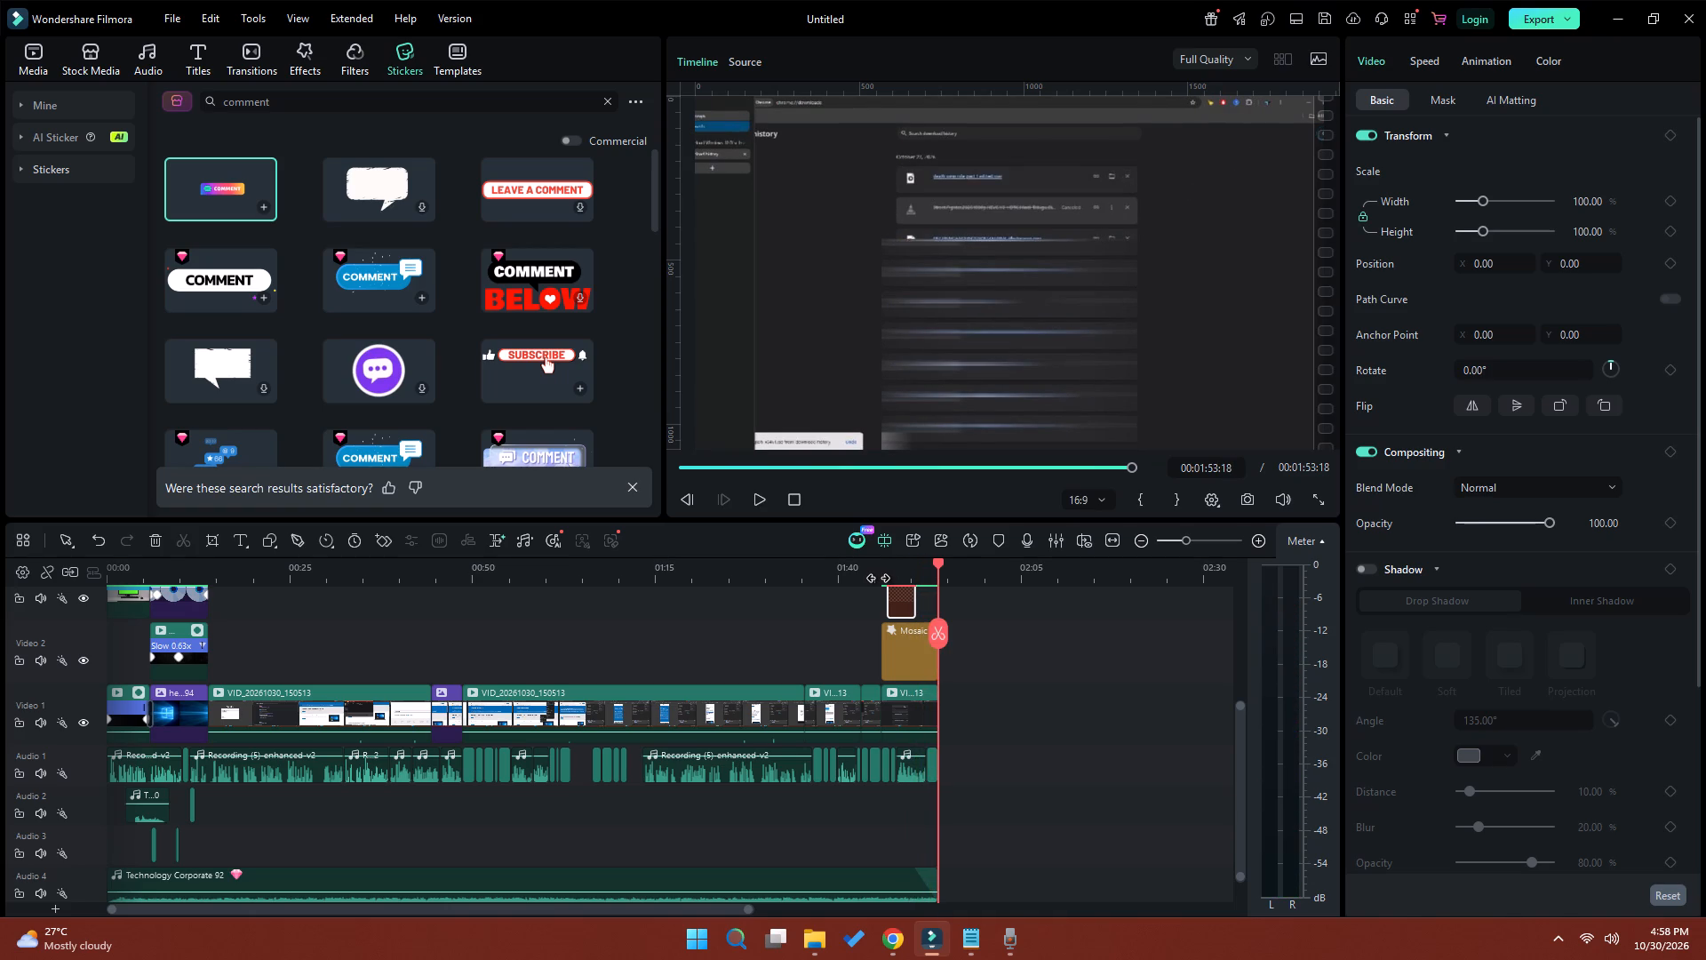
Save the project under the name Untitled 1 in the windows 10 iso folder inside techtalk101sd on drive F.
click(170, 19)
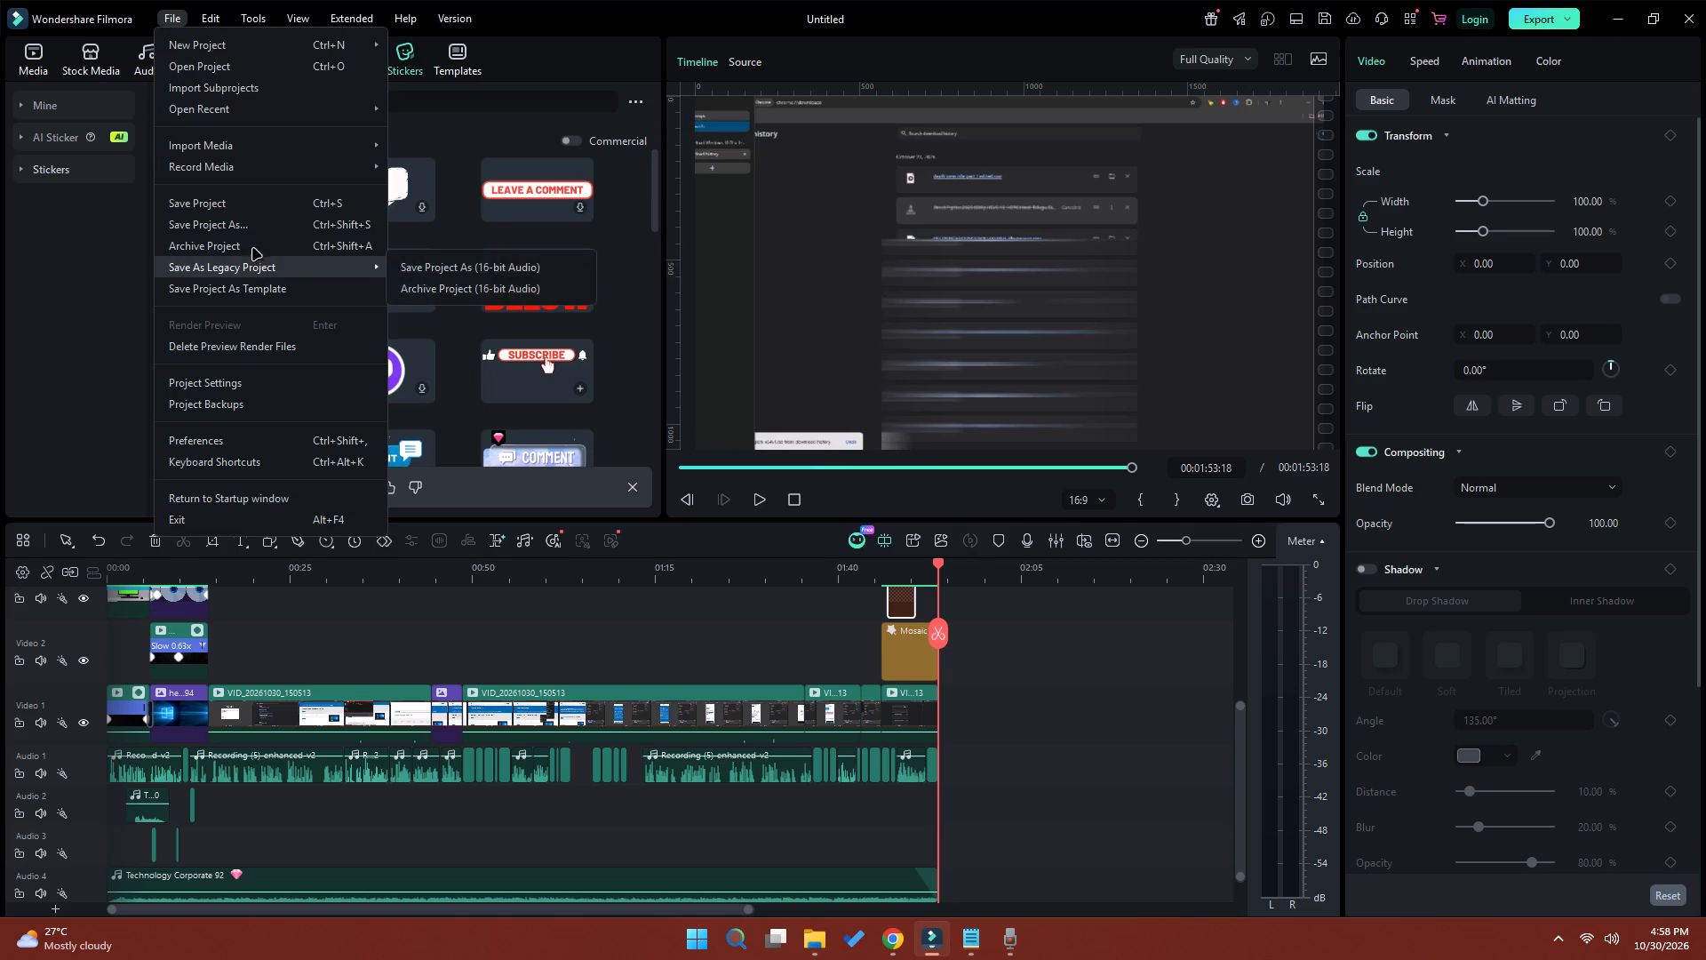
click(243, 224)
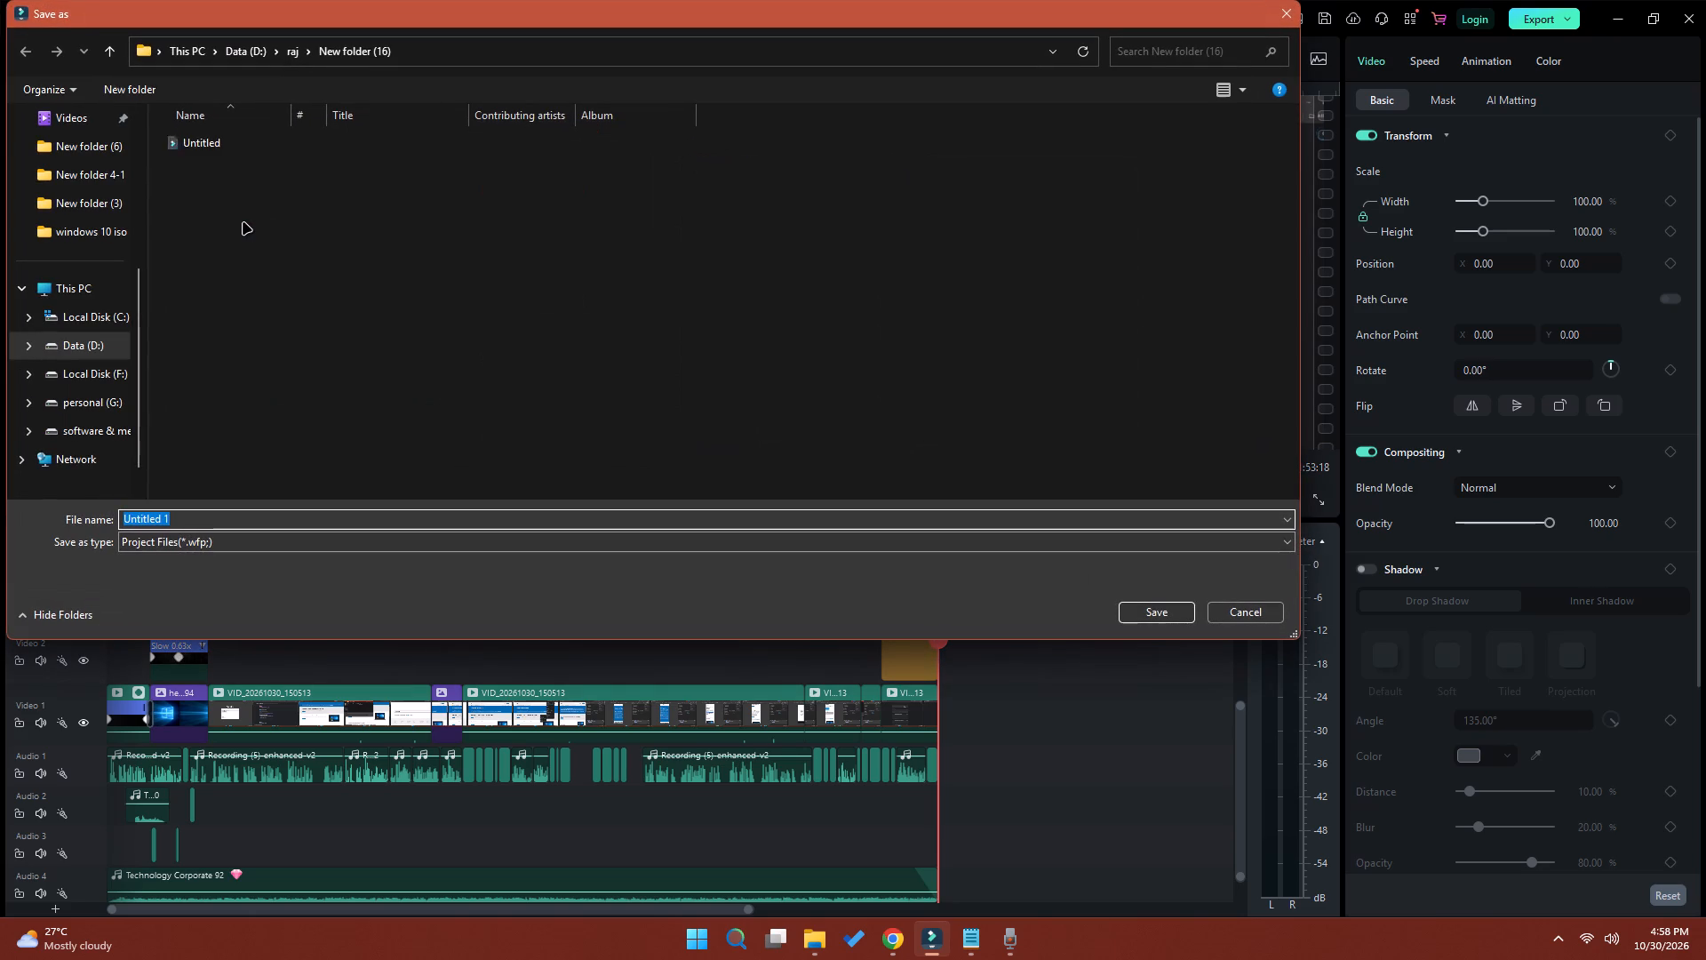
click(117, 377)
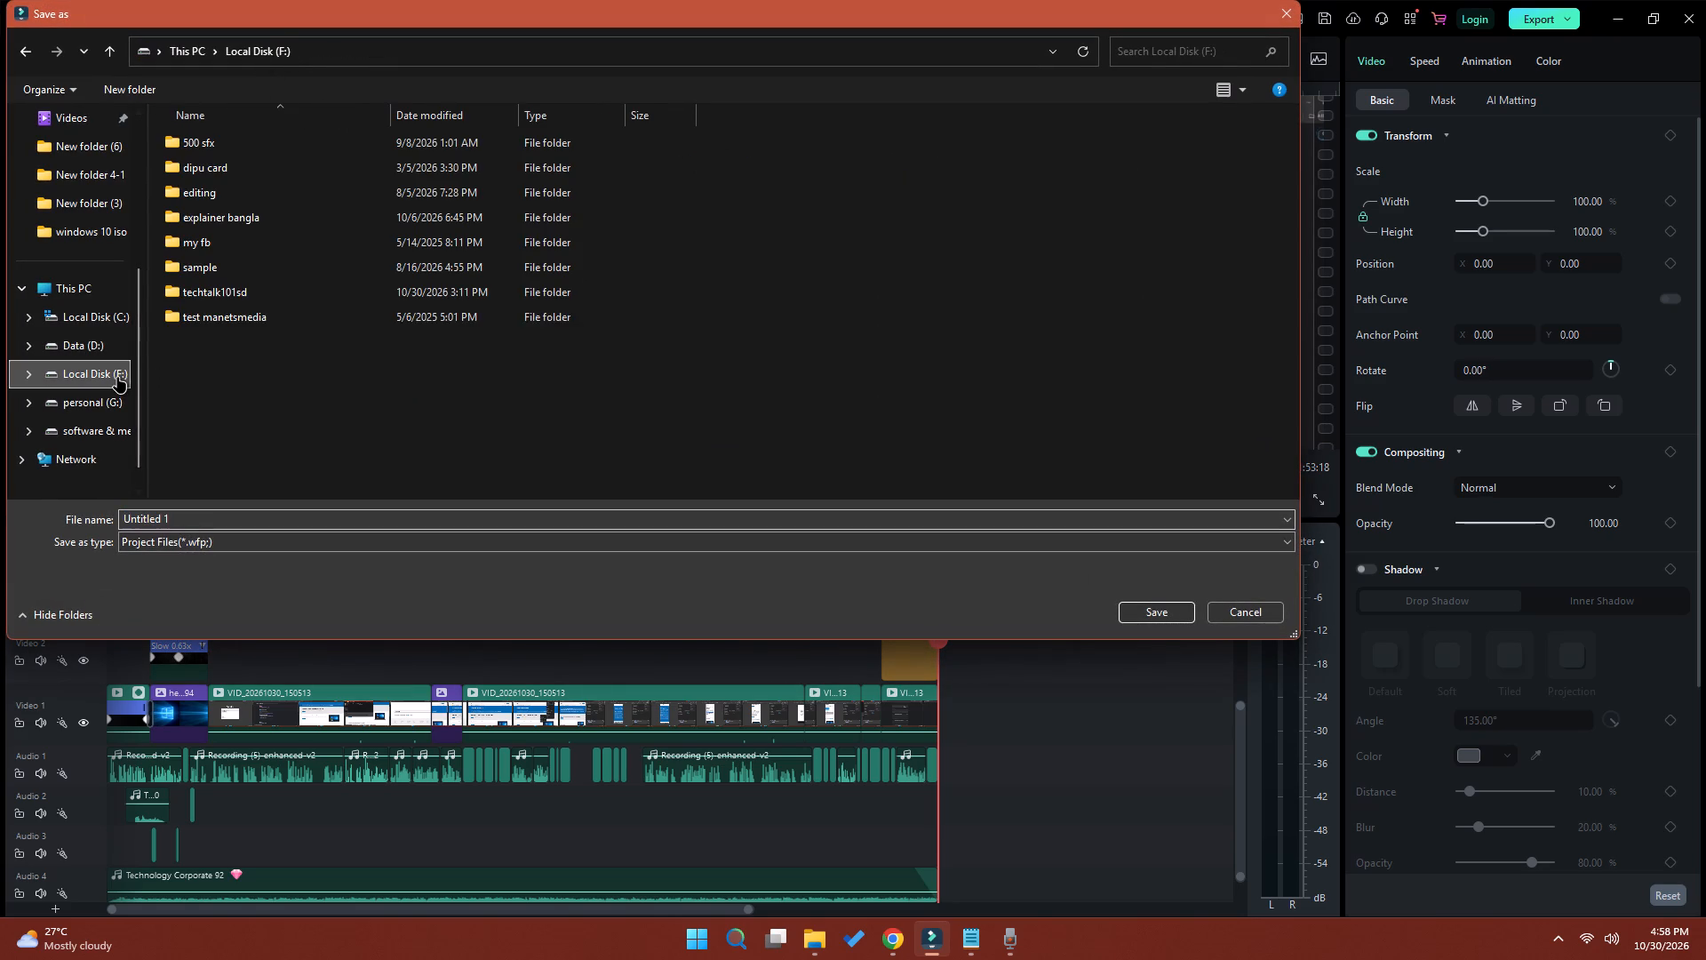
double_click(233, 299)
double_click(243, 148)
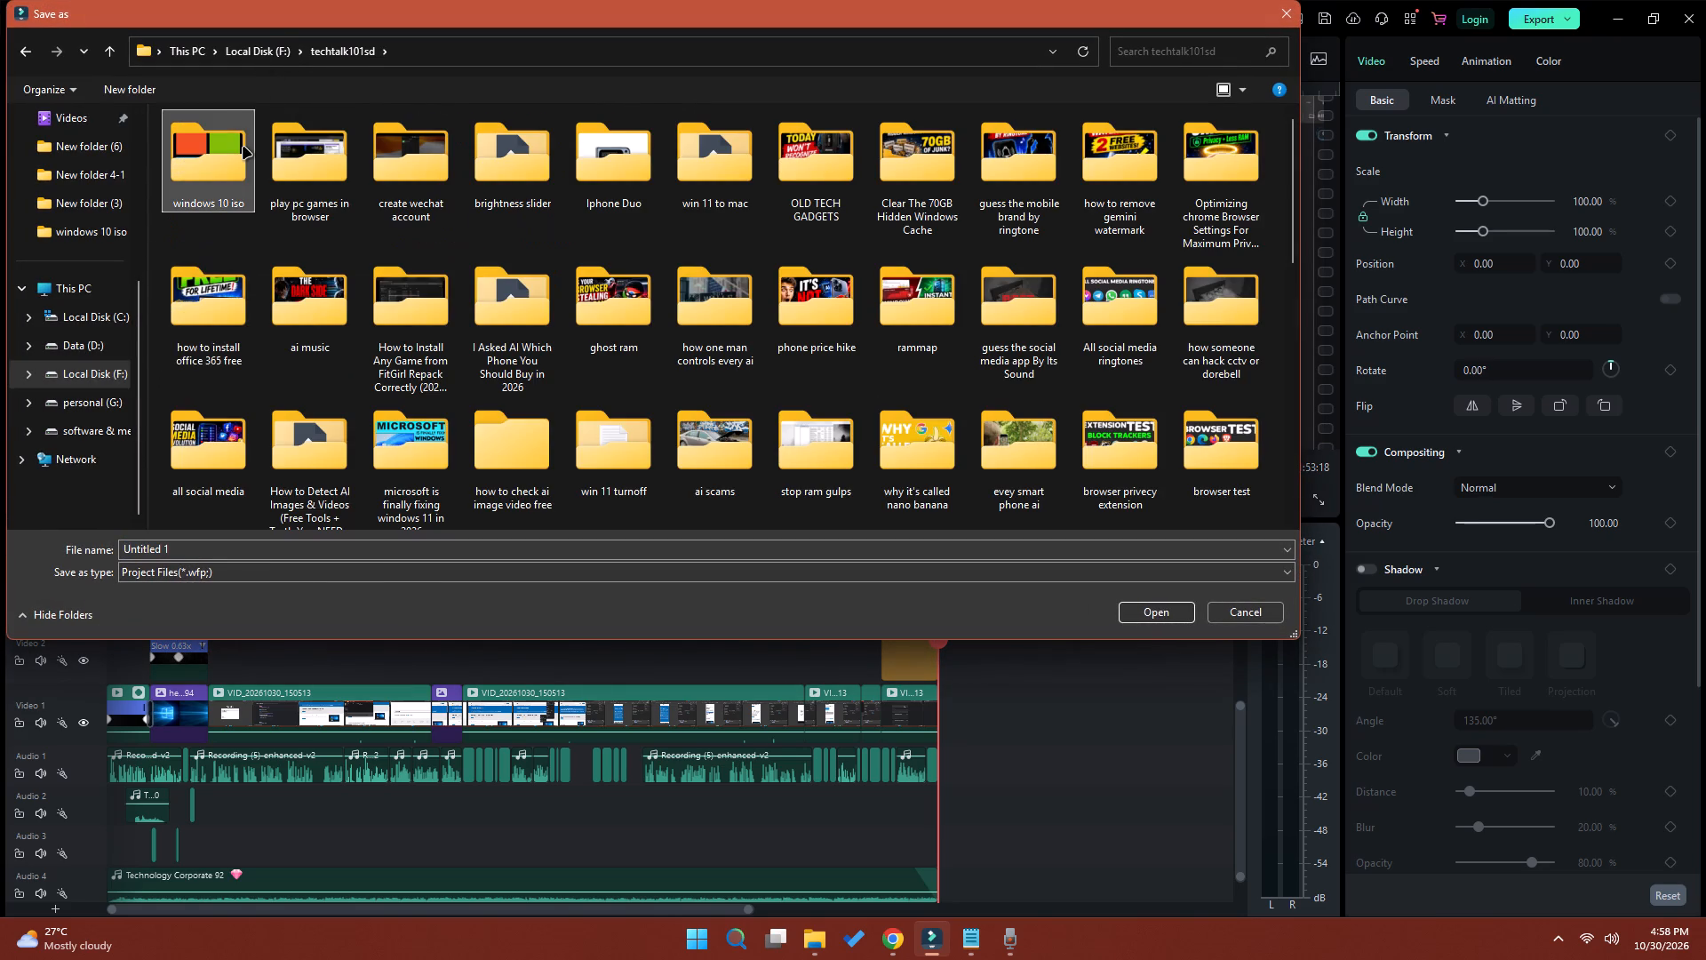
click(1164, 614)
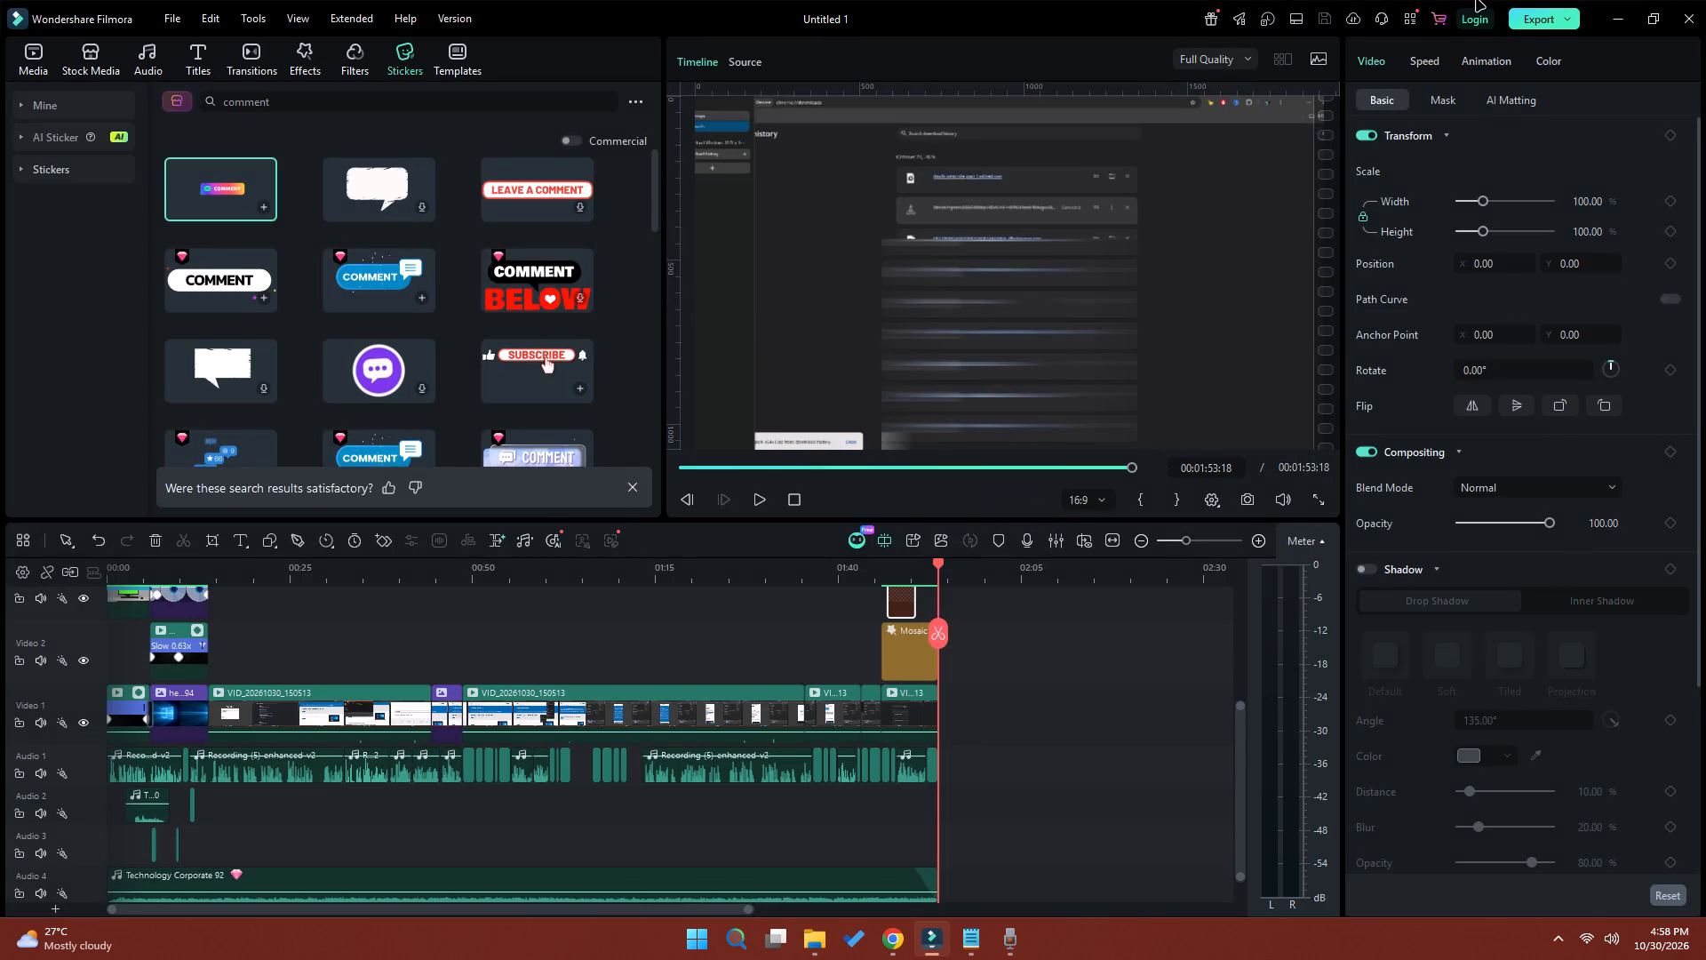
Export the video locally as a 1920*1080 MP4 titled Untitled 1 to F:/techtalk101sd/windows 10 iso.
click(1535, 16)
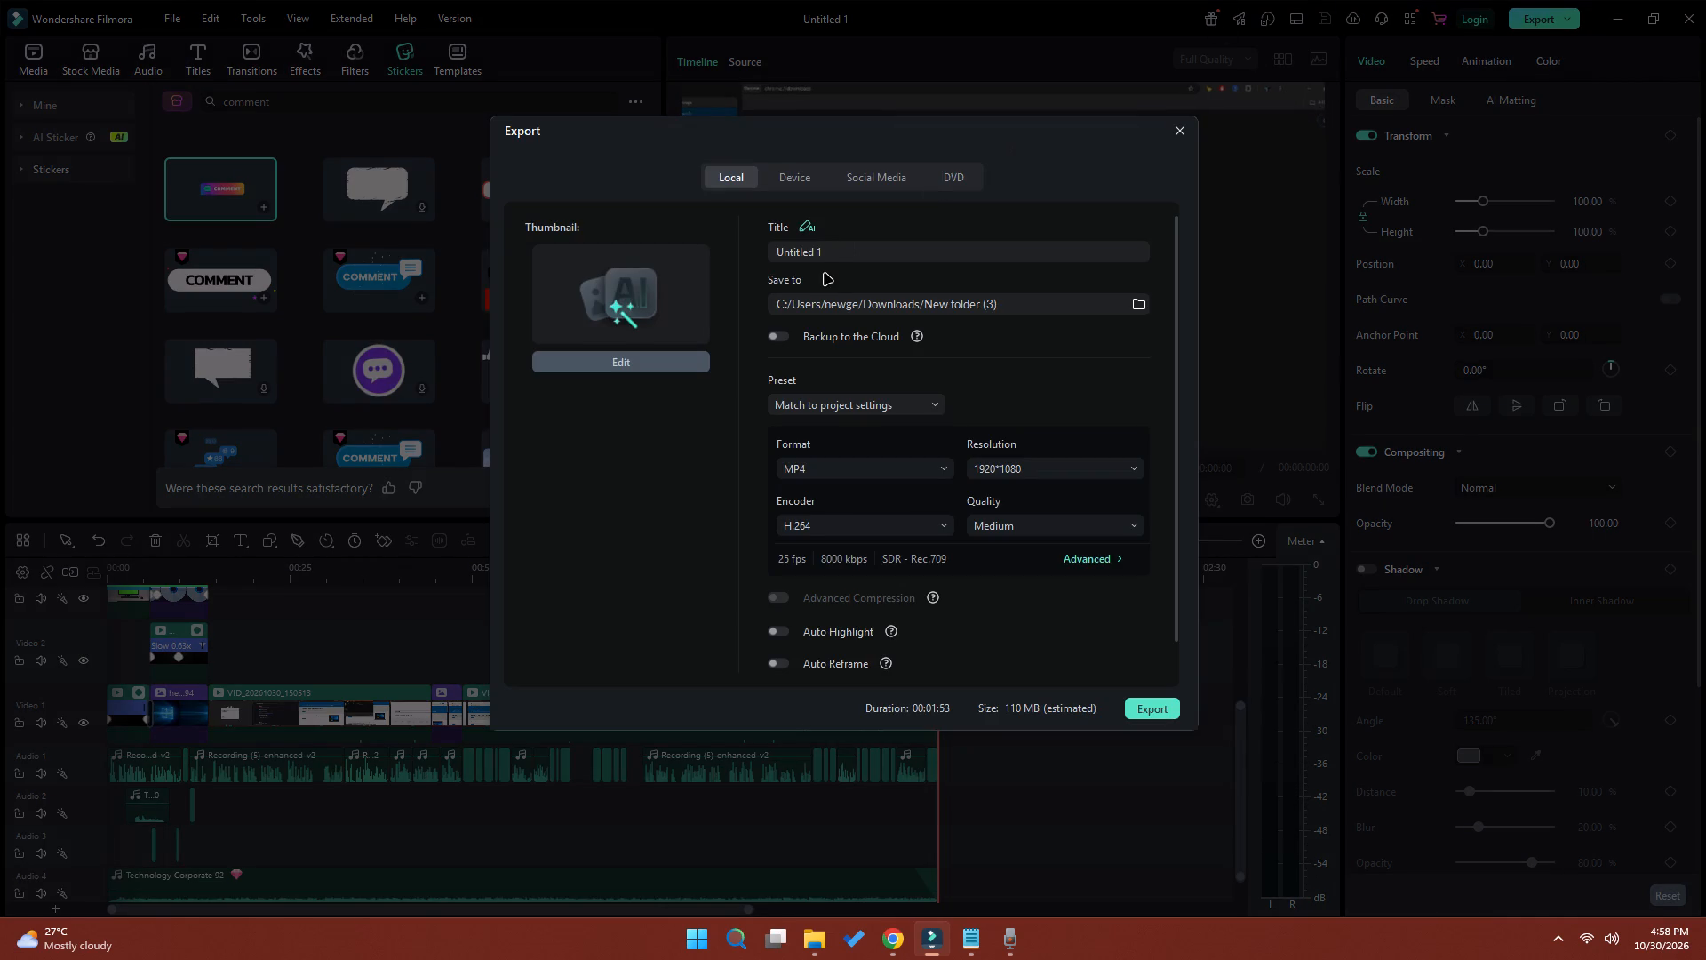
drag(837, 257, 735, 253)
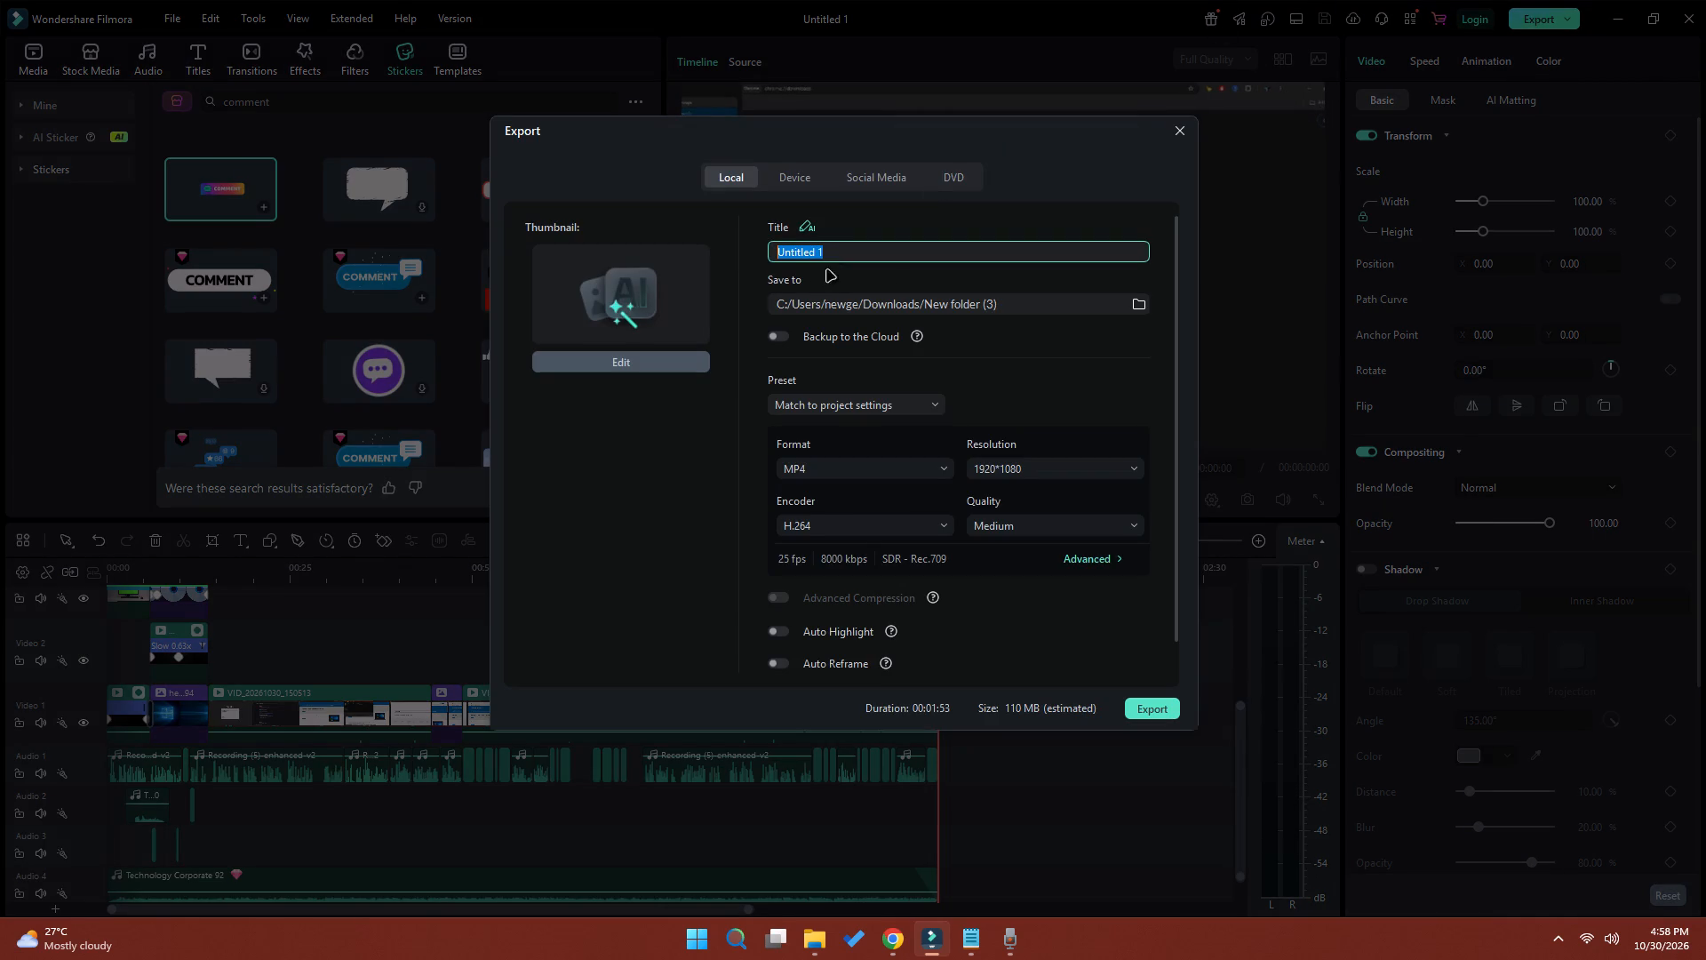
click(1135, 312)
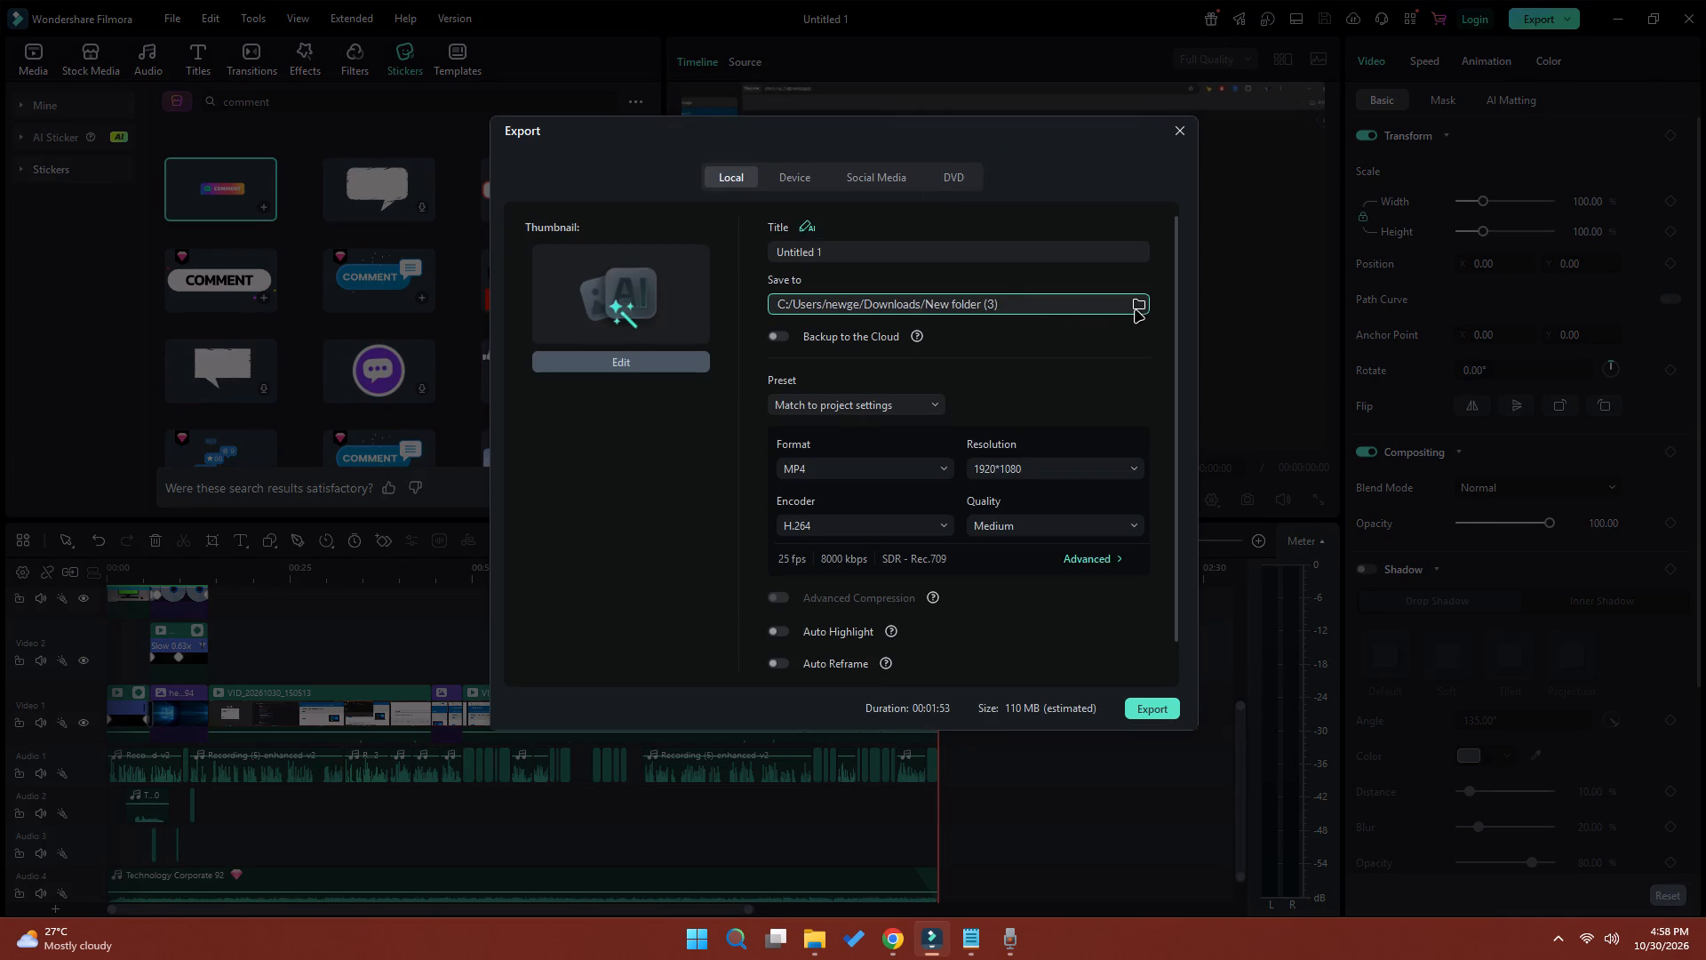
click(1141, 309)
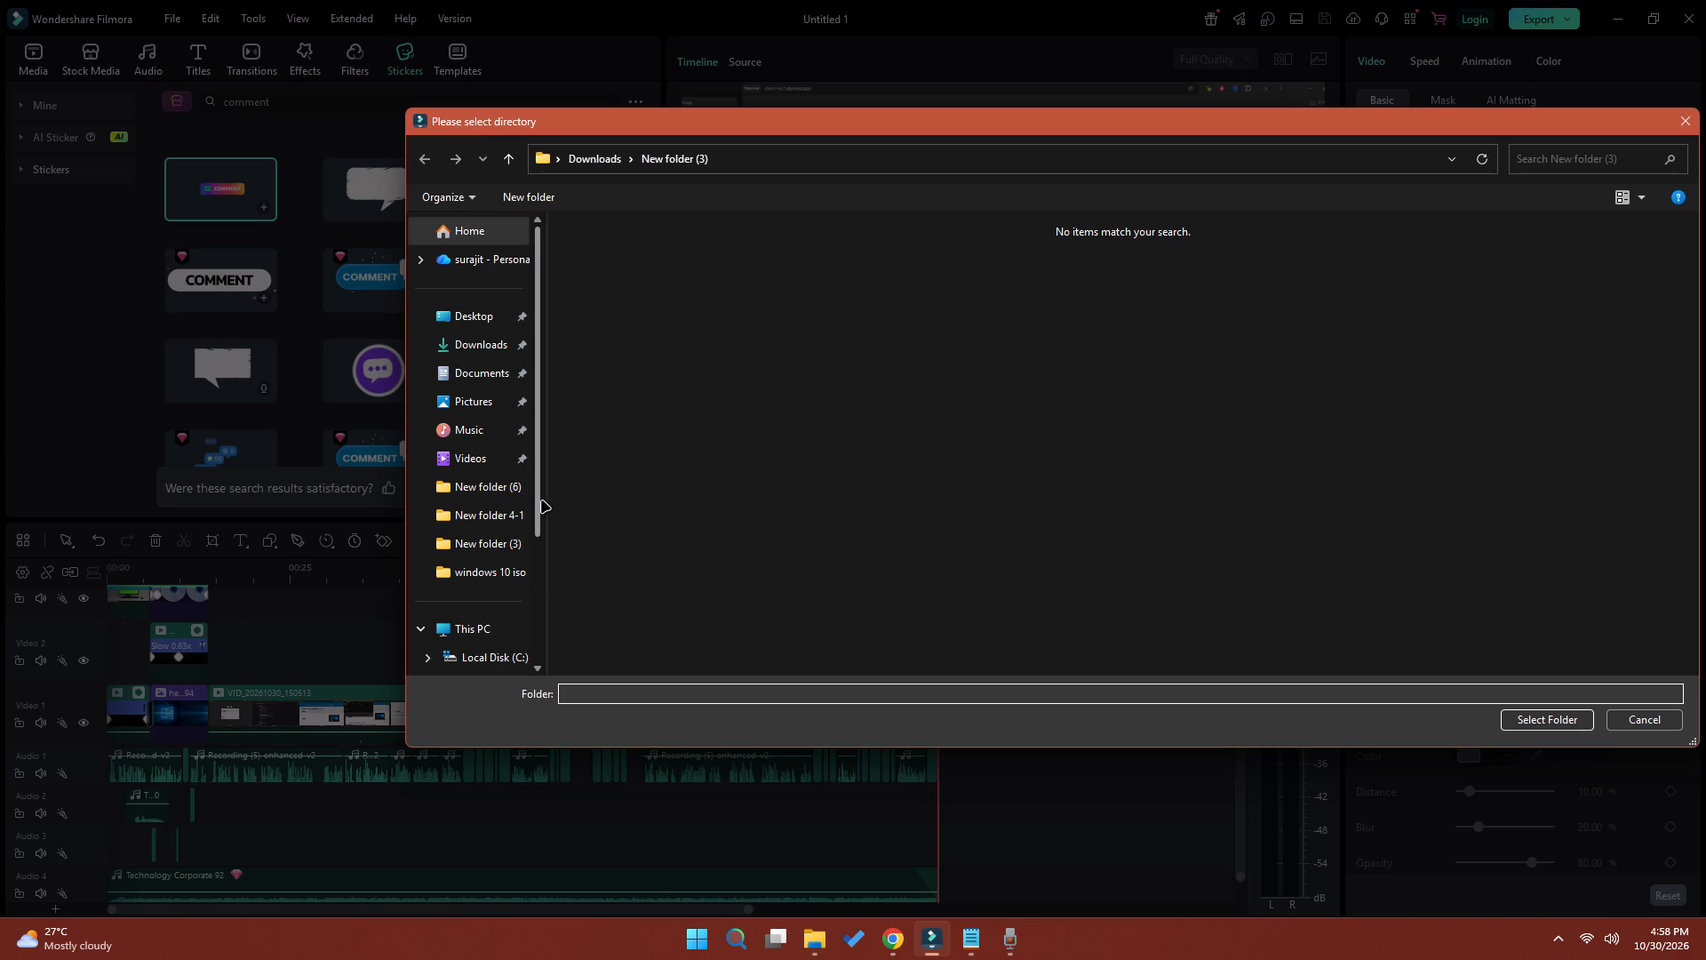
drag(542, 500, 560, 556)
click(505, 446)
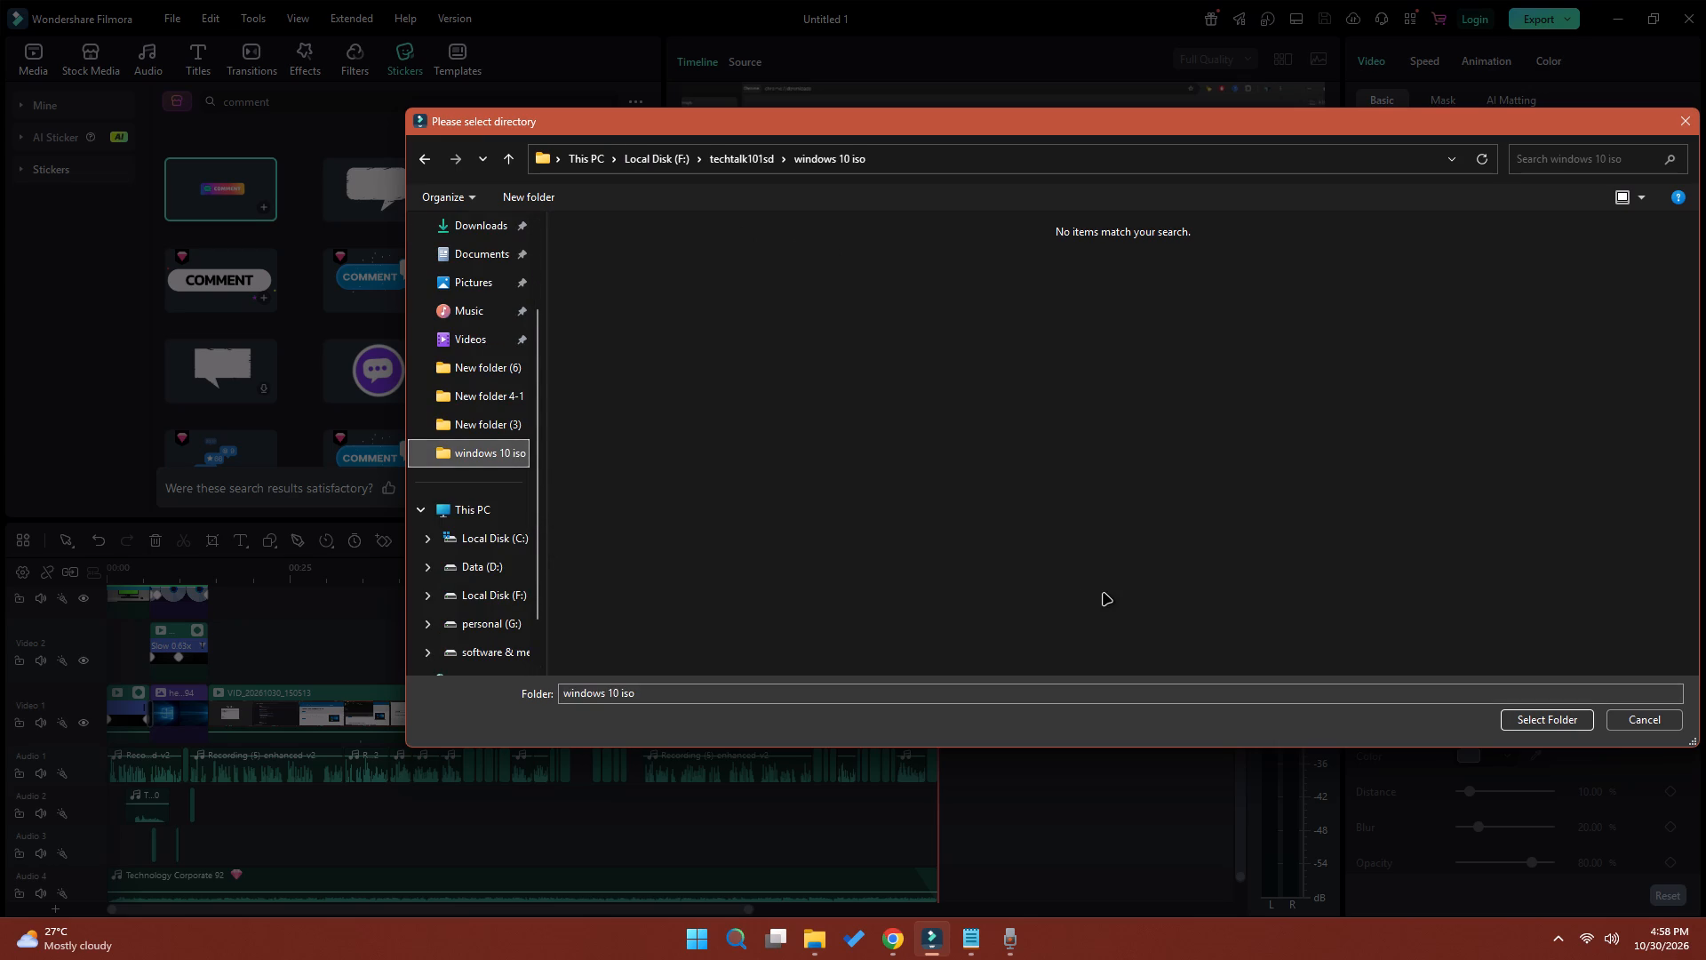
click(1523, 721)
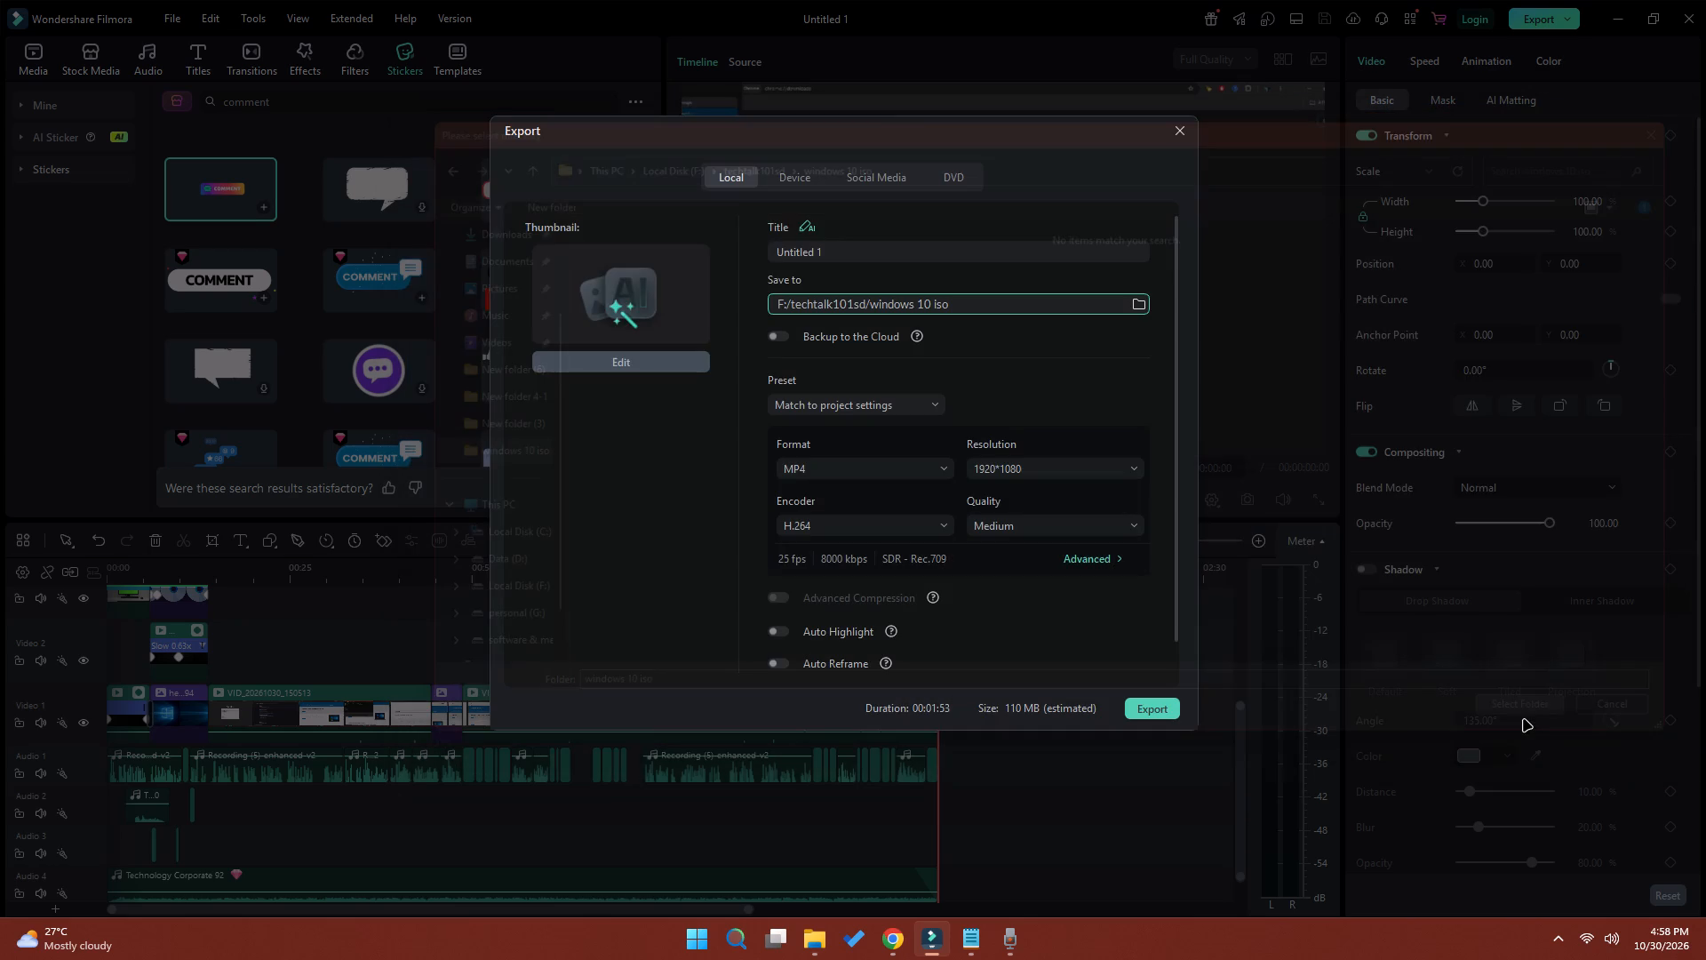
click(1148, 709)
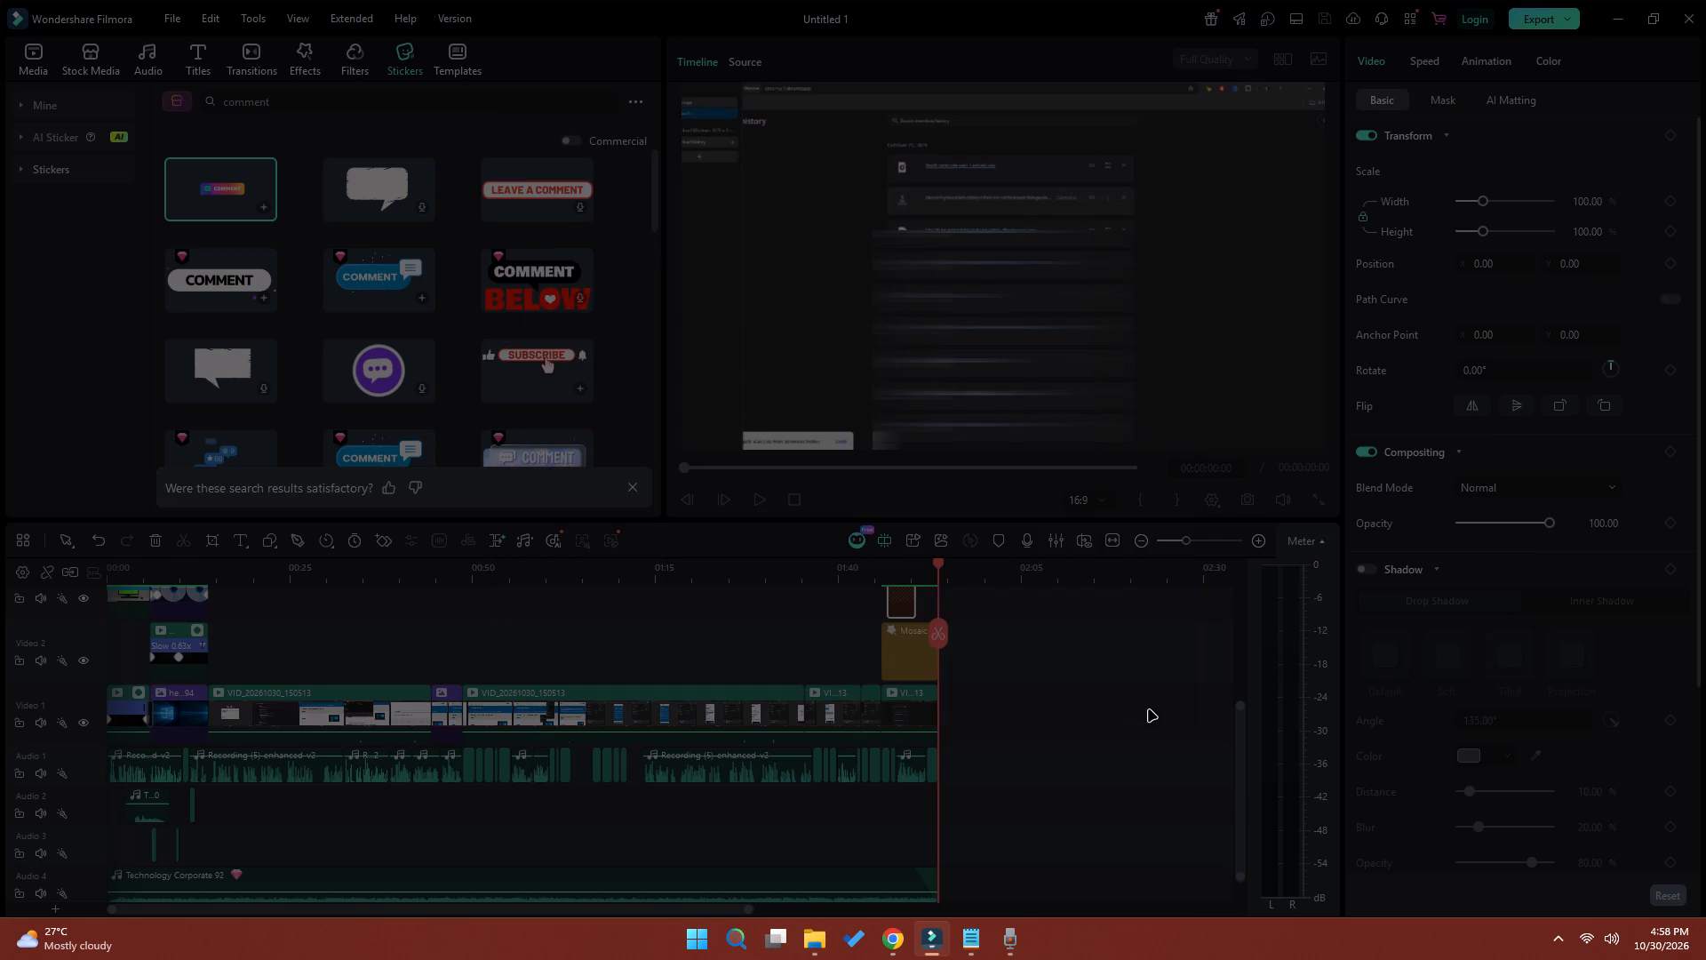
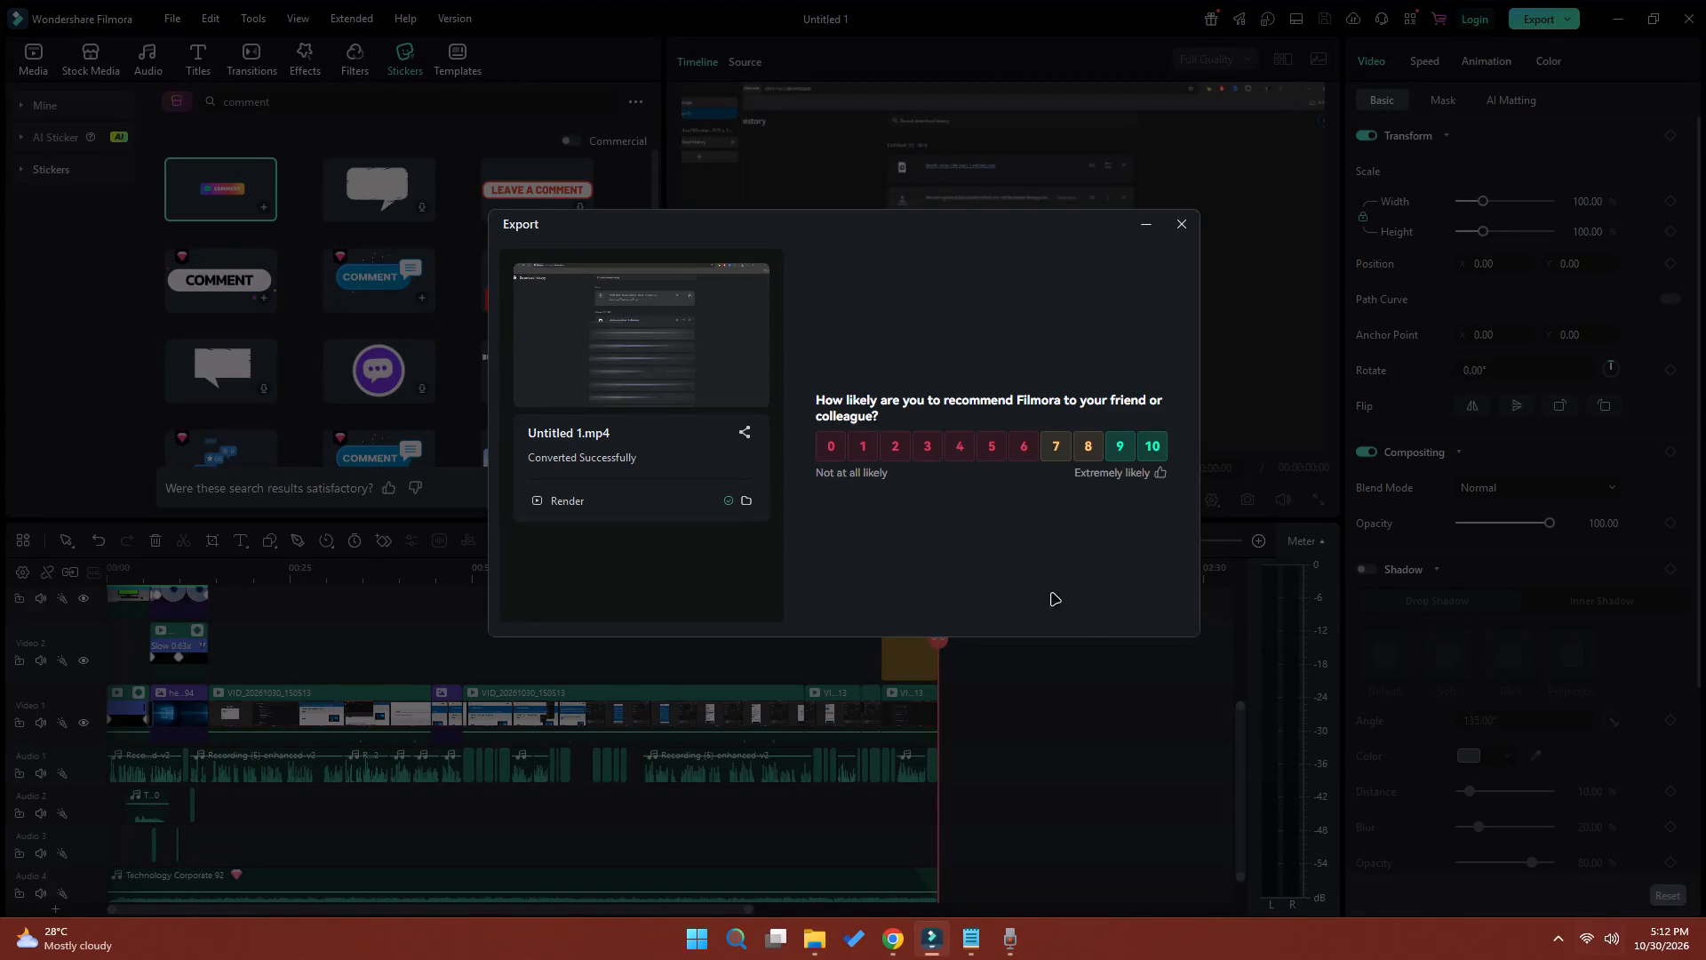
Close the export window of the rendered video Untitled 1.mp4.
click(1186, 225)
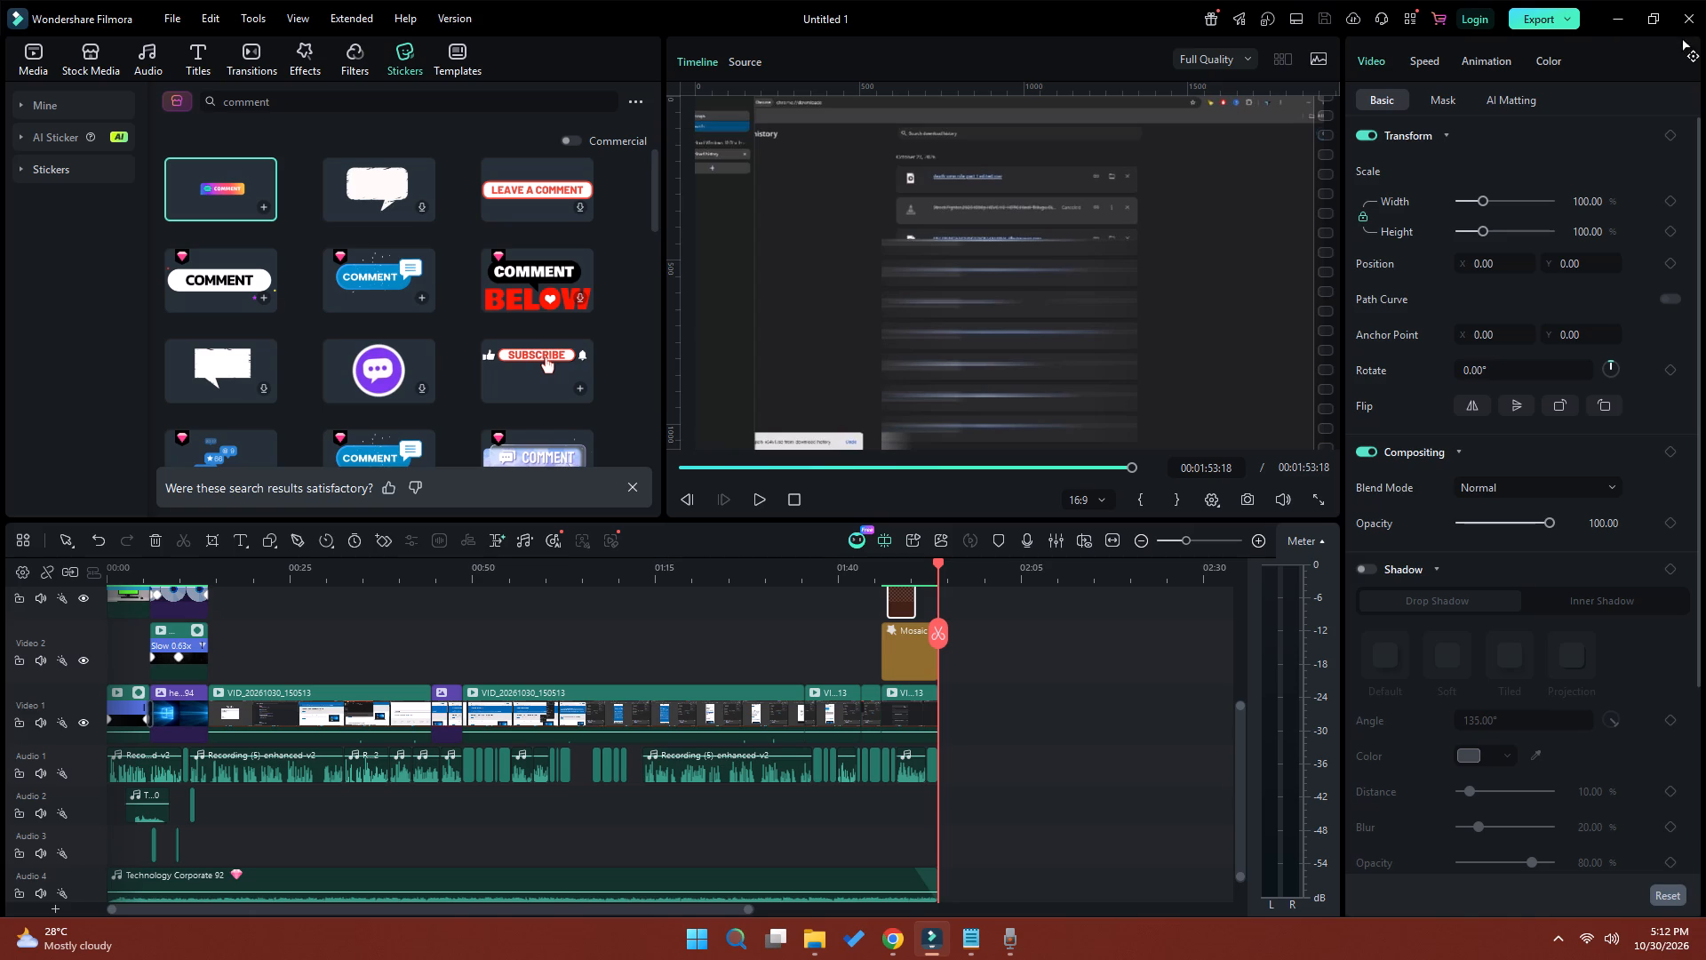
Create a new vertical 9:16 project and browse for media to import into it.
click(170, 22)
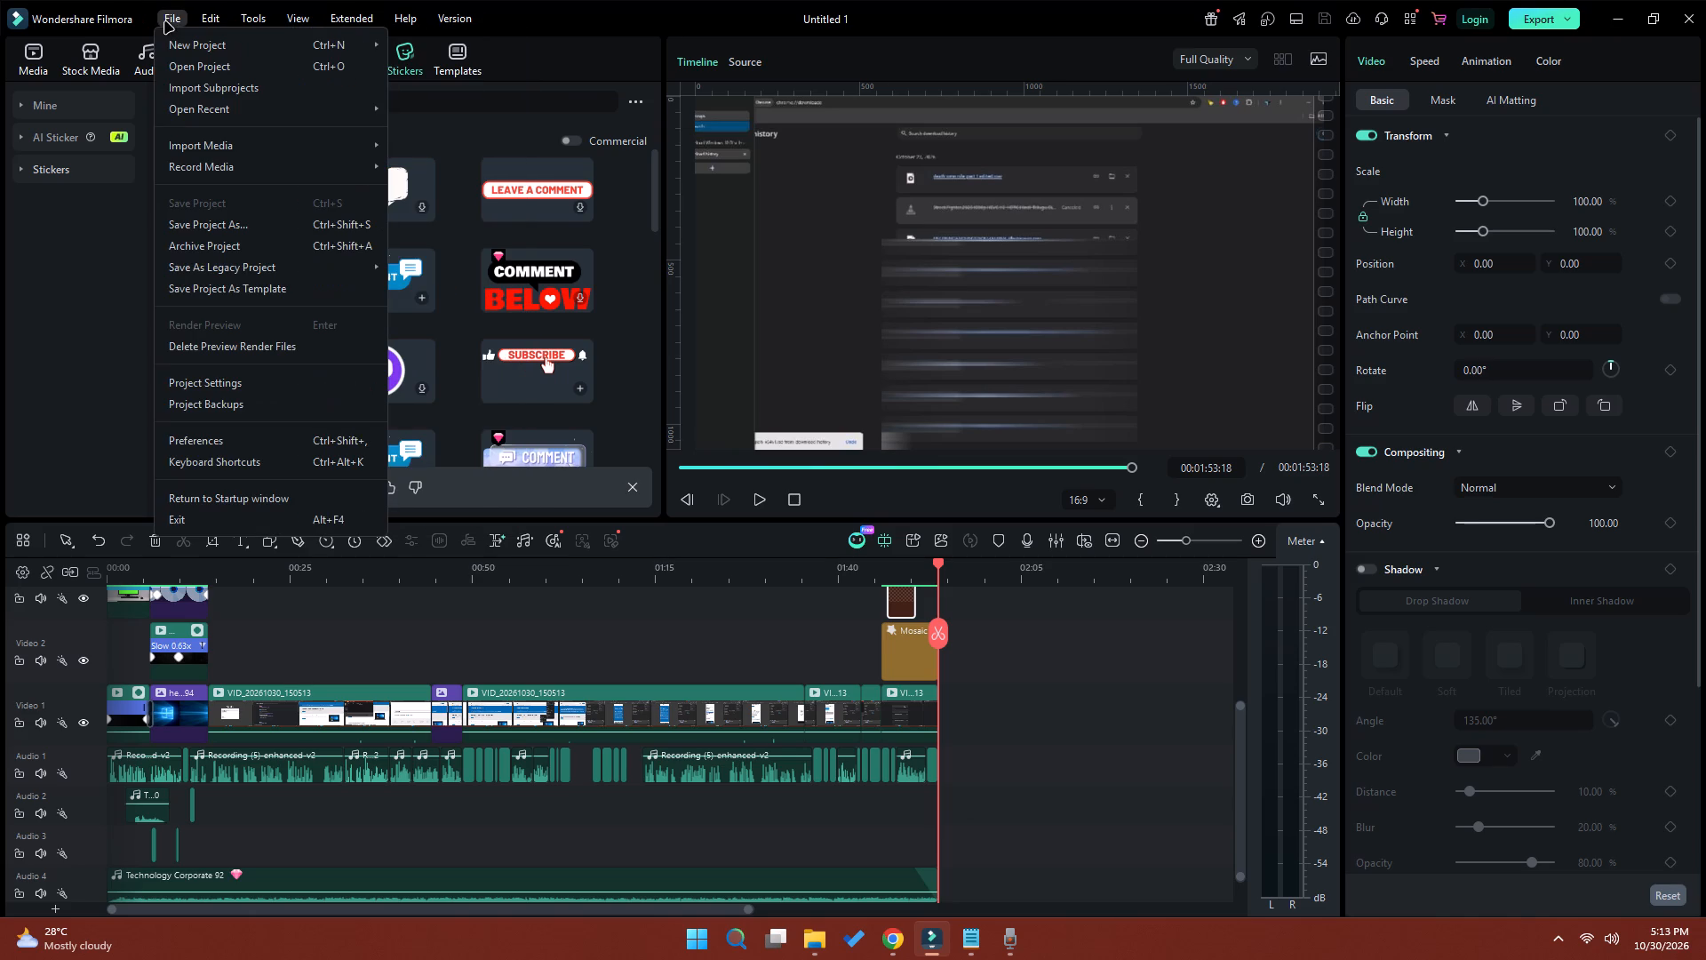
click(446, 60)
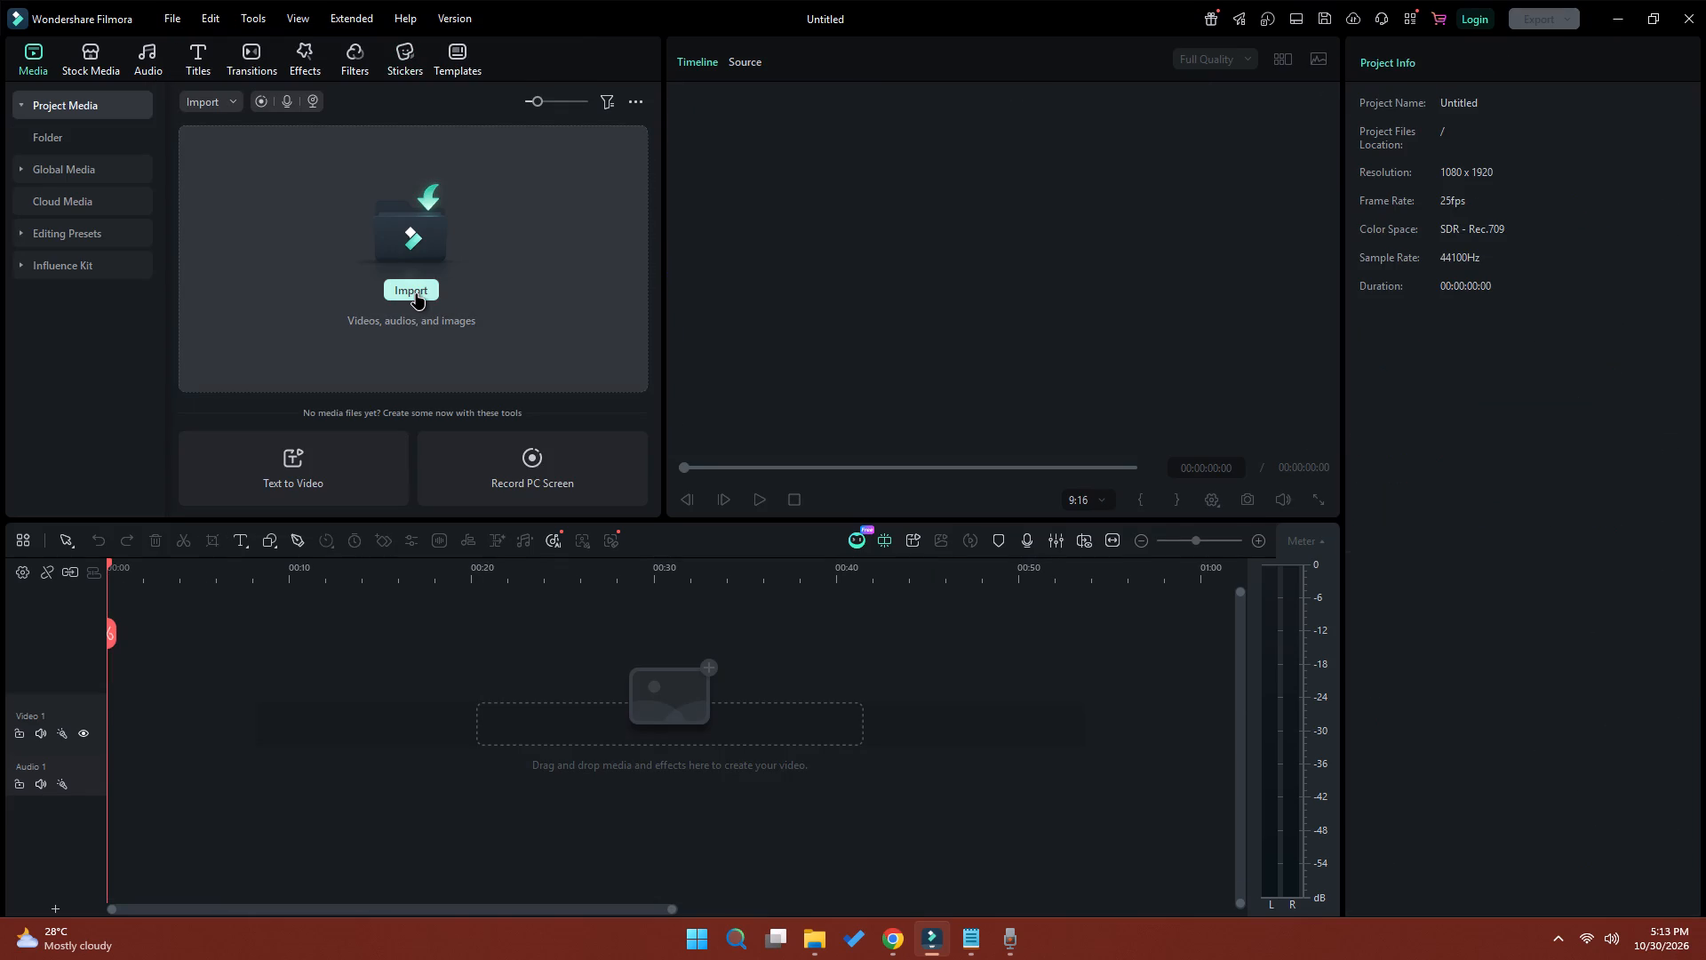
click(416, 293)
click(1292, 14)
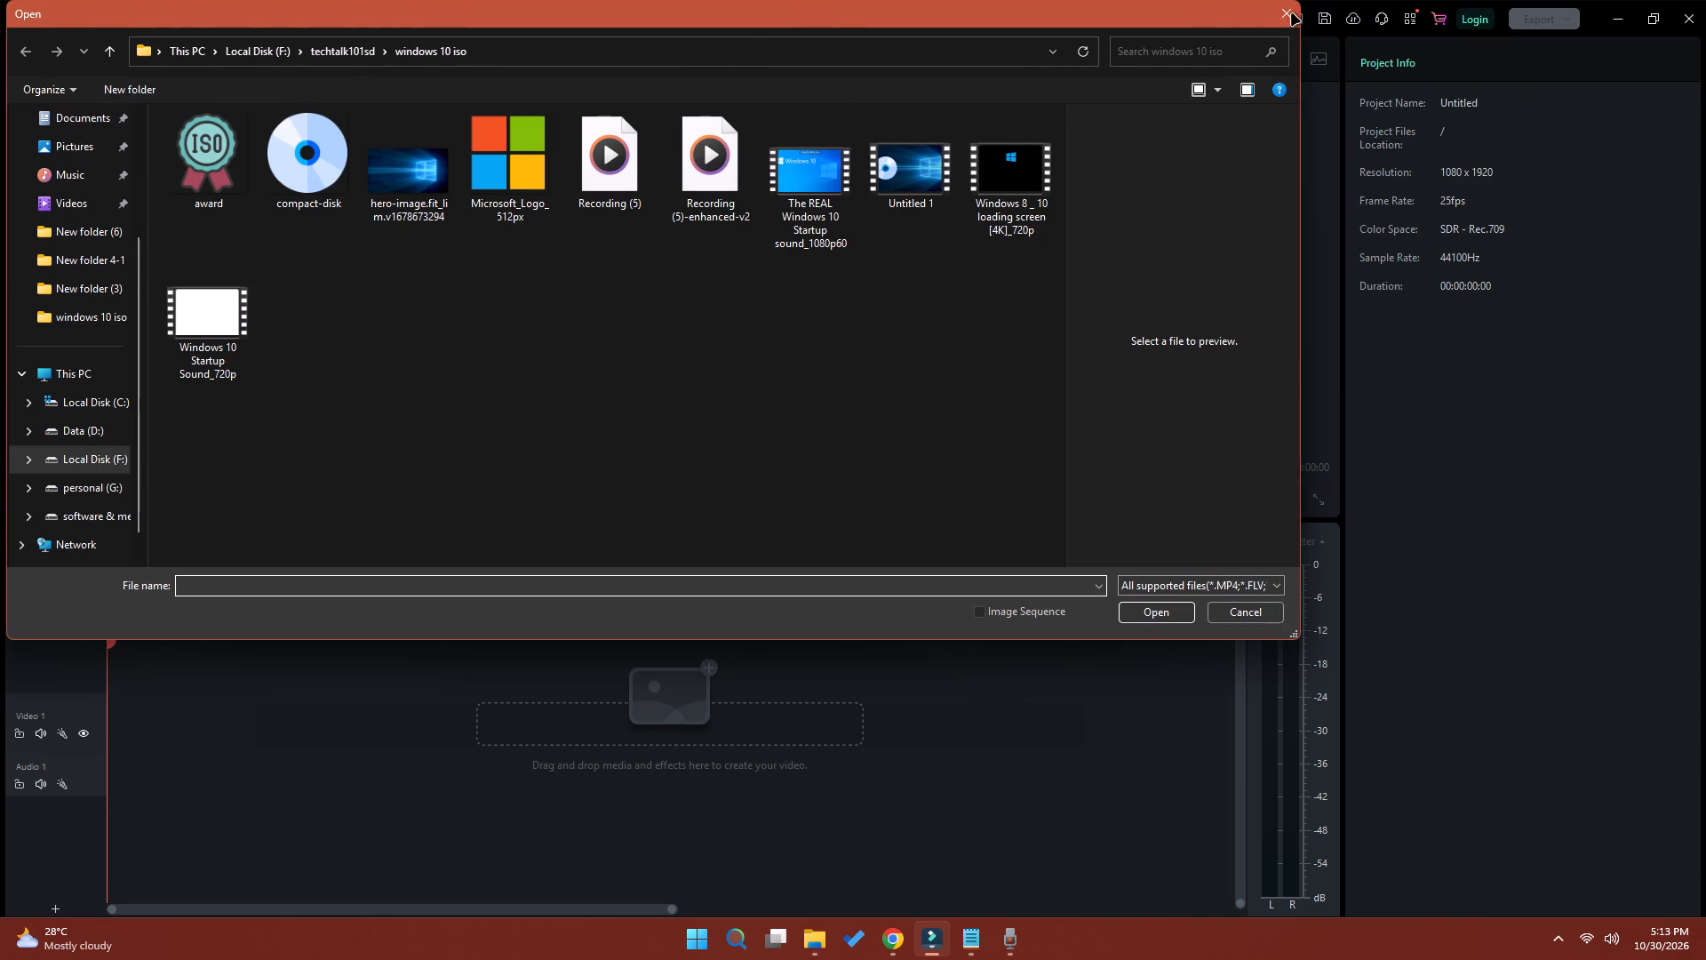
Close the video editor, its startup window and the open notes text file.
click(1688, 15)
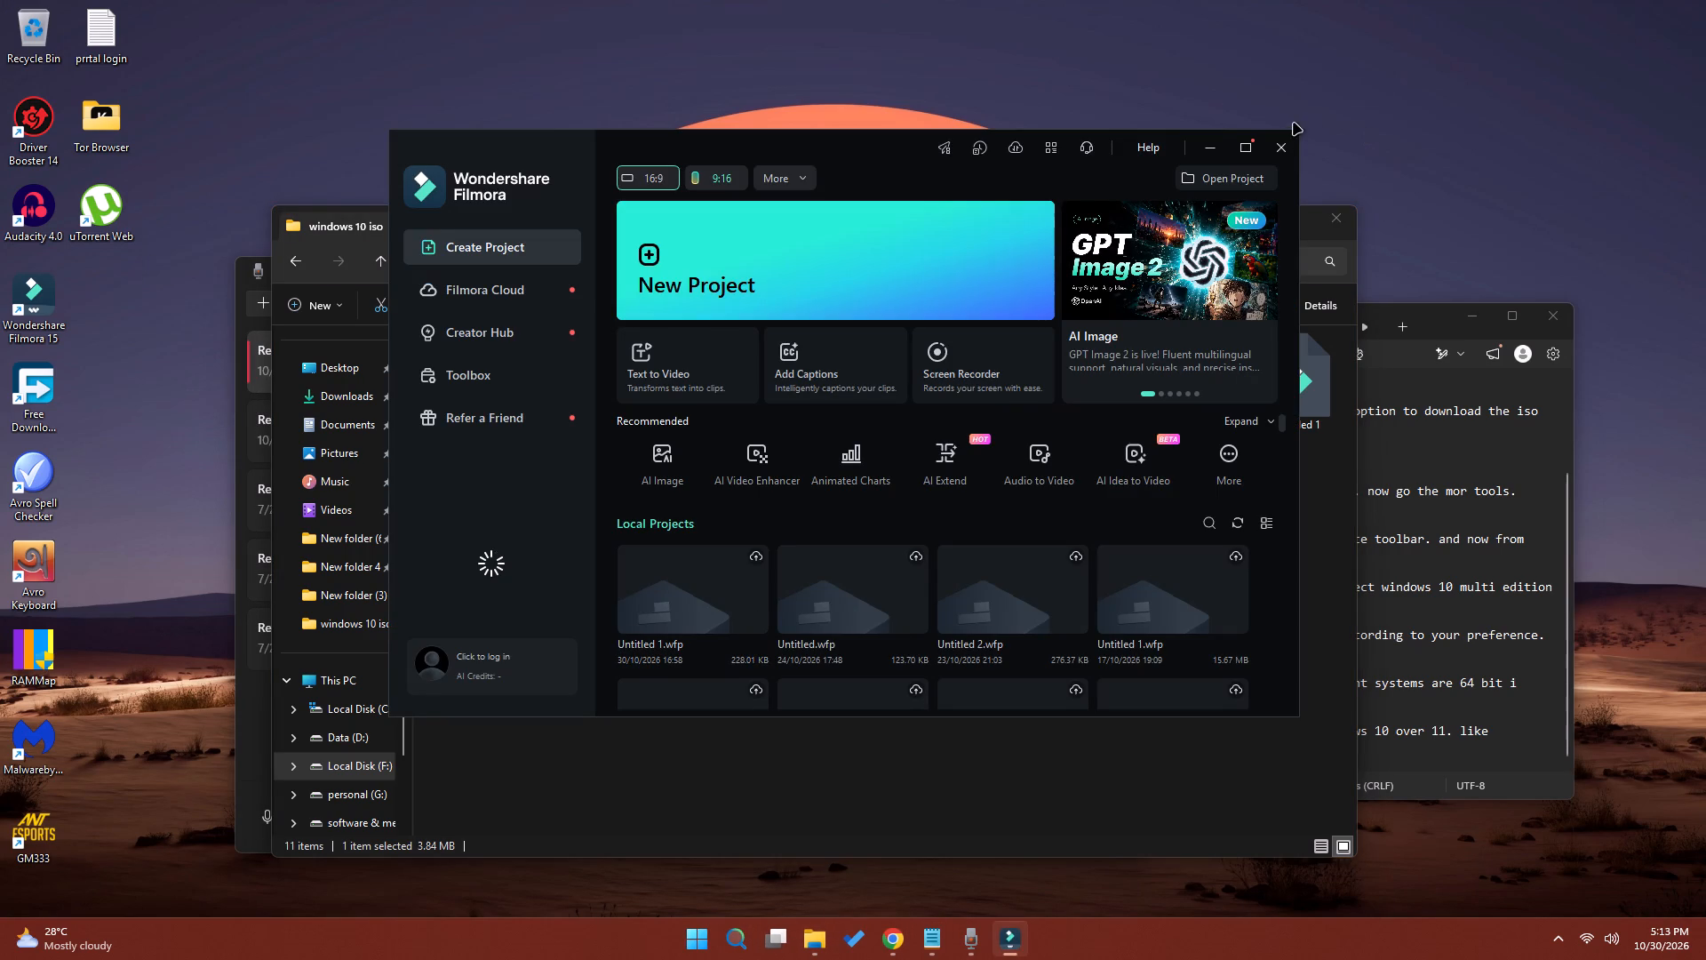
click(1275, 152)
click(1551, 312)
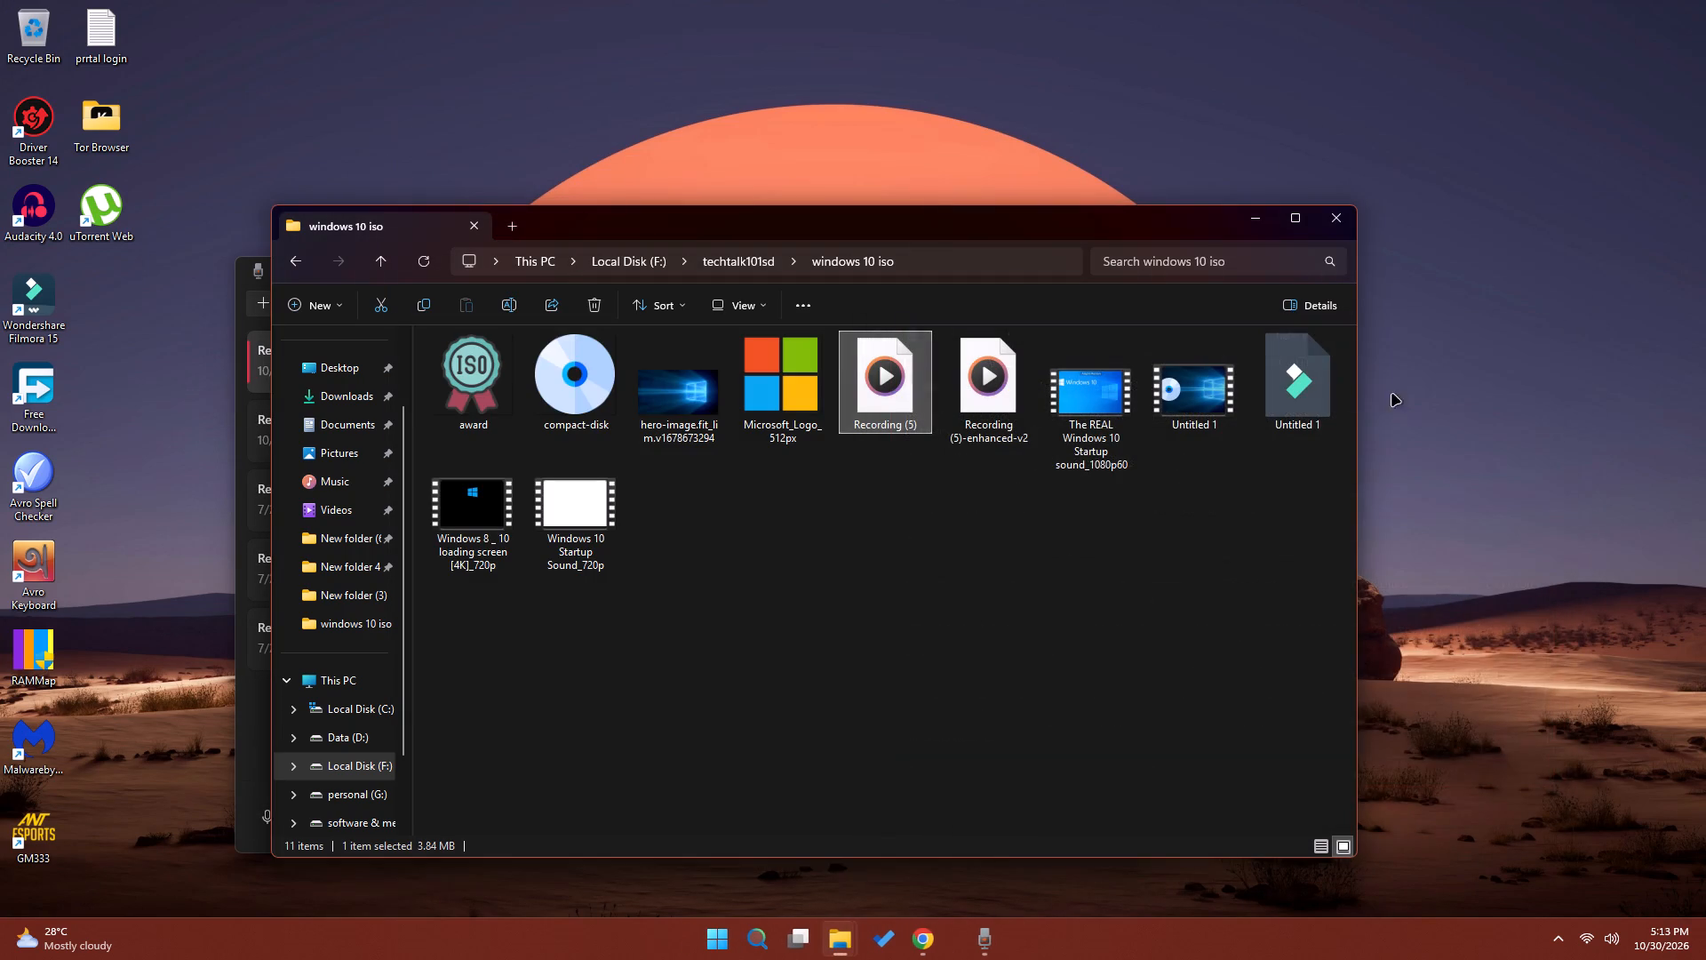
Switch to Google Chrome and open web.whatsapp.com in place of the Microsoft logo image search.
click(938, 954)
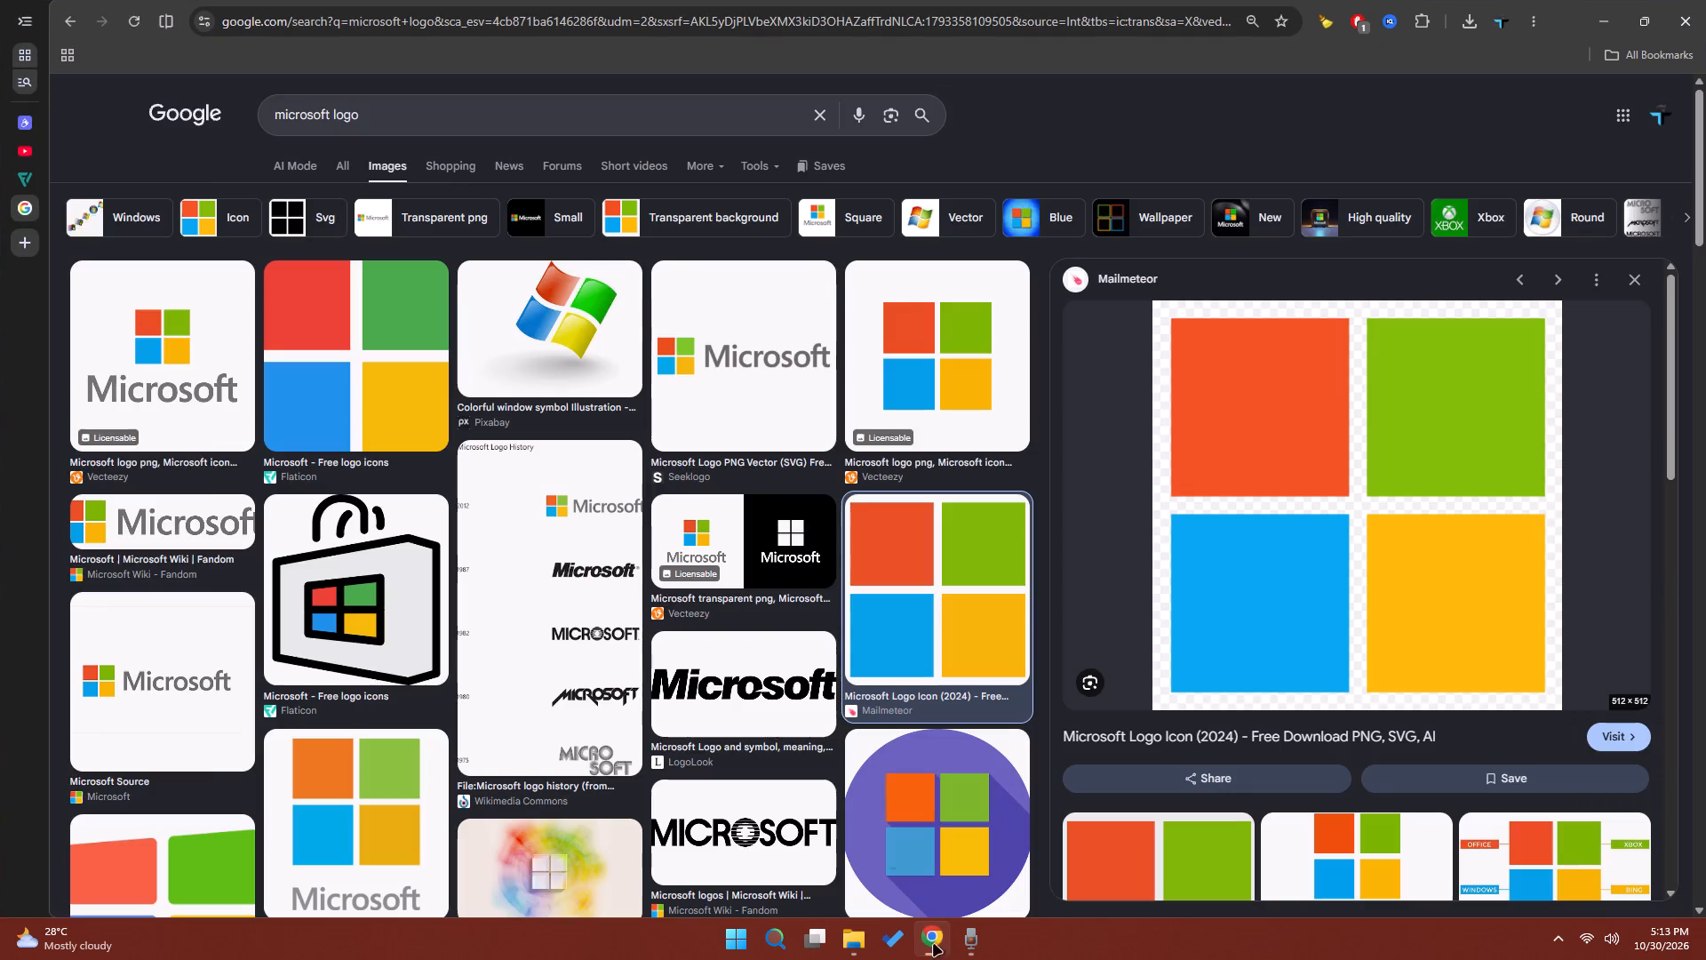
click(403, 20)
text(we)
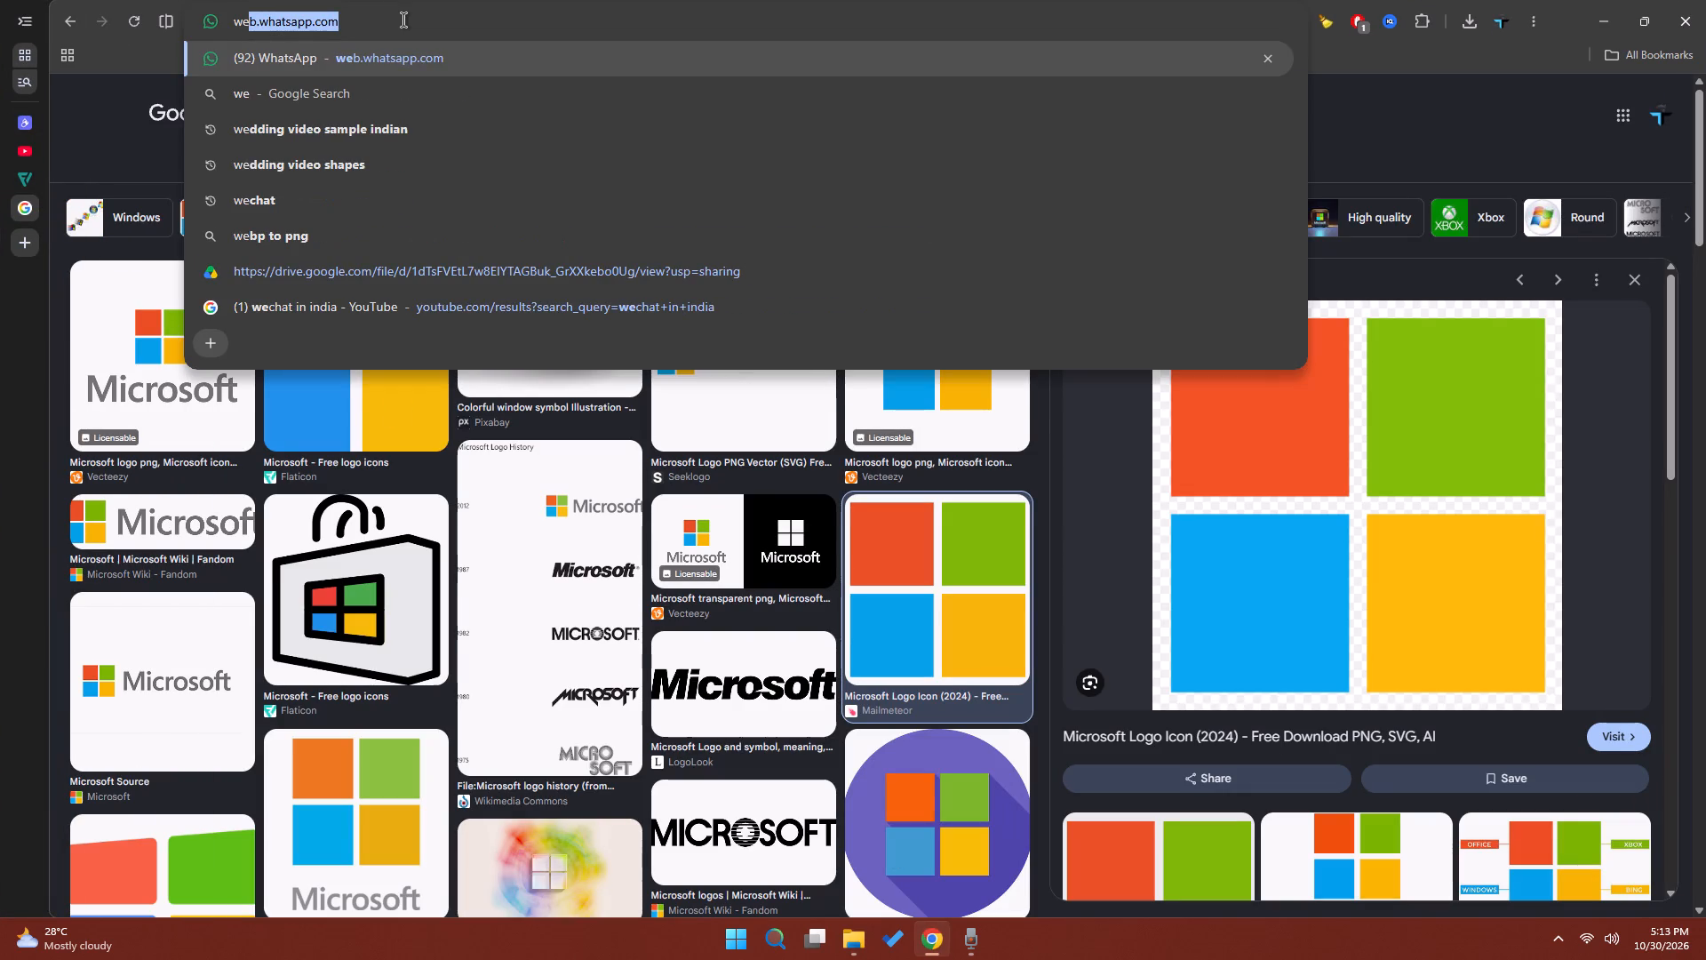
key(Return)
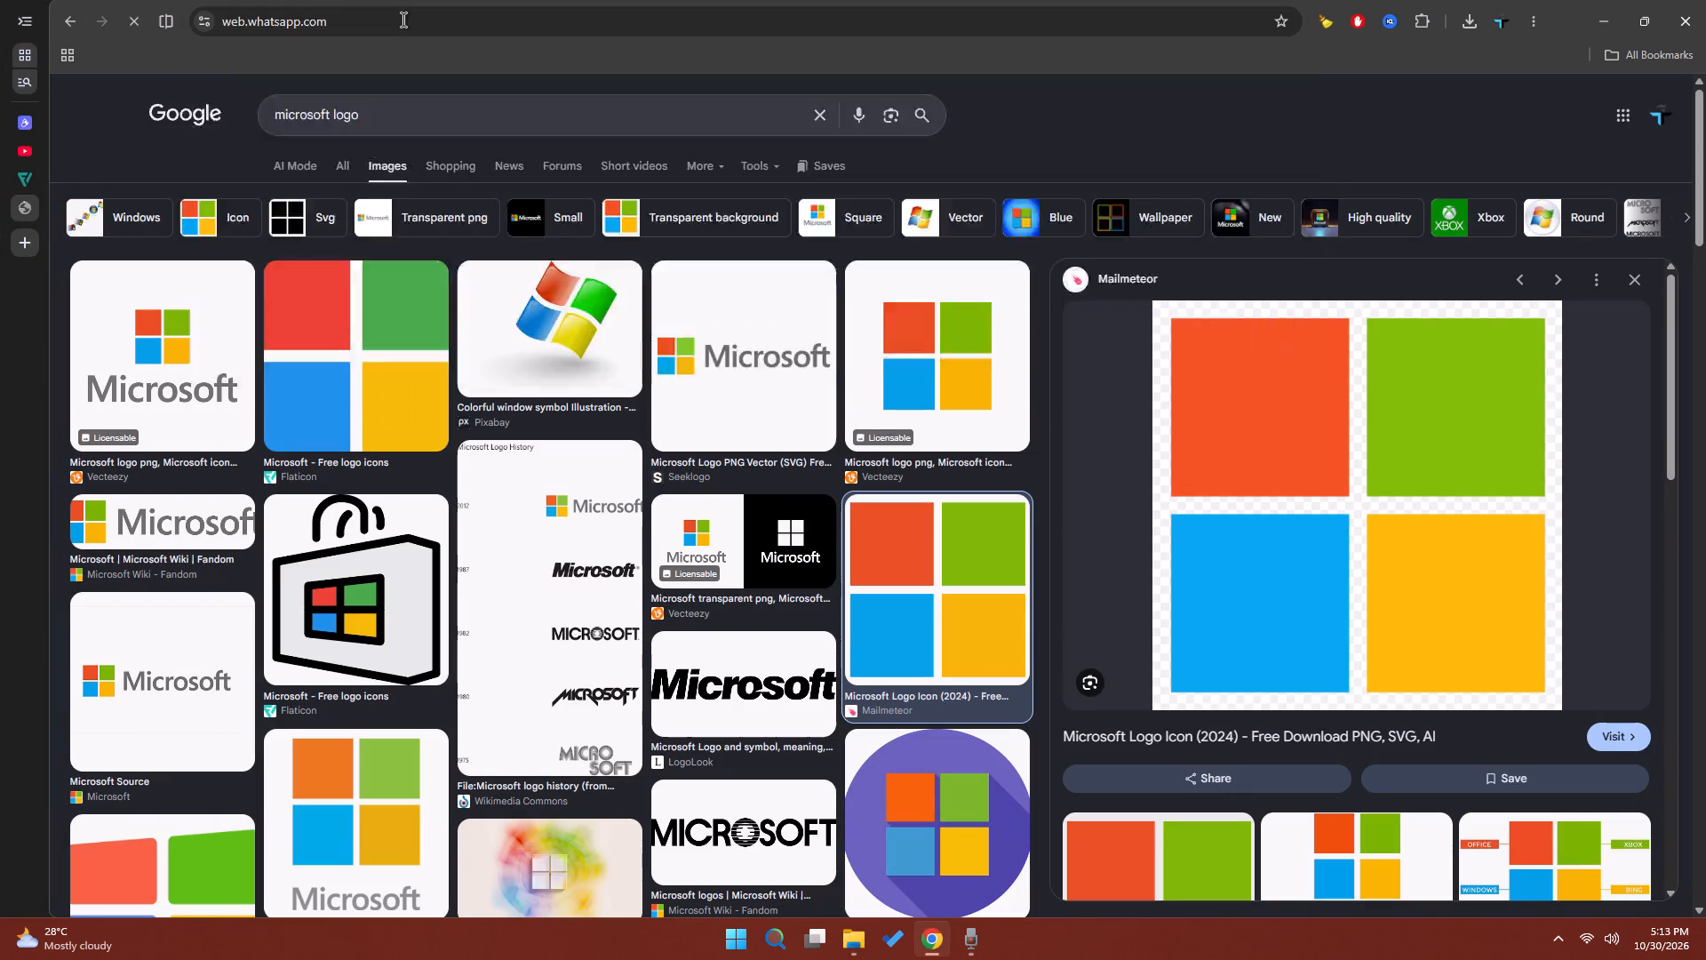